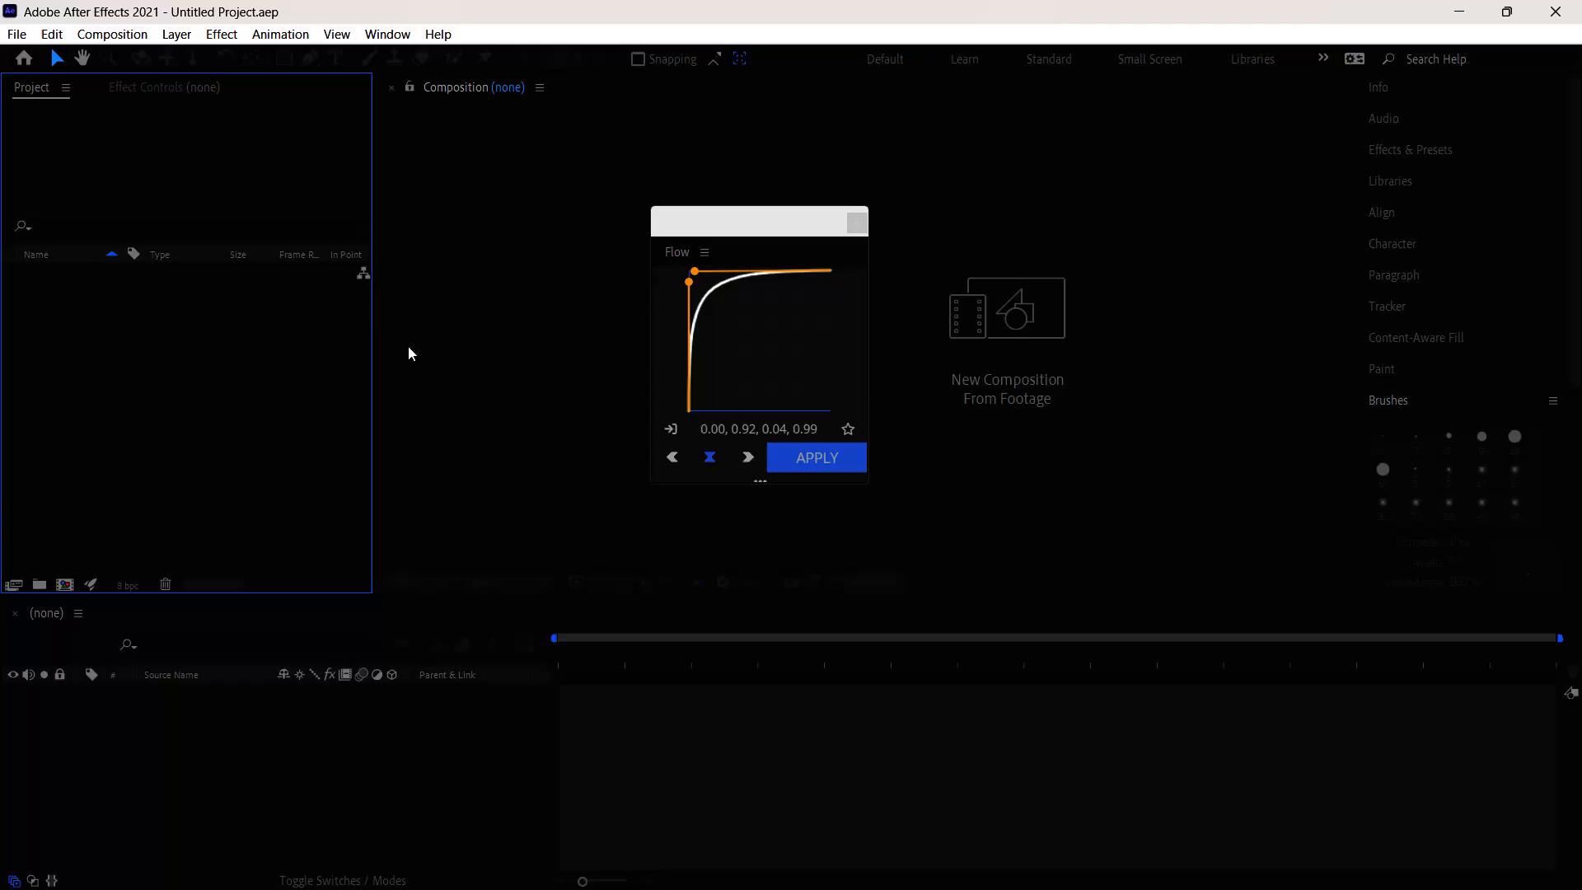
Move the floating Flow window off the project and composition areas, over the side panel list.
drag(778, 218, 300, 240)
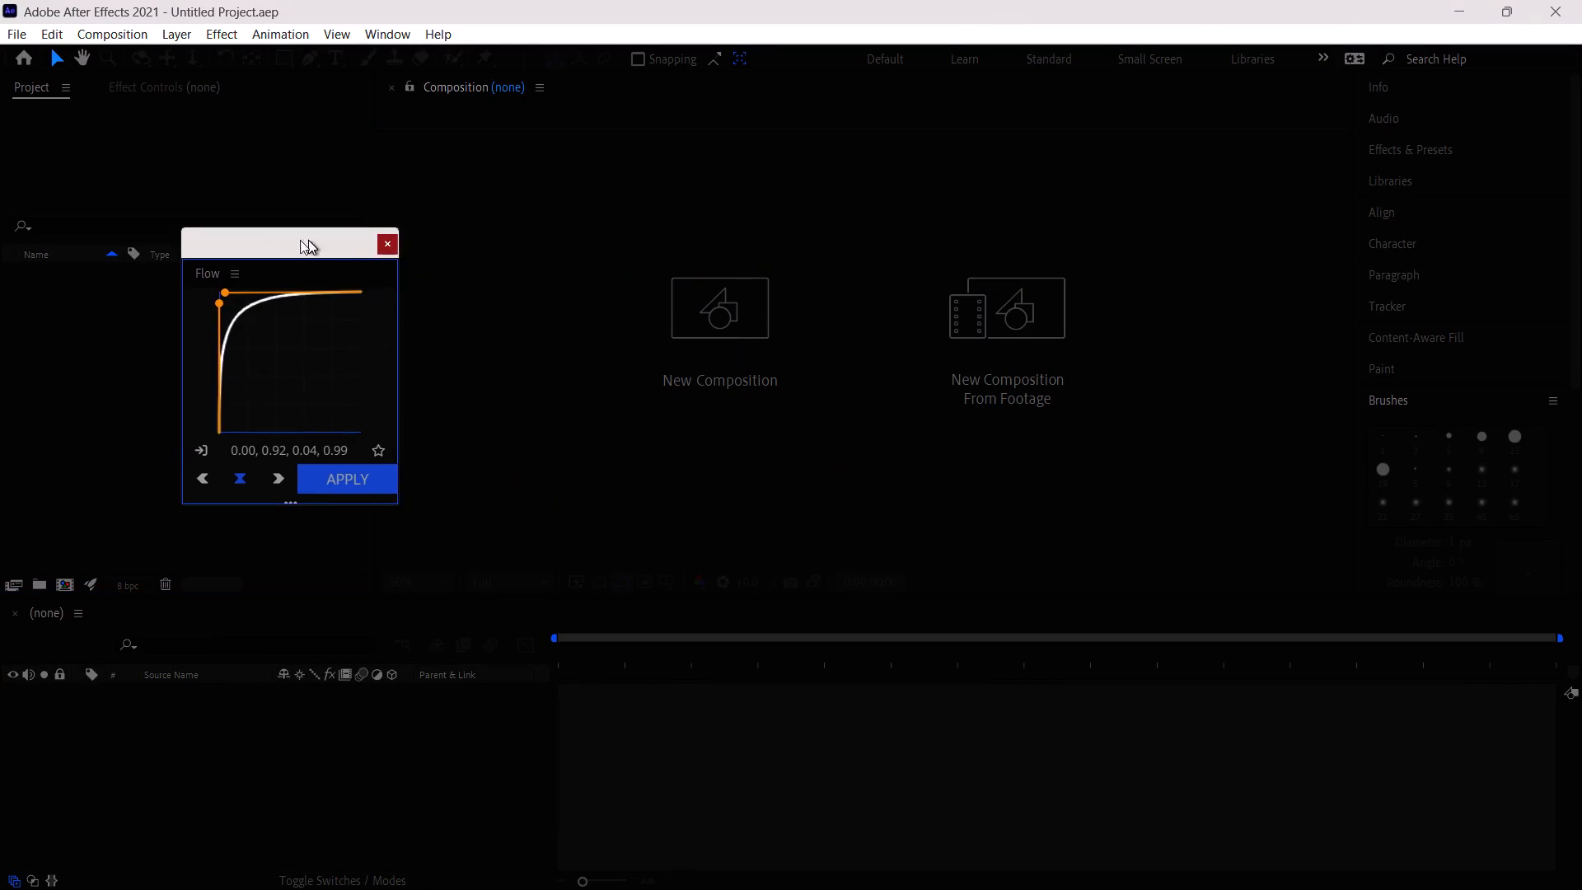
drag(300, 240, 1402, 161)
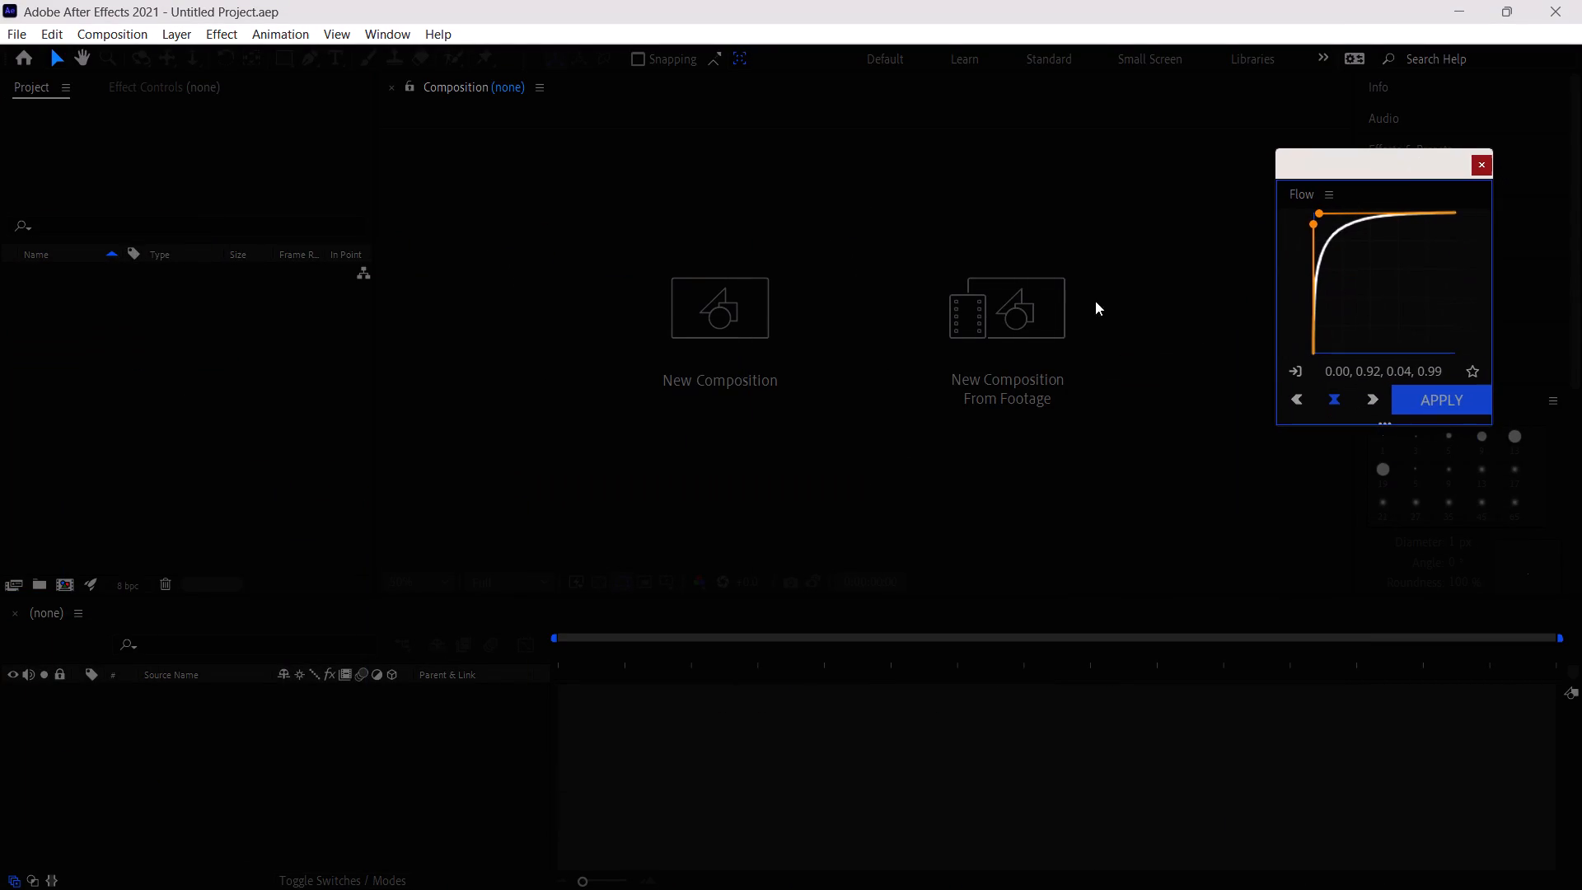
Import the four JPG images listed under Today in the Downloads folder as footage.
click(171, 342)
right_click(172, 344)
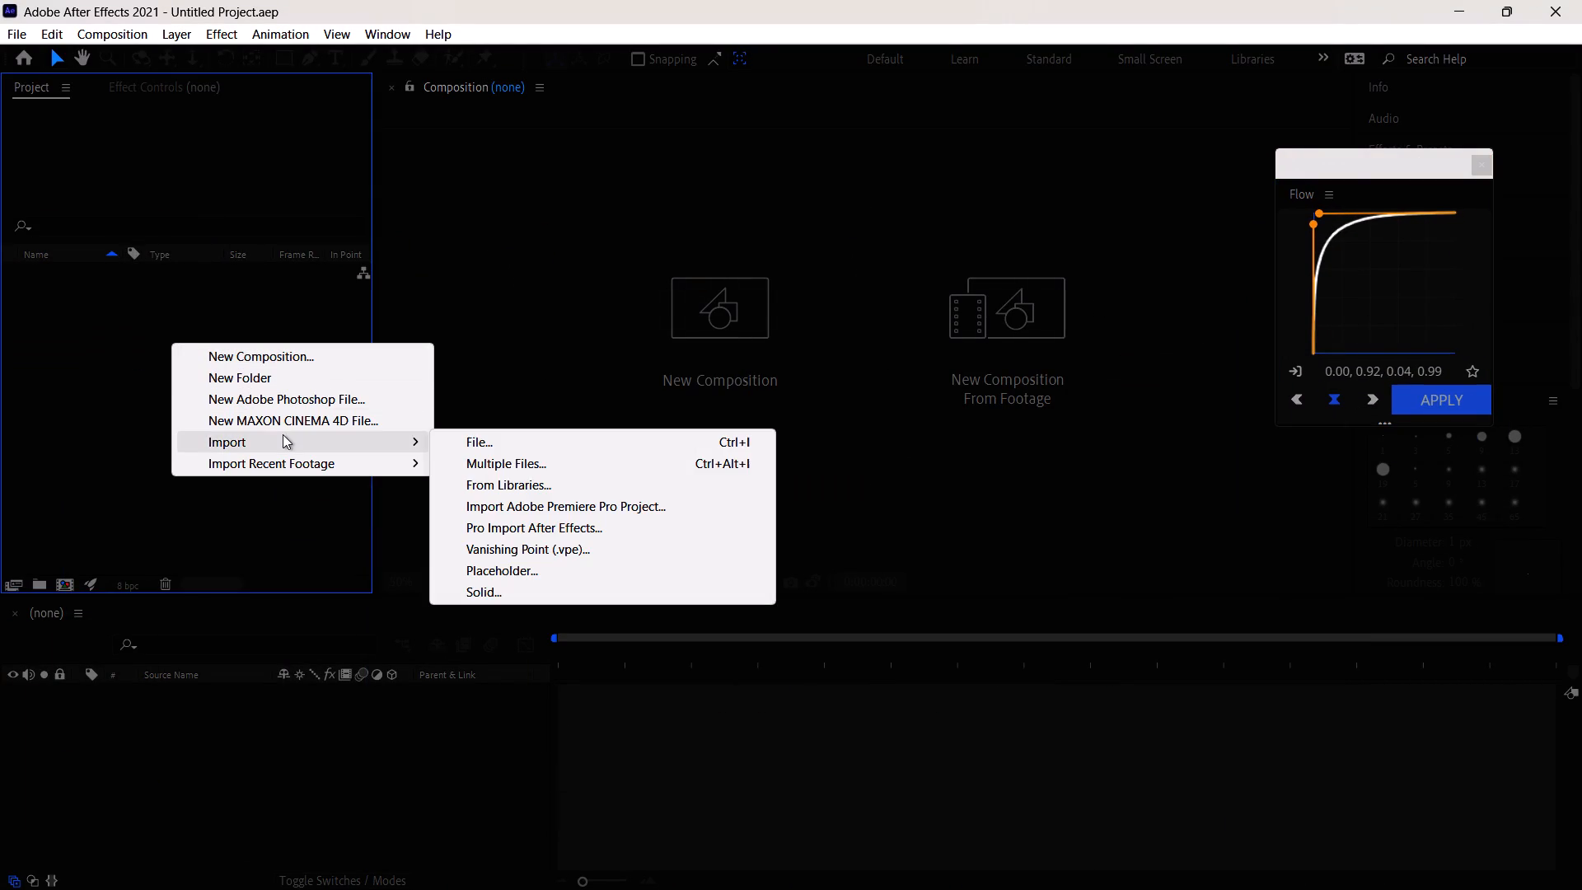
click(559, 440)
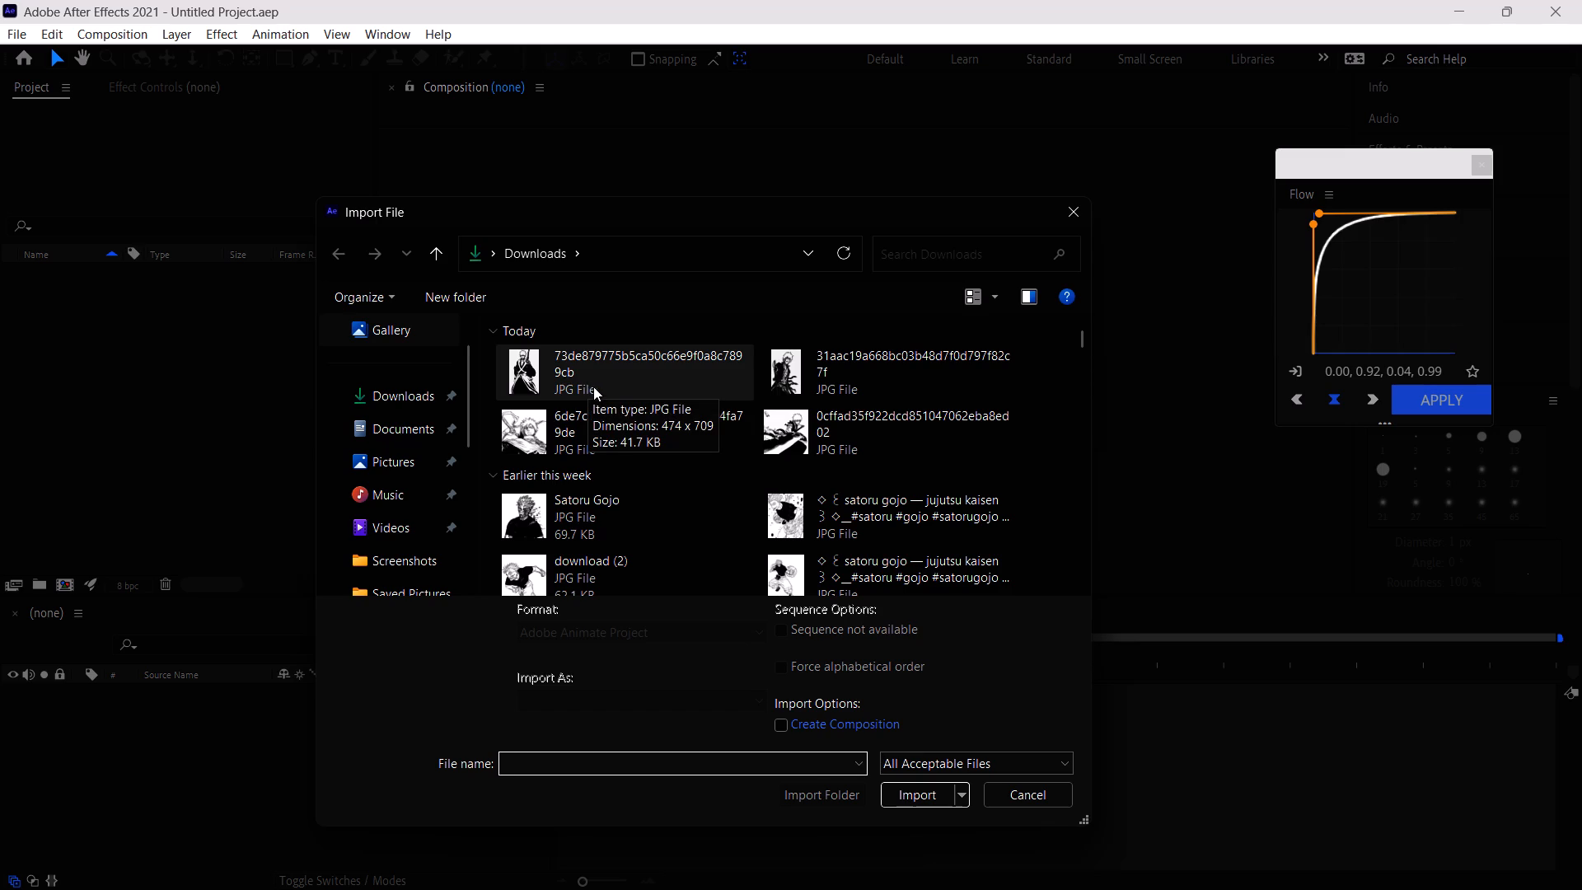
ctrl+click(593, 386)
ctrl+click(805, 383)
ctrl+click(845, 443)
ctrl+click(686, 429)
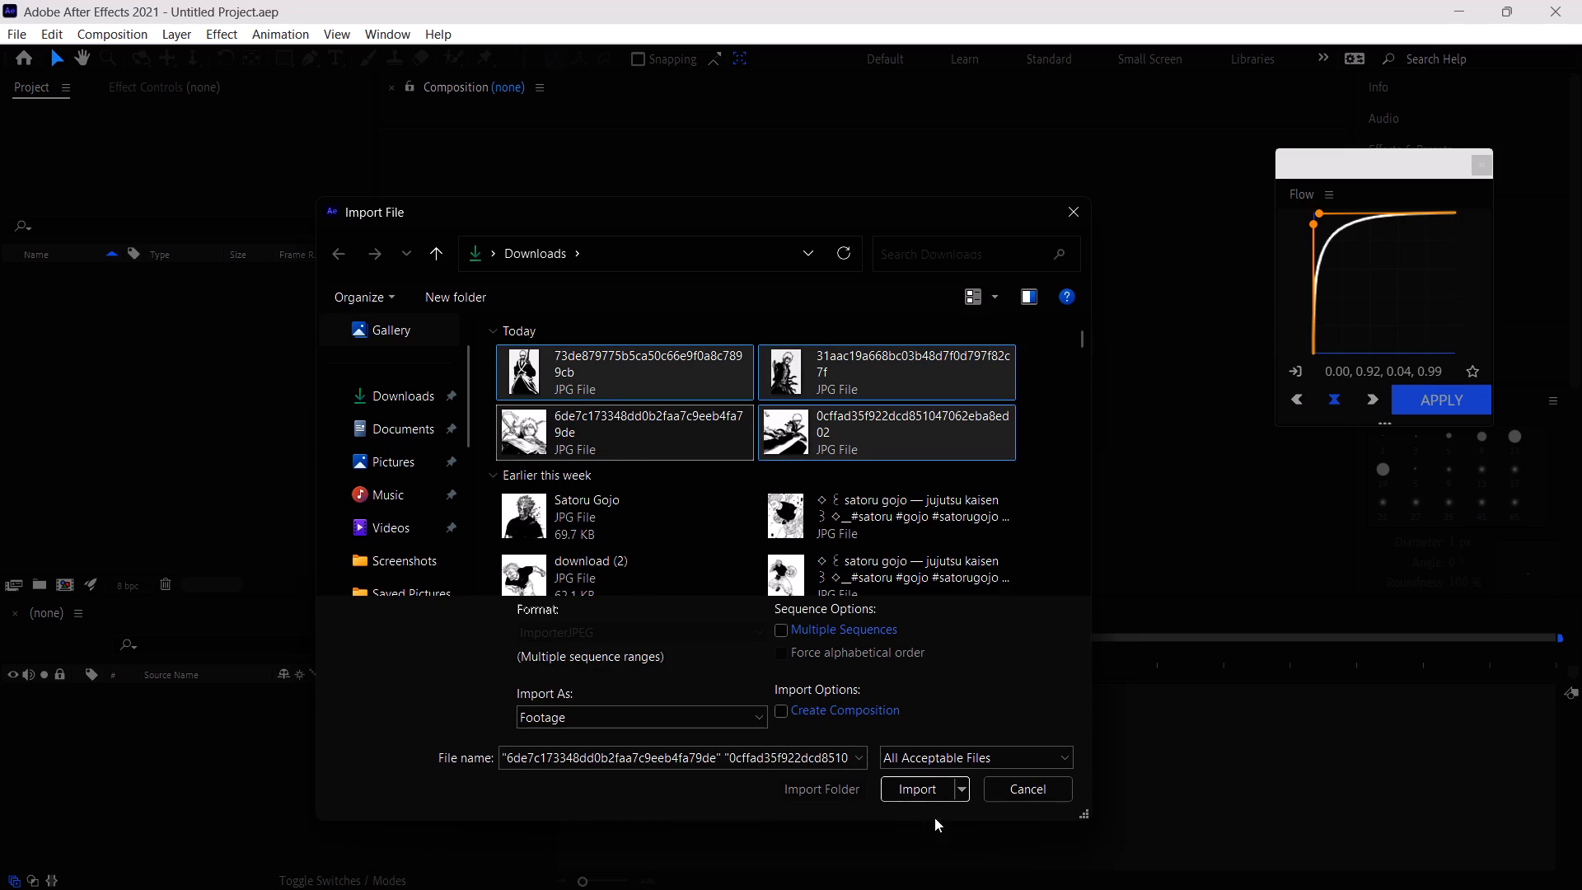
click(928, 781)
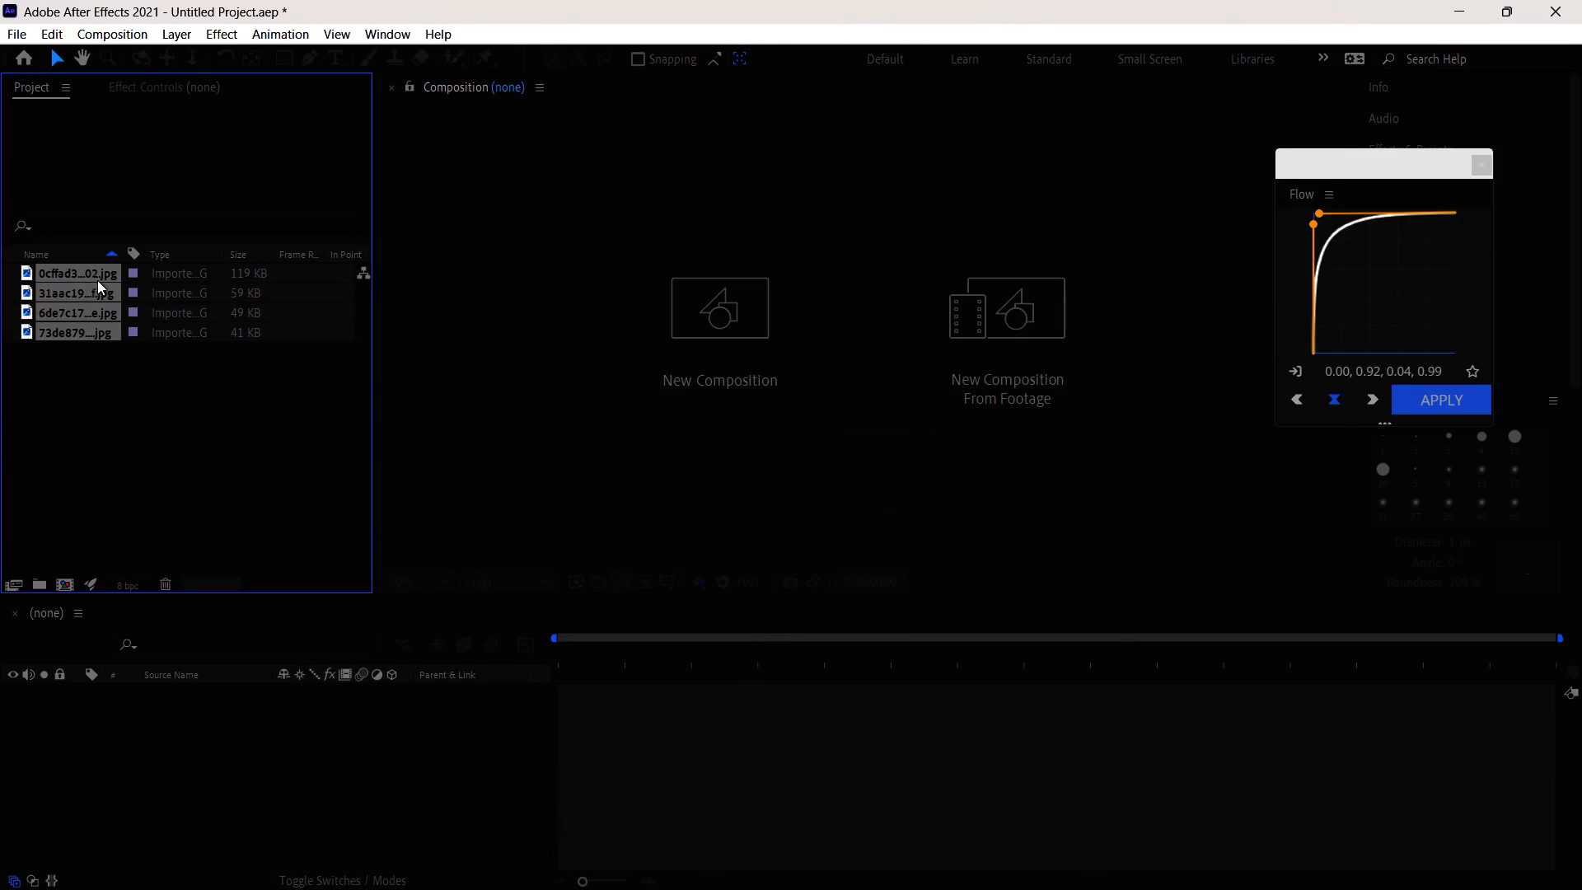
Create a single composition from the four imported images, using the 73de879… image's dimensions and a 0:00:02:00 still duration.
drag(95, 280, 550, 662)
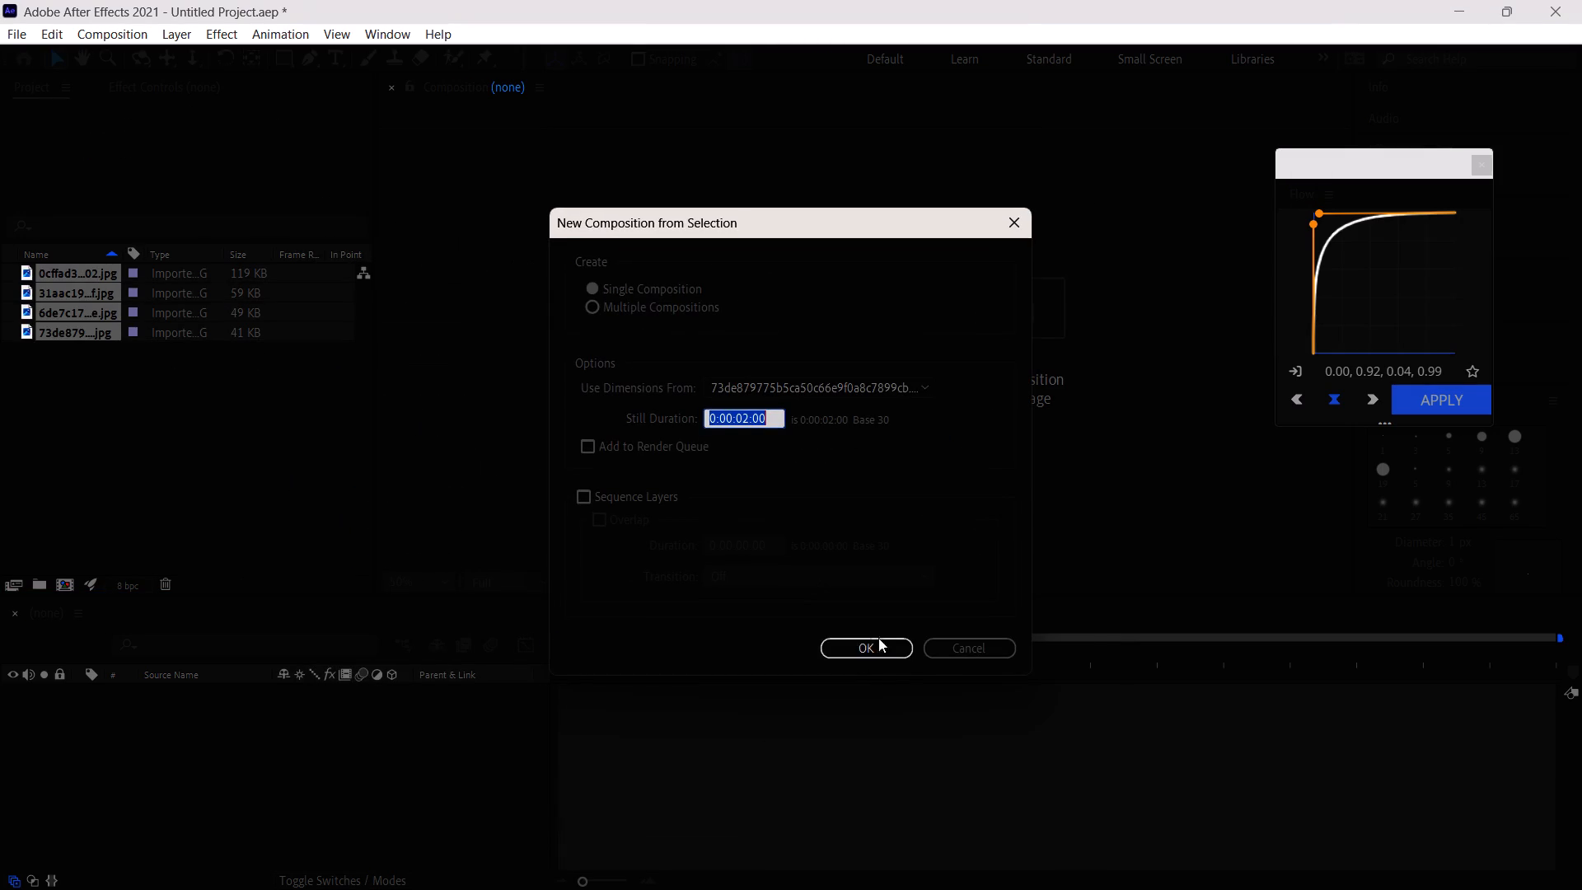
click(883, 641)
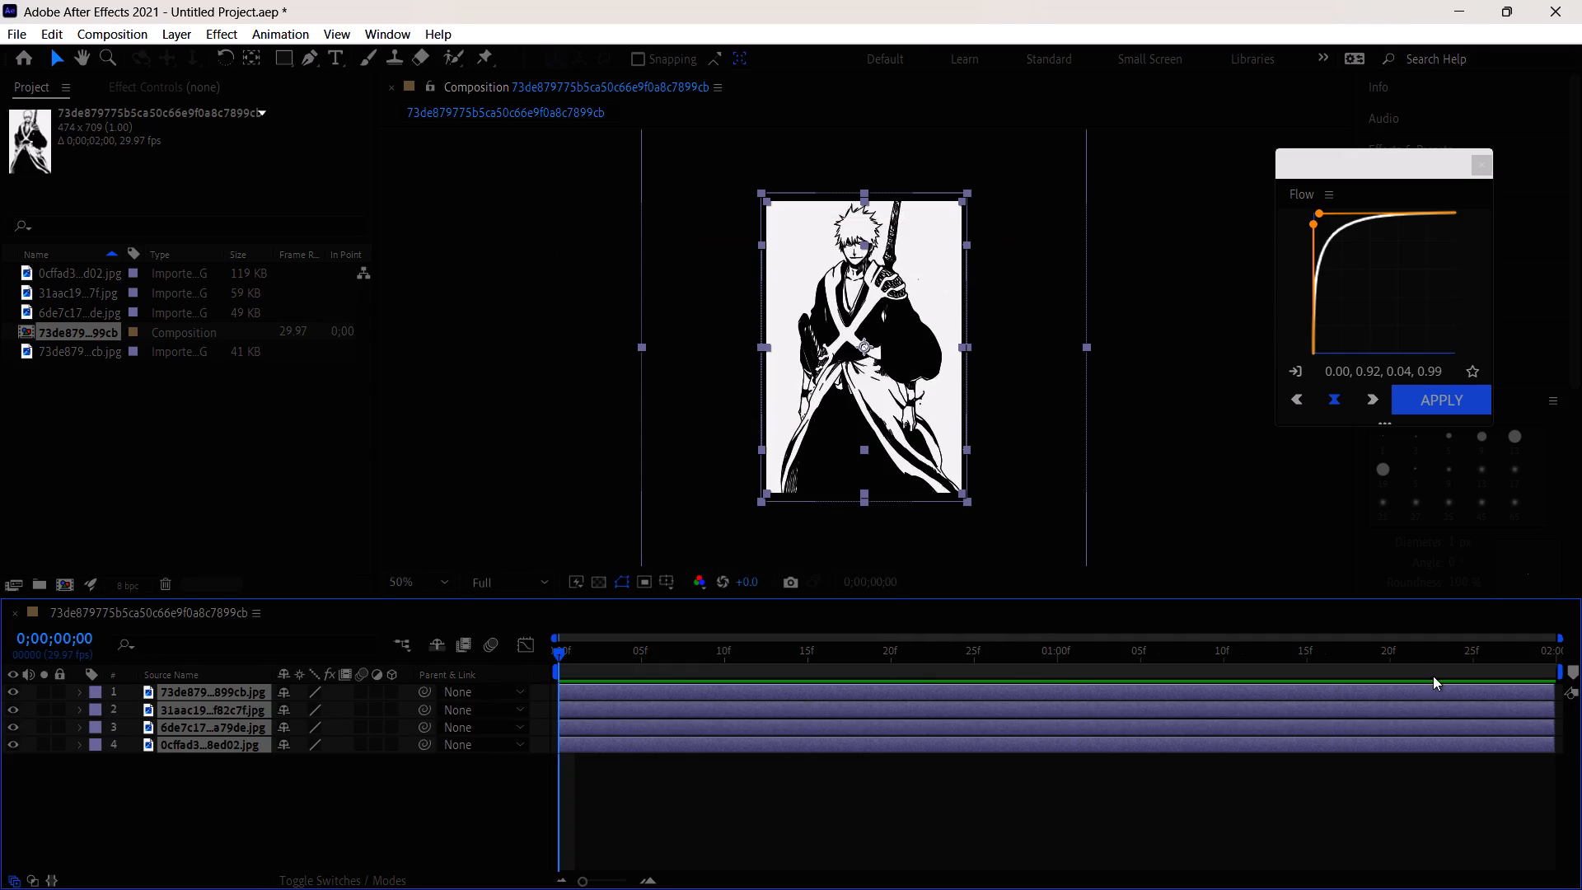
Scrub the playhead through the composition to 0;00;00;20.
drag(1407, 663, 860, 681)
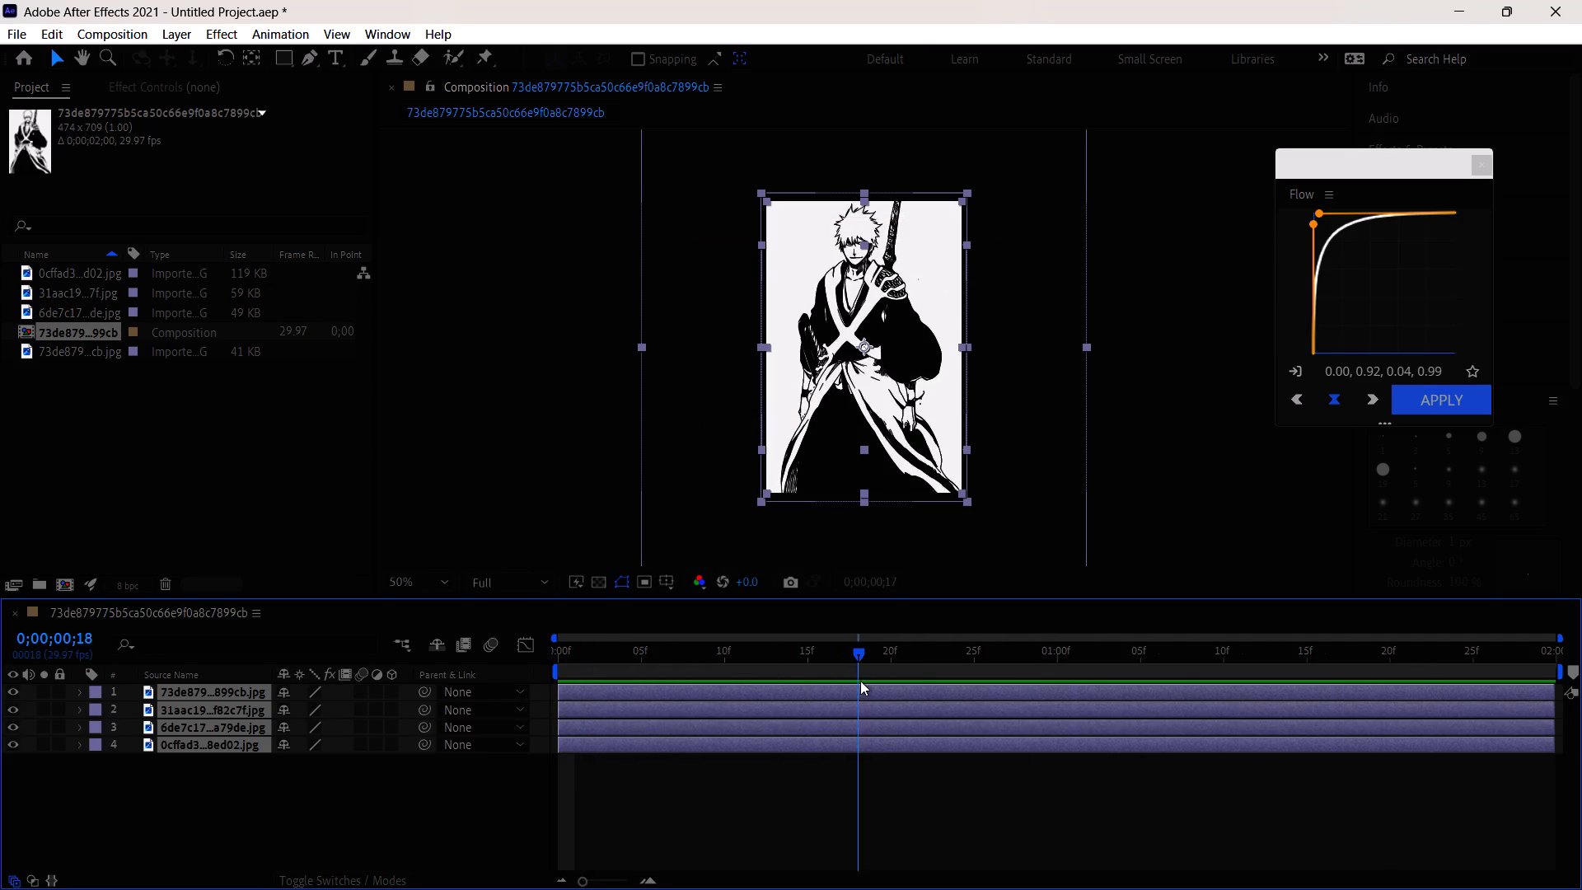
drag(860, 681, 900, 709)
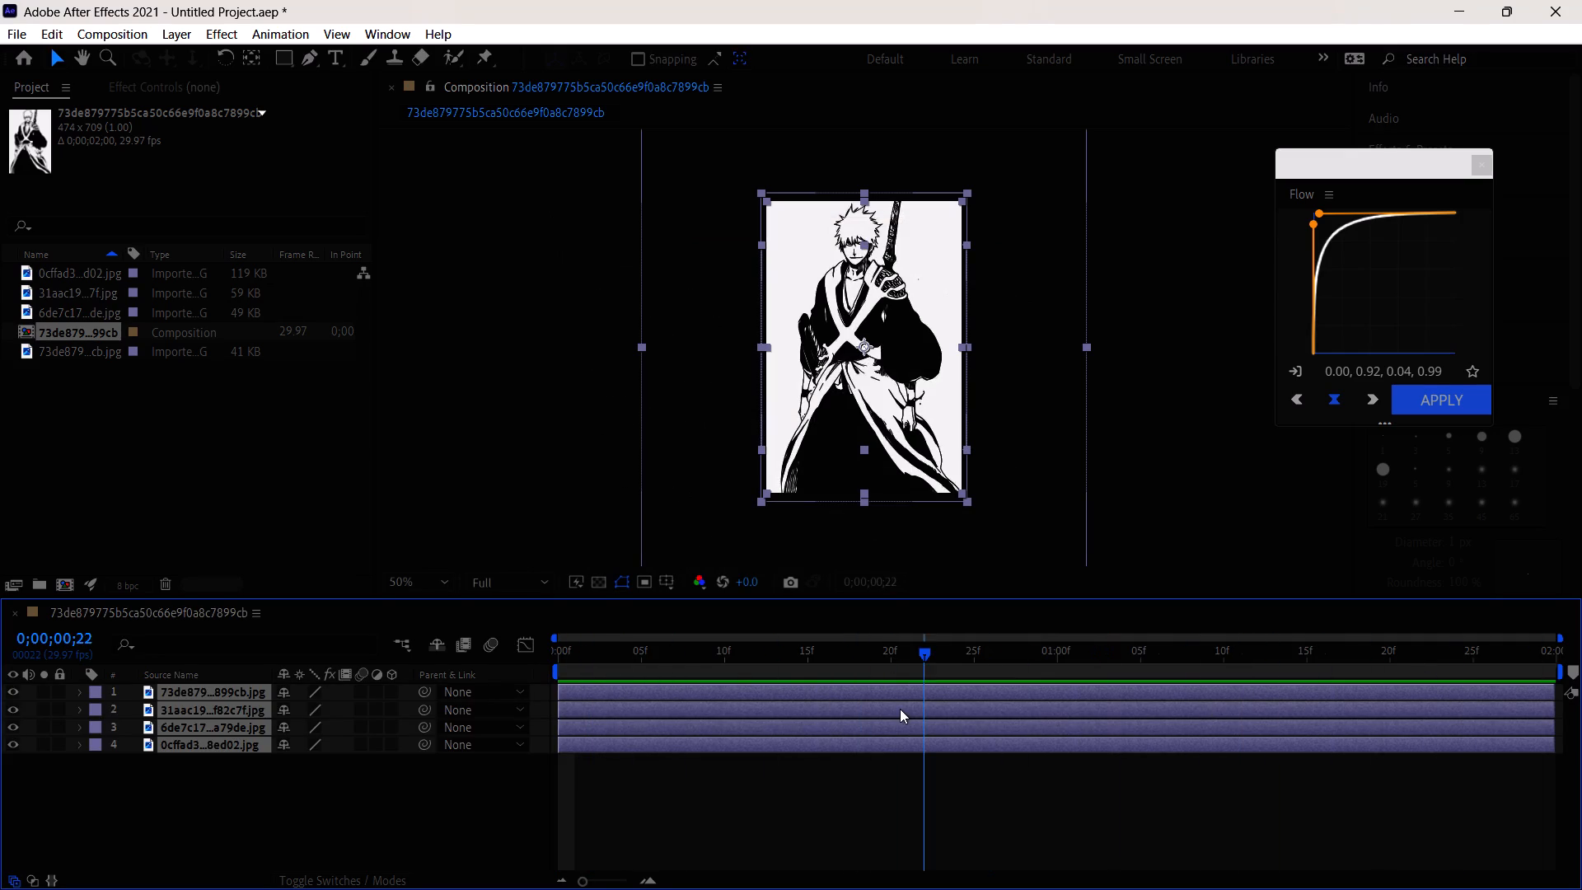
drag(900, 709, 888, 706)
Move the Flow window aside and set the composition's duration to 20 seconds.
drag(1347, 168, 278, 298)
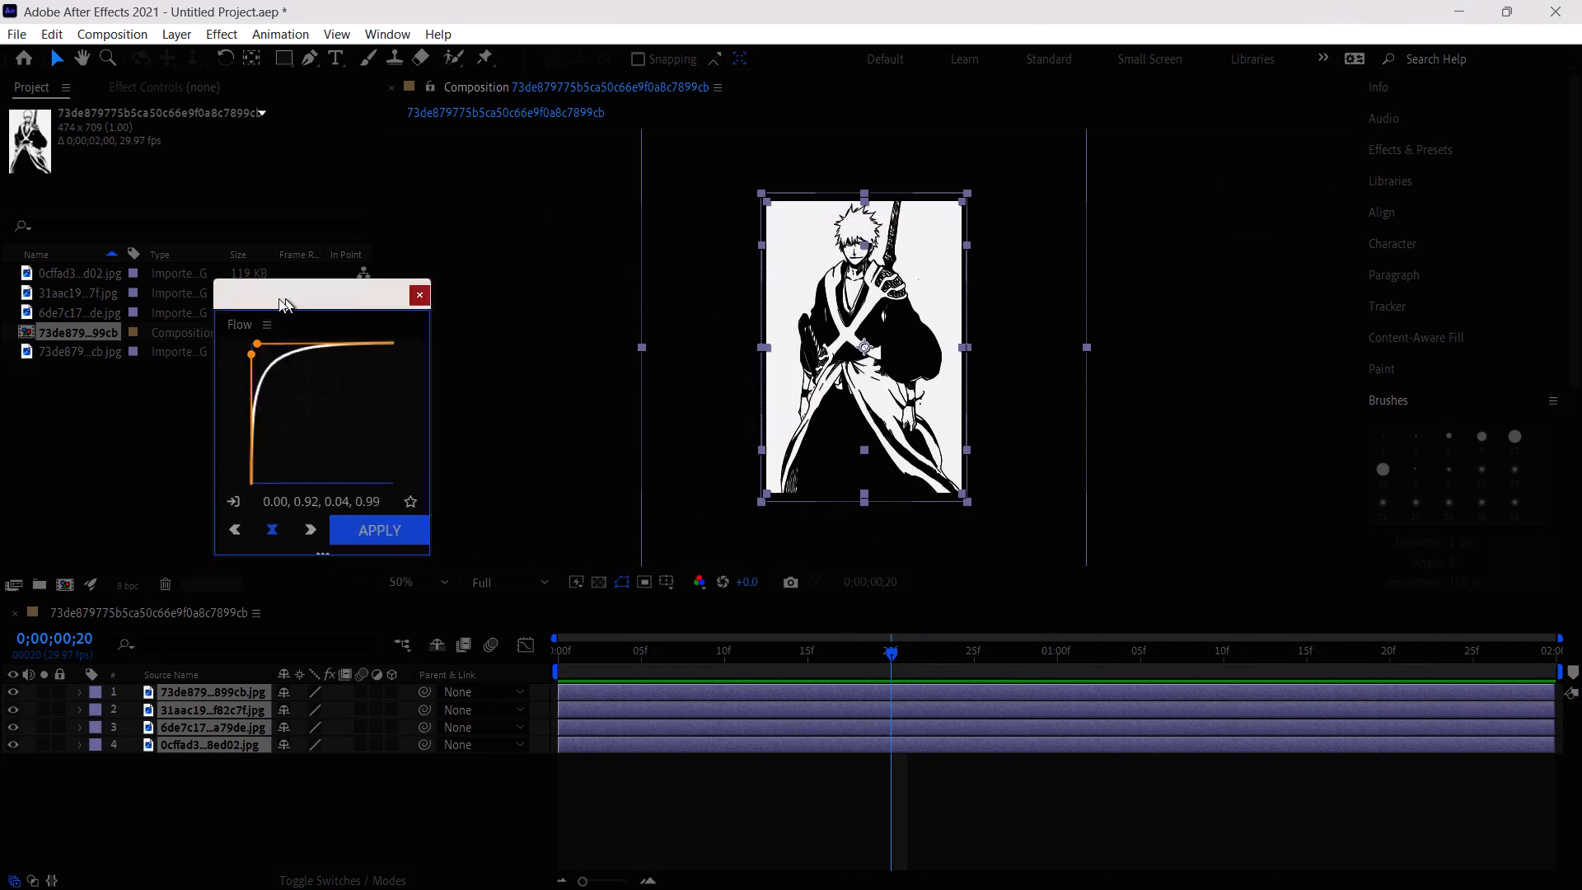
drag(278, 298, 20, 455)
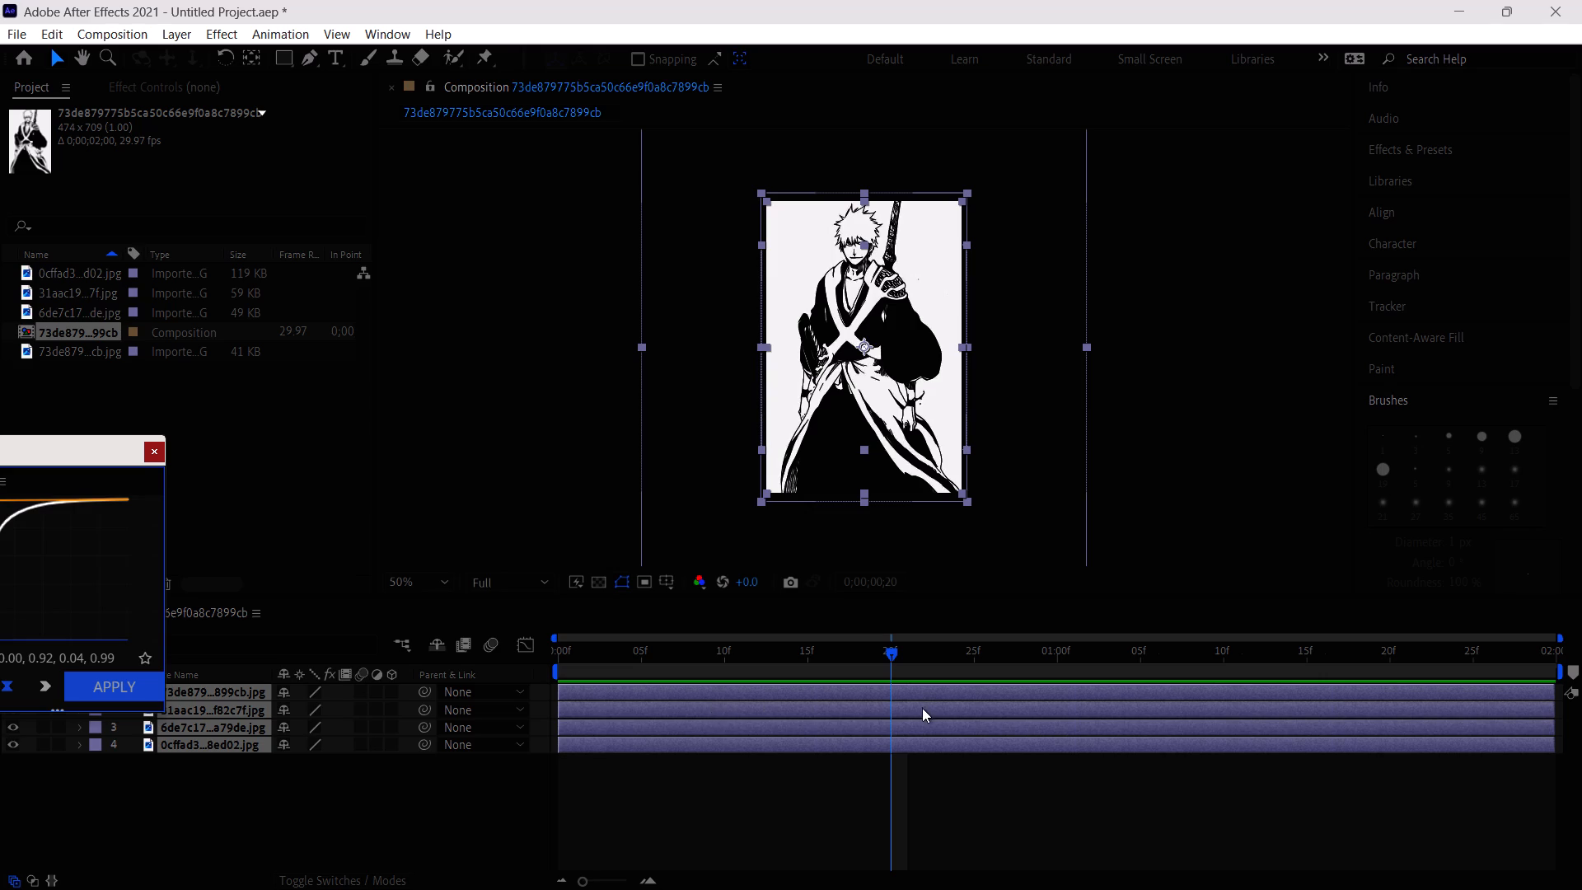
right_click(511, 490)
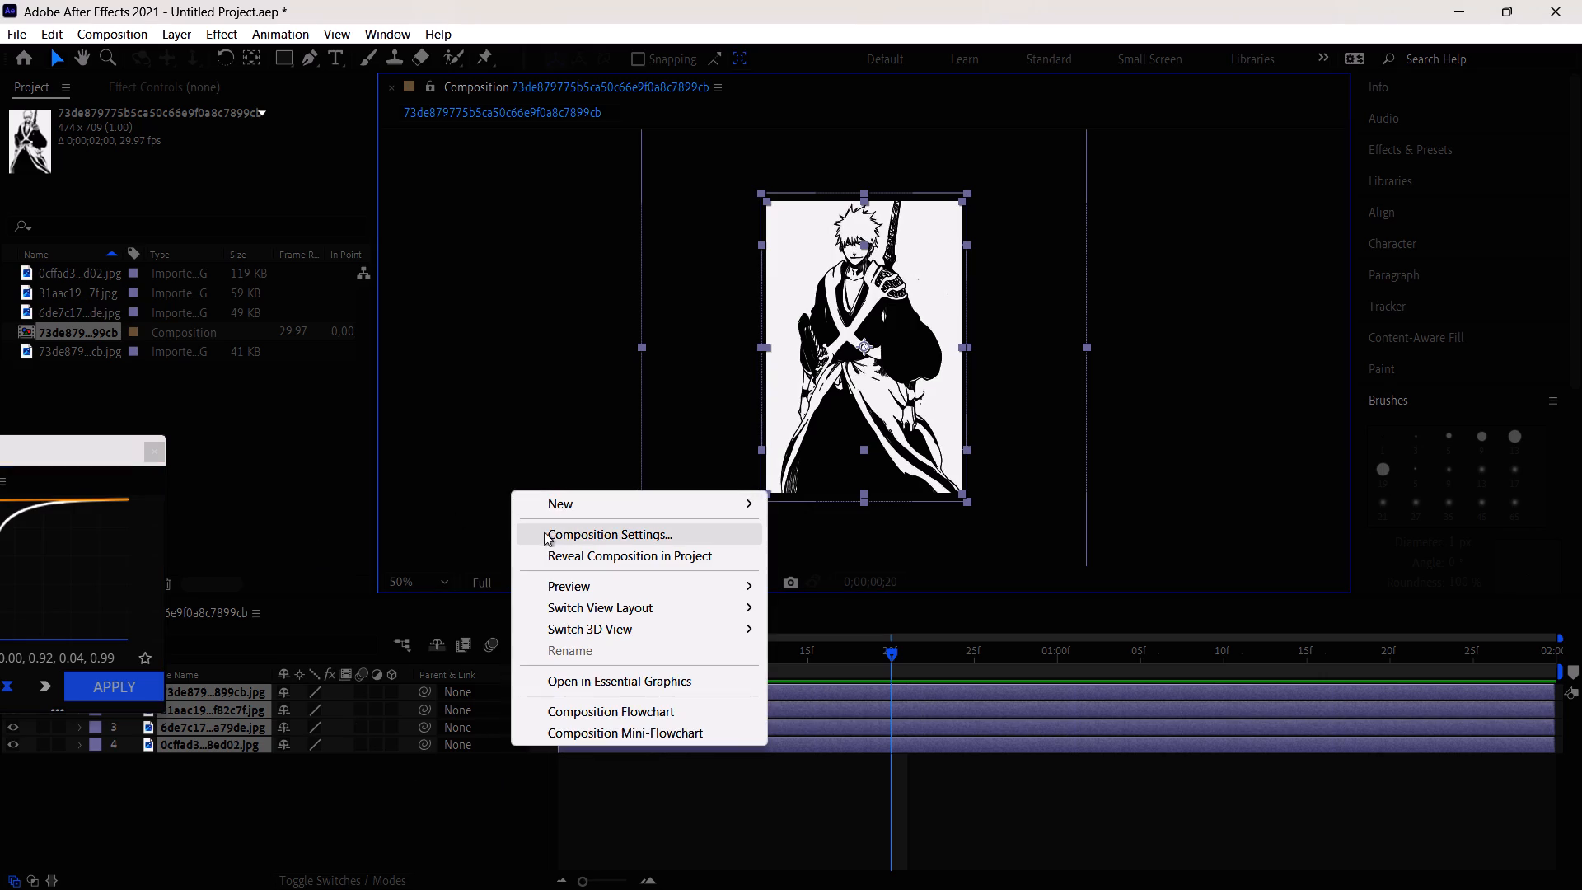
click(554, 531)
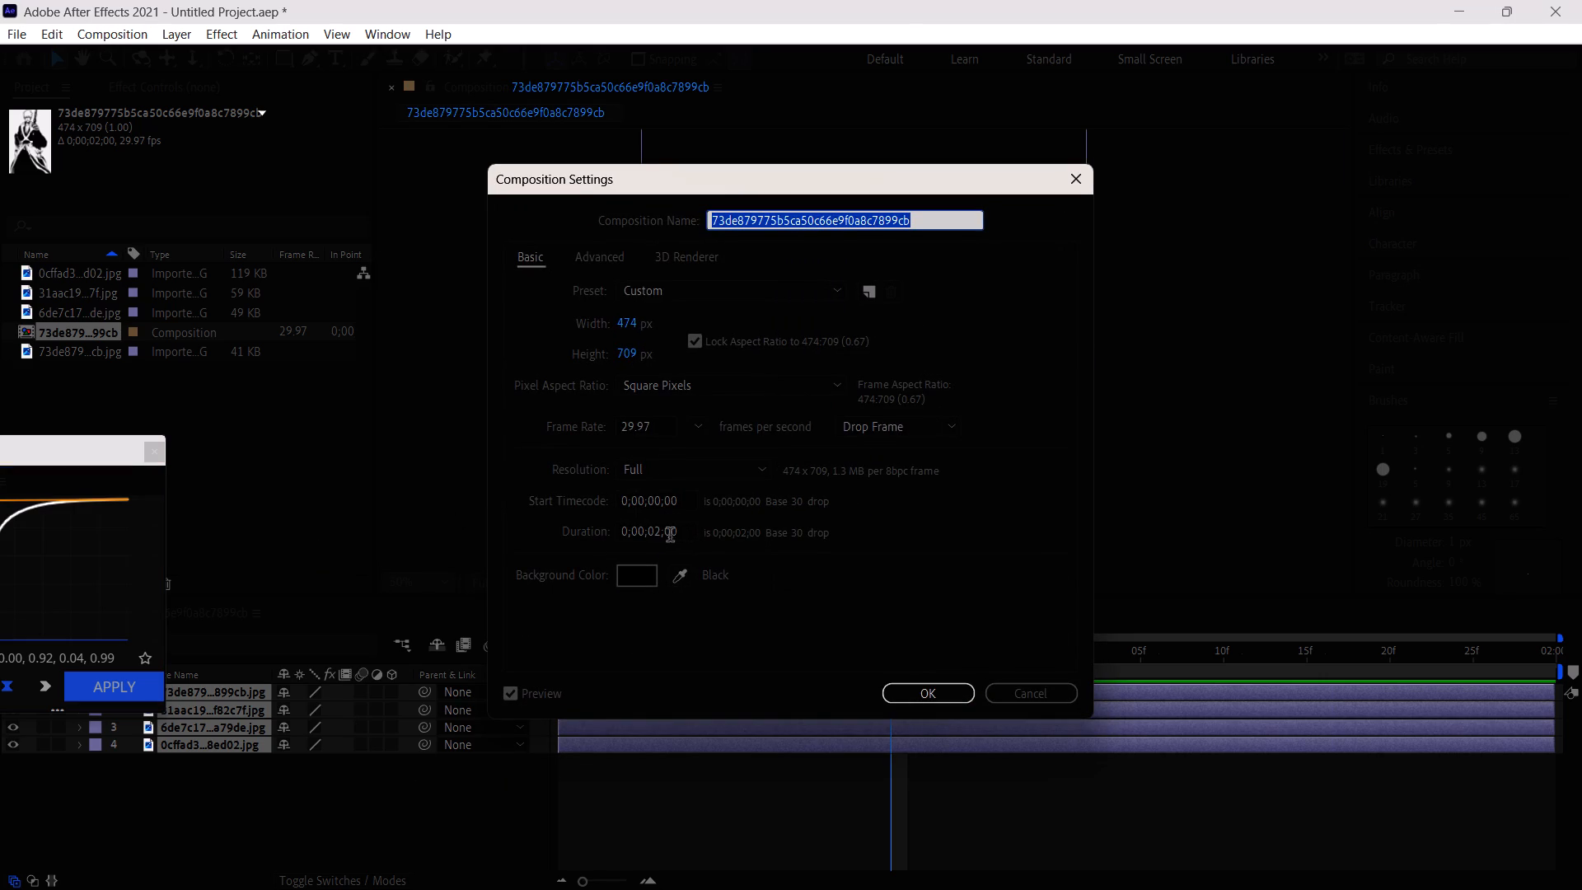
click(667, 536)
key(Left)
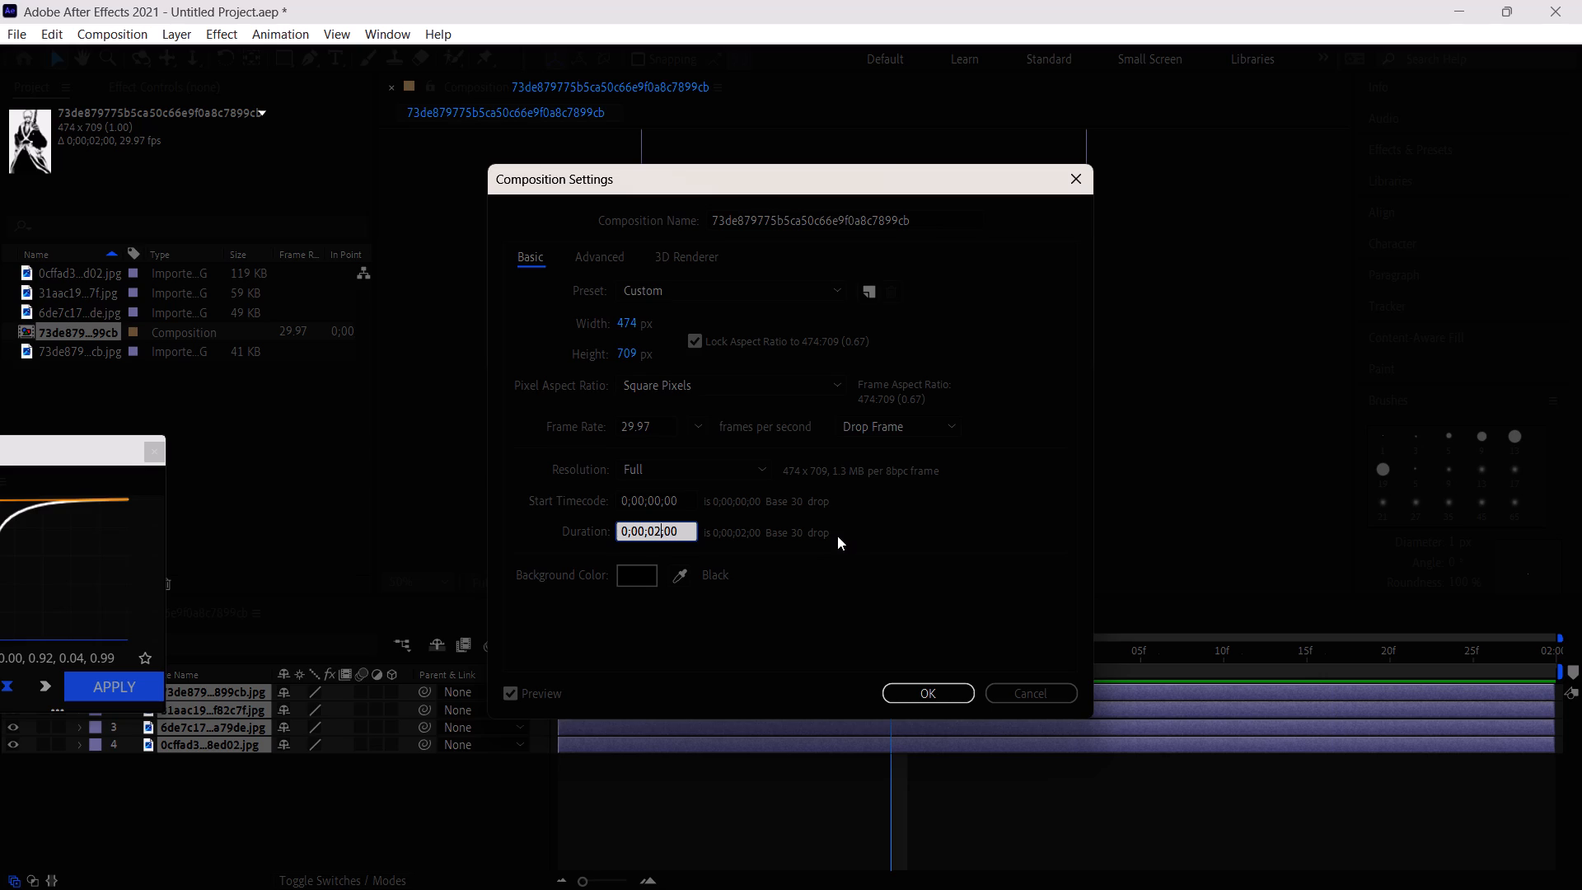
key(BackSpace)
key(BackSpace)
text(20)
key(Return)
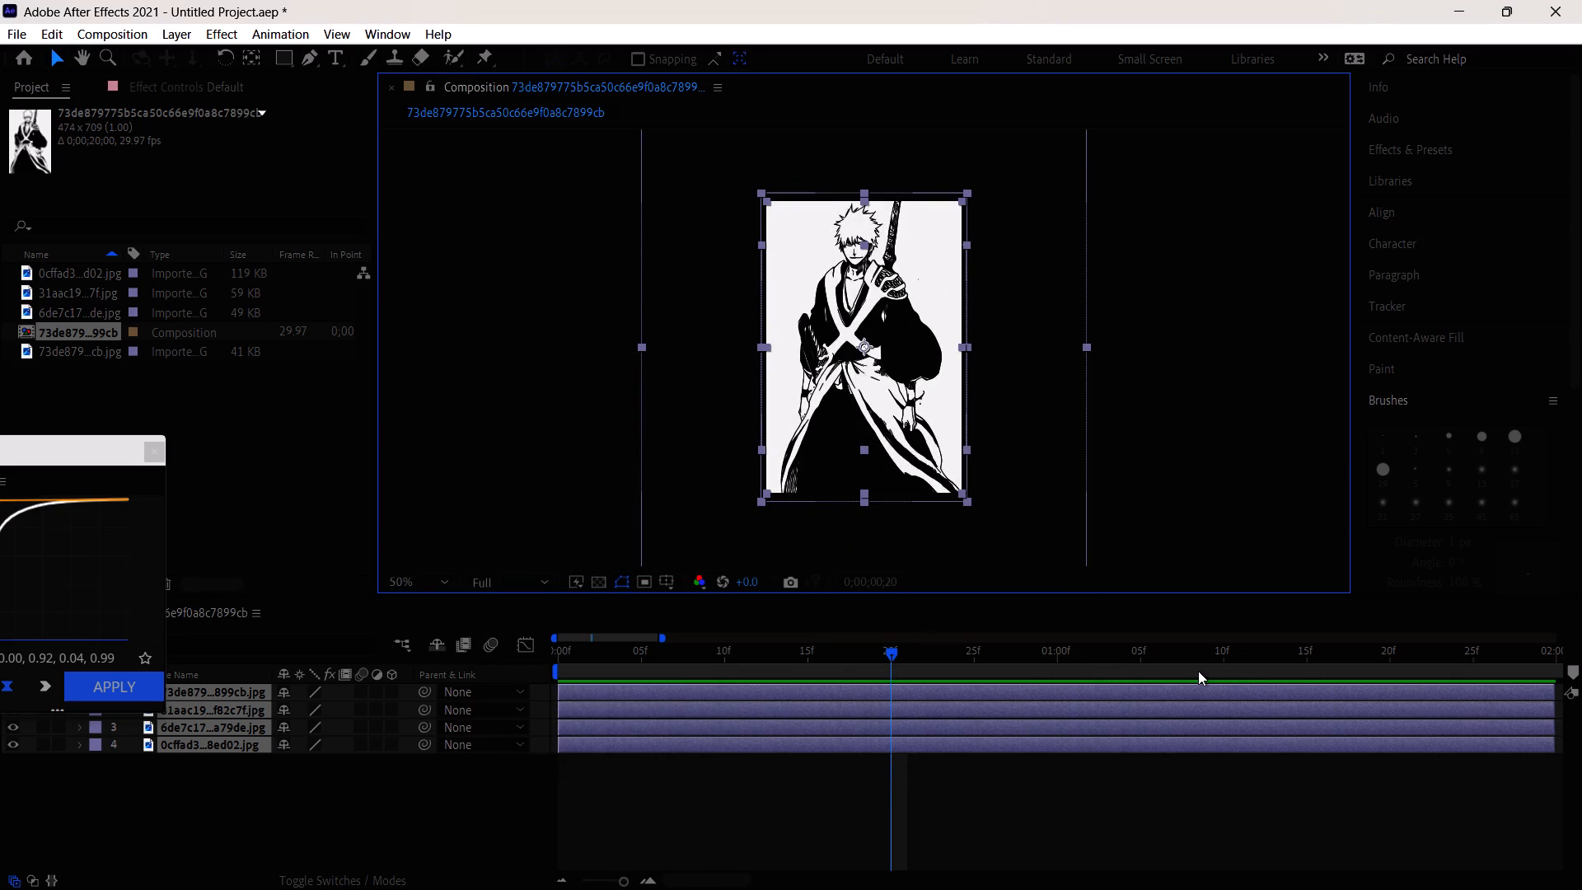
Move the floating Flow window clear of the timeline, over the top of the side panel list.
scroll(1198, 671, down, 1)
drag(664, 635, 943, 642)
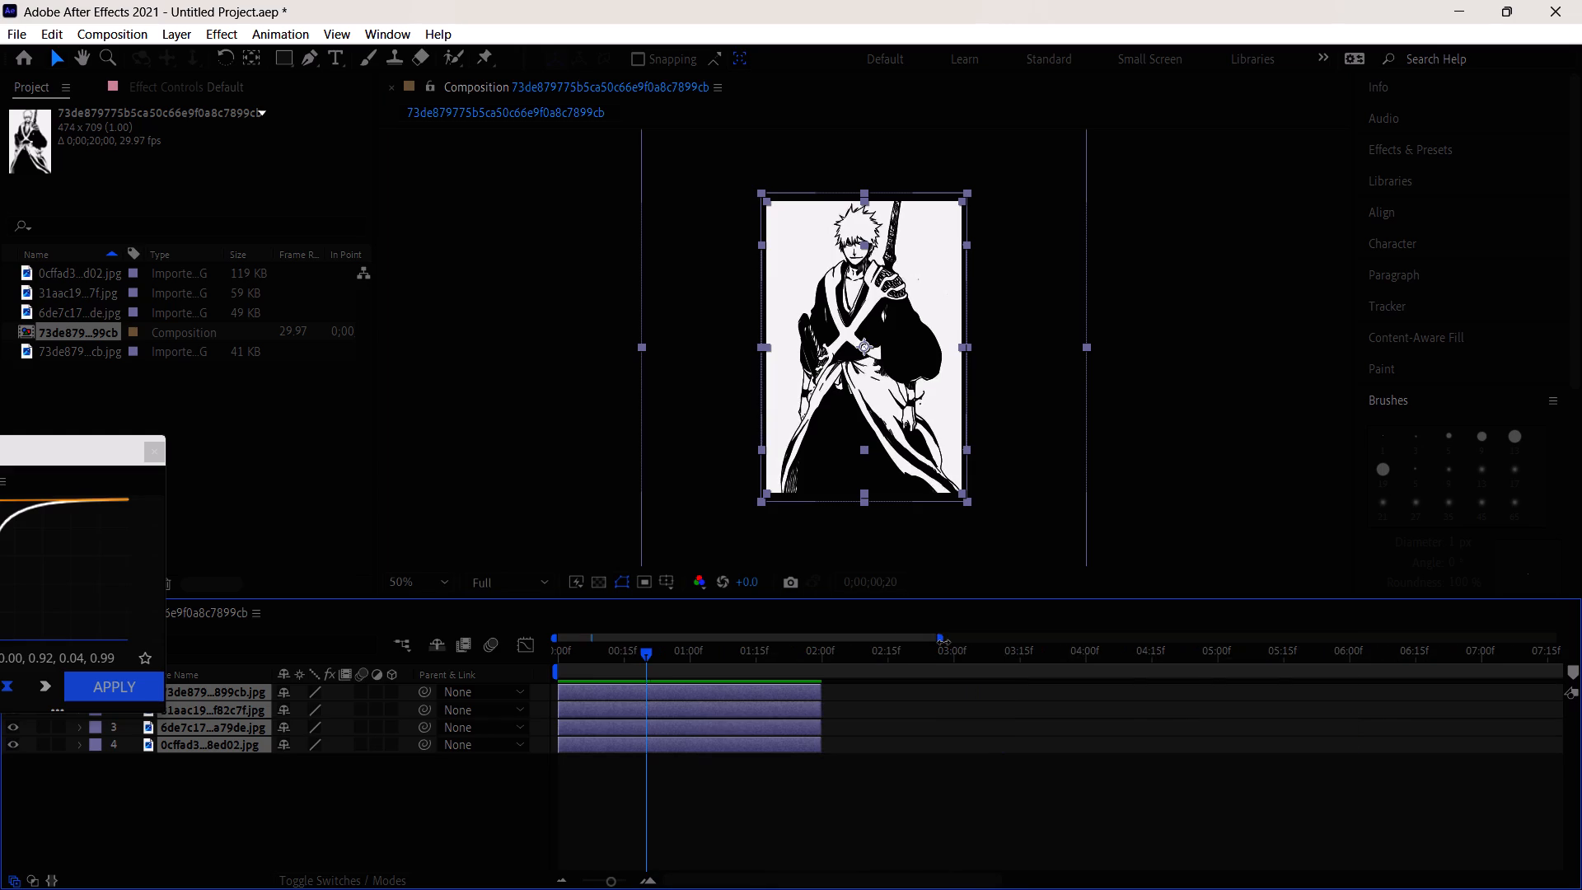
drag(943, 642, 1008, 639)
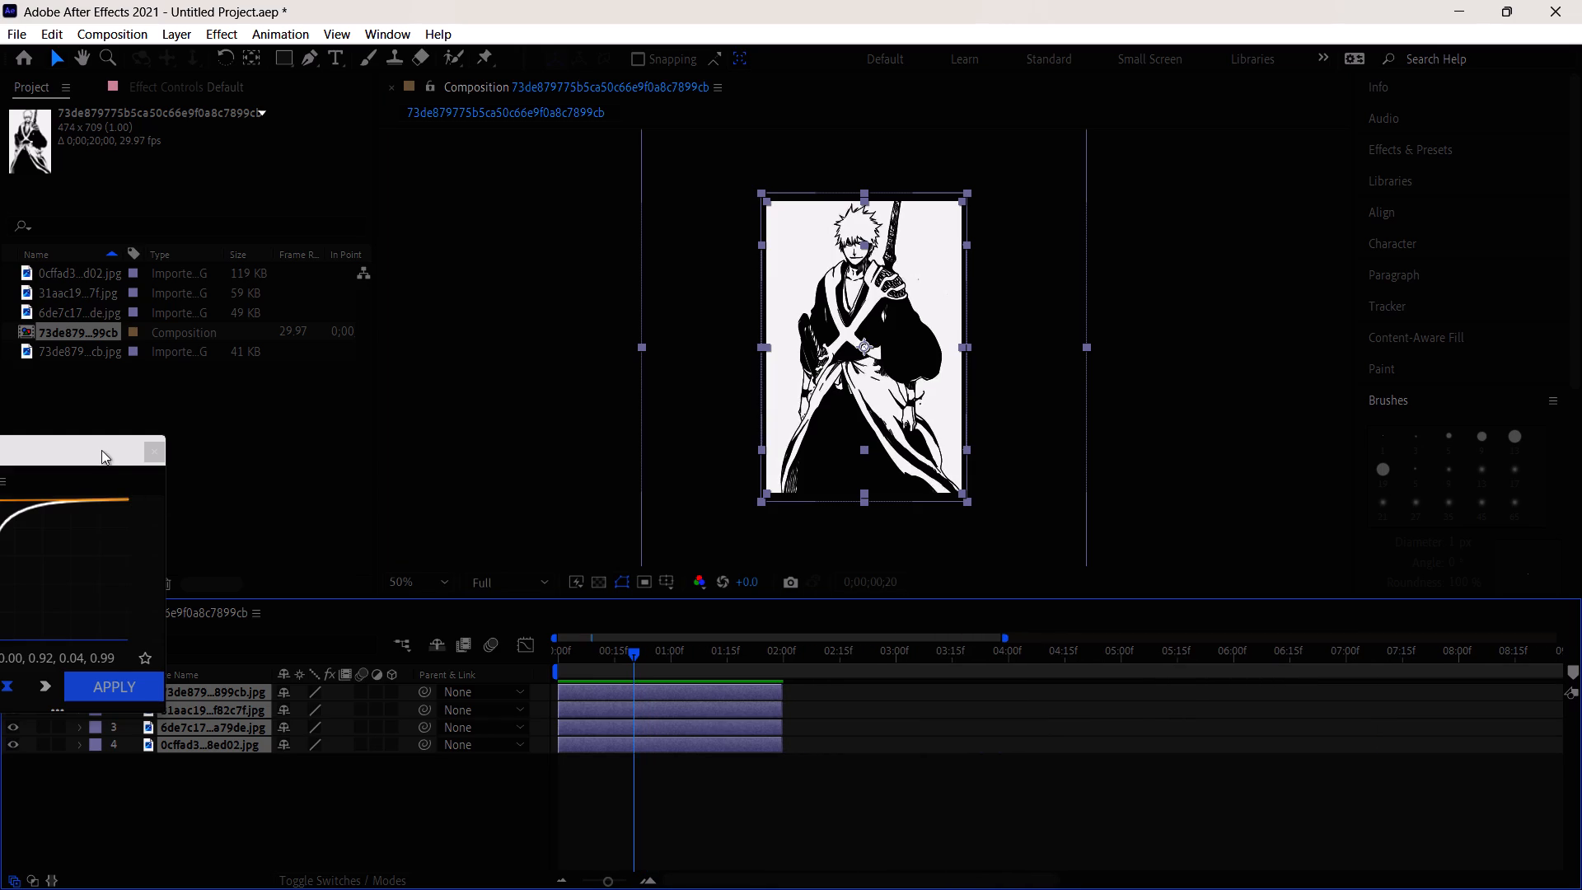
drag(101, 449, 1509, 86)
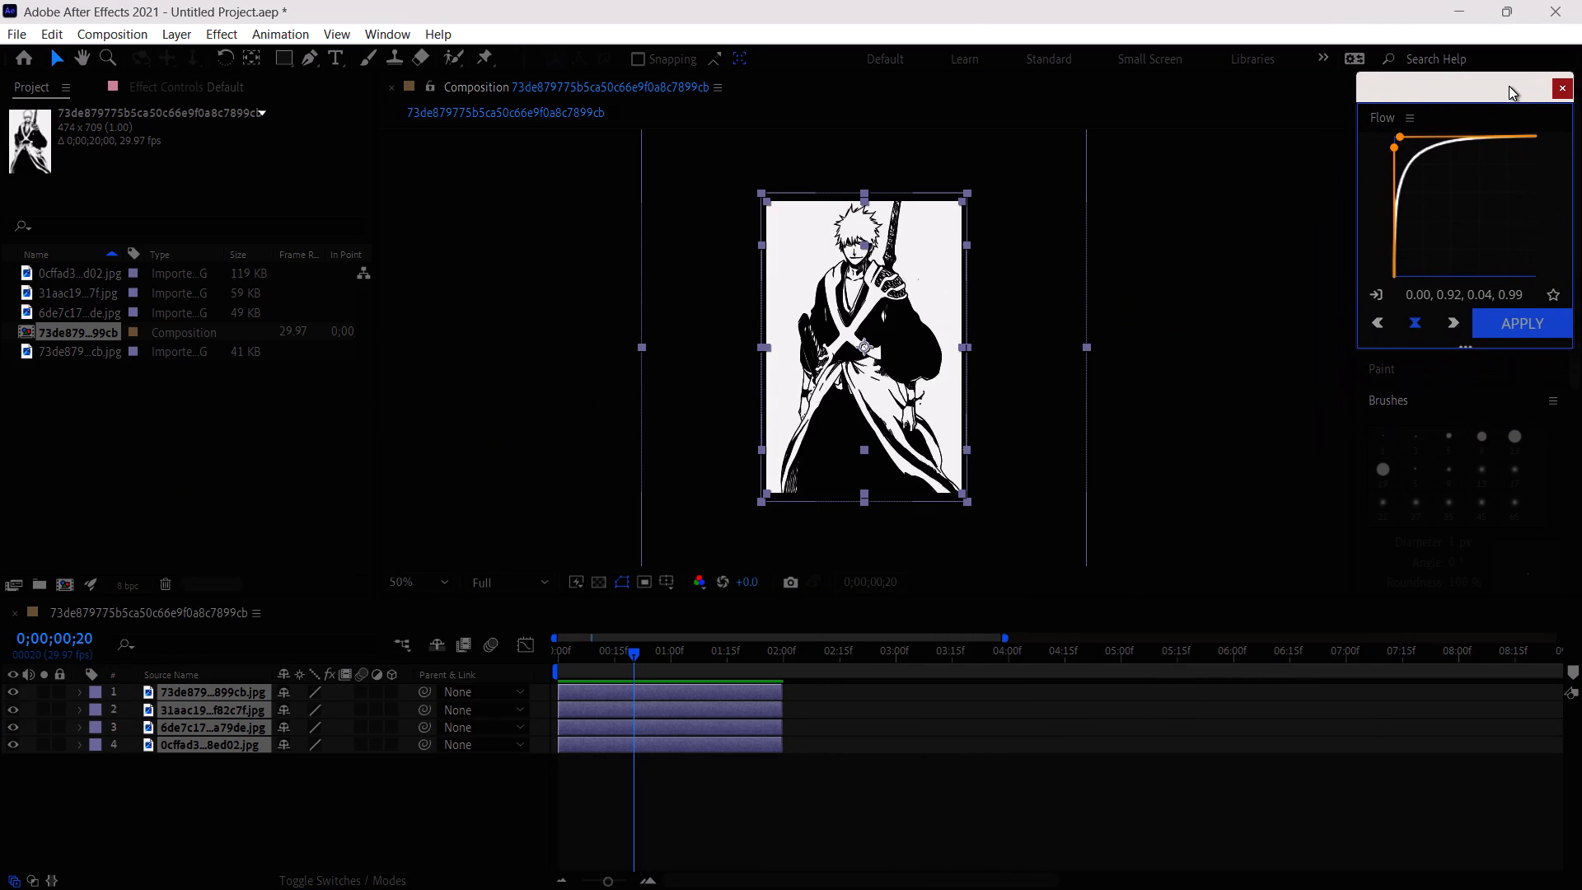
drag(1509, 86, 1507, 78)
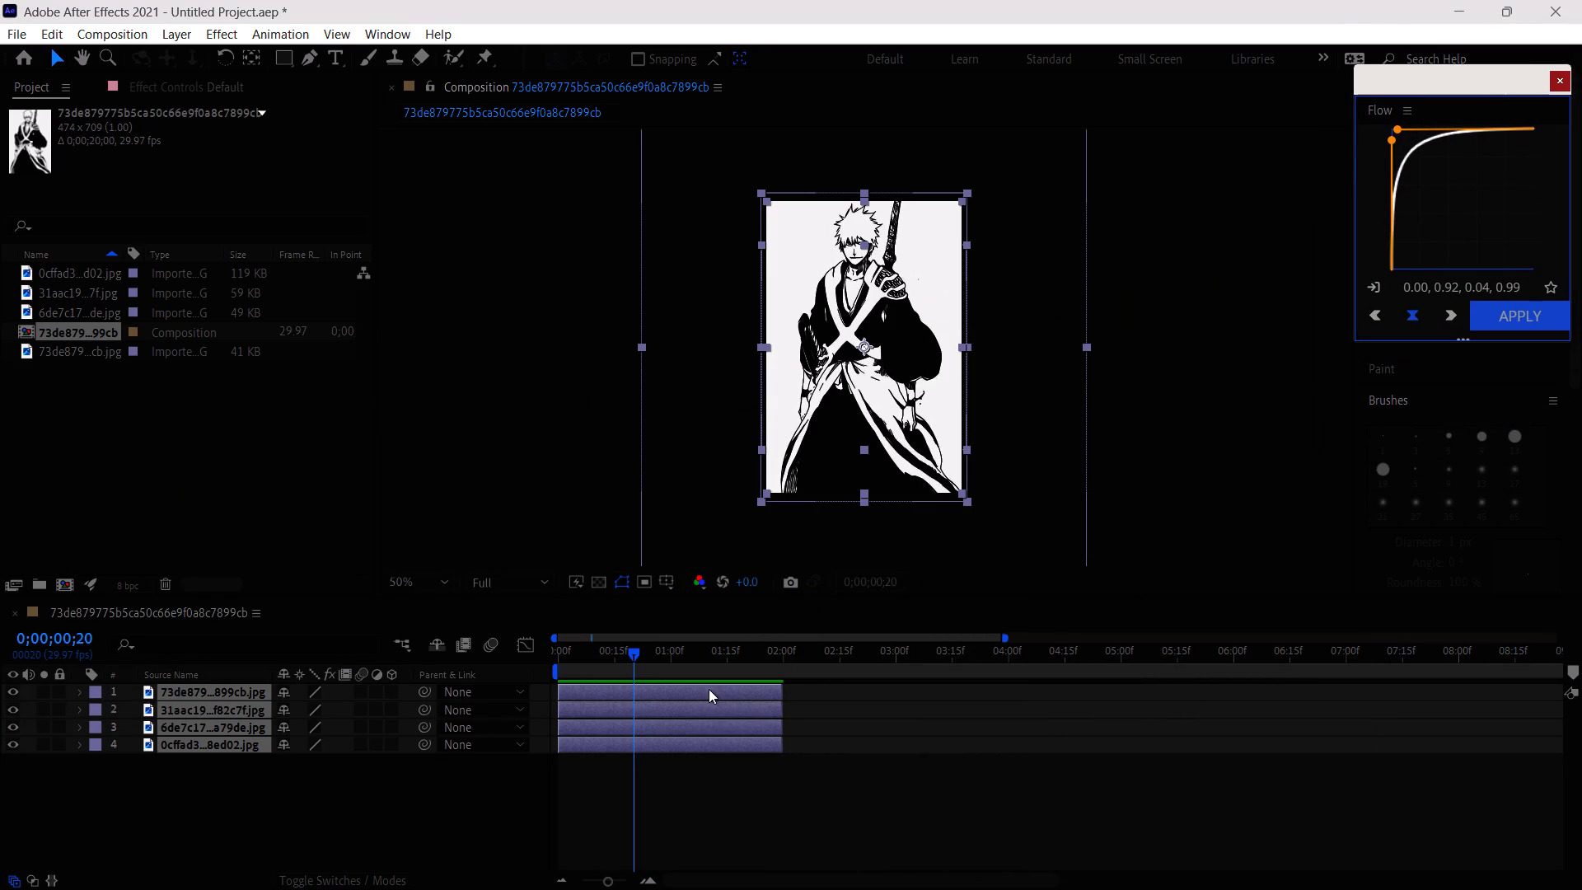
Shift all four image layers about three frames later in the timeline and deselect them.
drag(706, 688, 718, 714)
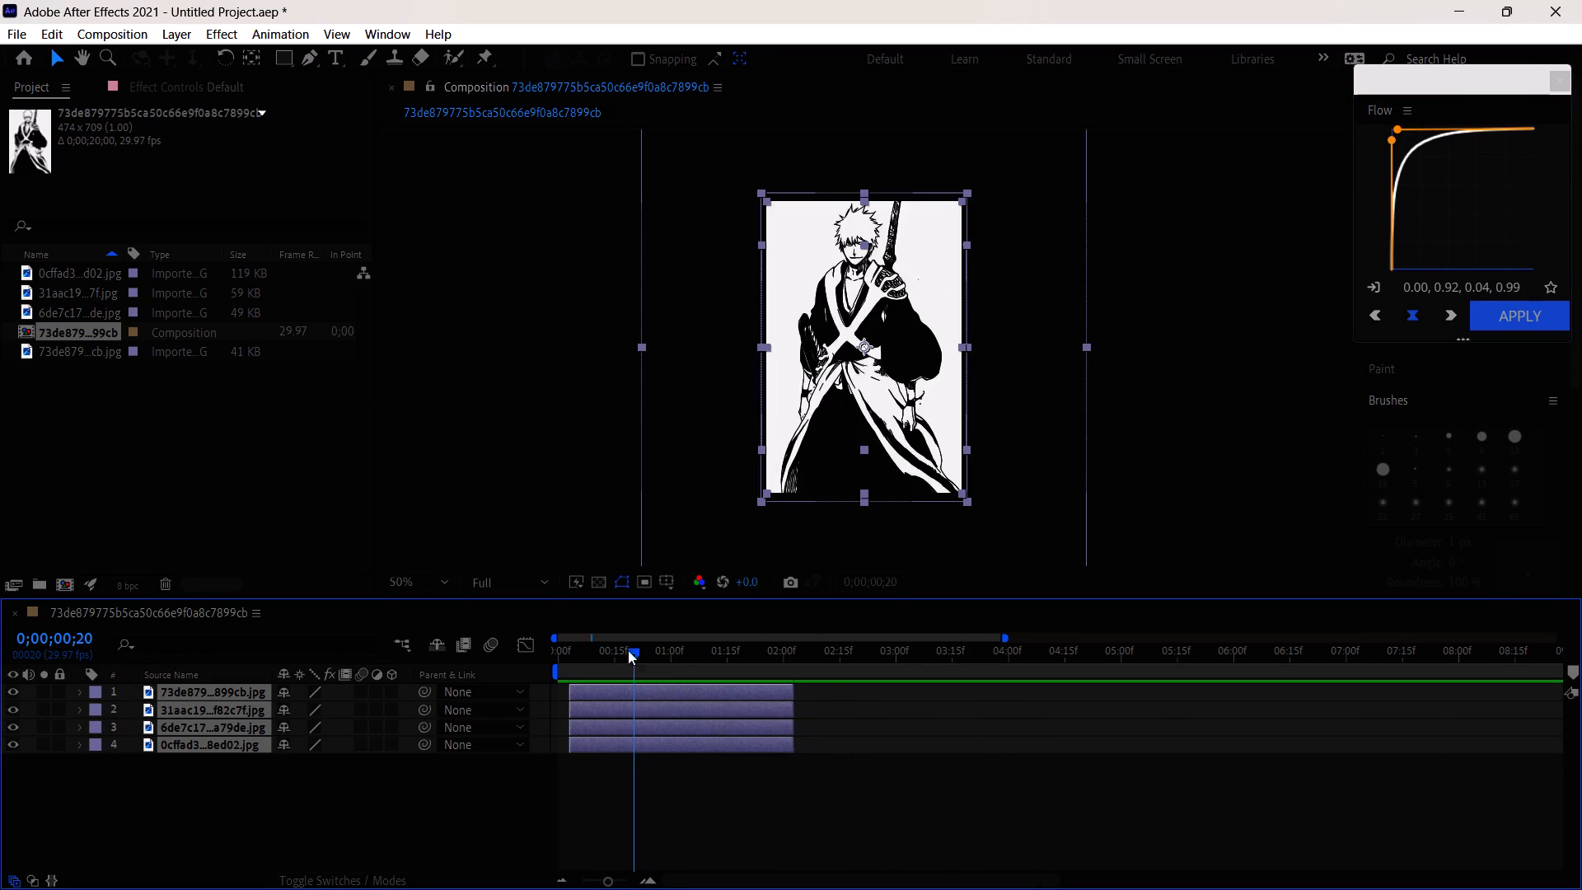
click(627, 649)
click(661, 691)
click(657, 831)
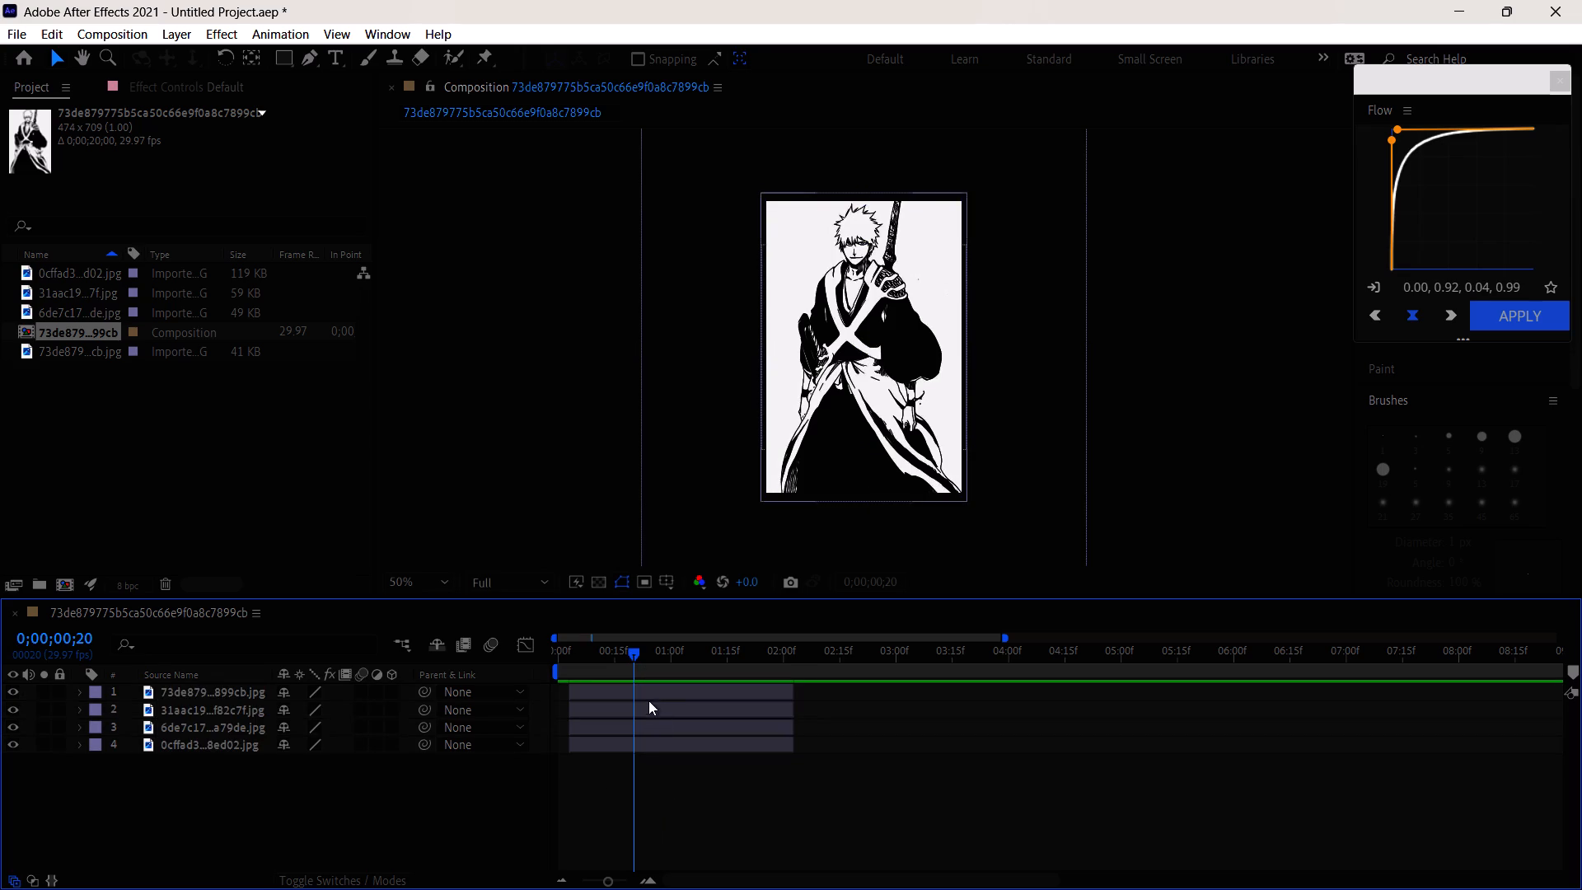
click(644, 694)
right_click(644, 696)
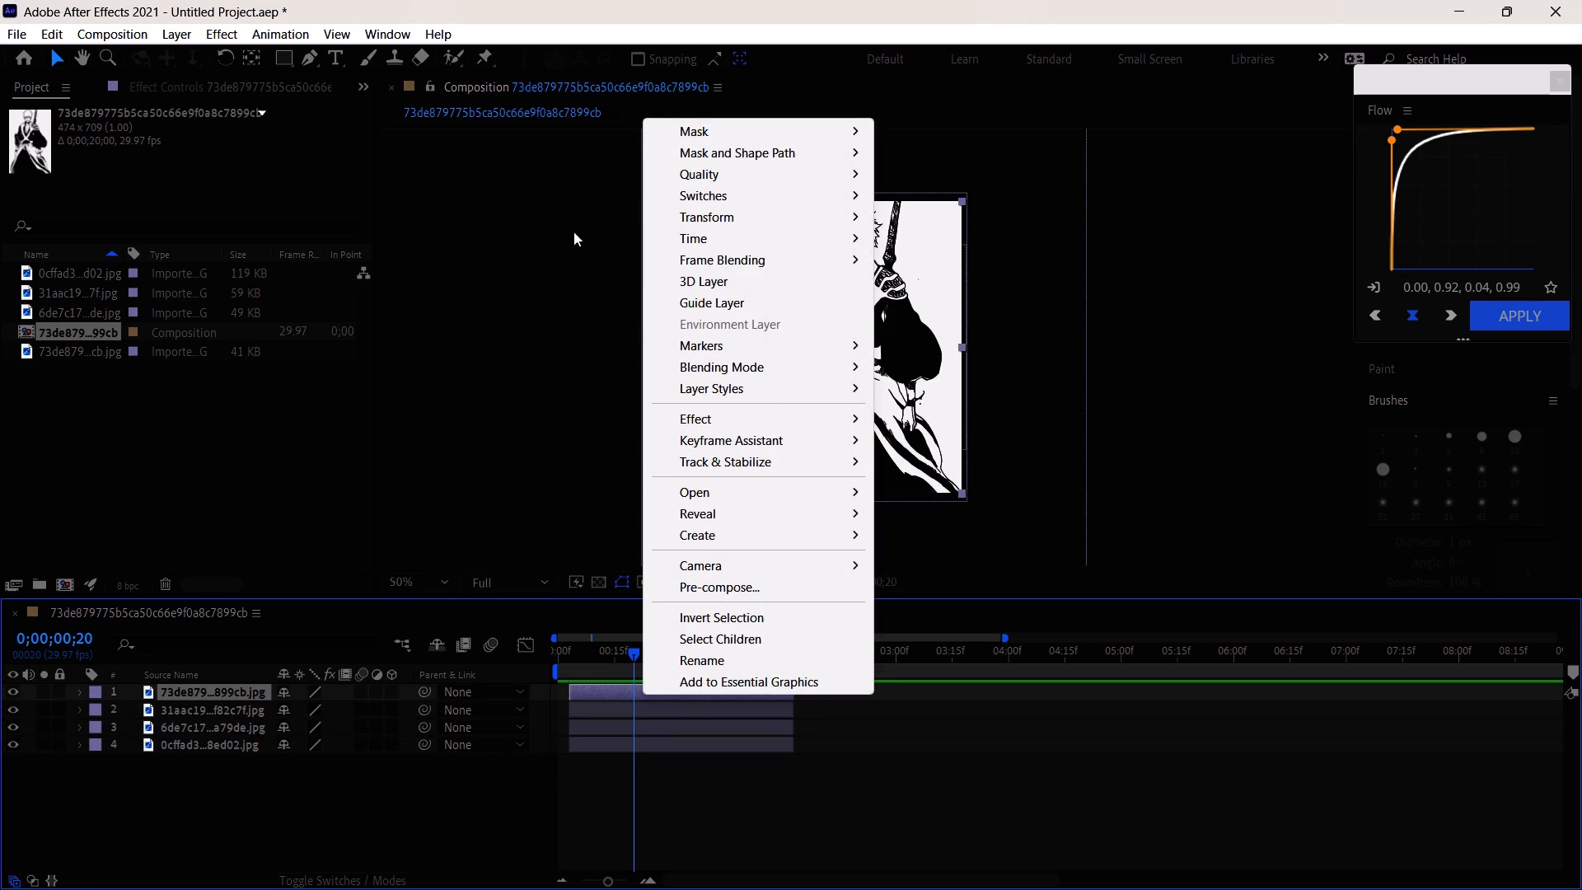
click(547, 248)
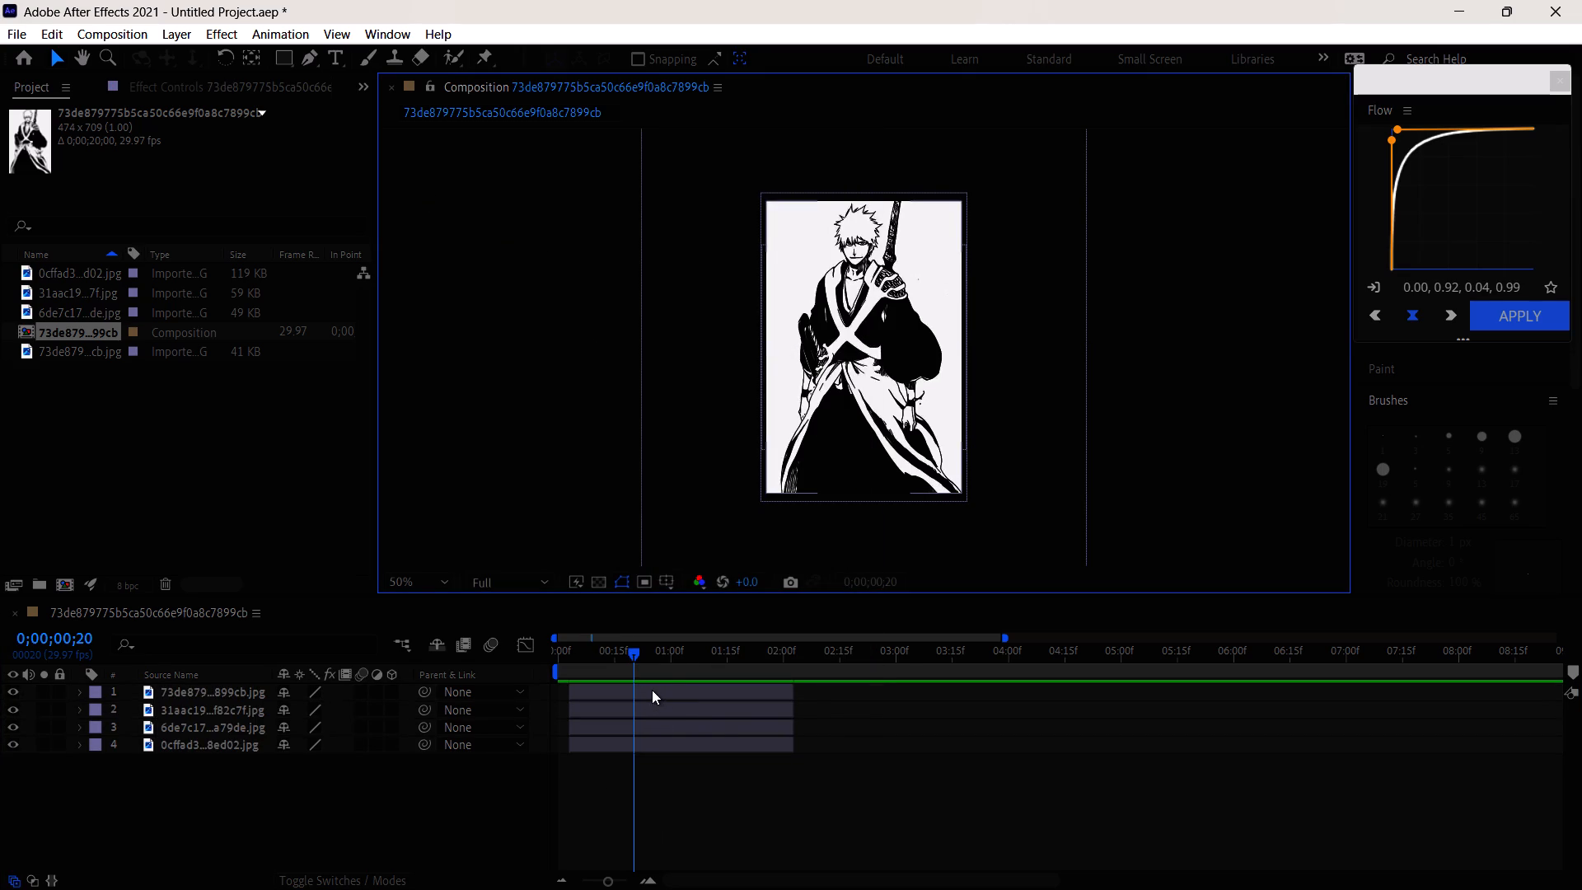
Arrange the four image layers end to end, in order from layer 1 to layer 4, with Sequence Layers.
ctrl+click(648, 686)
ctrl+click(654, 708)
ctrl+click(662, 725)
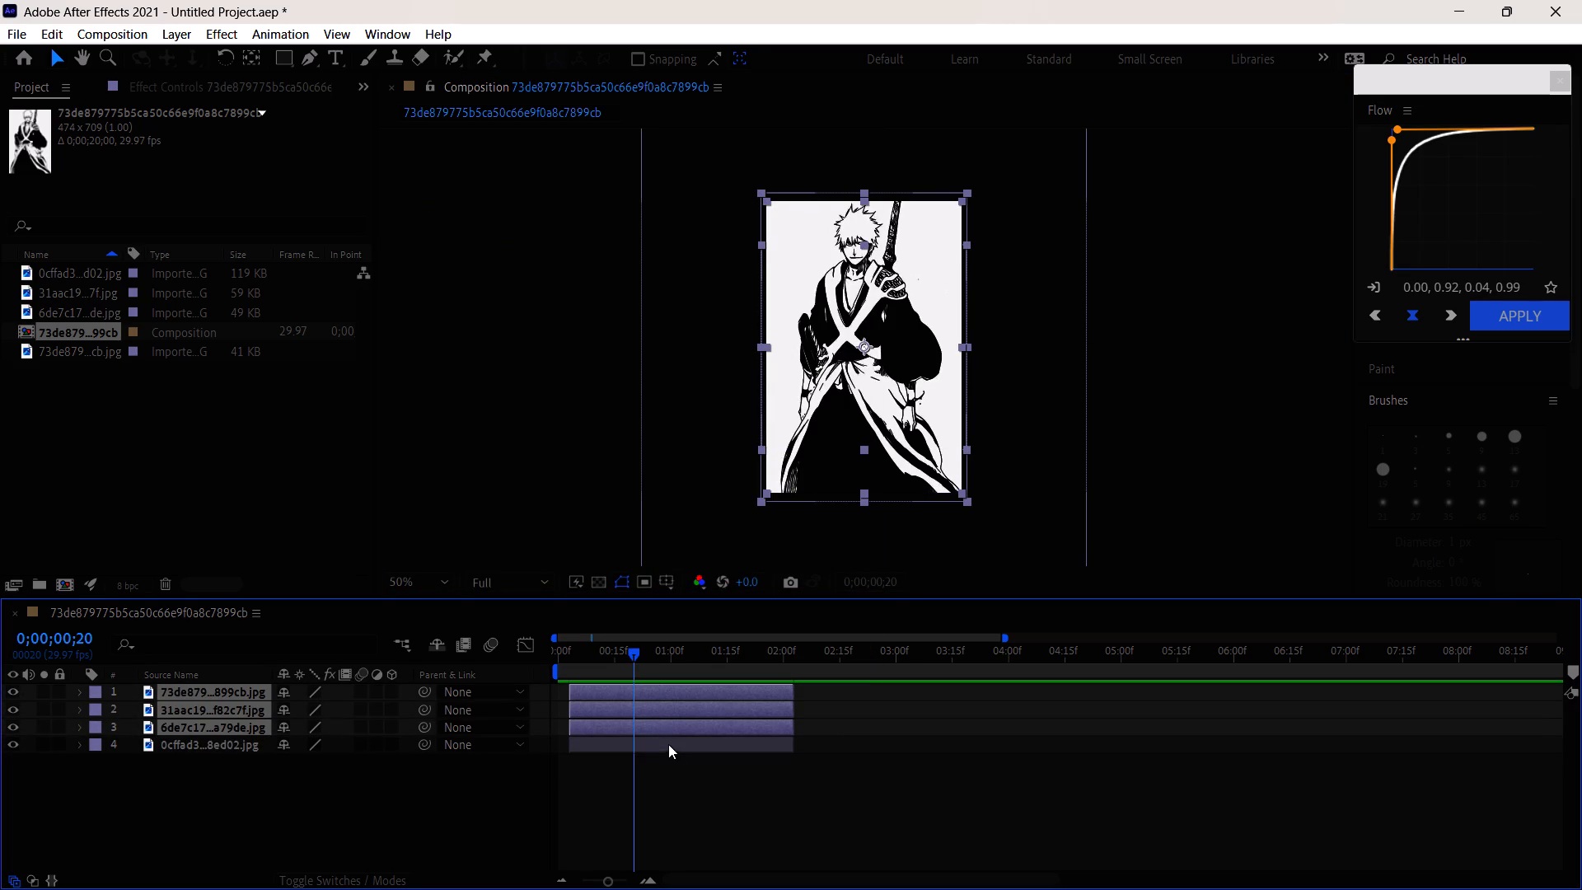
ctrl+click(669, 745)
click(286, 31)
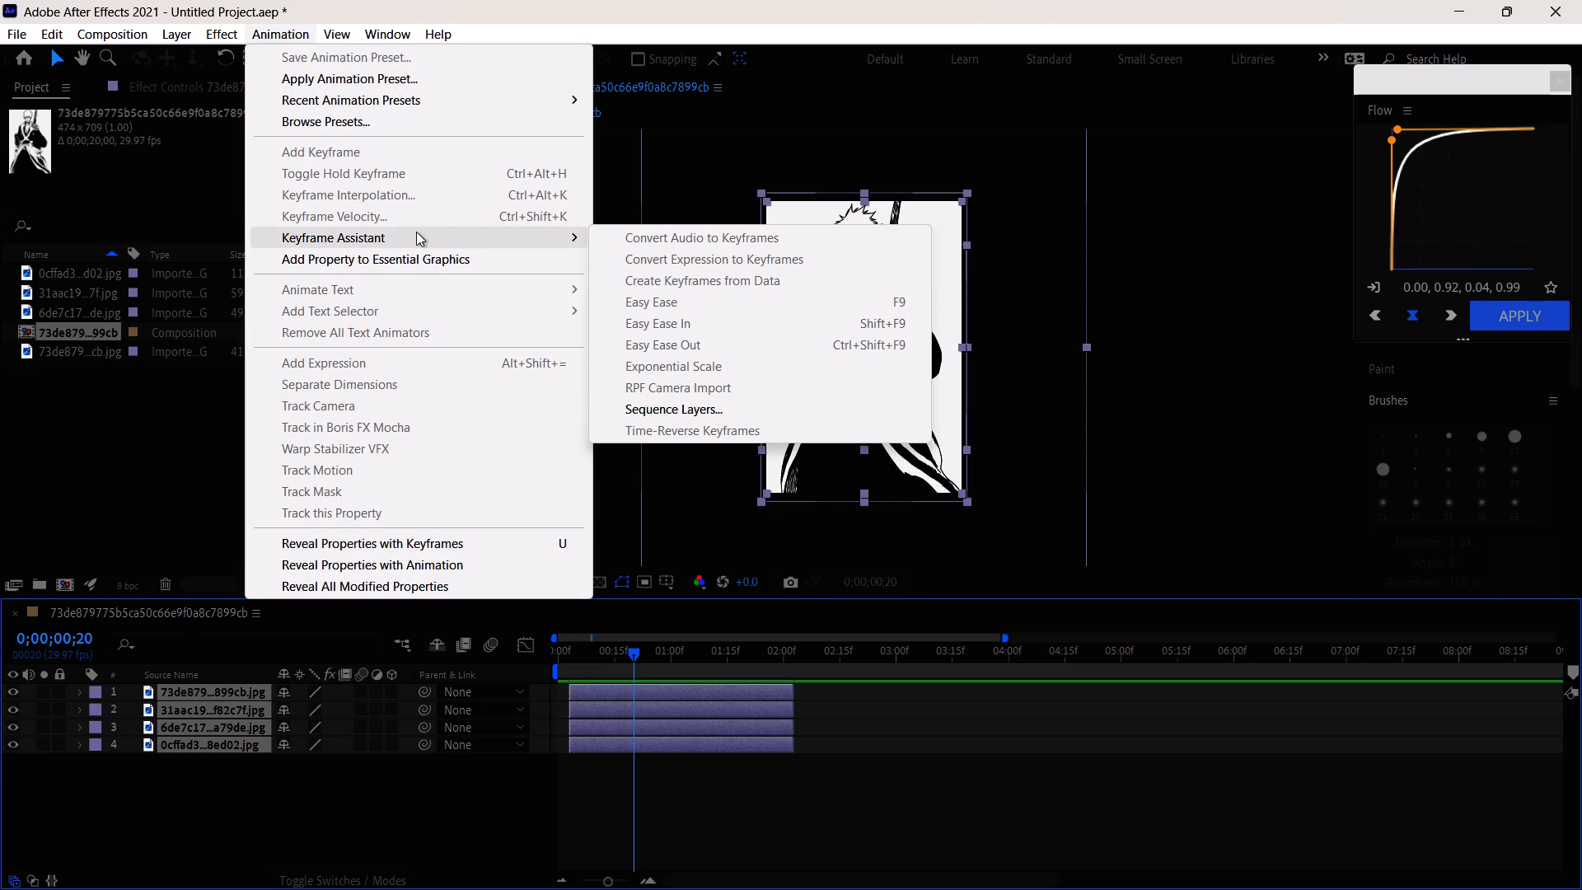
click(689, 406)
click(789, 507)
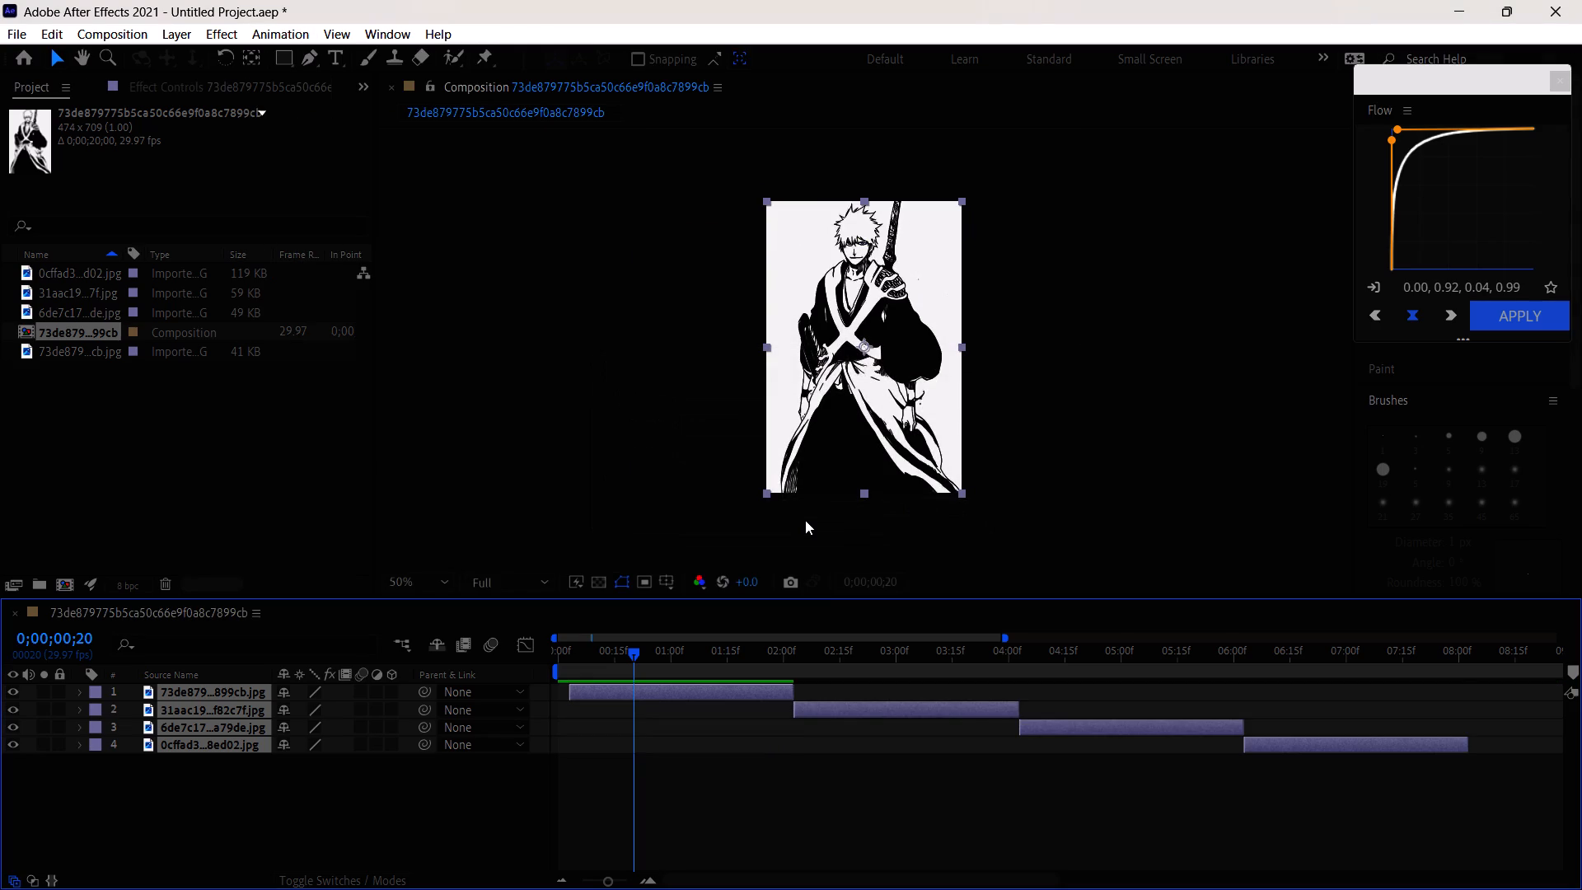
Shift the whole layer sequence earlier so the first image starts at the beginning of the composition.
drag(634, 653, 607, 661)
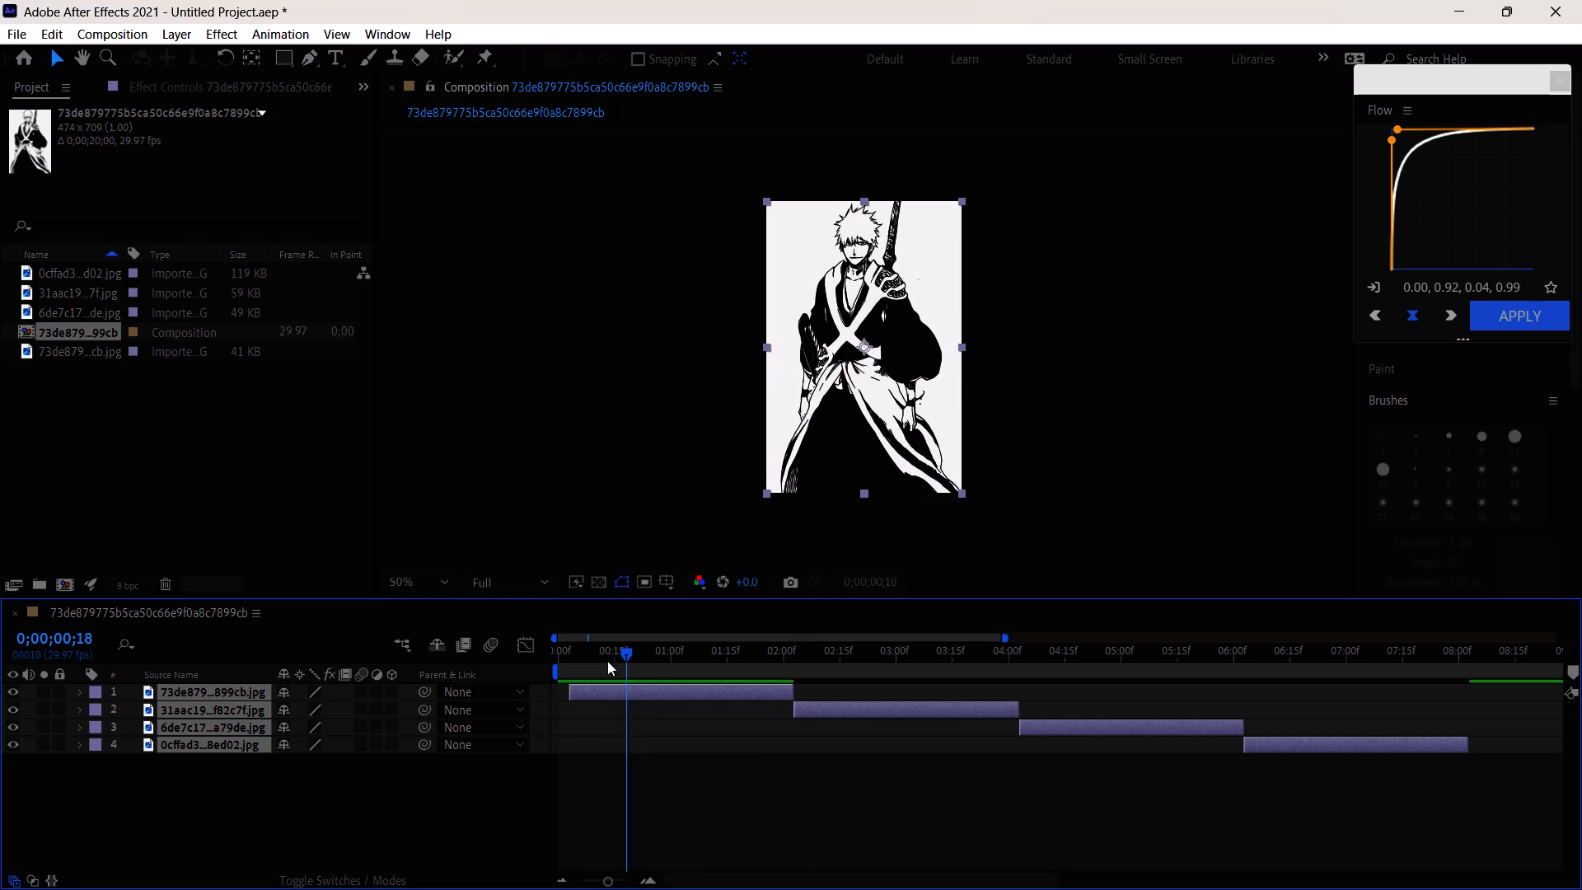
drag(607, 661, 569, 673)
drag(631, 693, 622, 693)
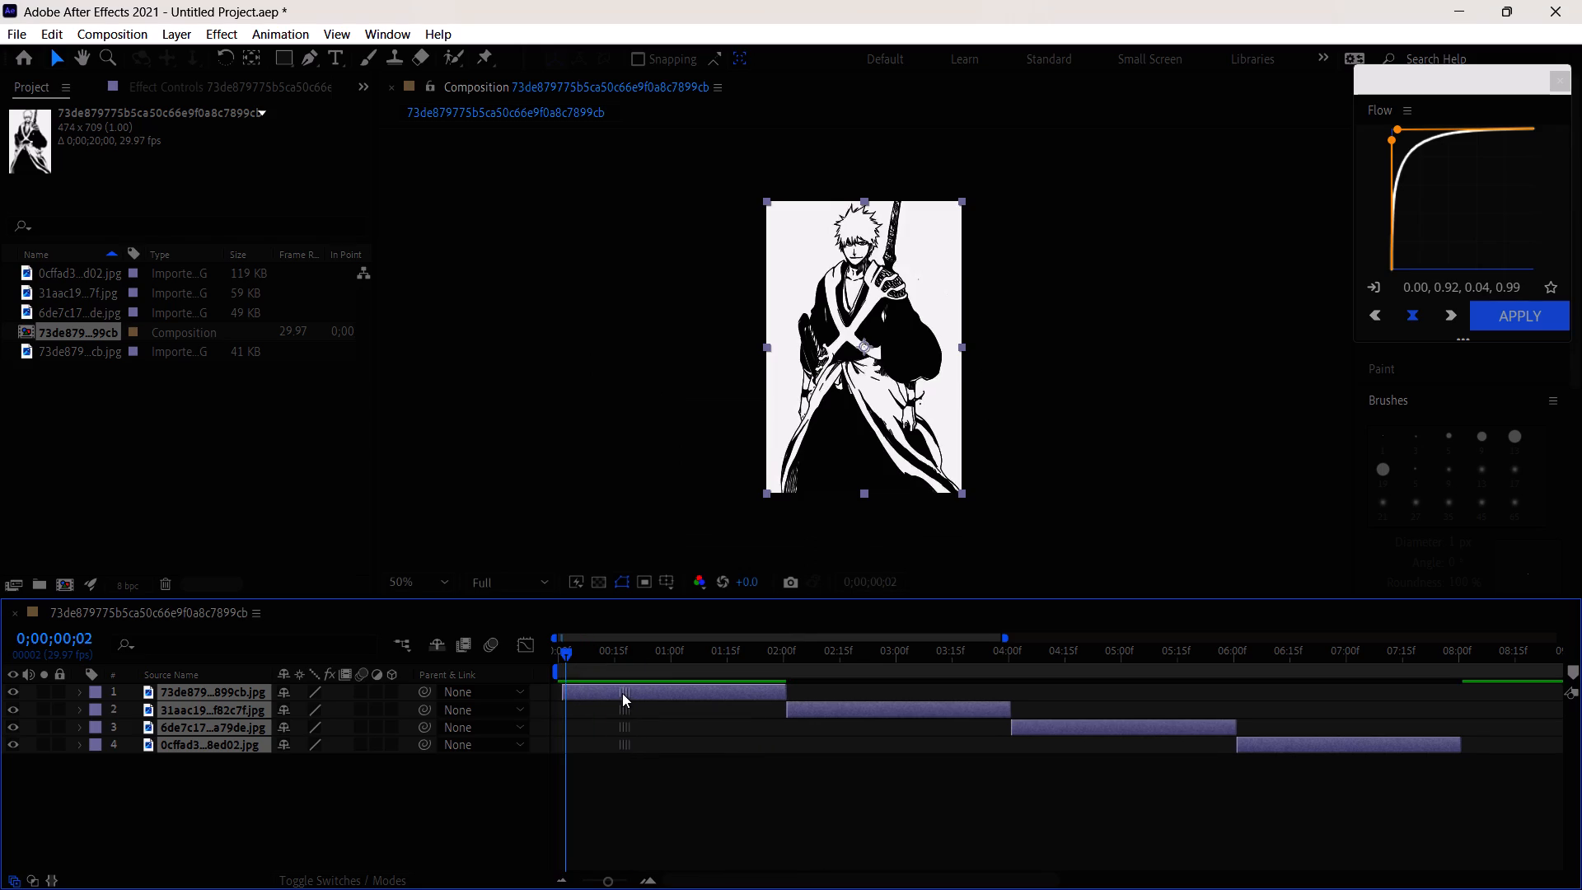
drag(622, 693, 616, 693)
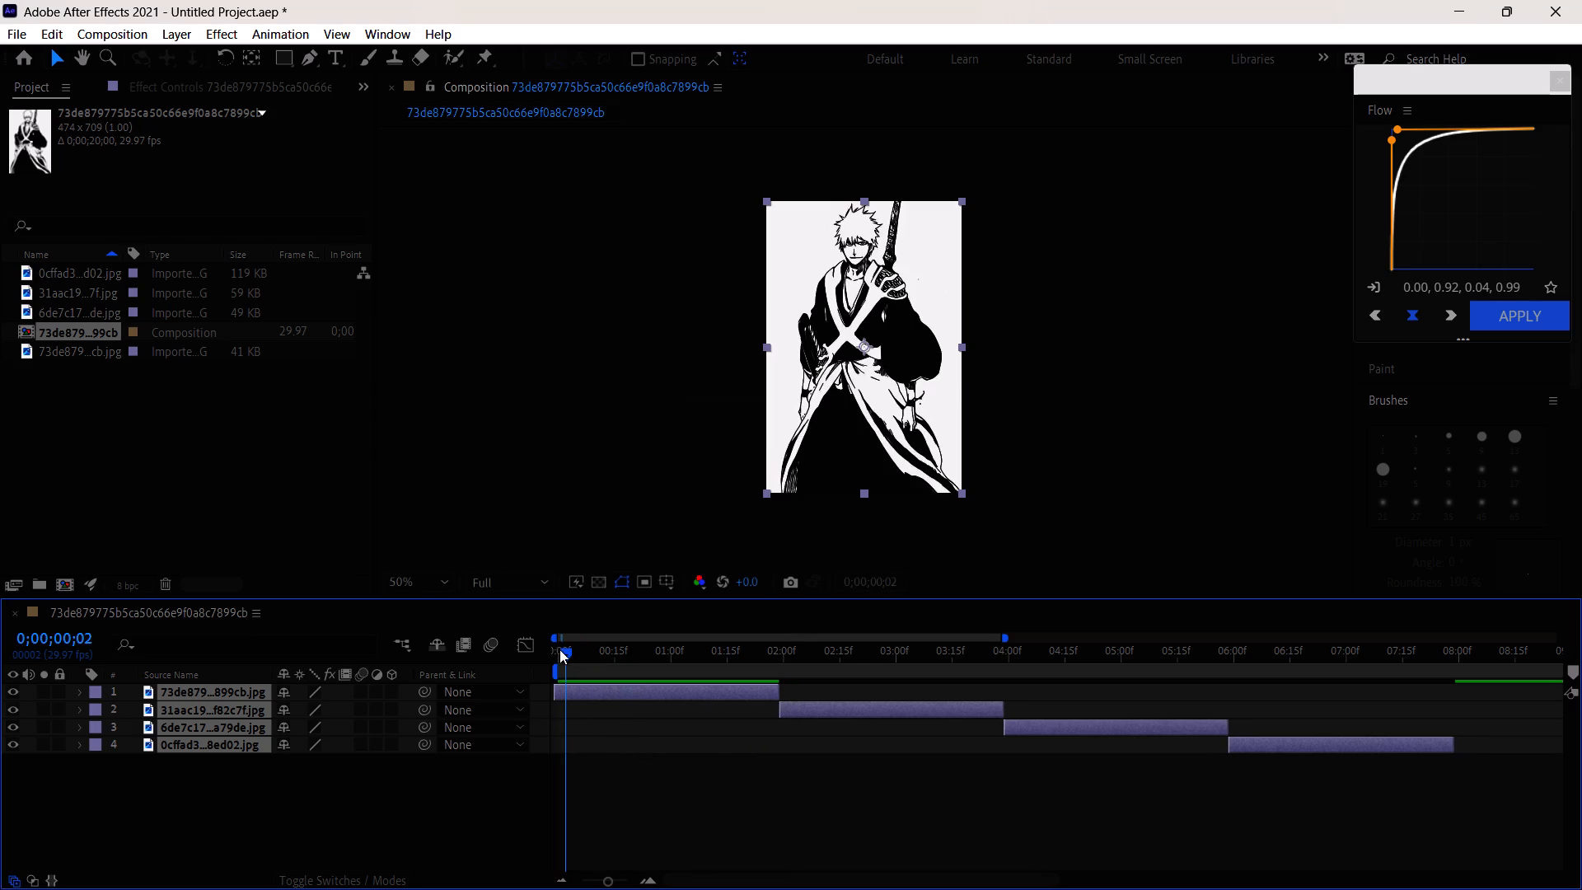
Move the playhead to 0;00;00;25, within the first image layer.
drag(559, 649, 658, 663)
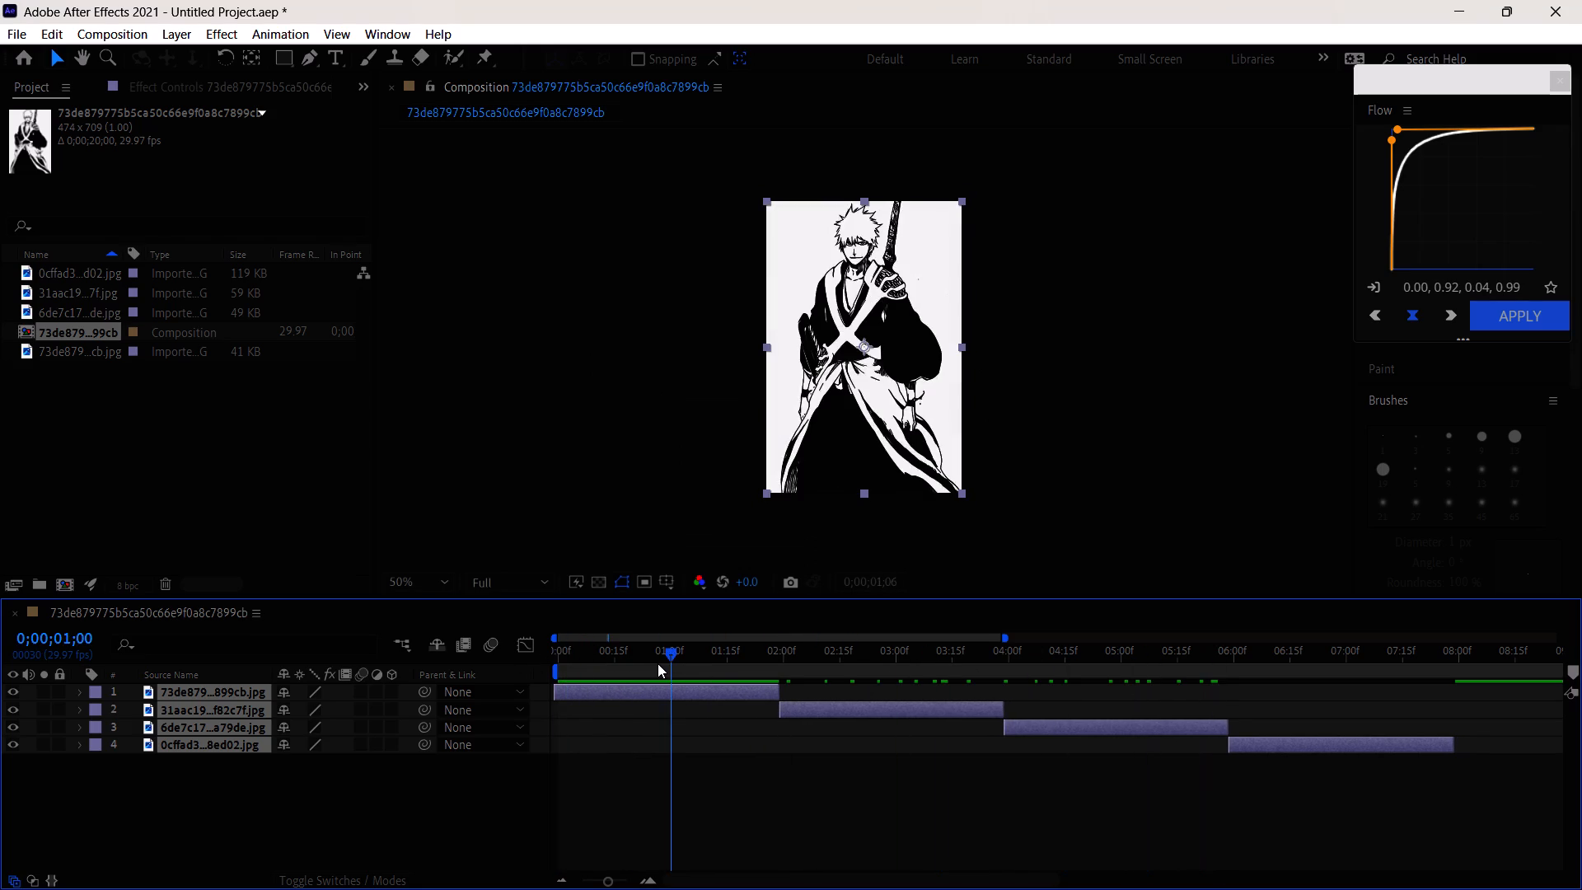
drag(658, 663, 647, 663)
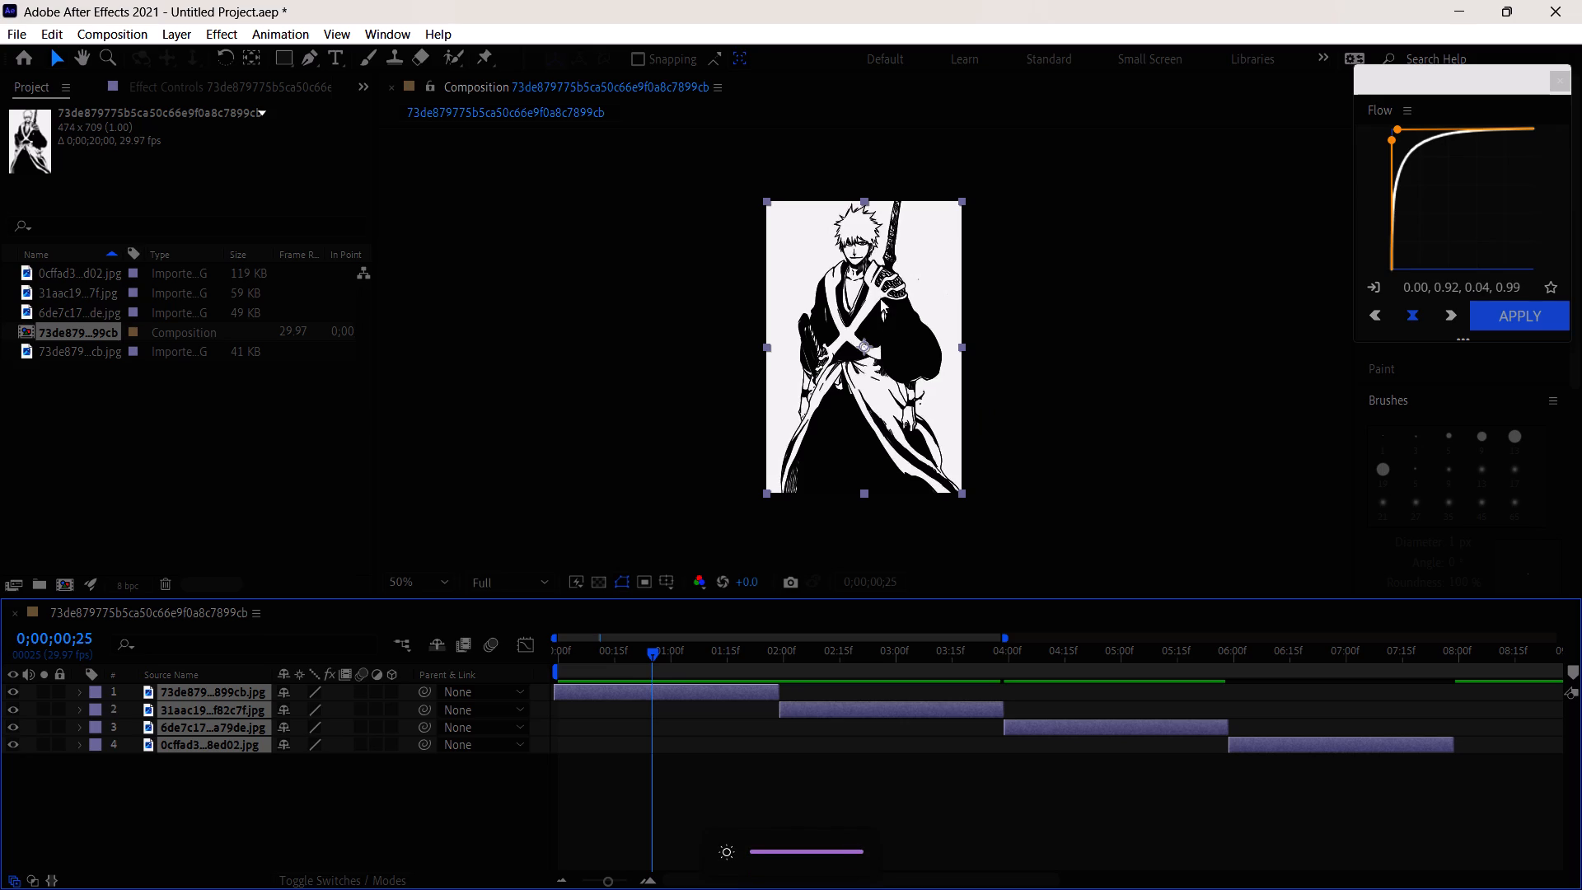
scroll(880, 330, down, 1)
scroll(880, 330, up, 1)
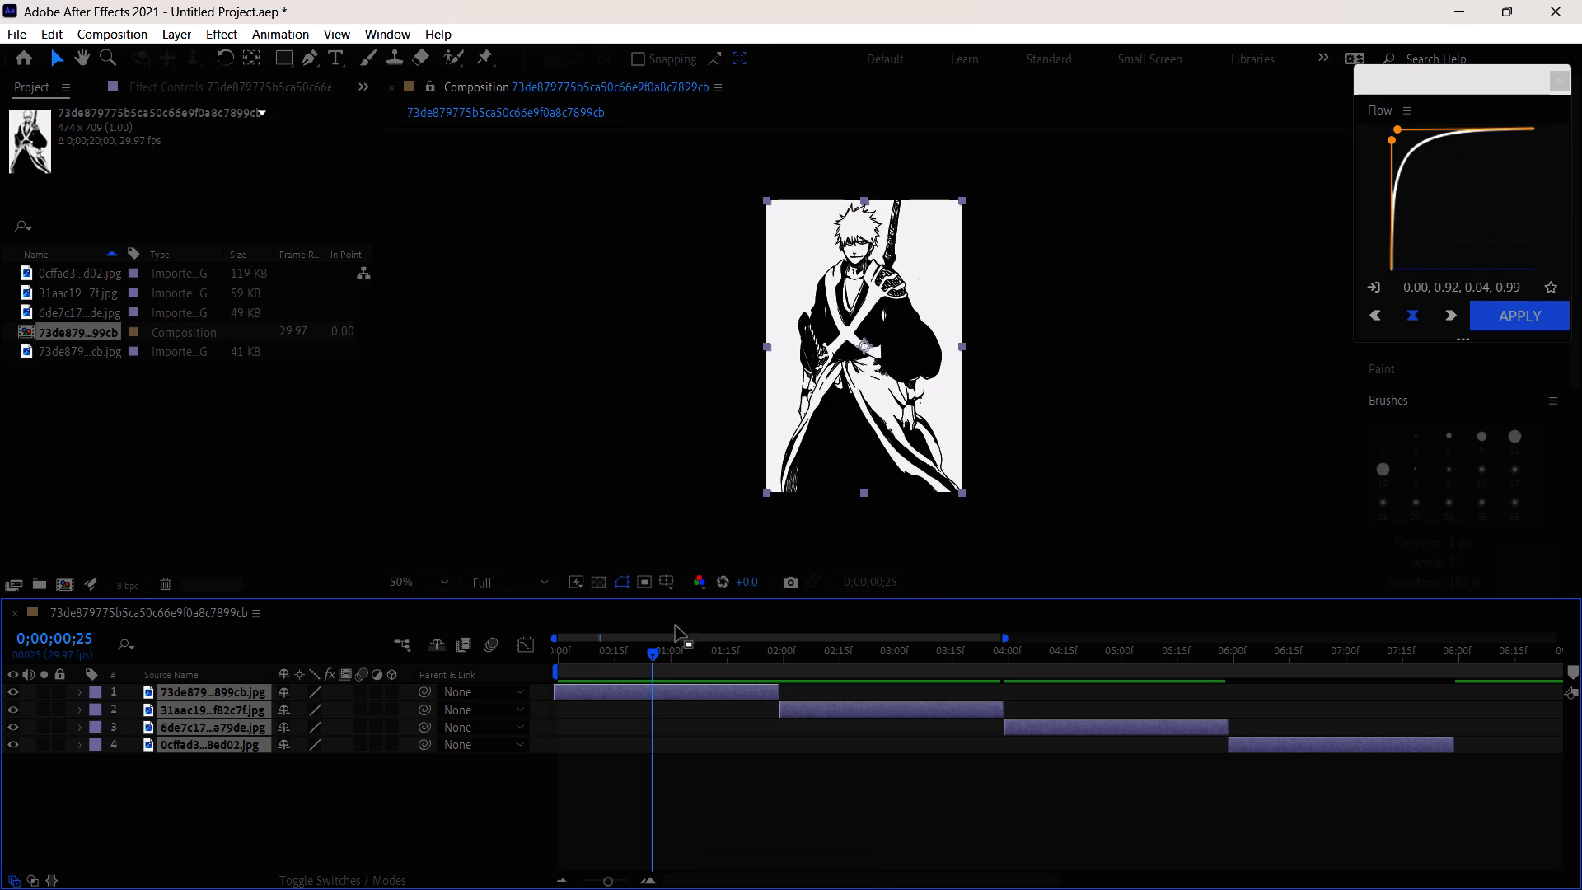
Deselect all four image layers in the timeline.
click(240, 697)
click(201, 688)
click(209, 752)
click(225, 845)
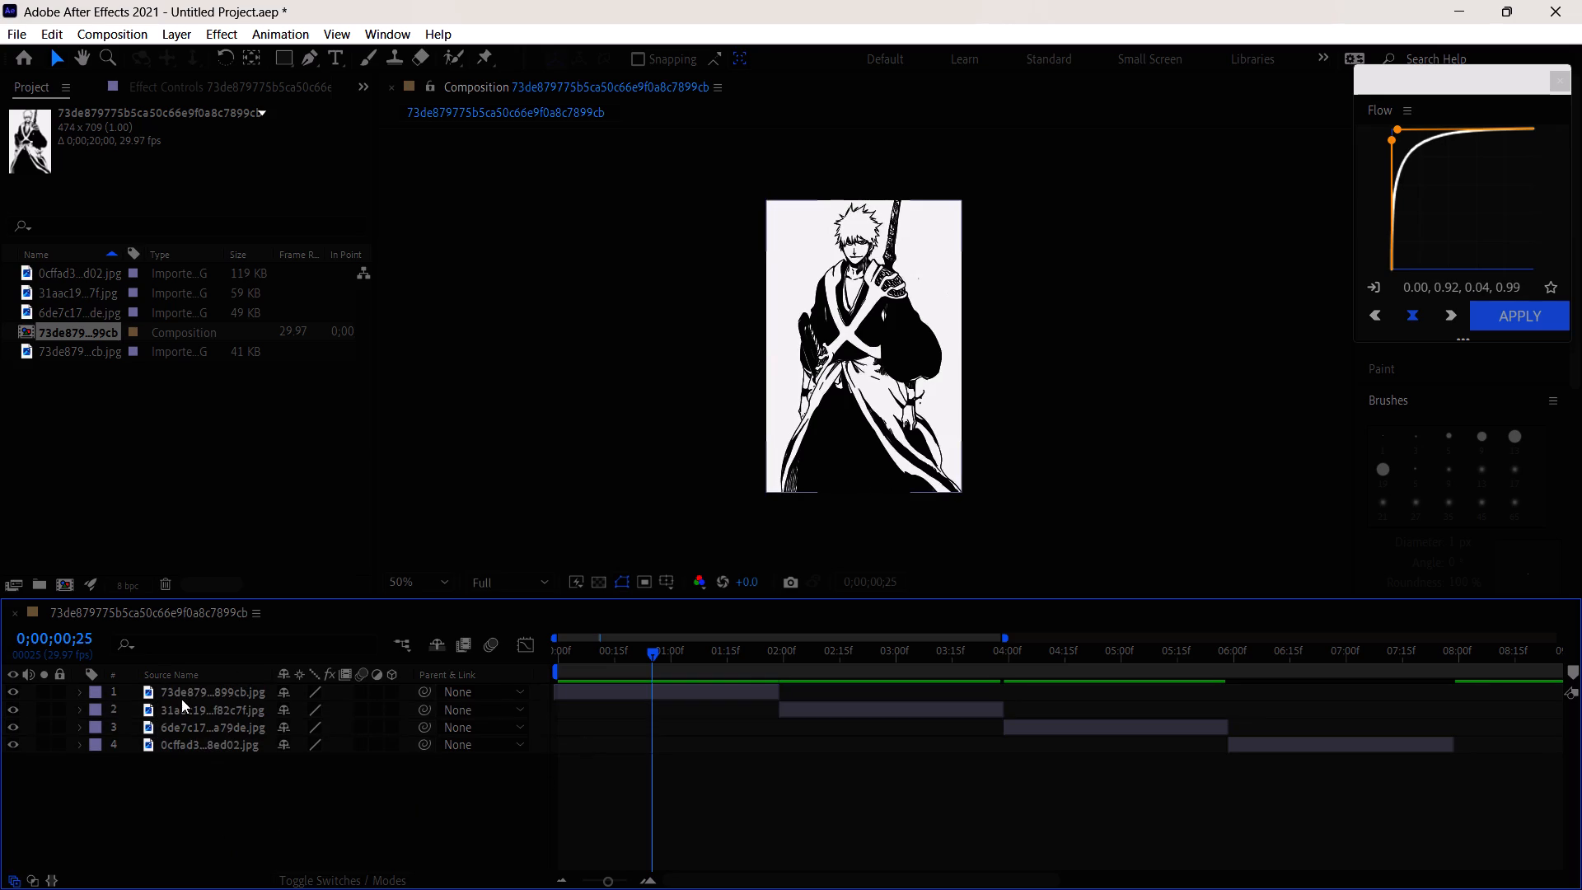
Scale all four image layers down to 50% together, then deselect them.
click(714, 689)
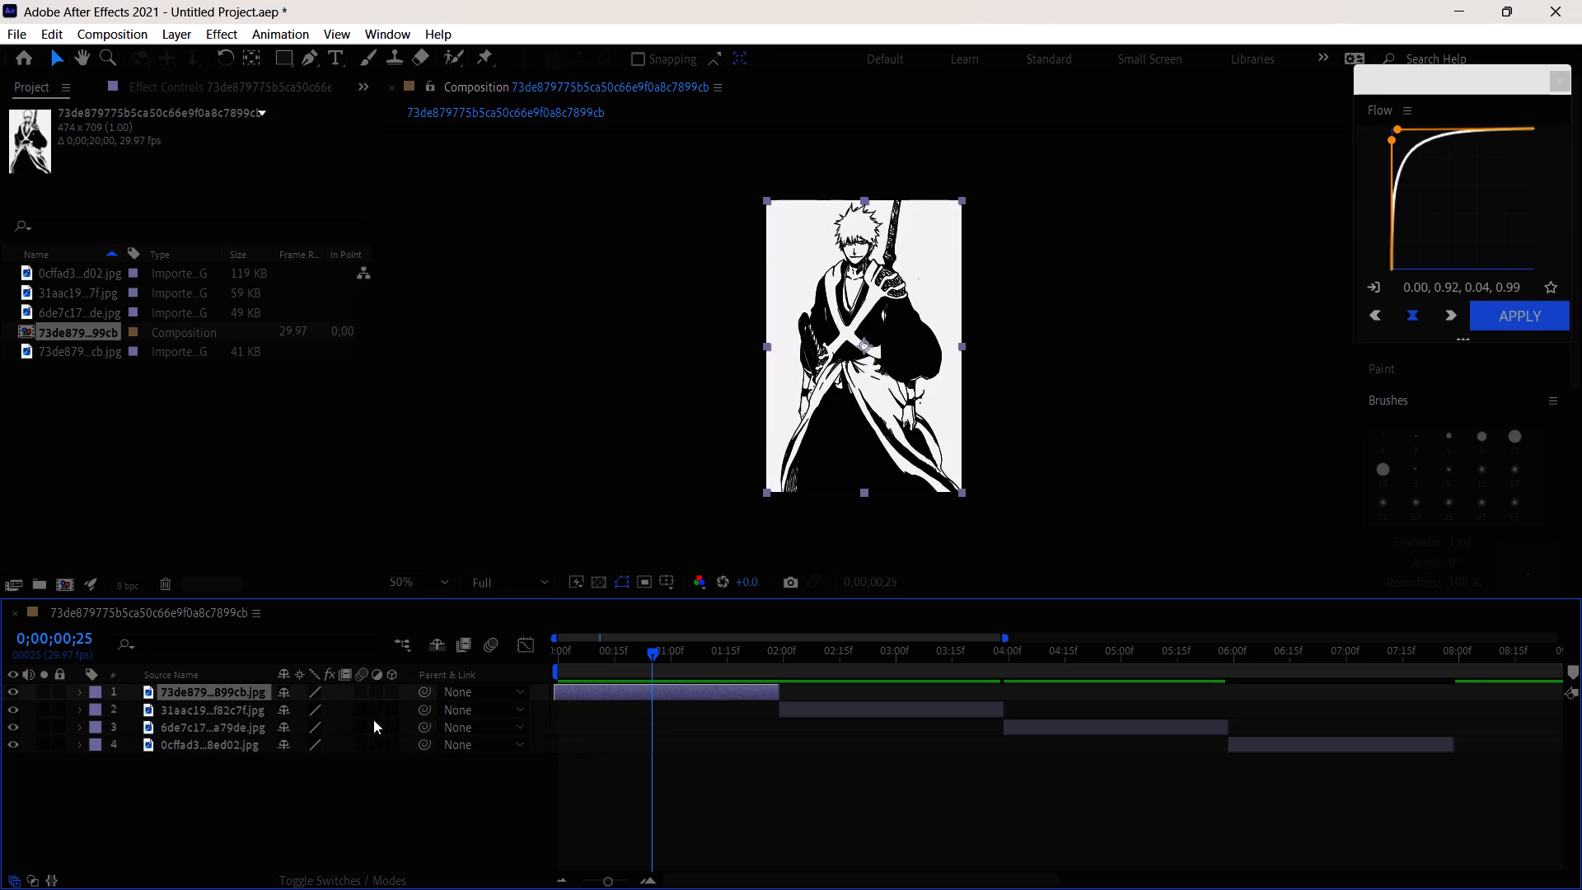
click(246, 718)
click(246, 726)
ctrl+click(245, 700)
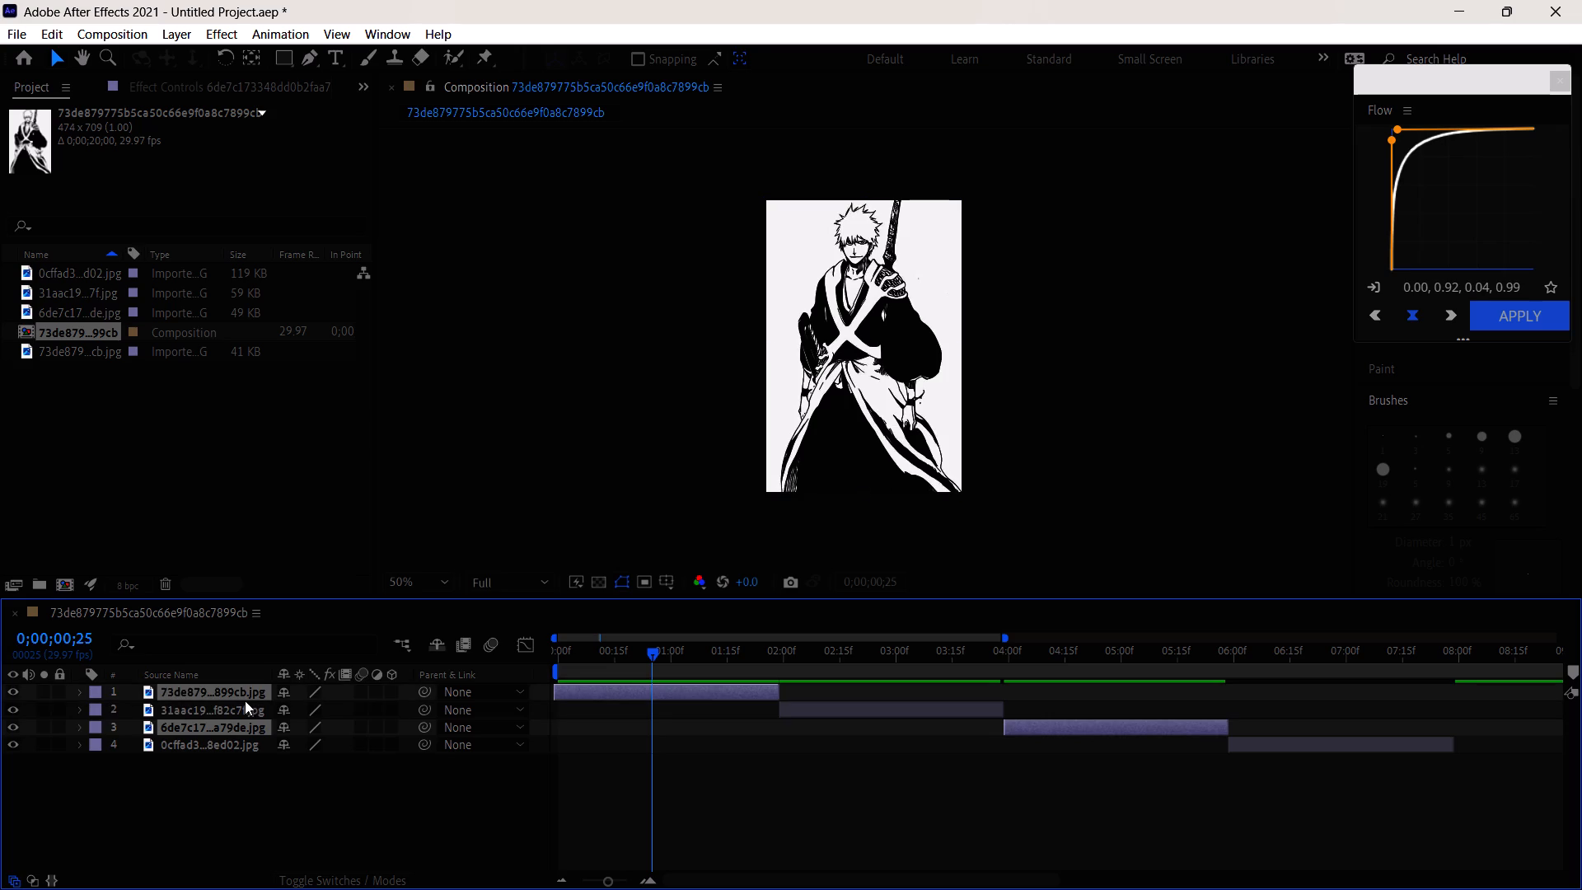
ctrl+click(246, 710)
ctrl+click(253, 741)
key(s)
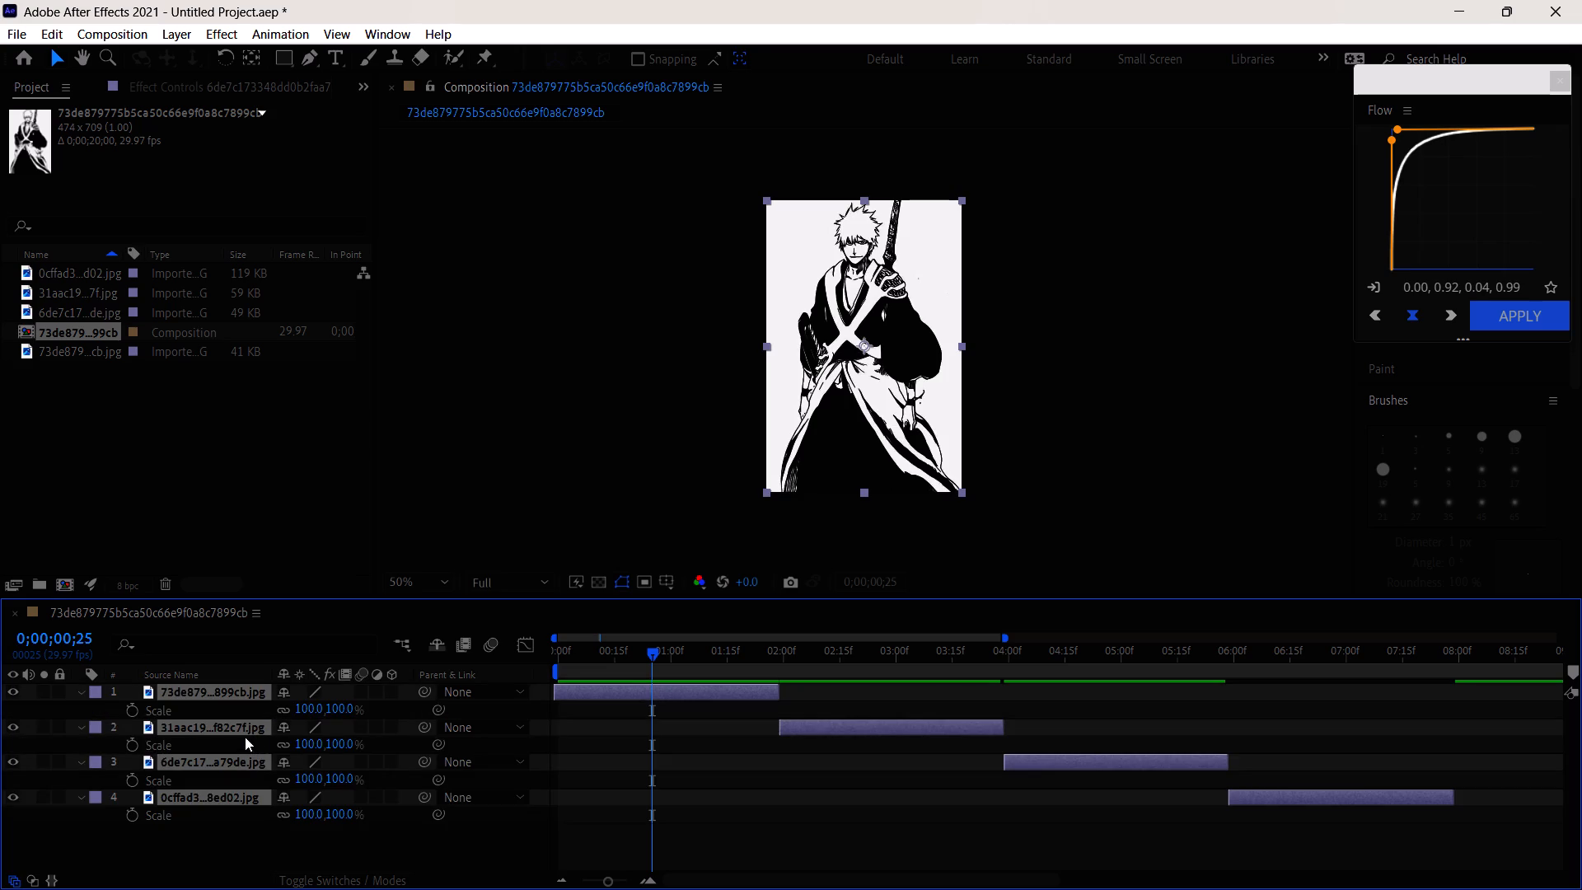
drag(307, 709, 251, 710)
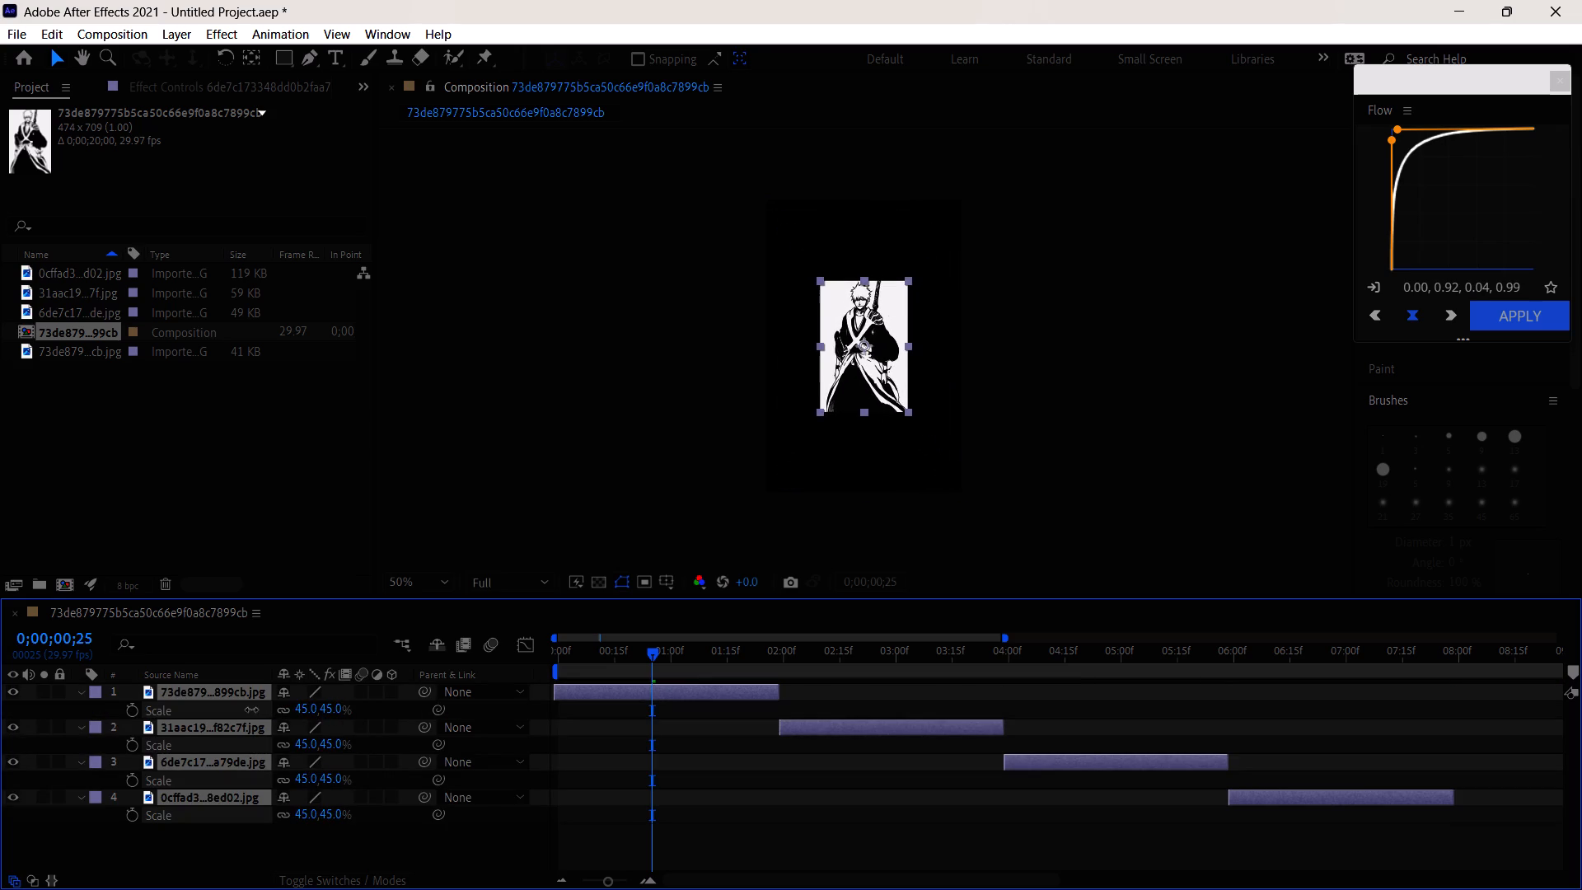
drag(251, 710, 255, 710)
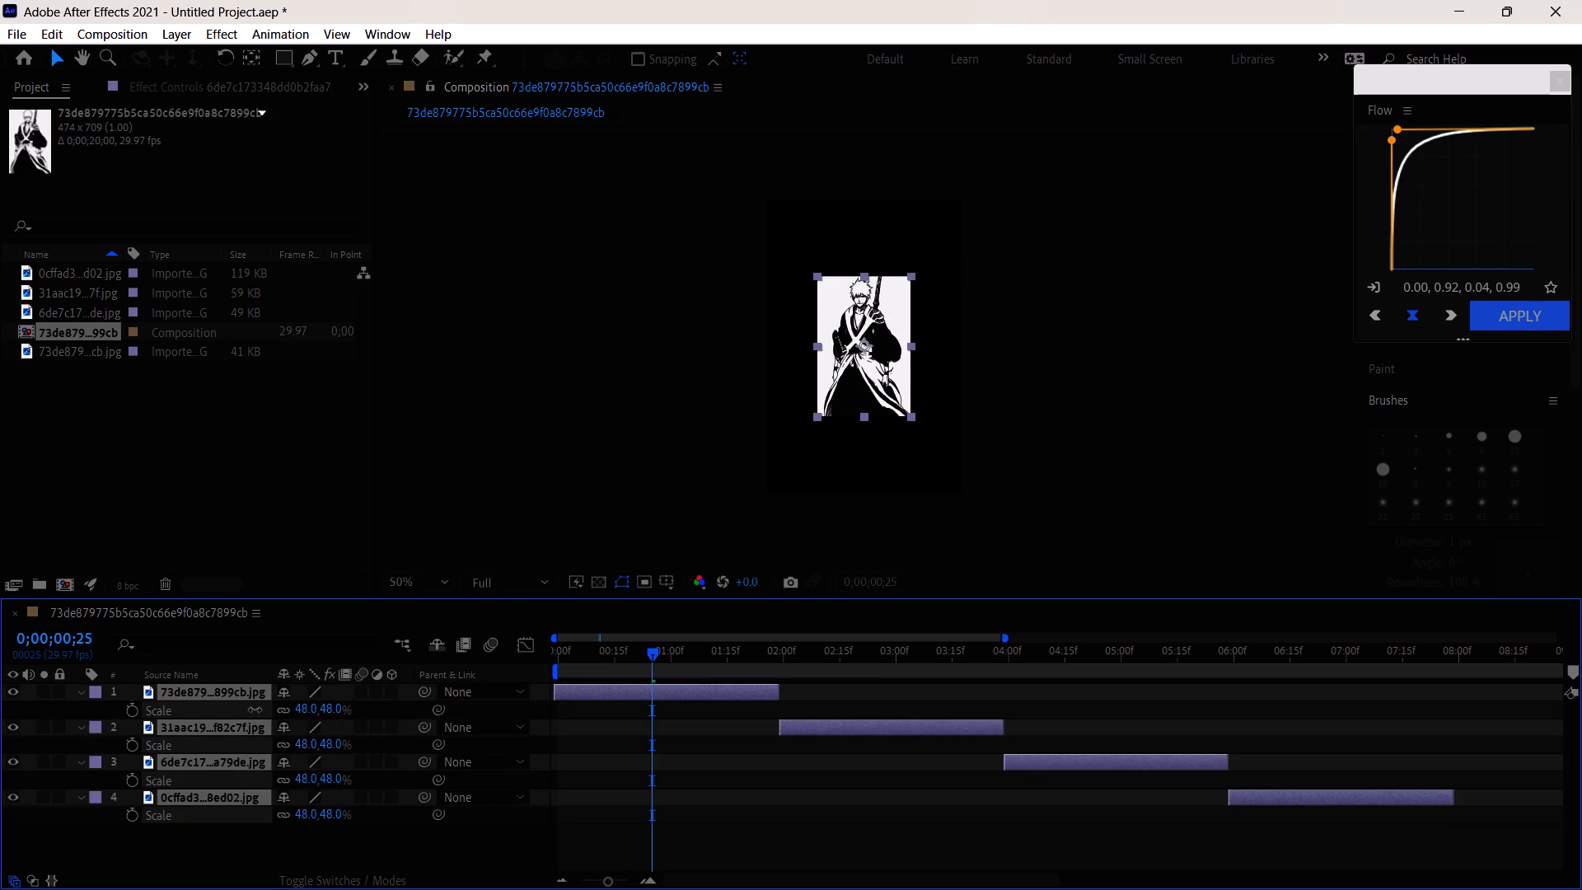
drag(255, 710, 256, 710)
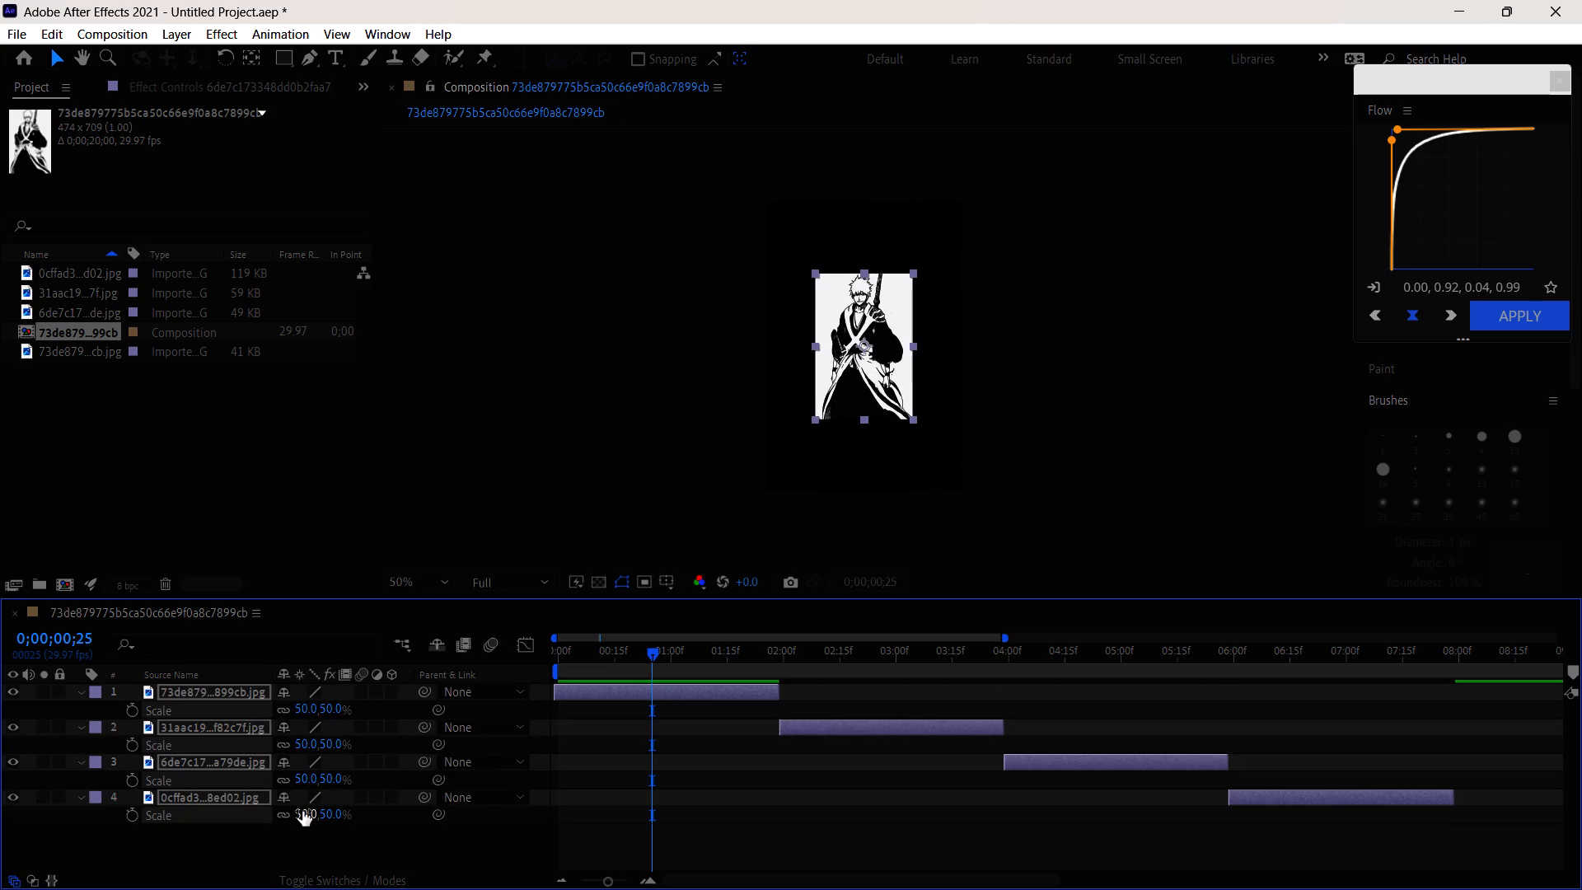
click(304, 836)
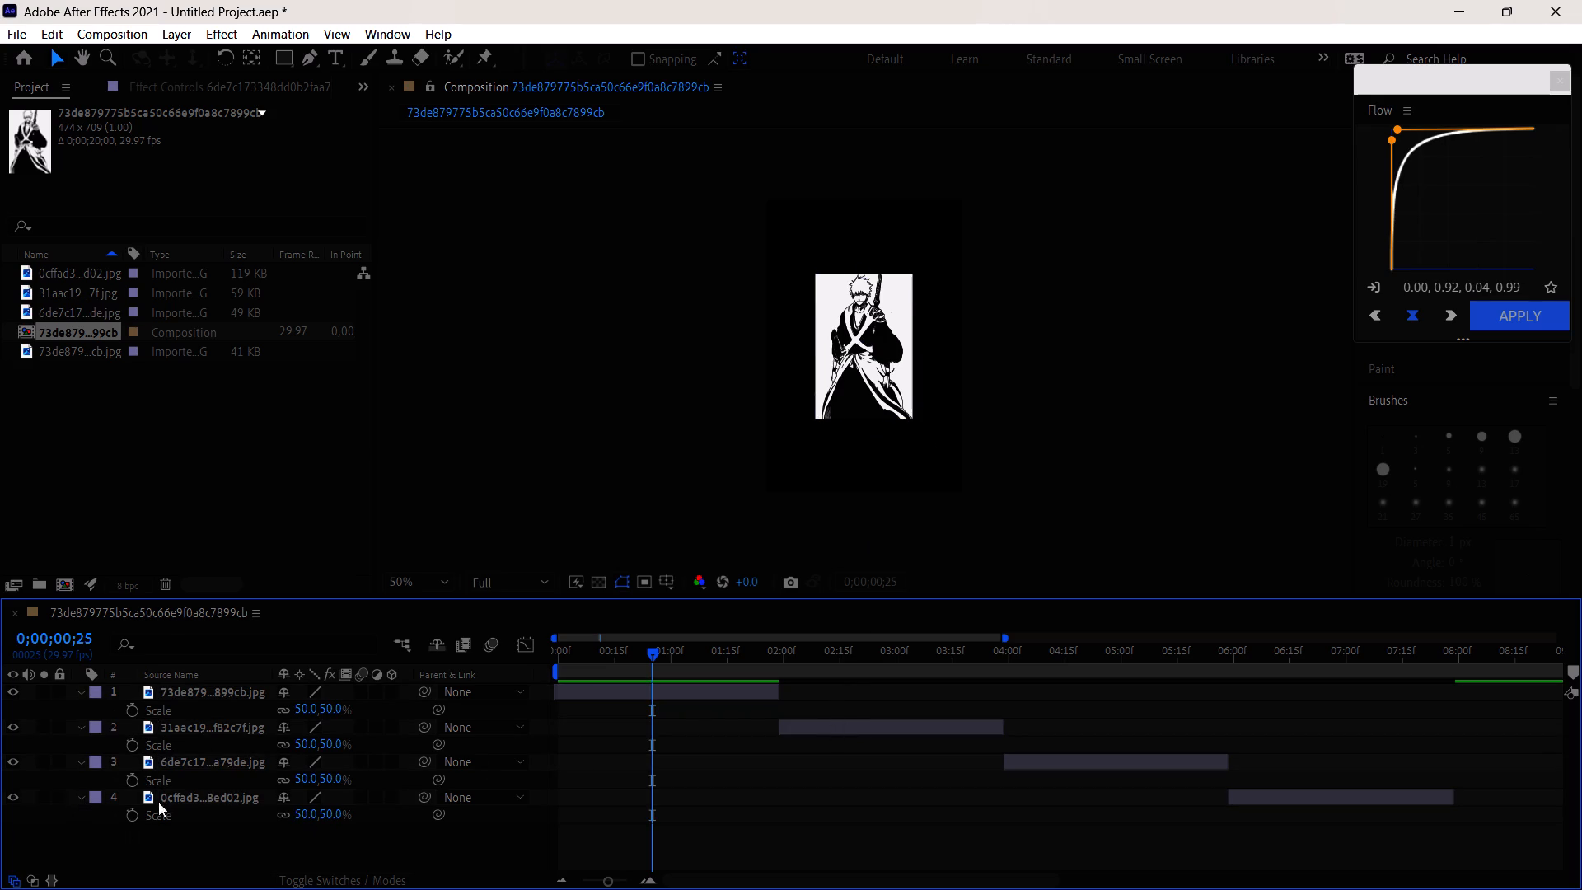
Collapse the Scale properties of all four image layers in the timeline.
ctrl+click(199, 800)
ctrl+click(203, 760)
ctrl+click(204, 732)
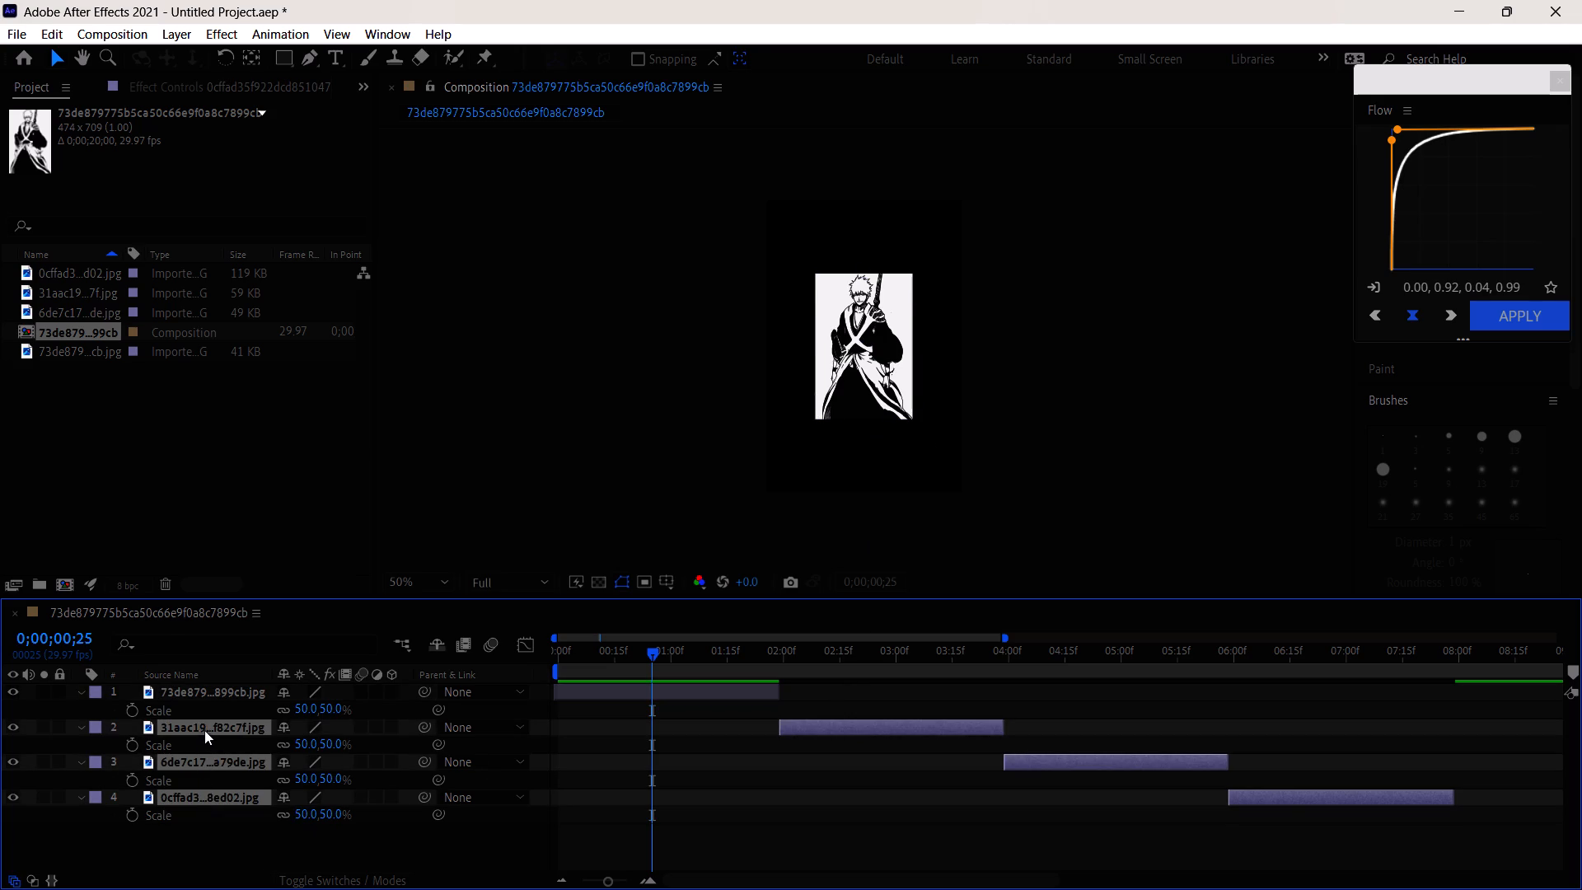
ctrl+click(192, 691)
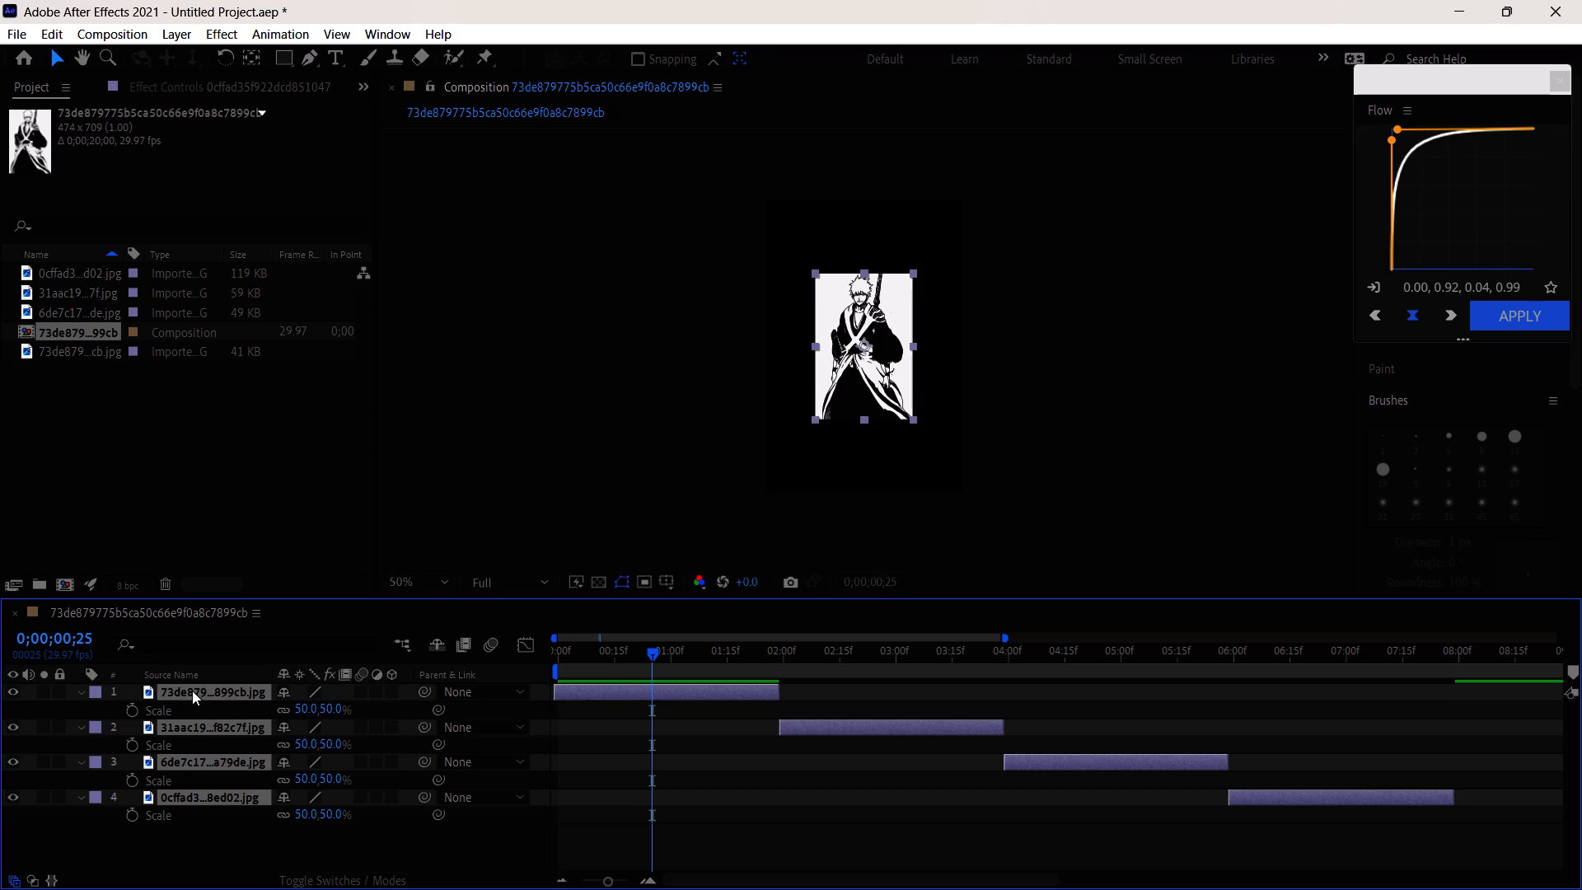
key(ctrl+s)
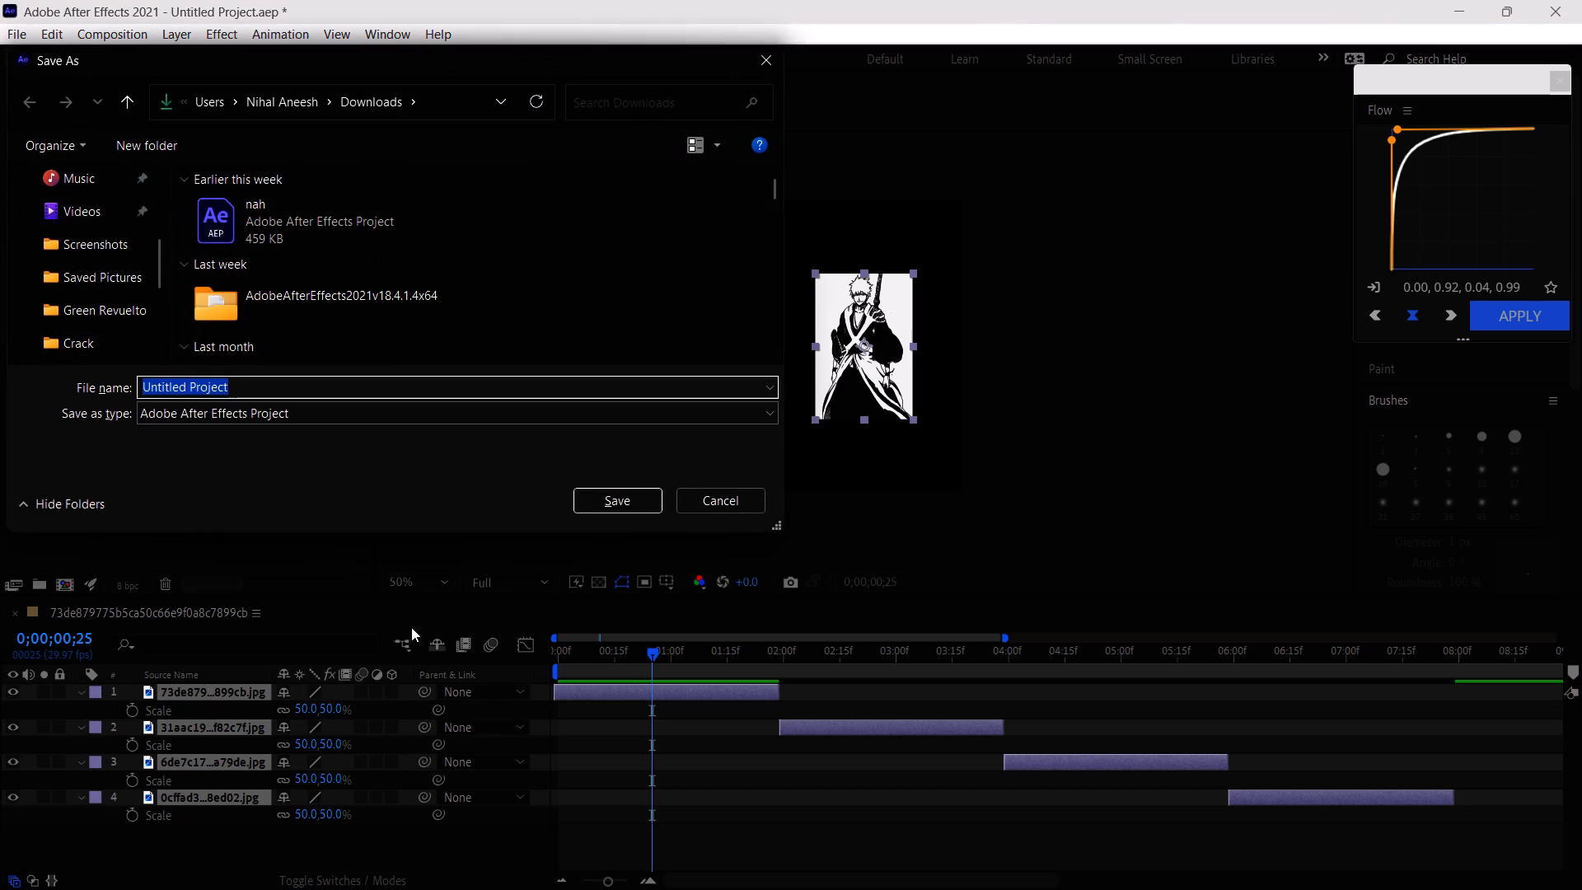
click(711, 495)
key(s)
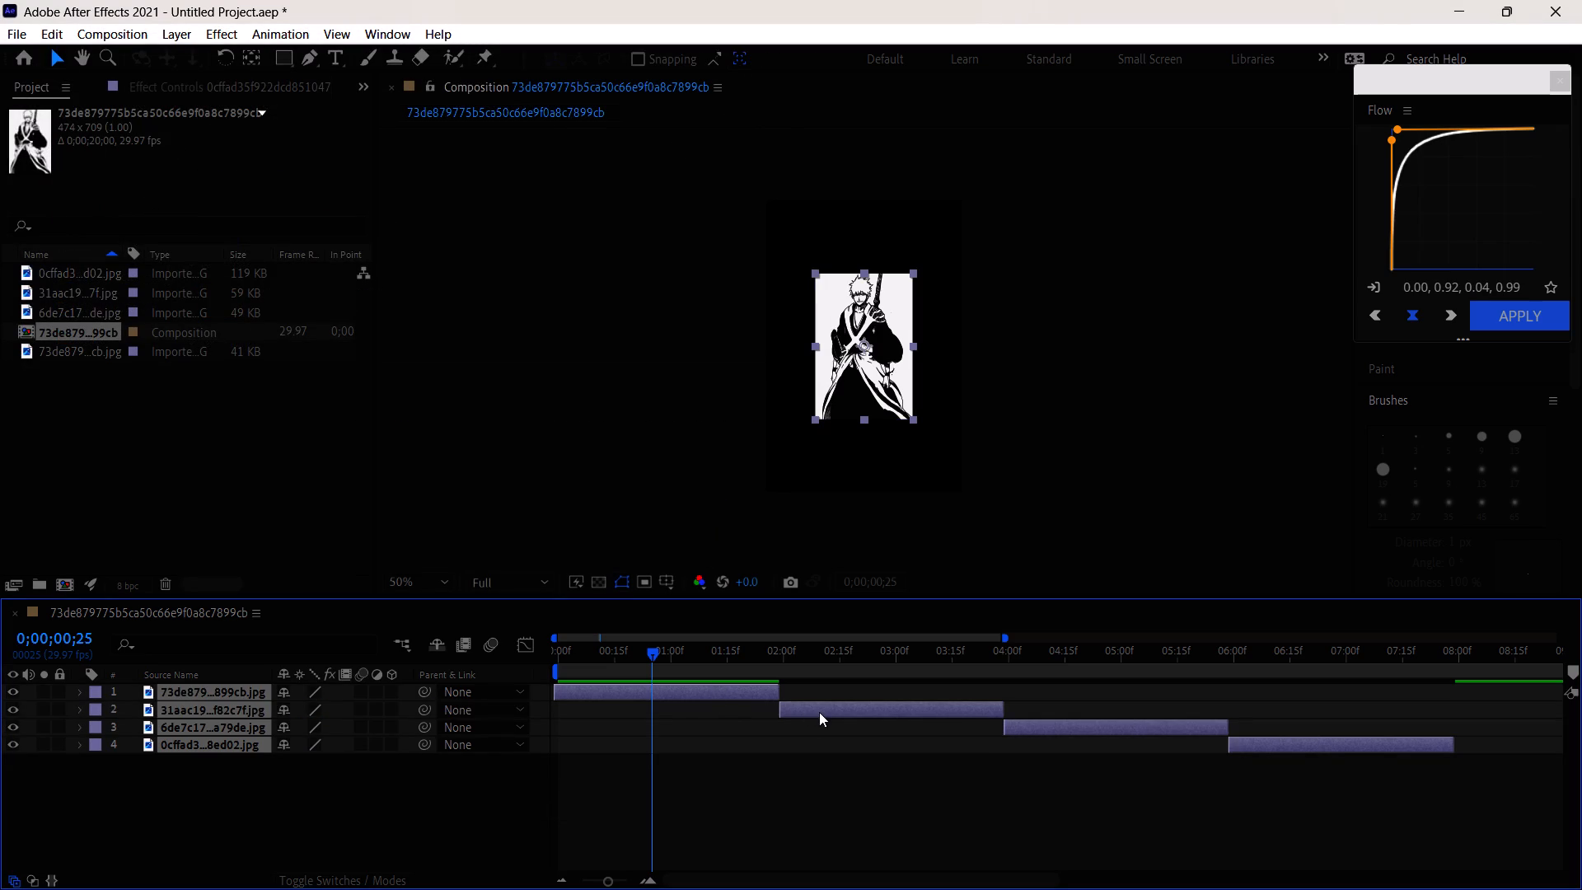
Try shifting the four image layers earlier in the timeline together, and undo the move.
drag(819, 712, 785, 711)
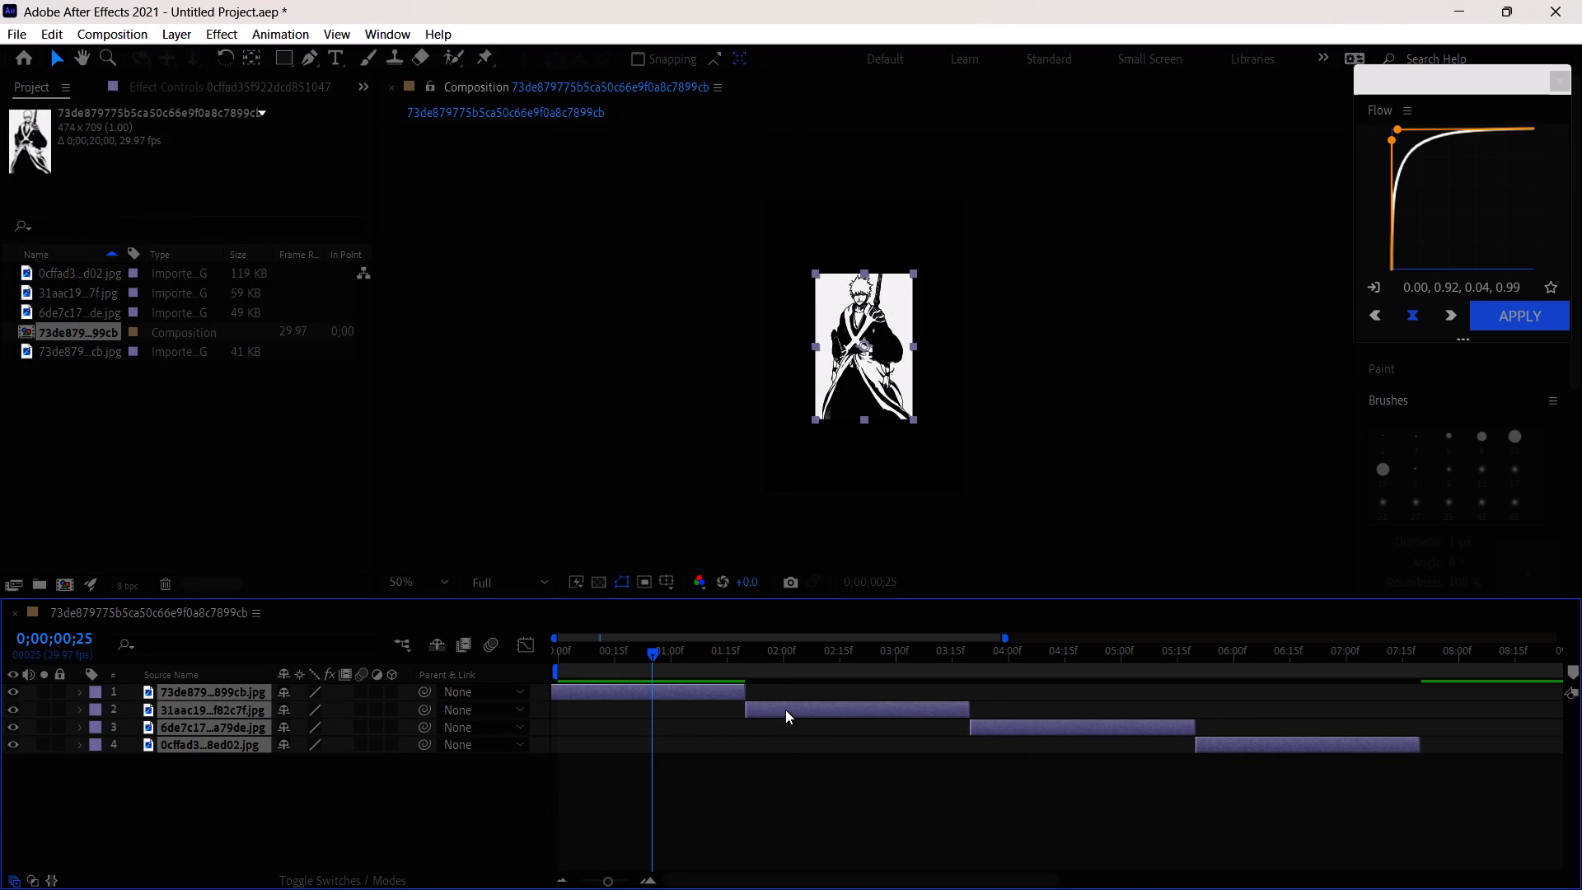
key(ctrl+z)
Move image layers 2, 3 and 4 individually to the beginning of the composition, so all four layers run simultaneously.
click(804, 707)
click(744, 822)
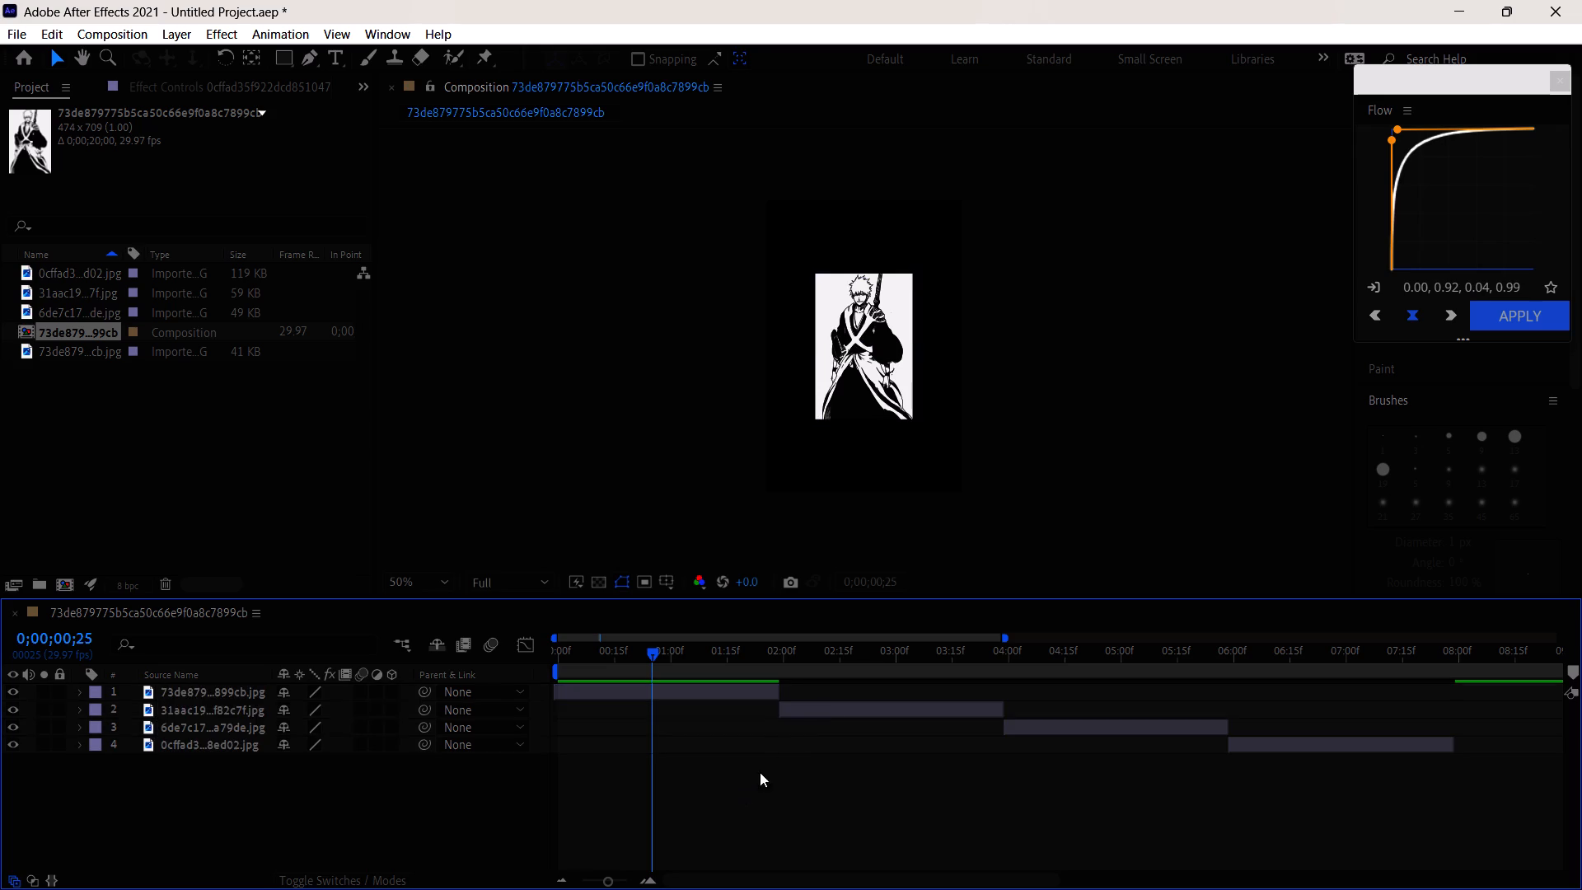
drag(826, 709, 599, 725)
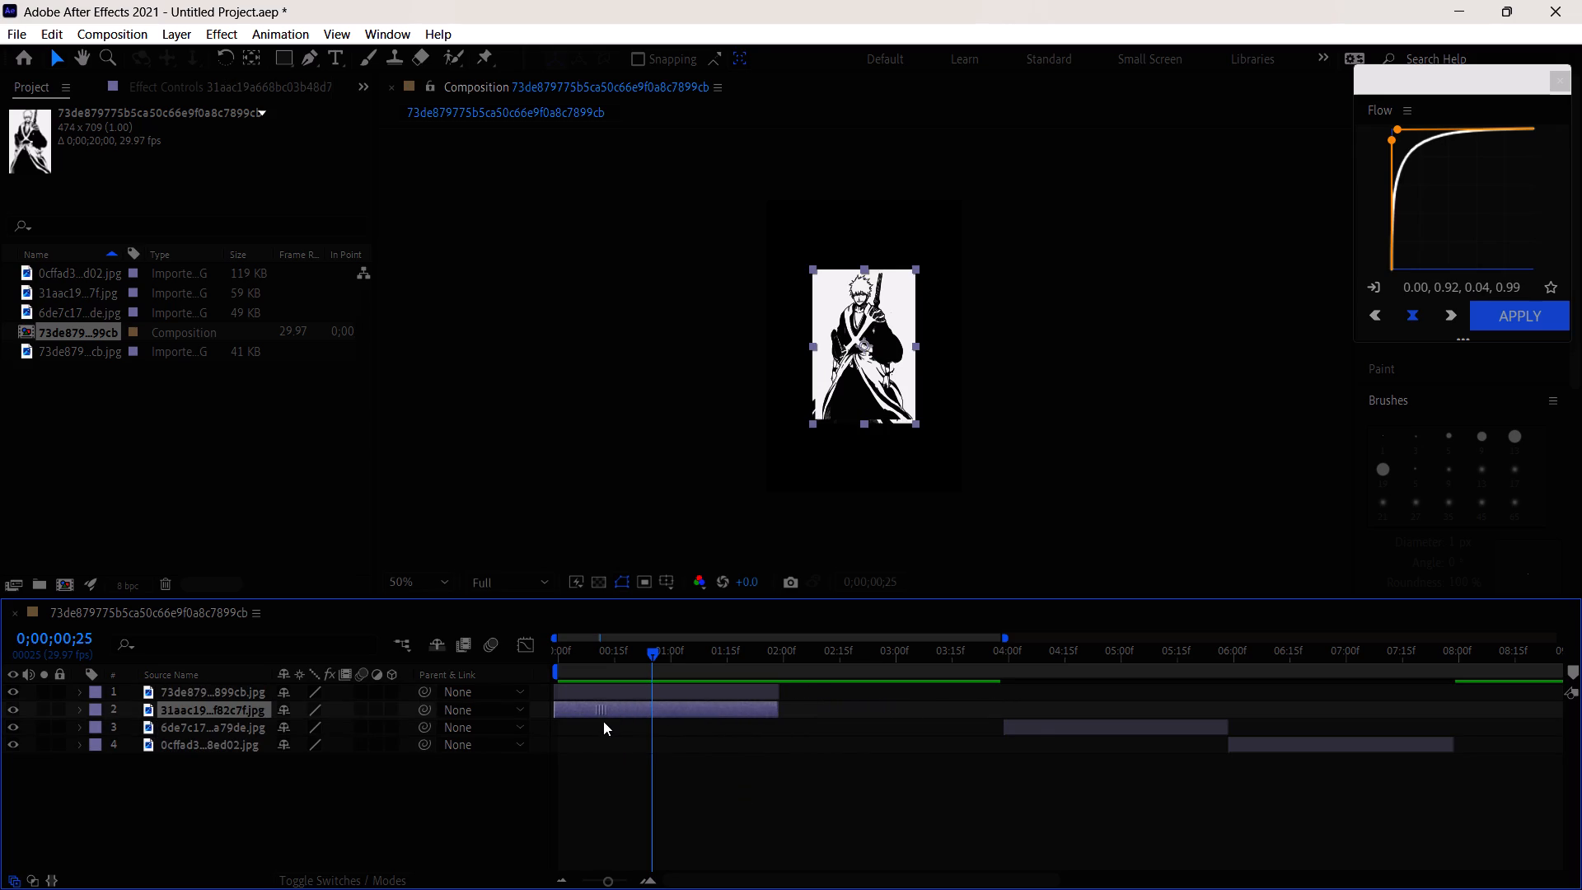
drag(1032, 731, 593, 754)
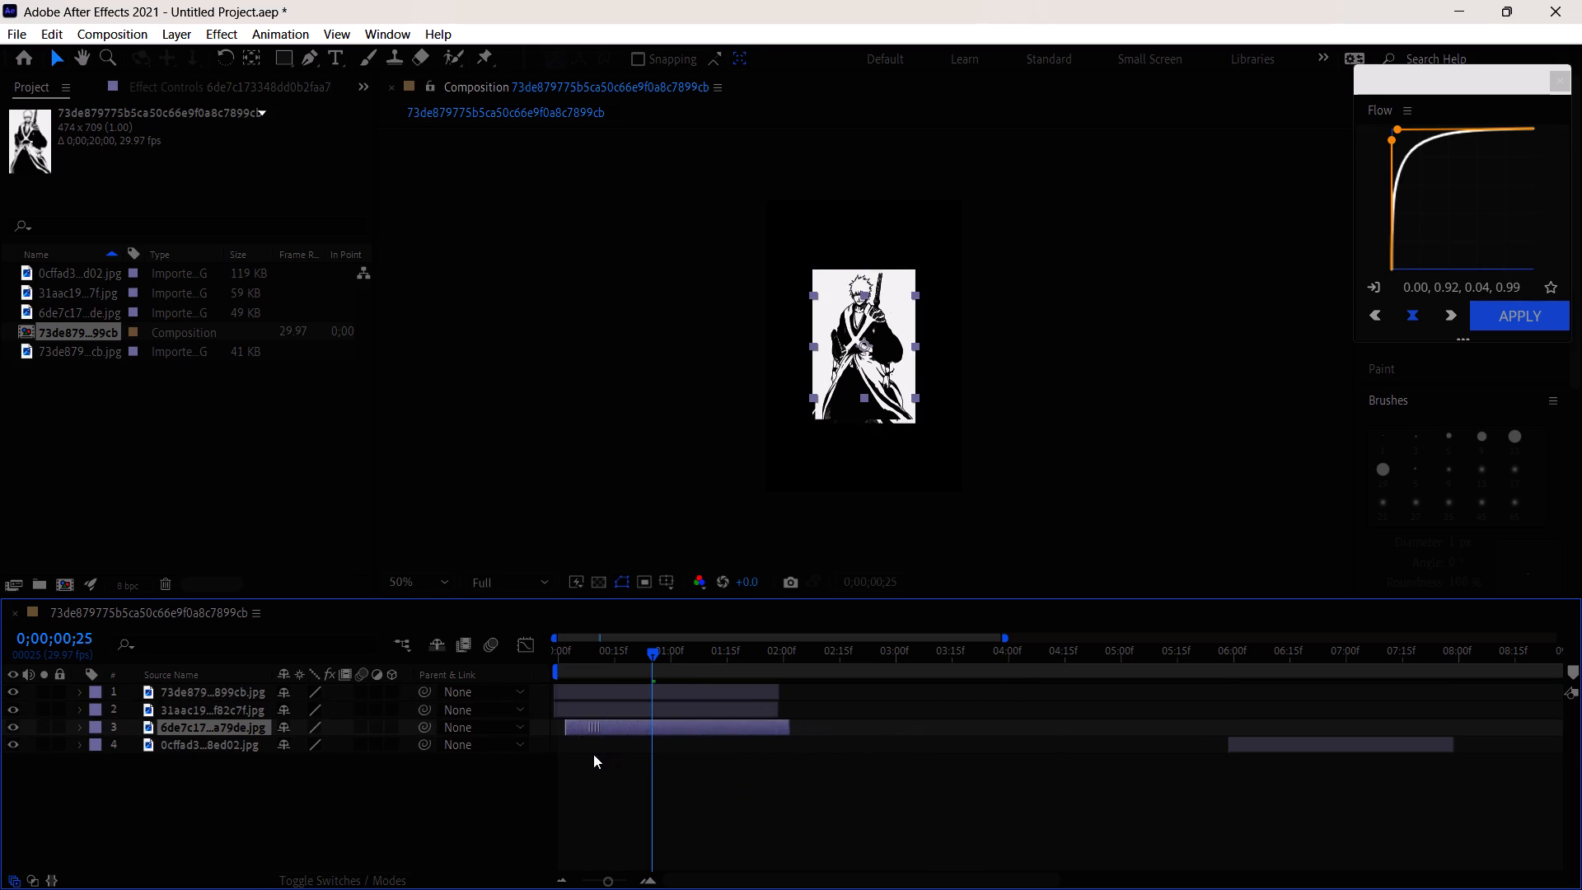
drag(593, 754, 581, 756)
drag(1283, 748, 707, 784)
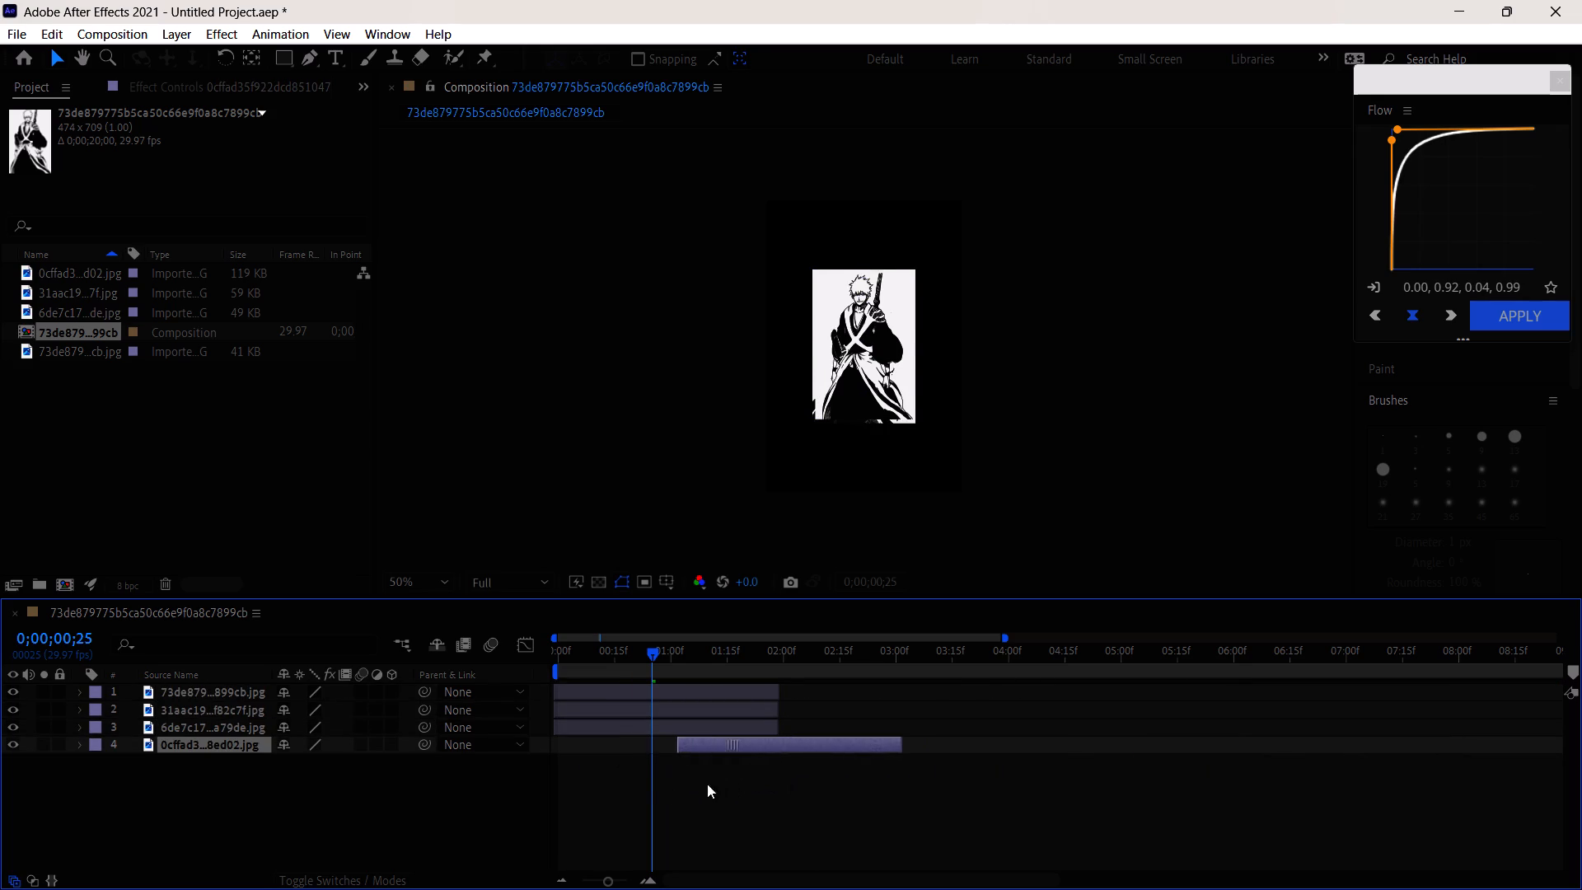
drag(707, 784, 608, 792)
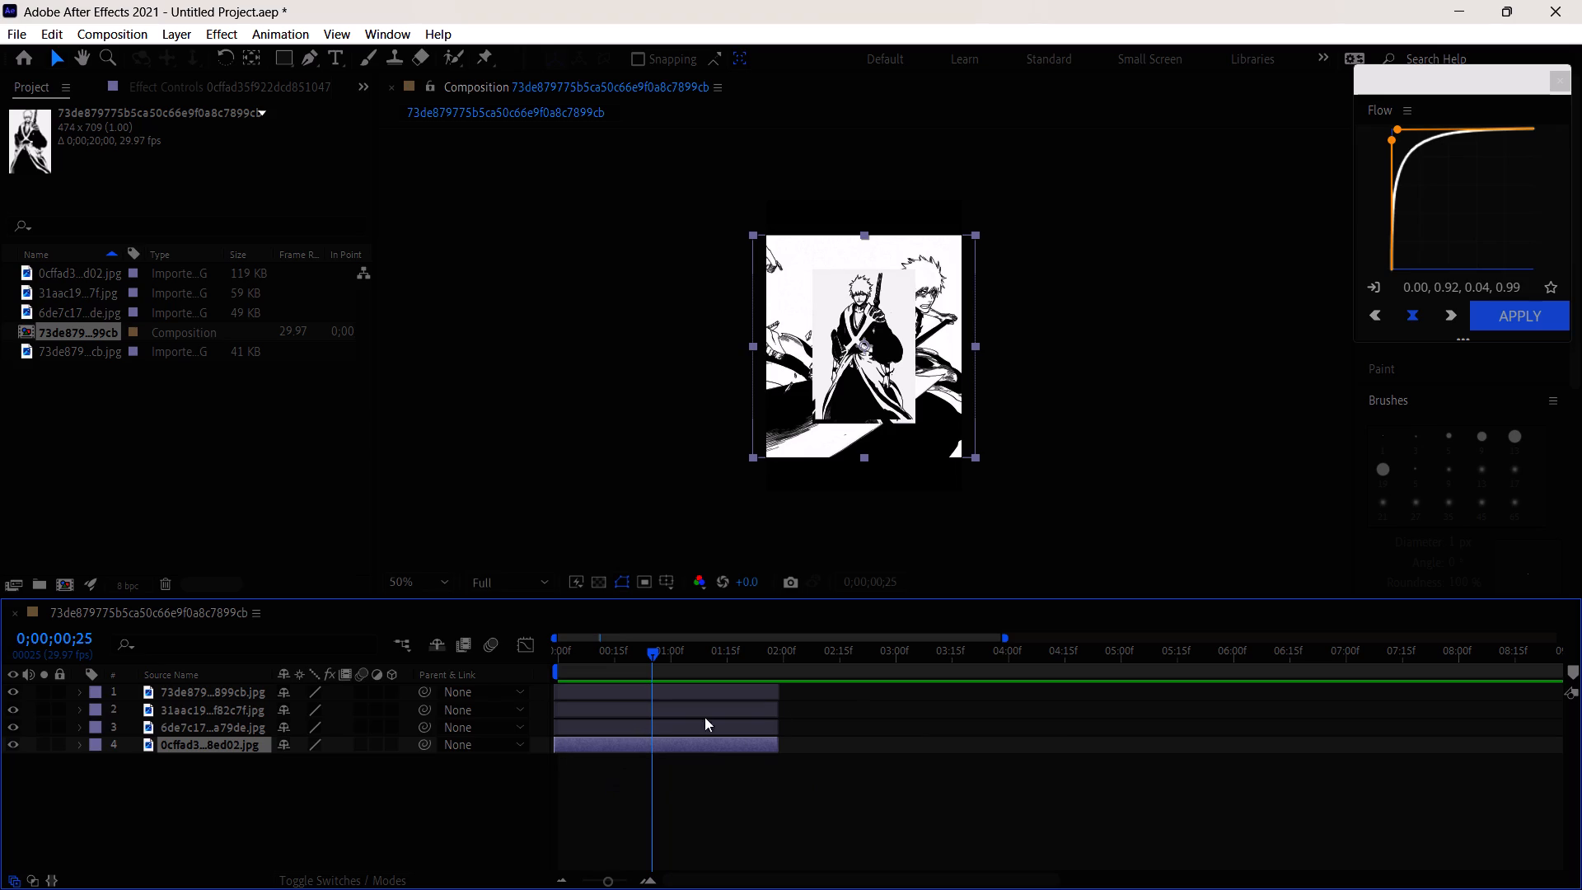
Extend the ends of all four image layers to about 0;00;03;08.
drag(780, 695, 796, 693)
drag(778, 712, 925, 711)
drag(798, 688, 872, 687)
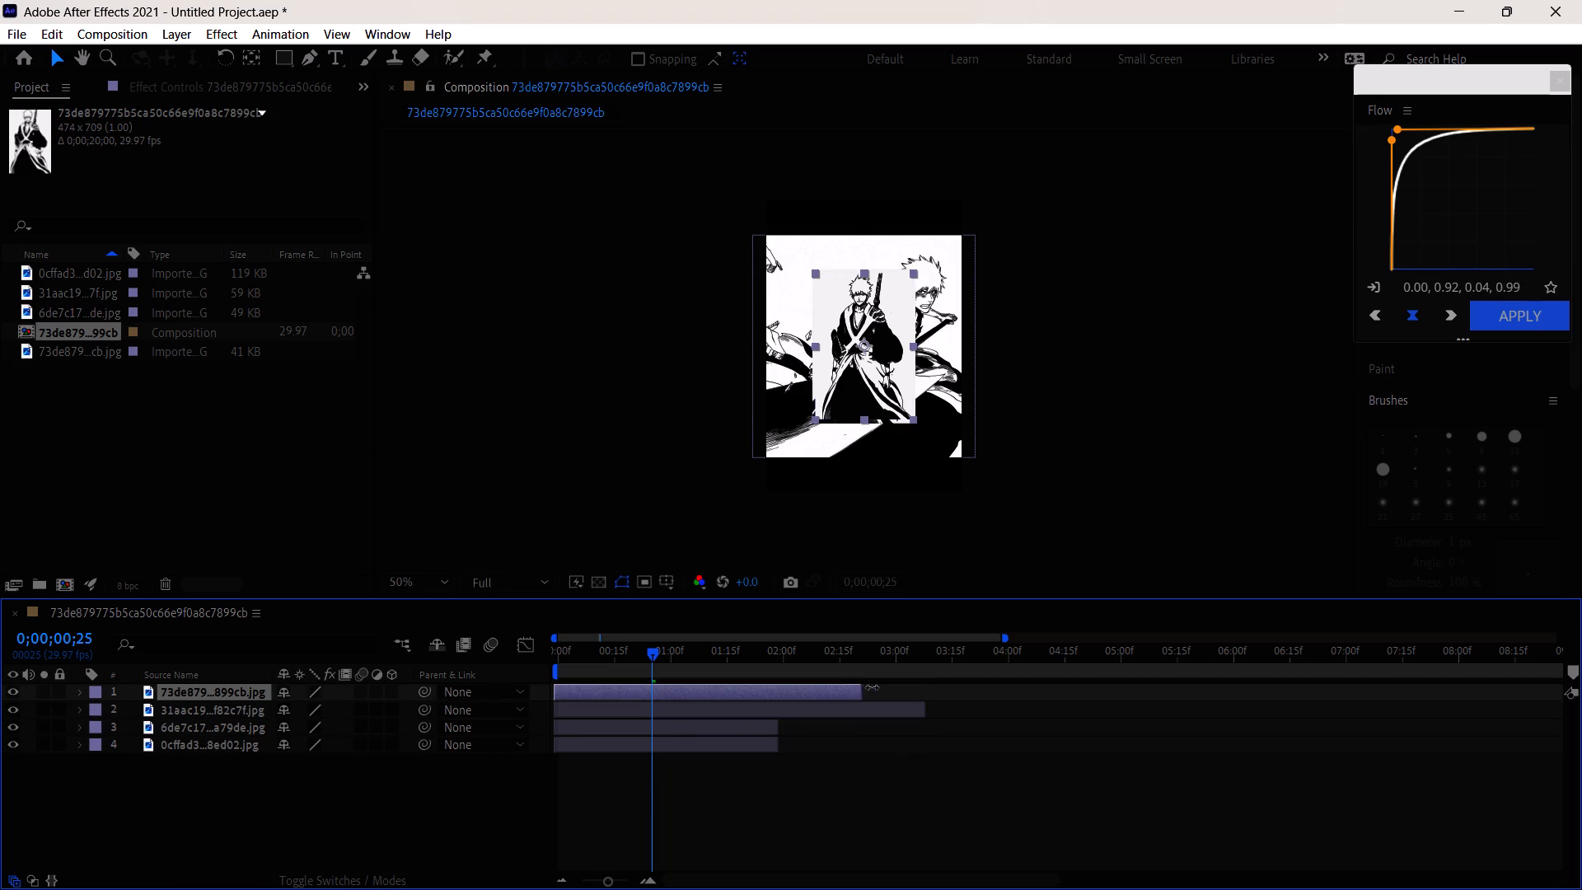
drag(872, 687, 929, 691)
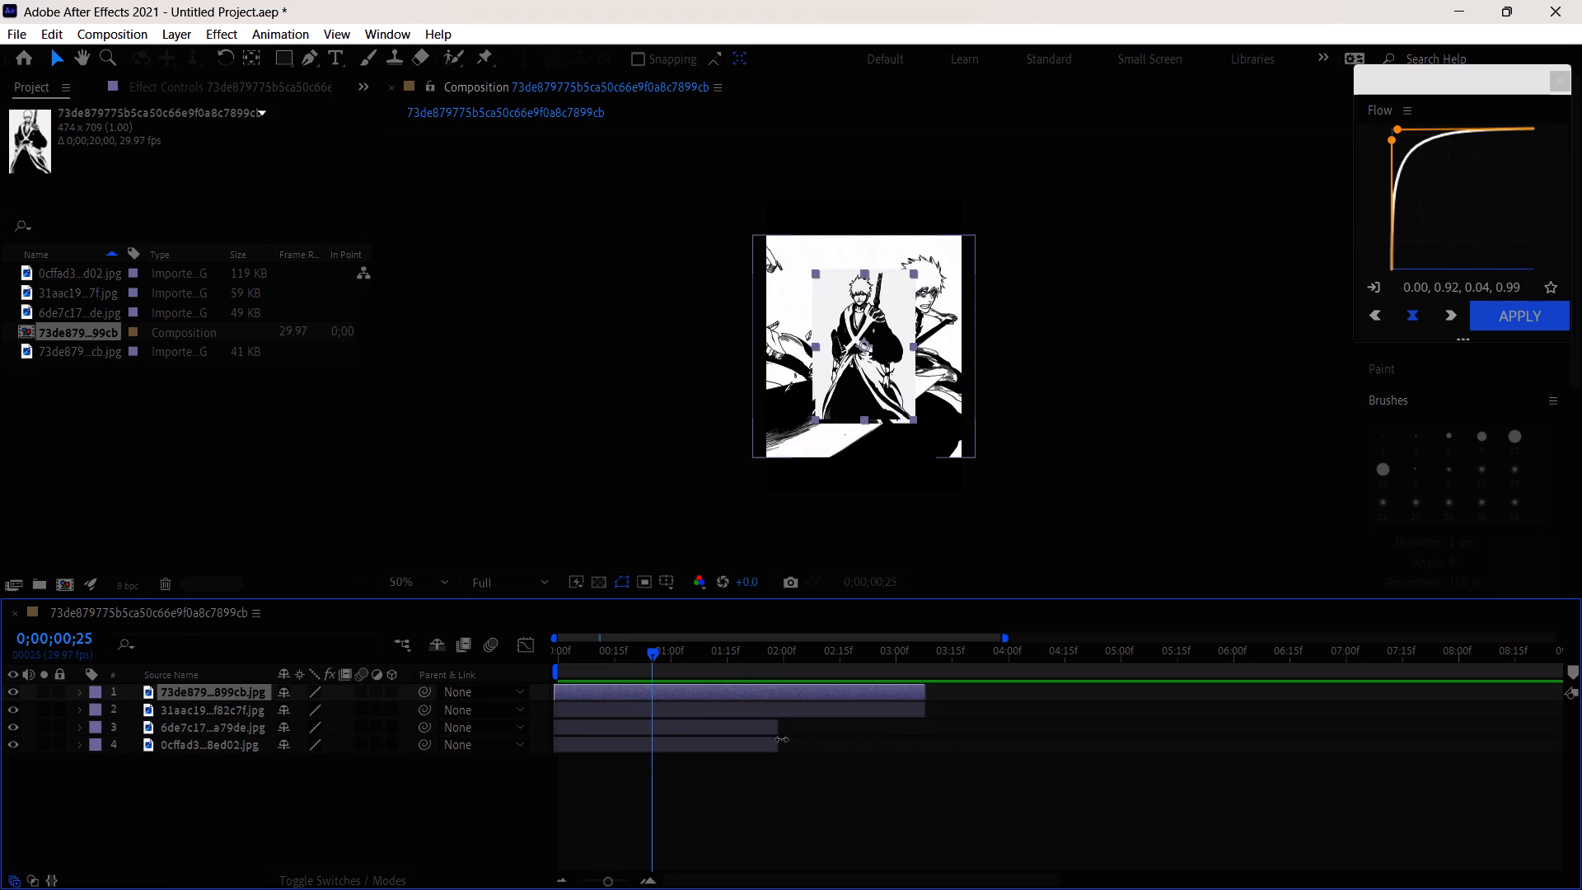
drag(782, 728, 928, 727)
drag(780, 747, 925, 746)
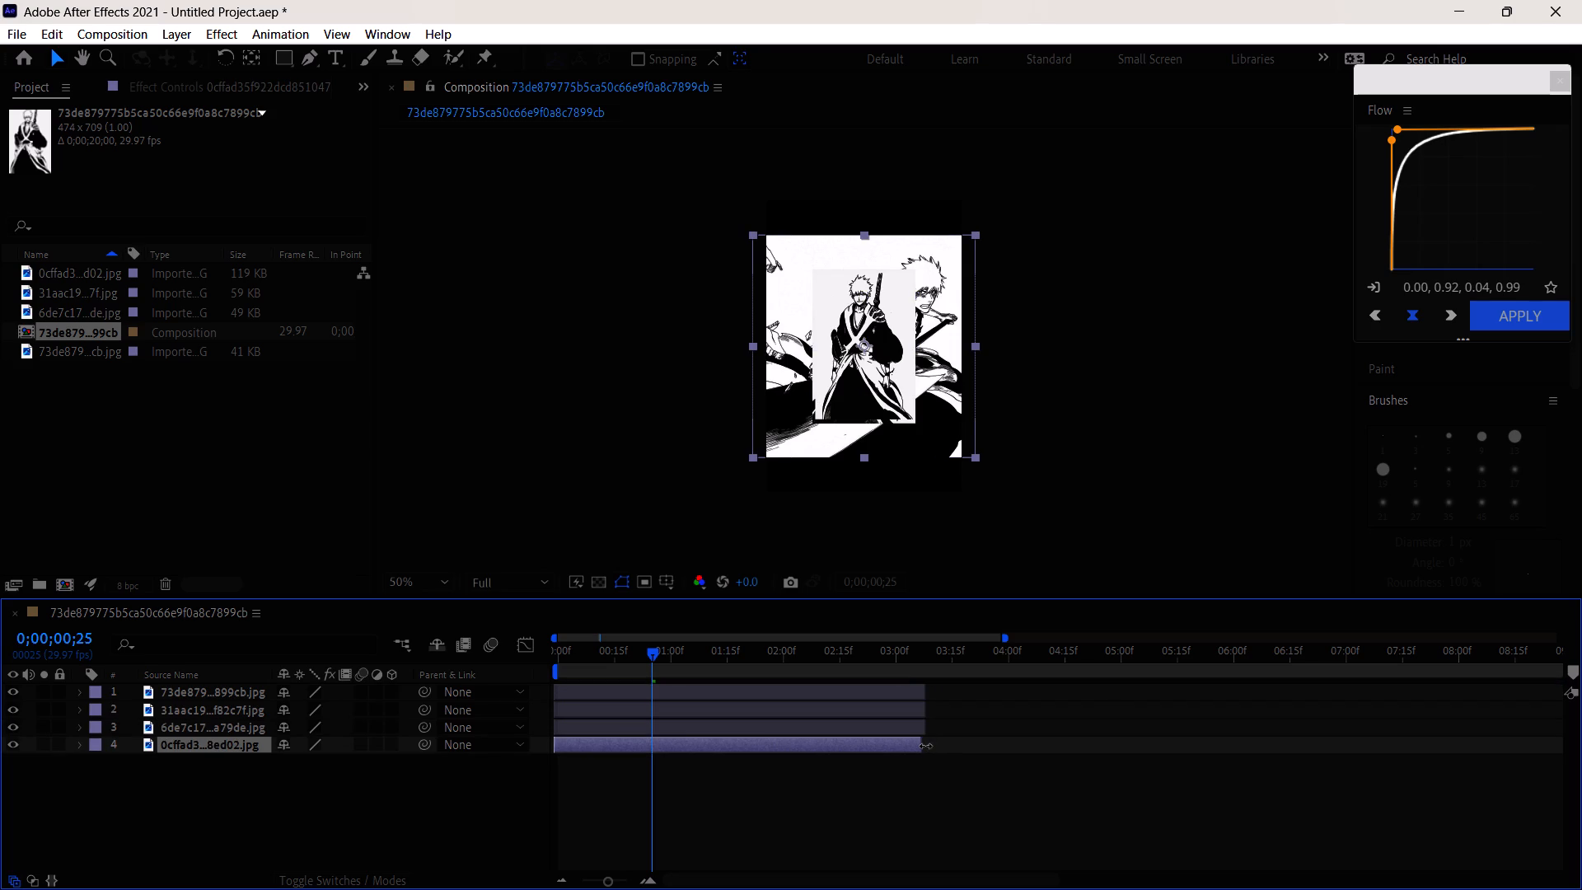
drag(925, 746, 929, 746)
Spread the images horizontally in the composition: layer 4 beyond the frame's right edge, layer 1 beyond its left edge, layer 2 across its right edge.
drag(860, 372, 957, 397)
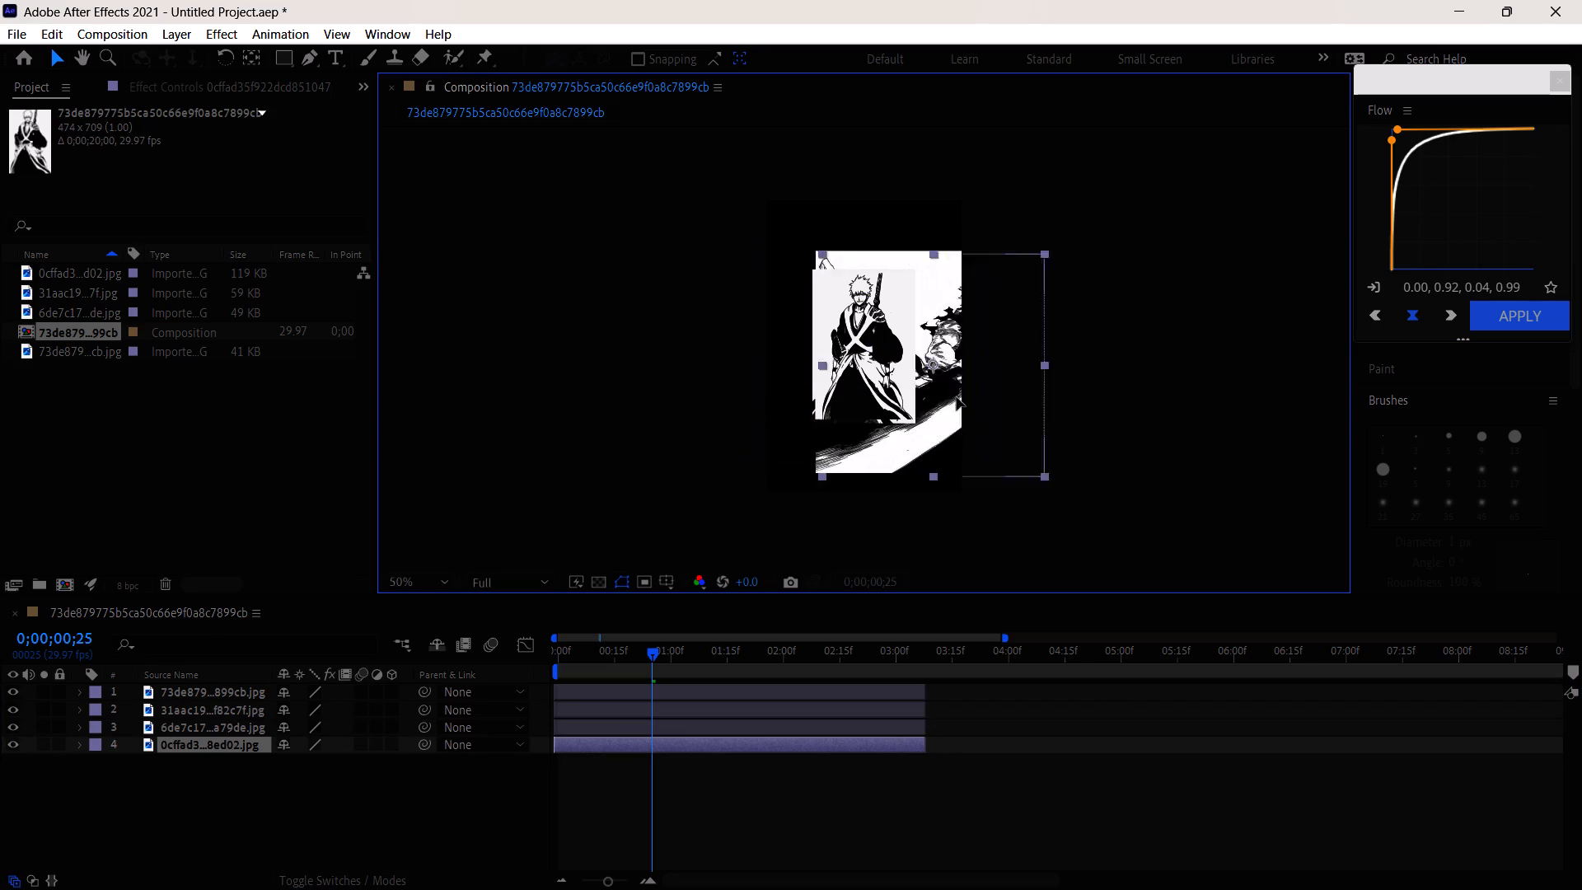
drag(957, 397, 1091, 368)
drag(866, 353, 778, 354)
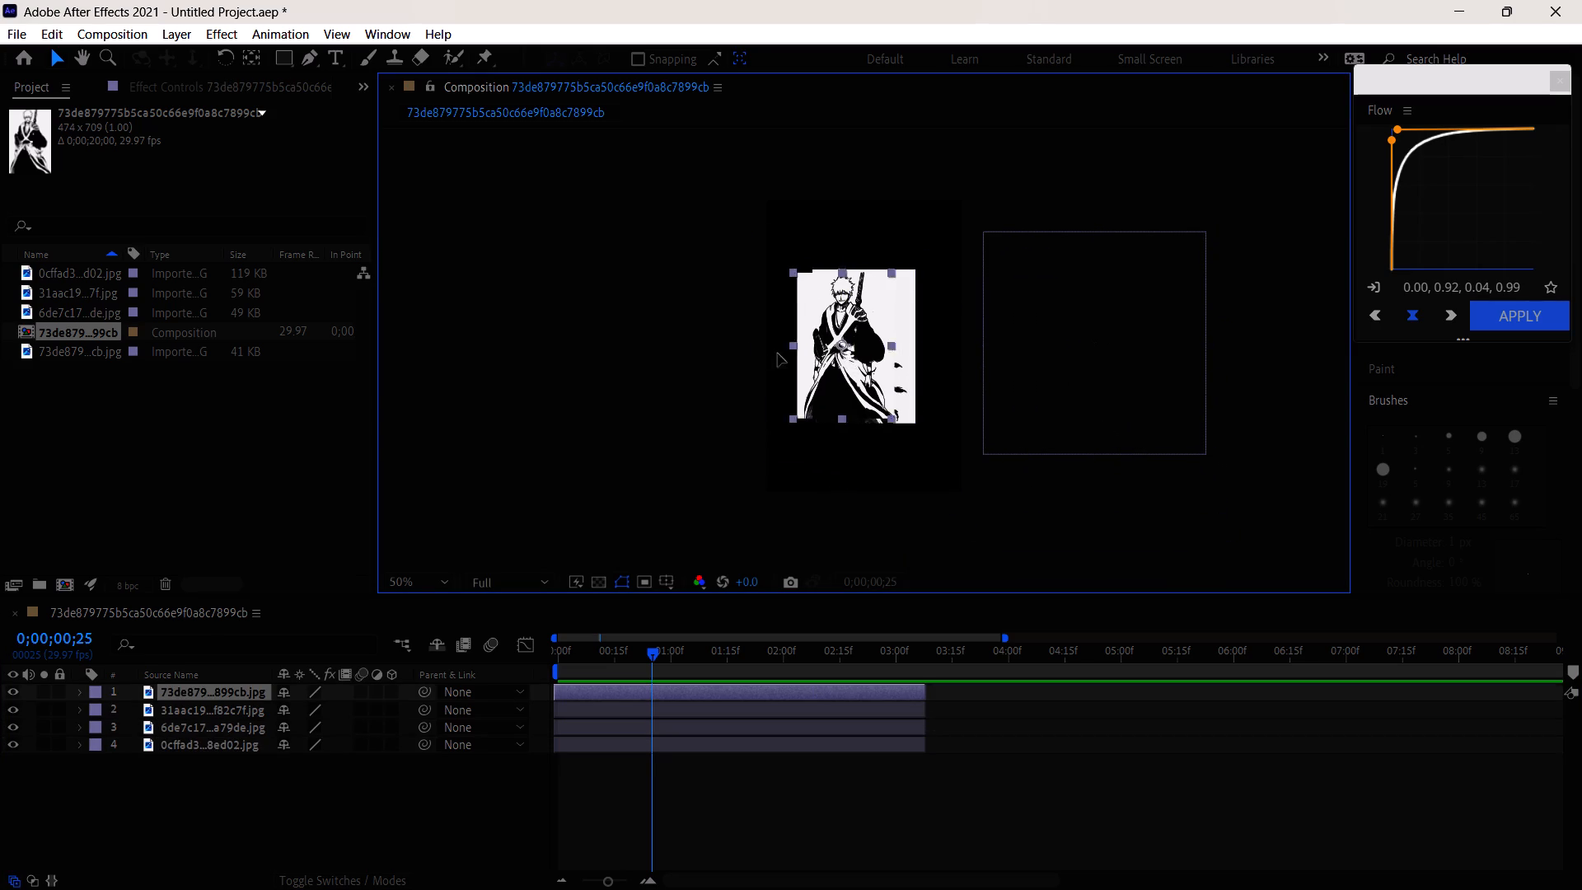
drag(778, 354, 694, 354)
drag(860, 353, 984, 361)
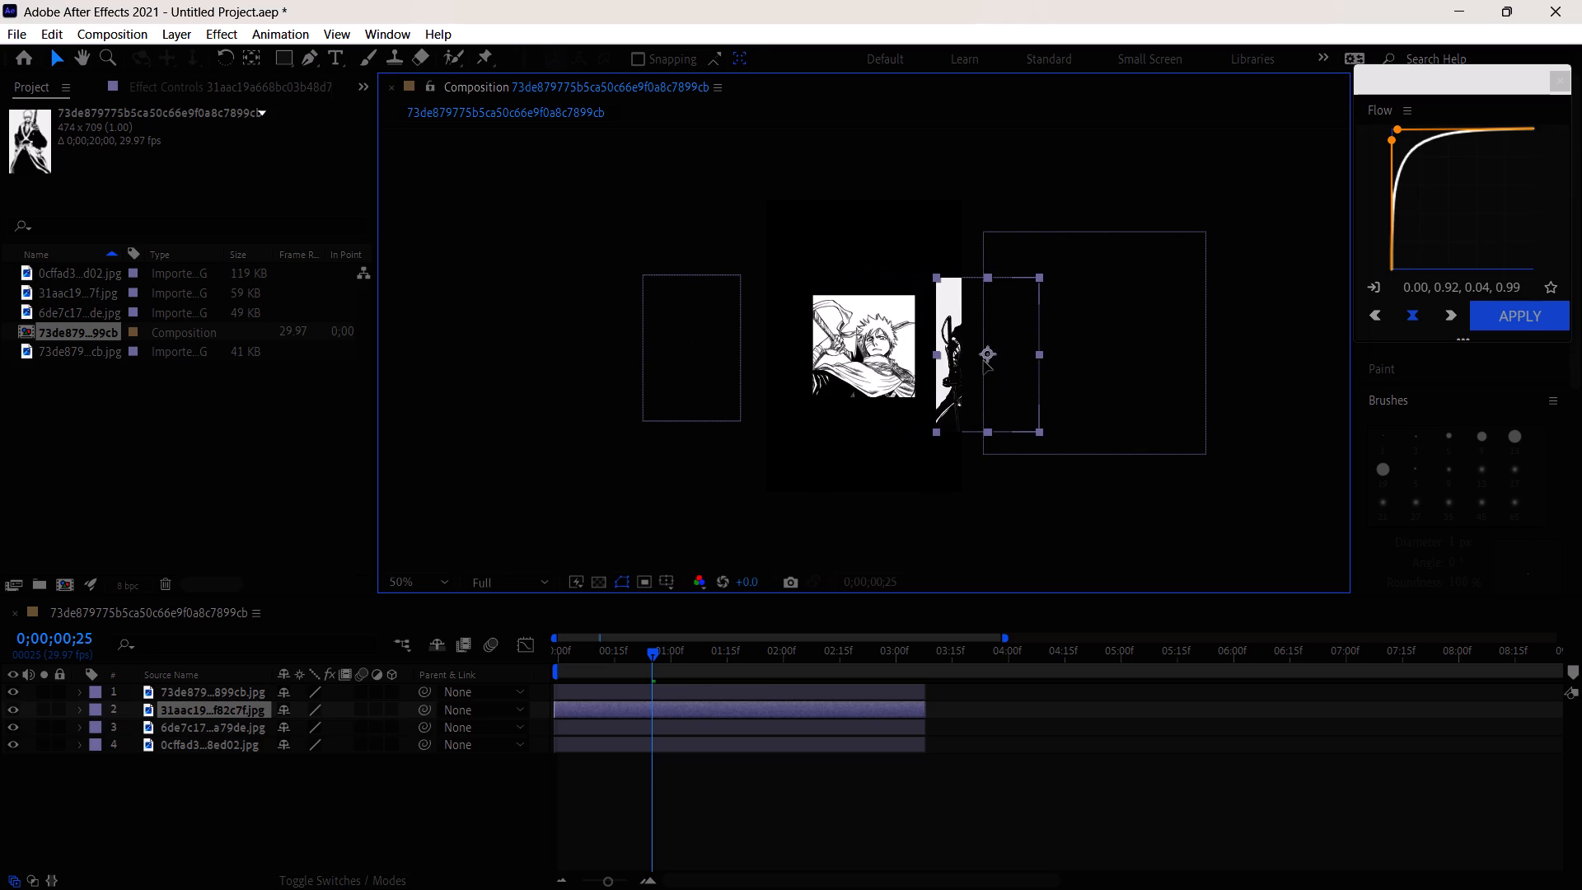
drag(984, 361, 978, 357)
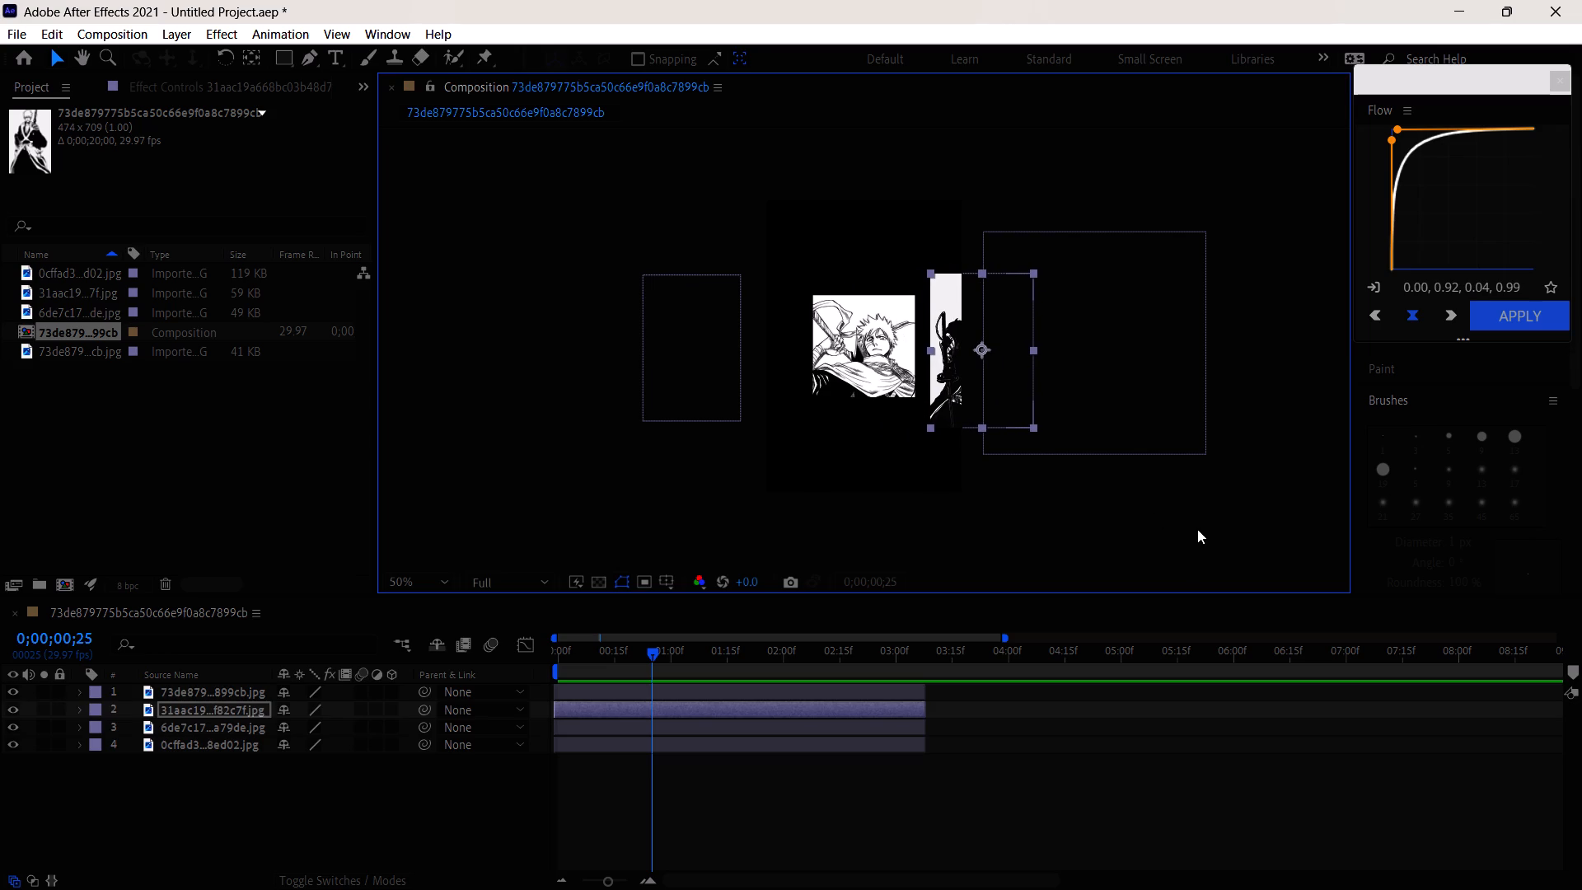
Add a two-node camera to the composition with the Custom preset and 56.57 mm focal length.
scroll(1032, 521, up, 1)
scroll(1032, 521, down, 1)
click(444, 583)
click(447, 219)
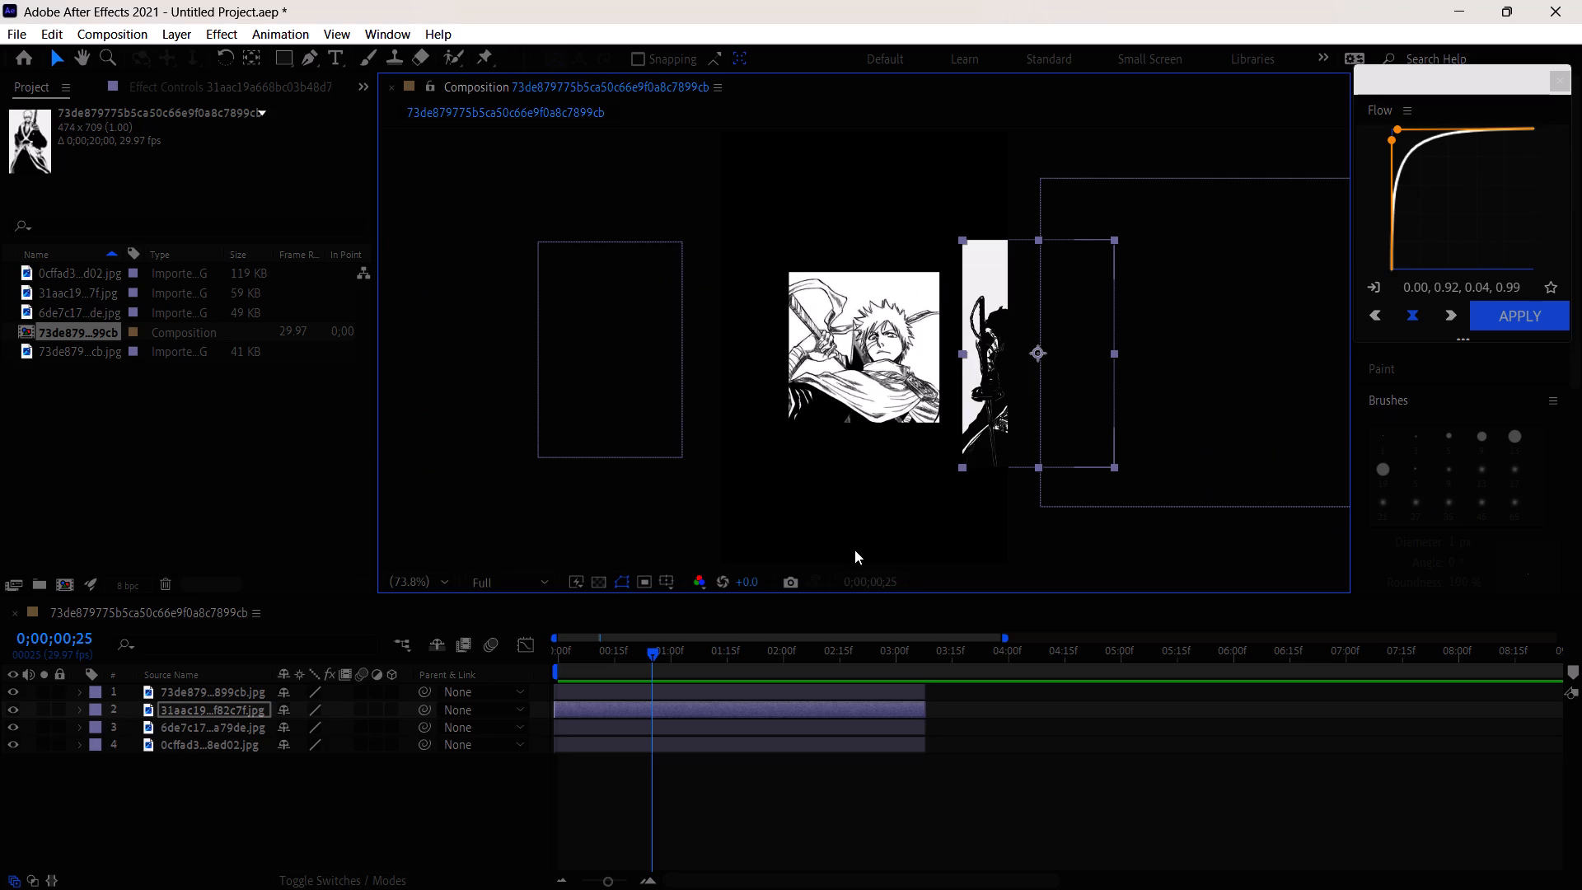
click(753, 790)
right_click(363, 816)
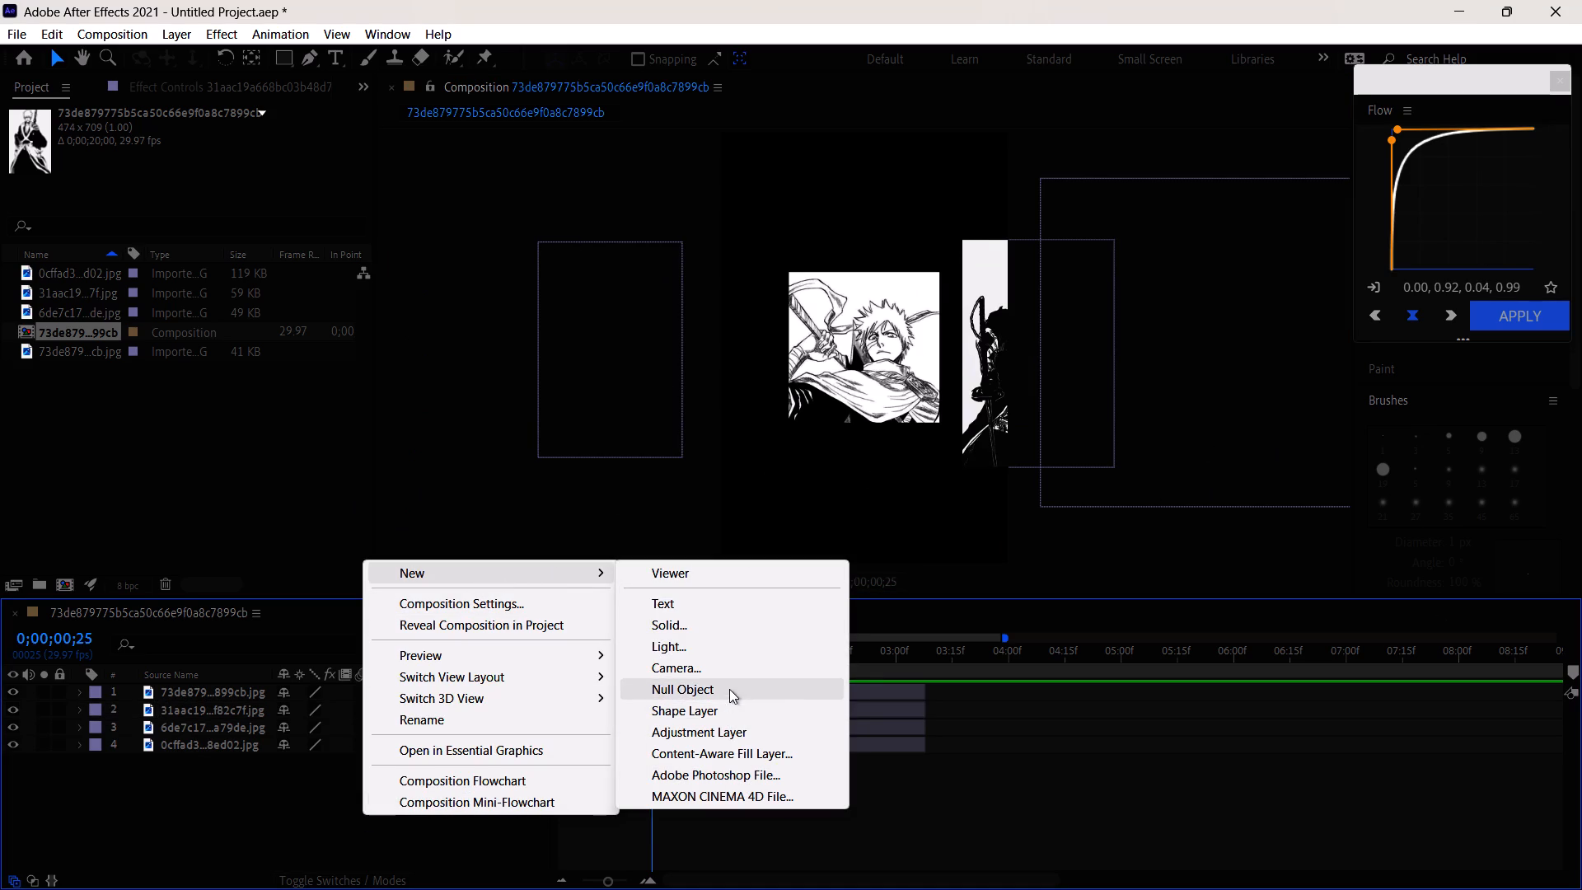
click(718, 663)
click(1015, 672)
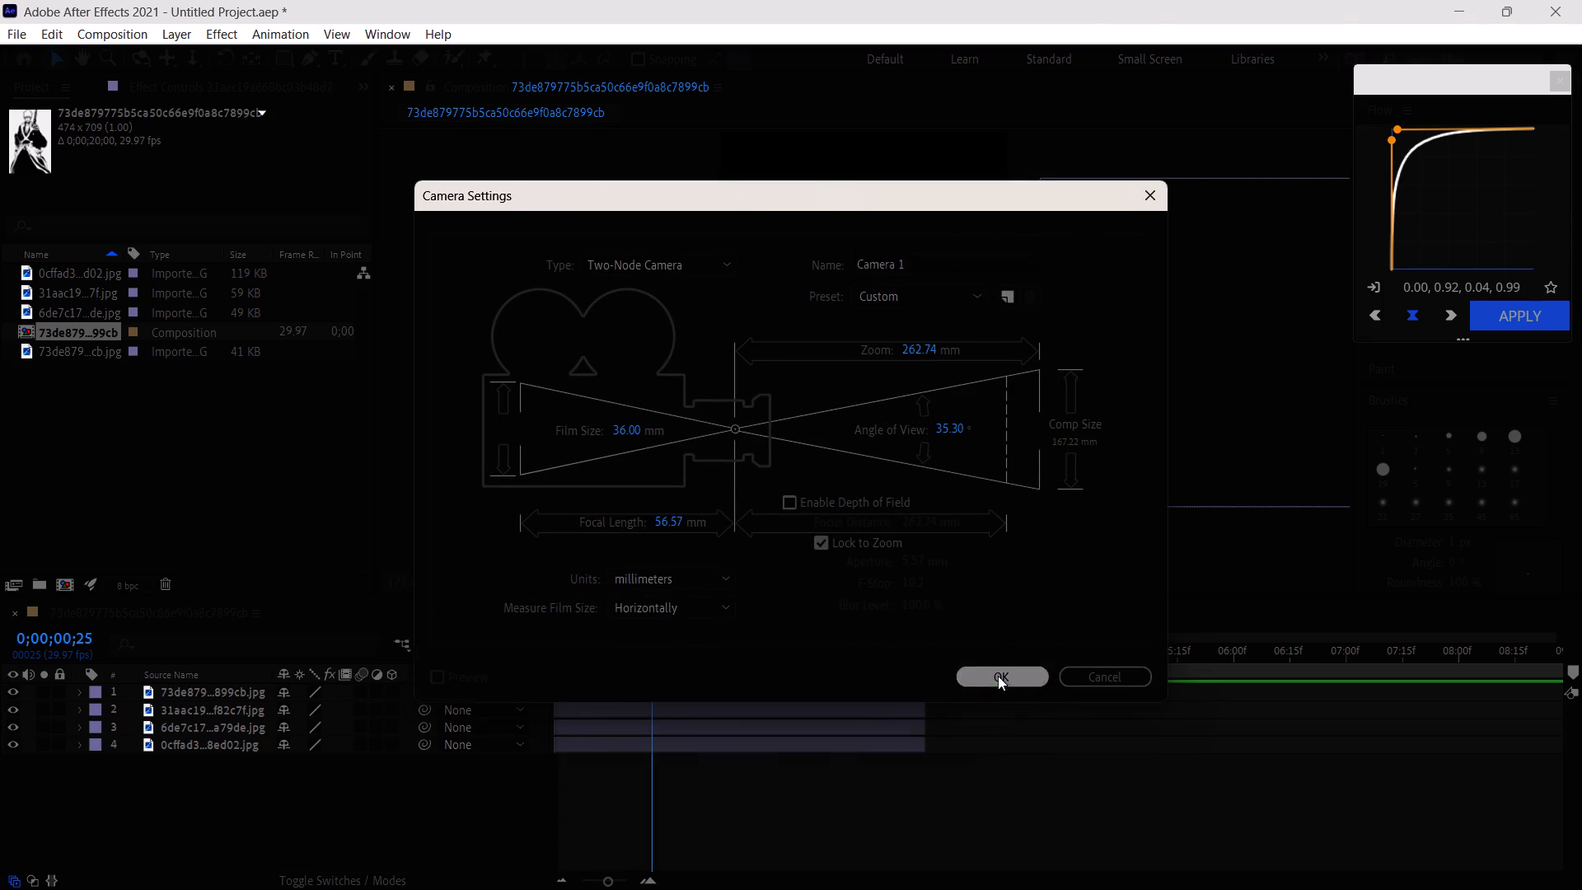
click(942, 542)
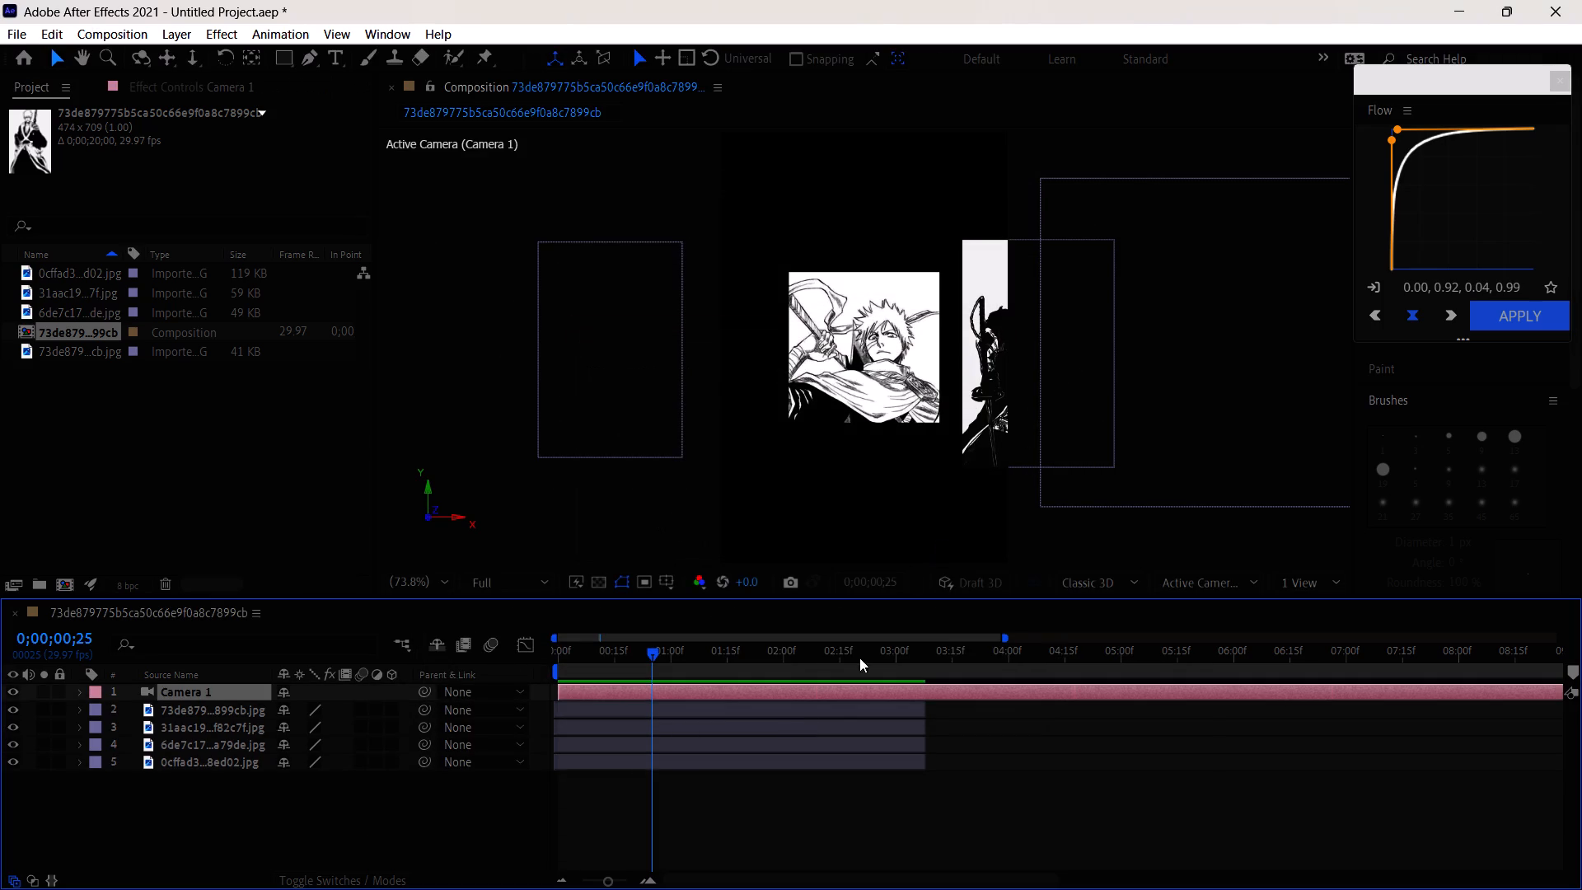
Return the playhead to 0;00;00;00 and align the camera layer's start with the image layers.
drag(645, 662, 448, 682)
drag(648, 682, 641, 685)
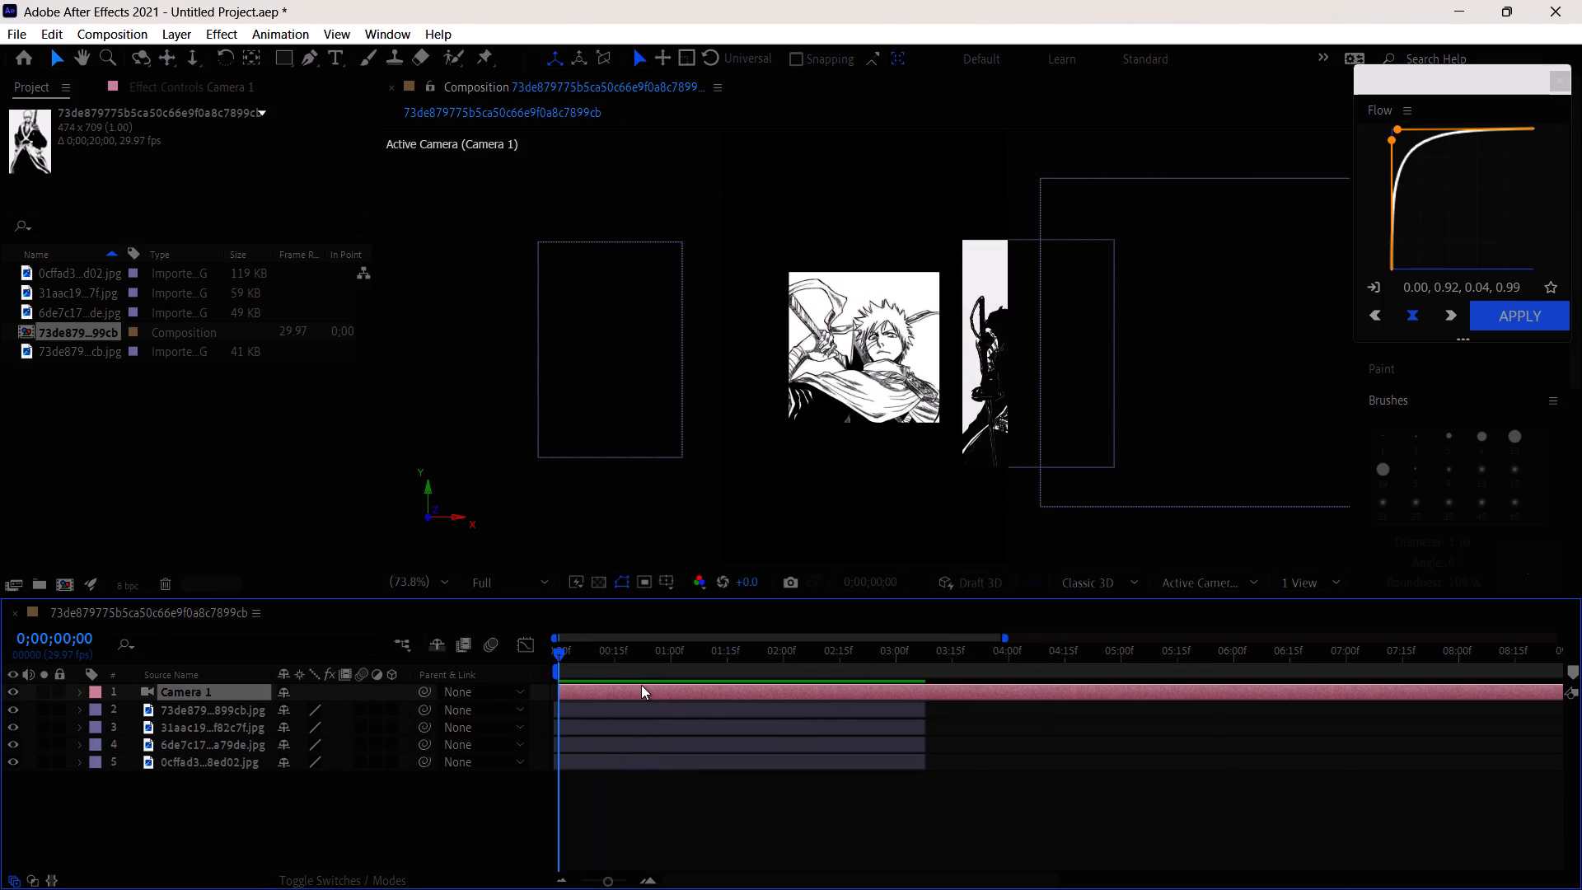
drag(641, 685, 634, 686)
click(641, 691)
Split the camera layer at 0;00;03;08 and remove the part after the split.
drag(561, 651, 918, 666)
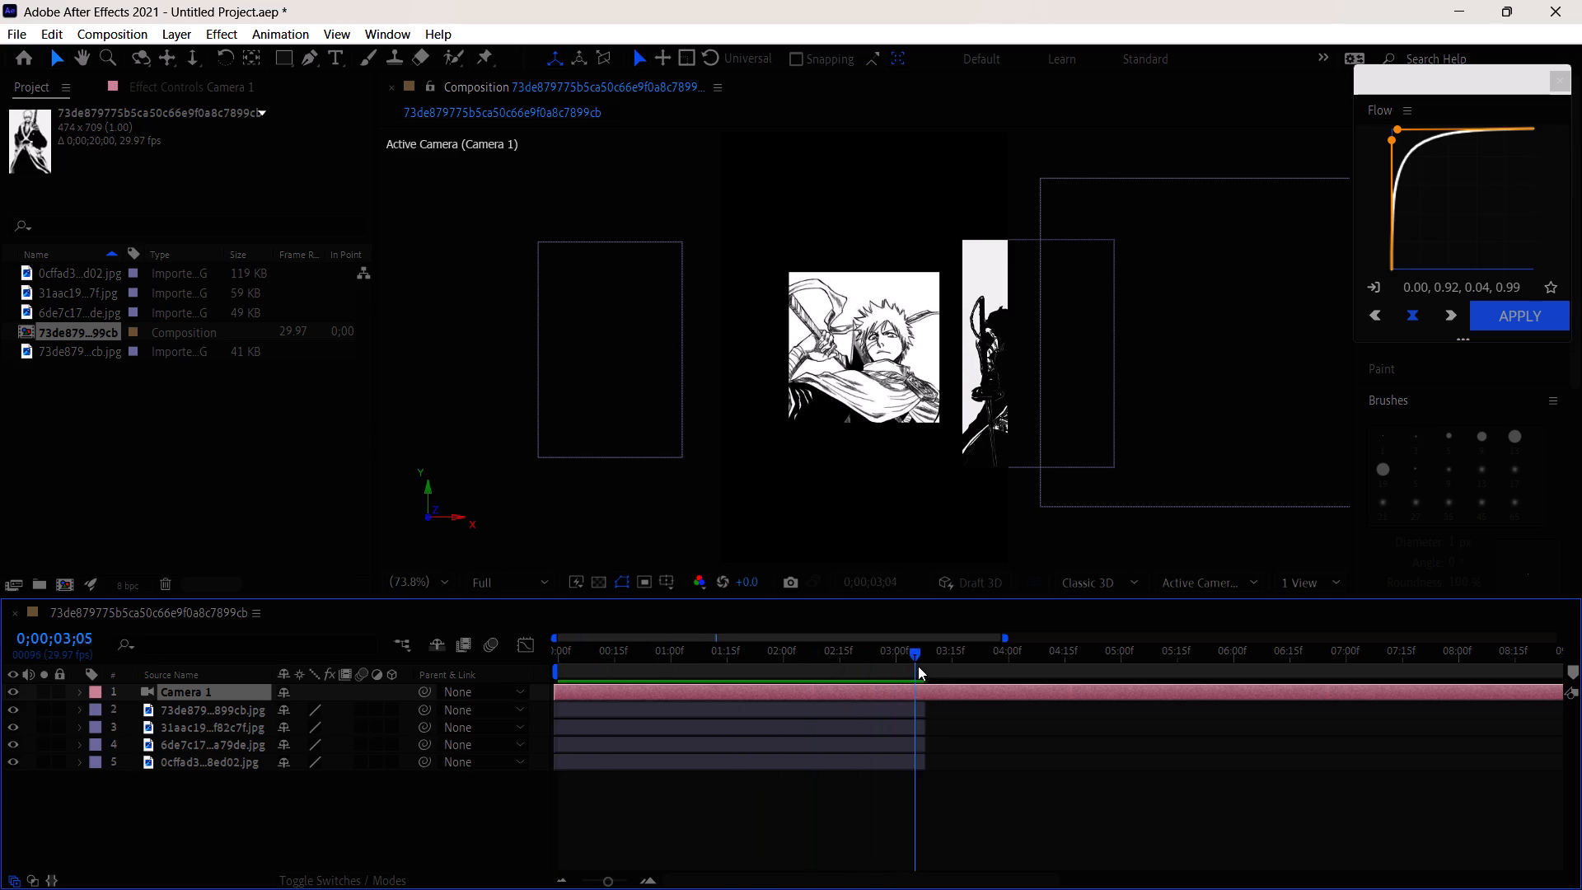
drag(918, 666, 929, 667)
click(936, 691)
key(ctrl+shift+d)
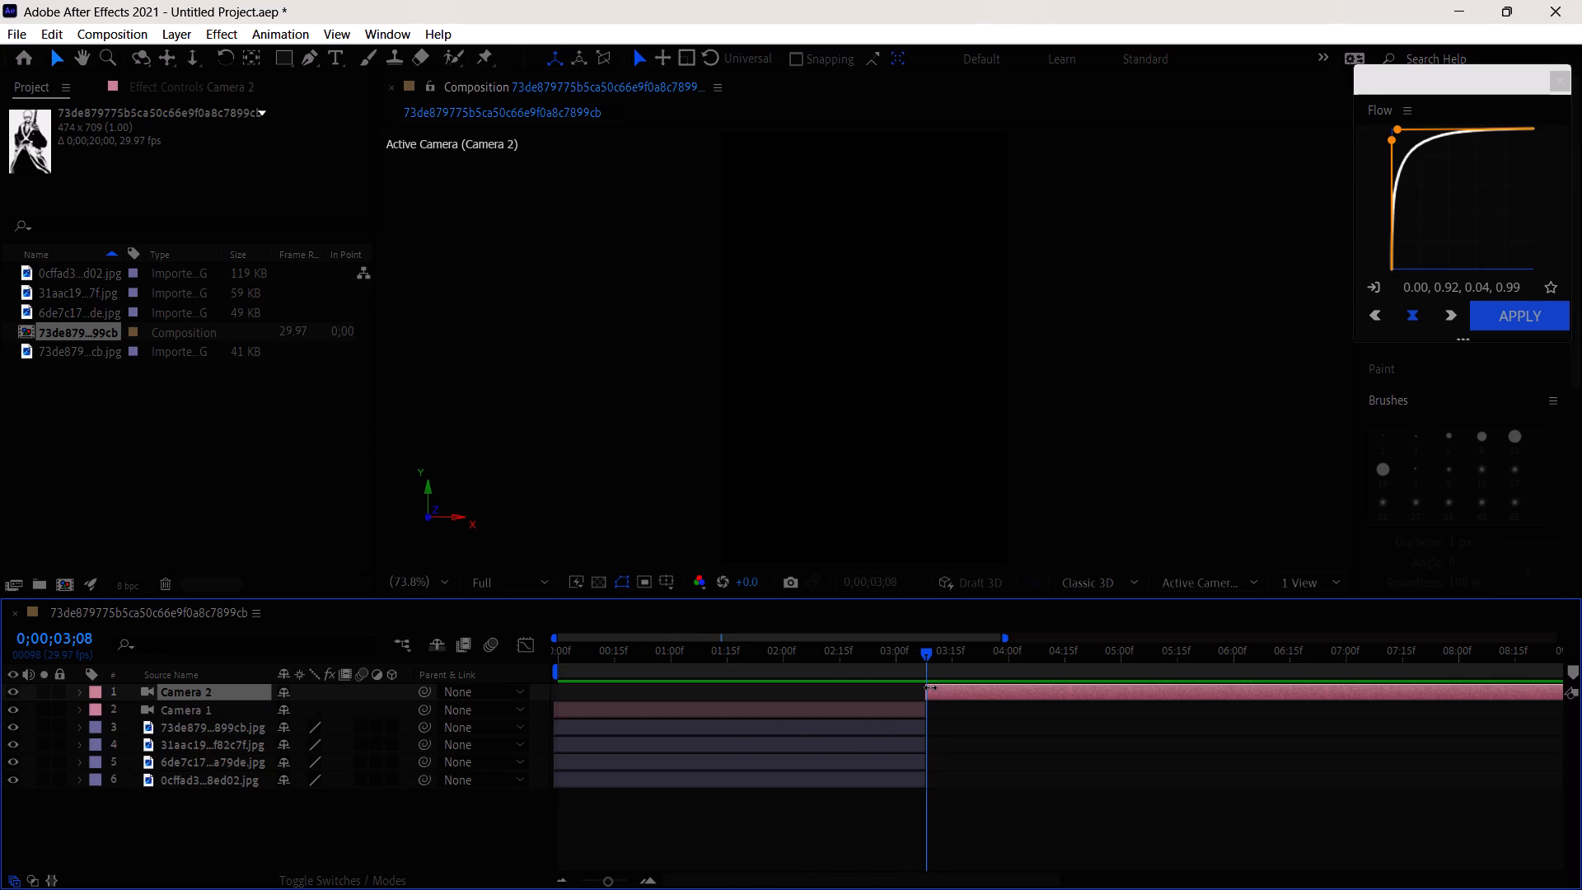
key(ctrl+x)
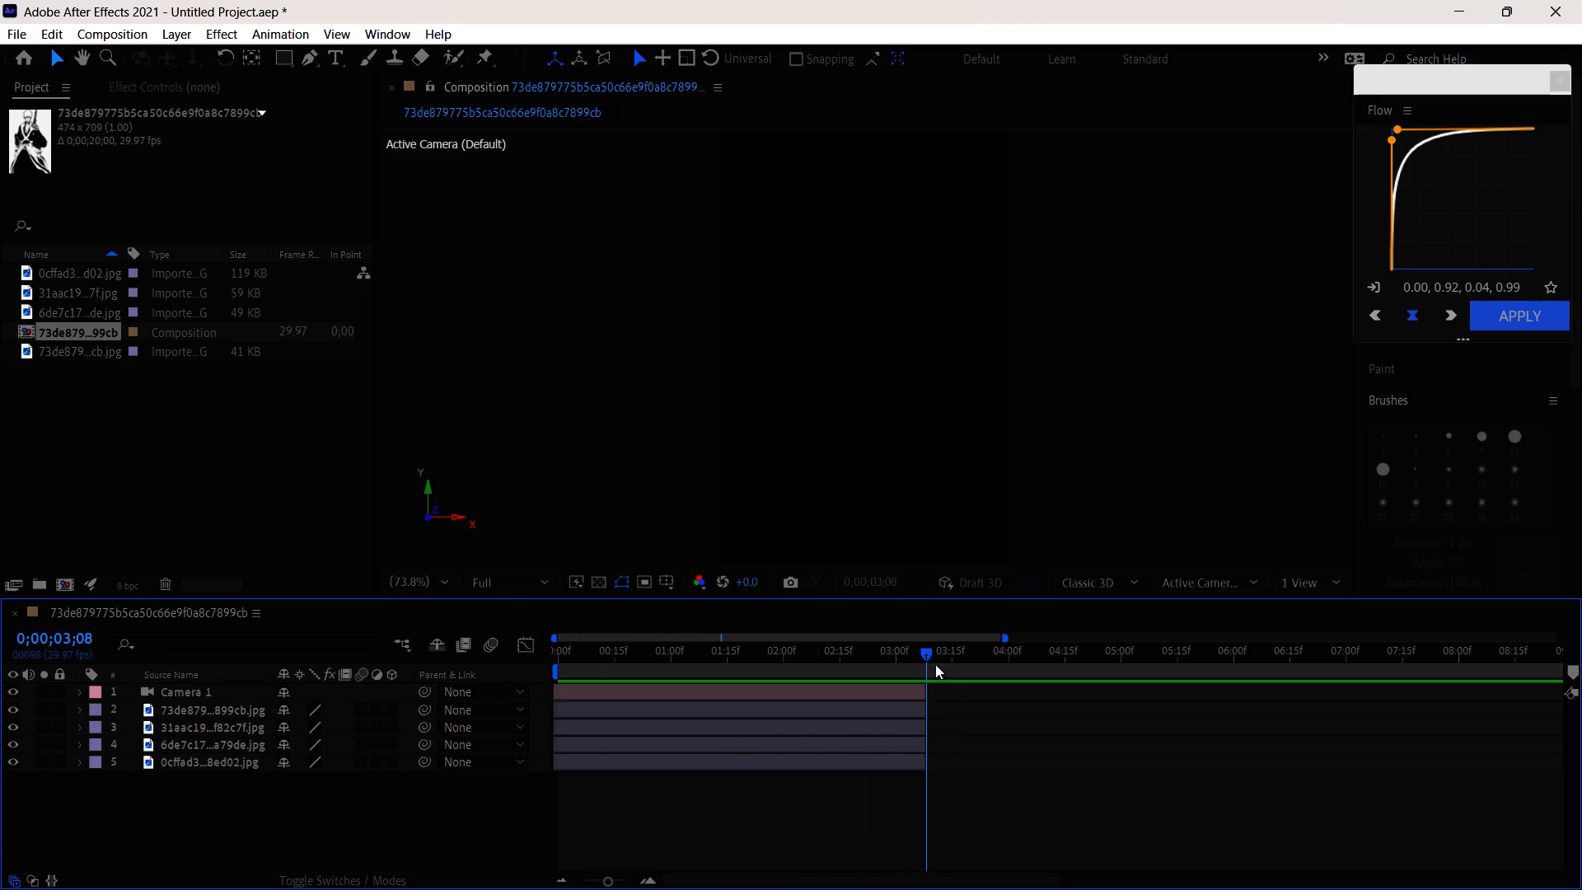
Move the playhead to 0;00;01;13.
drag(922, 650, 714, 690)
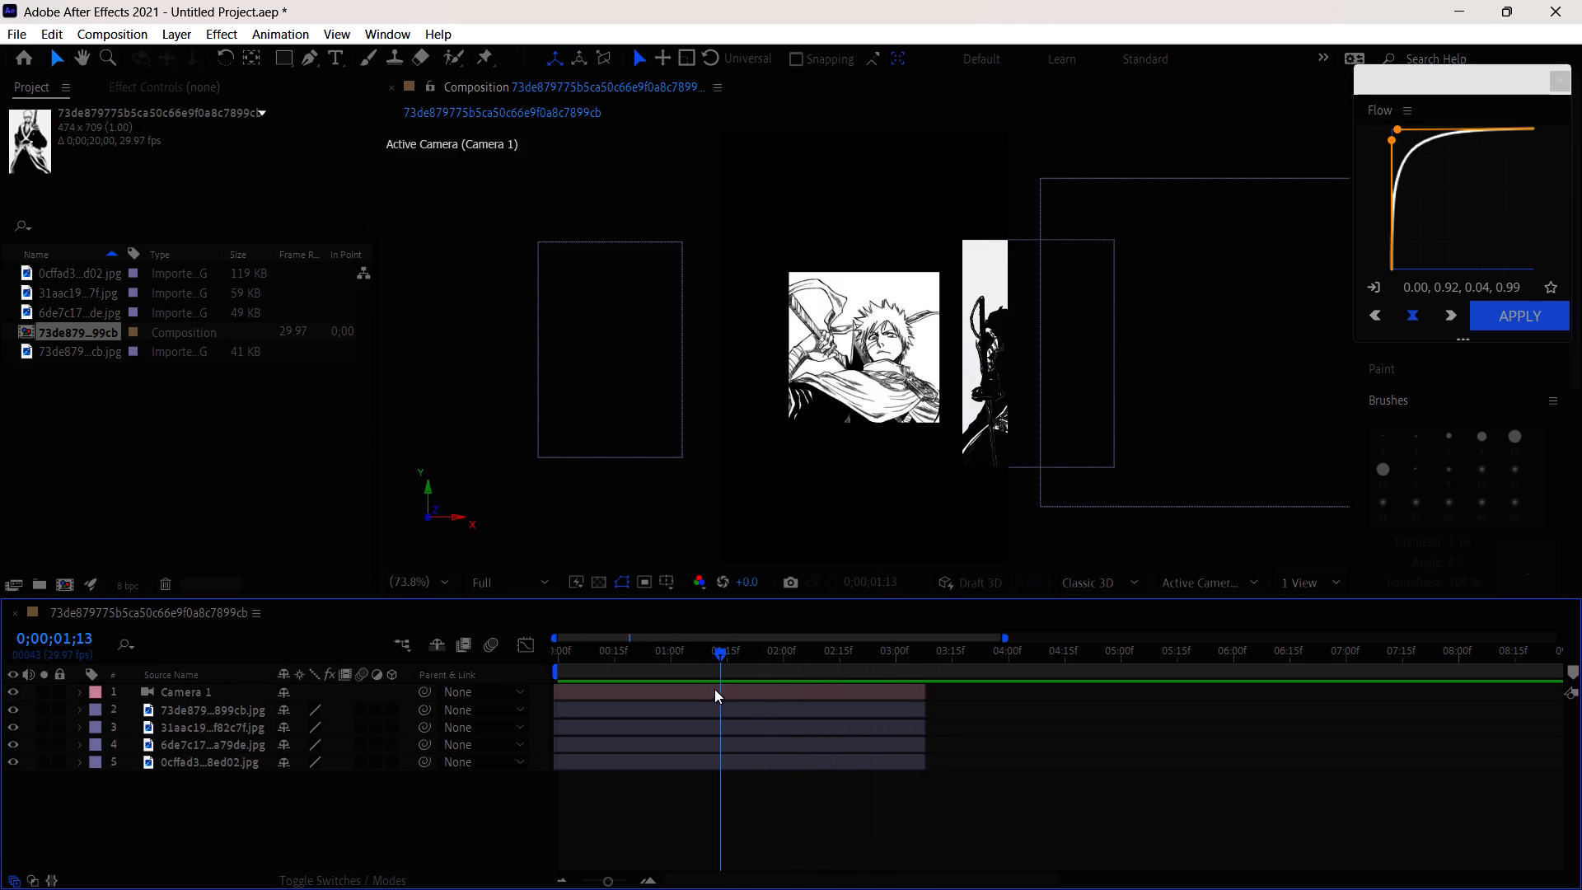
Return the playhead to 0;00;00;00 and parent all four image layers to Camera 1.
click(714, 689)
drag(732, 651, 536, 663)
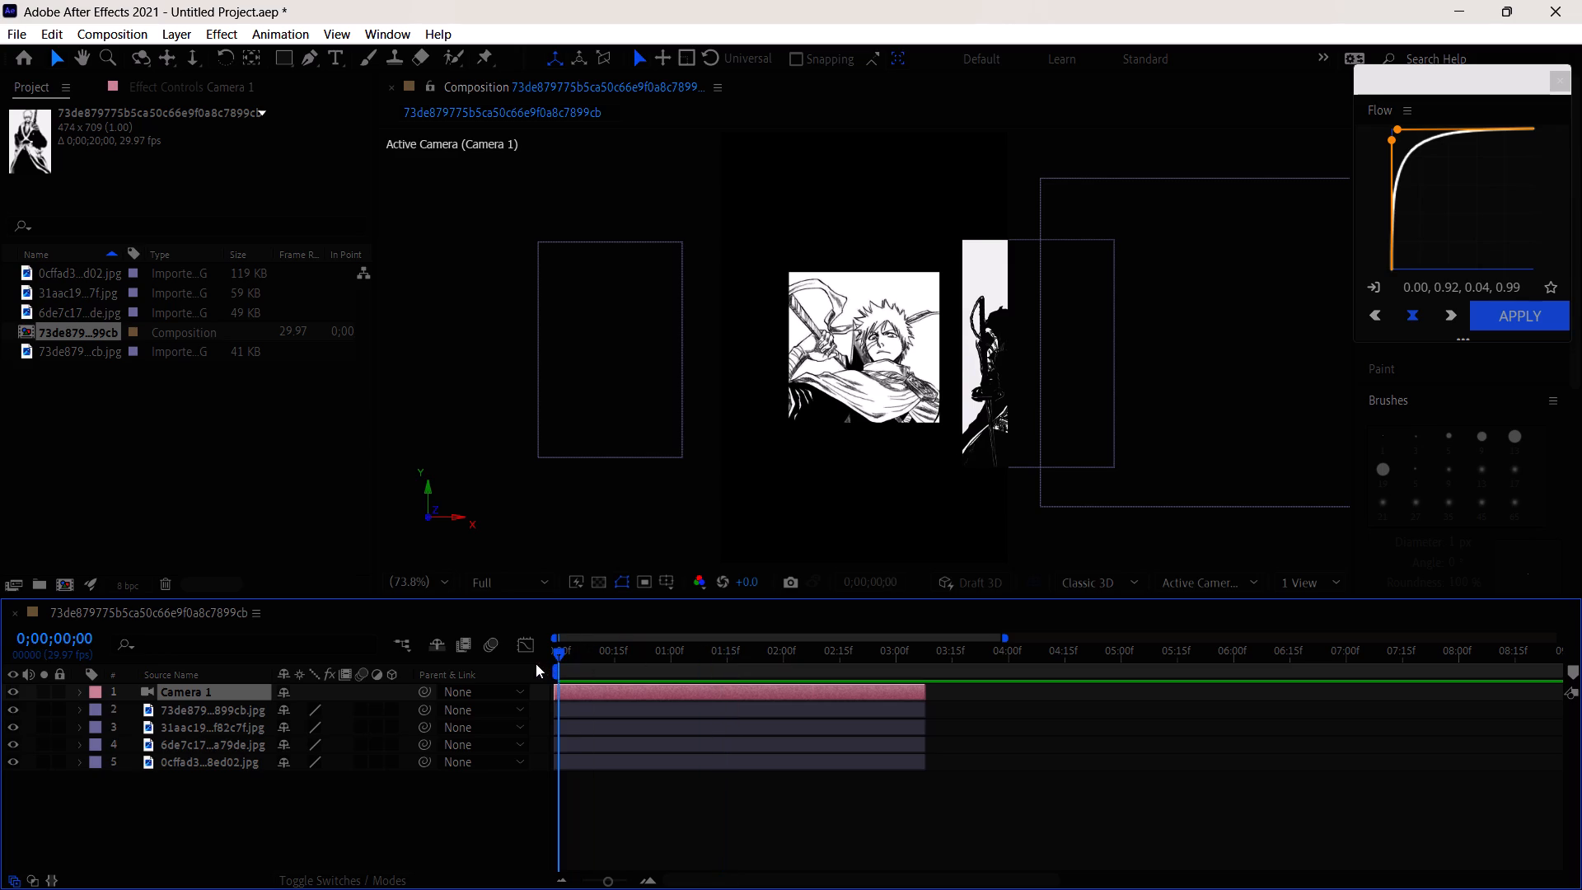
drag(536, 663, 525, 664)
drag(419, 710, 227, 691)
drag(425, 729, 250, 697)
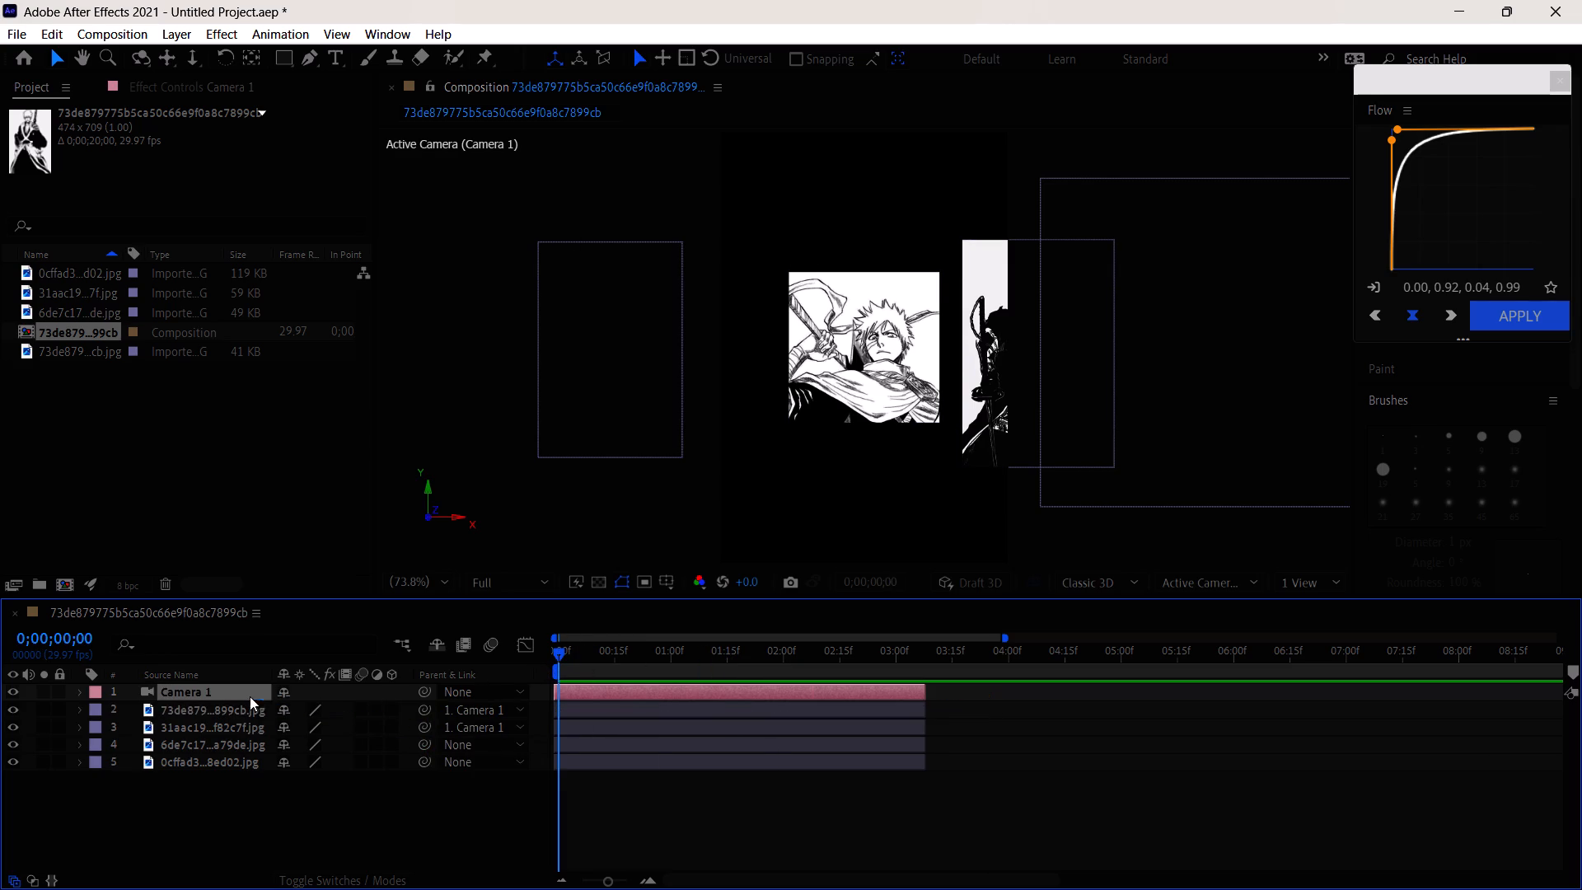
drag(426, 748, 227, 695)
drag(423, 761, 263, 714)
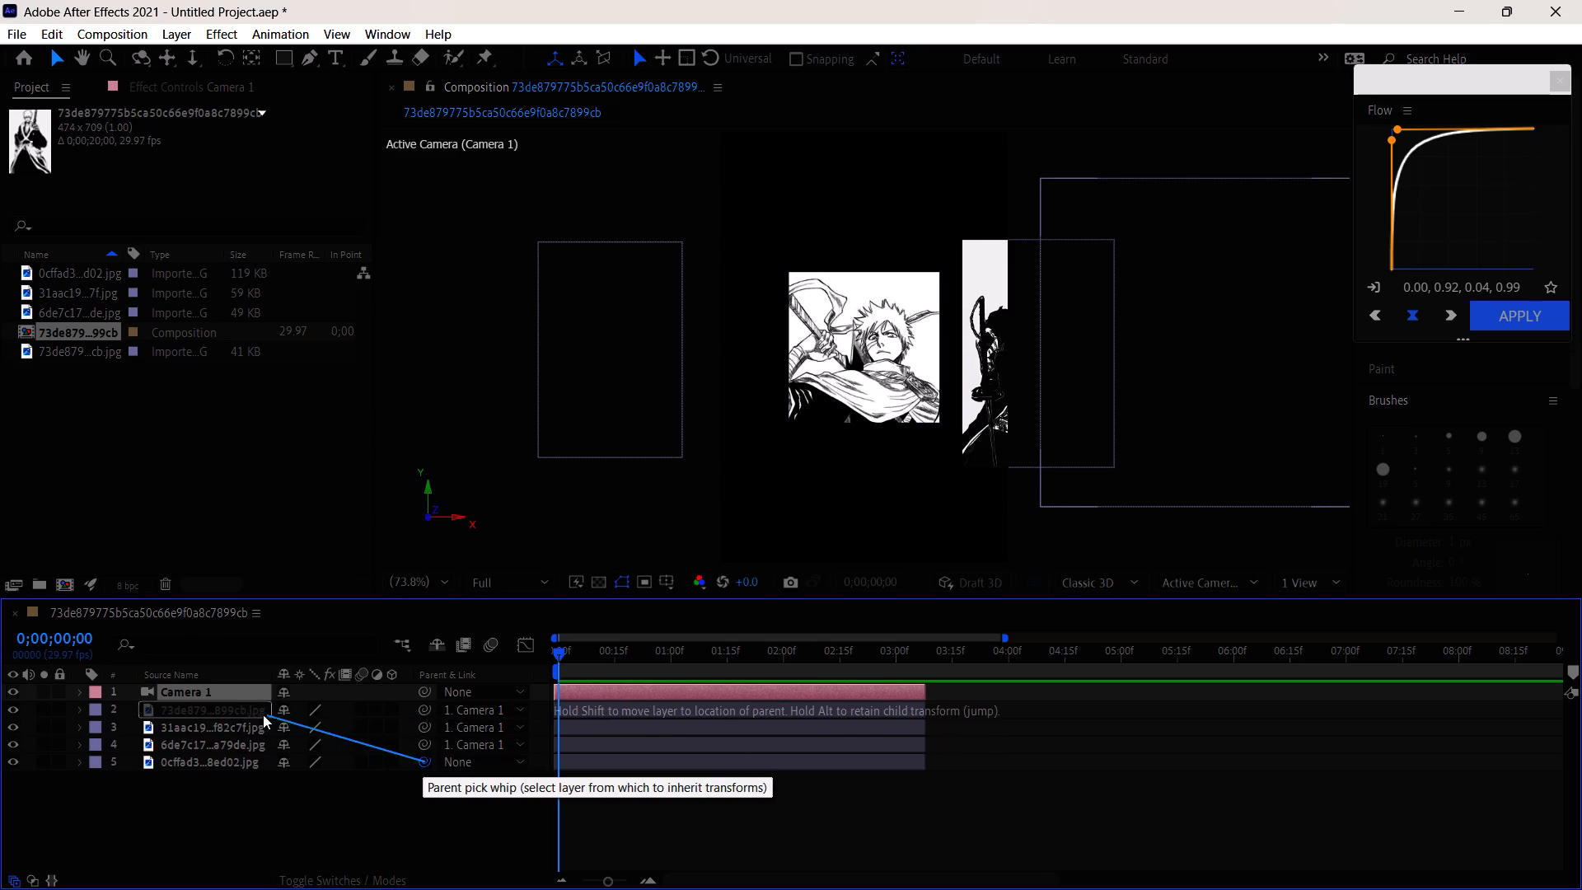
drag(263, 714, 233, 700)
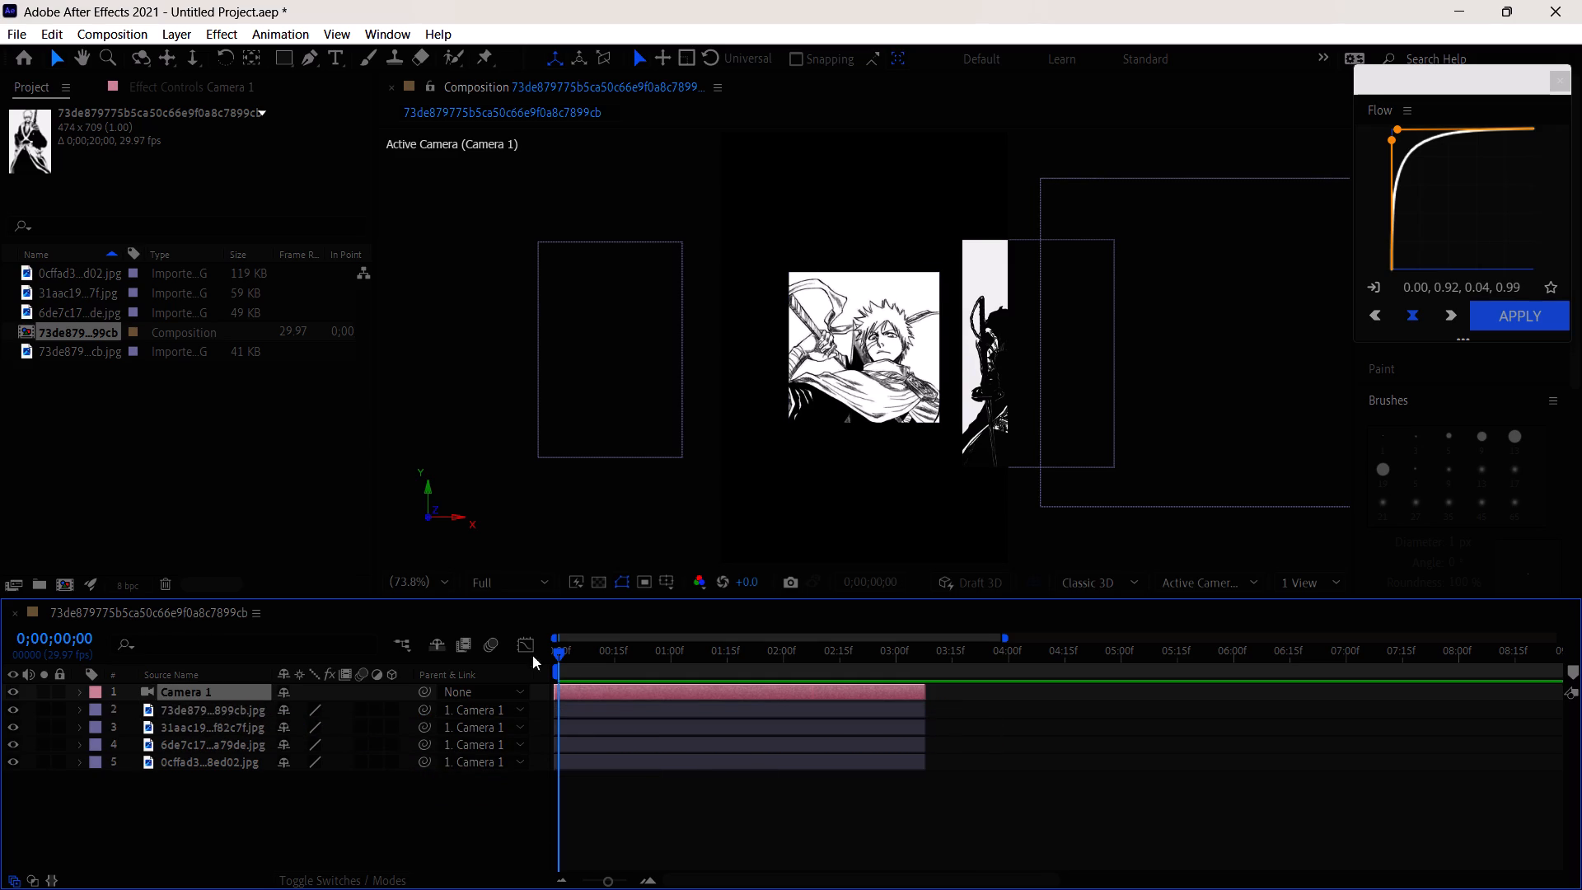
drag(428, 515, 454, 522)
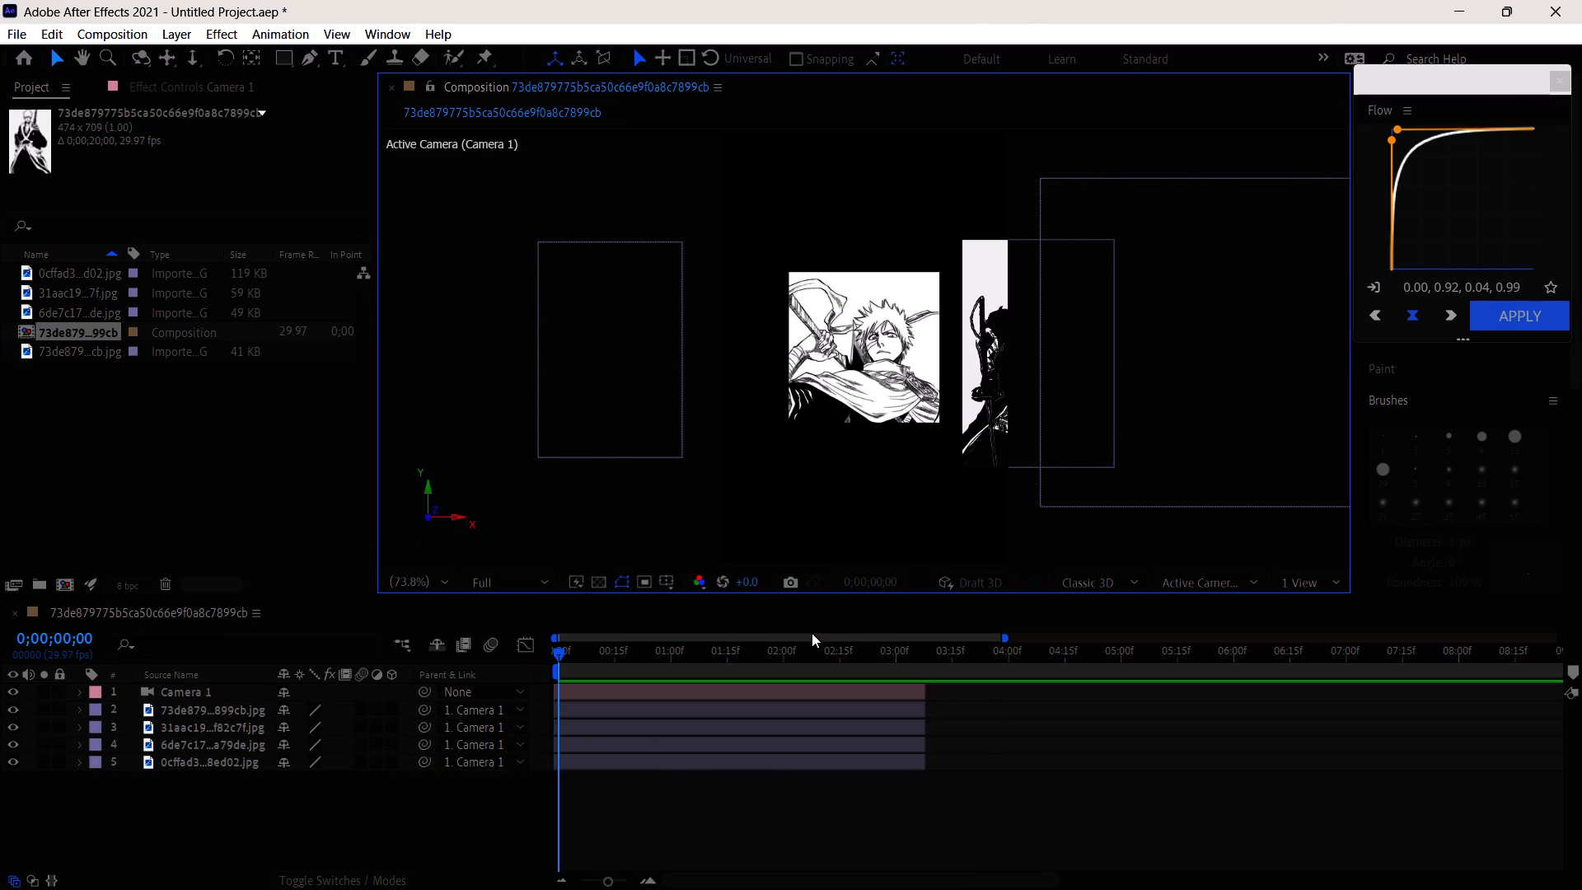
Expand the Transform properties of the Camera 1 layer.
click(596, 694)
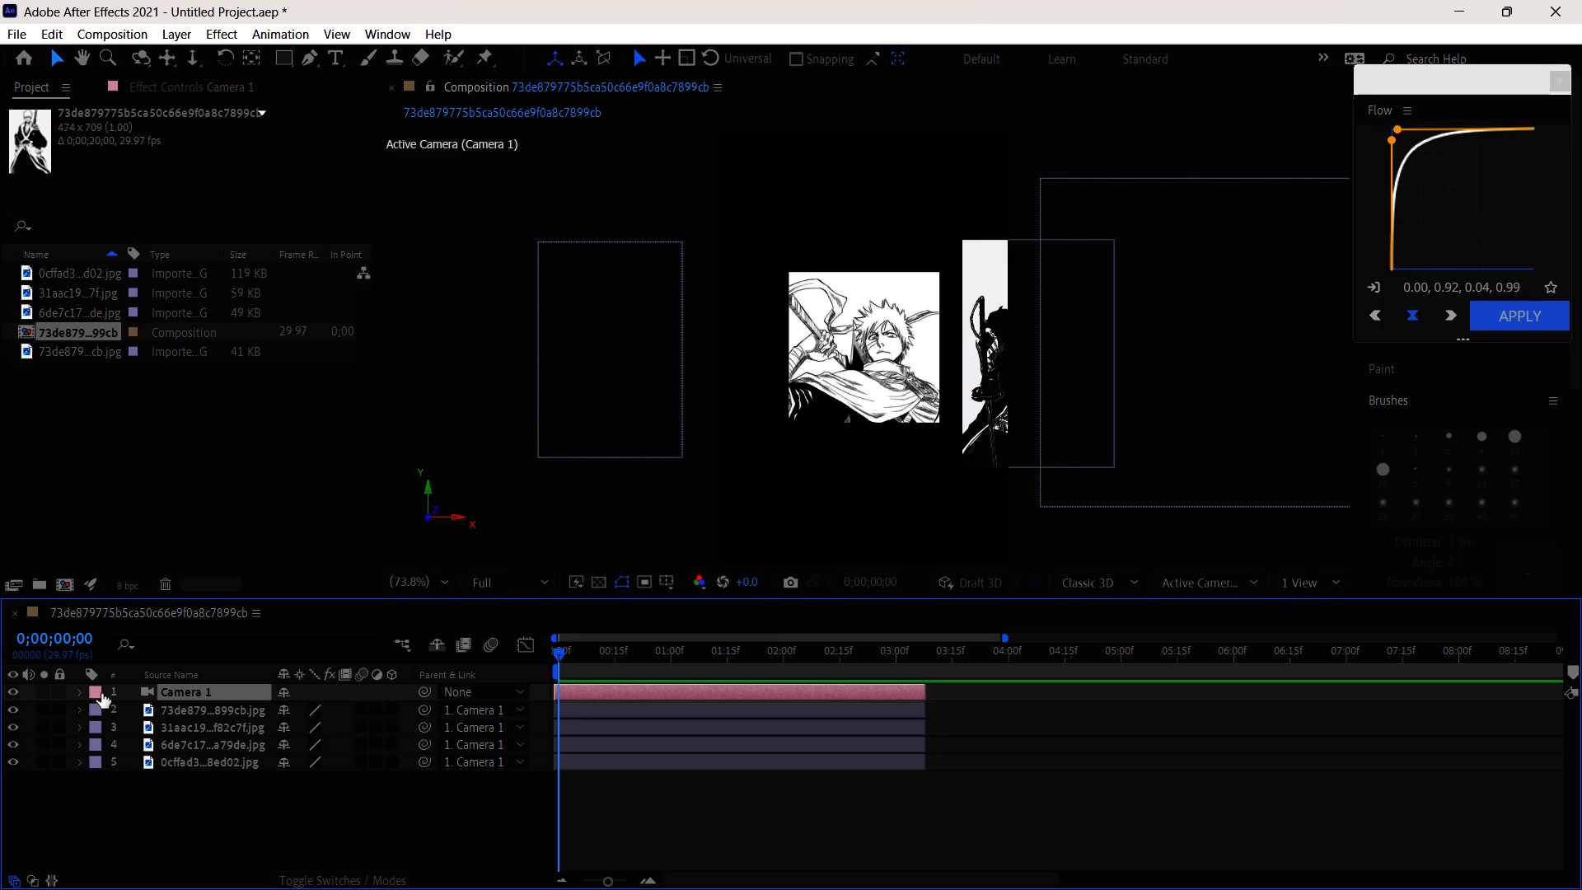
click(77, 690)
click(99, 708)
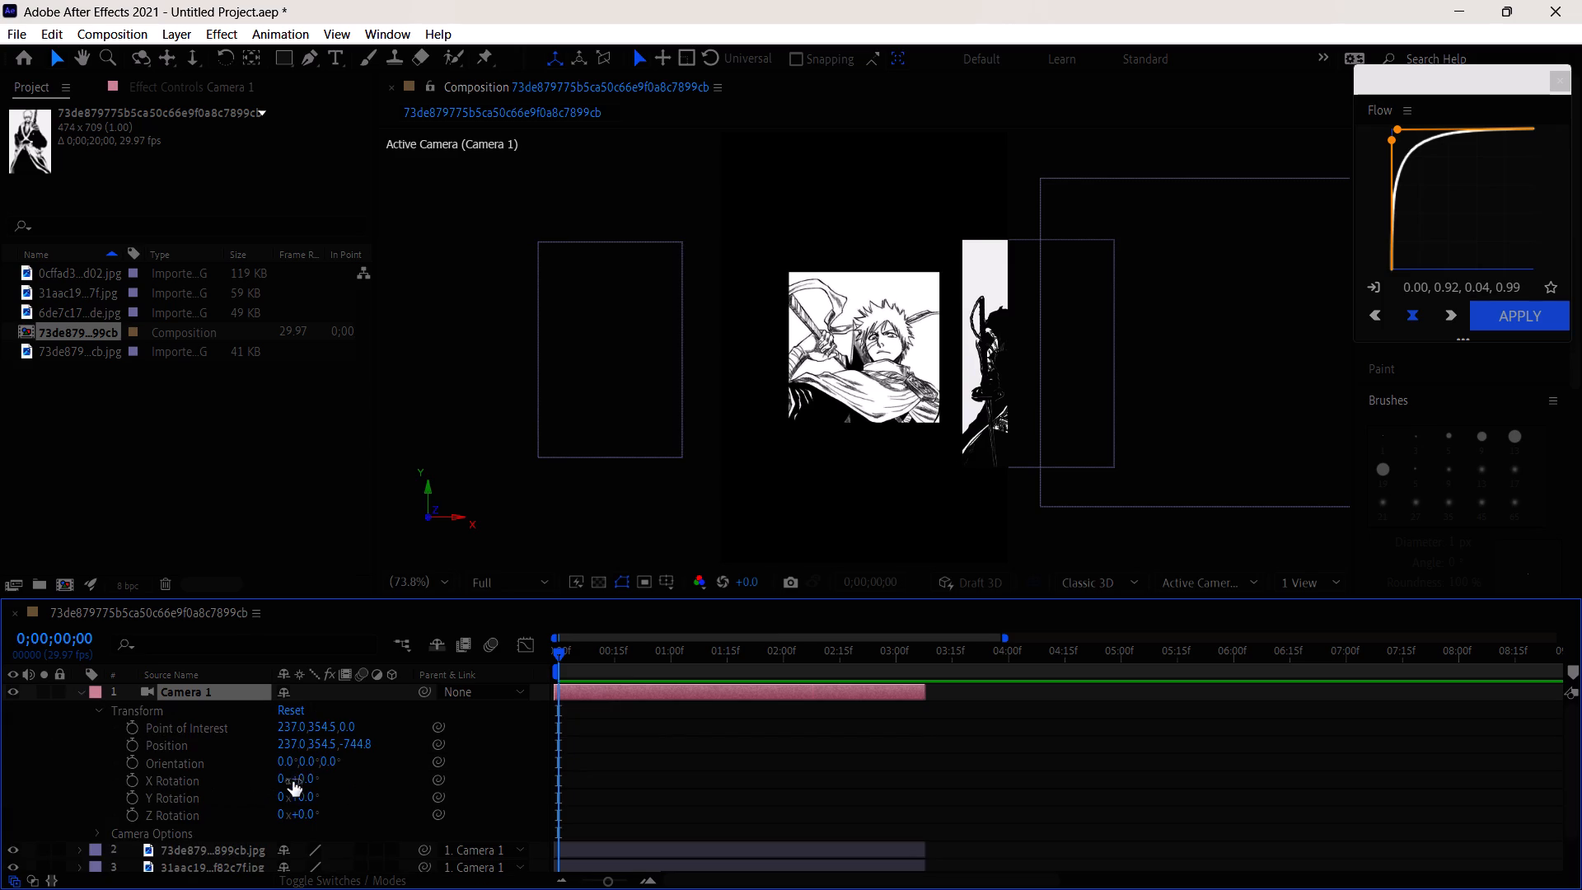
click(495, 518)
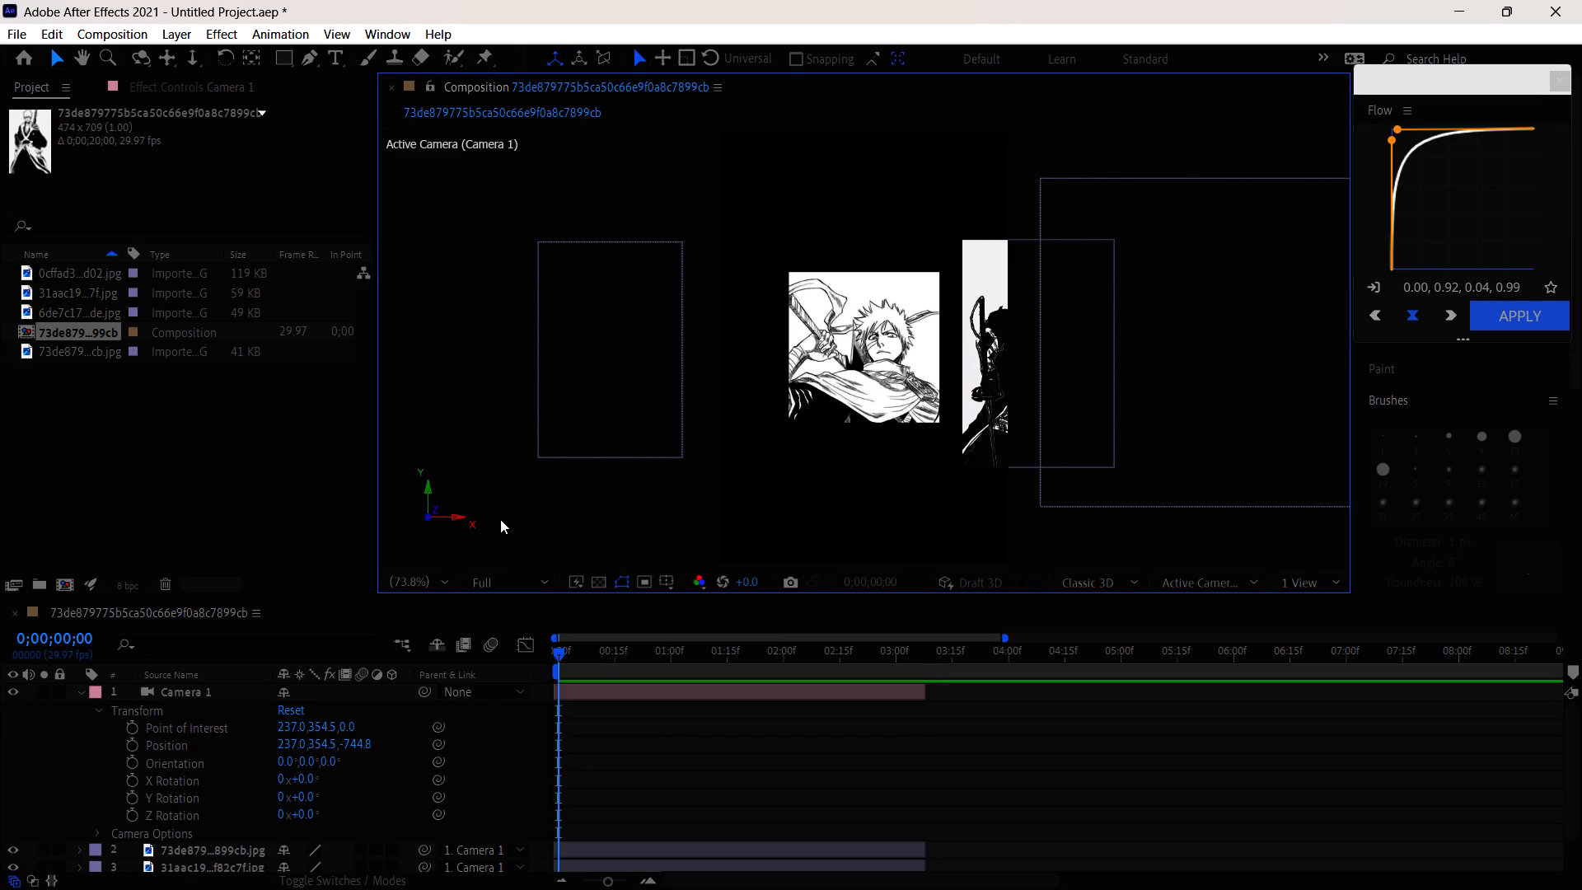
Examine the camera setup from Custom View 1, Custom View 2 and Custom View 3.
click(1186, 584)
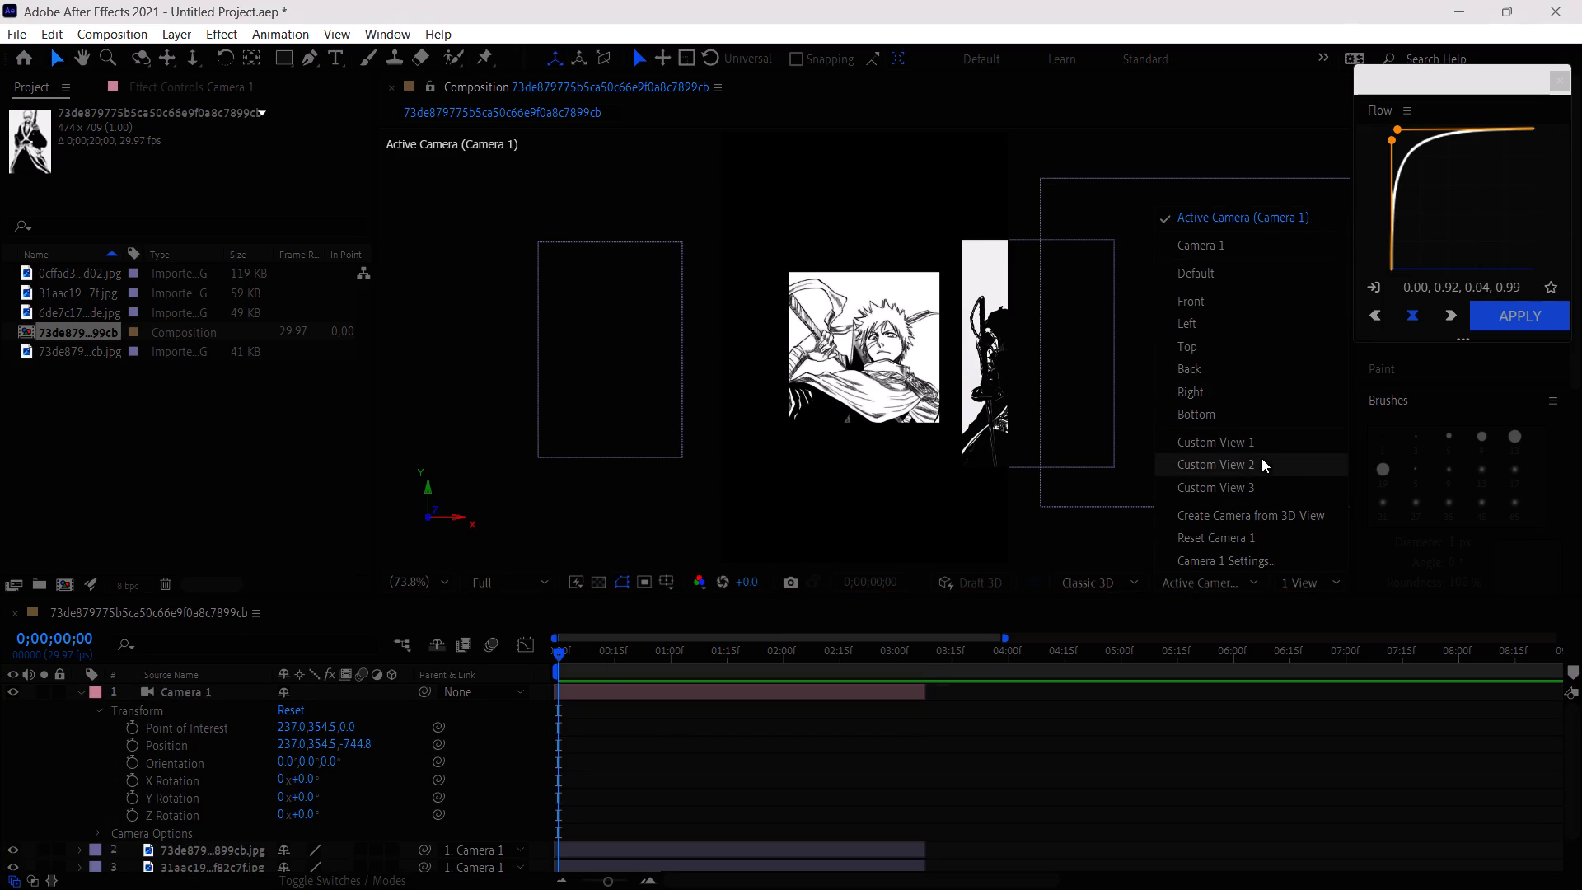
click(1259, 447)
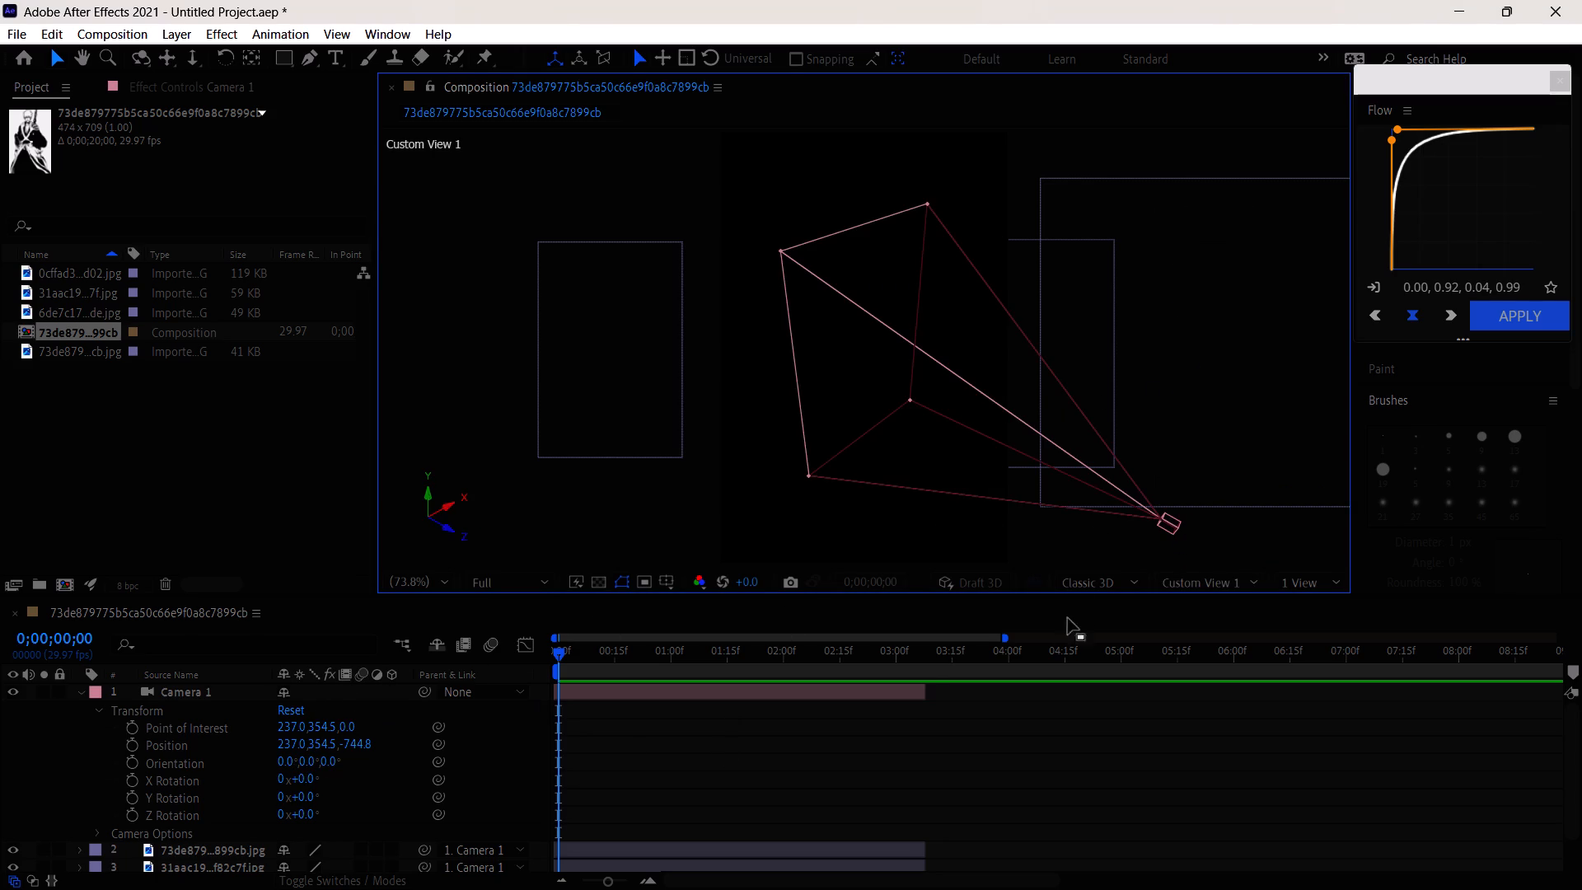
click(1227, 579)
click(1210, 468)
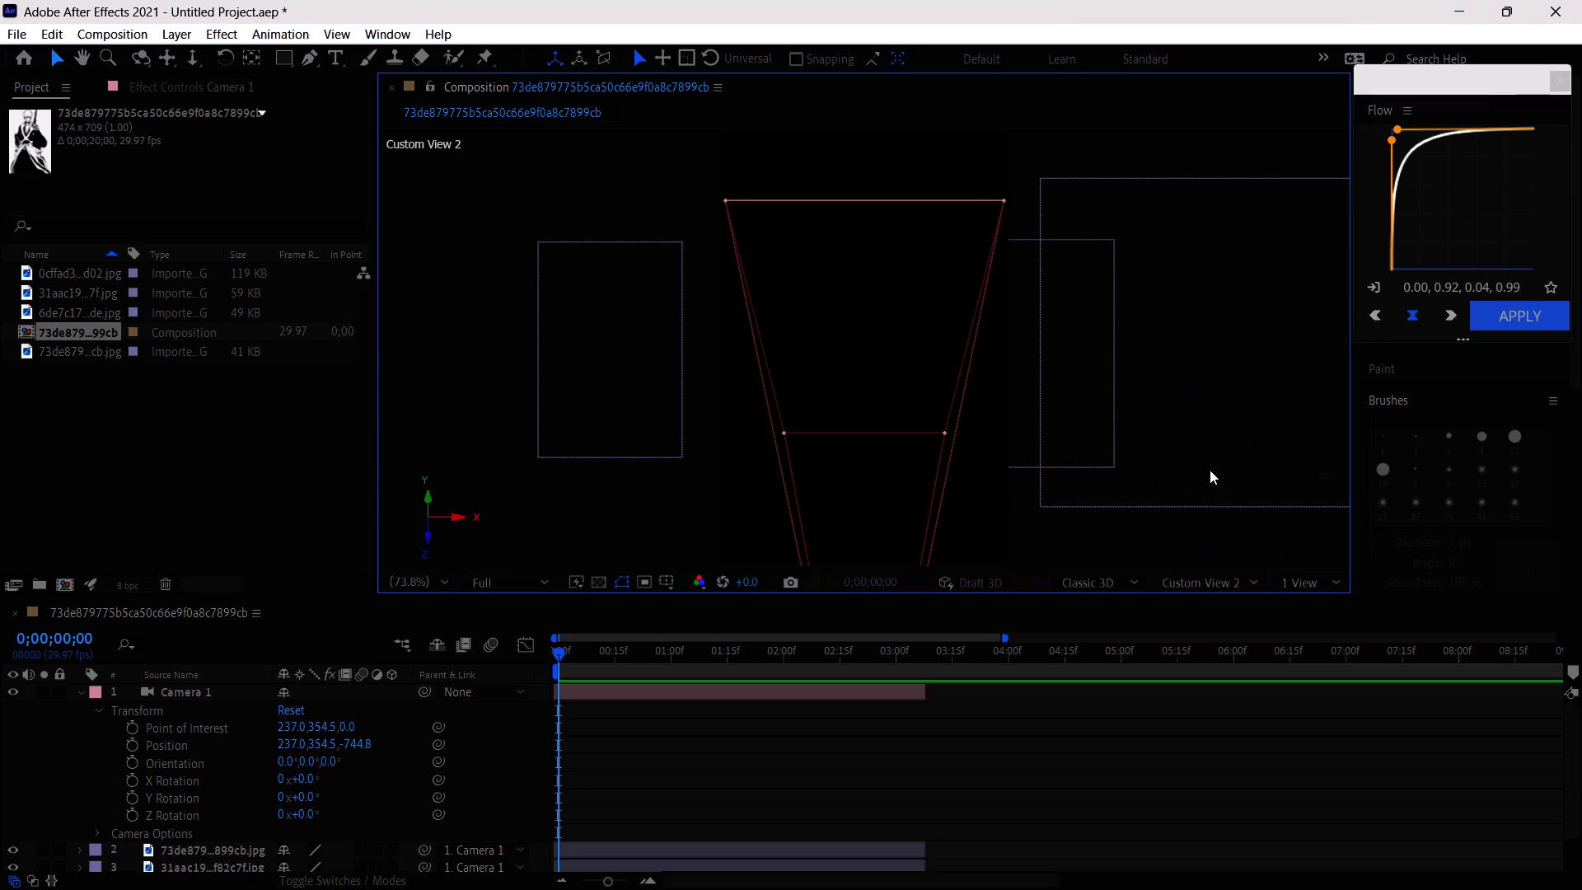
click(1201, 573)
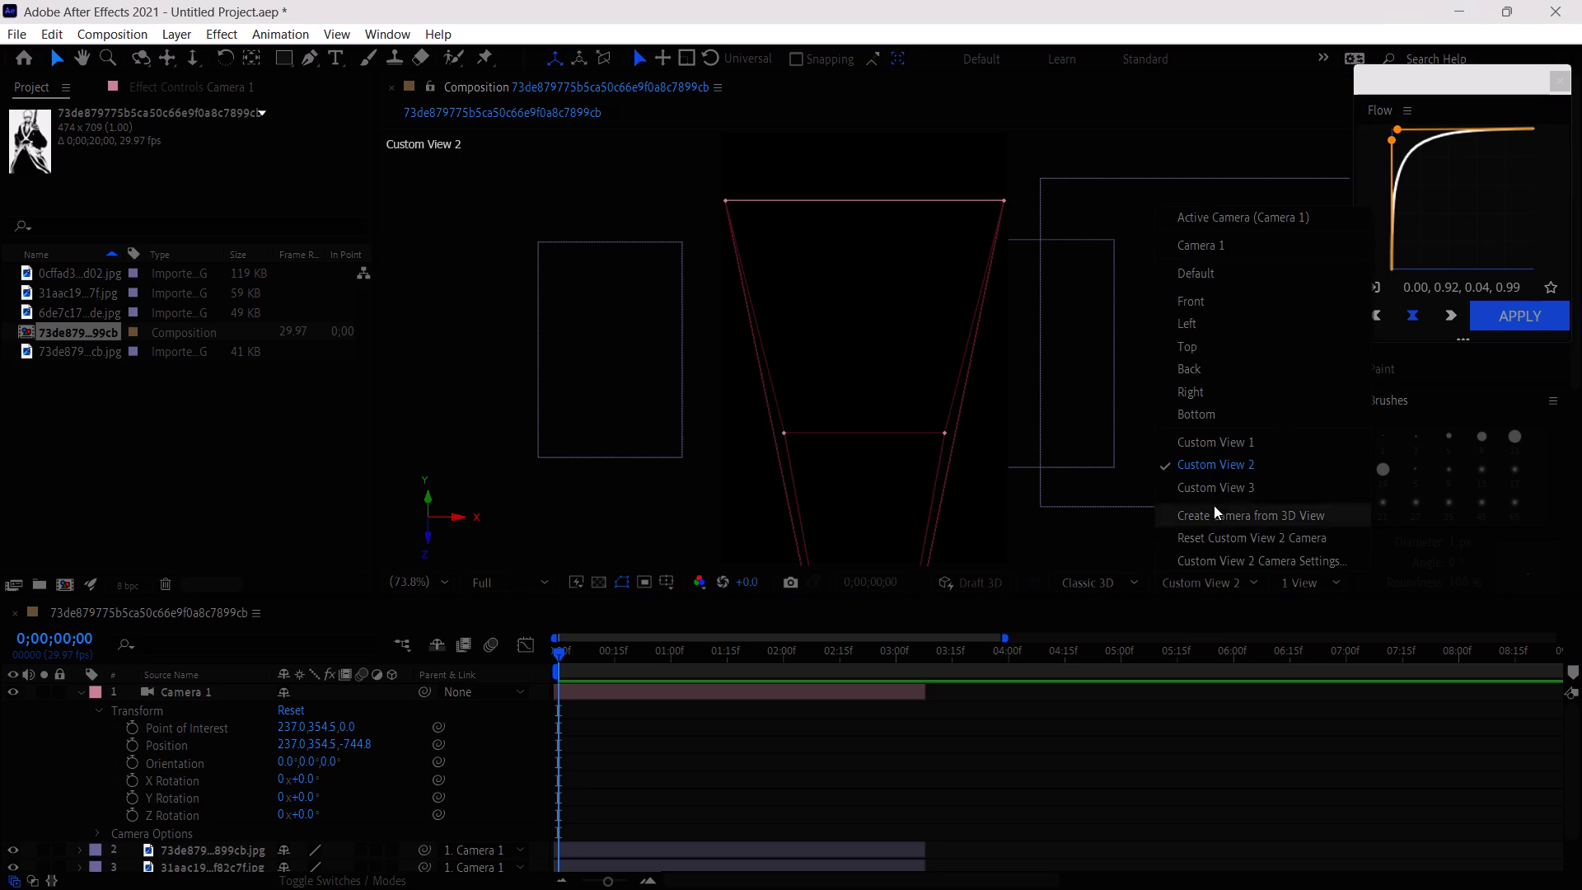
click(1216, 492)
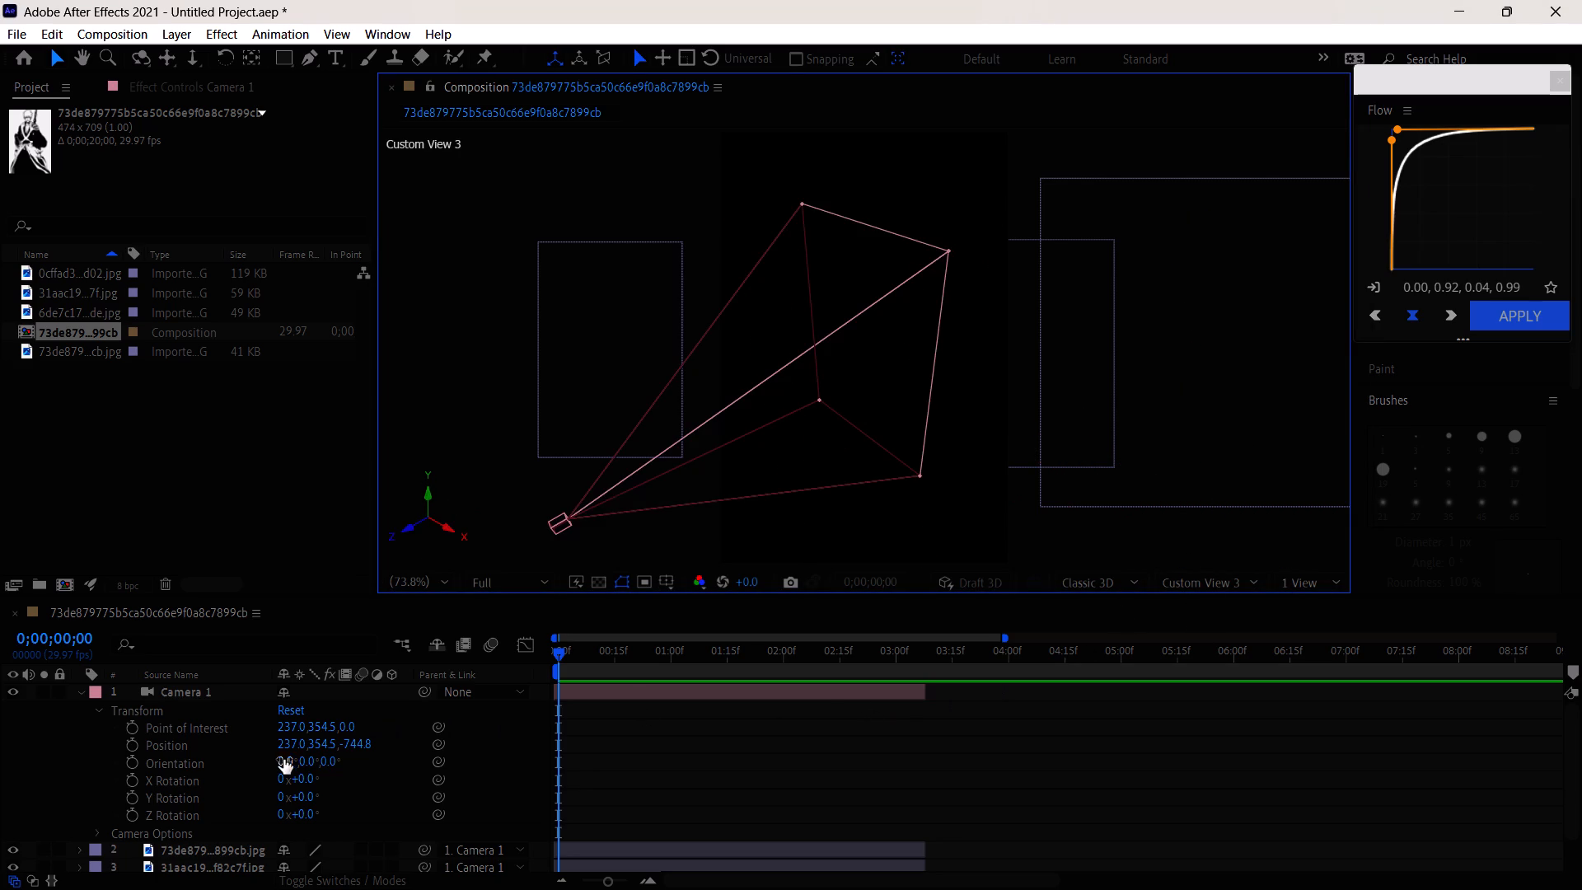
Set the X value of Camera 1's Point of Interest to 55.0.
drag(288, 730, 346, 730)
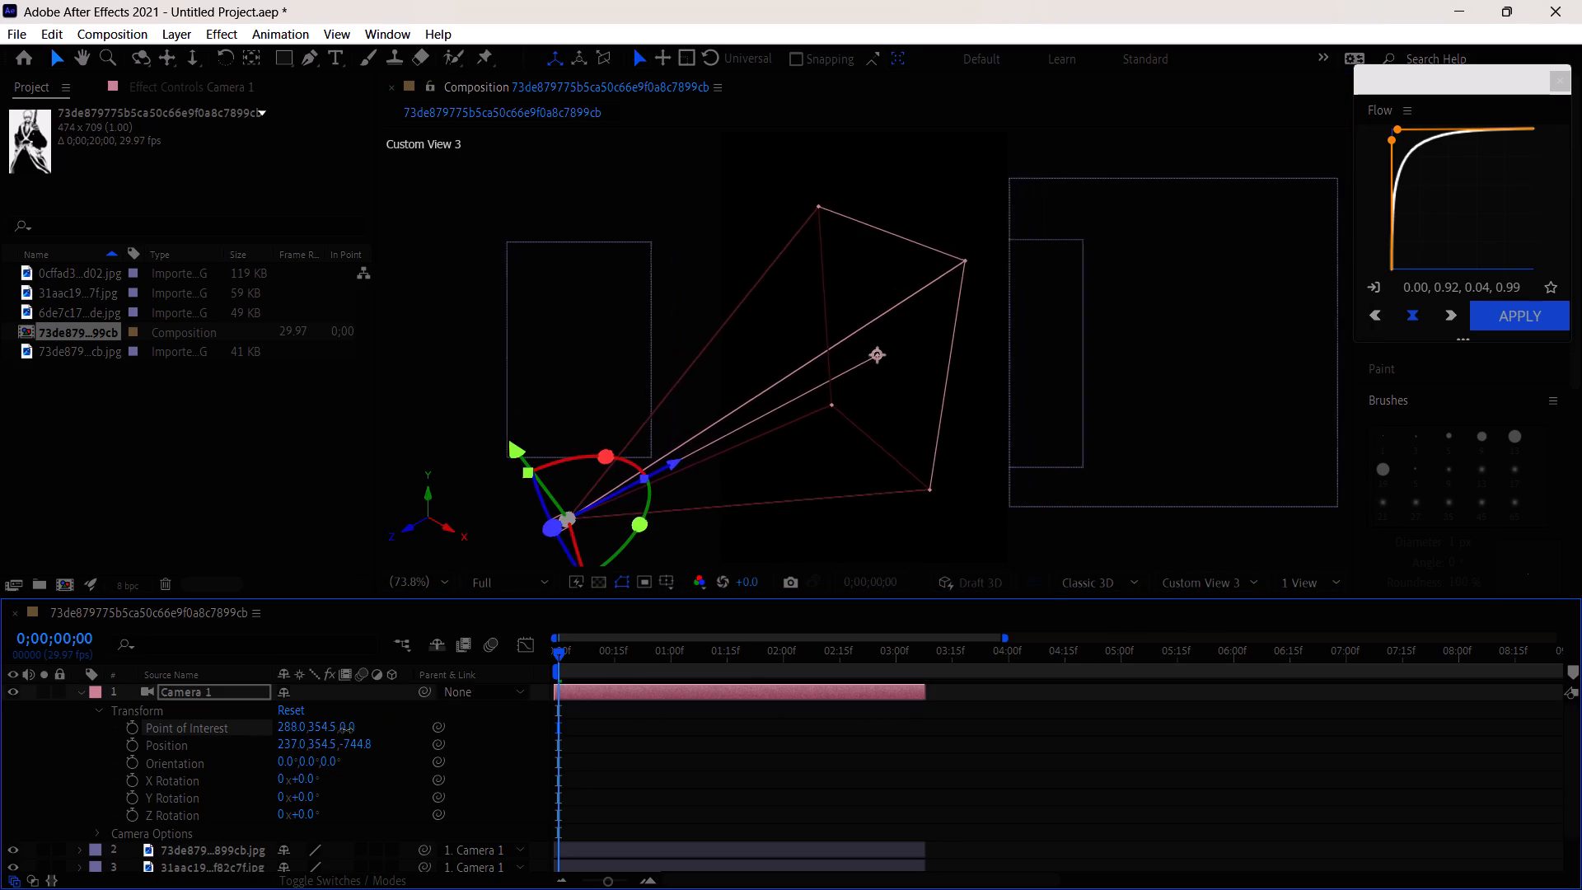
drag(346, 730, 452, 717)
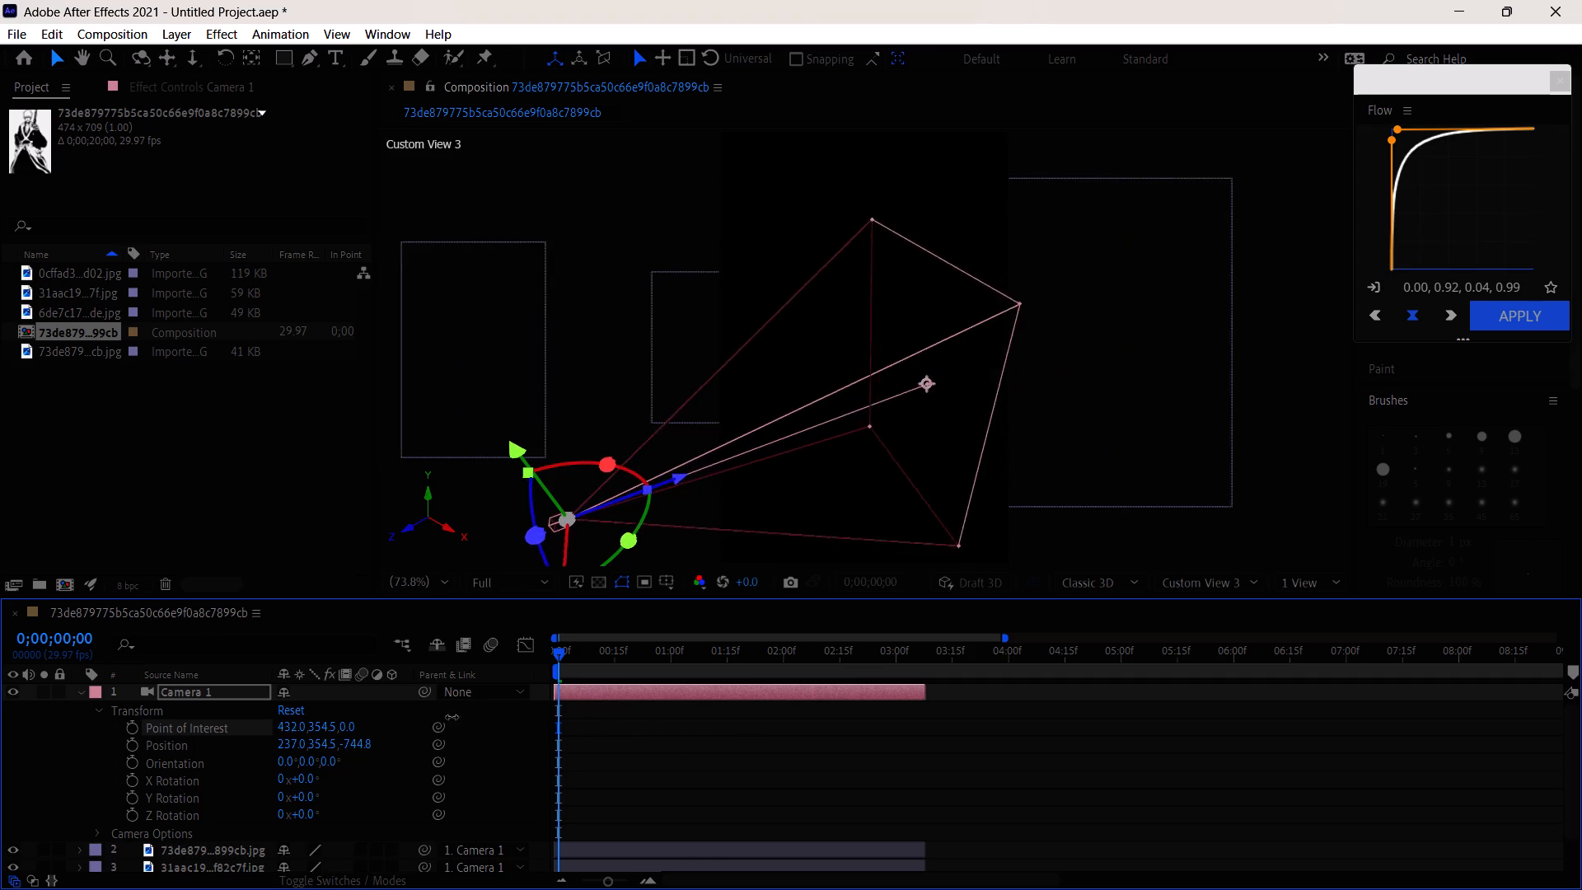
drag(452, 717, 0, 696)
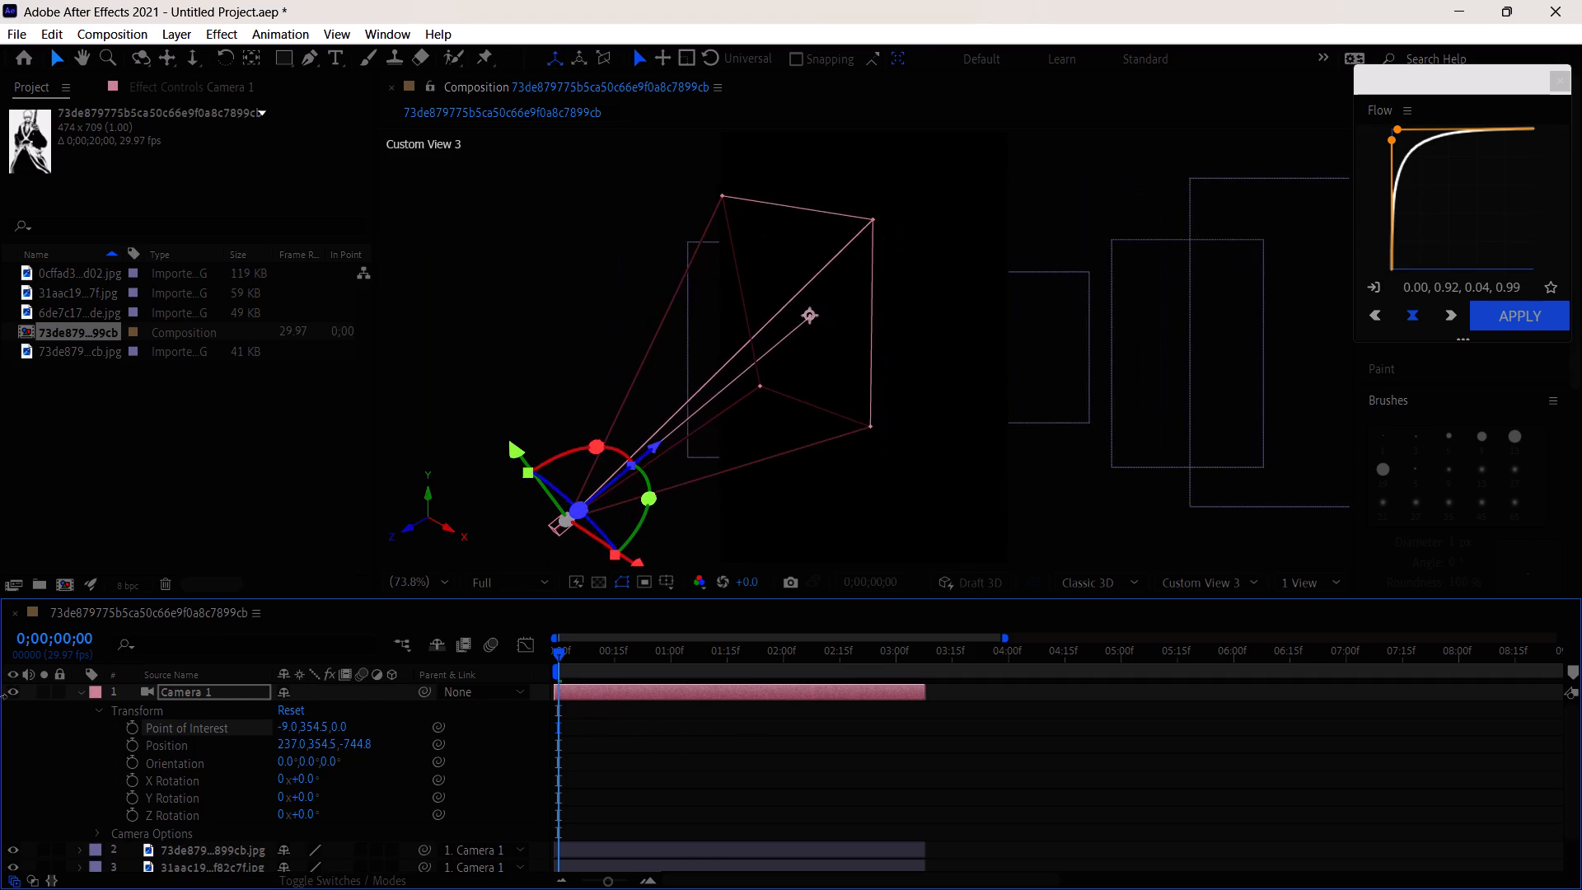
drag(0, 696, 484, 642)
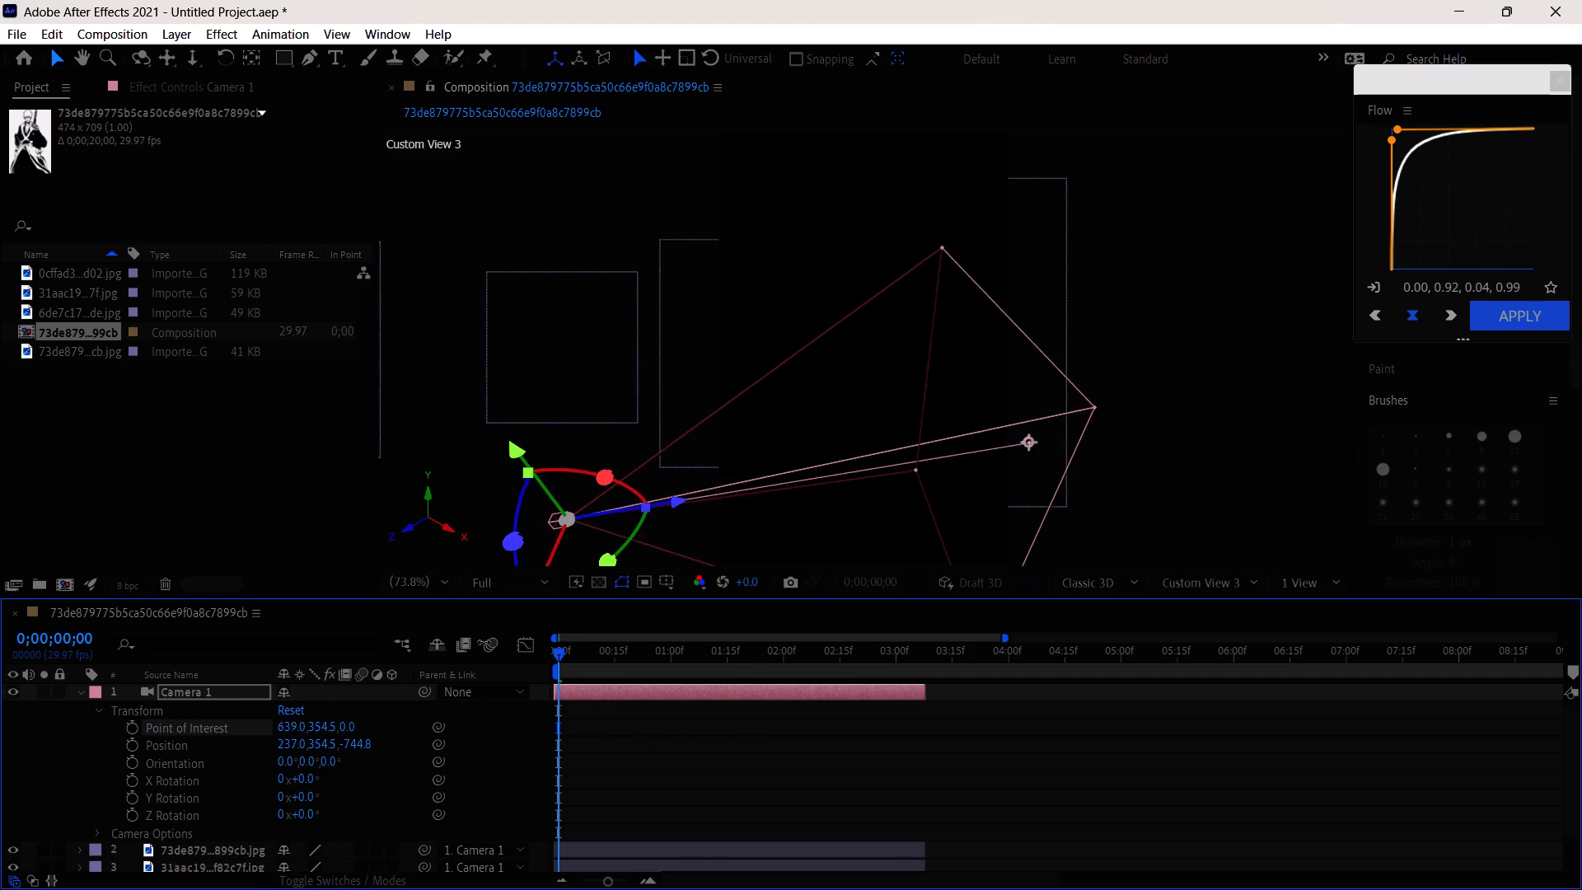
drag(484, 642, 45, 674)
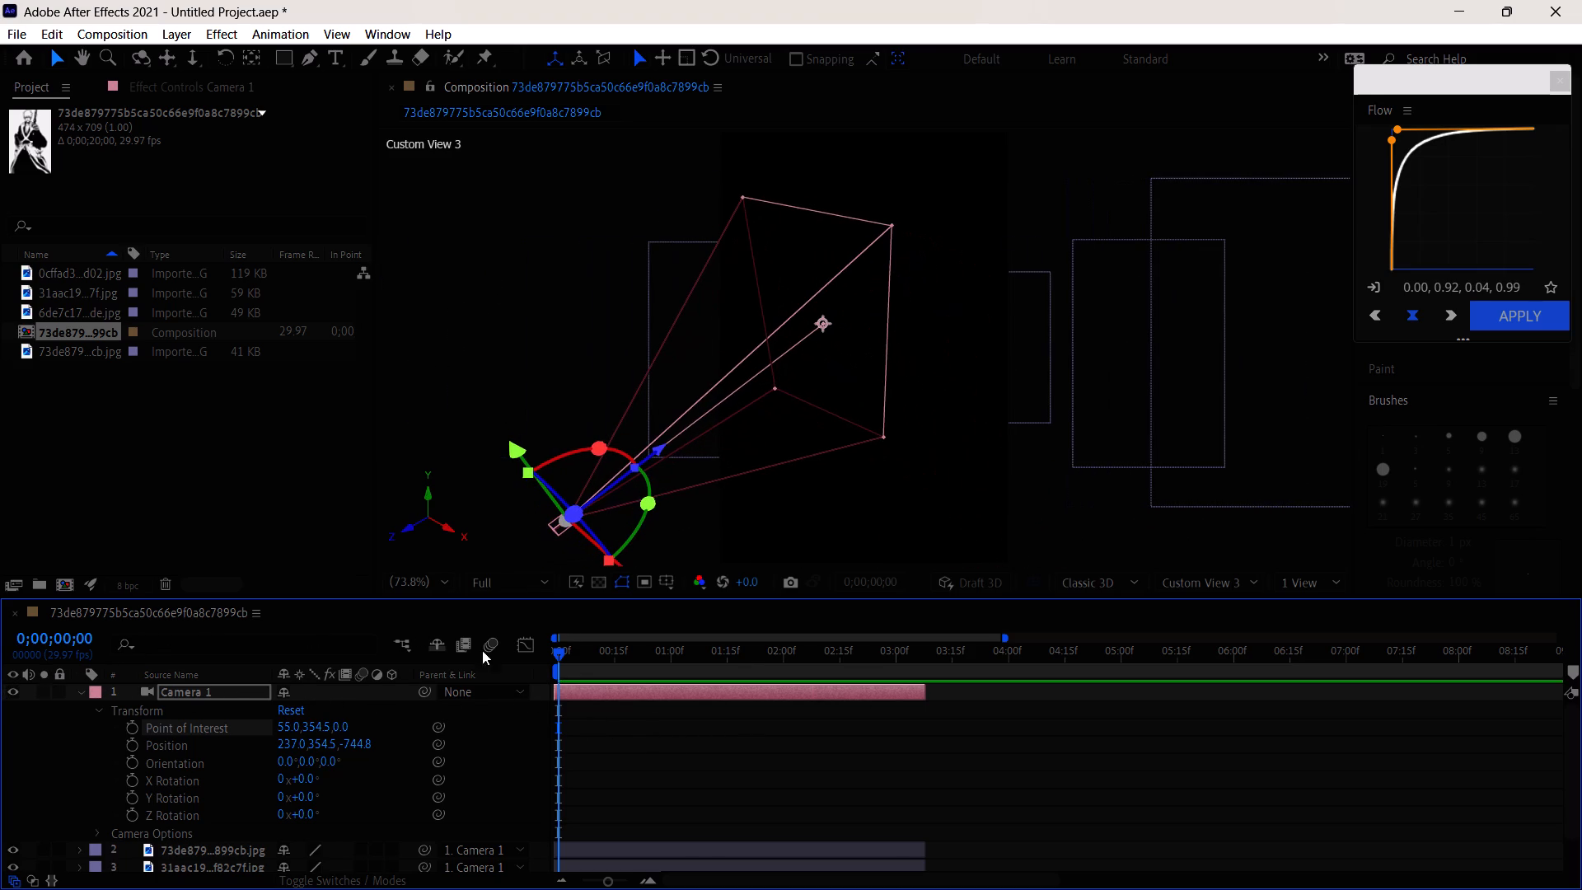
Display the composition through Camera 1 and make all four image layers 3D.
click(1212, 591)
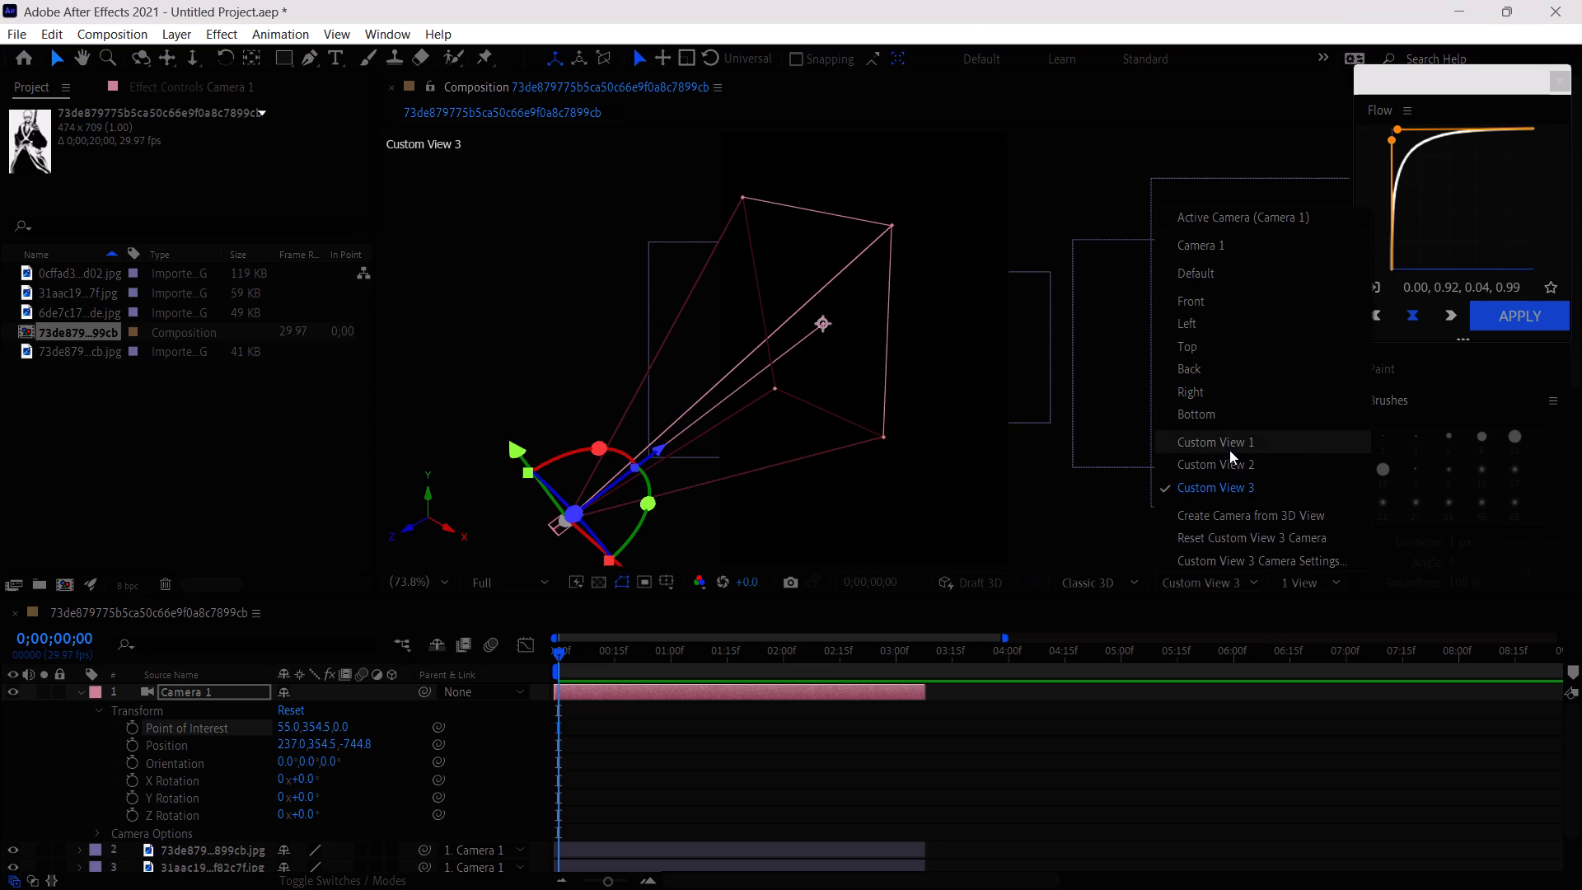
click(1224, 246)
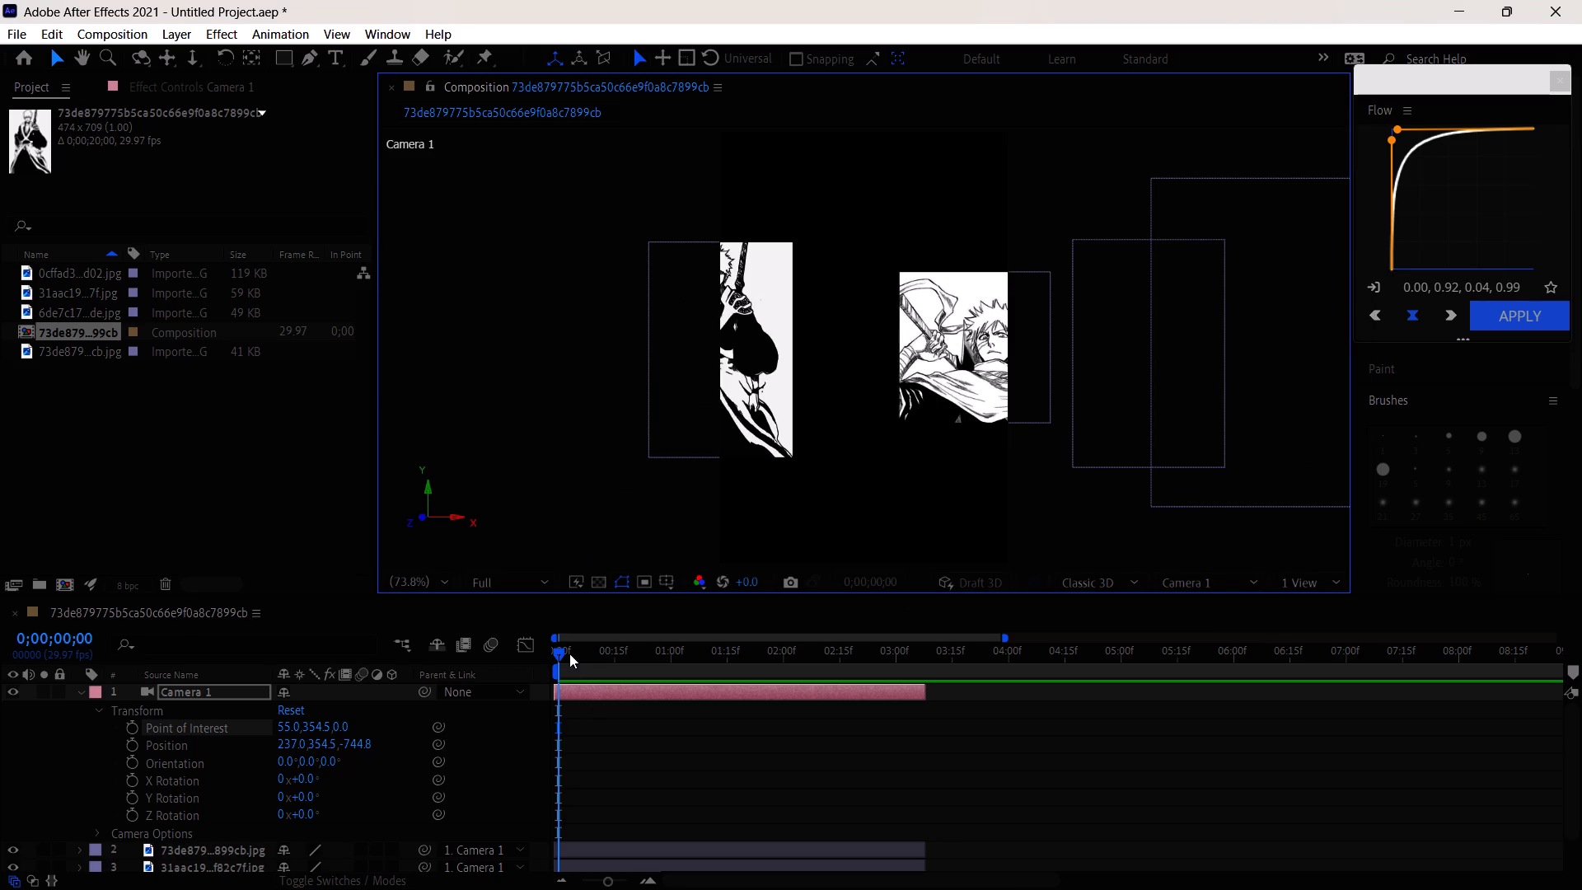
click(747, 361)
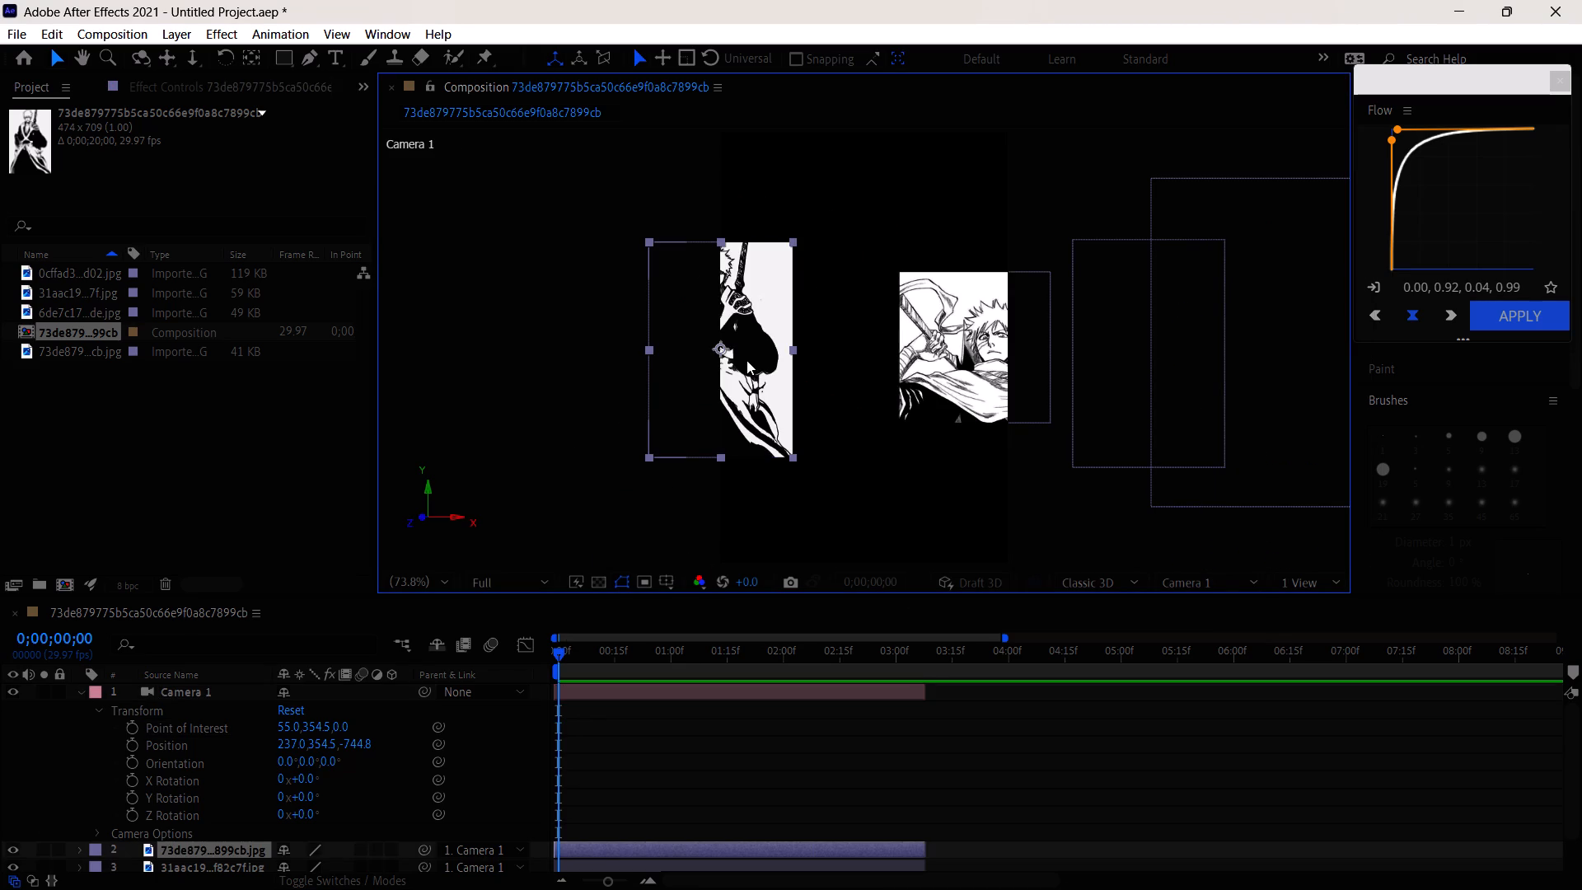
scroll(452, 818, down, 1)
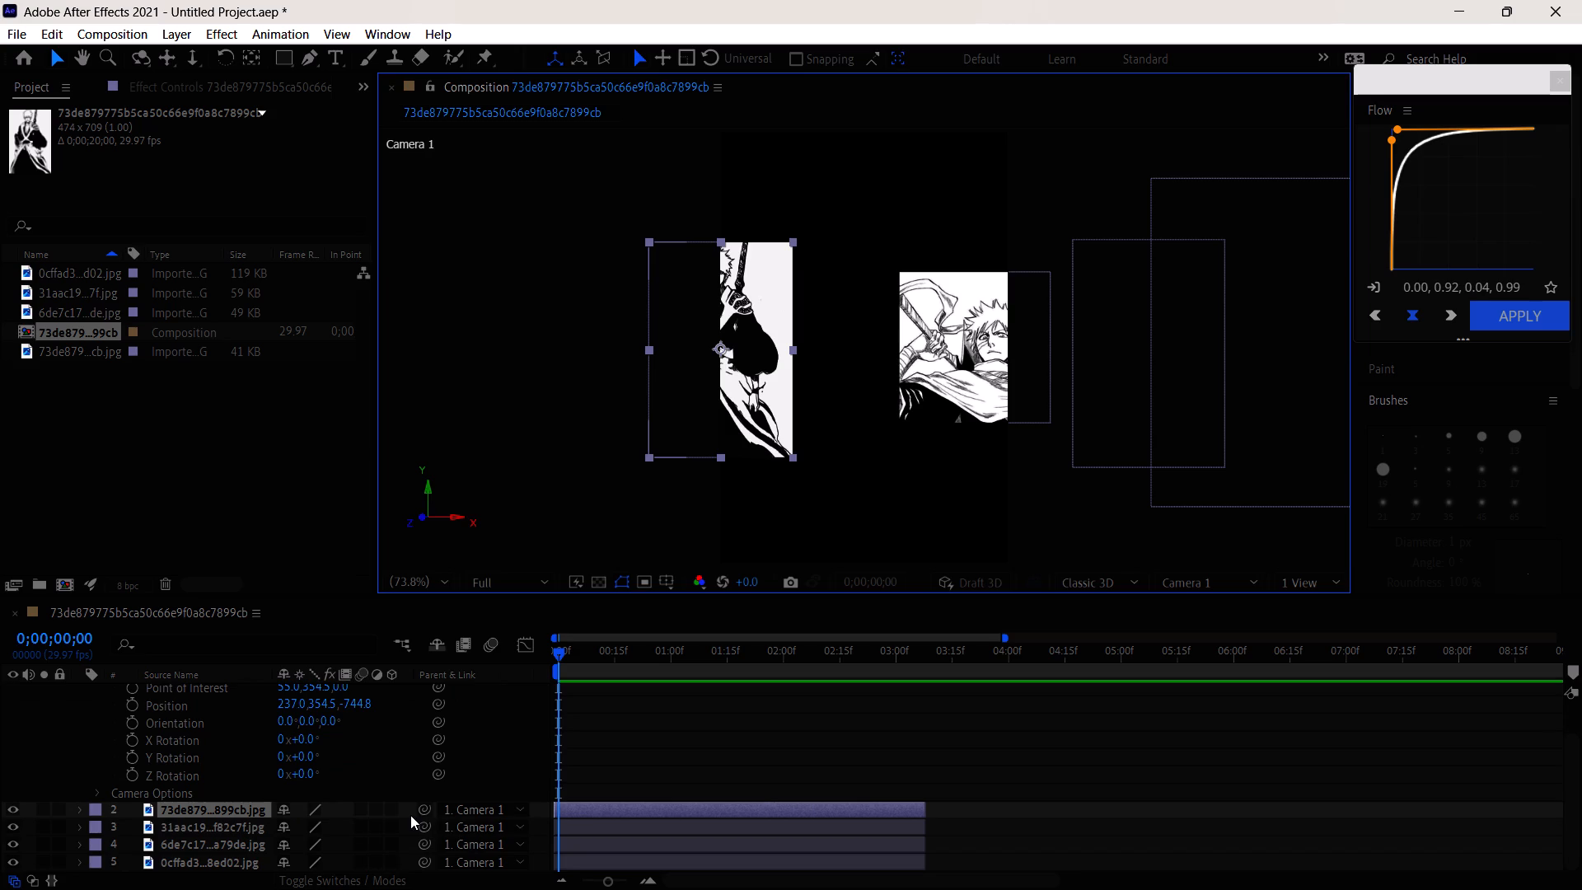
scroll(410, 815, down, 1)
click(384, 808)
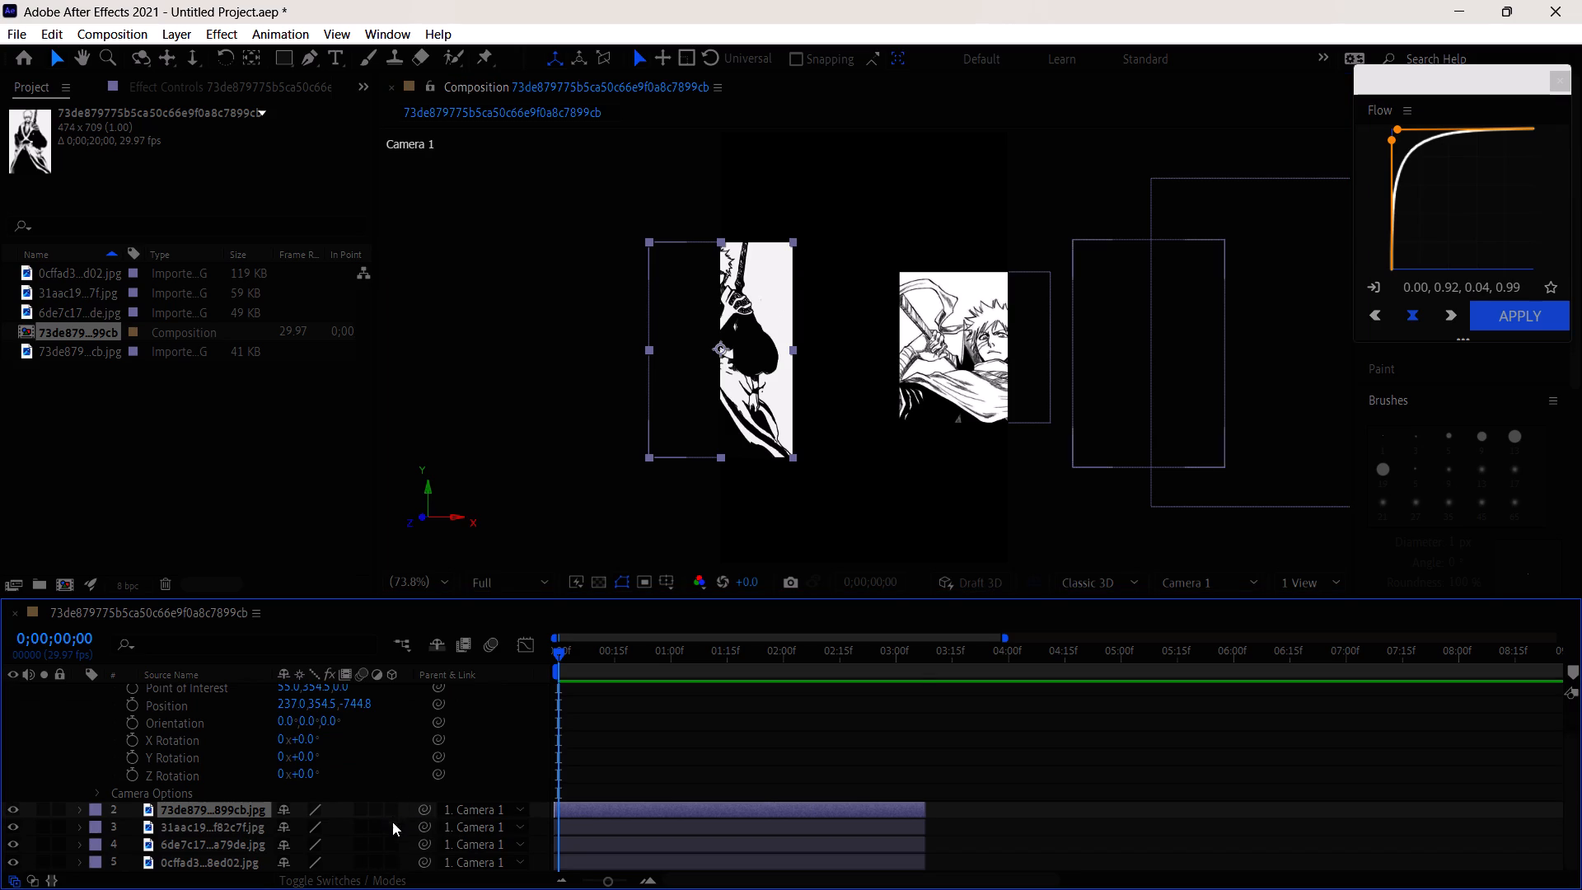
click(390, 808)
click(393, 829)
click(394, 838)
scroll(399, 850, down, 2)
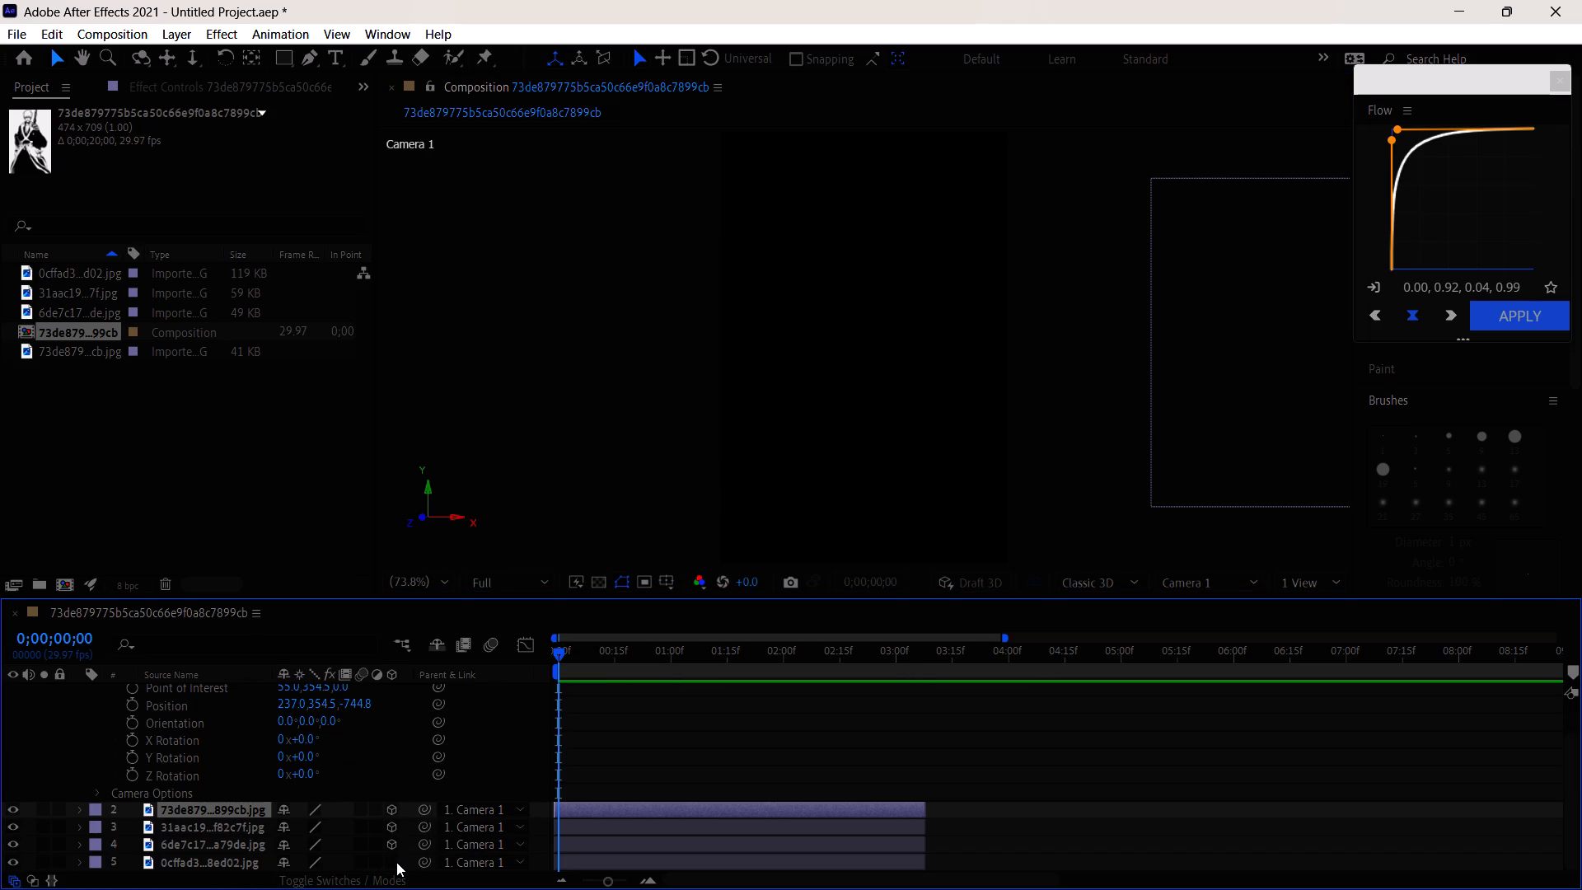
click(394, 864)
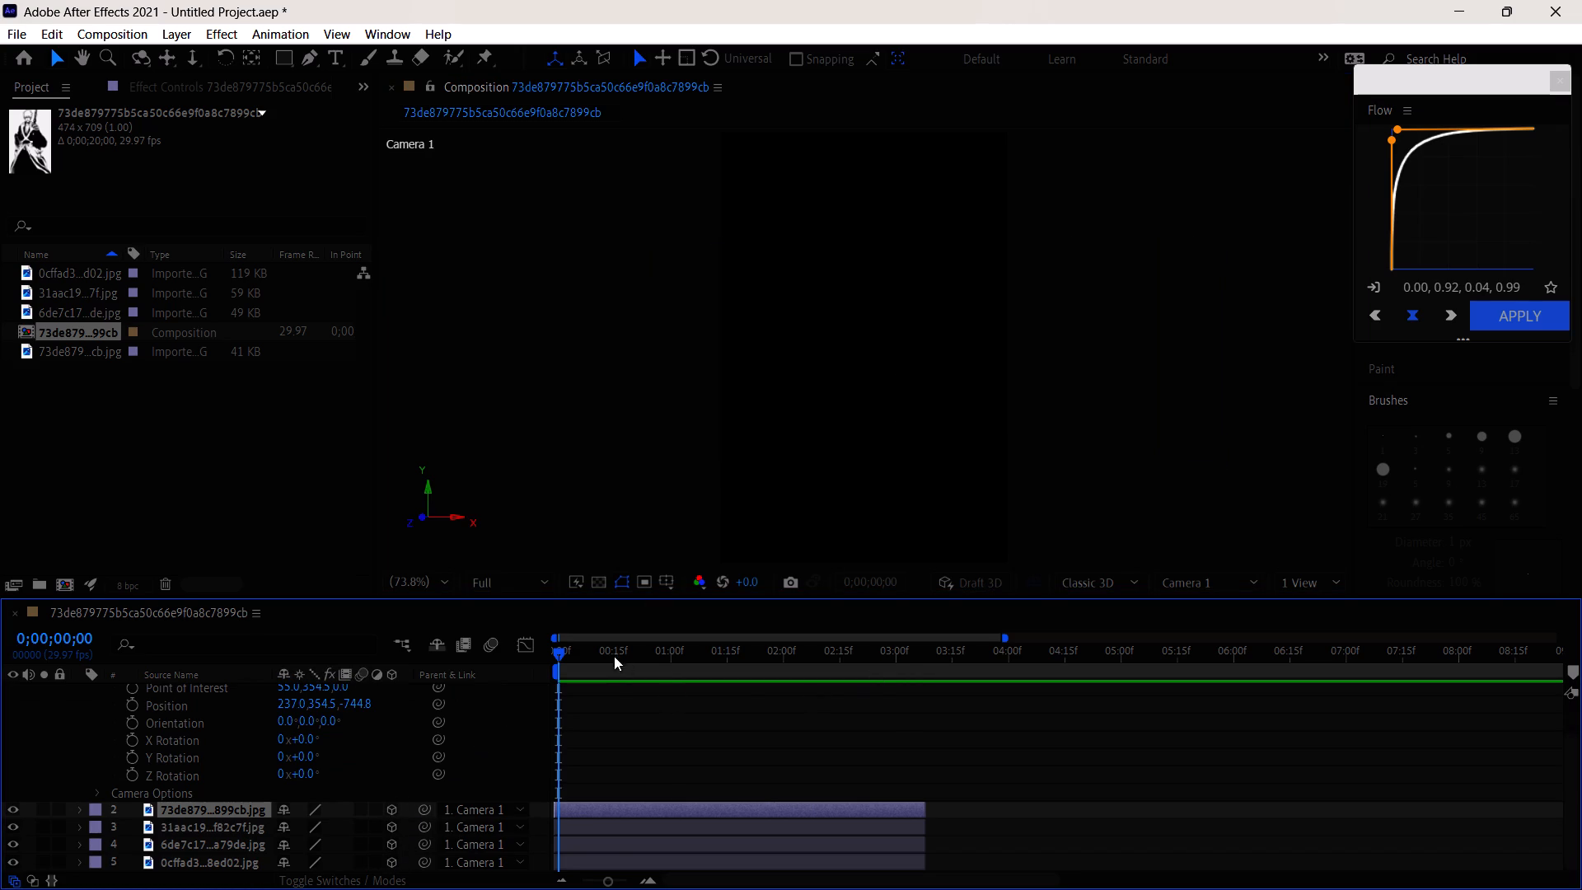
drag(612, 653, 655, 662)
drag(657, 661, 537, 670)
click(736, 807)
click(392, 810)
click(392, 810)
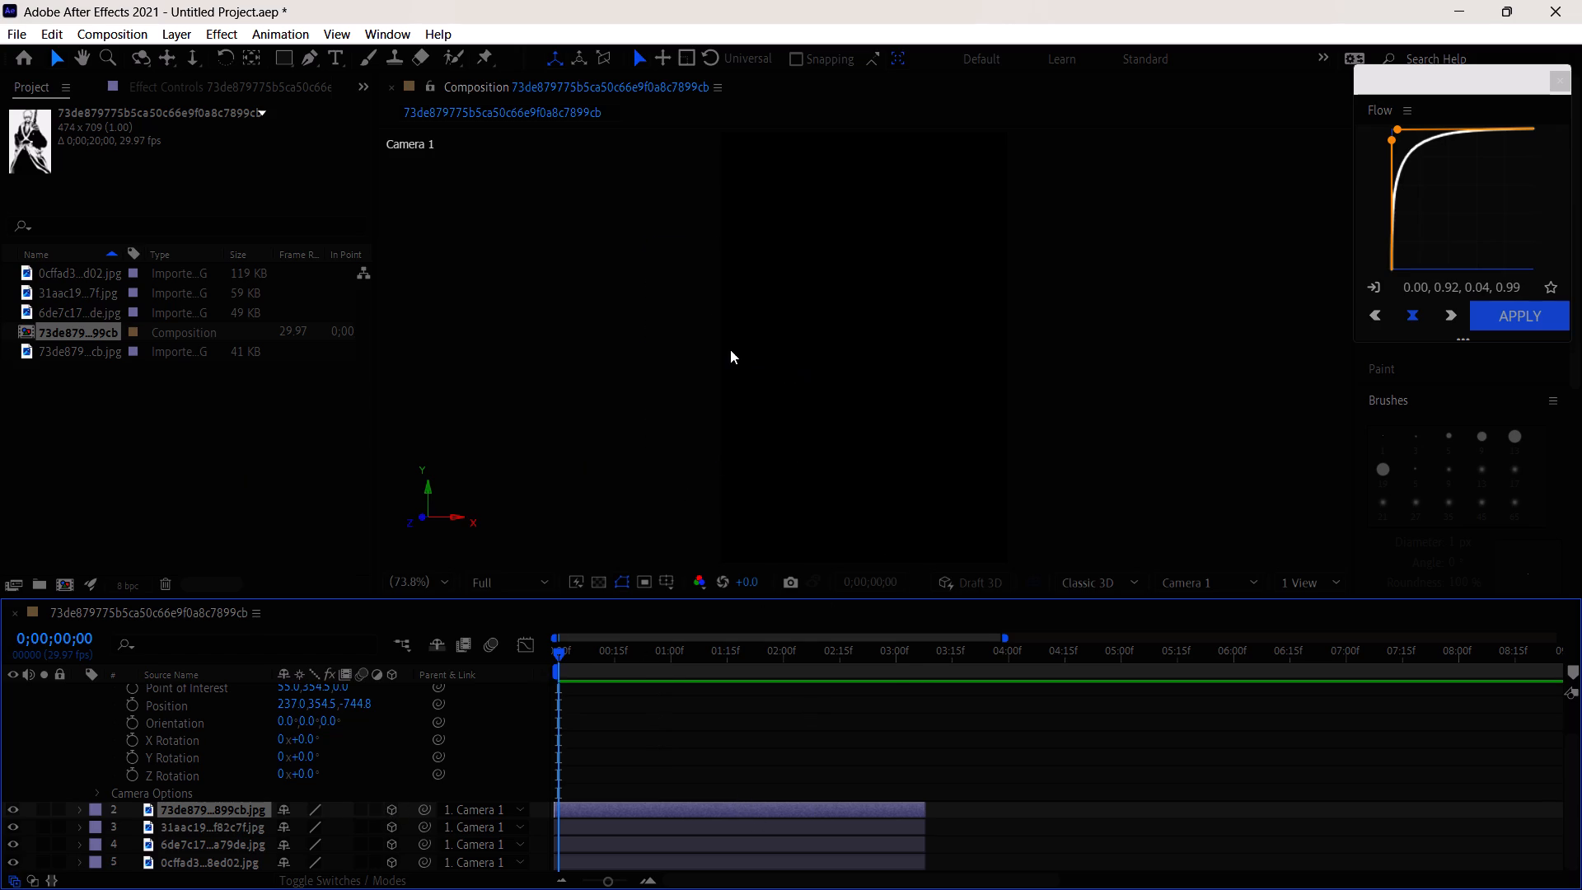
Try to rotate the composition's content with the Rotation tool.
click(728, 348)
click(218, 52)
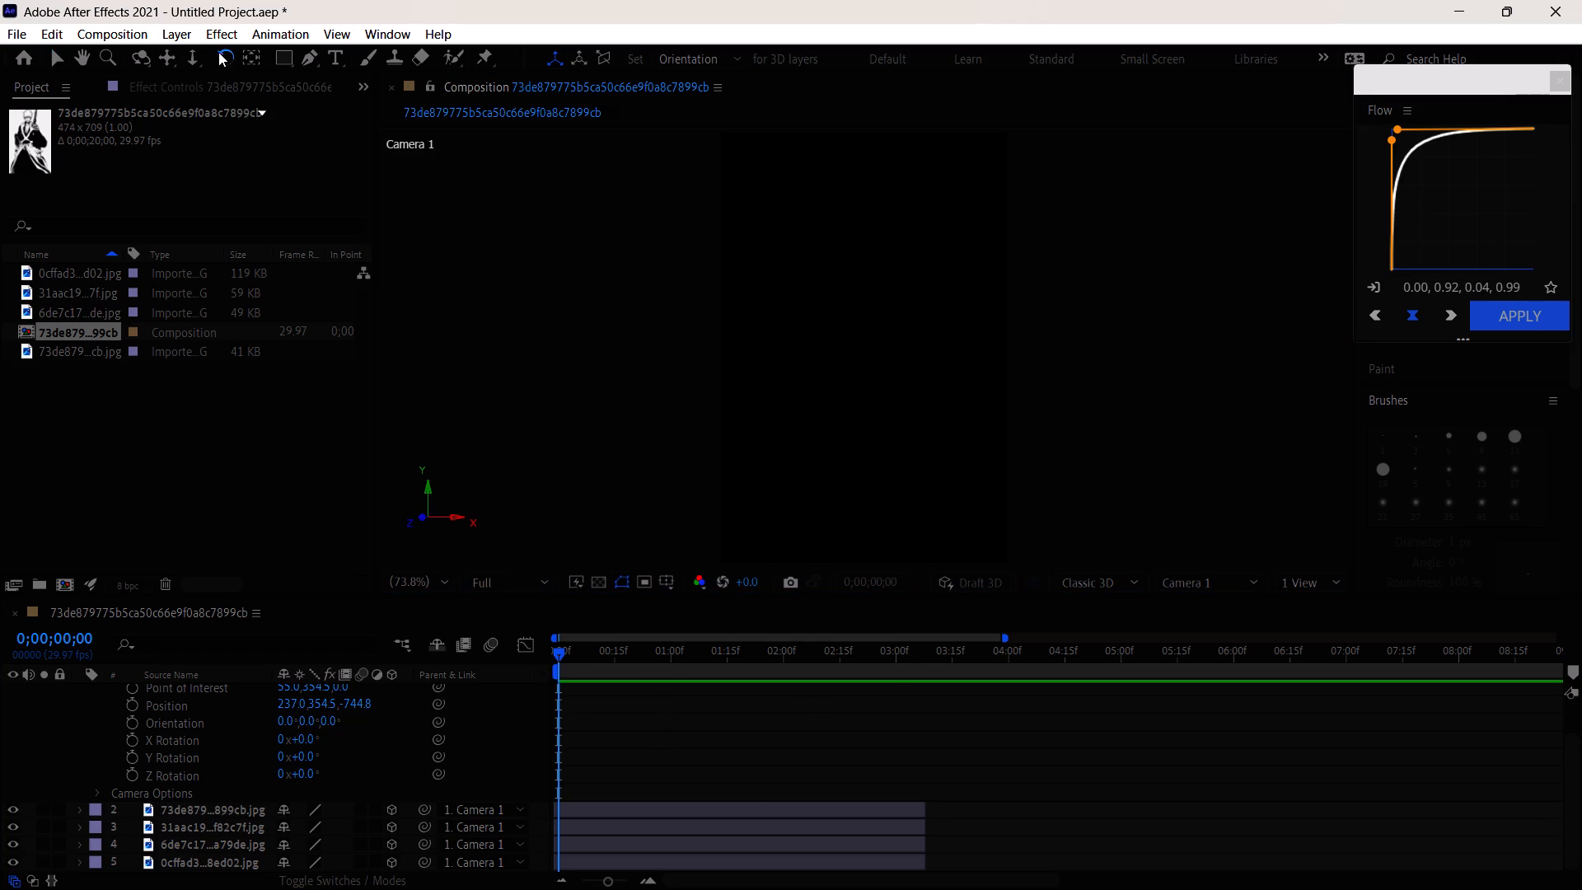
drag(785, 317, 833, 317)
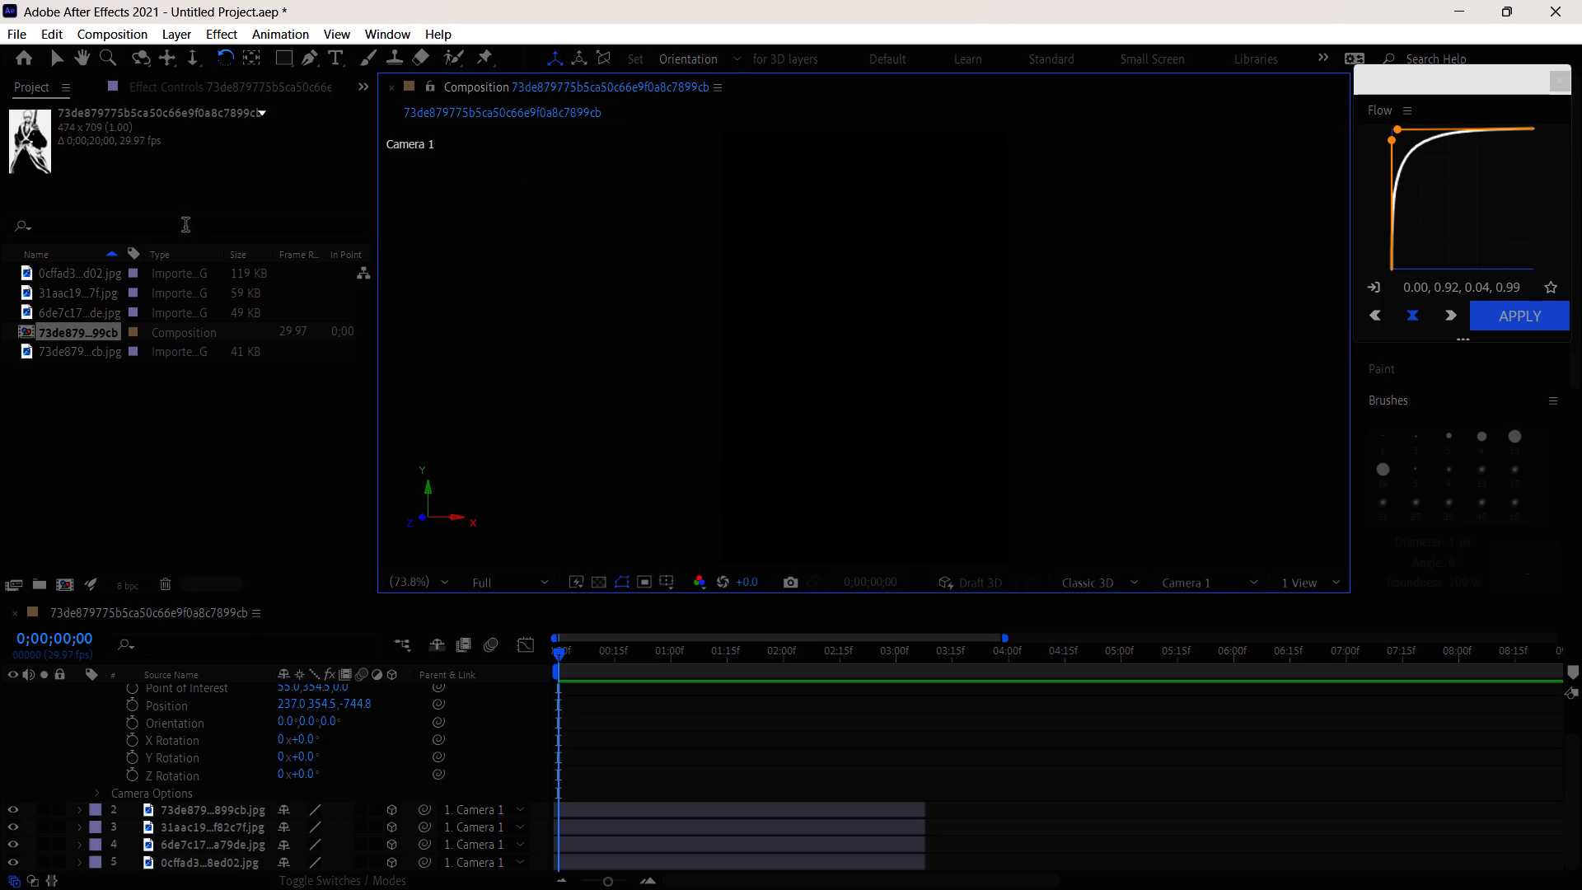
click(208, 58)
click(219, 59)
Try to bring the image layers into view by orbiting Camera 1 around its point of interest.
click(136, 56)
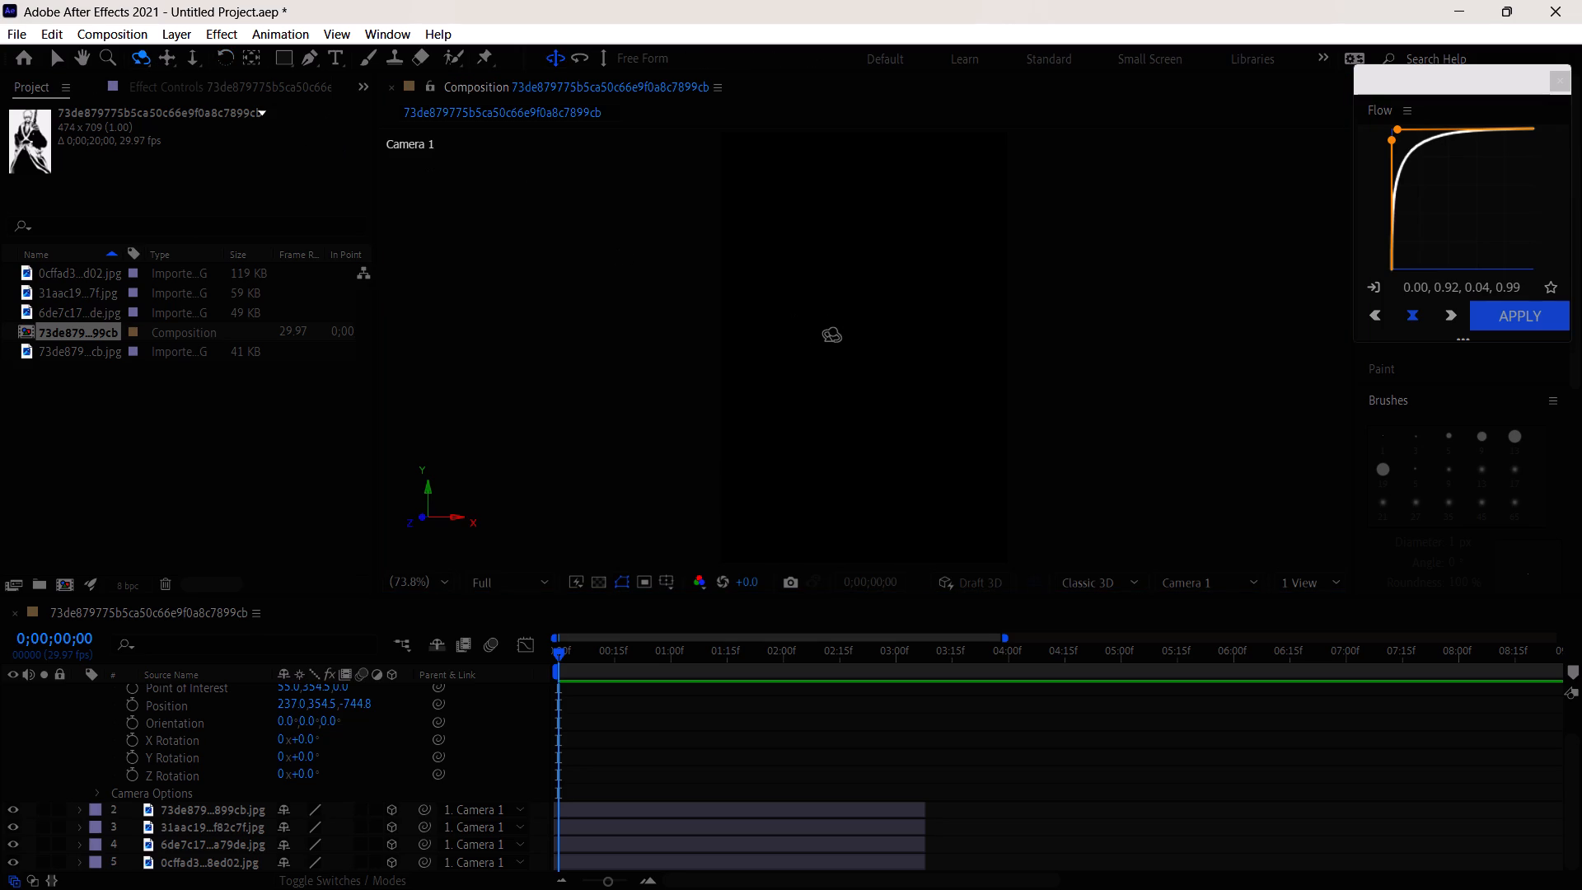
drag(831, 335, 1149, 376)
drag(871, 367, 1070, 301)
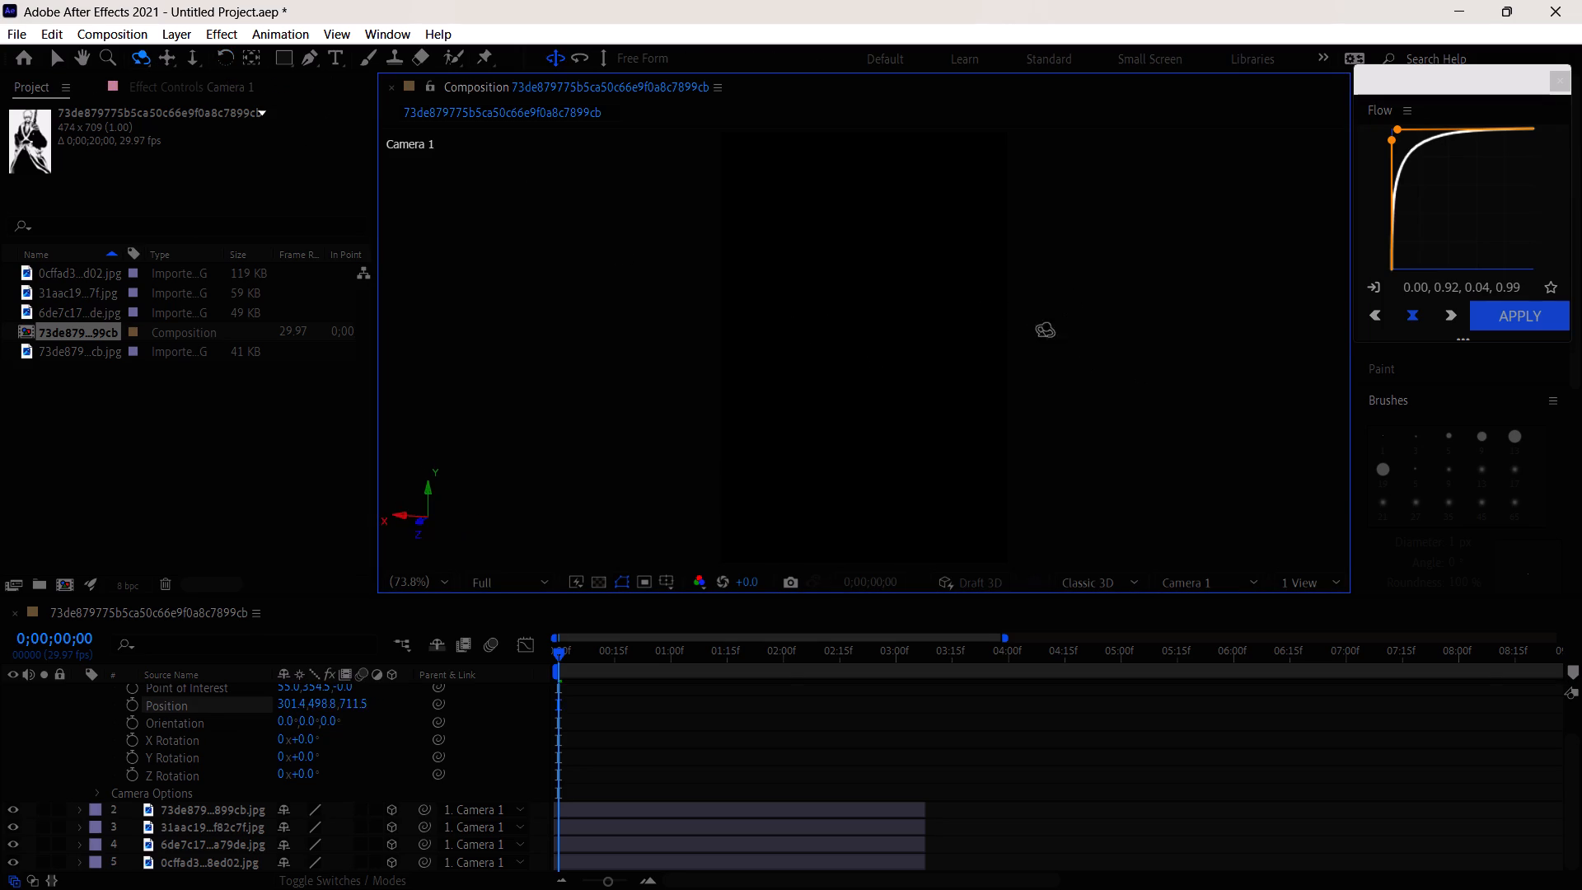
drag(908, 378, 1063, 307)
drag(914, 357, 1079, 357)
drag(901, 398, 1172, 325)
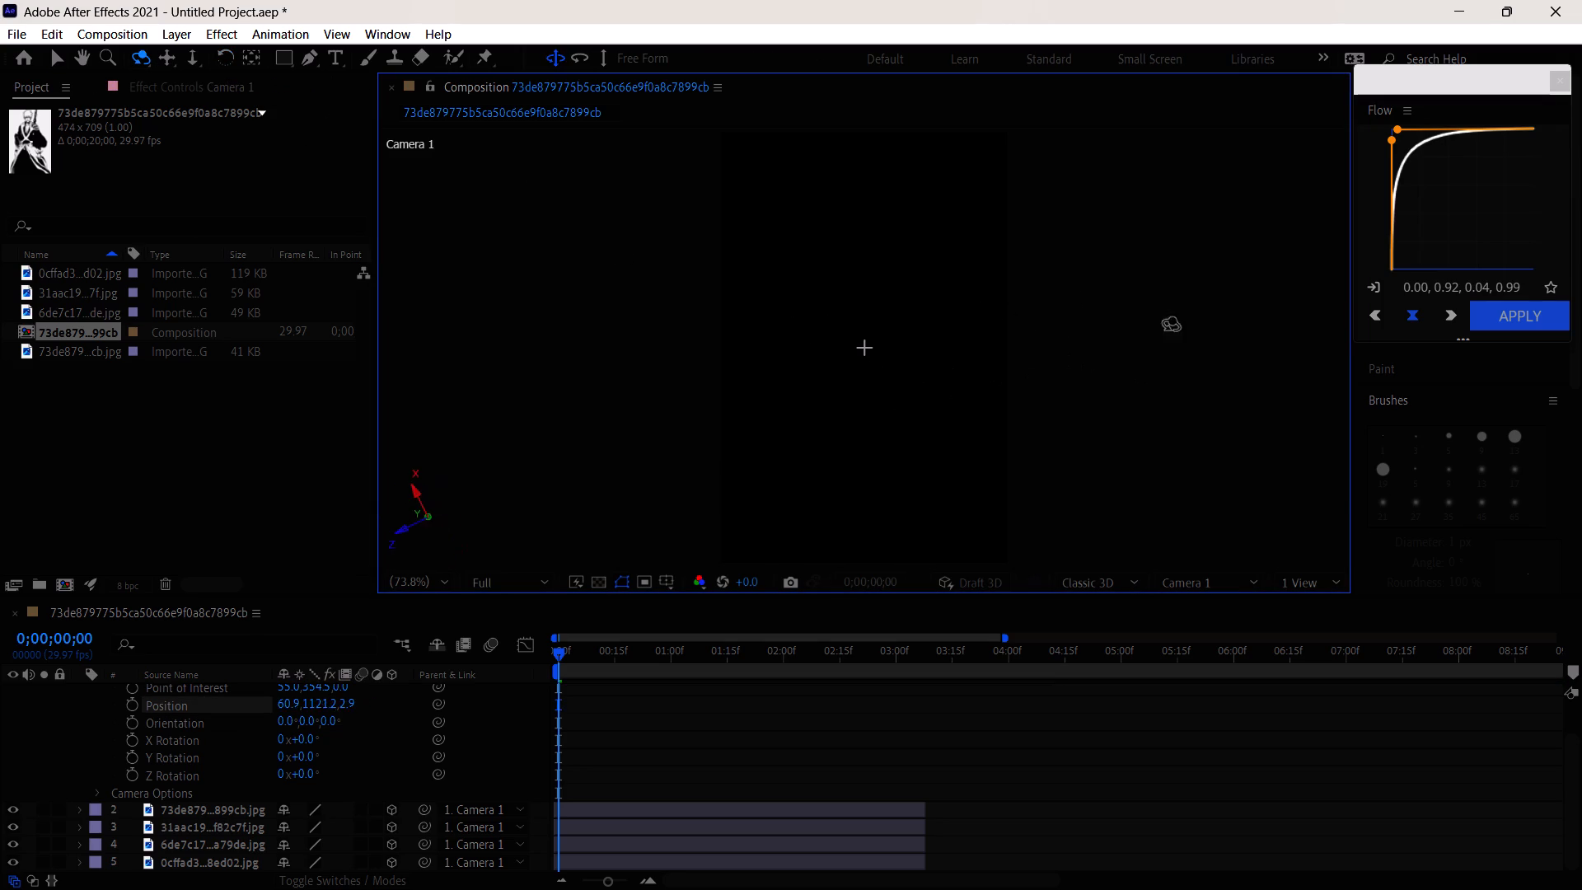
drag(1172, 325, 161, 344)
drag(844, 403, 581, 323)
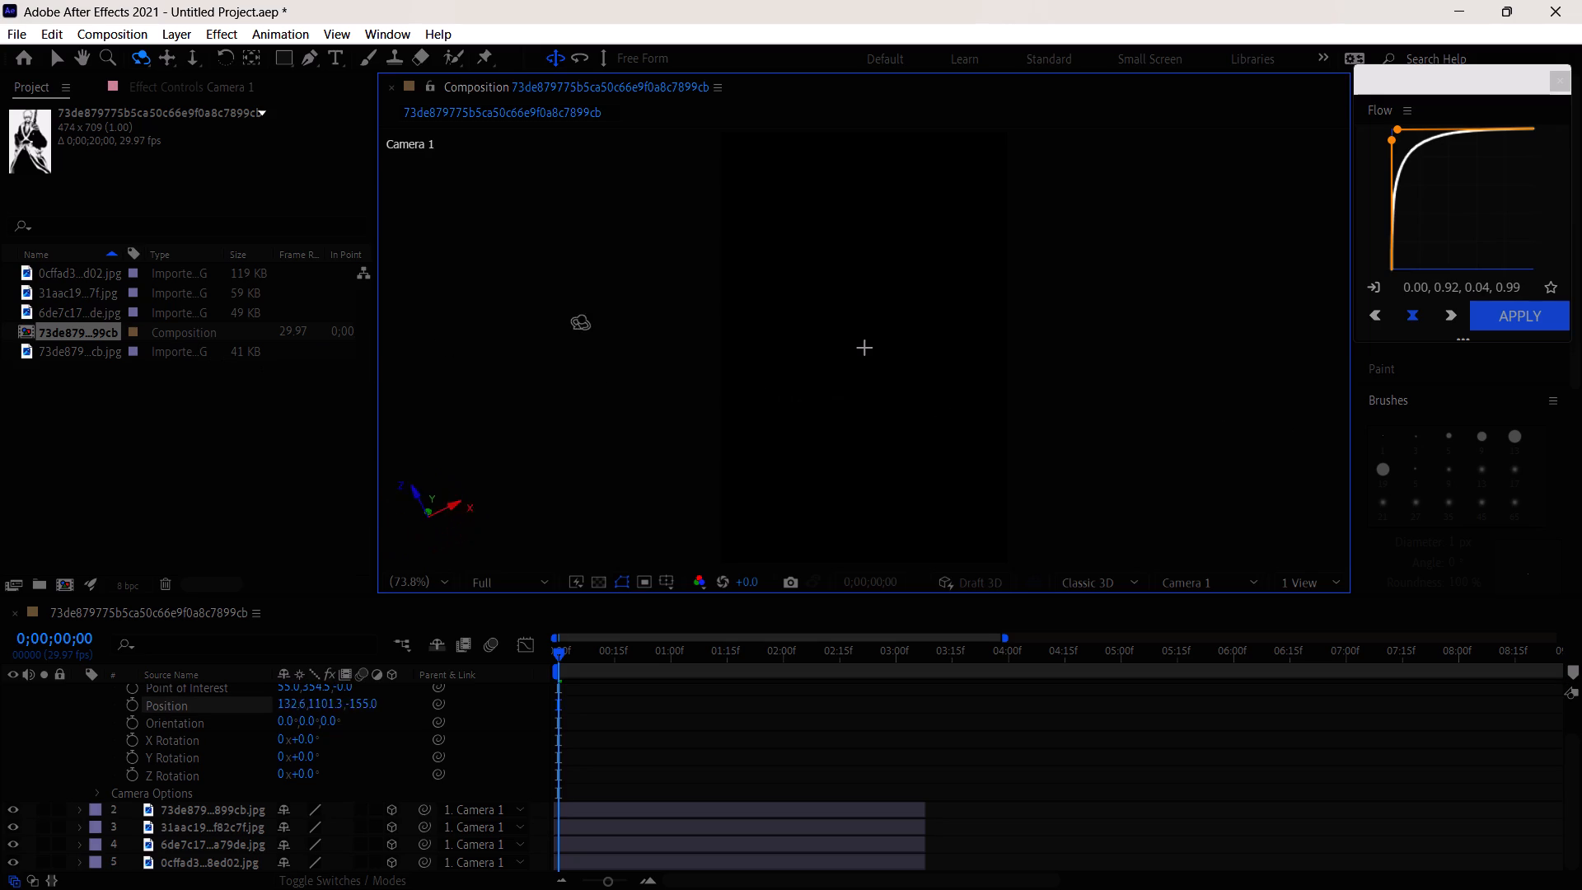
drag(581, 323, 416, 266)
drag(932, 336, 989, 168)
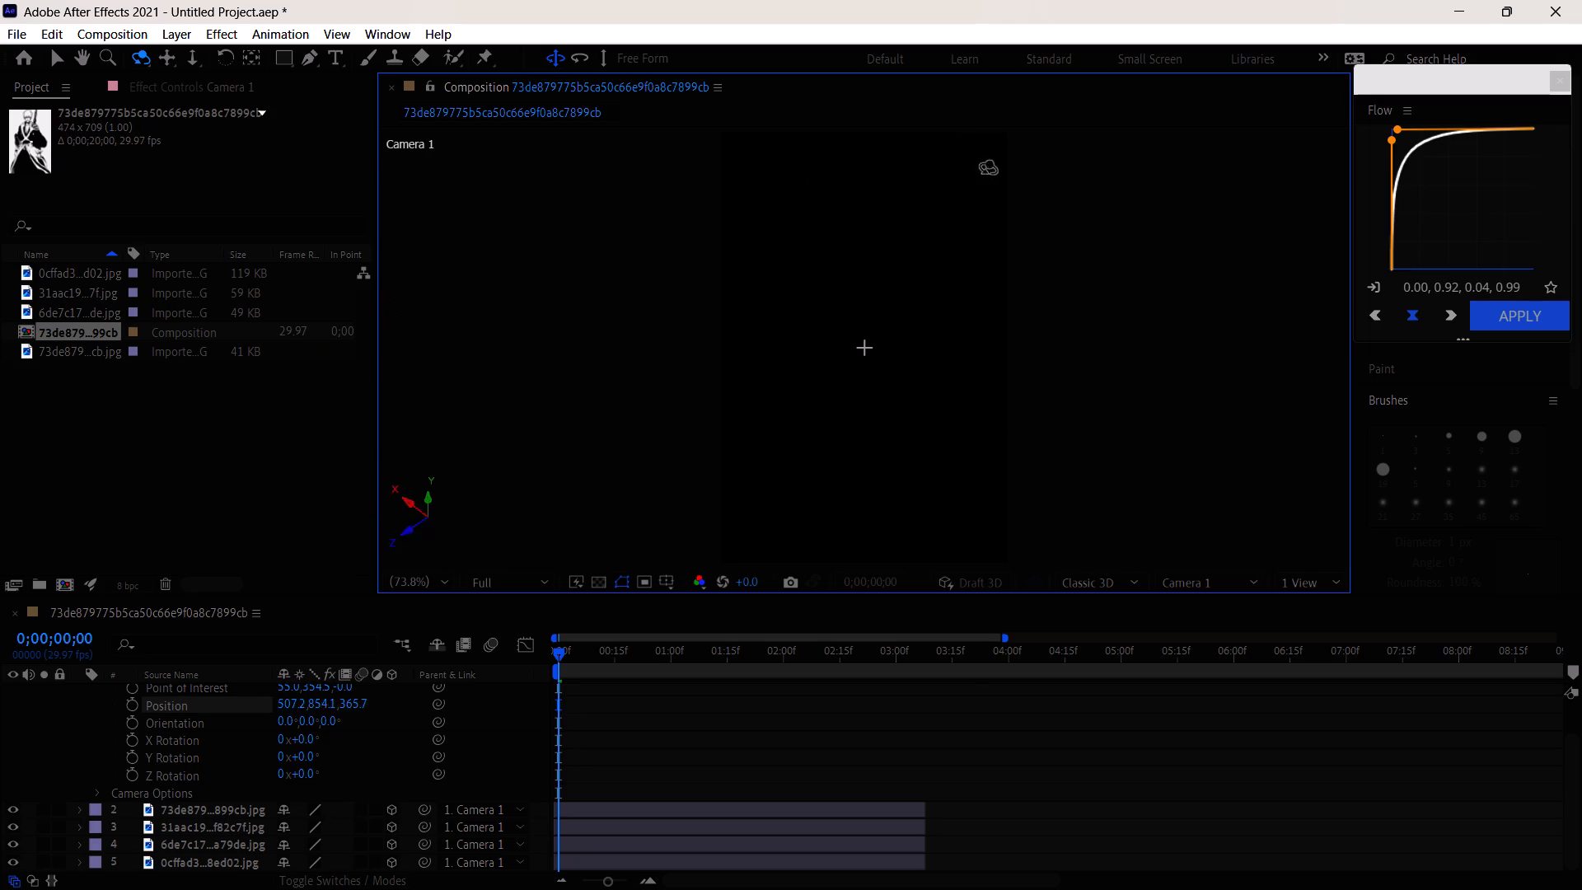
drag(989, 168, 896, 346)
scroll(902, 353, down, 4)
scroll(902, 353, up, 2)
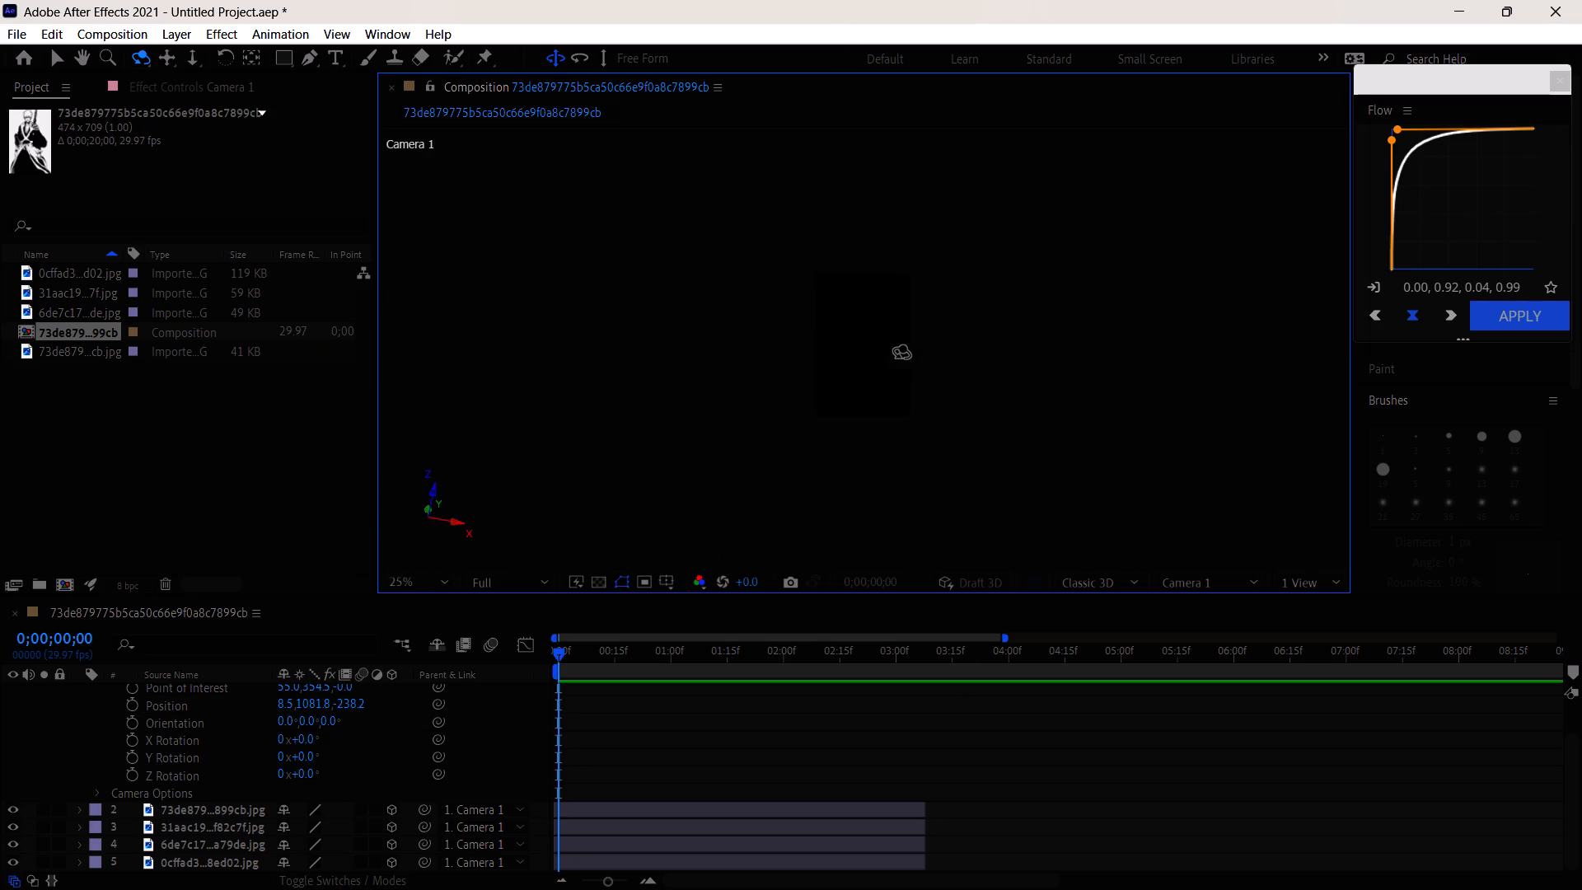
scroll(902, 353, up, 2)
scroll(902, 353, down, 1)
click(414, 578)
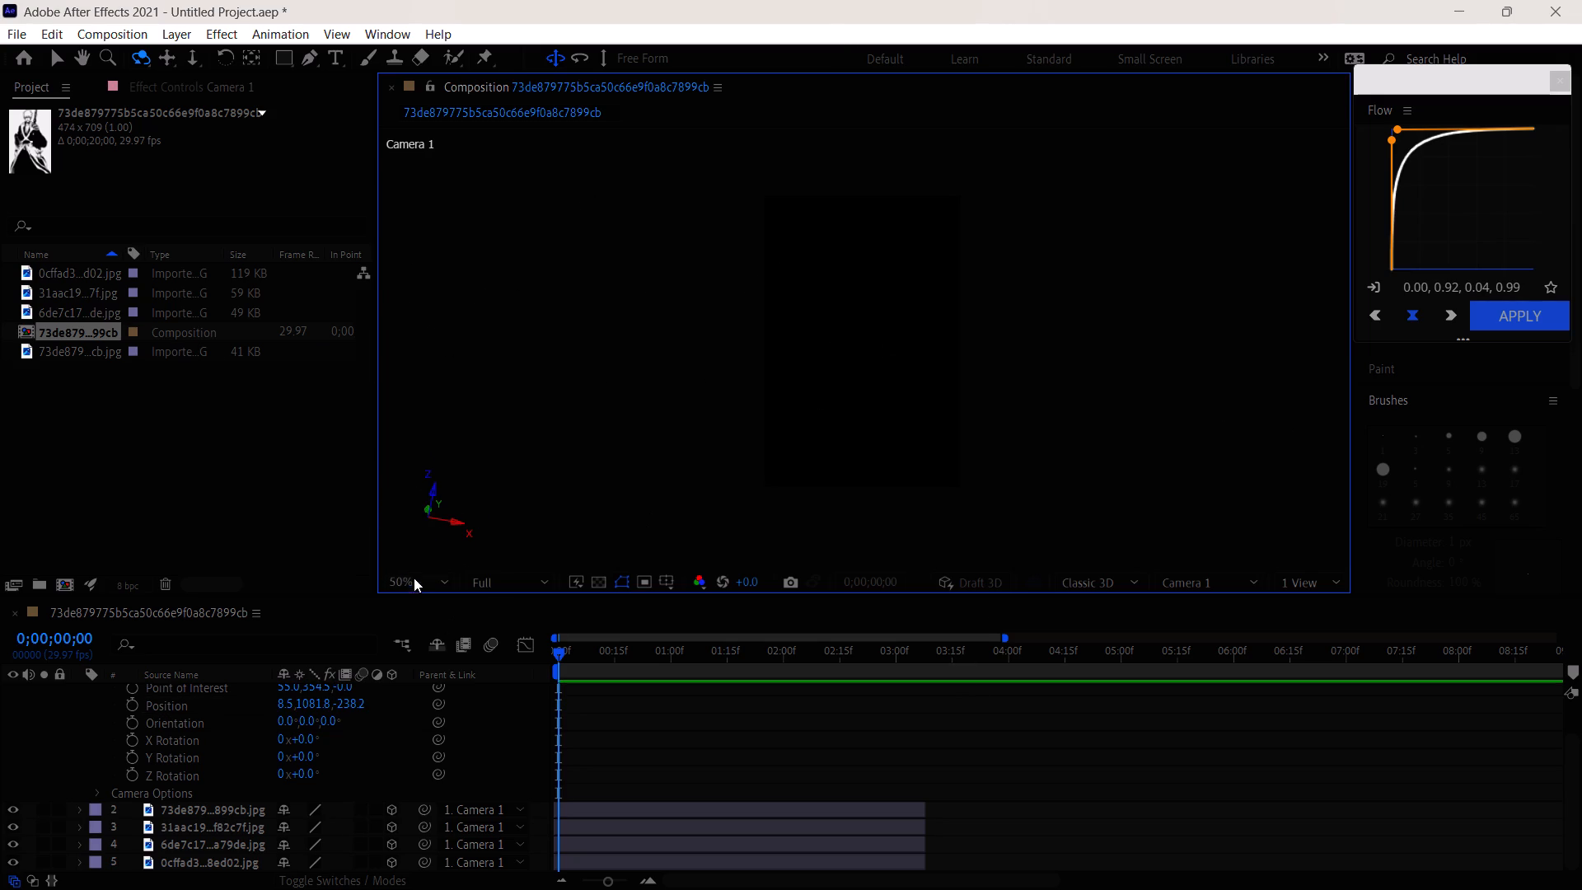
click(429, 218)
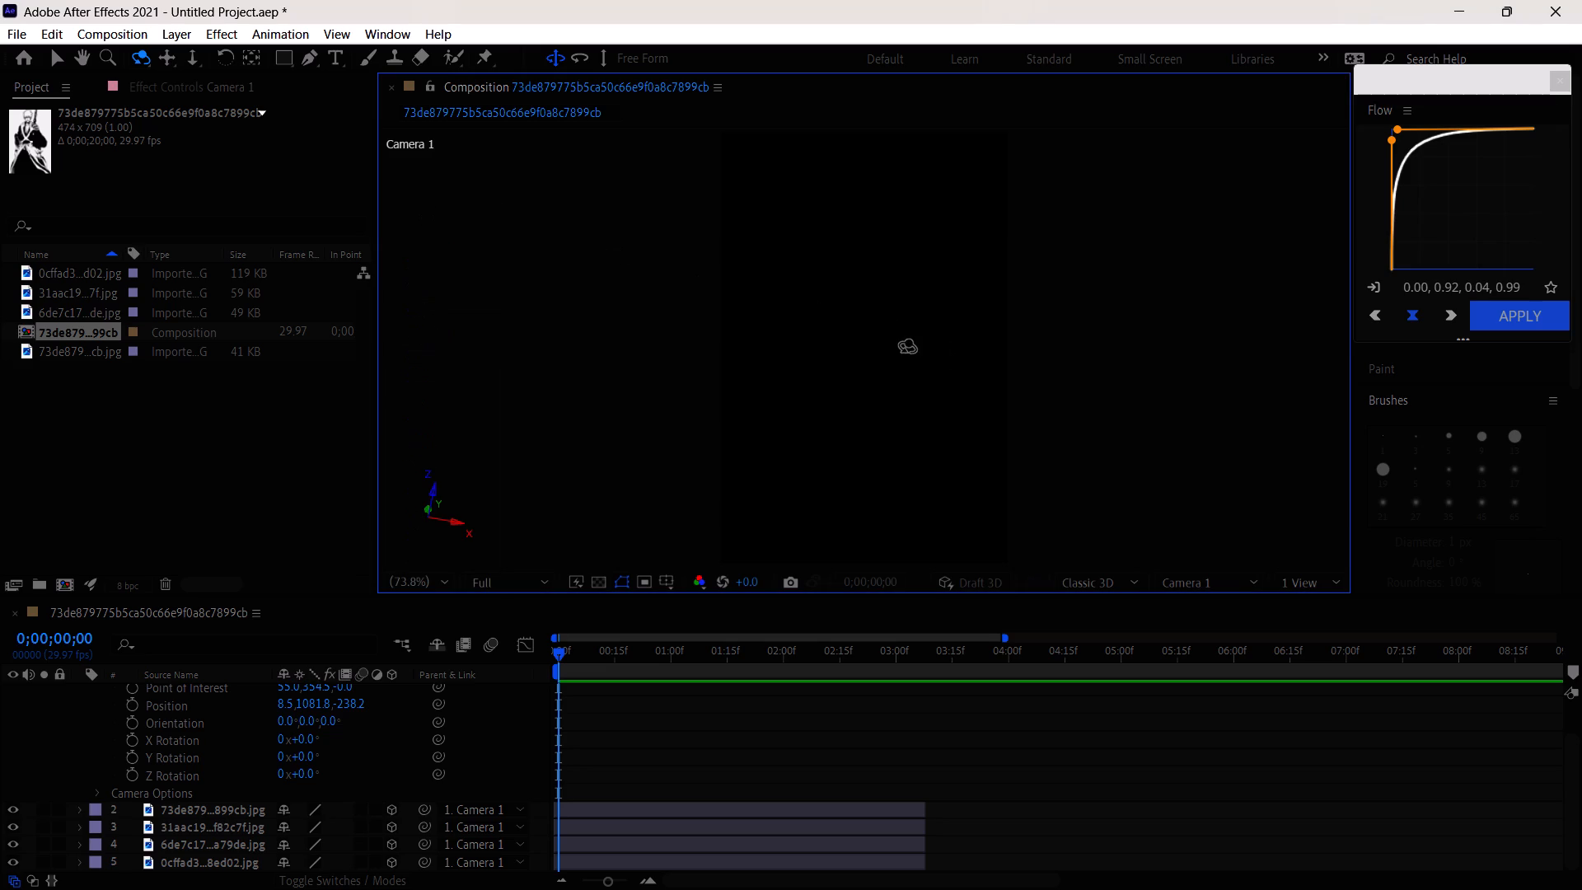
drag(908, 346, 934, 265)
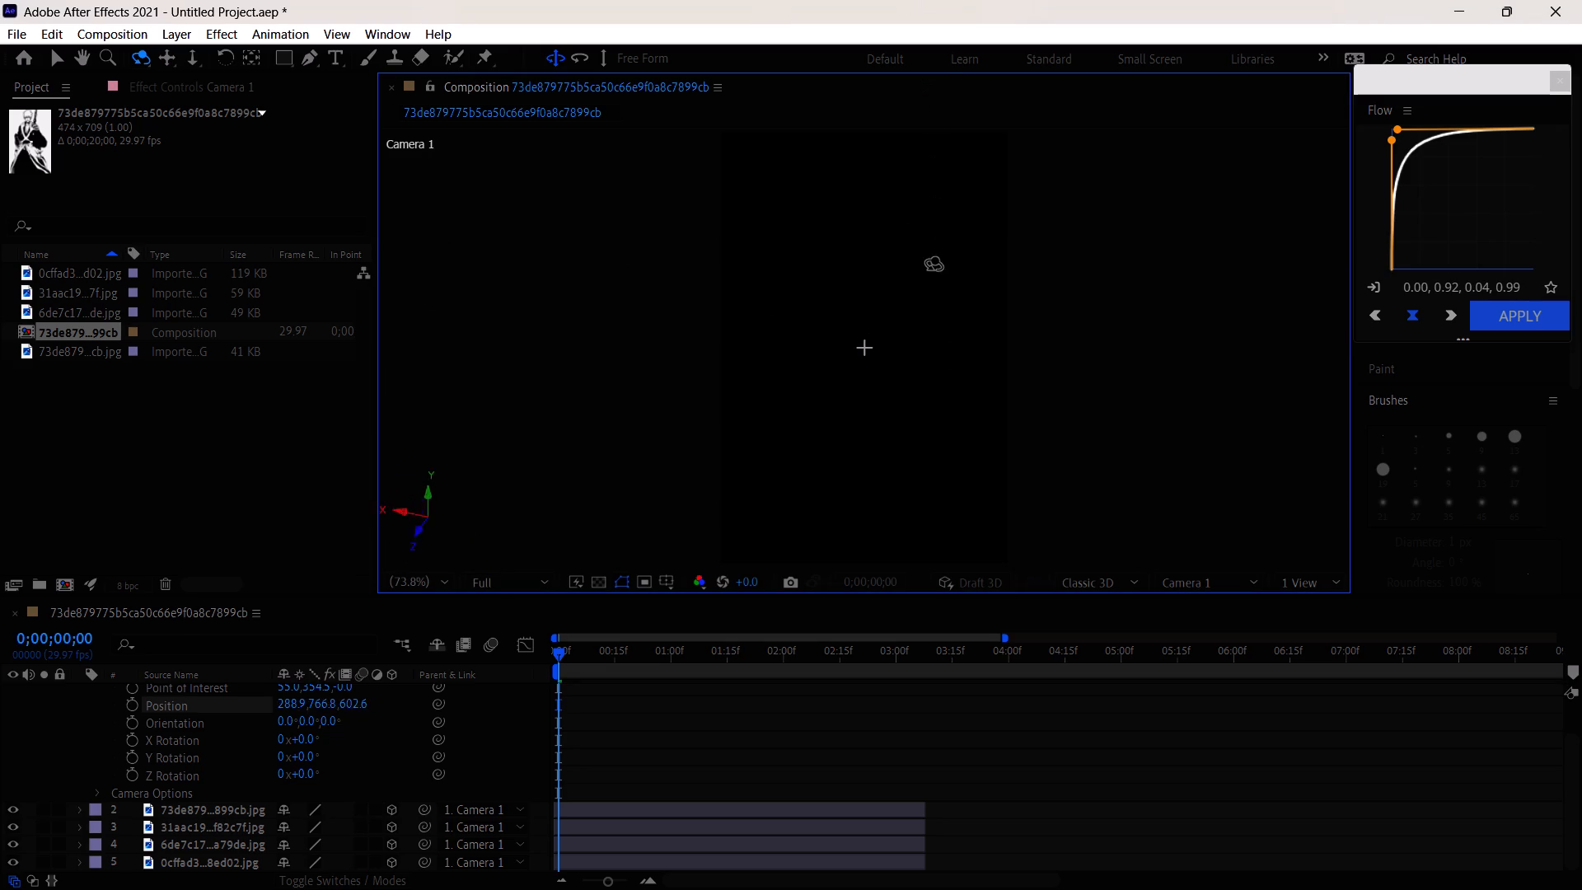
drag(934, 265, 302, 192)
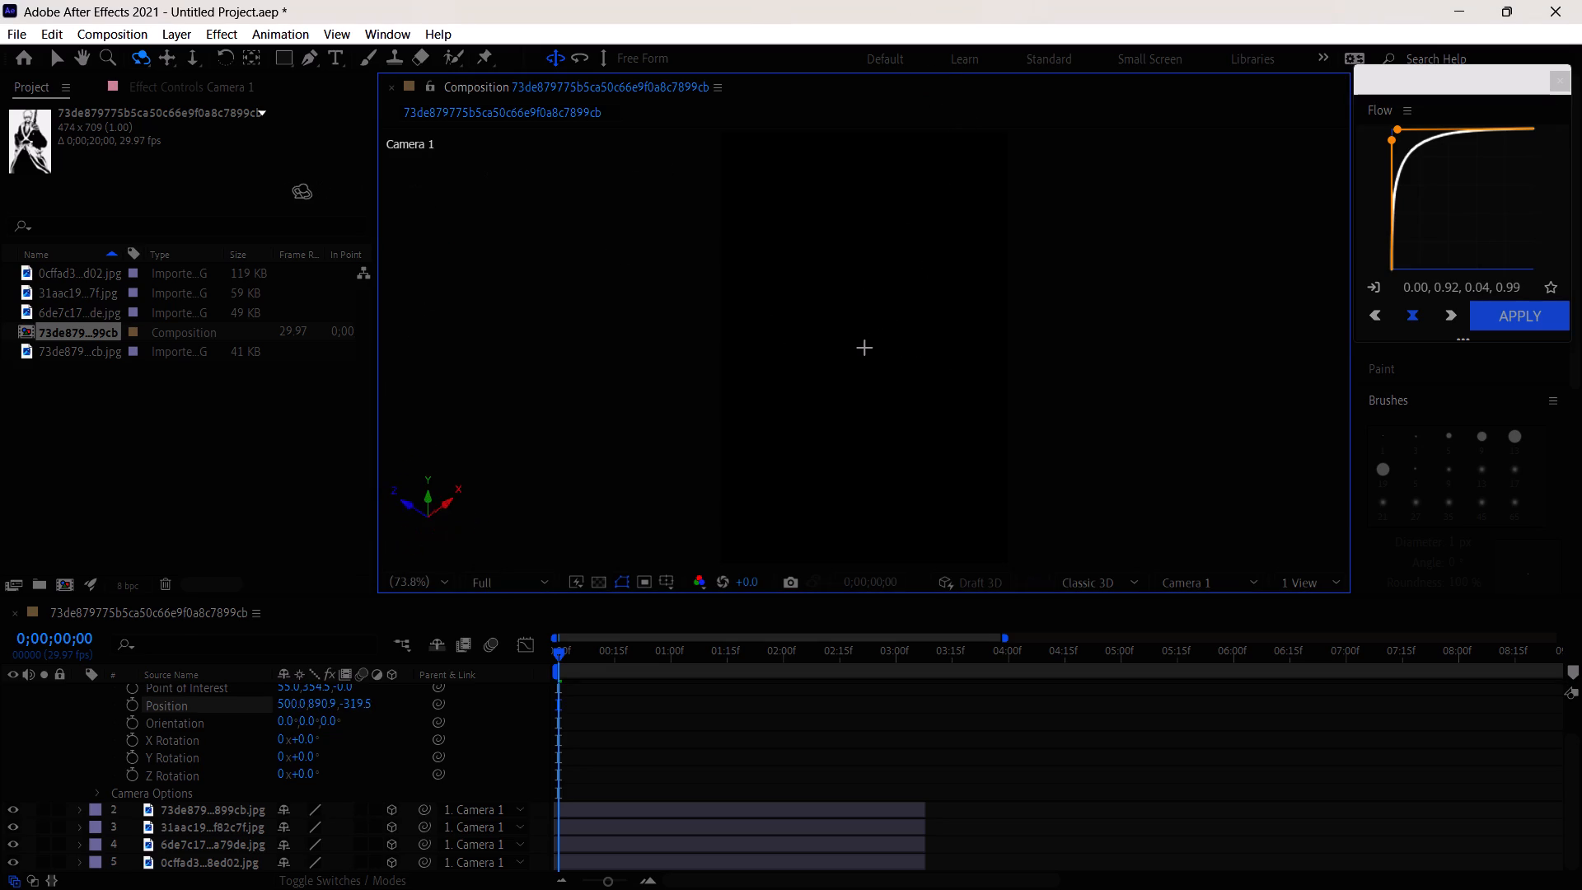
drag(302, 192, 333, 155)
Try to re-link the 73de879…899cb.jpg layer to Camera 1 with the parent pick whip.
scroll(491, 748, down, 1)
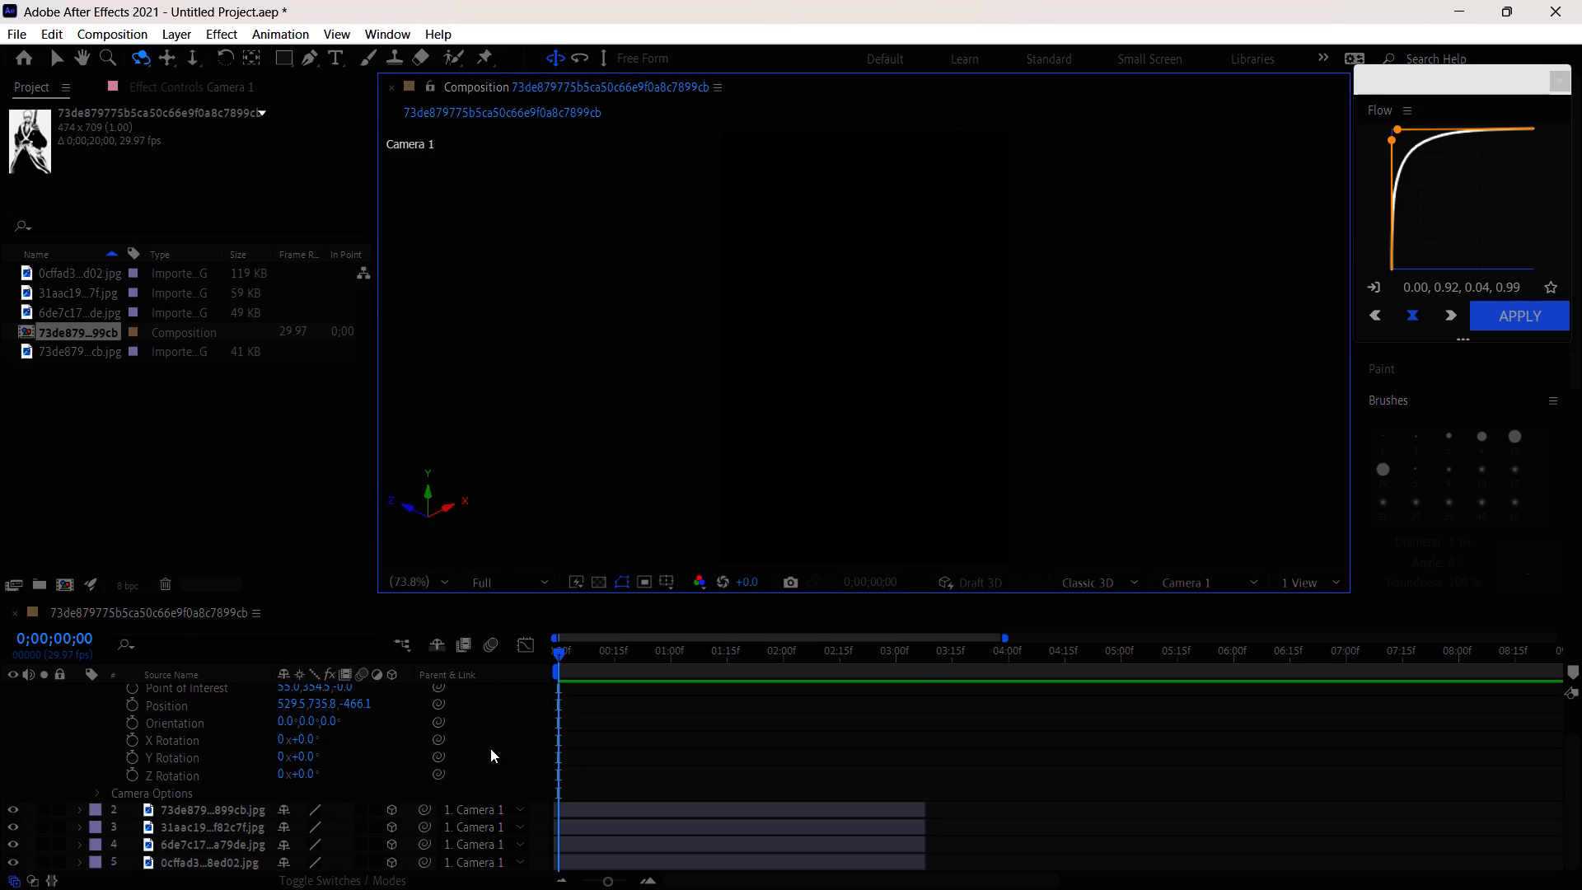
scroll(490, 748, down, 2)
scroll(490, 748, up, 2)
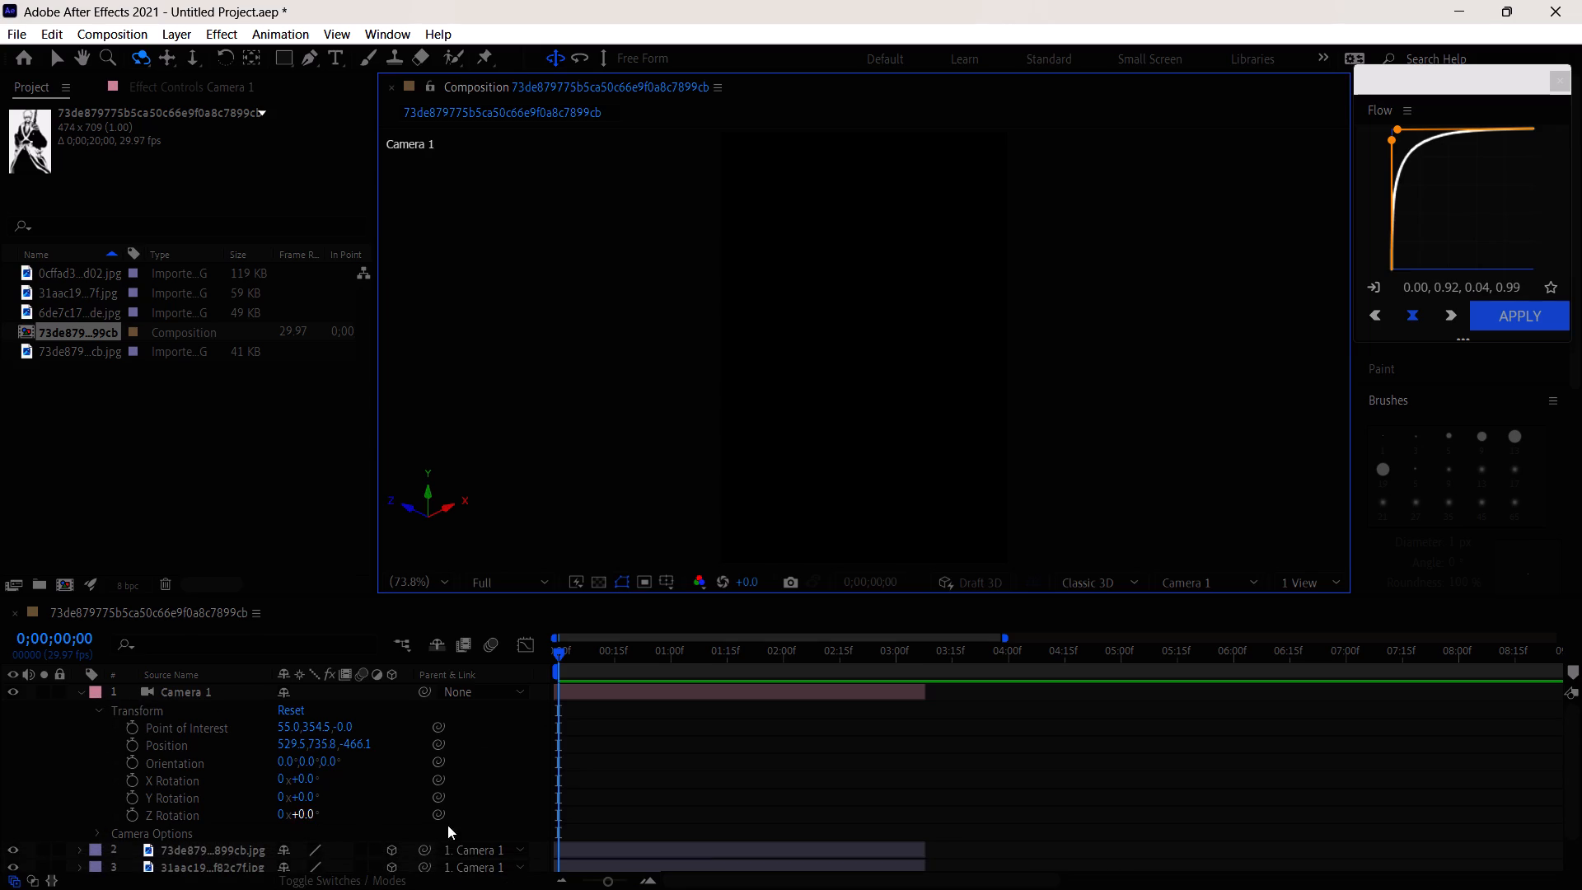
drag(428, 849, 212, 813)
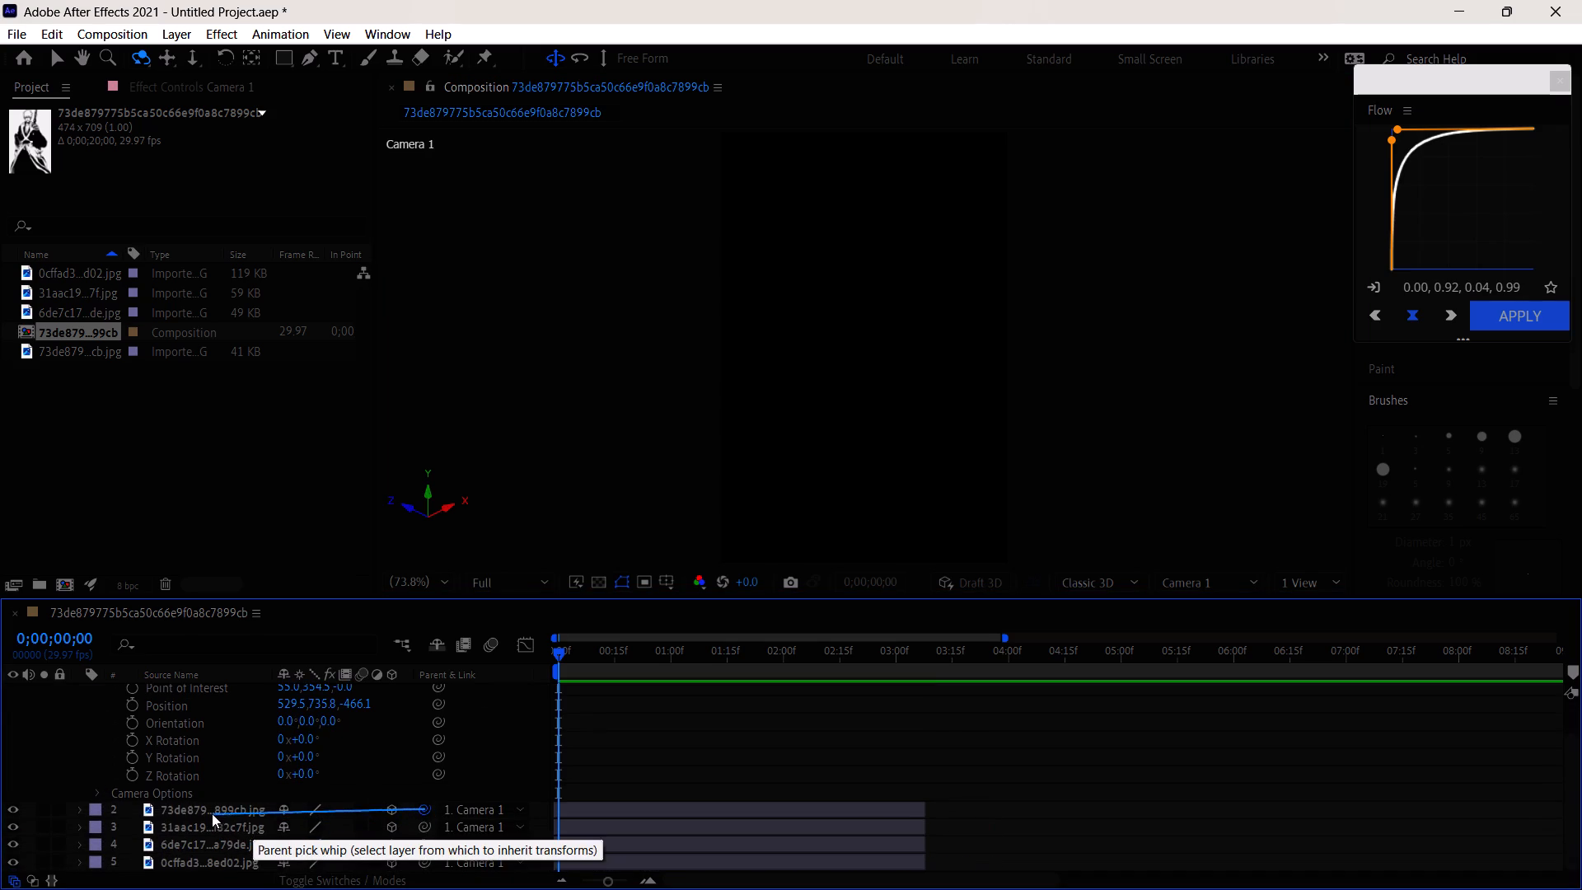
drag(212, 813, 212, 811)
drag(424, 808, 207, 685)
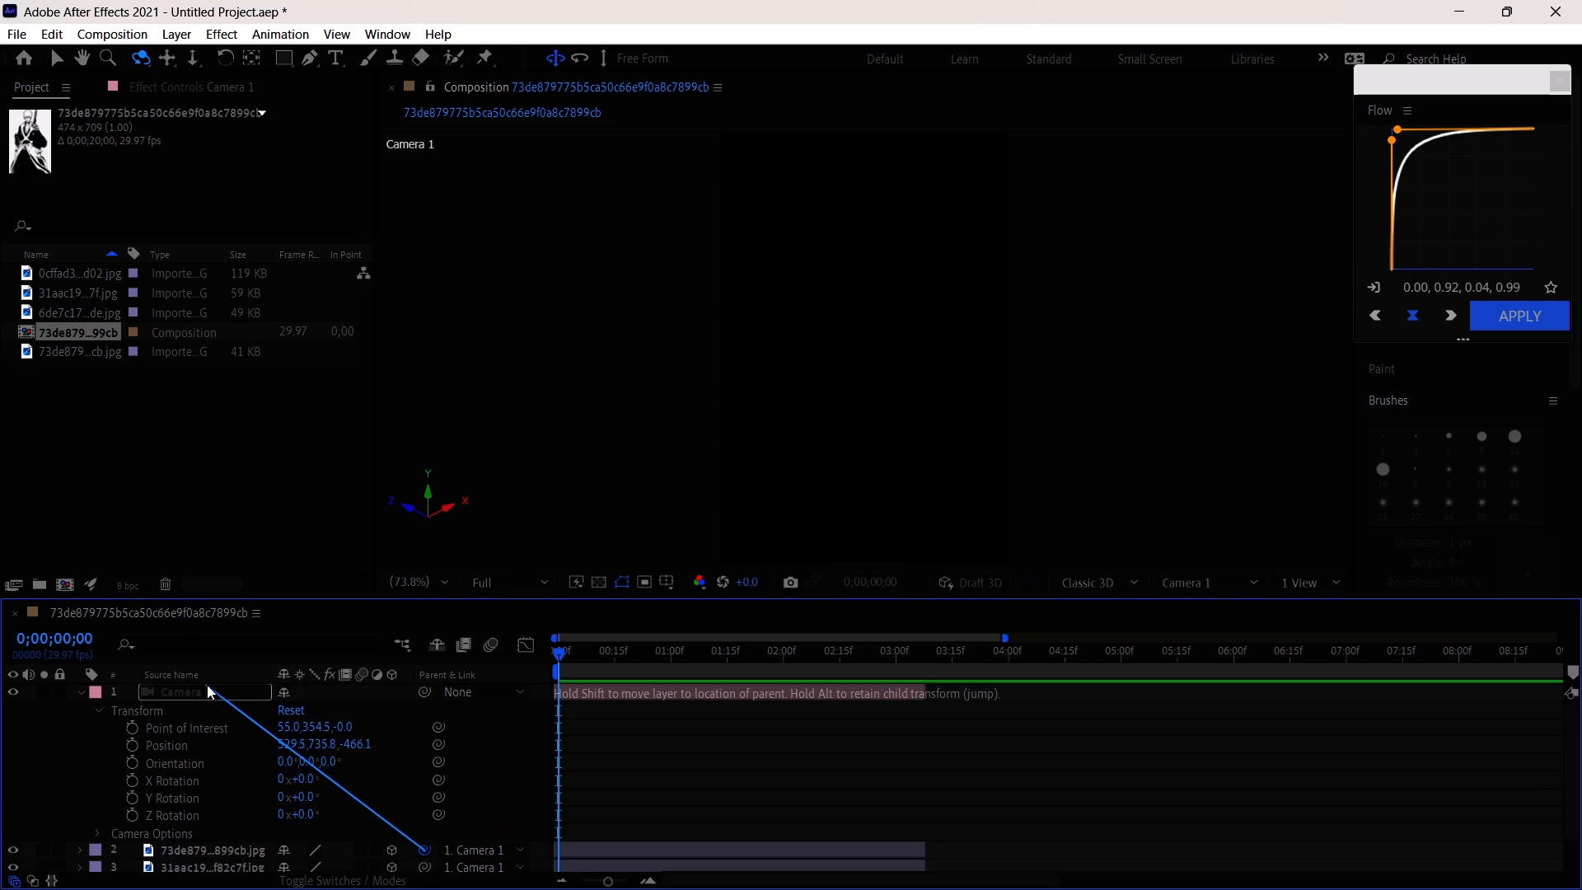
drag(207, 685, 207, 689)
Set the parent of all four image layers to None so they are unlinked from Camera 1.
click(461, 845)
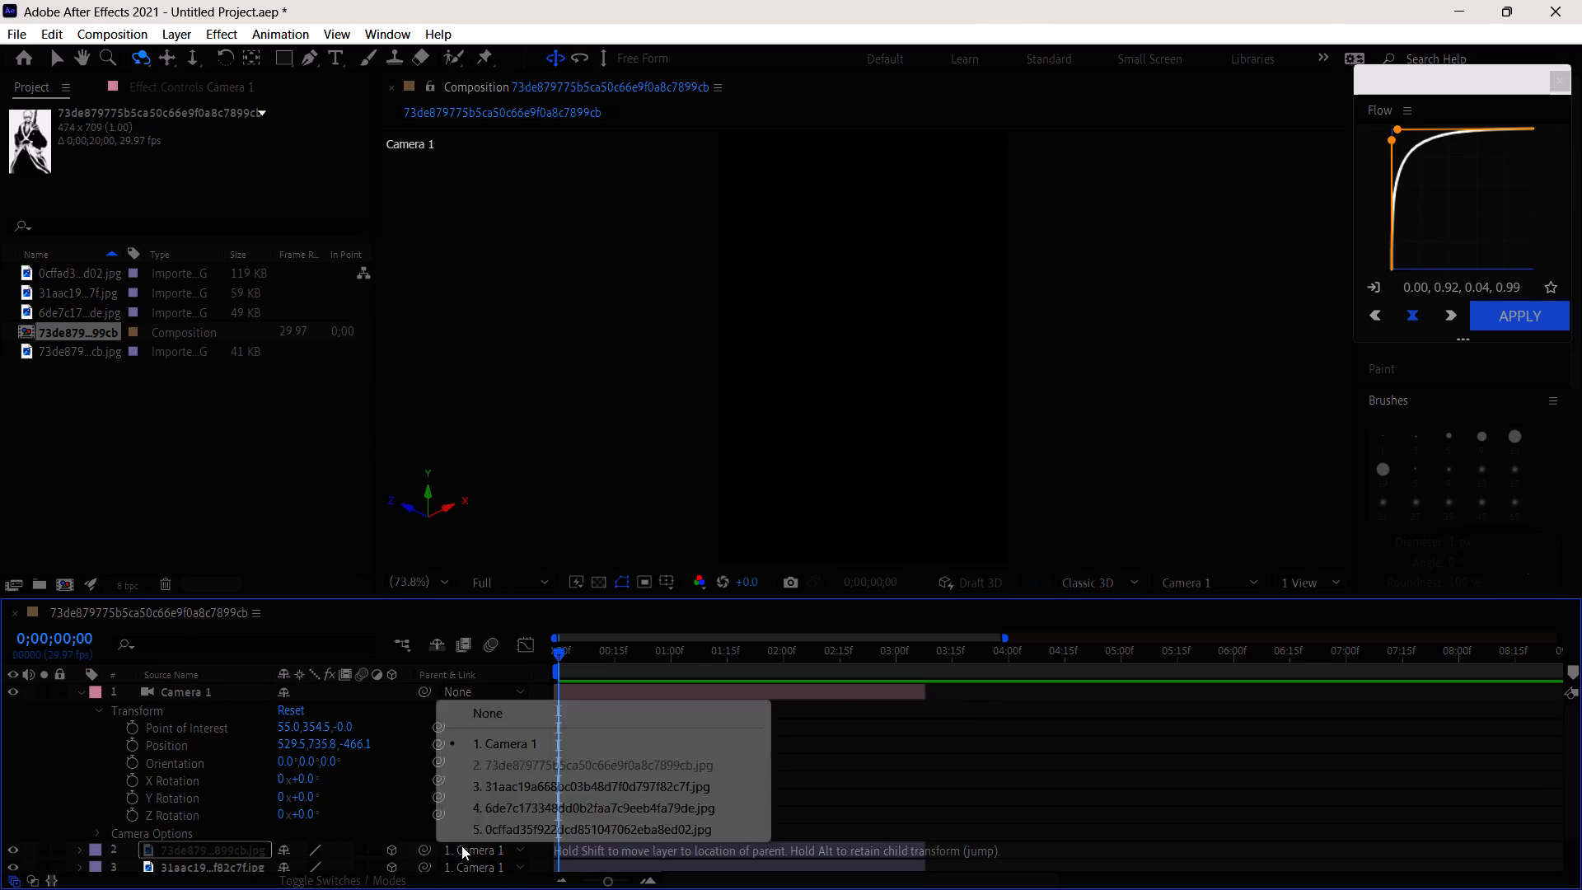
click(507, 718)
scroll(504, 742, down, 2)
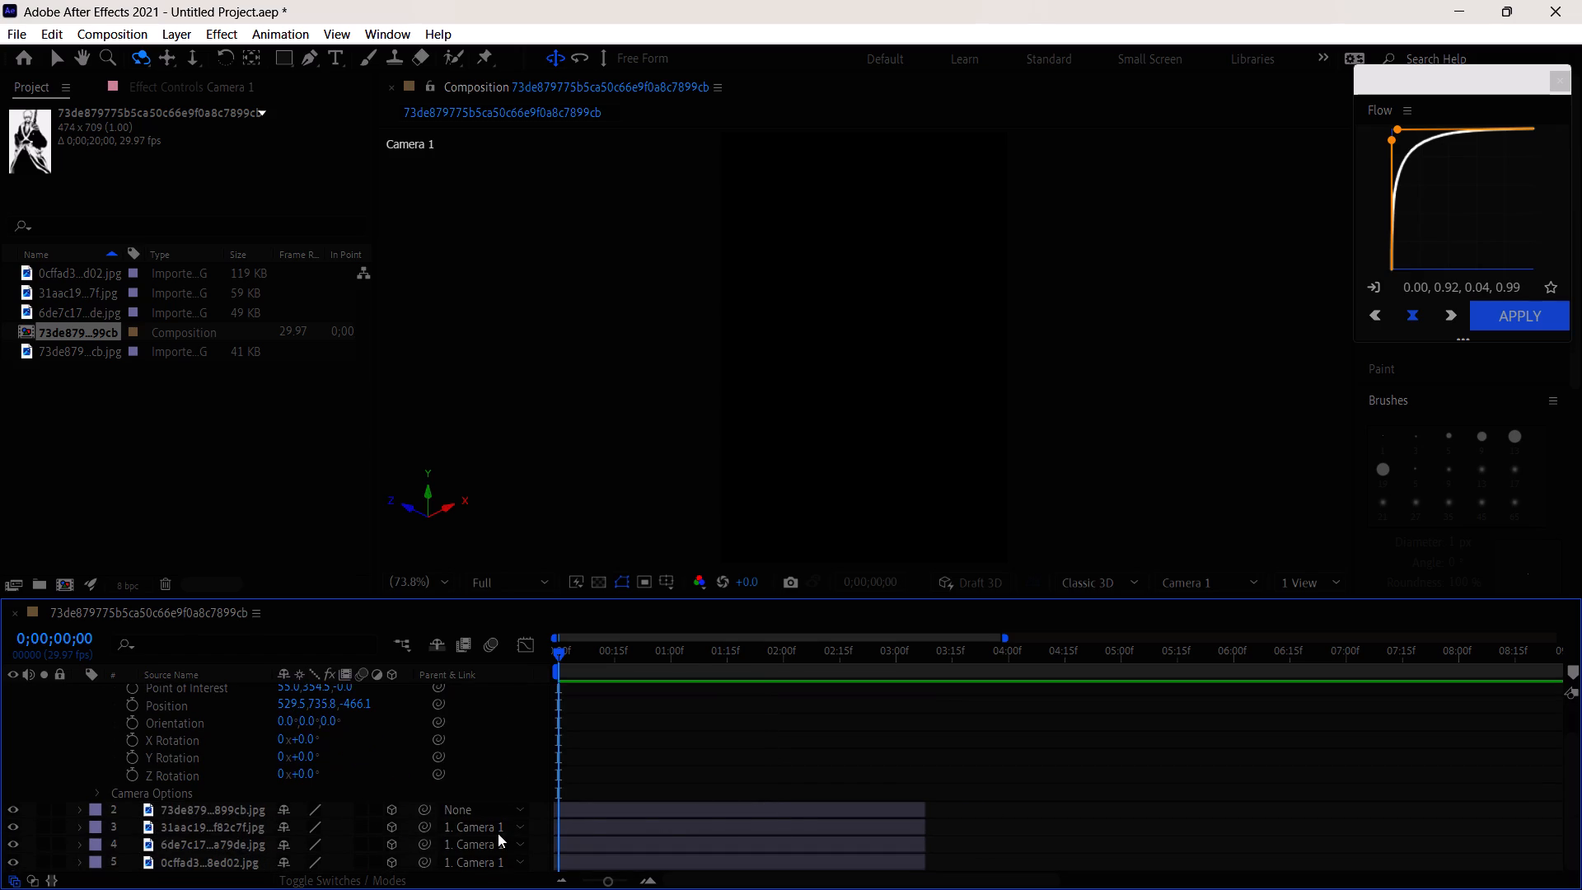
click(498, 833)
click(486, 686)
click(472, 843)
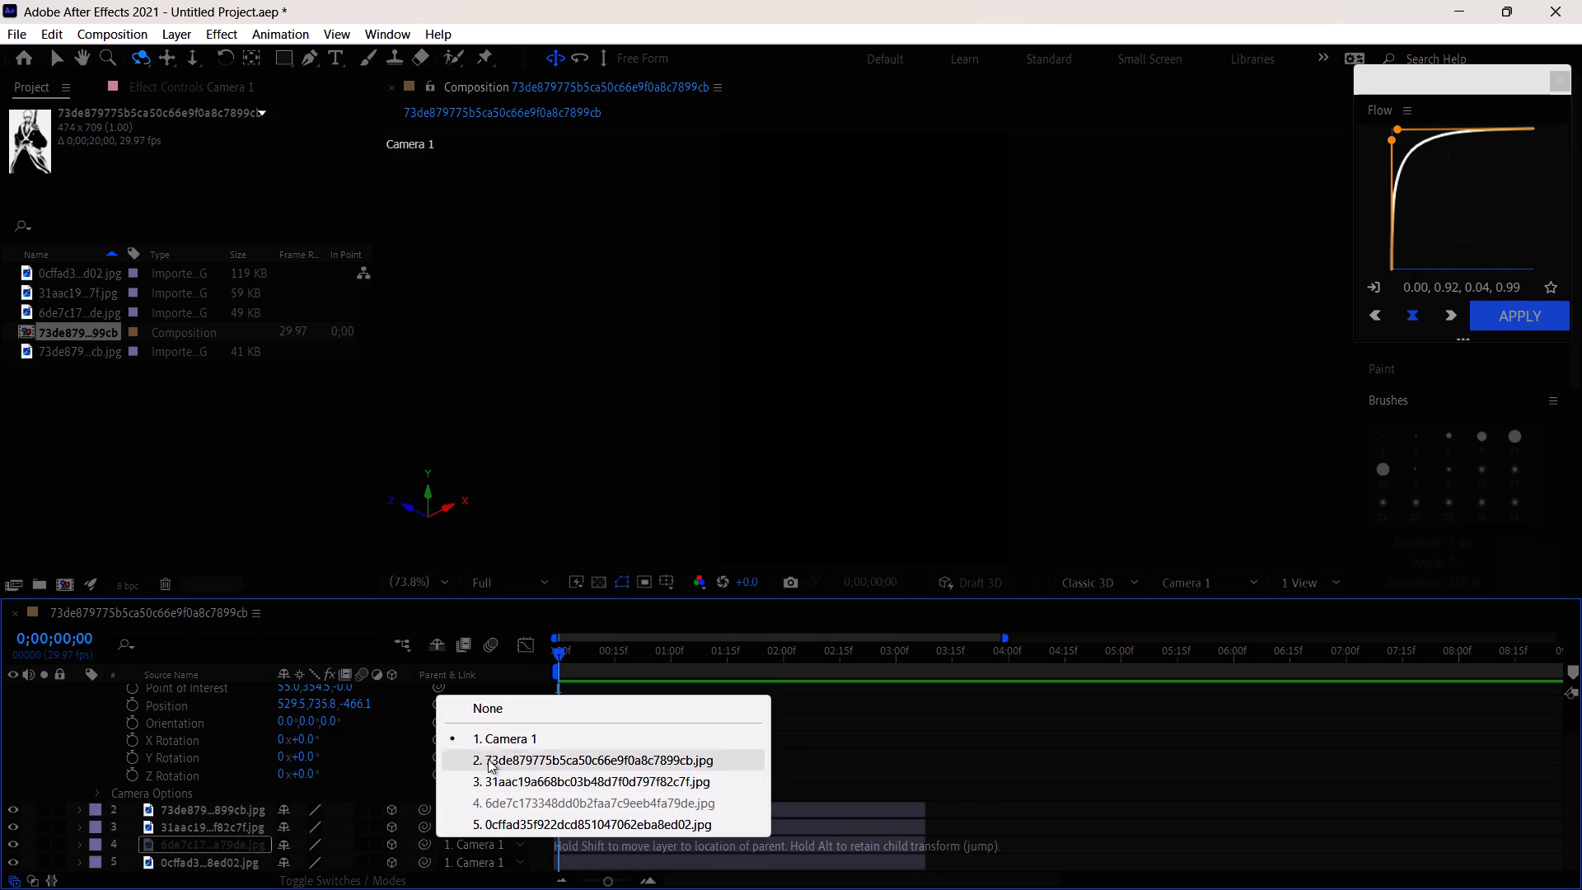
click(489, 705)
click(478, 857)
click(507, 728)
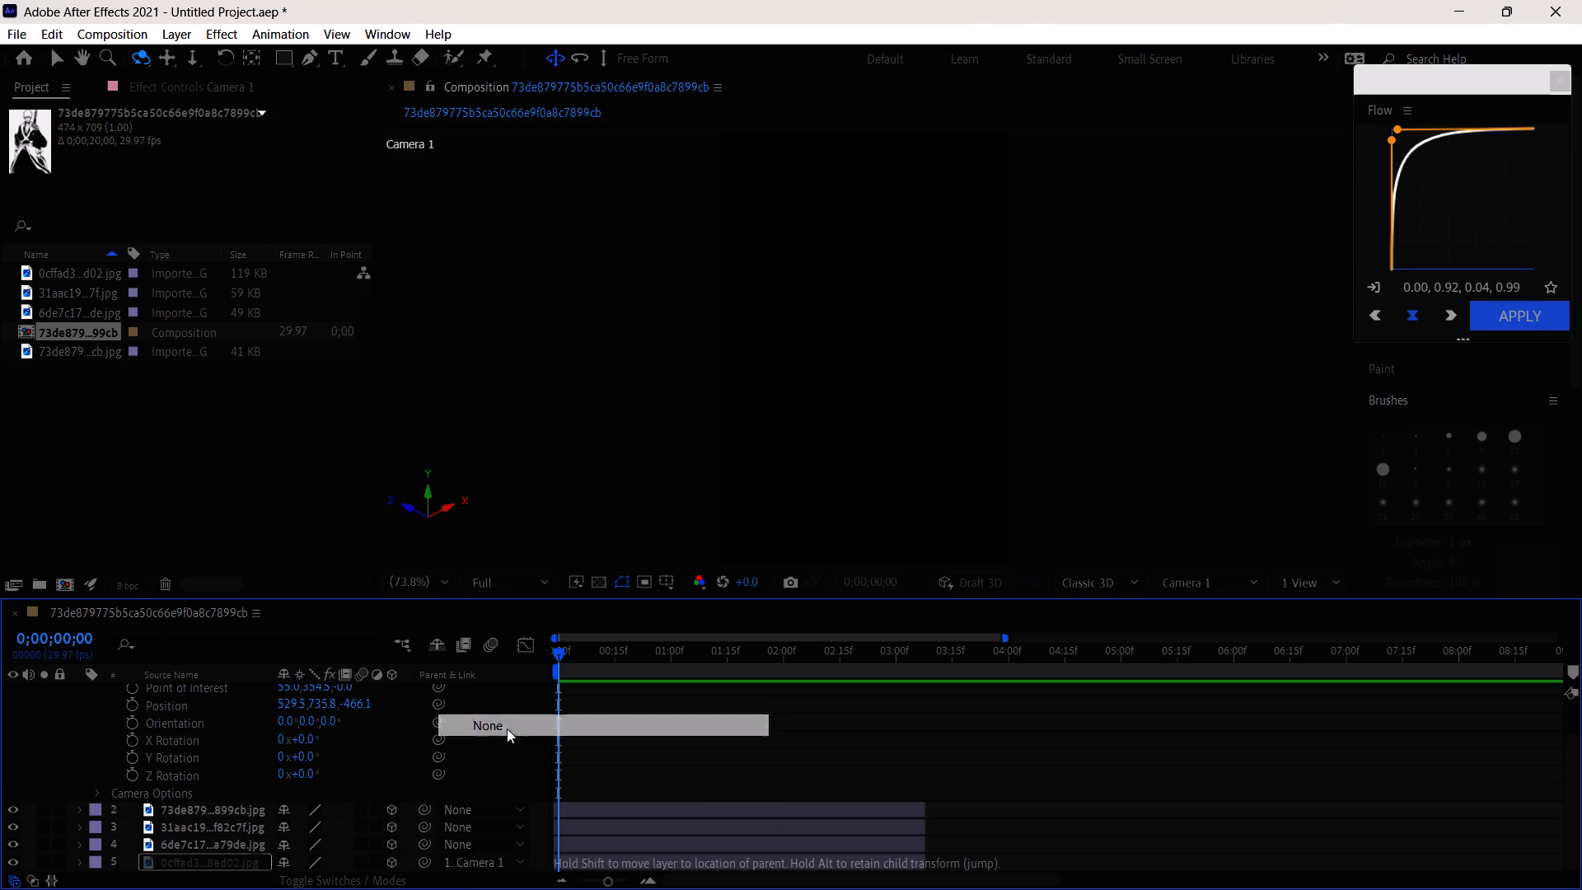
scroll(493, 834, down, 1)
Orbit Camera 1 until the four image layers are seen at an angle, staggered in depth within the frame.
drag(806, 466, 875, 450)
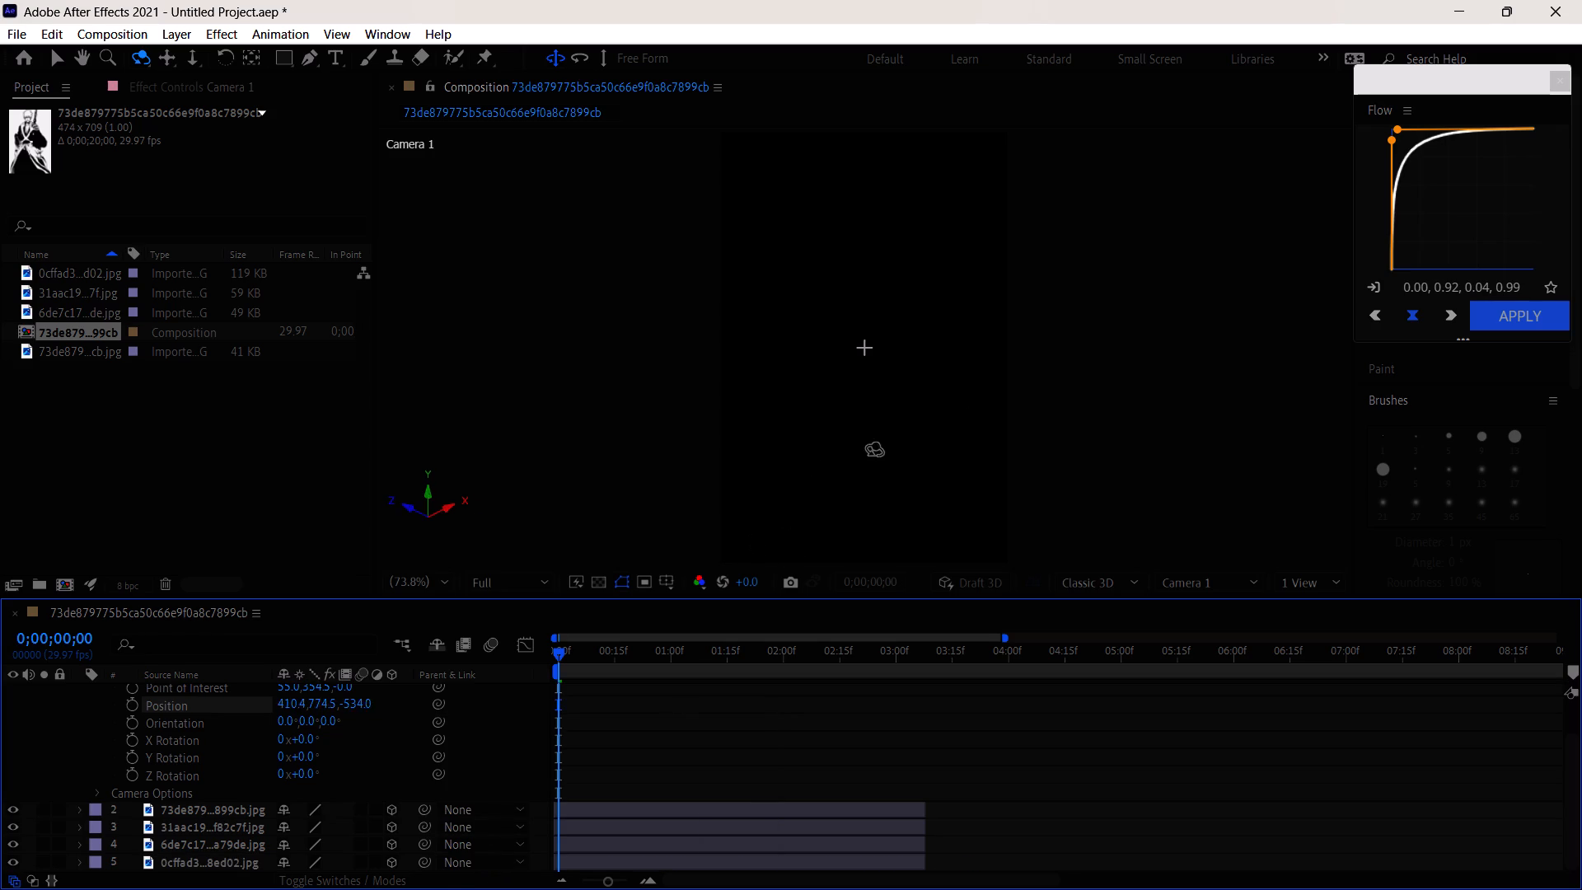
drag(875, 450, 1095, 396)
drag(769, 421, 910, 265)
drag(806, 372, 998, 350)
drag(926, 352, 1148, 363)
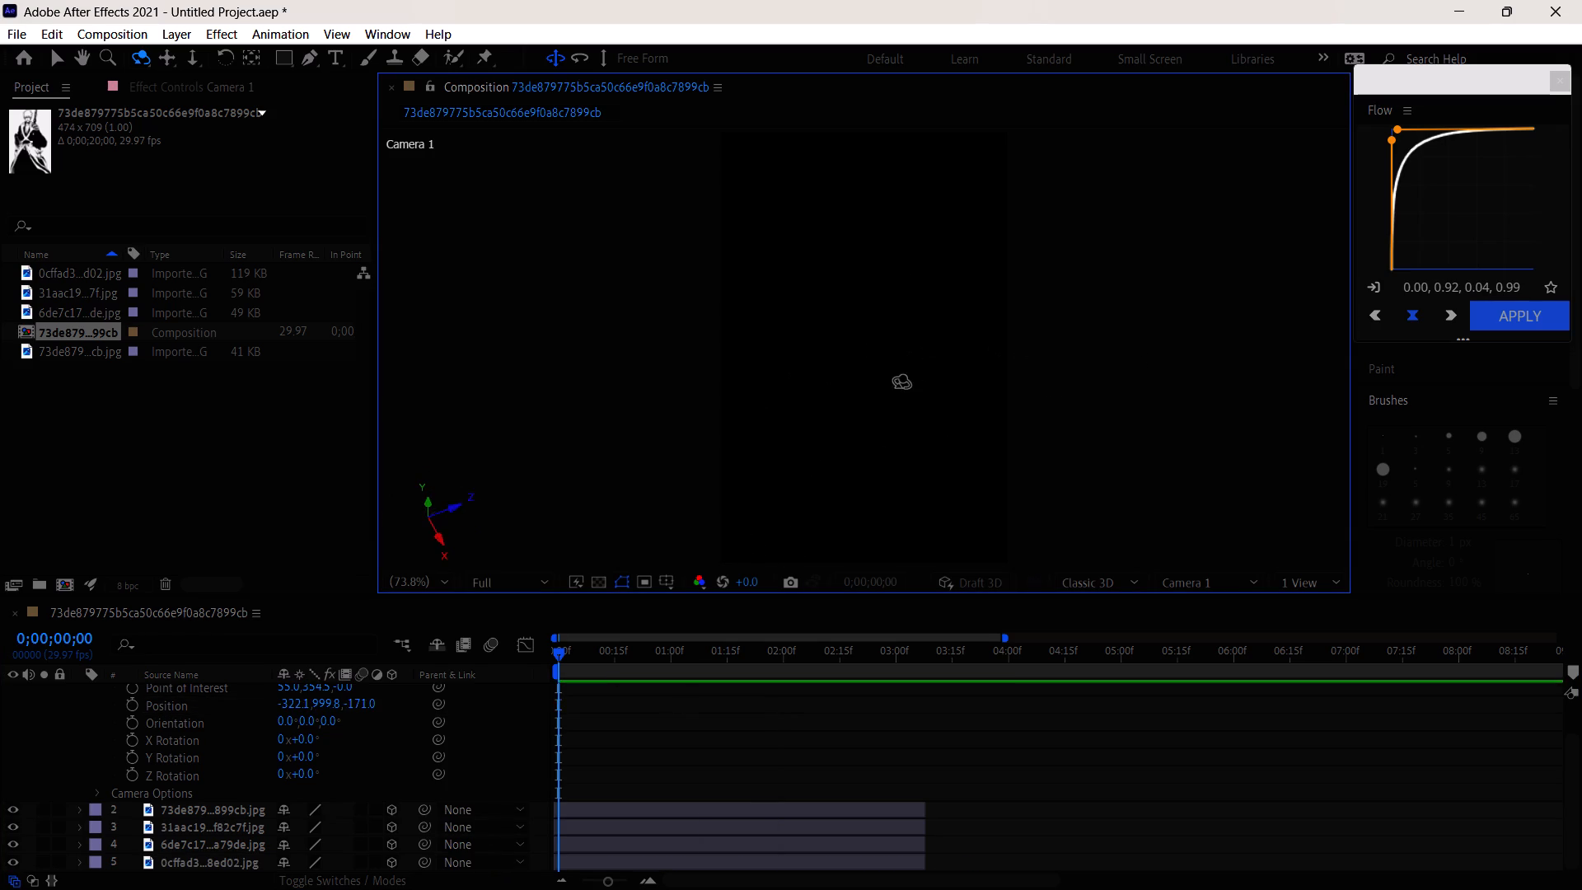
drag(906, 383, 1114, 429)
drag(844, 433, 904, 591)
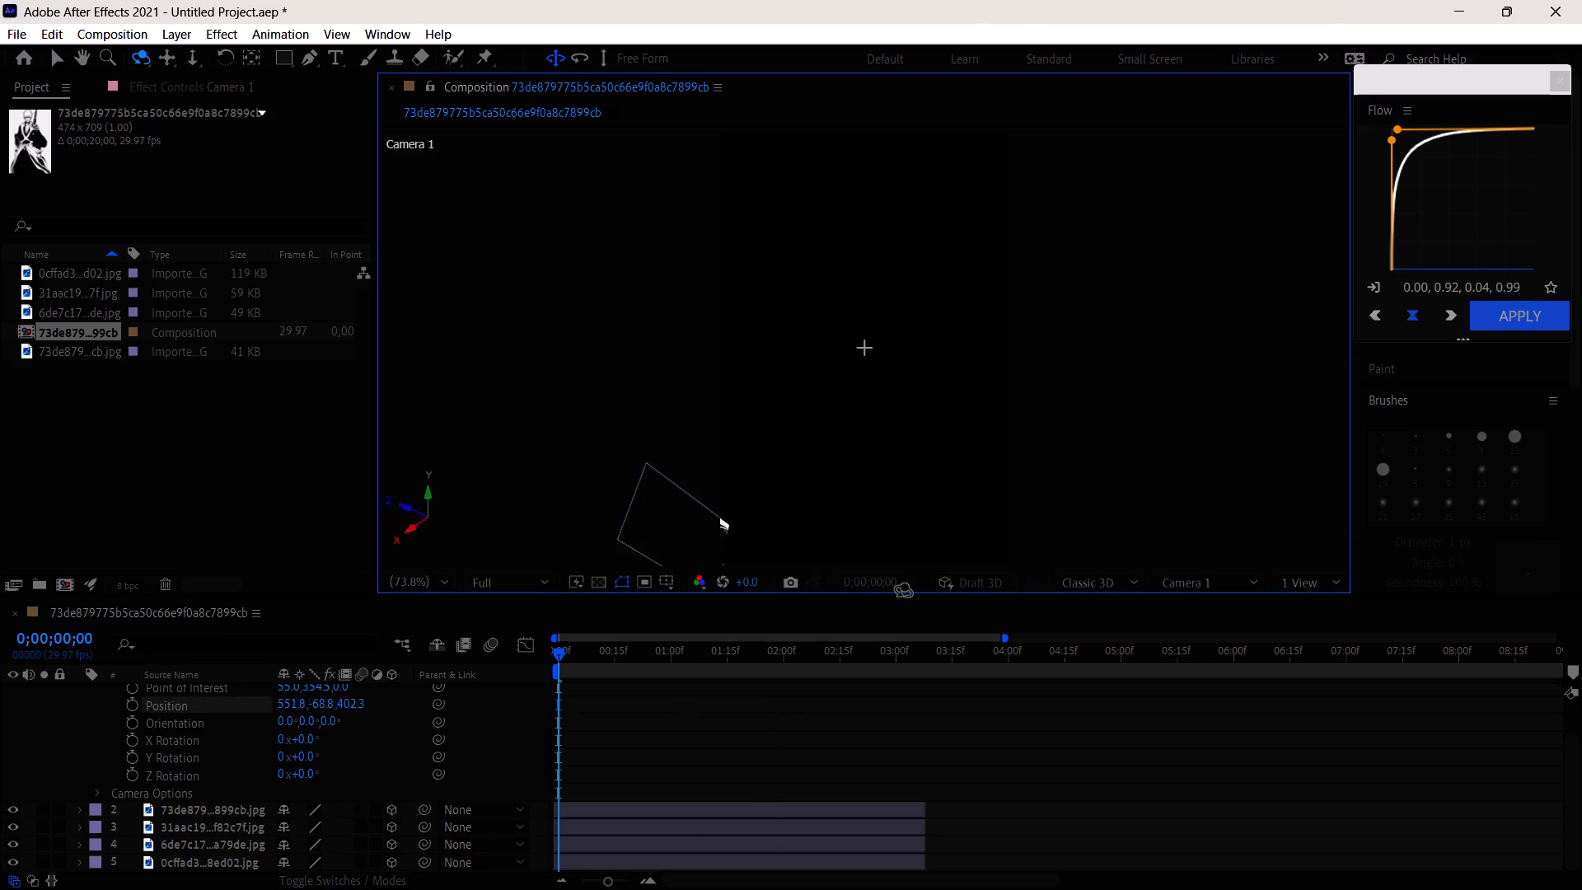
drag(904, 591, 812, 616)
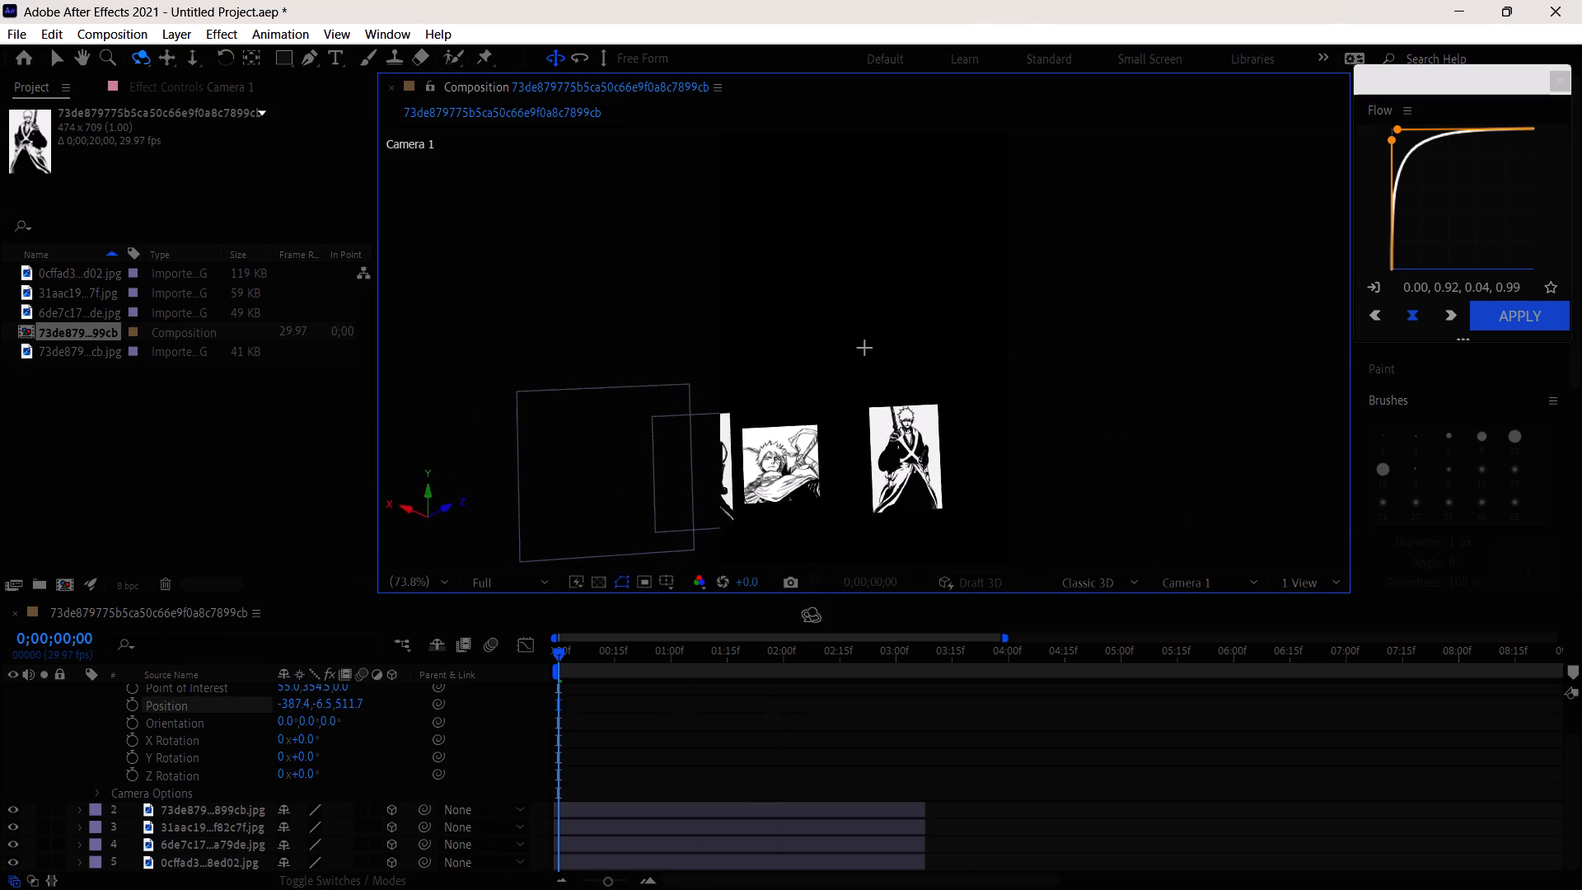
drag(812, 616, 732, 615)
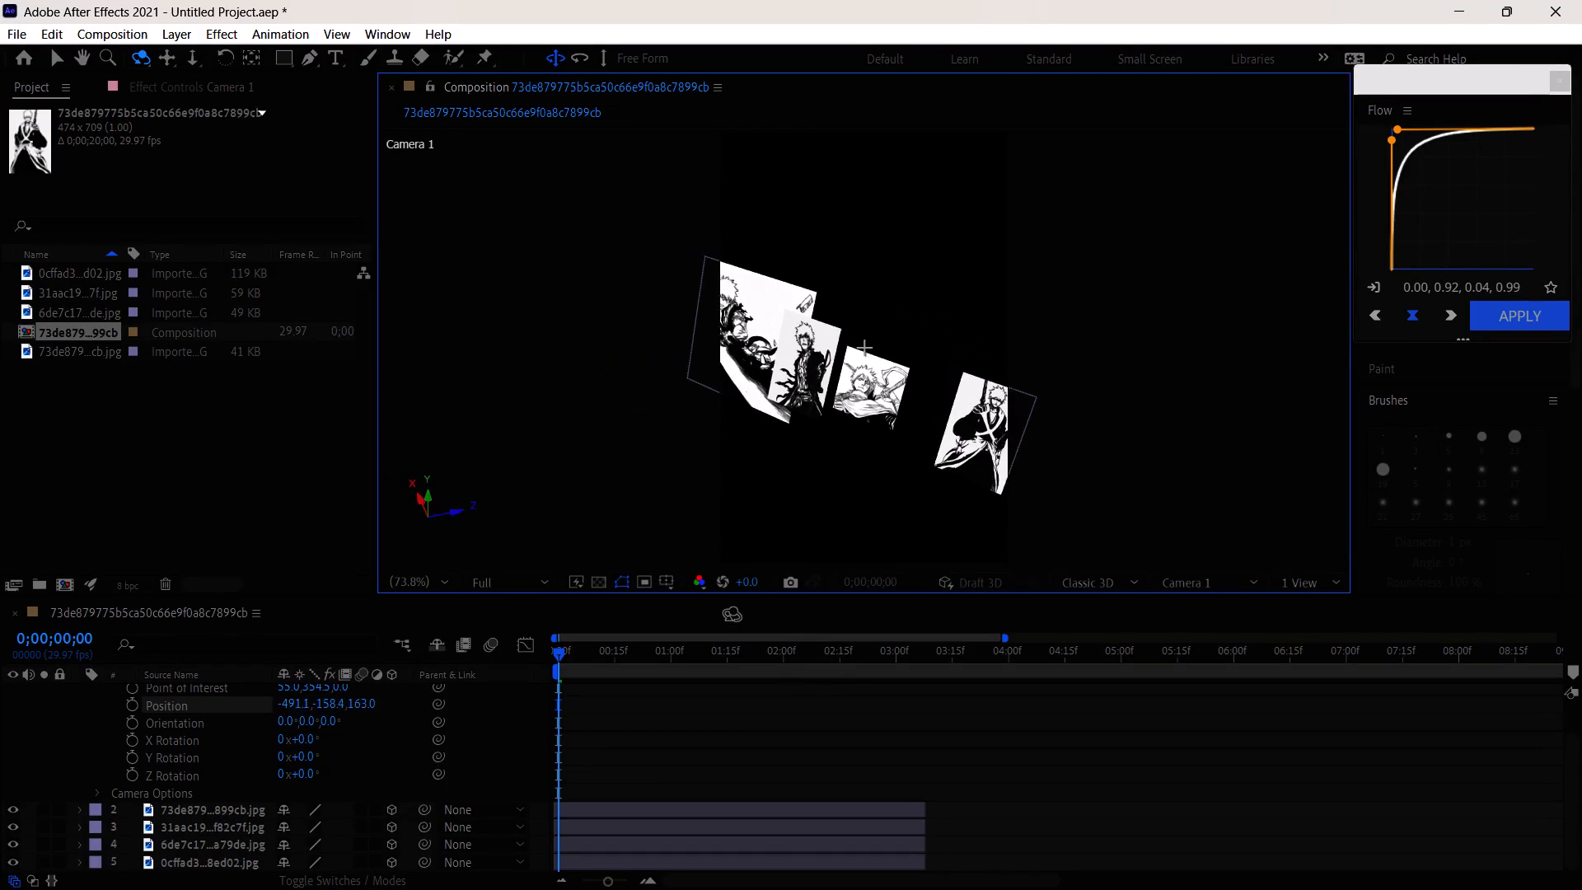
drag(732, 615, 809, 603)
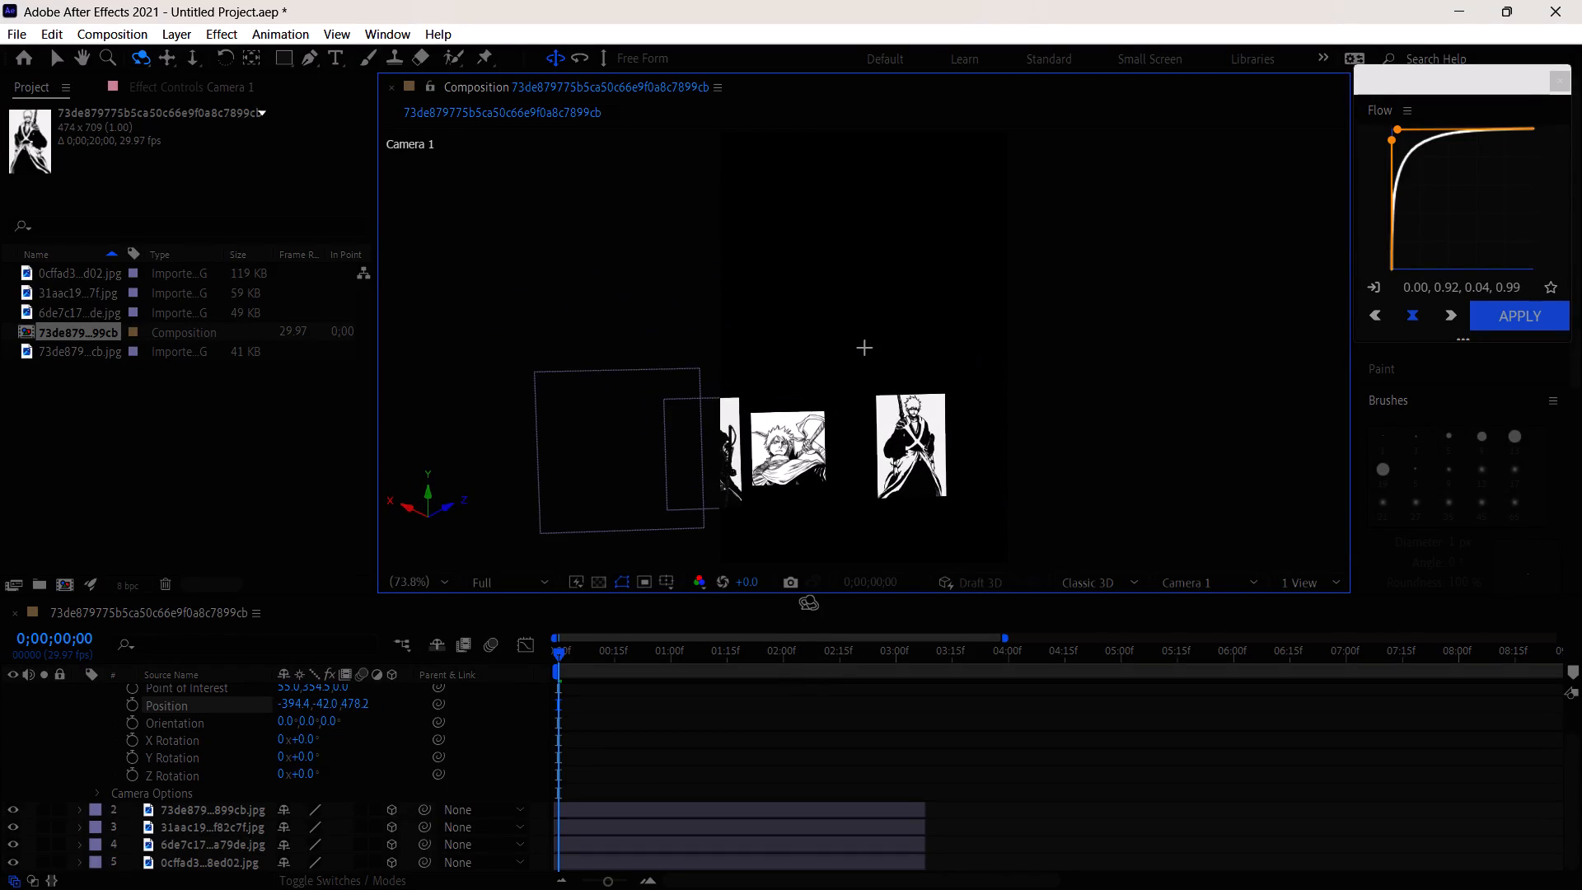
drag(809, 603, 826, 625)
drag(871, 493, 893, 453)
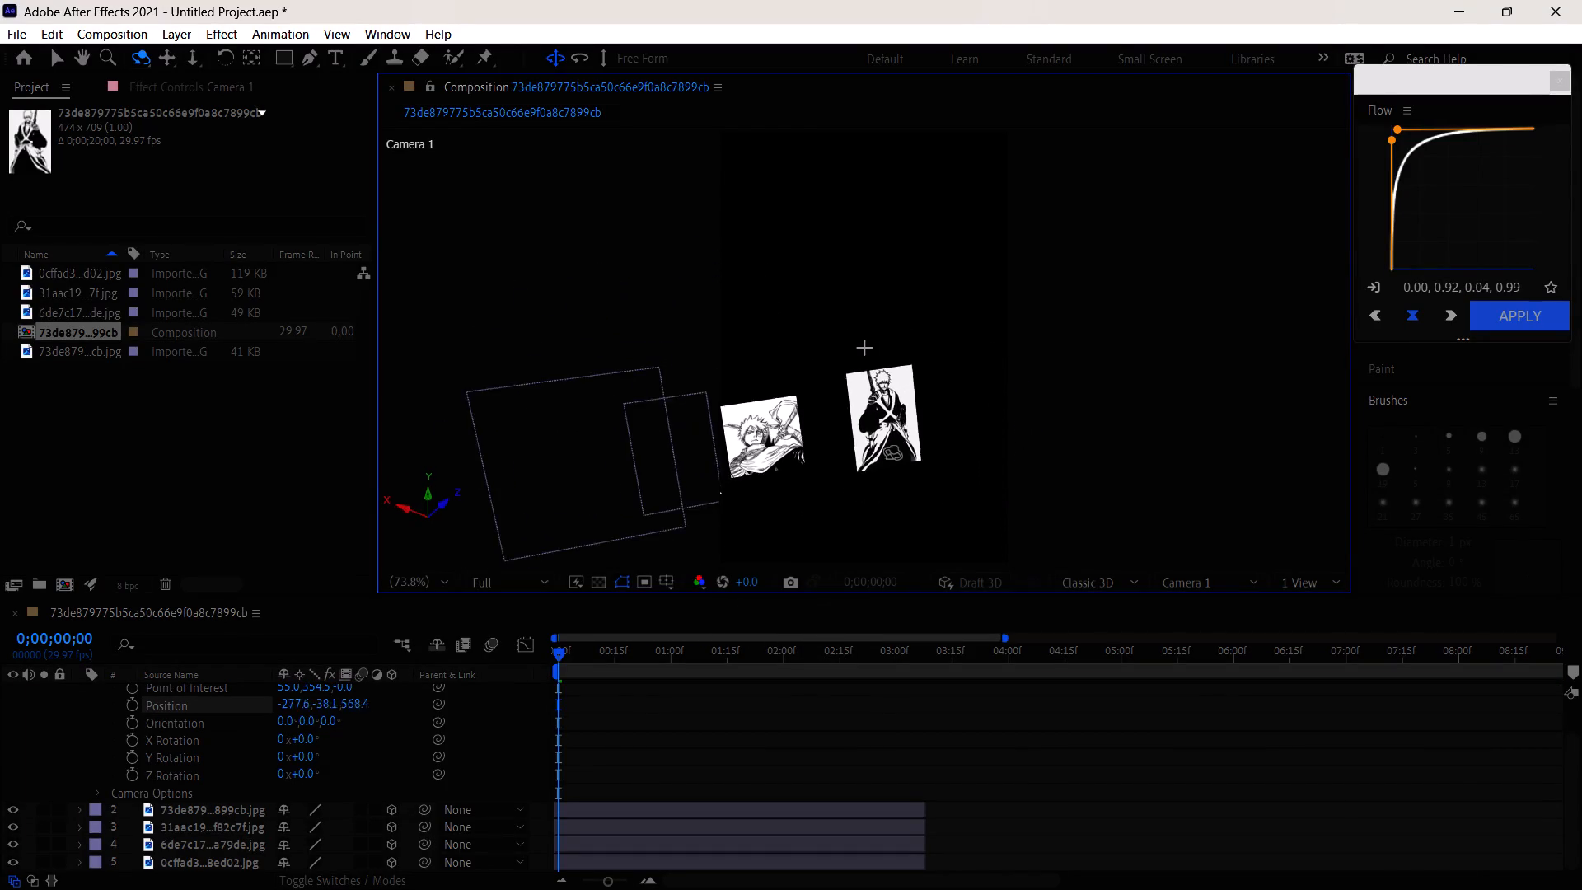
drag(893, 453, 803, 532)
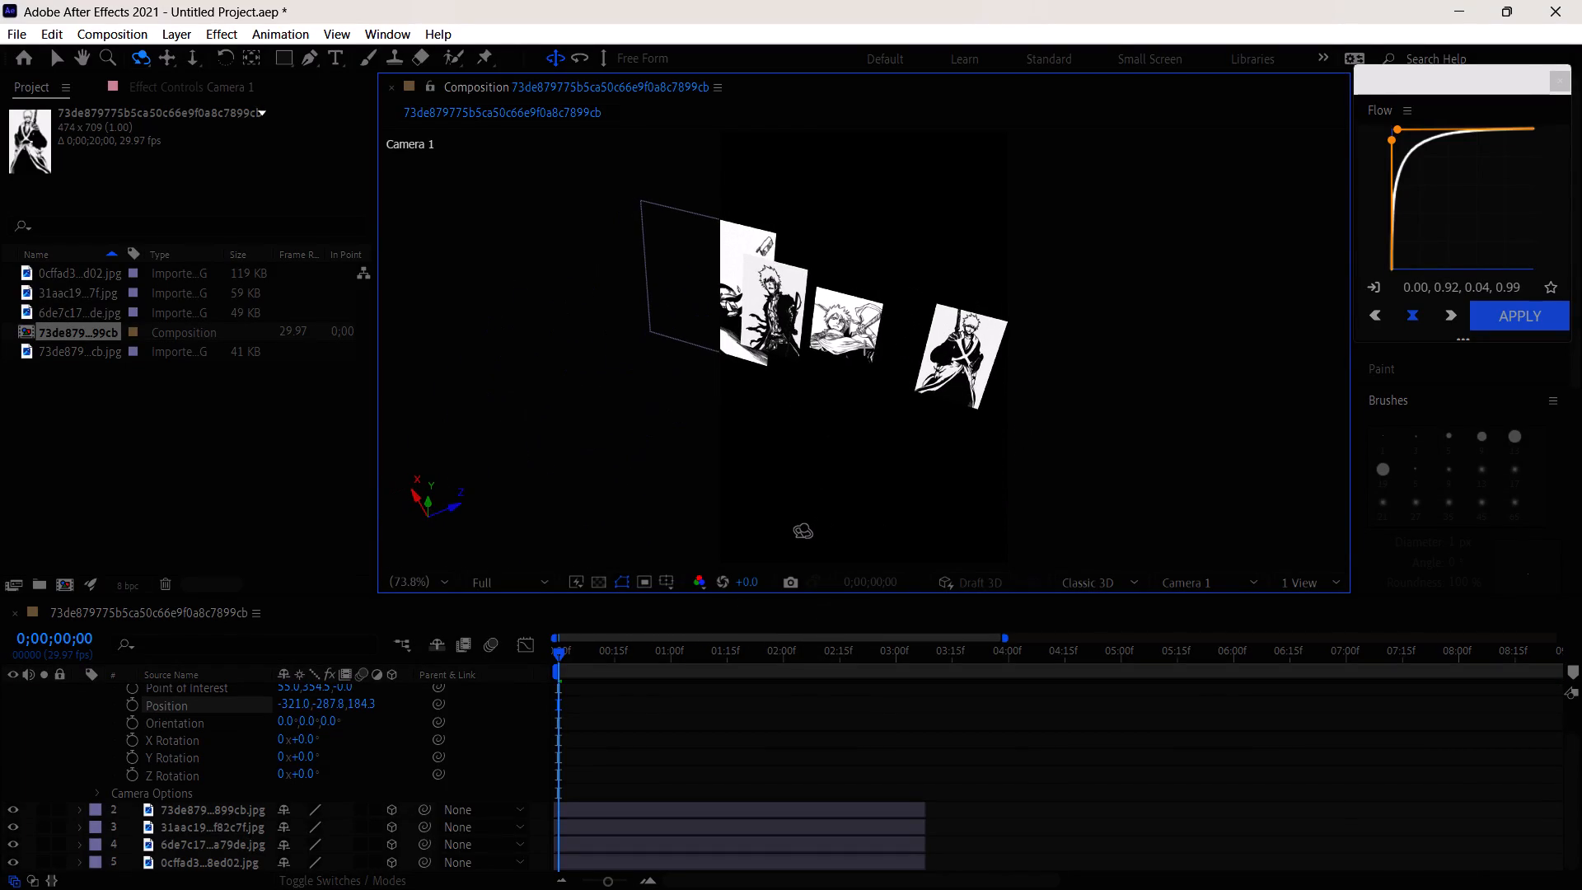
drag(803, 532, 803, 530)
Adjust Camera 1's Position to -323.4, -274.3, 215.9.
drag(327, 709, 345, 644)
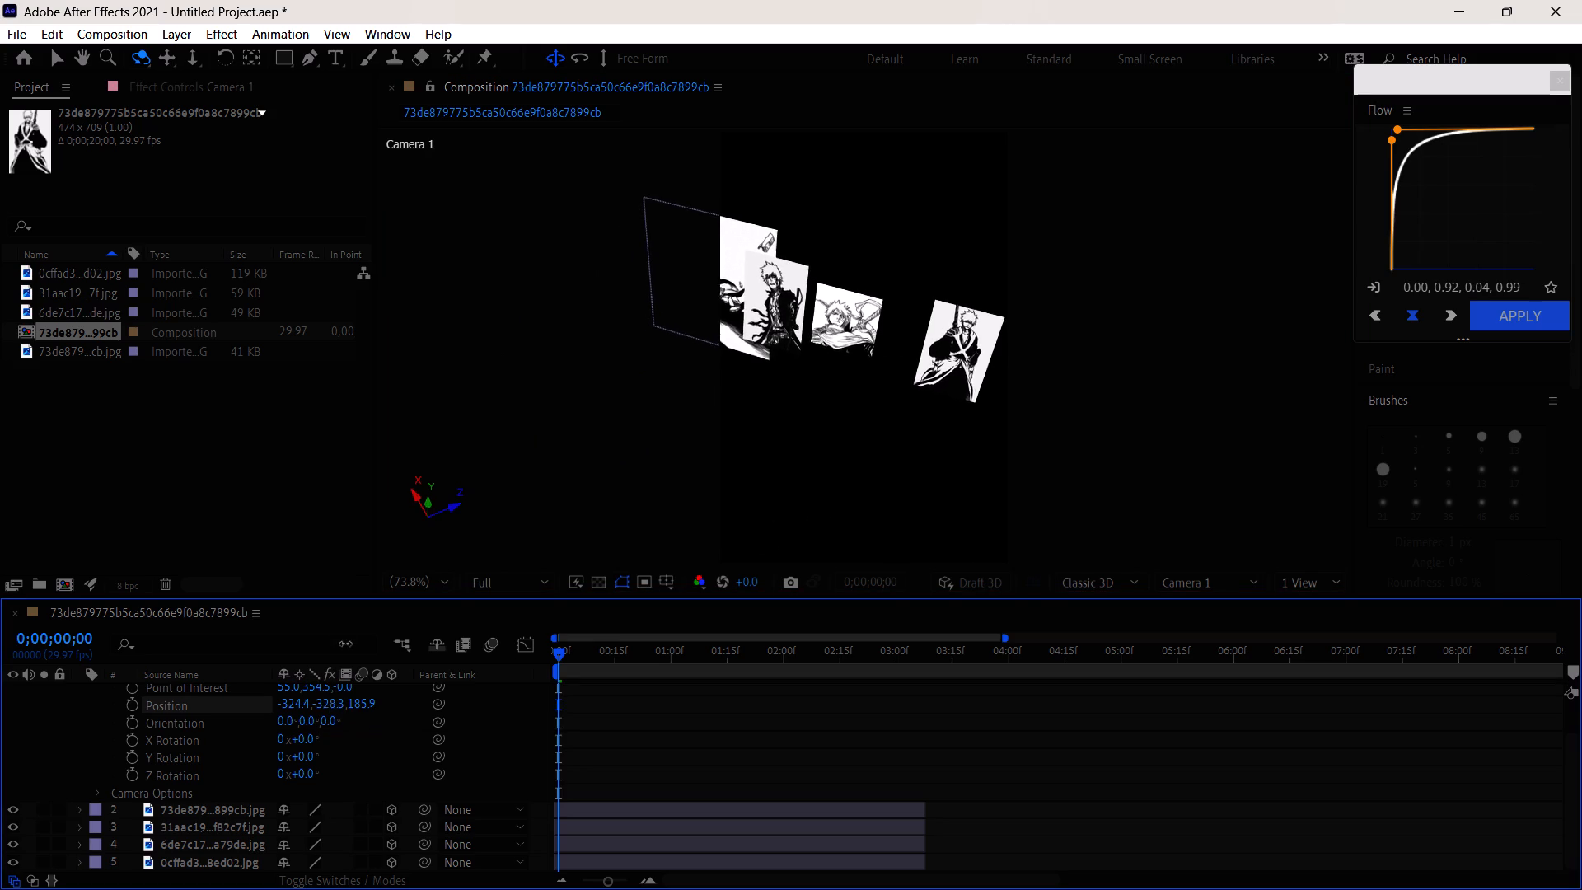
drag(345, 644, 351, 696)
drag(359, 702, 377, 688)
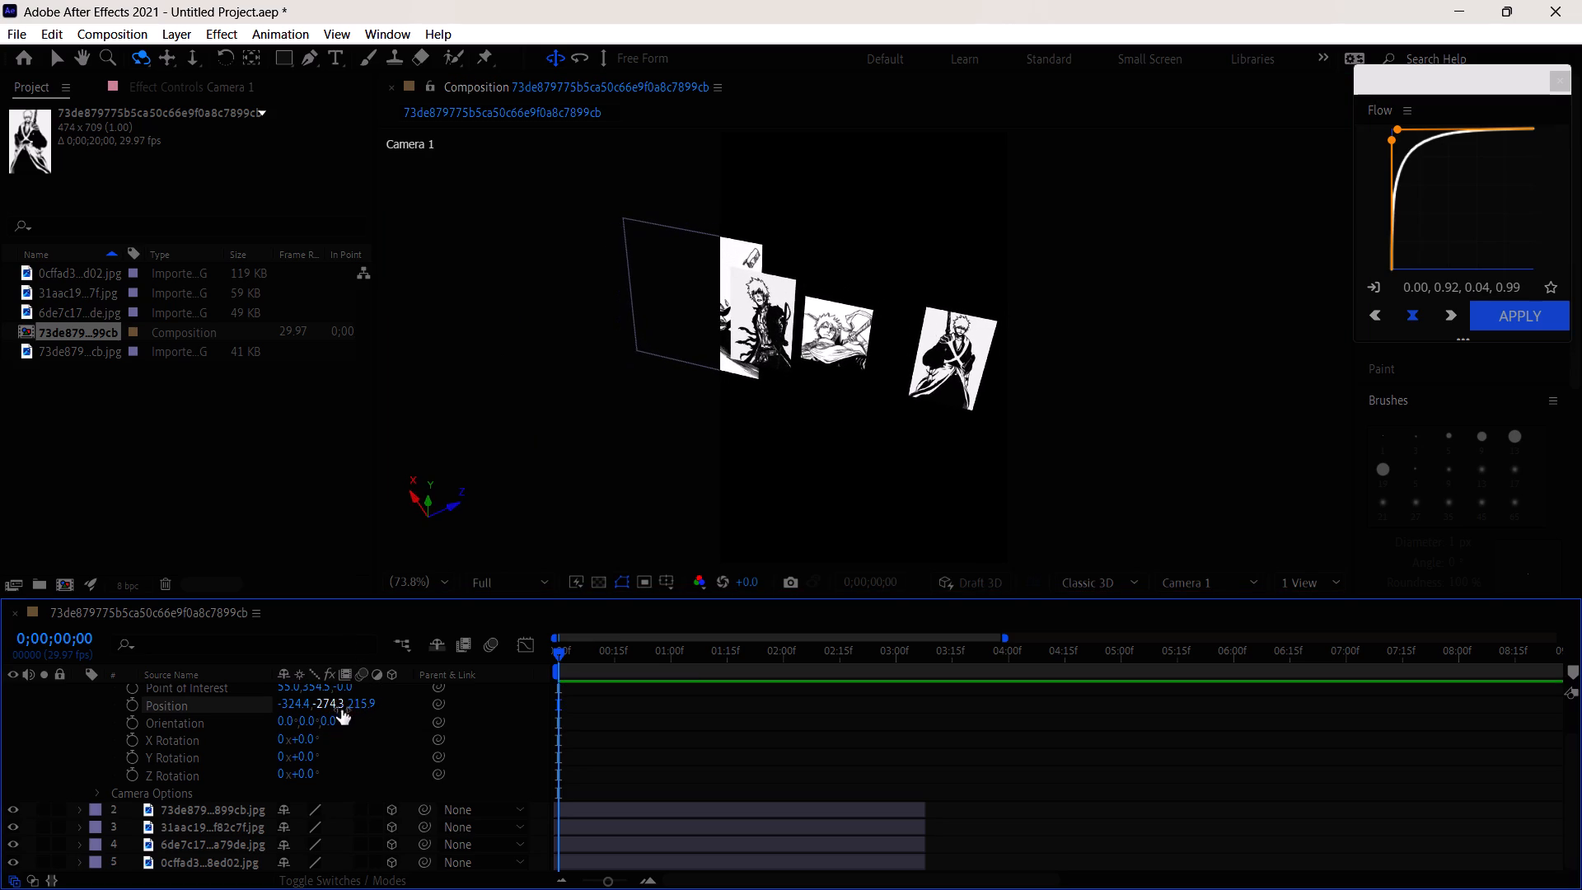
click(299, 704)
Adjust Camera 1's Point of Interest to 61.0, 399.5, 10.0.
scroll(322, 719, up, 1)
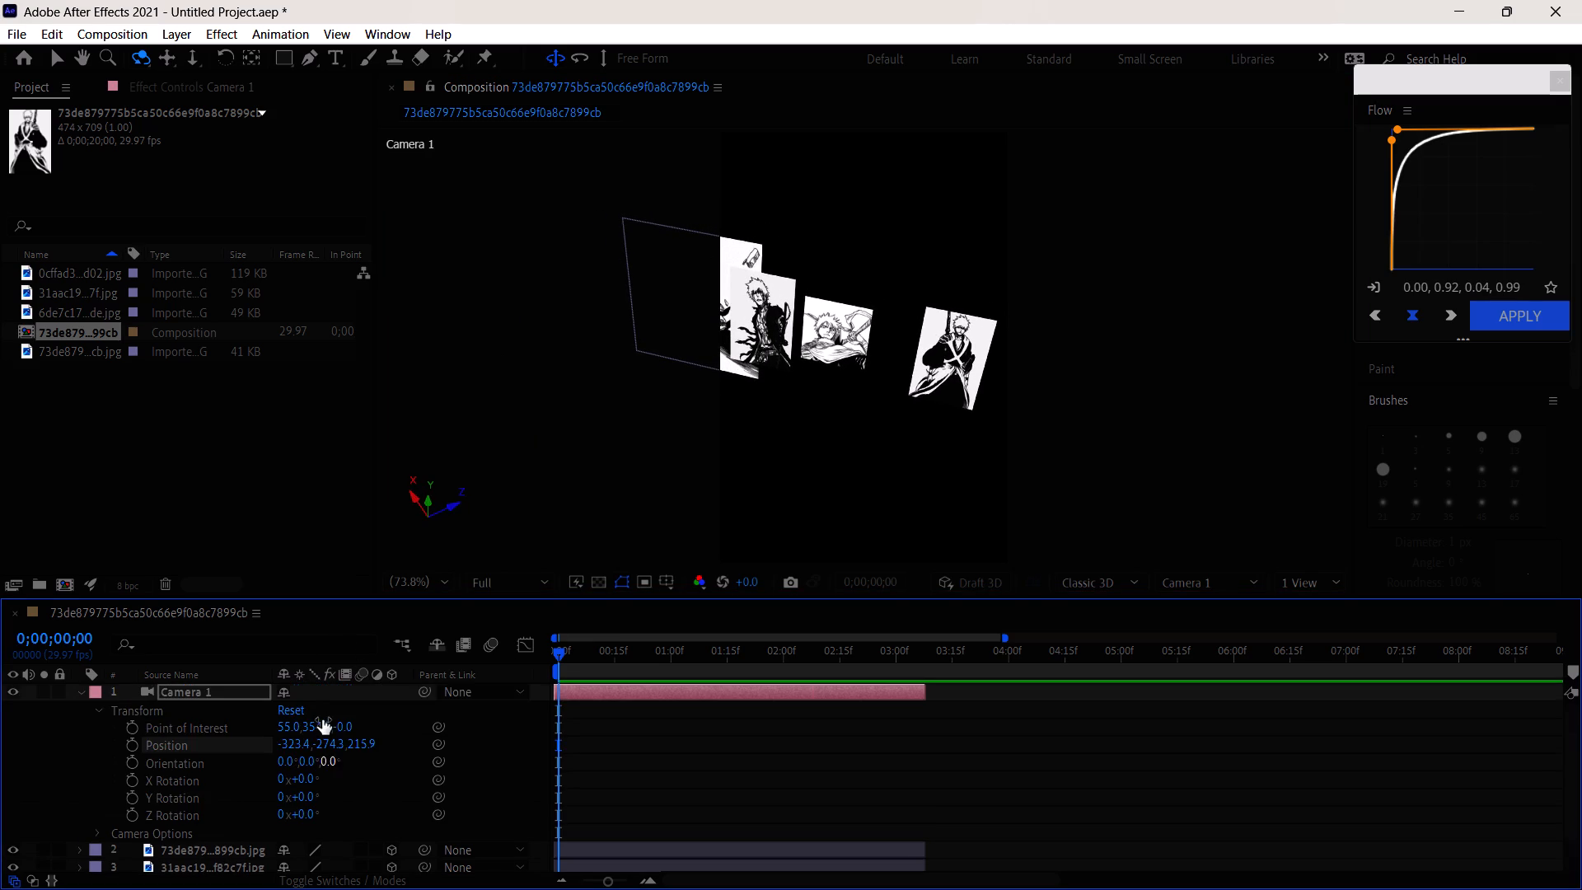
click(293, 724)
drag(318, 727, 321, 770)
drag(336, 724, 343, 726)
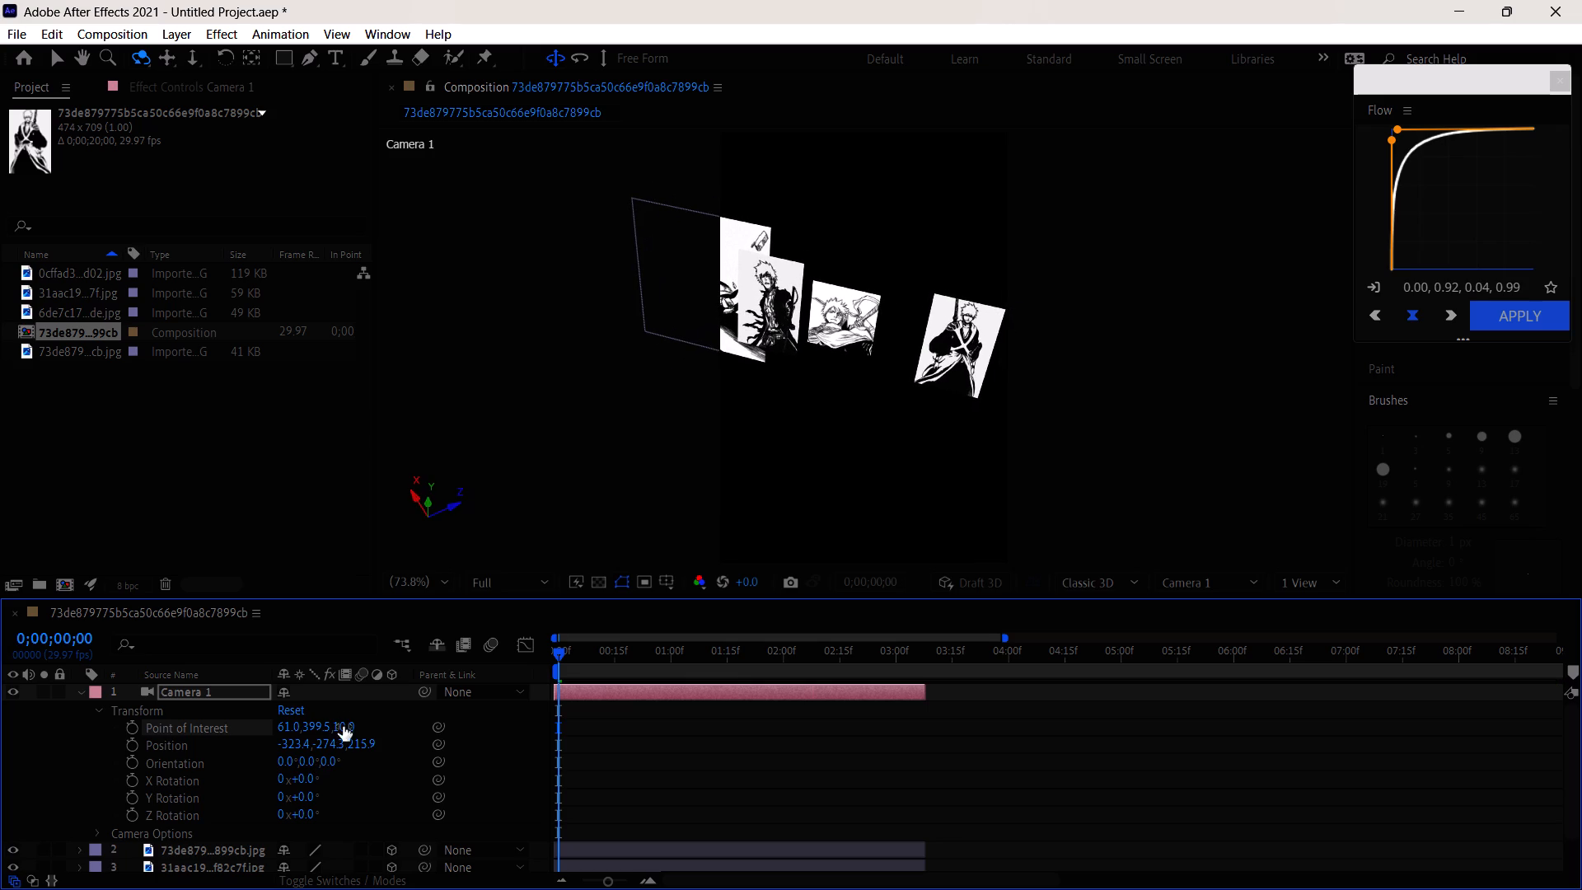
drag(343, 726, 344, 722)
Adjust Camera 1's Orientation to 11.0°, 348.0°, 5.0°.
click(329, 757)
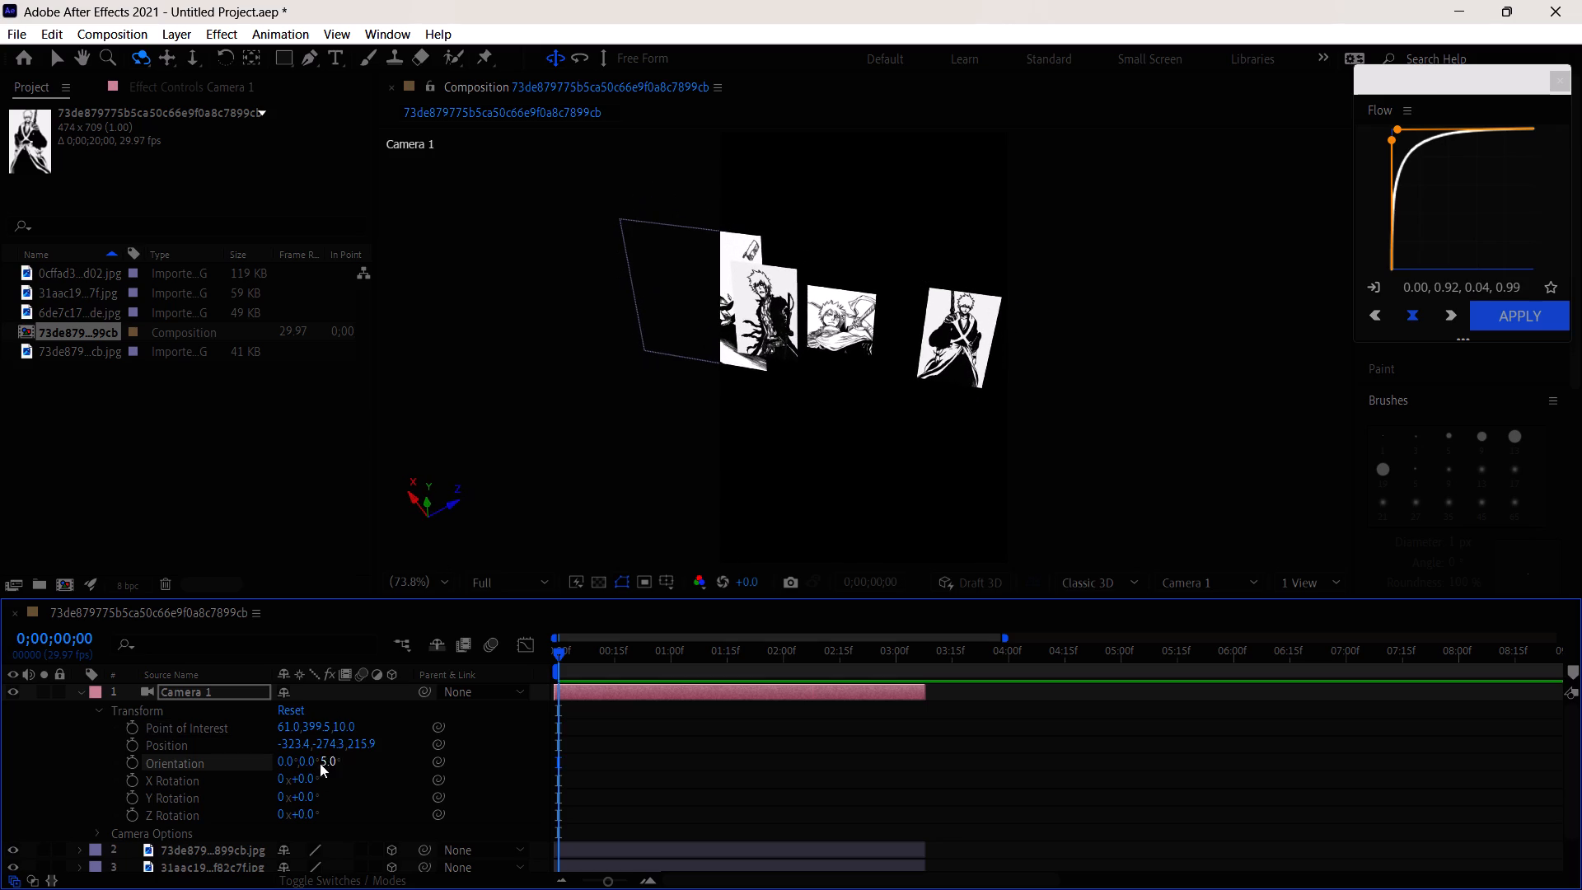
click(310, 759)
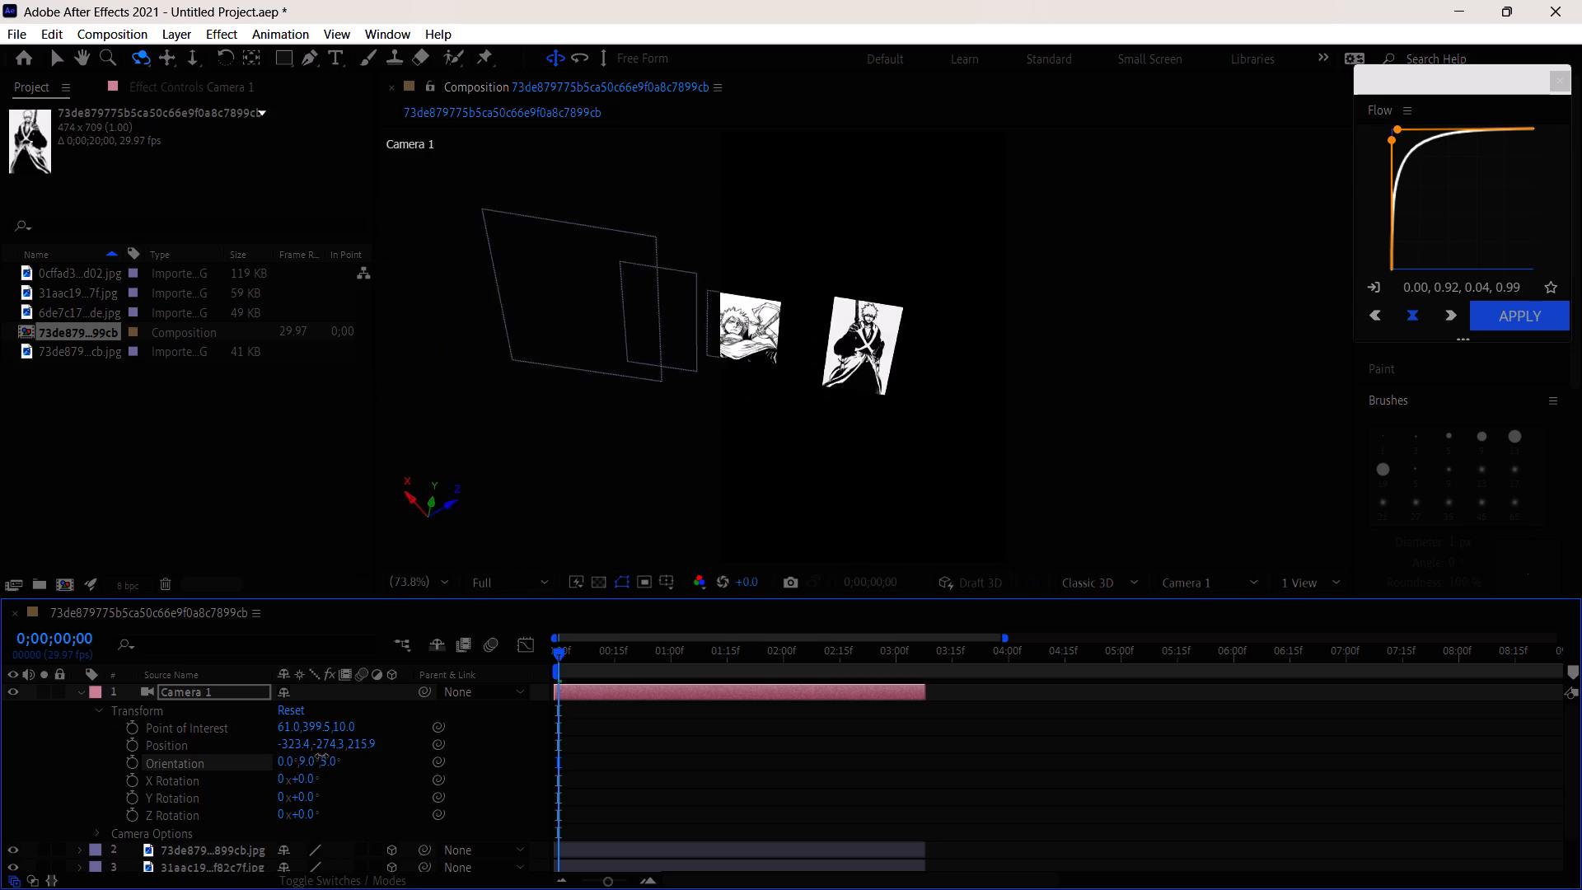
drag(290, 761, 309, 761)
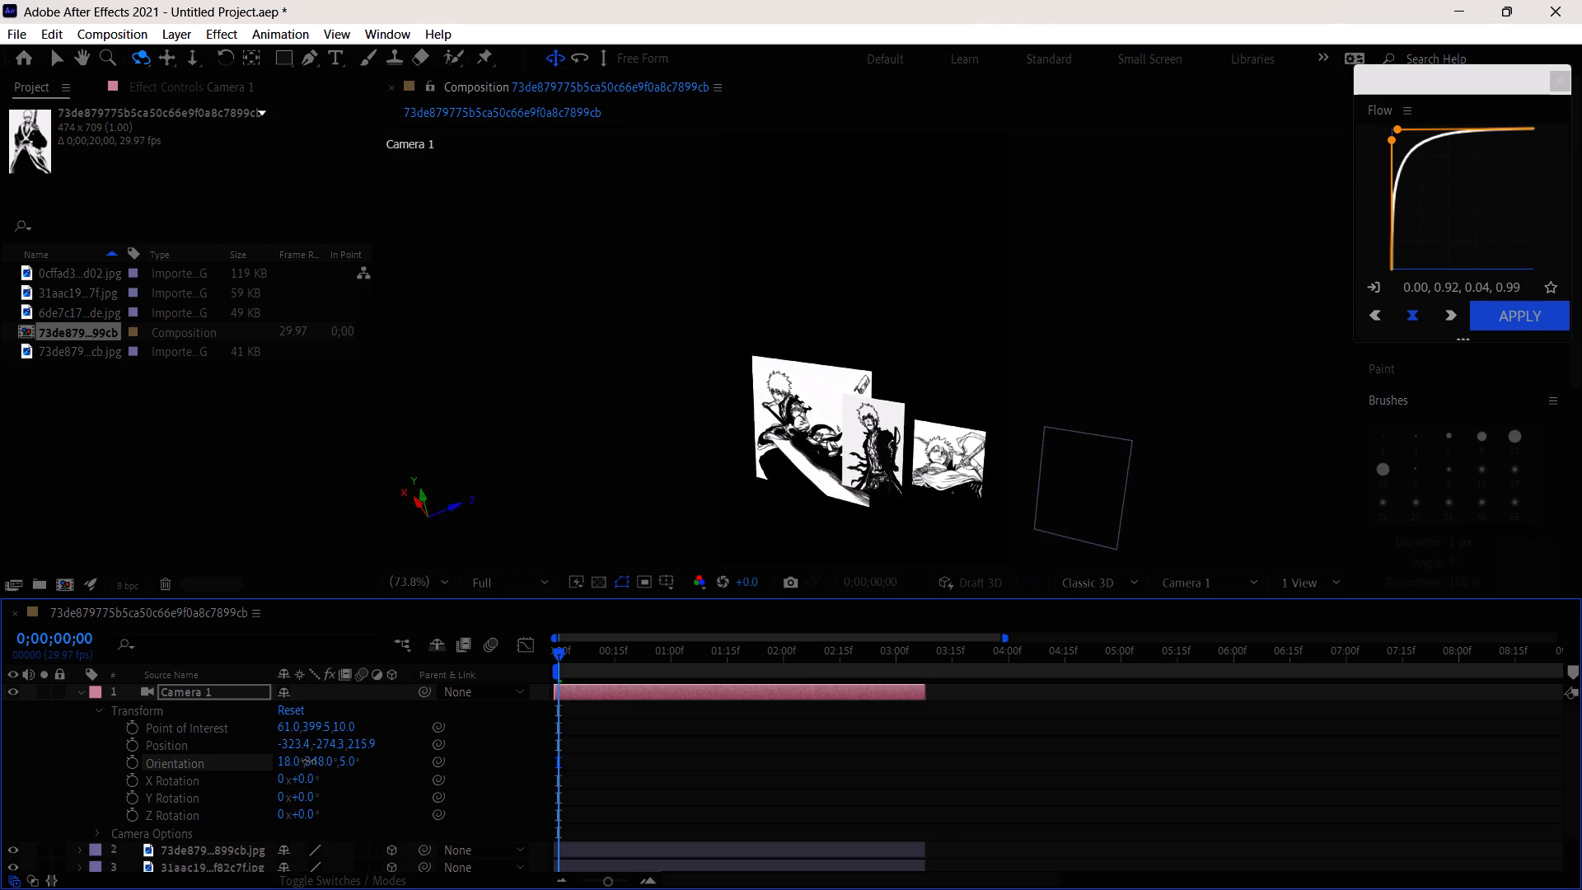
drag(309, 761, 302, 761)
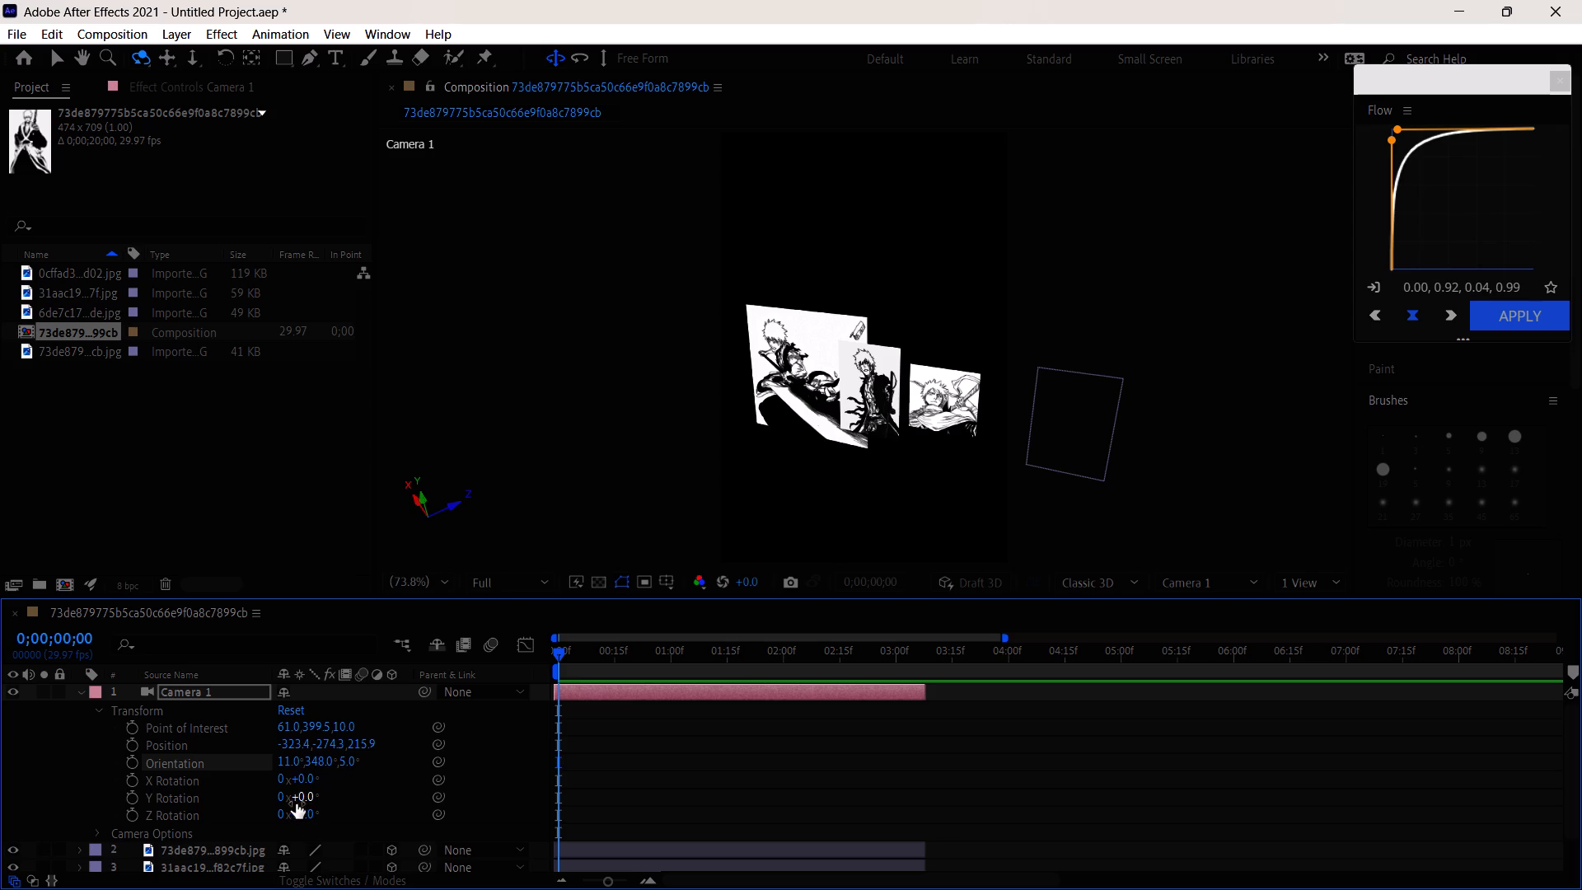
Set Camera 1's Y Rotation to 10.0°.
drag(306, 797, 314, 794)
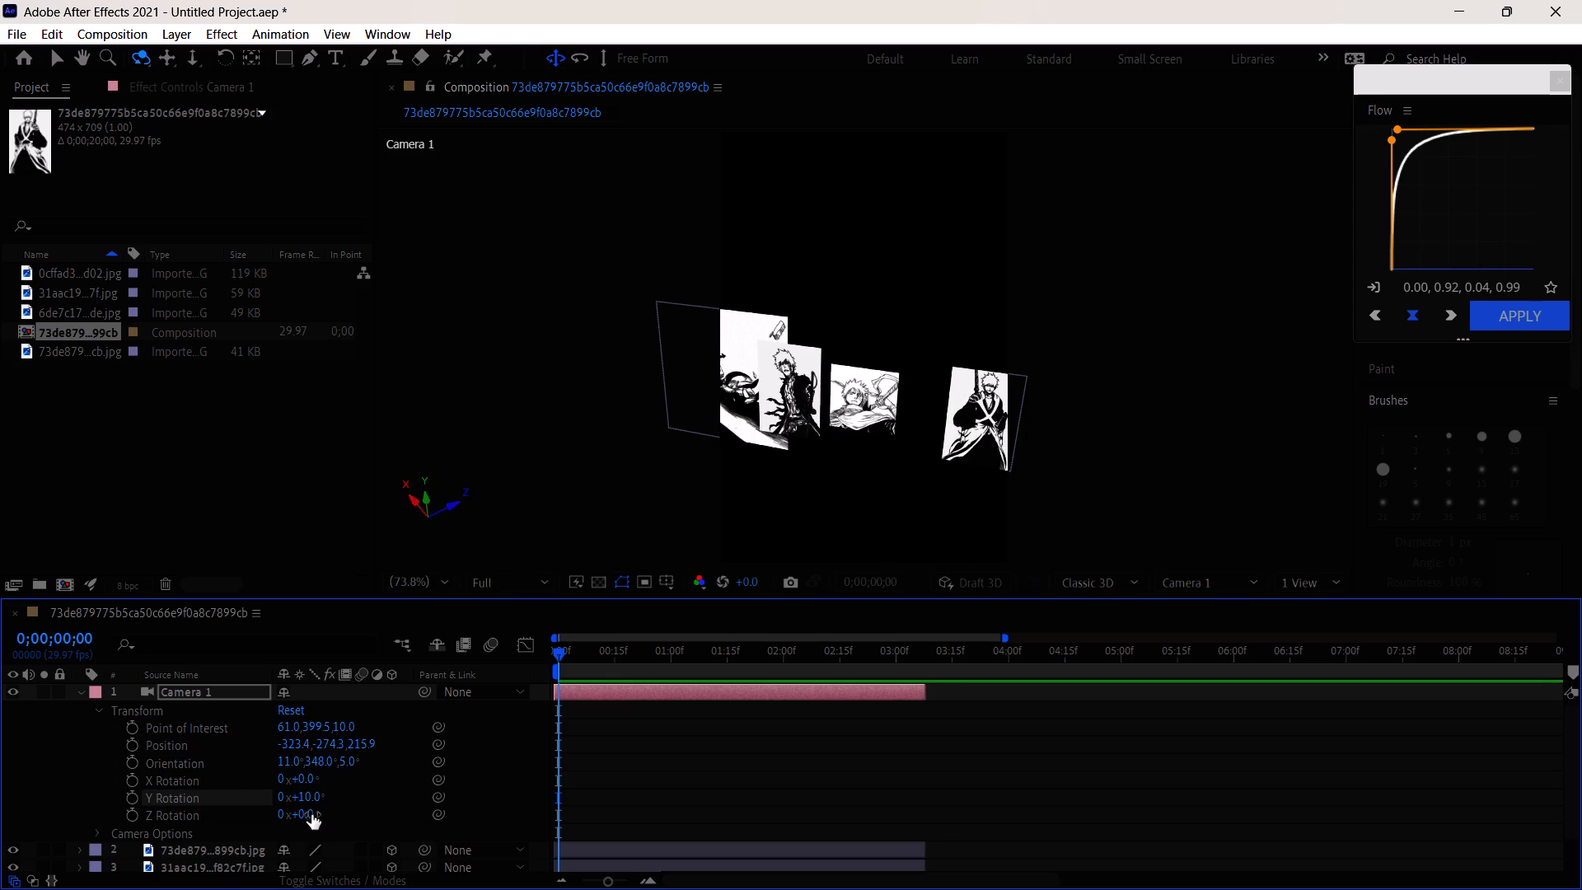
Set Camera 1's Z Rotation to 5.0° and its X Rotation to 2.0°.
drag(309, 813, 316, 815)
click(307, 779)
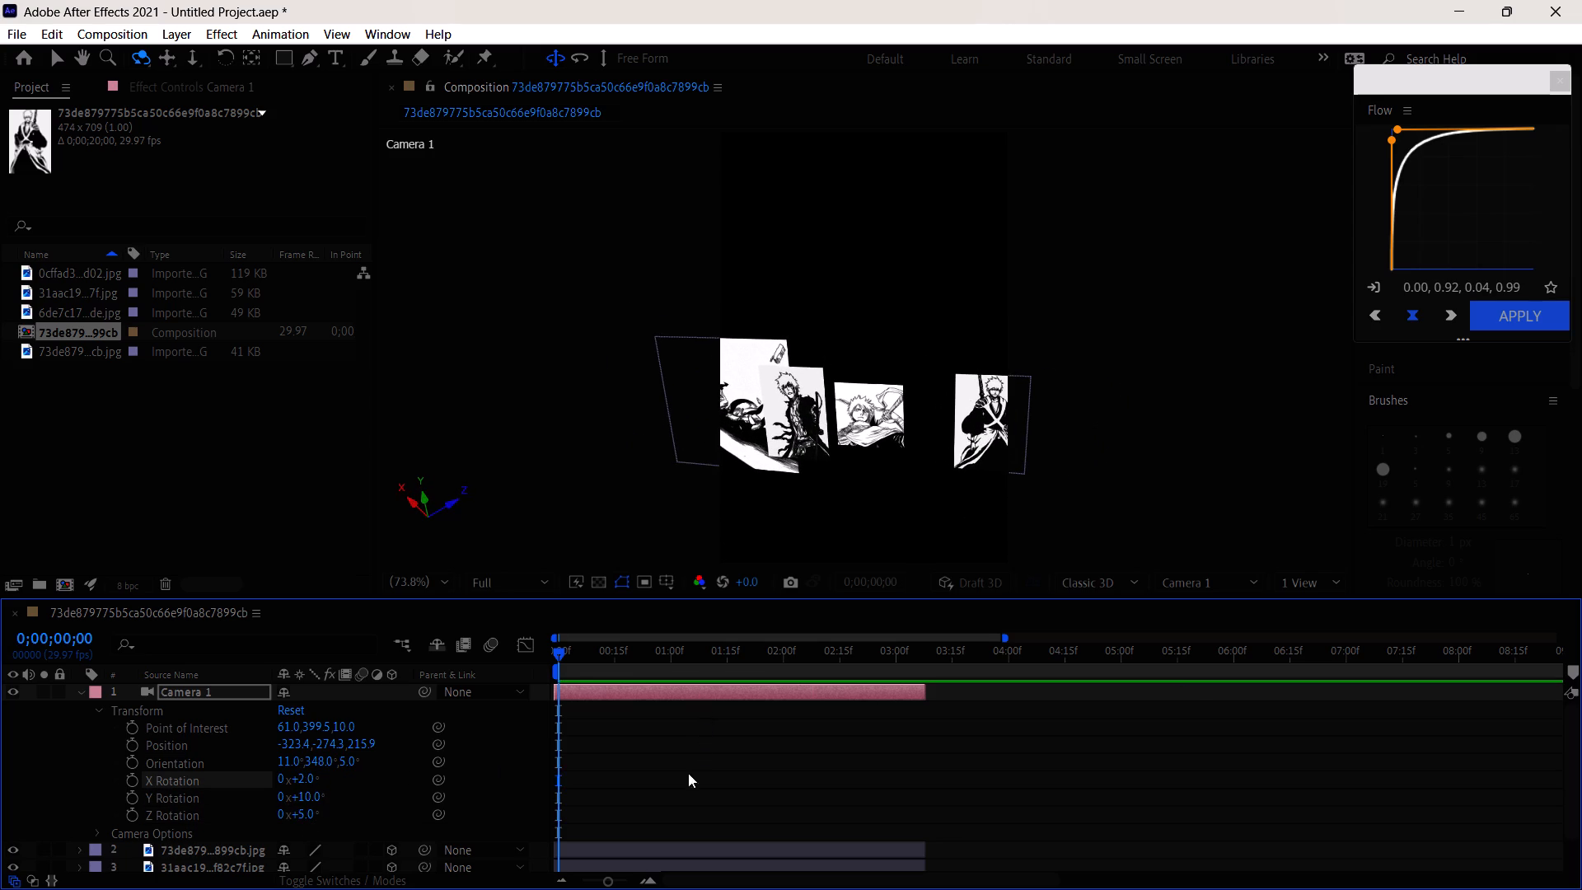
Orbit Camera 1 around the images to about Position -775.6, 62.9, 329.7 and Point of Interest -224.9, 589.9, 78.6.
click(691, 841)
click(694, 840)
click(697, 846)
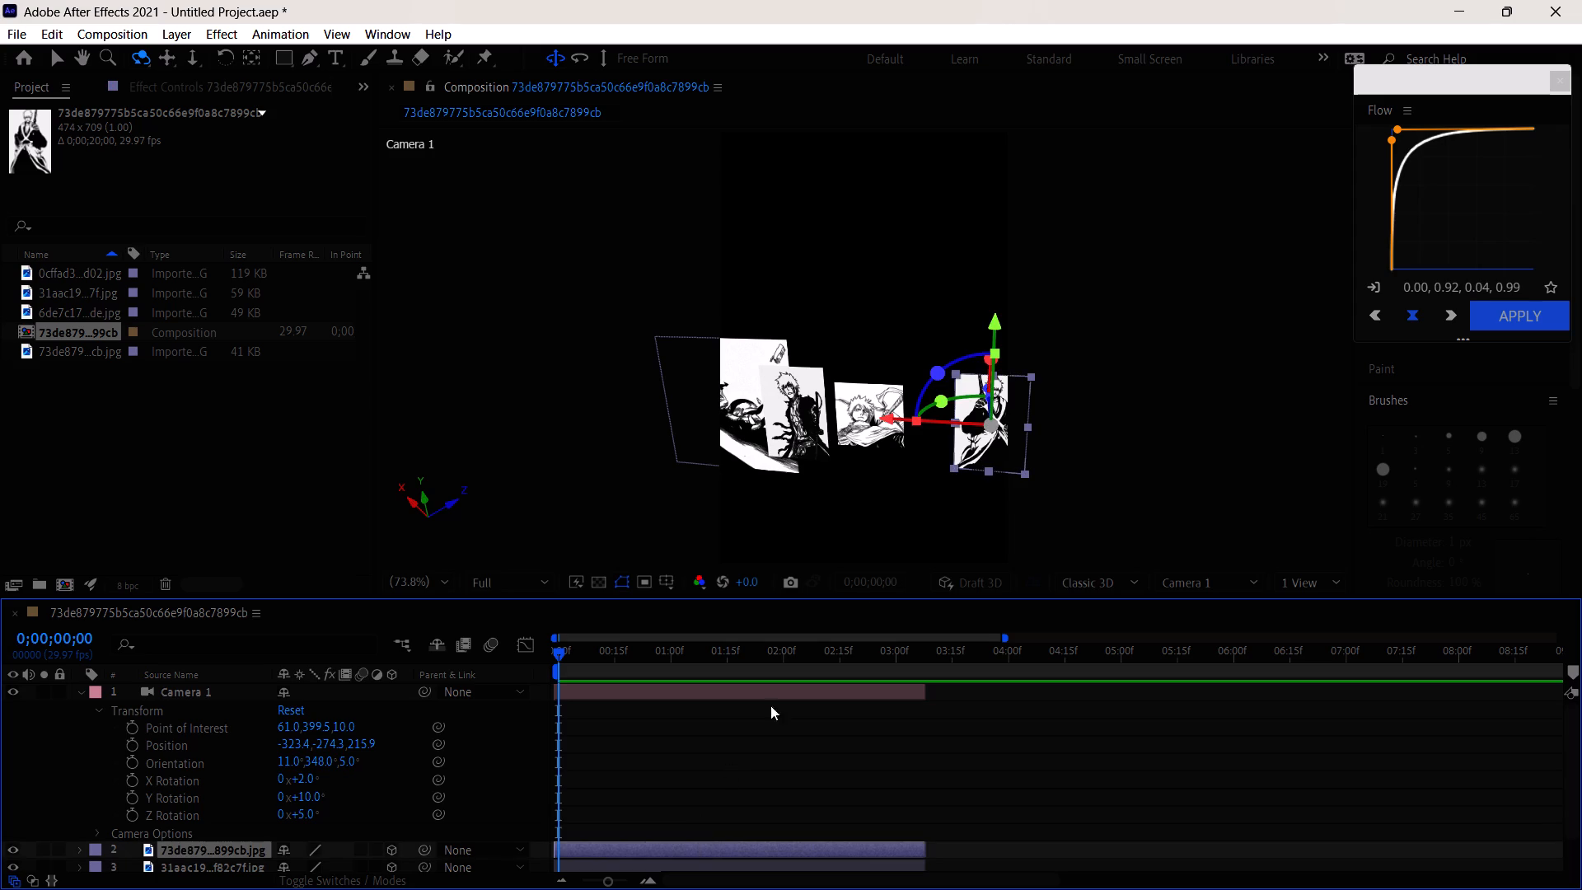
drag(995, 432, 1001, 381)
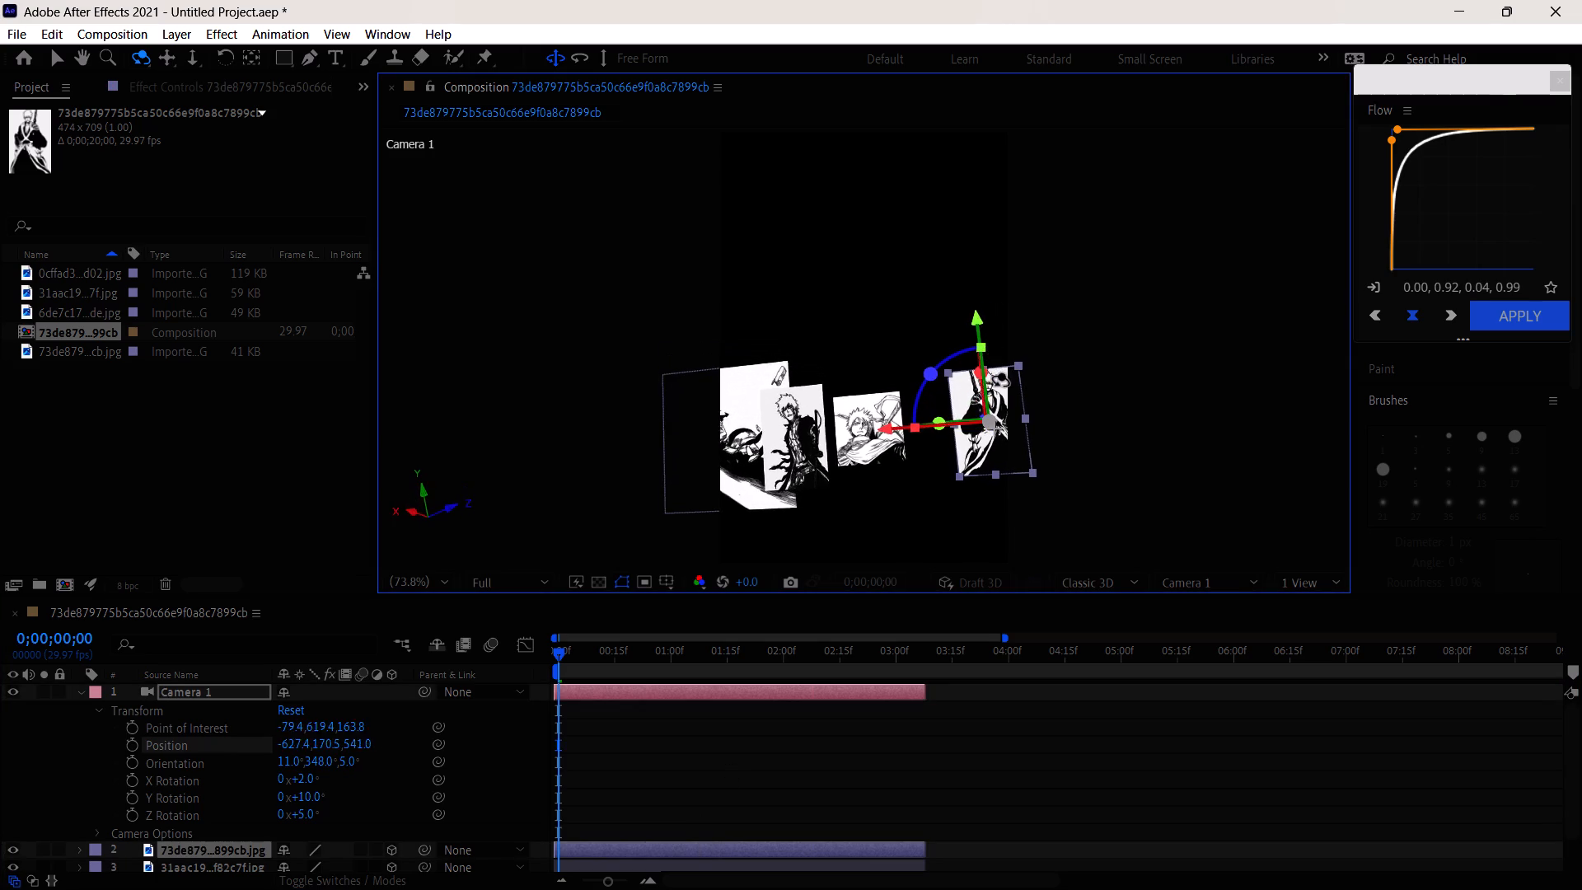
drag(1001, 381, 1036, 460)
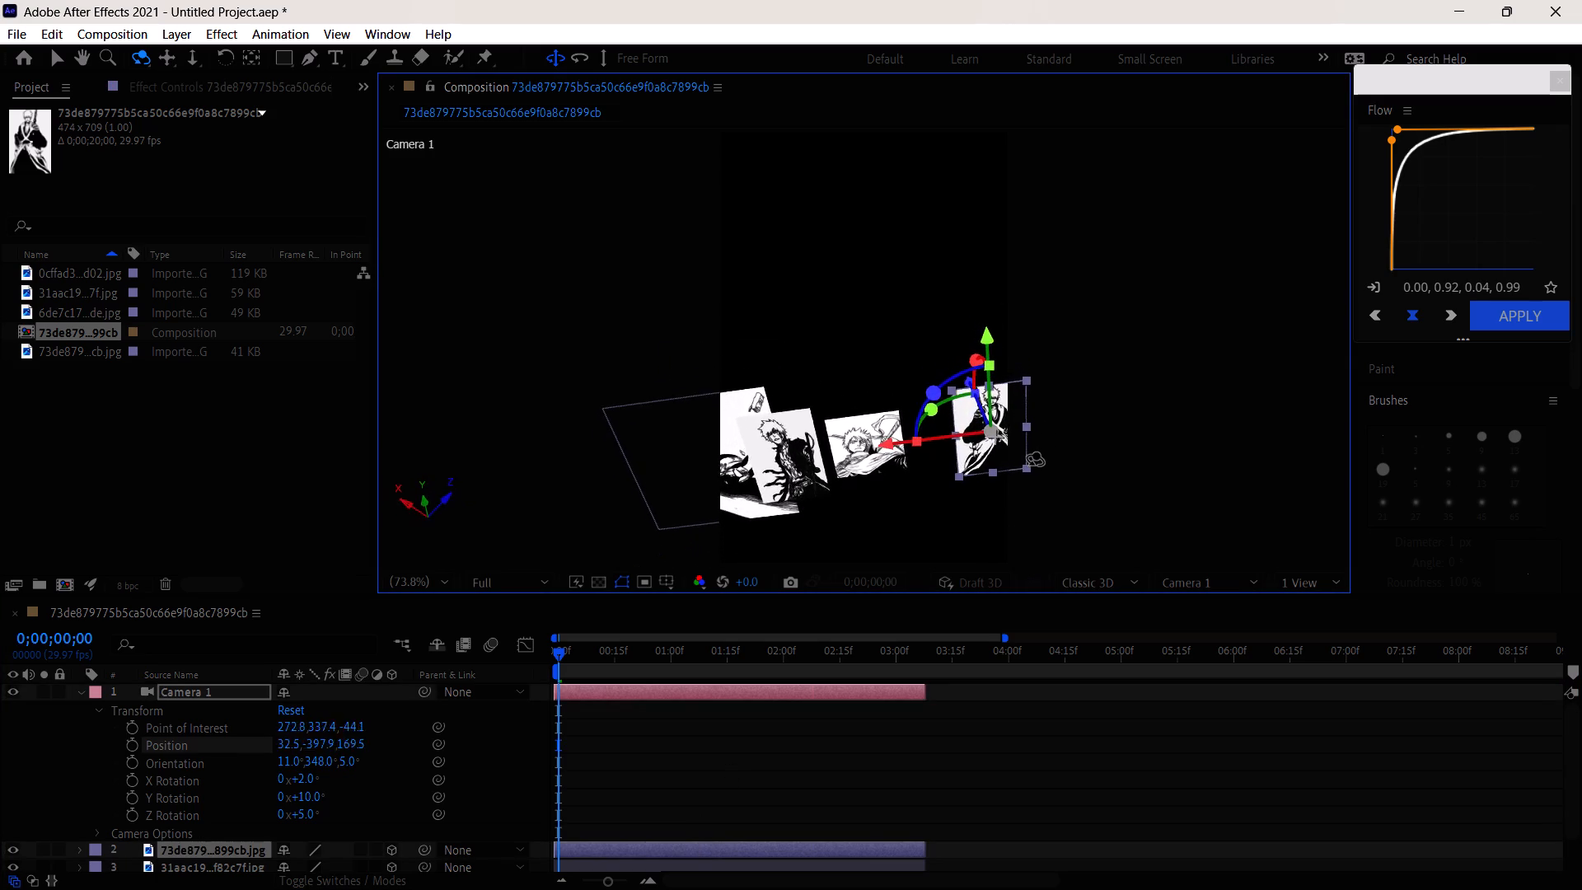
drag(1036, 460, 1039, 448)
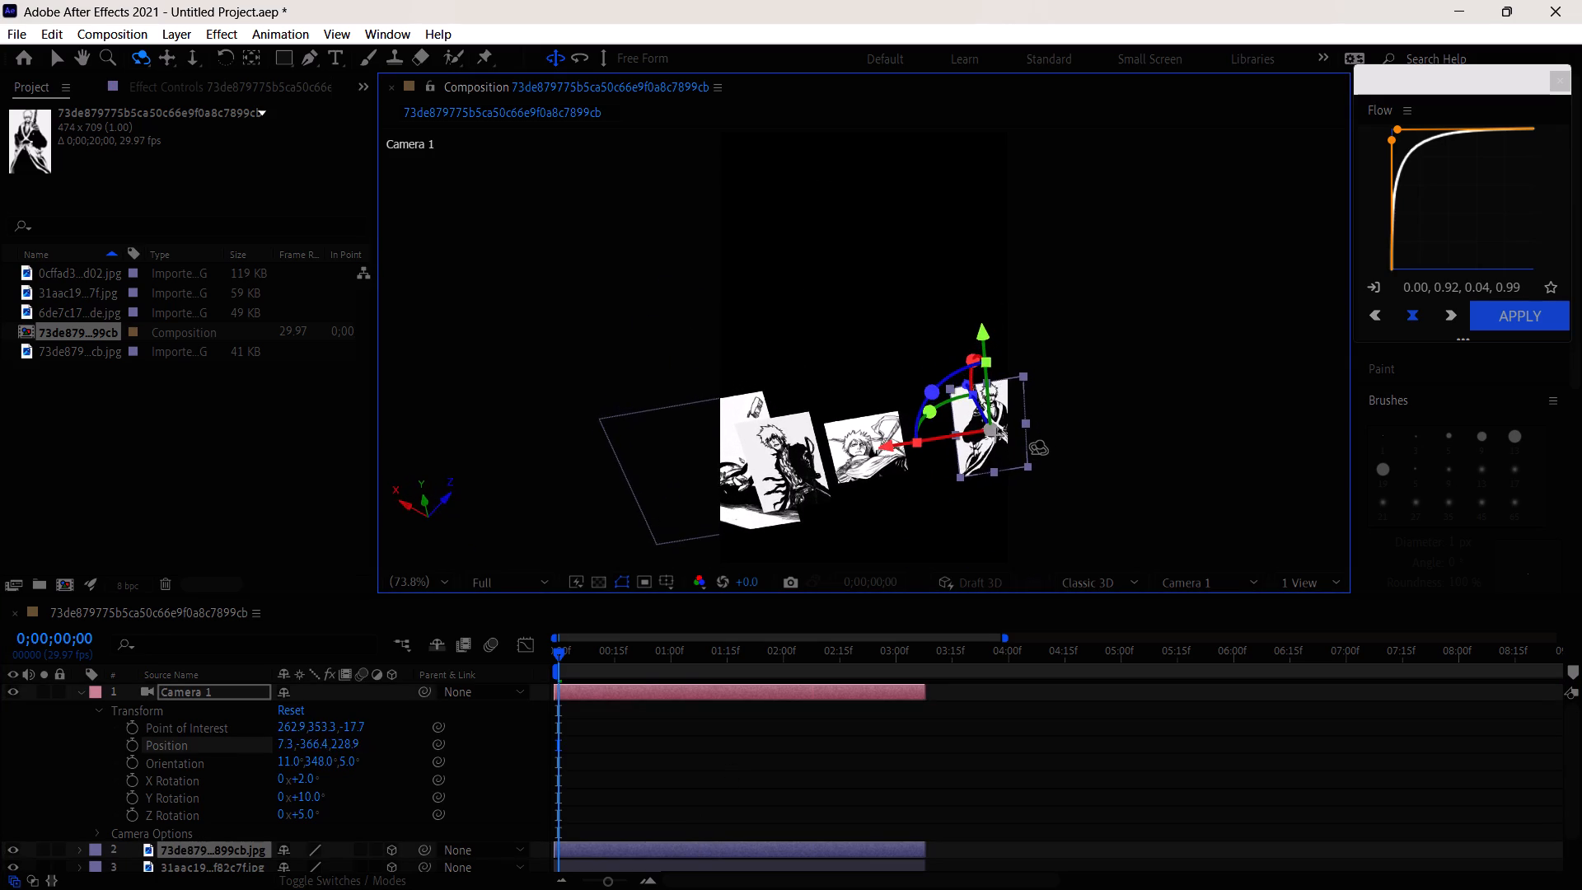
drag(1039, 448, 1044, 398)
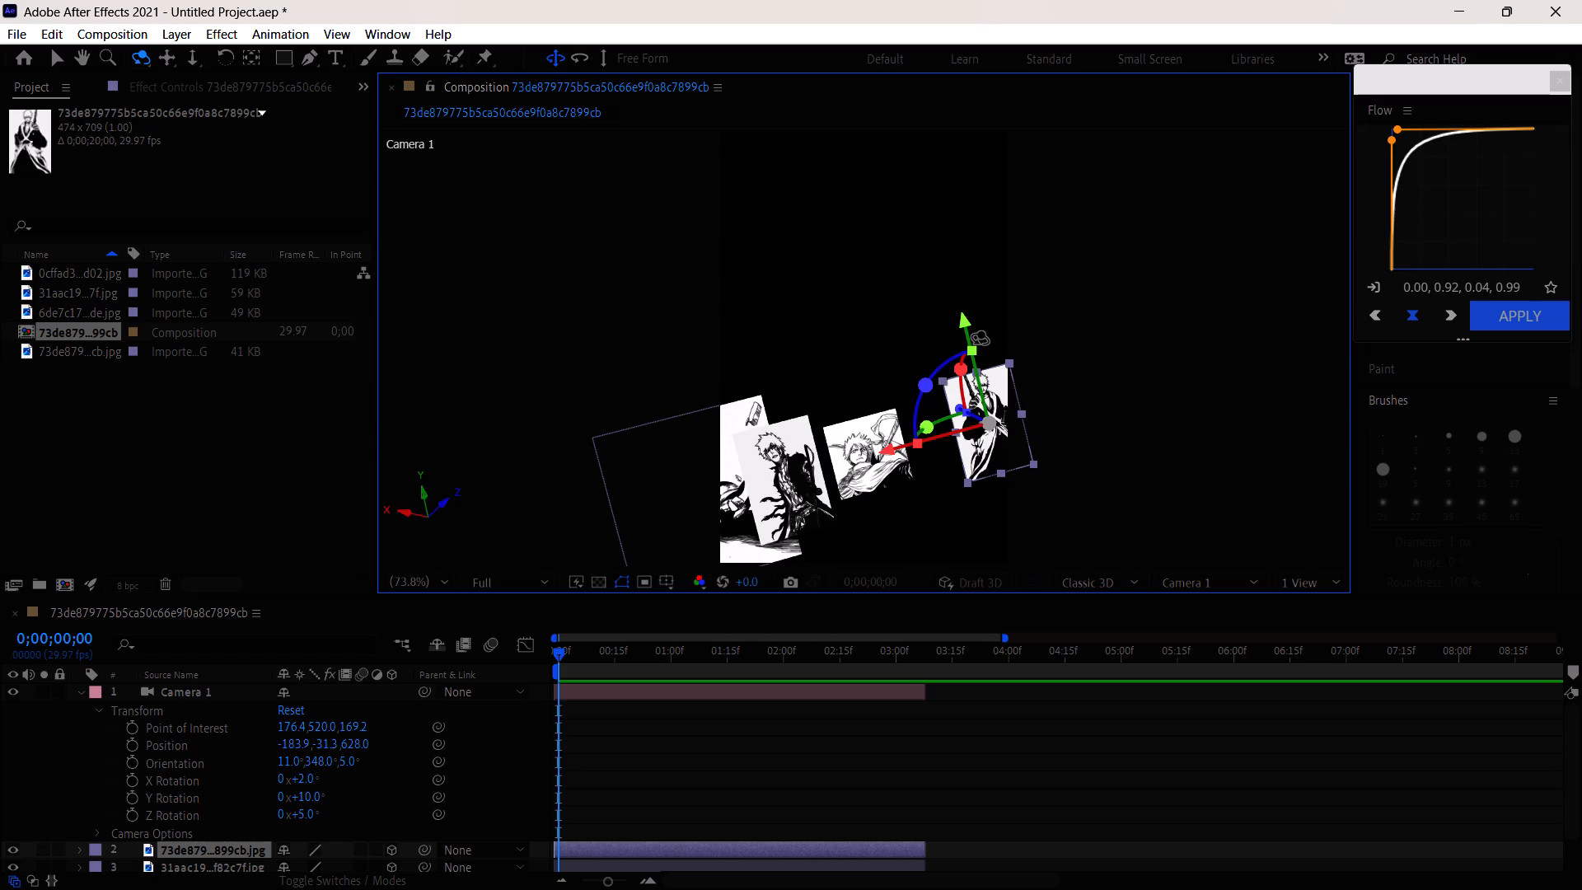
drag(978, 335, 995, 347)
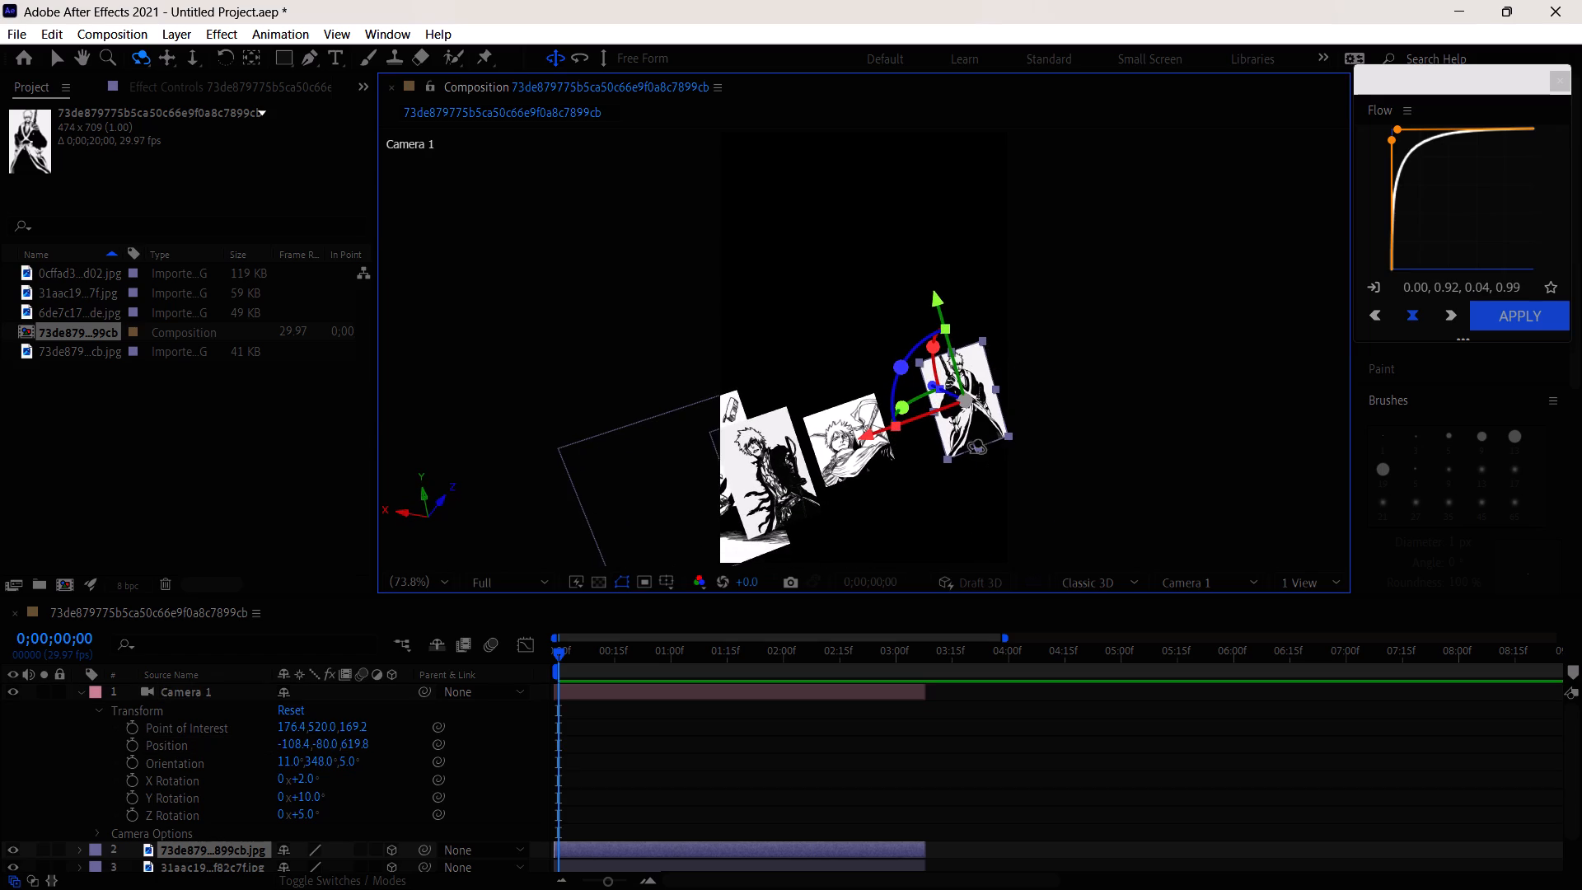
drag(982, 429, 915, 437)
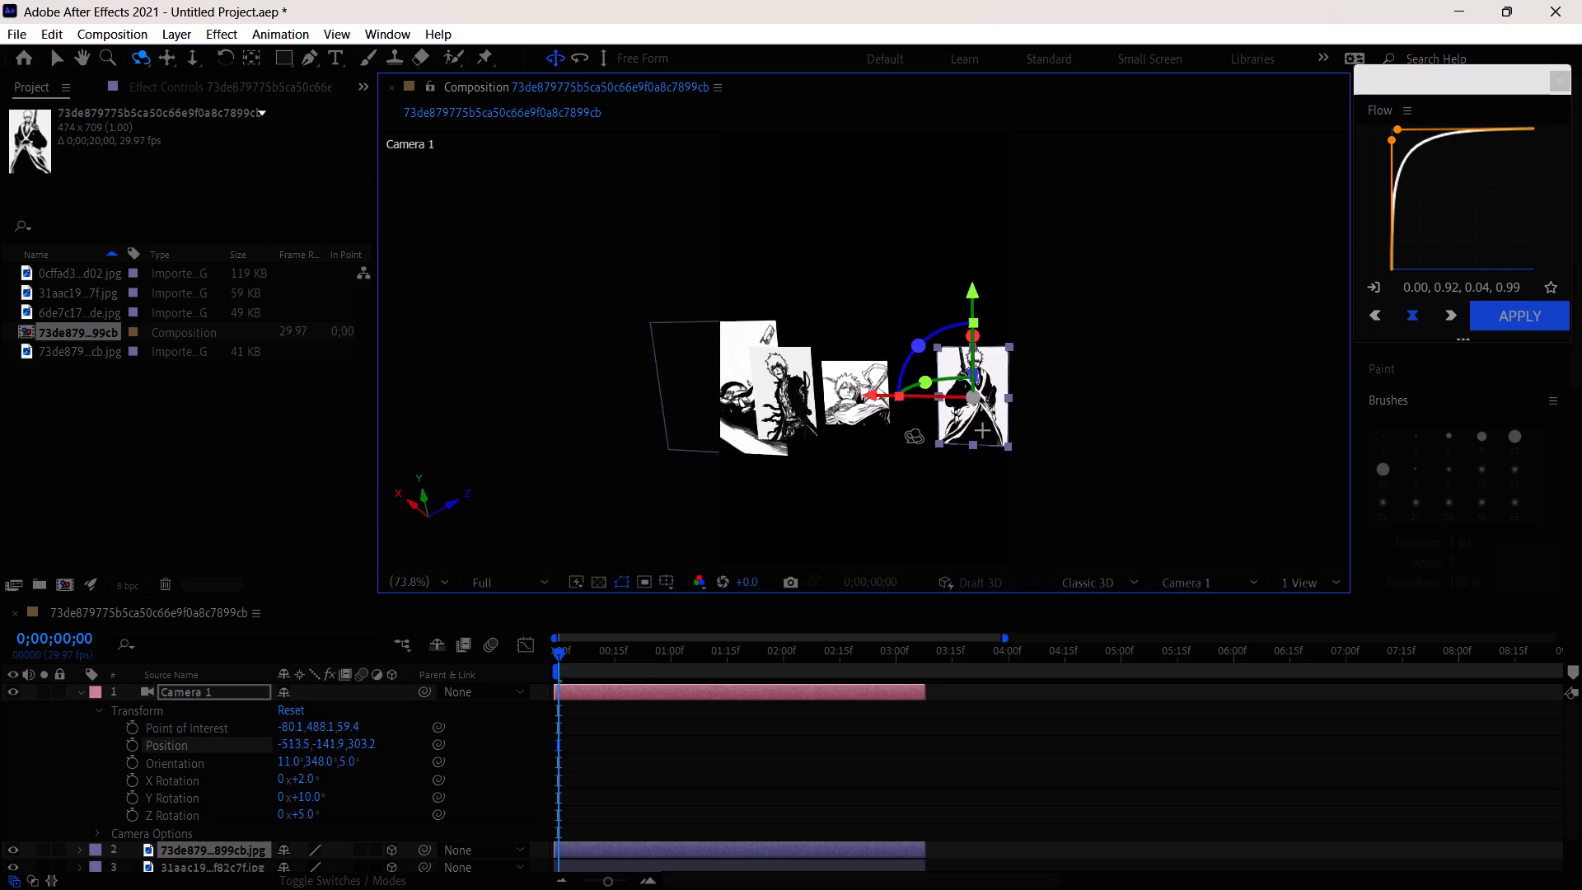
drag(915, 437, 926, 421)
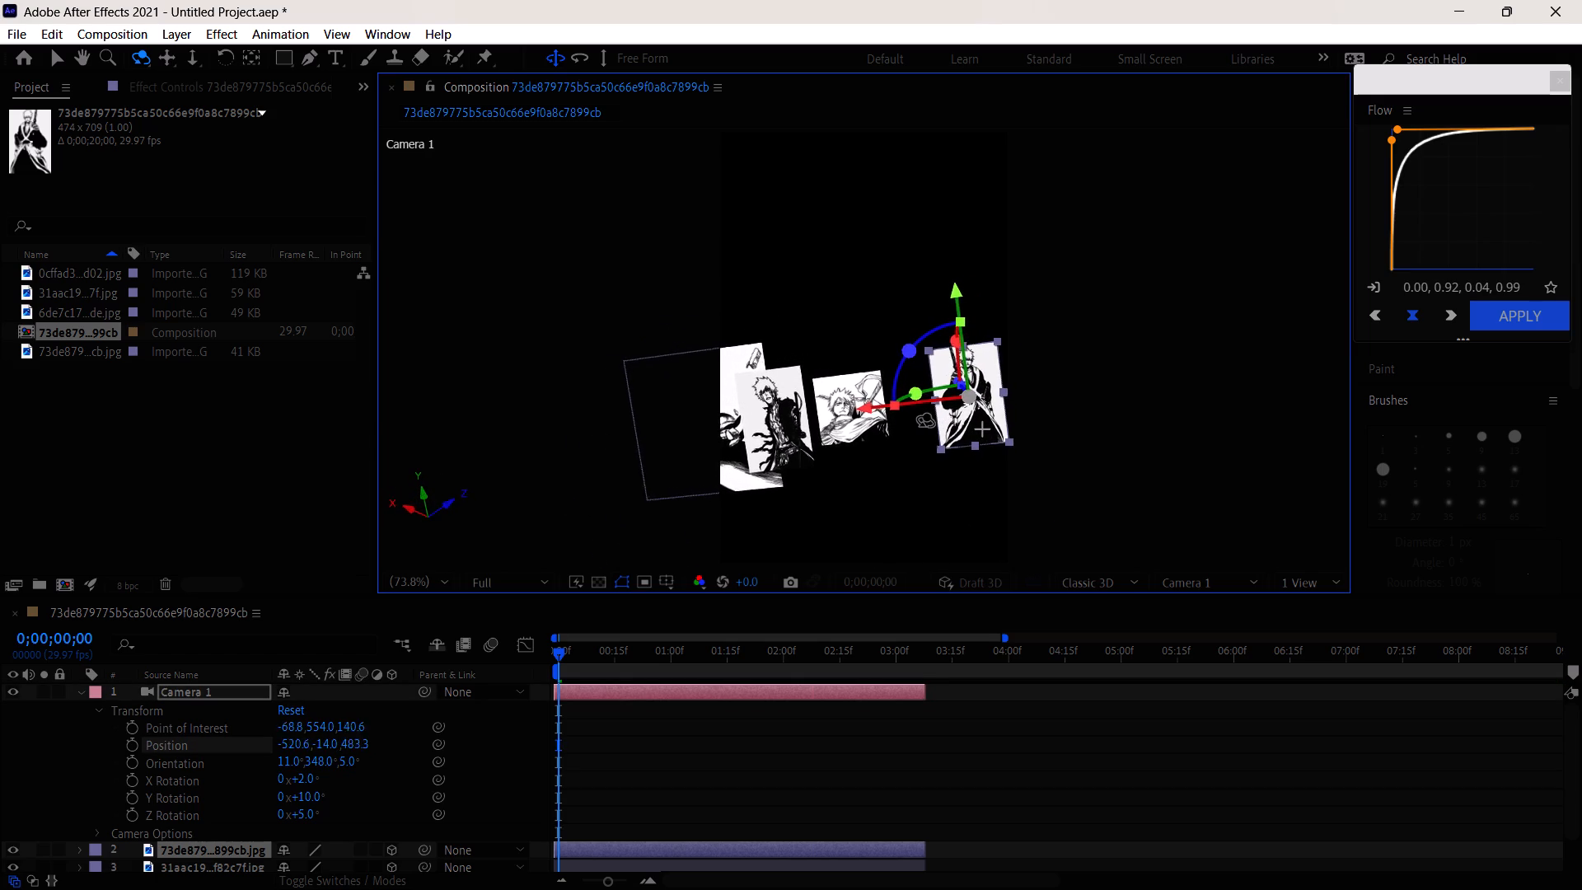
drag(926, 421, 897, 413)
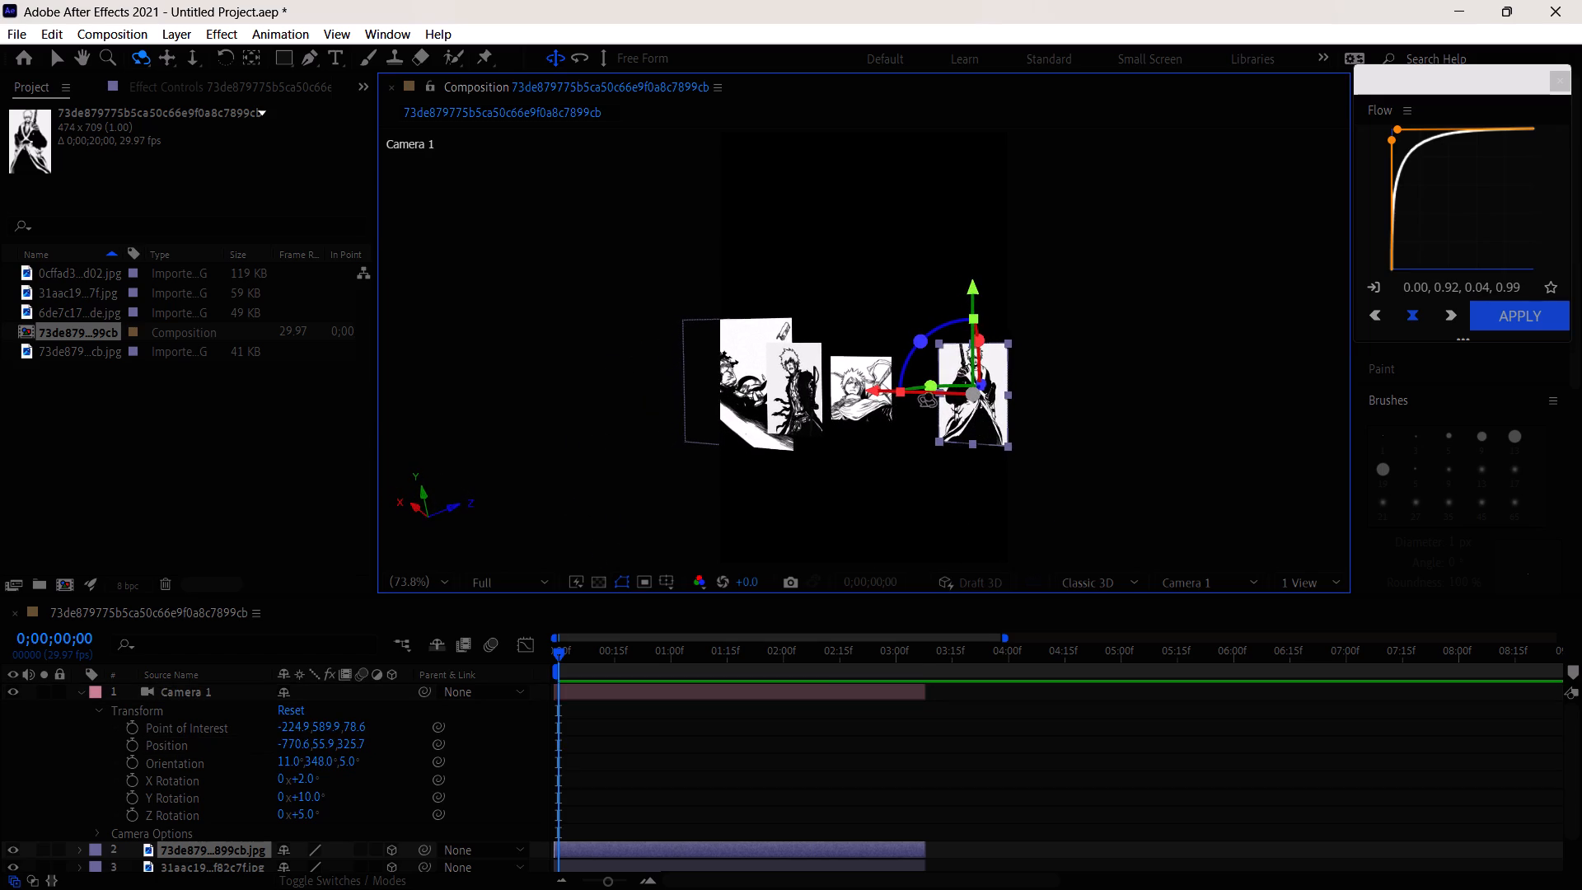
click(1023, 373)
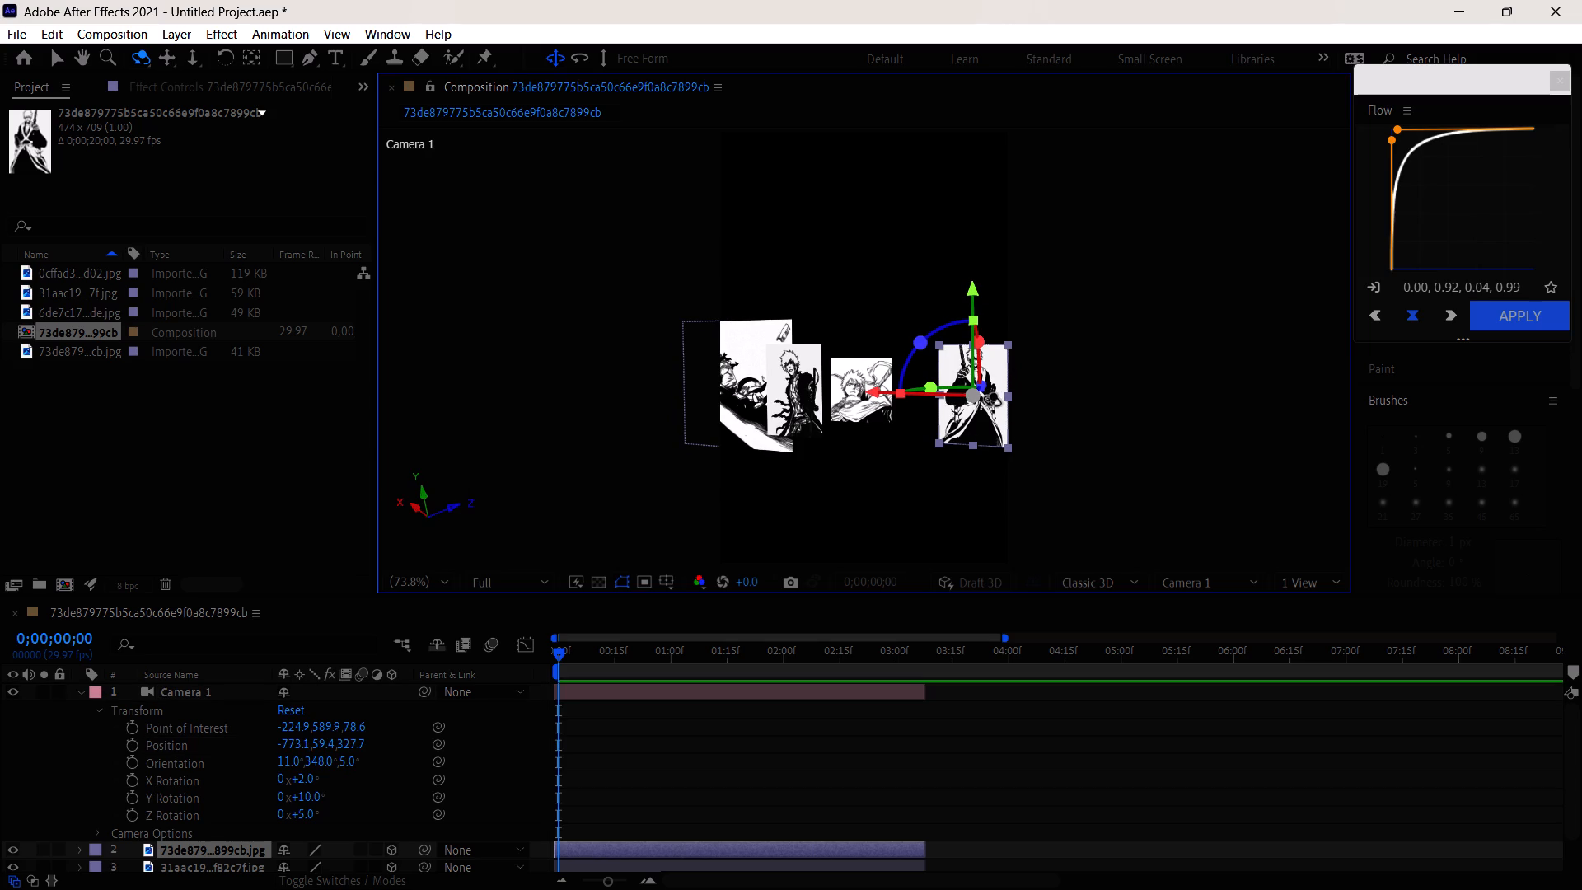
click(986, 336)
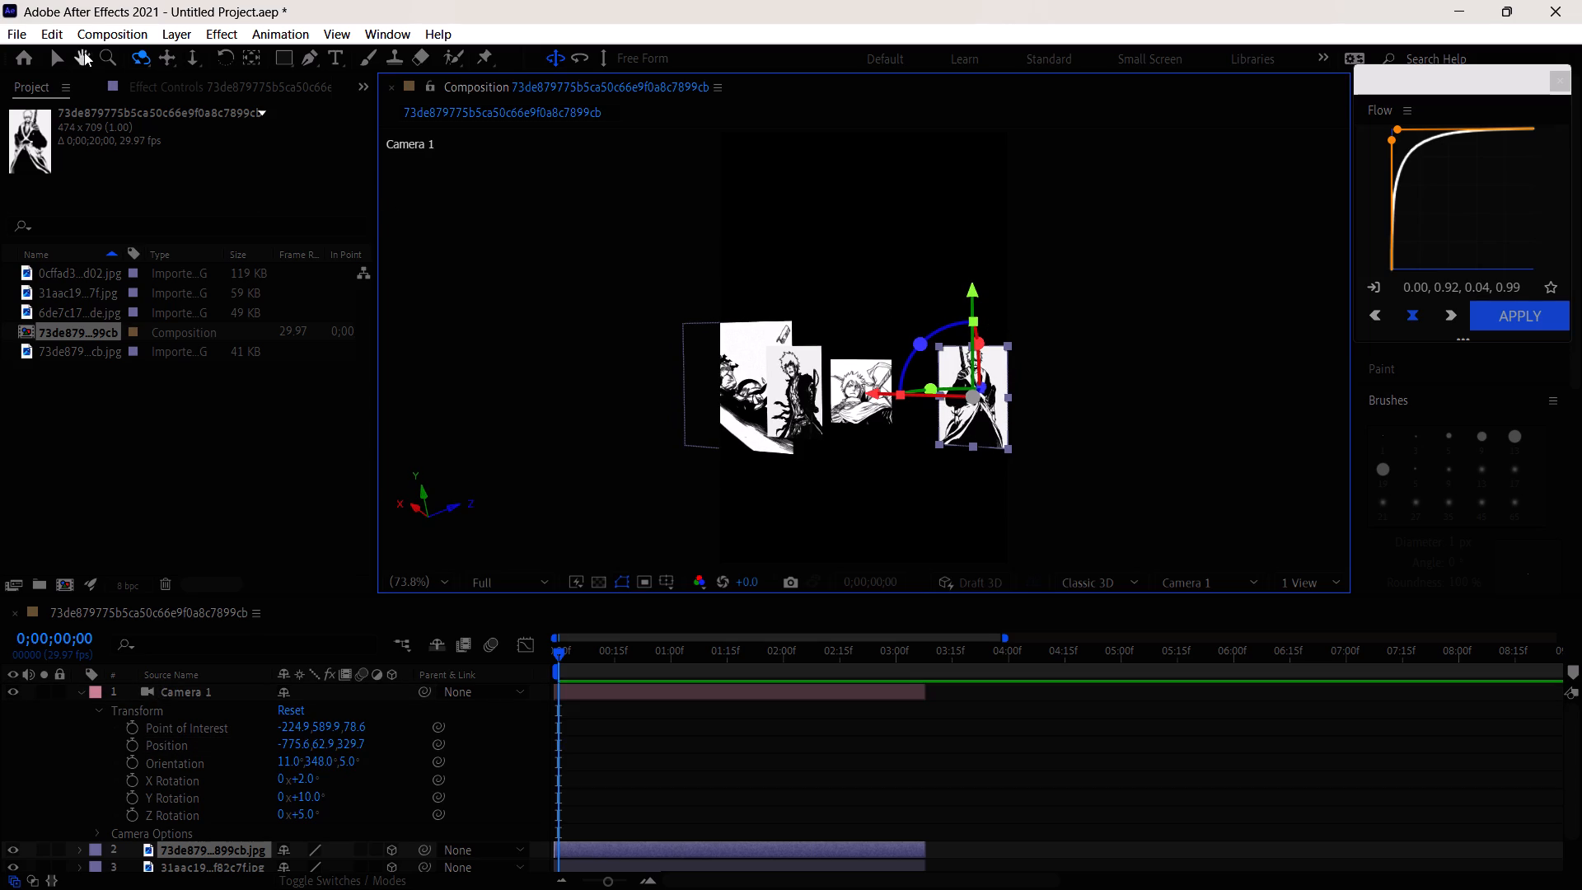
Raise the 73de879 standing swordsman image along its Y axis, above its neighbouring images.
click(60, 53)
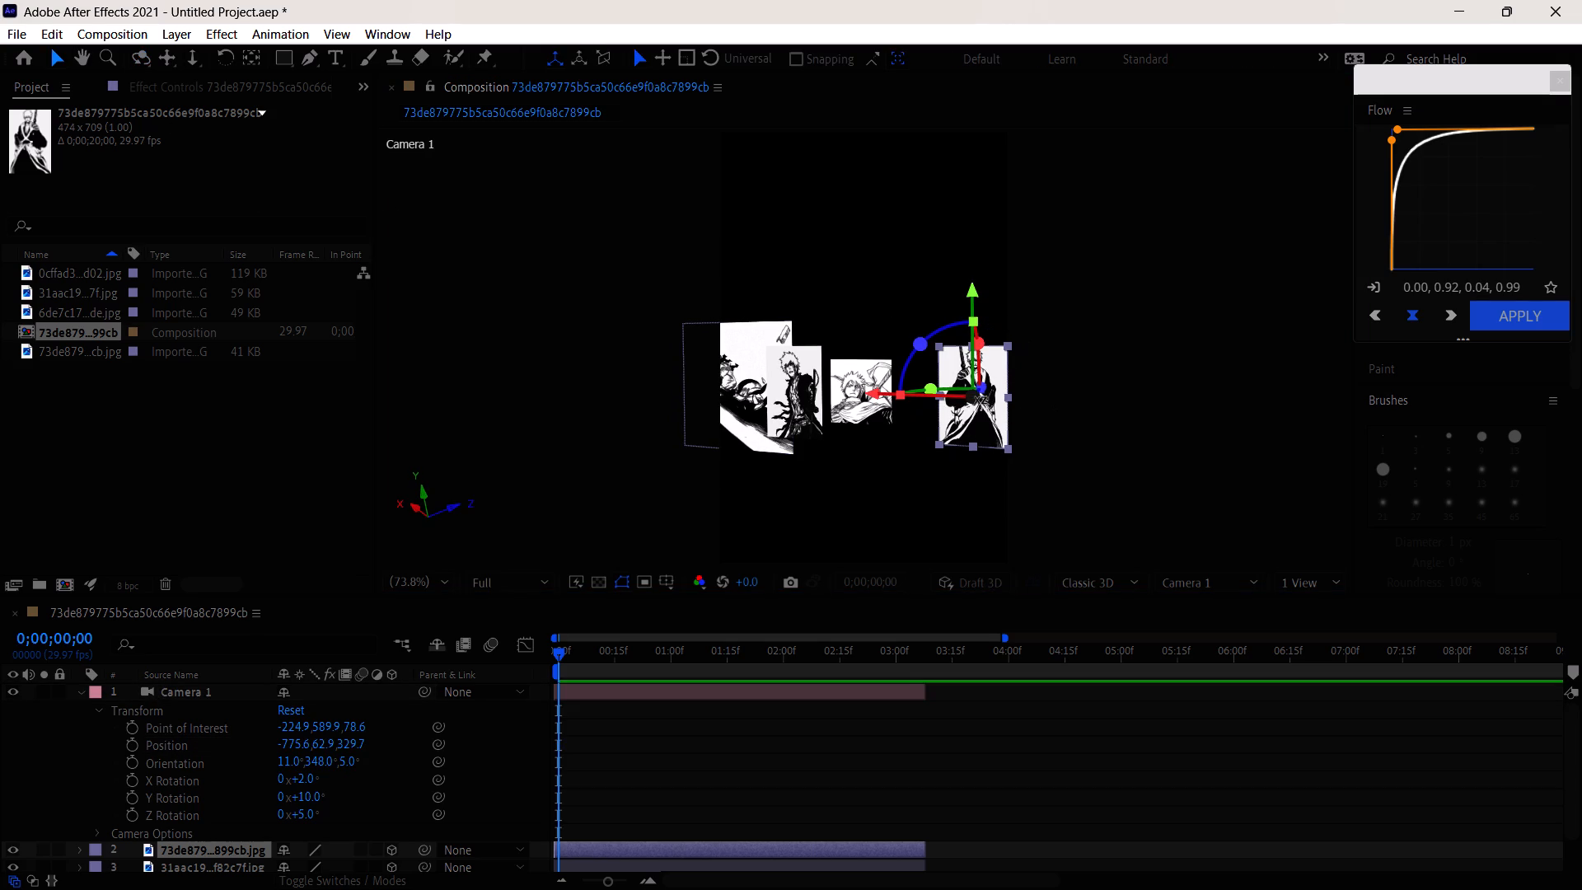
drag(975, 400, 981, 390)
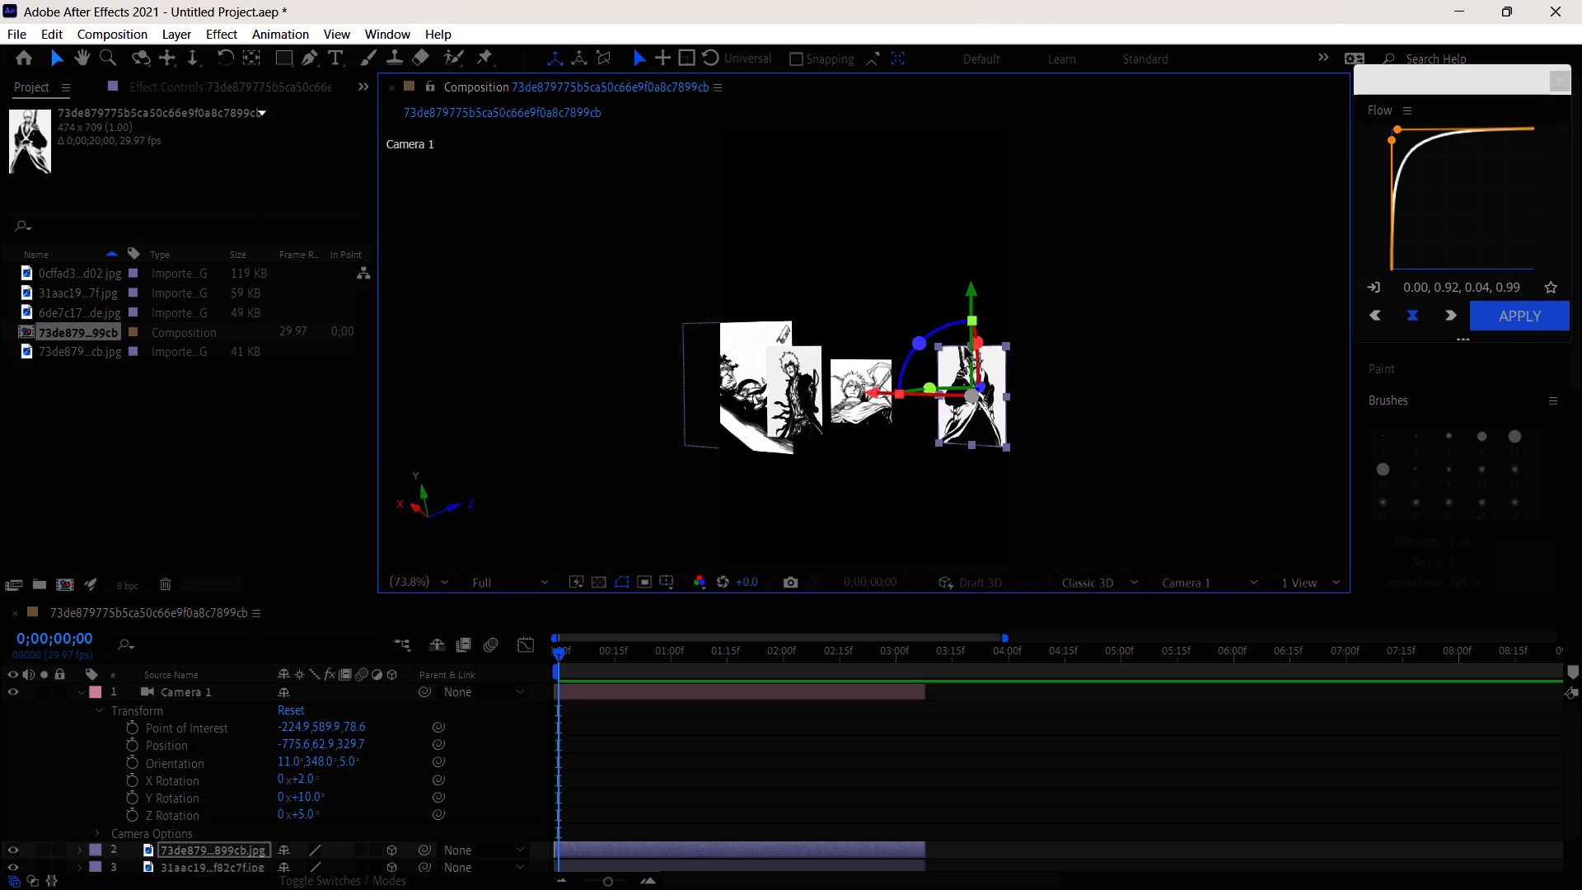
drag(967, 294, 970, 227)
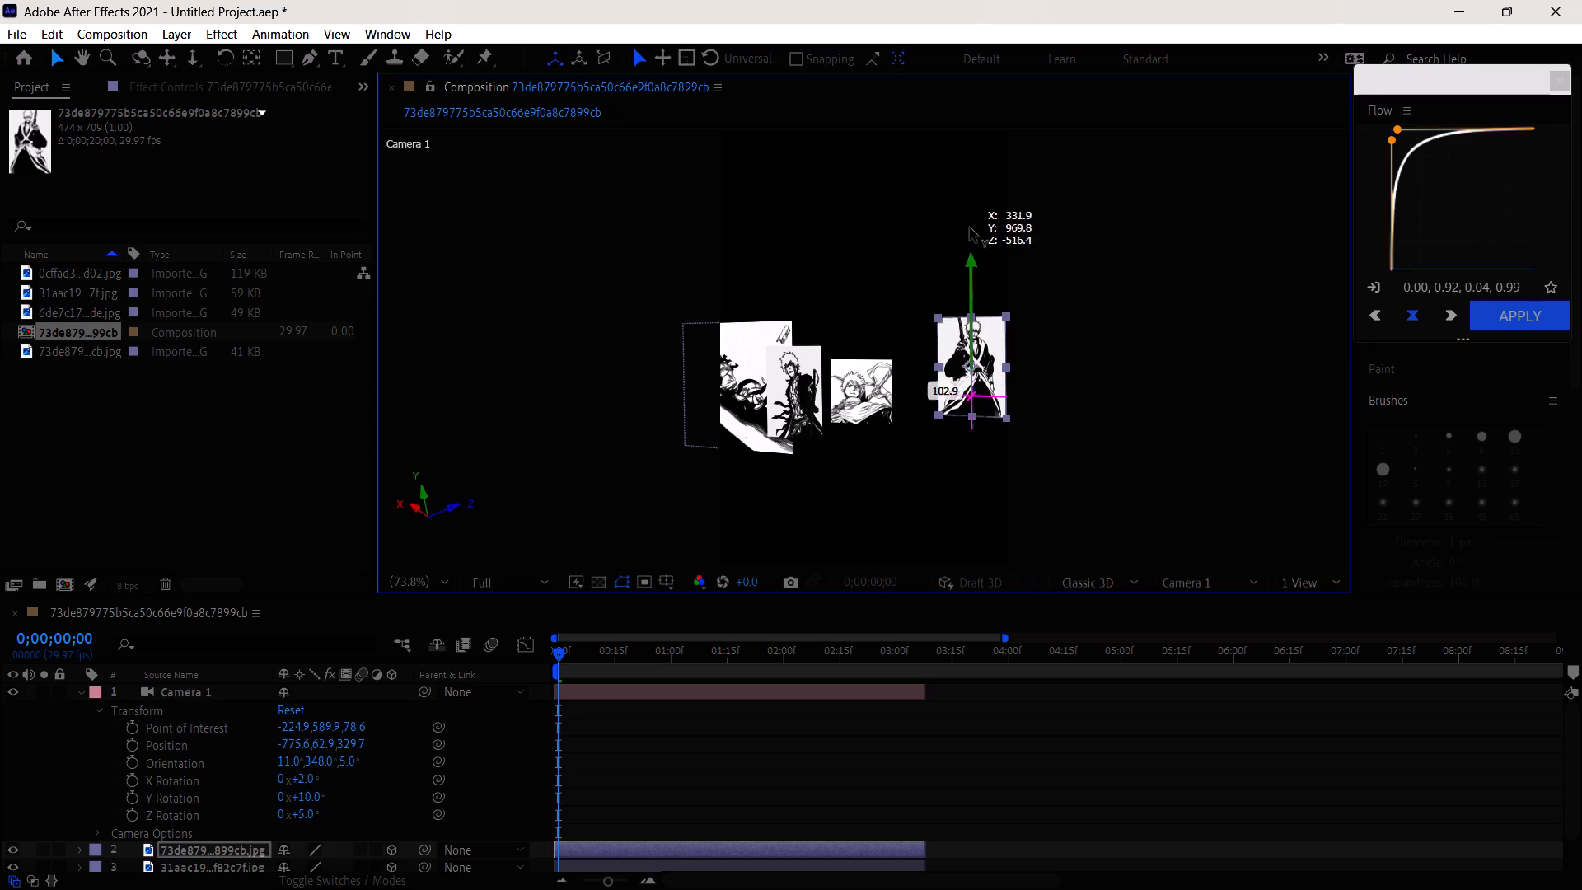
drag(970, 227, 964, 163)
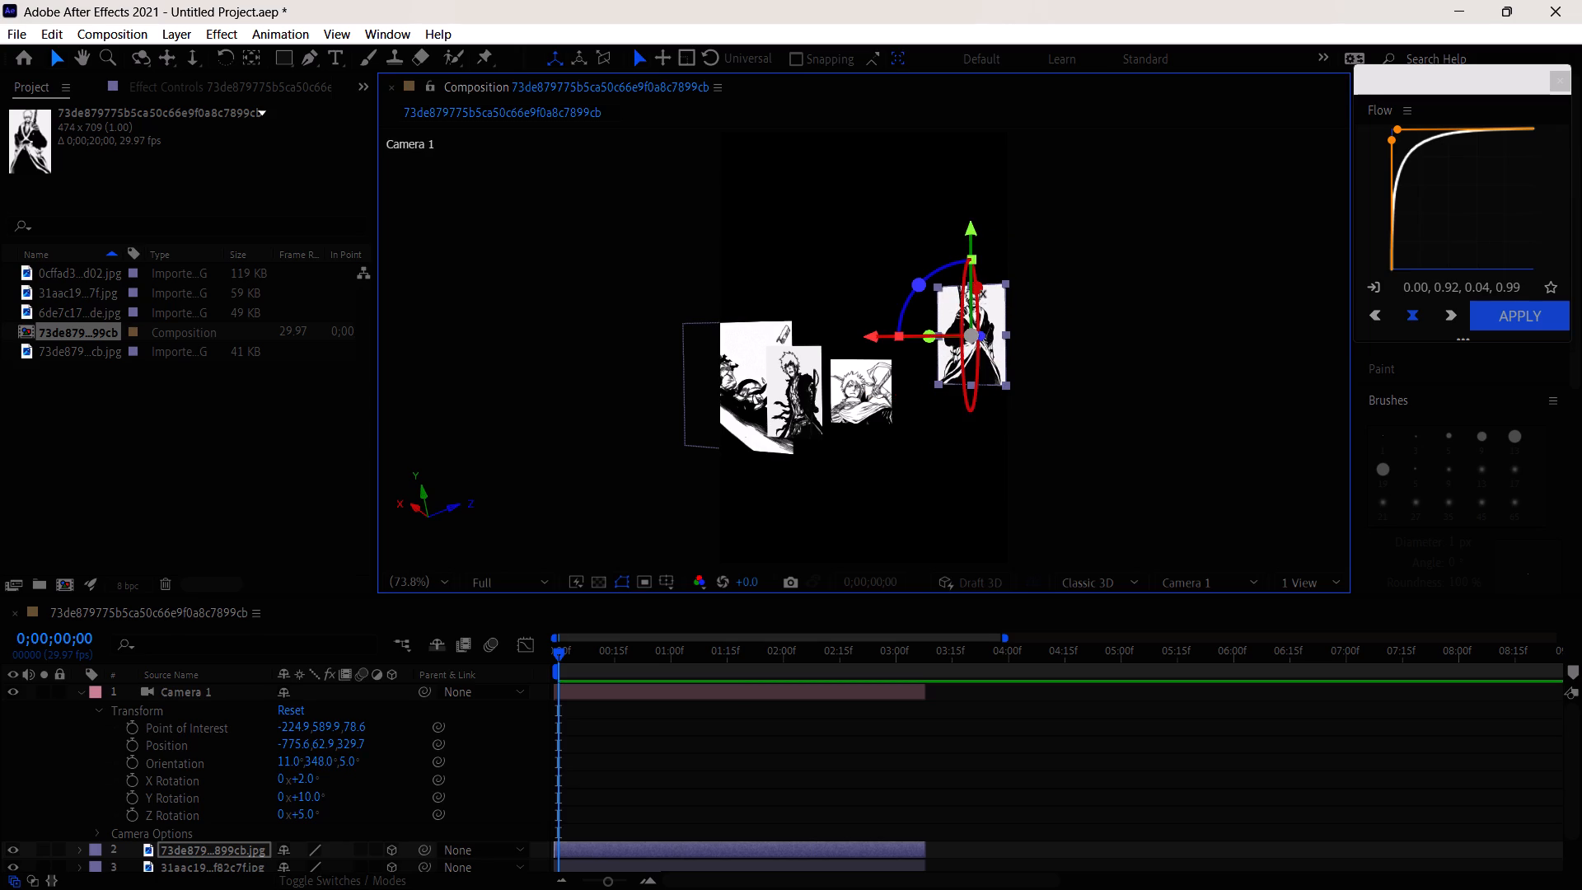
Rotate the 73de879 swordsman image slightly about its Y and Z axes so it faces the camera more squarely.
drag(951, 340, 968, 339)
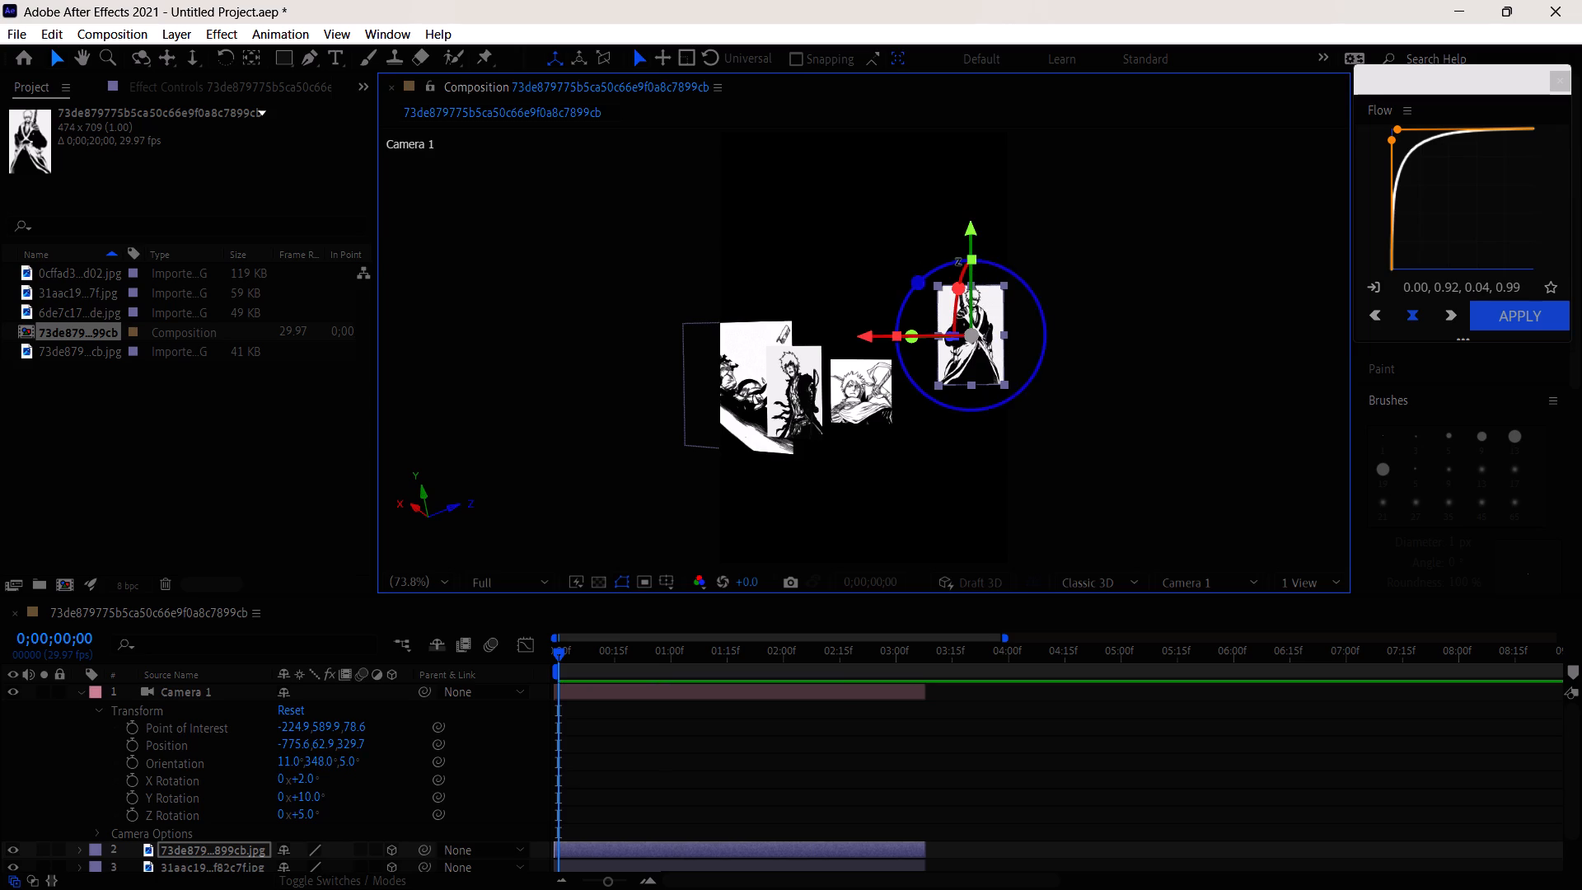
click(920, 277)
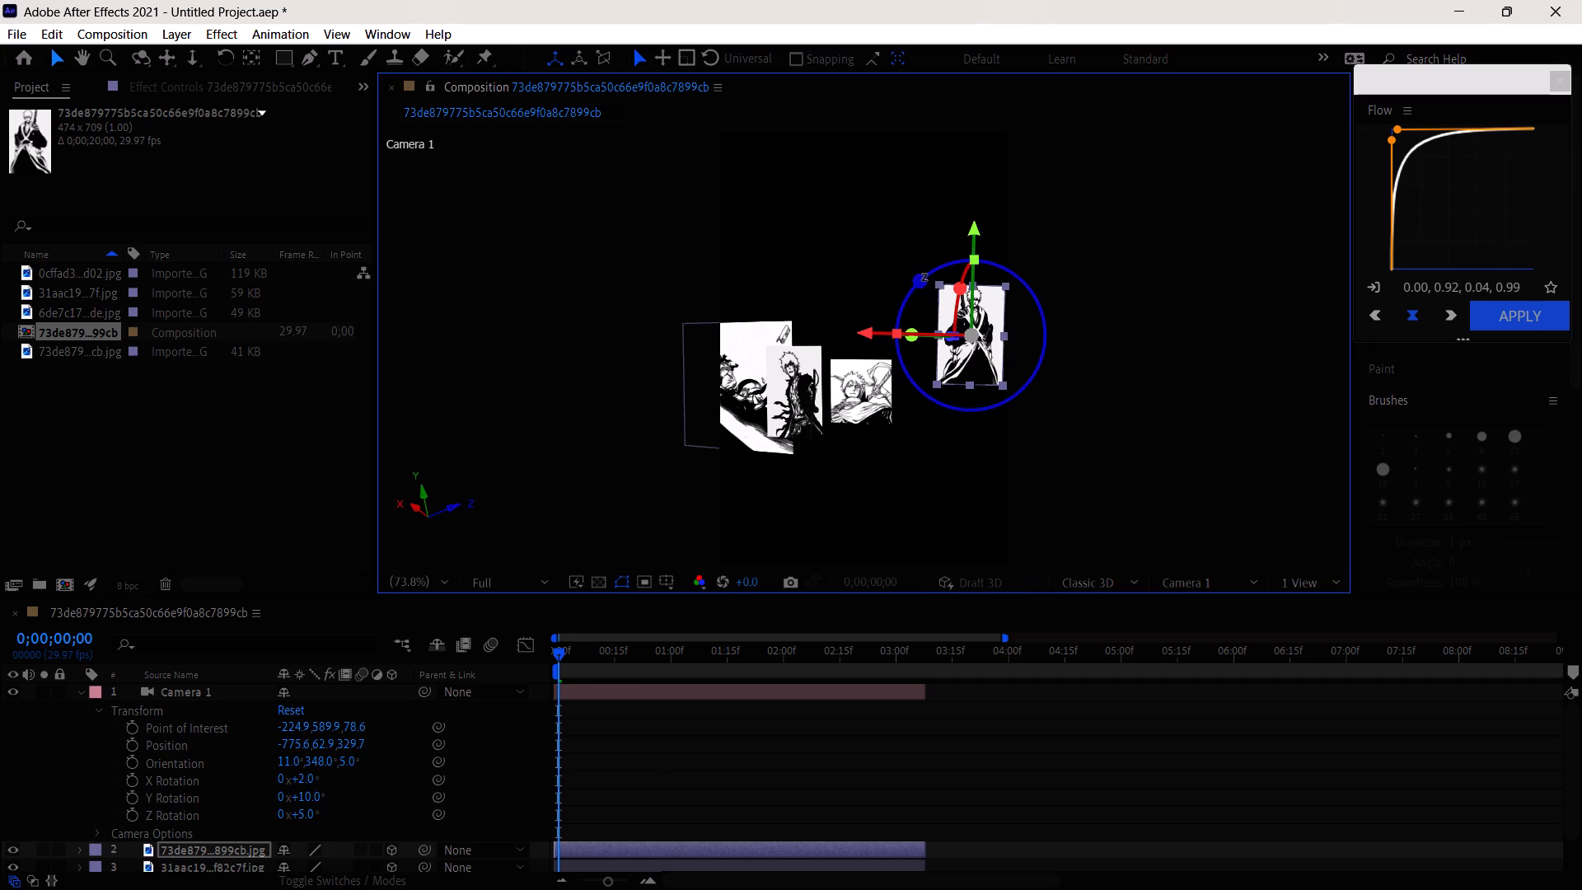
click(915, 287)
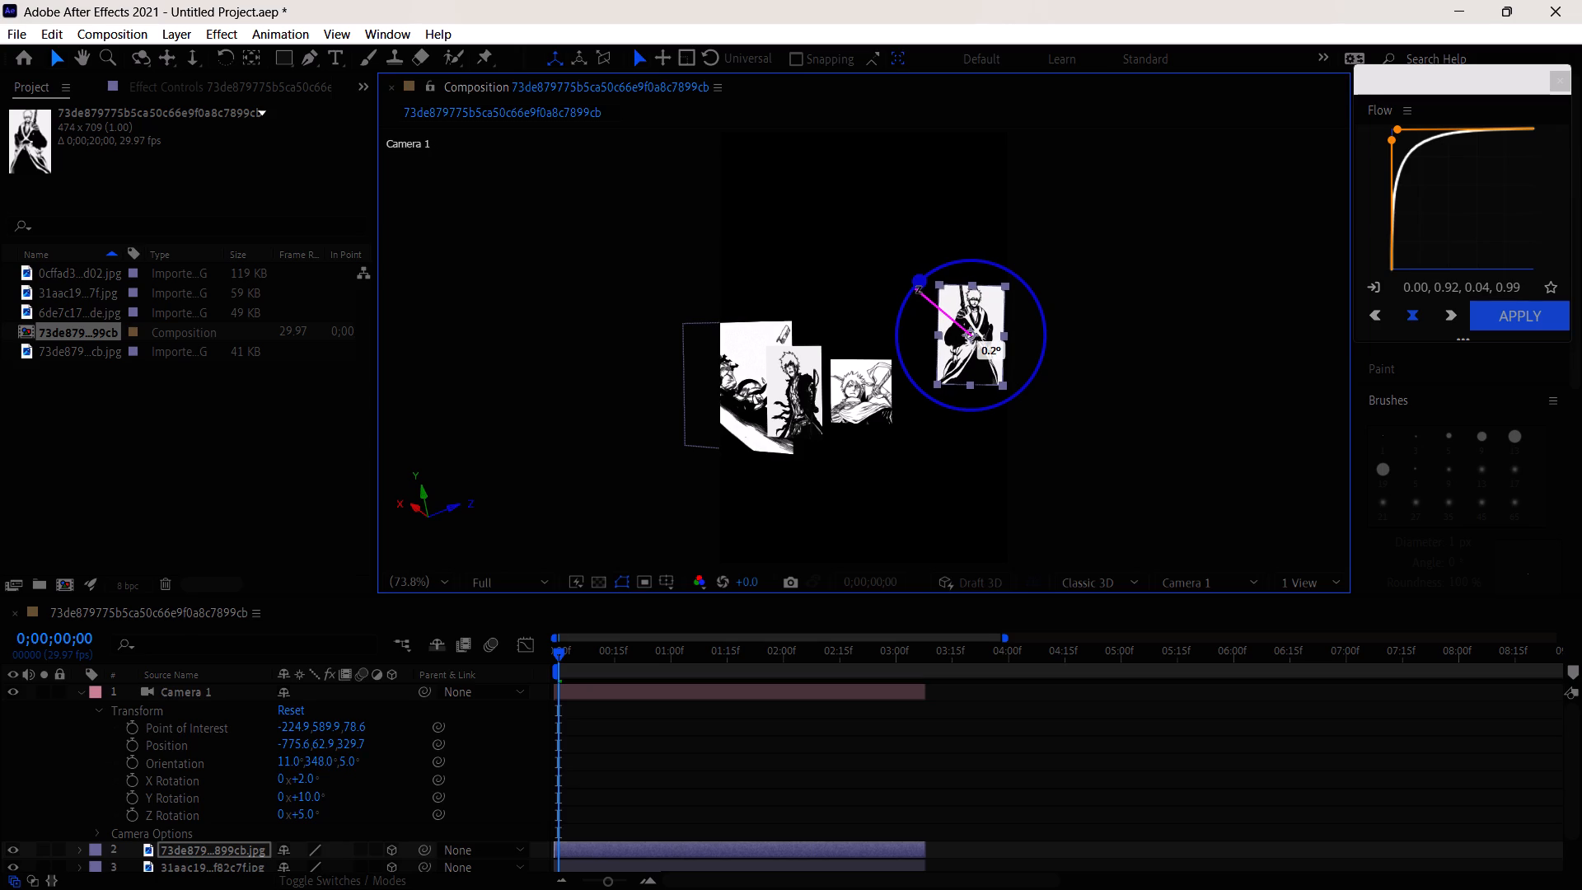
Raise the 6de7c17 image along its Y axis to about the height of the swordsman image.
click(857, 419)
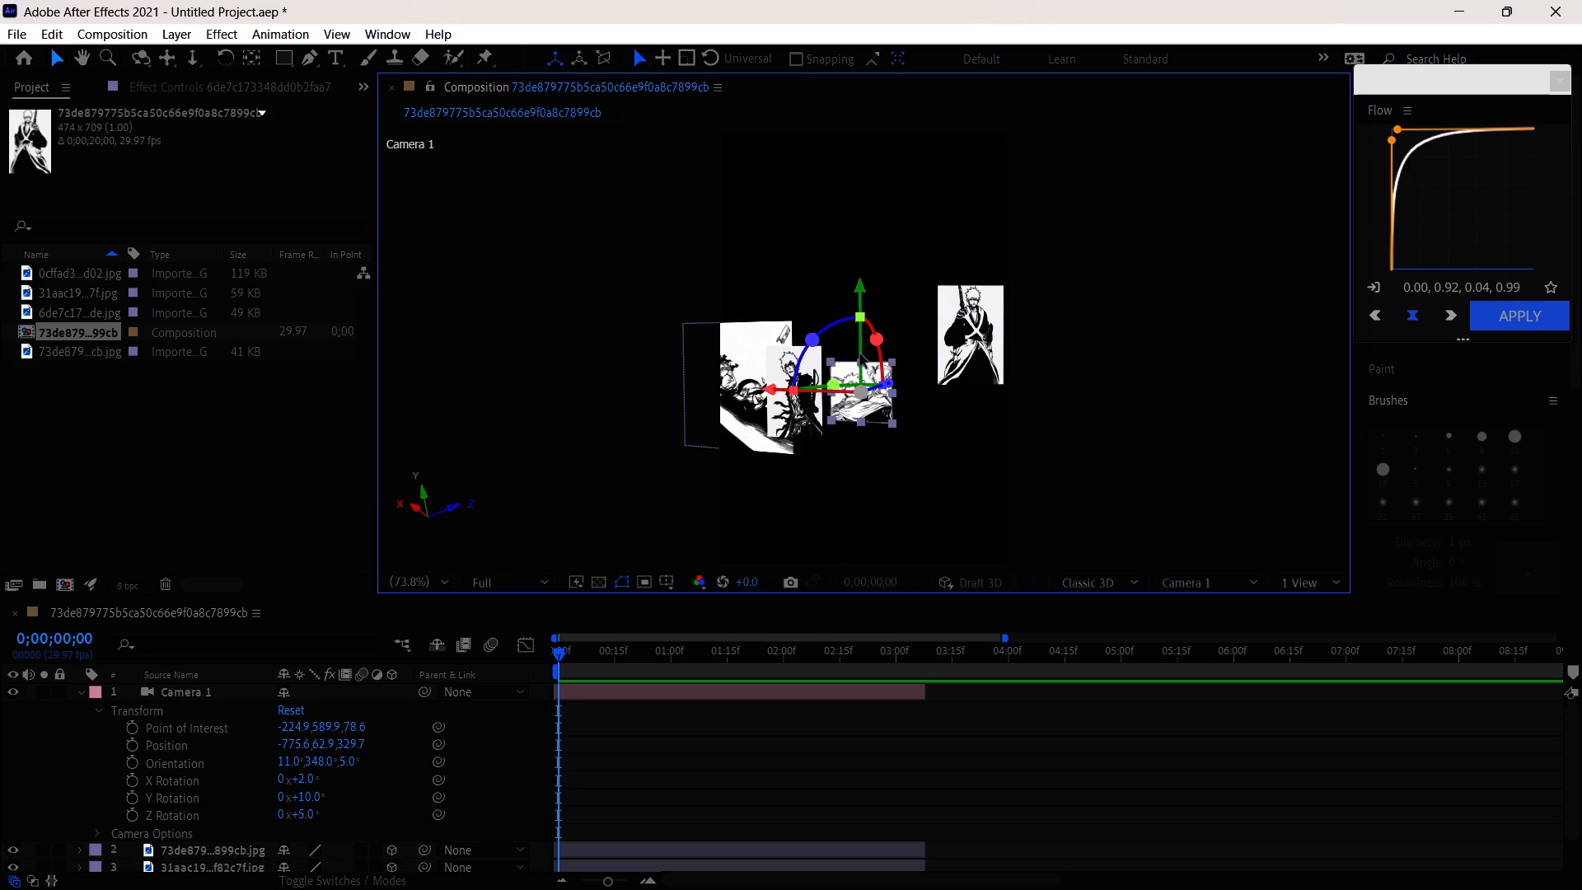
drag(859, 297, 867, 157)
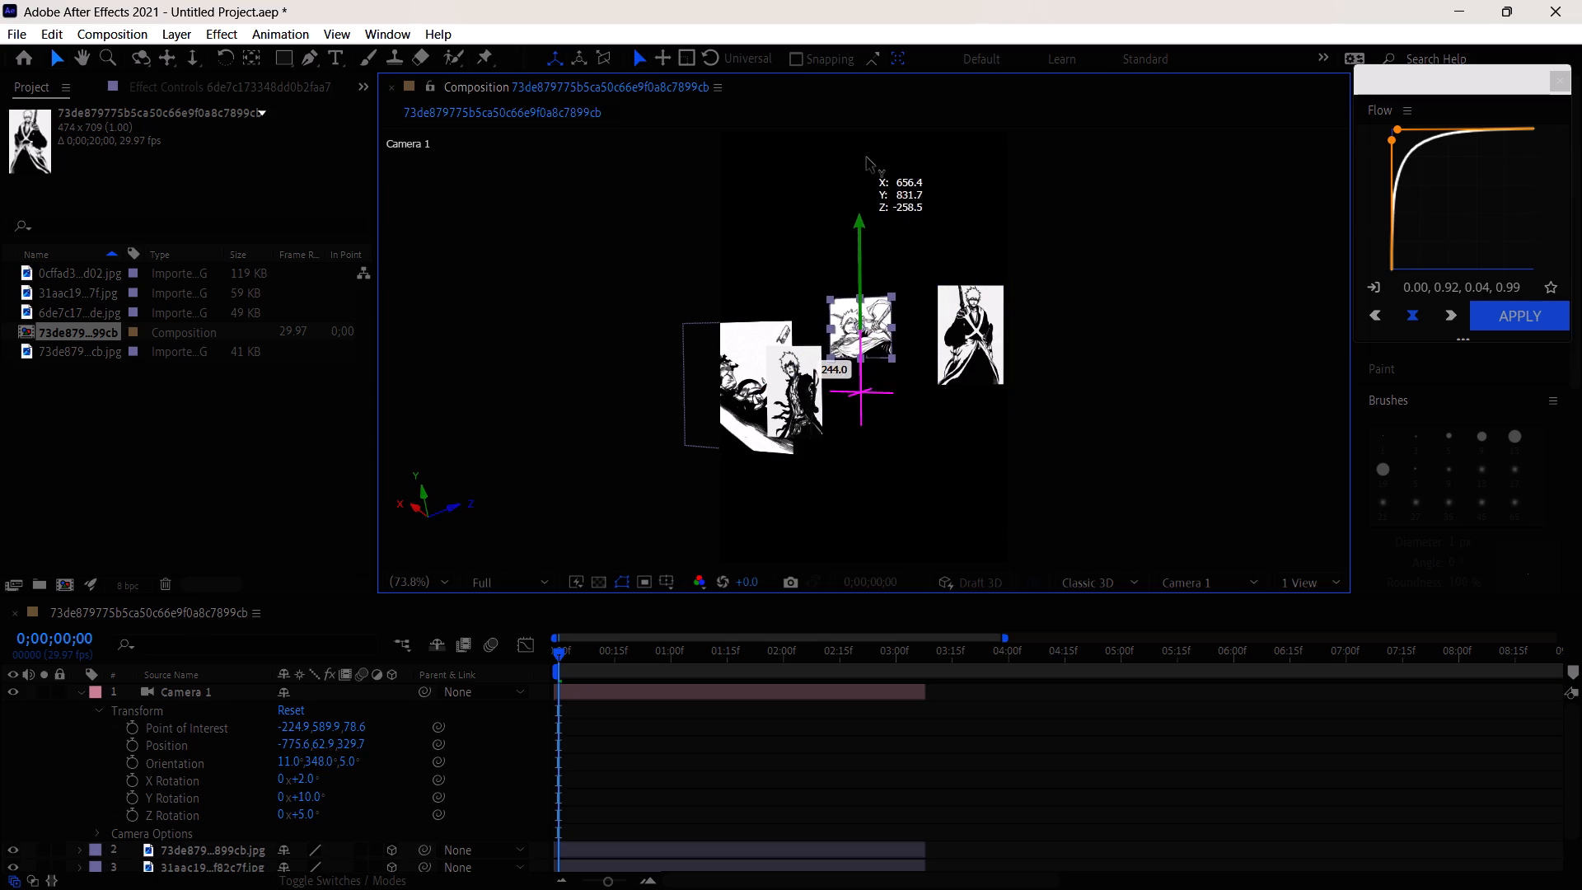
drag(867, 157, 867, 171)
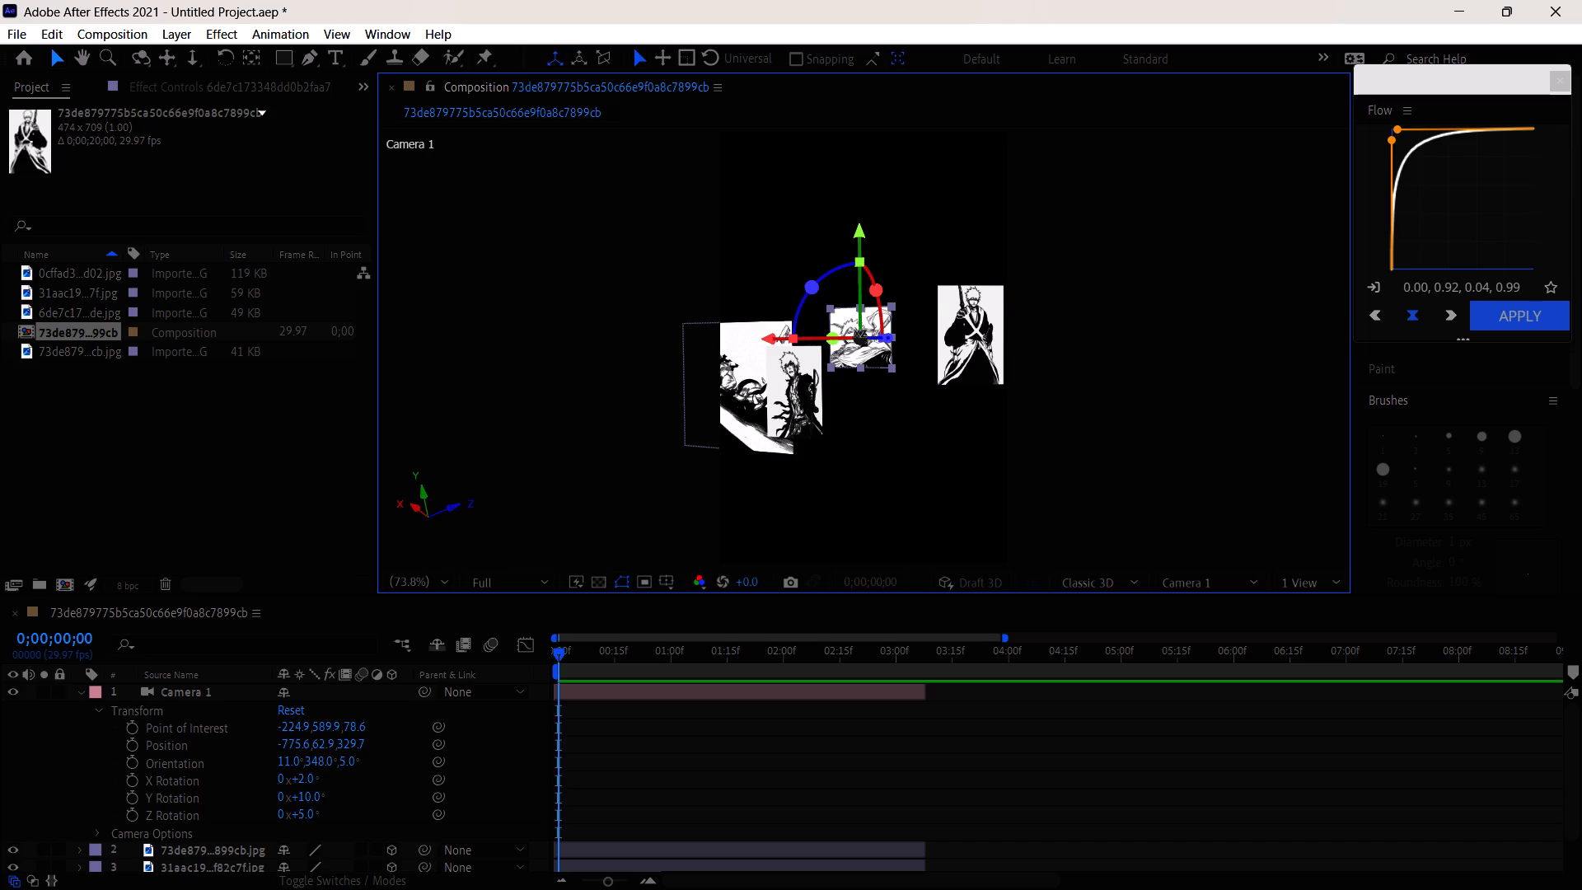
Raise the 31aac19 character image along its Y axis to about the height of the 6de7c17 image.
click(799, 368)
drag(793, 290, 793, 216)
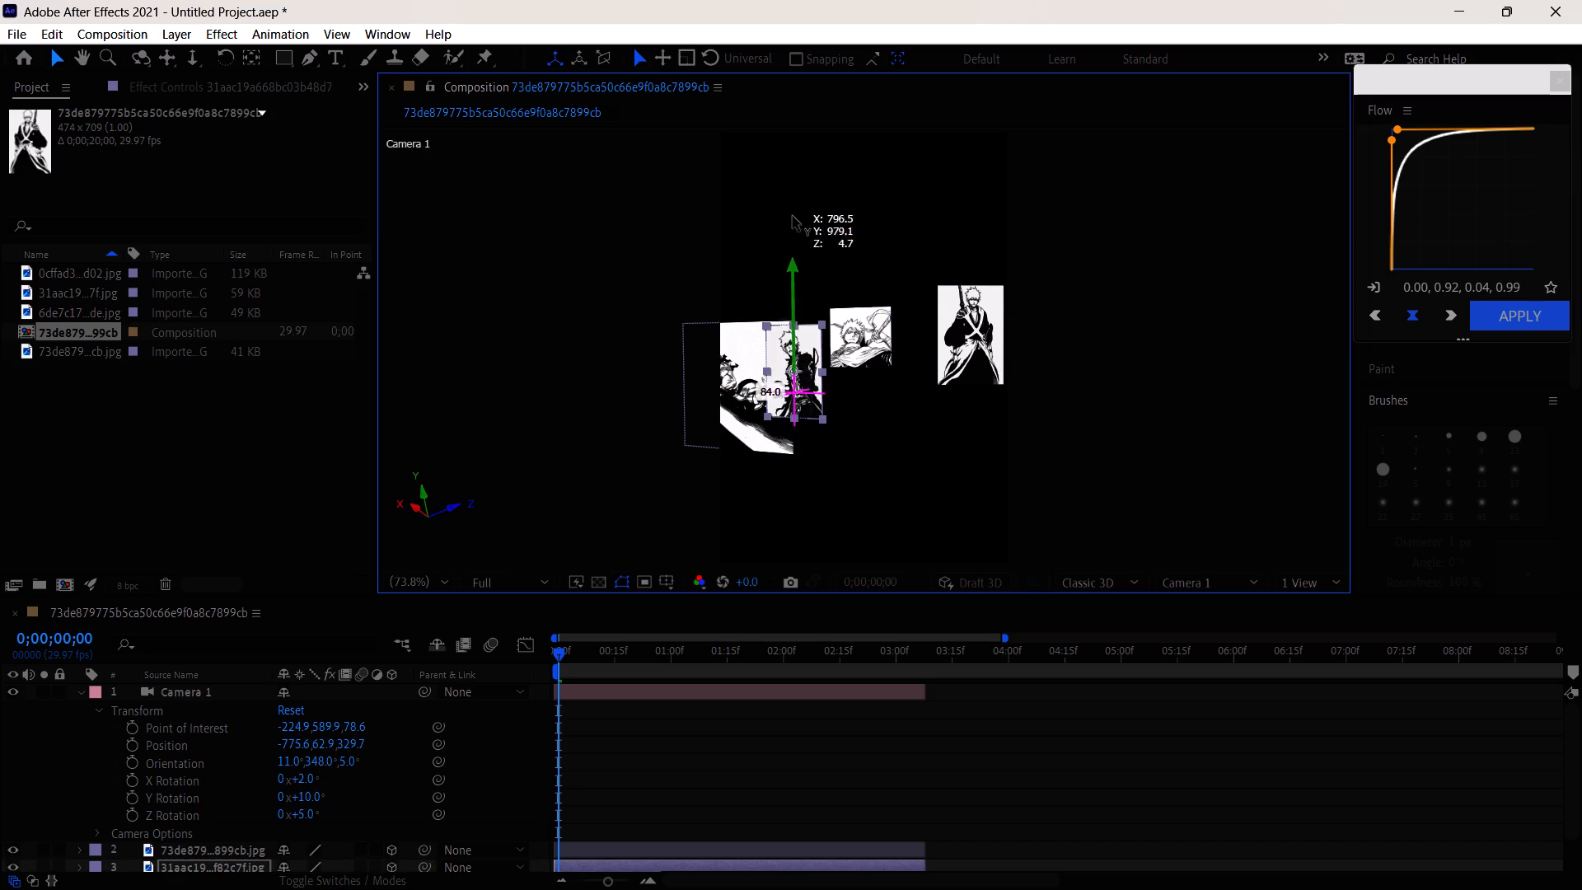
drag(793, 216, 782, 133)
Rotate the 31aac19 image about its Y axis to turn it more towards the camera.
click(813, 328)
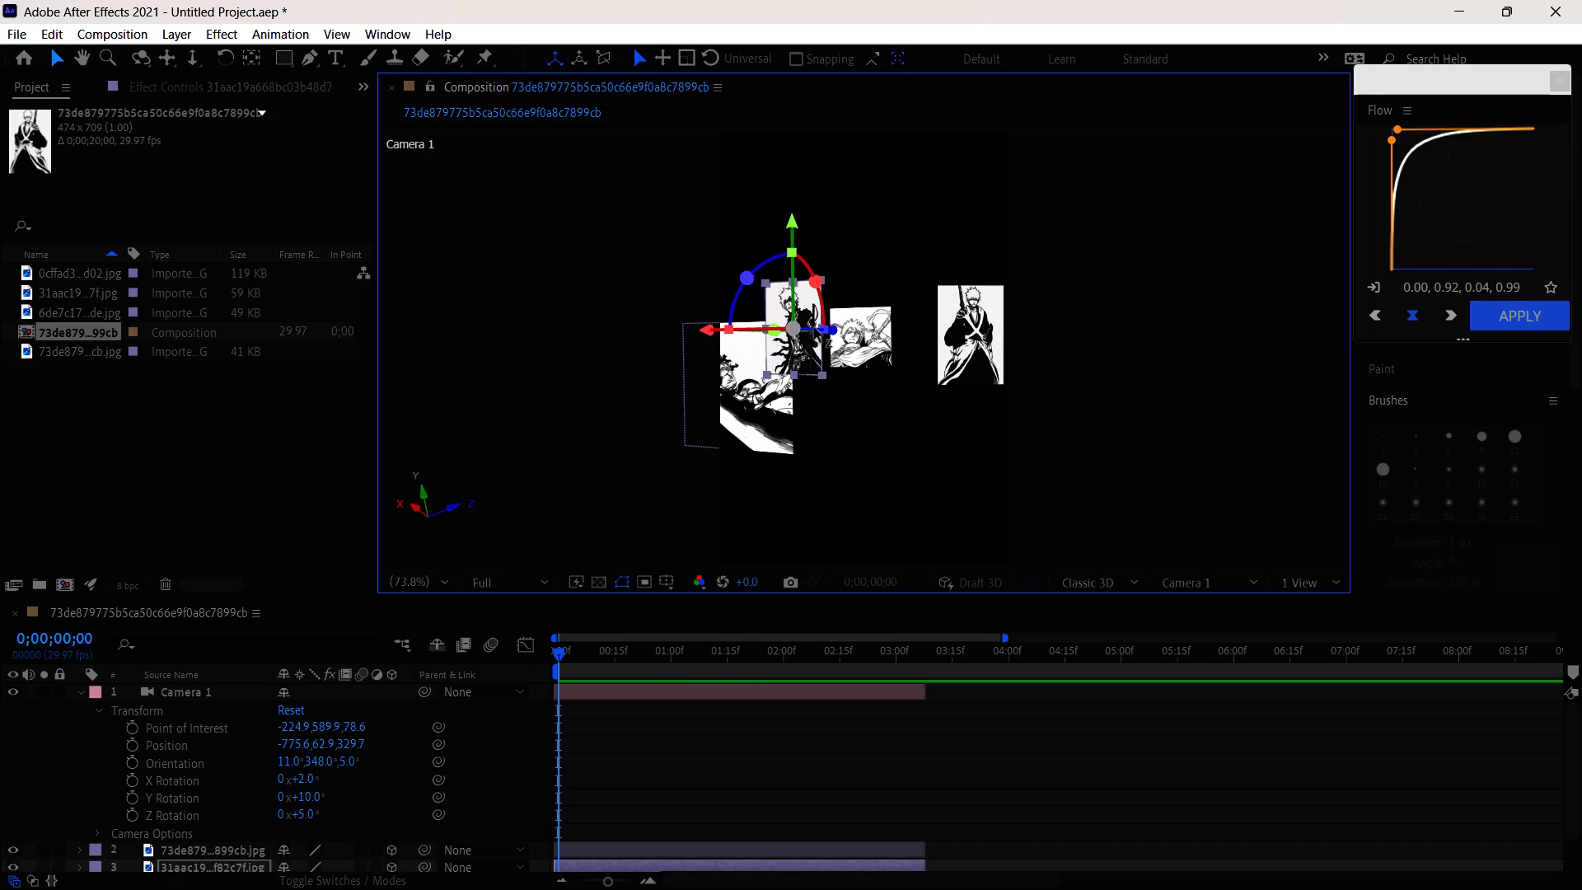
click(796, 326)
drag(772, 326, 787, 326)
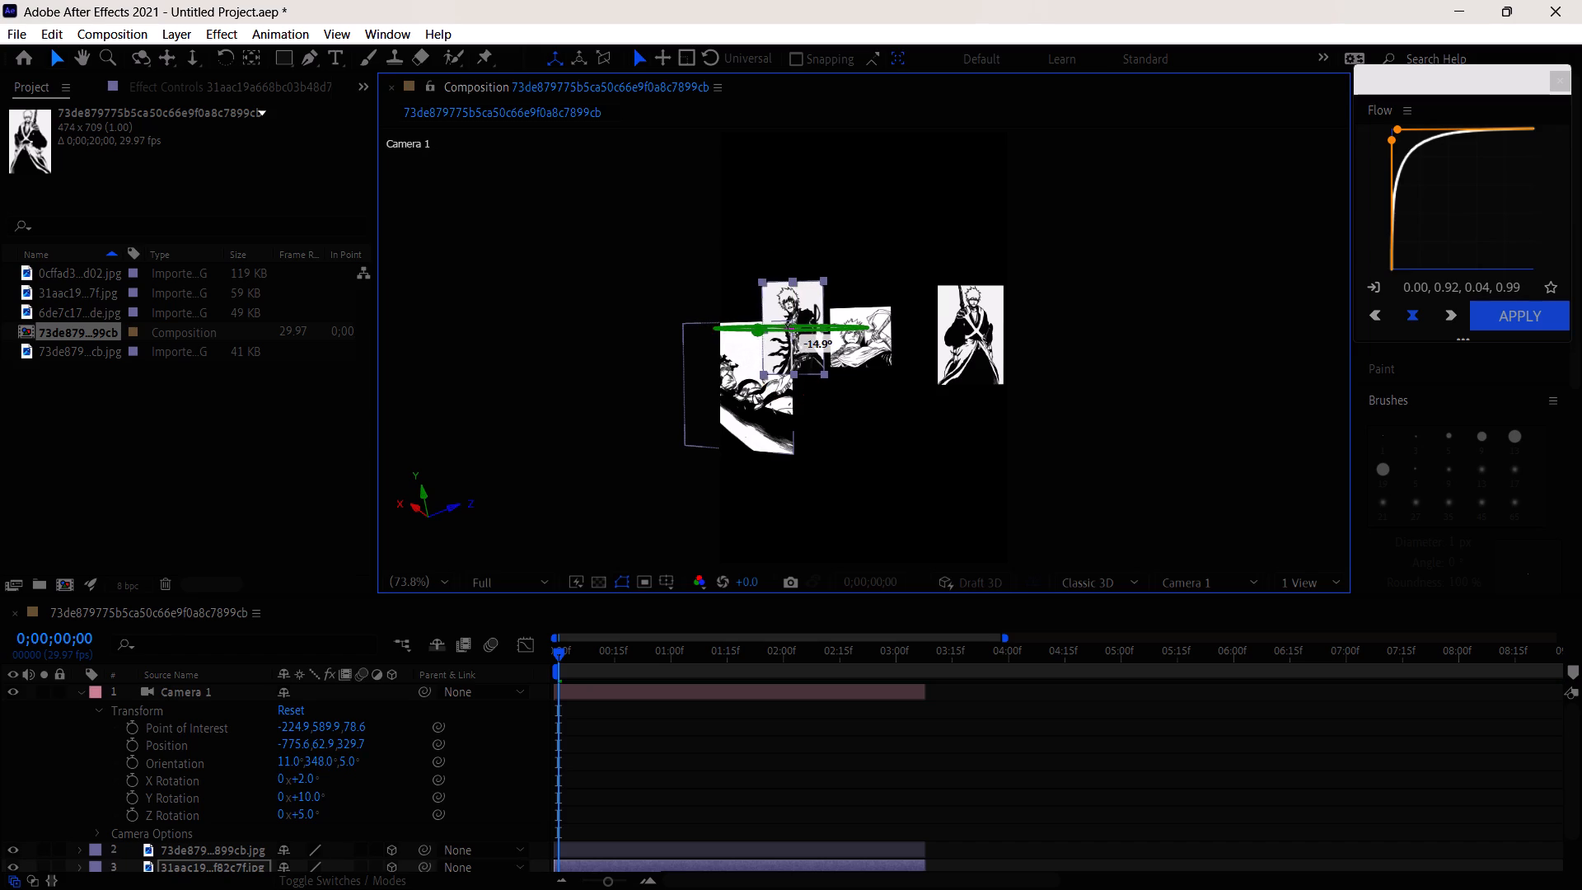
drag(787, 326, 803, 326)
Rotate the 0cffad3 image about its Y axis by about -25°.
click(739, 403)
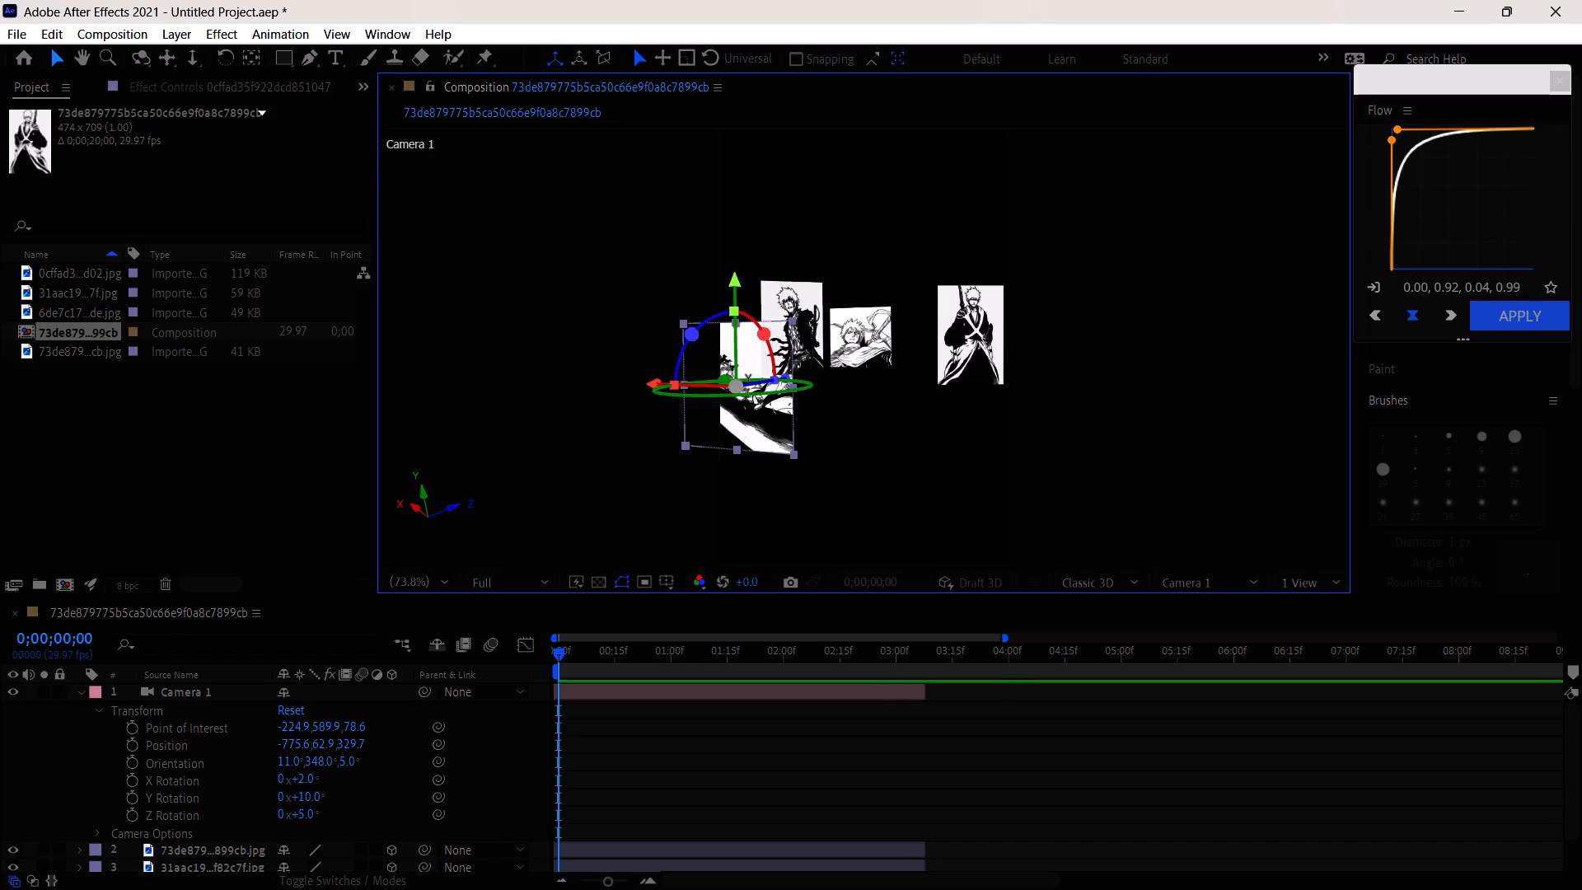
click(754, 386)
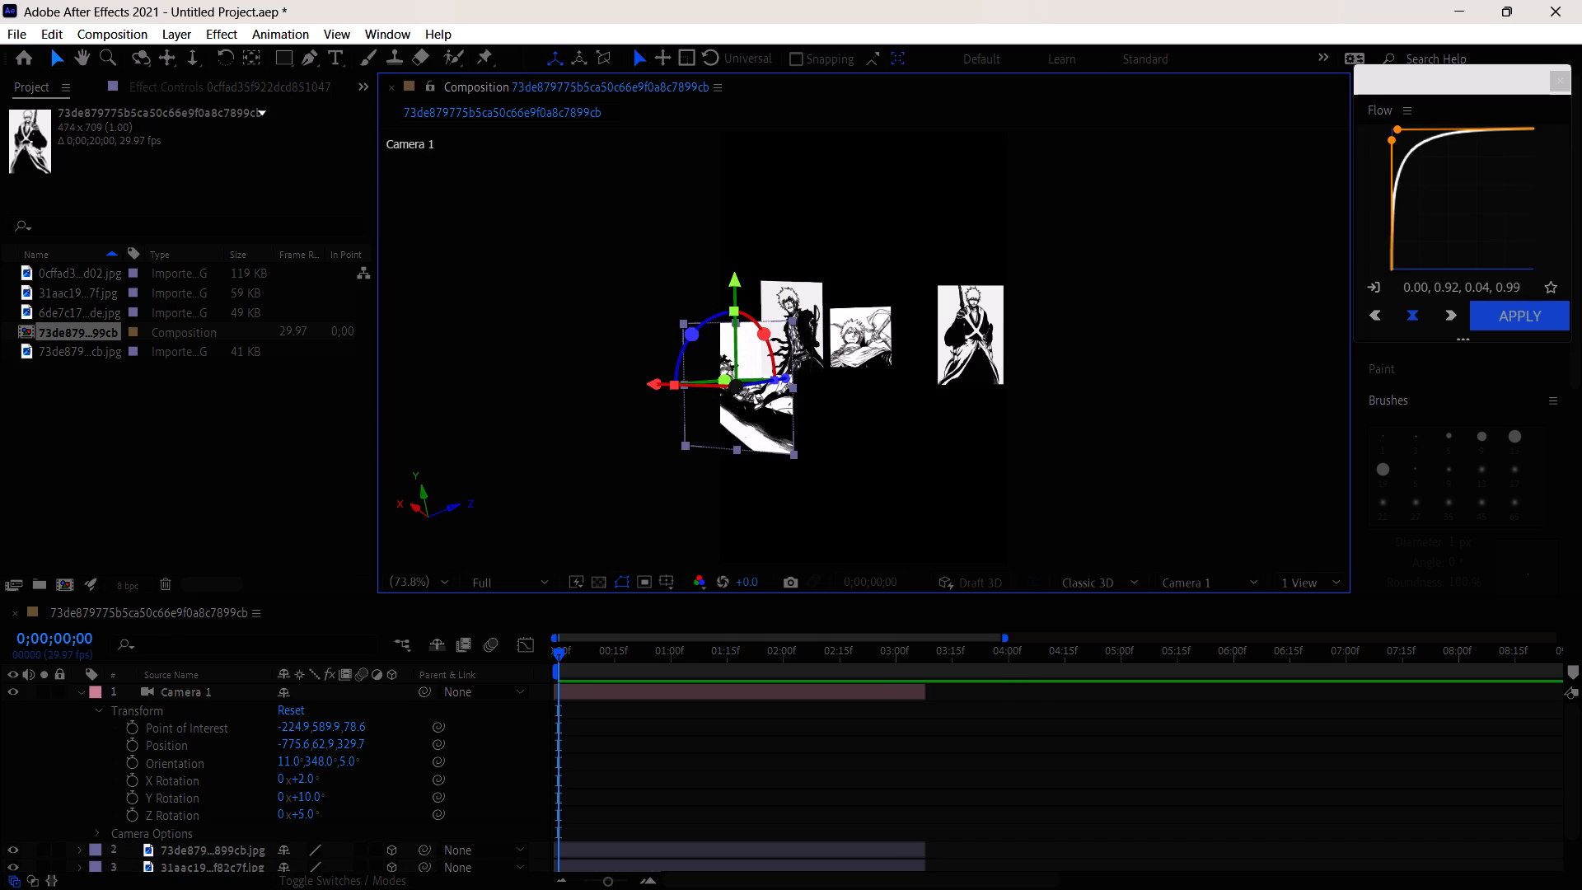
drag(696, 380, 717, 380)
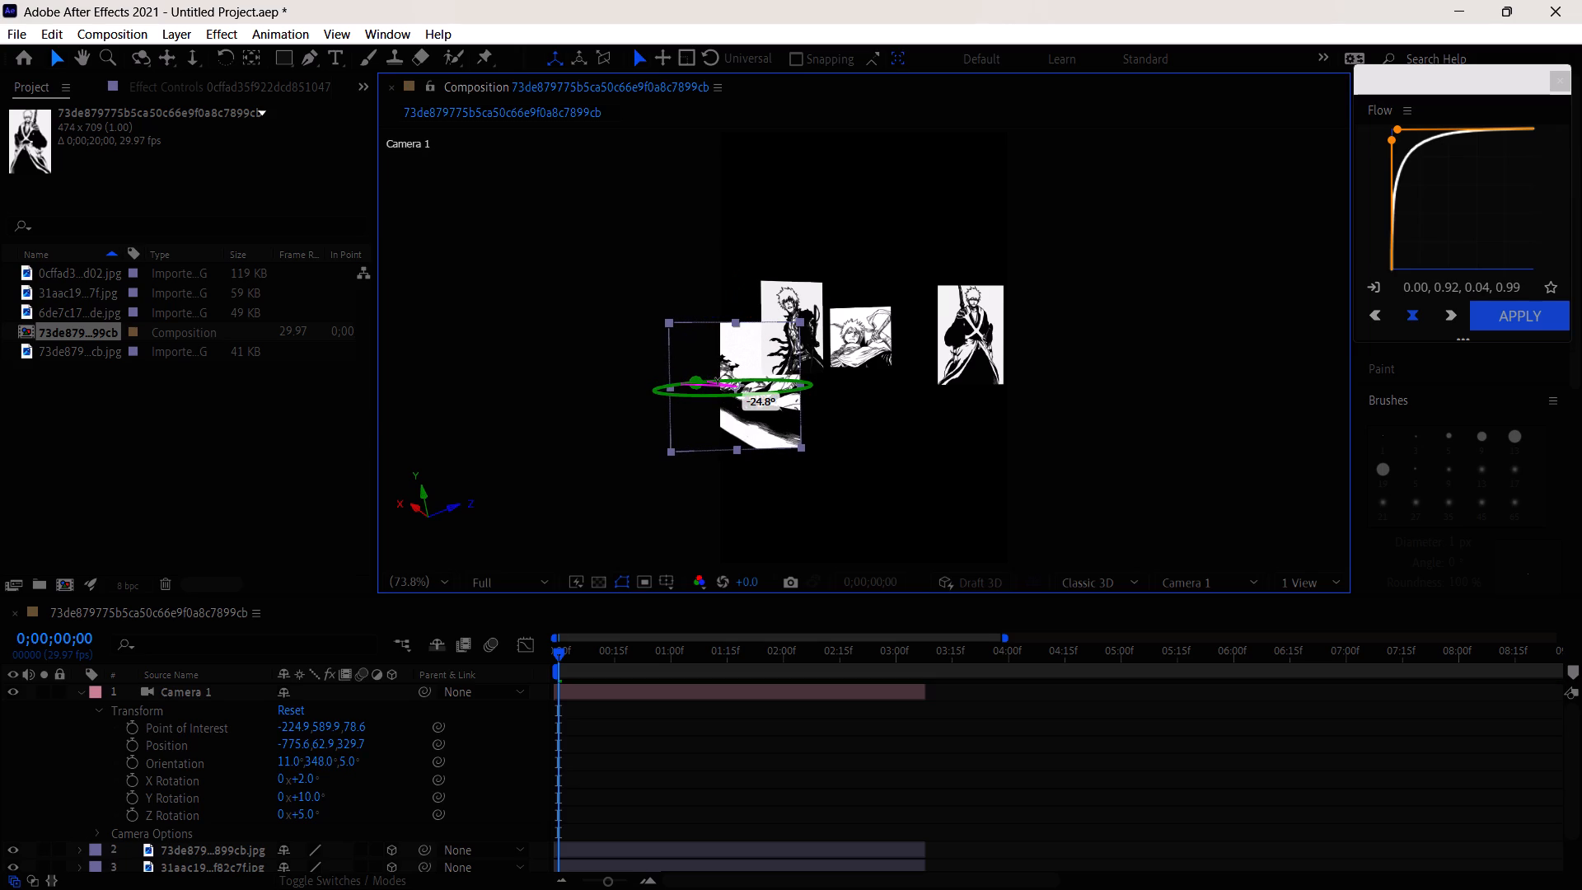
drag(717, 380, 716, 380)
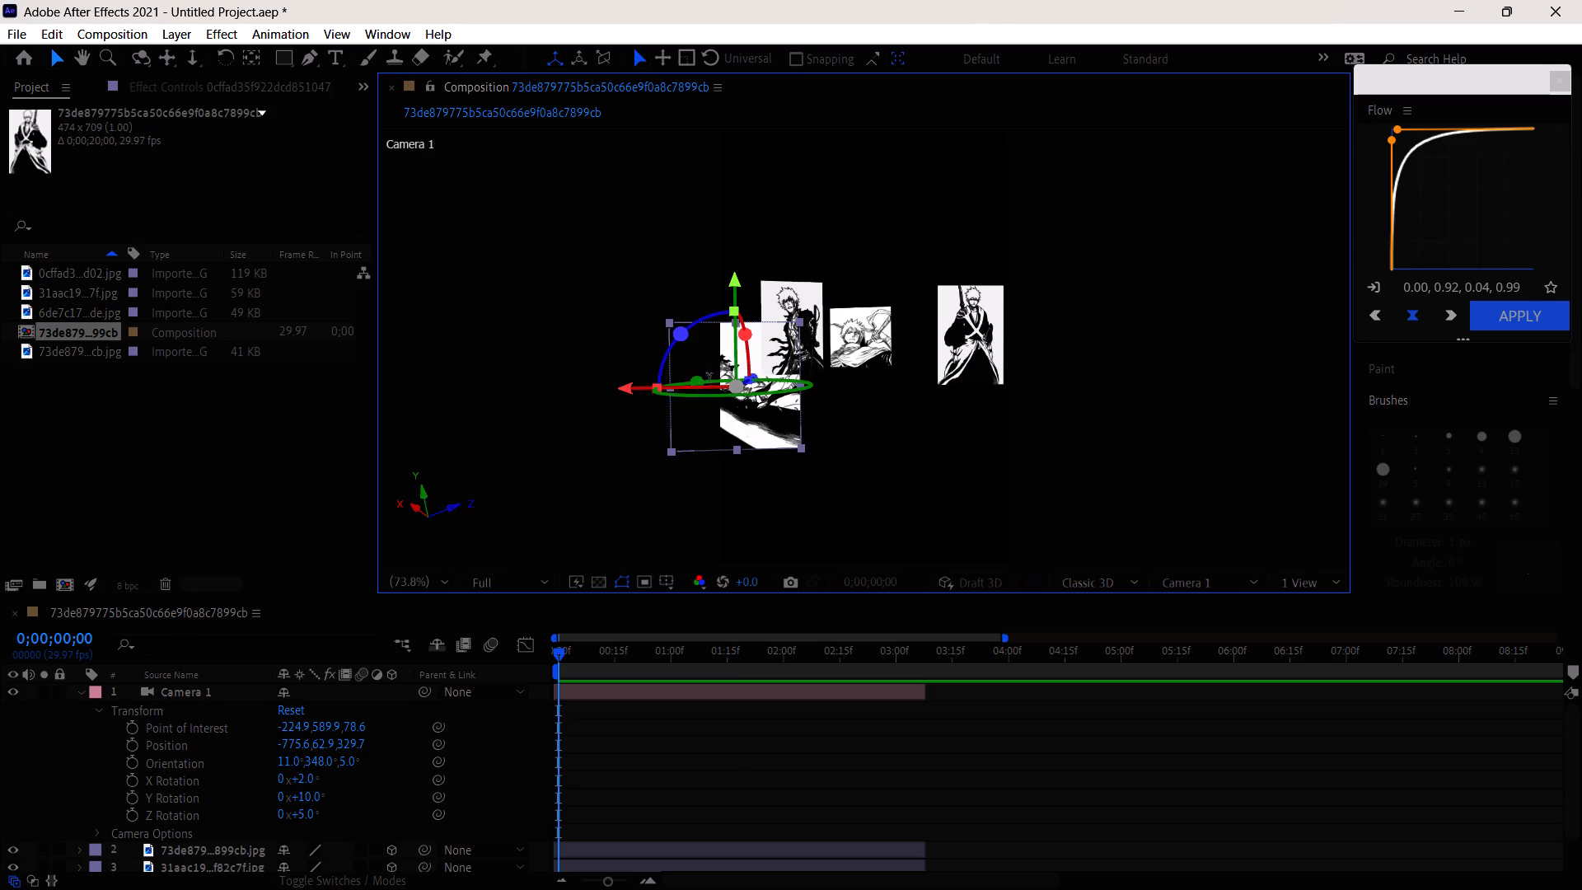
Move the 0cffad3 image along its X axis away from the other three images, beyond the composition frame.
drag(643, 388, 642, 388)
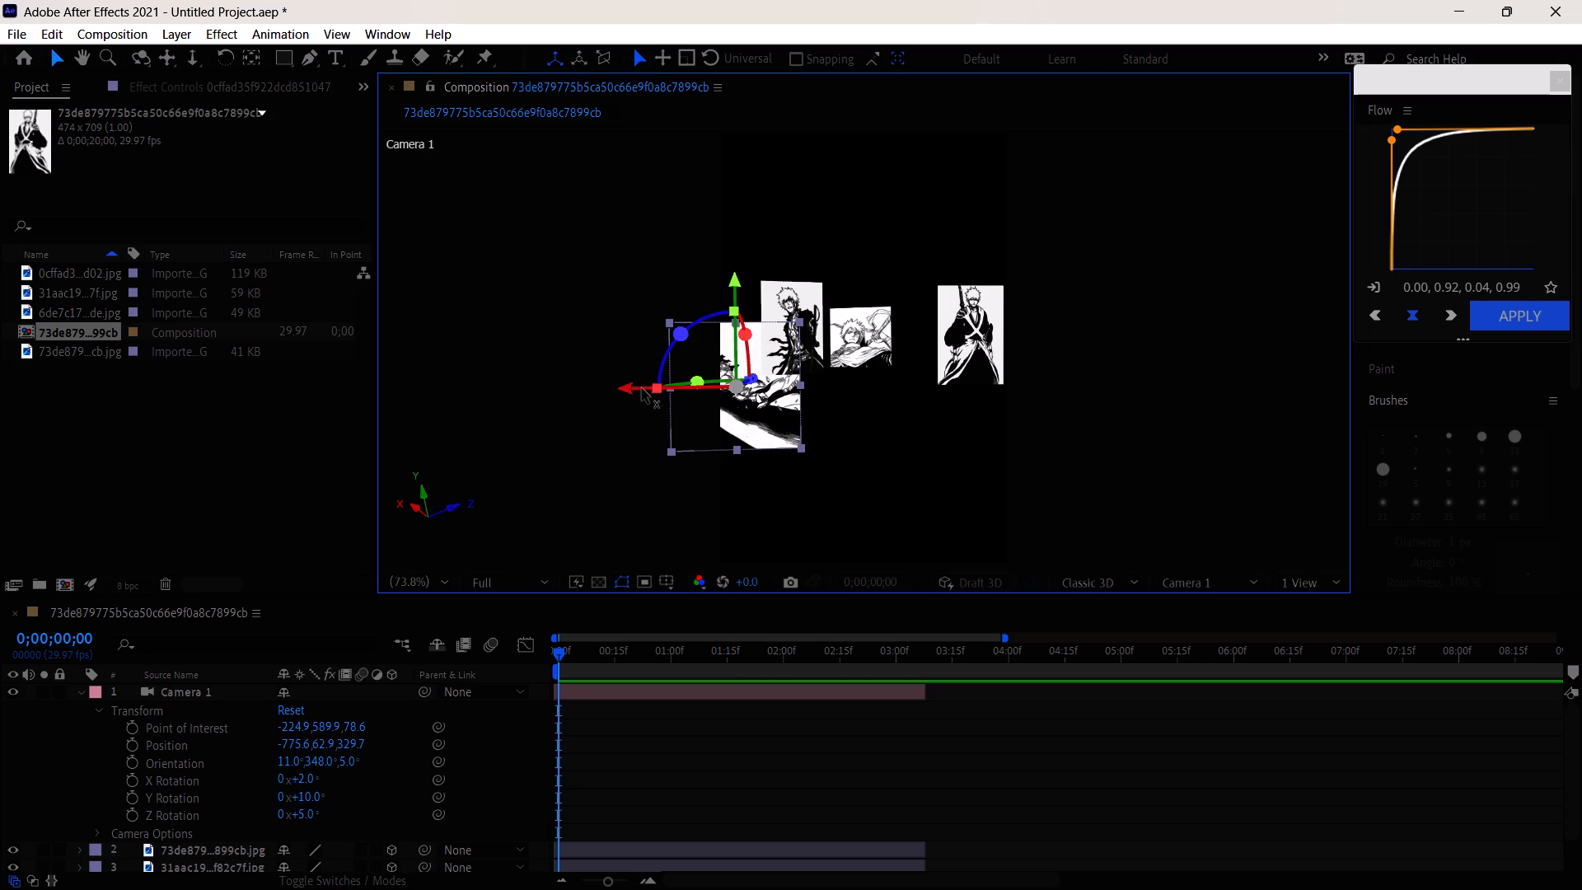
drag(642, 388, 393, 410)
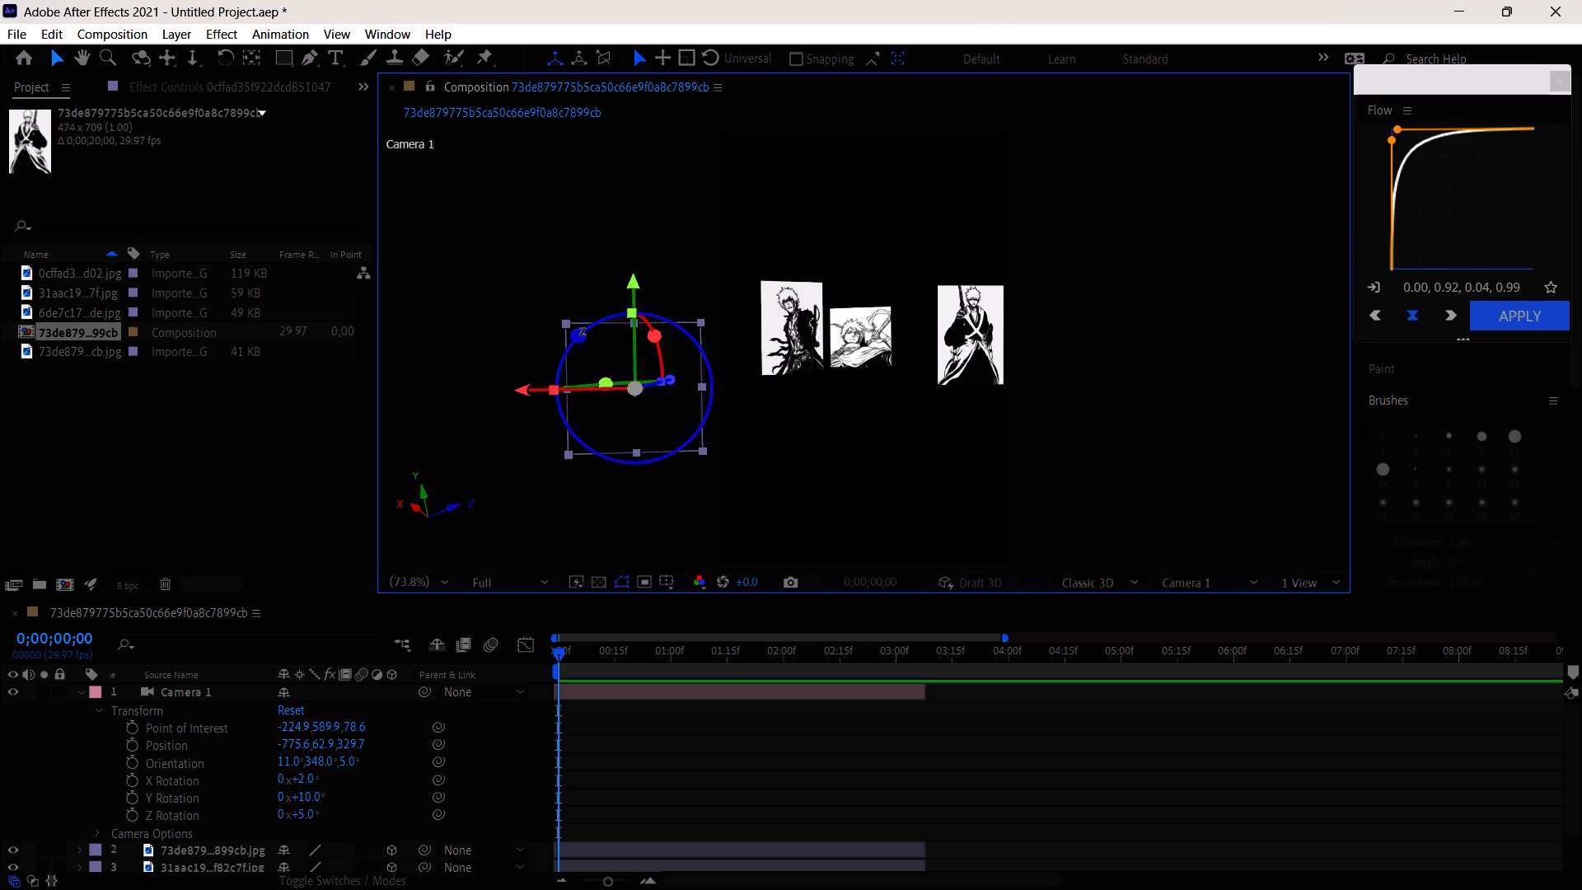
click(629, 389)
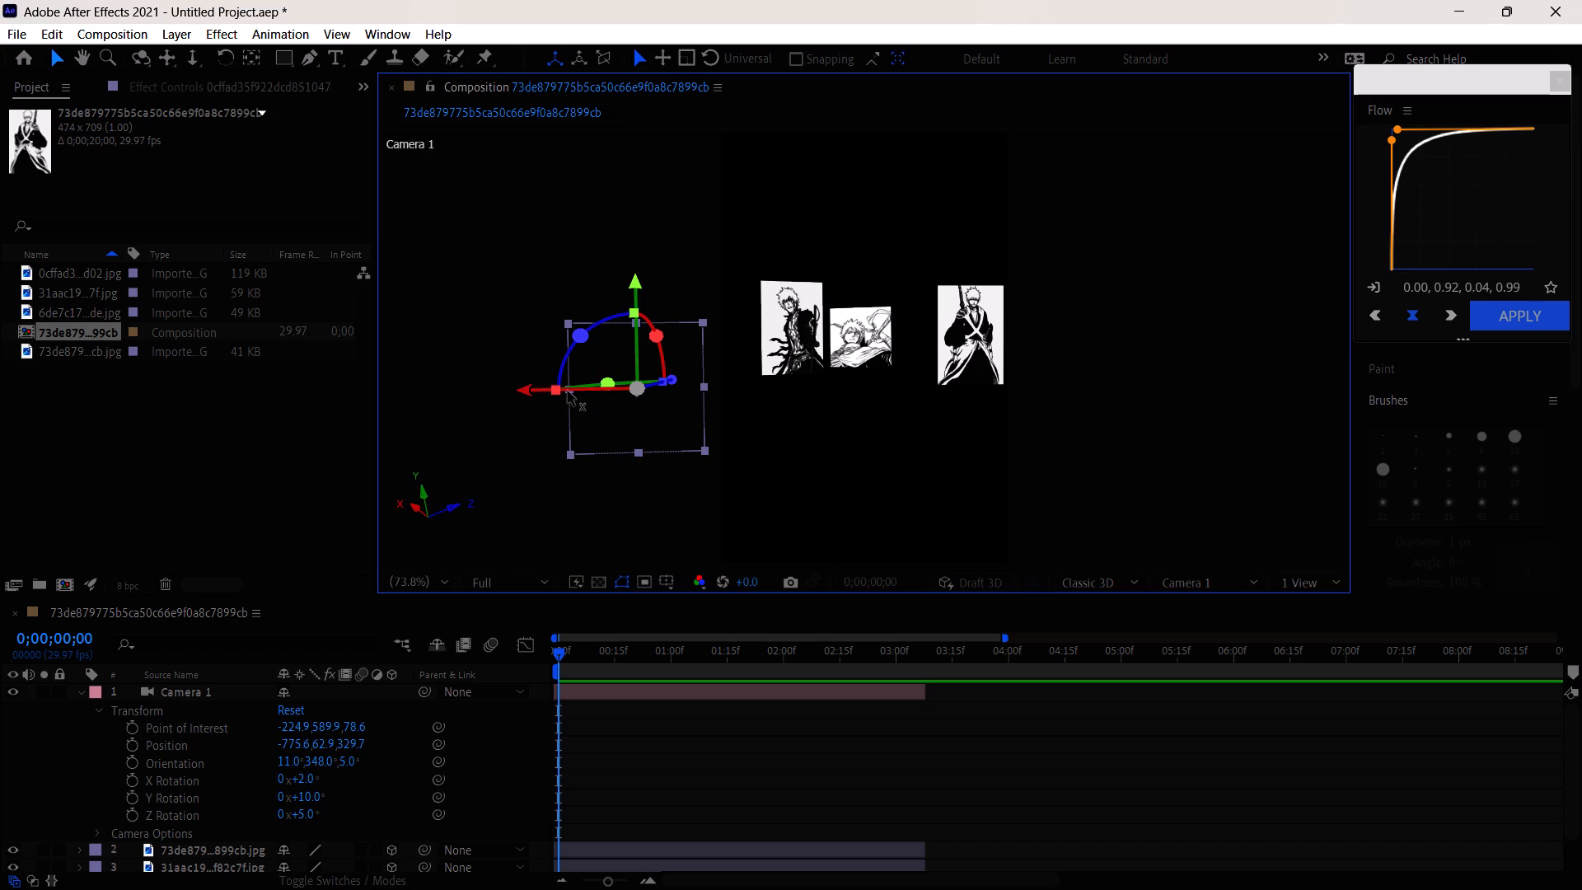
Rotate the 0cffad3 image further in the negative direction about its Y axis.
drag(603, 377, 630, 377)
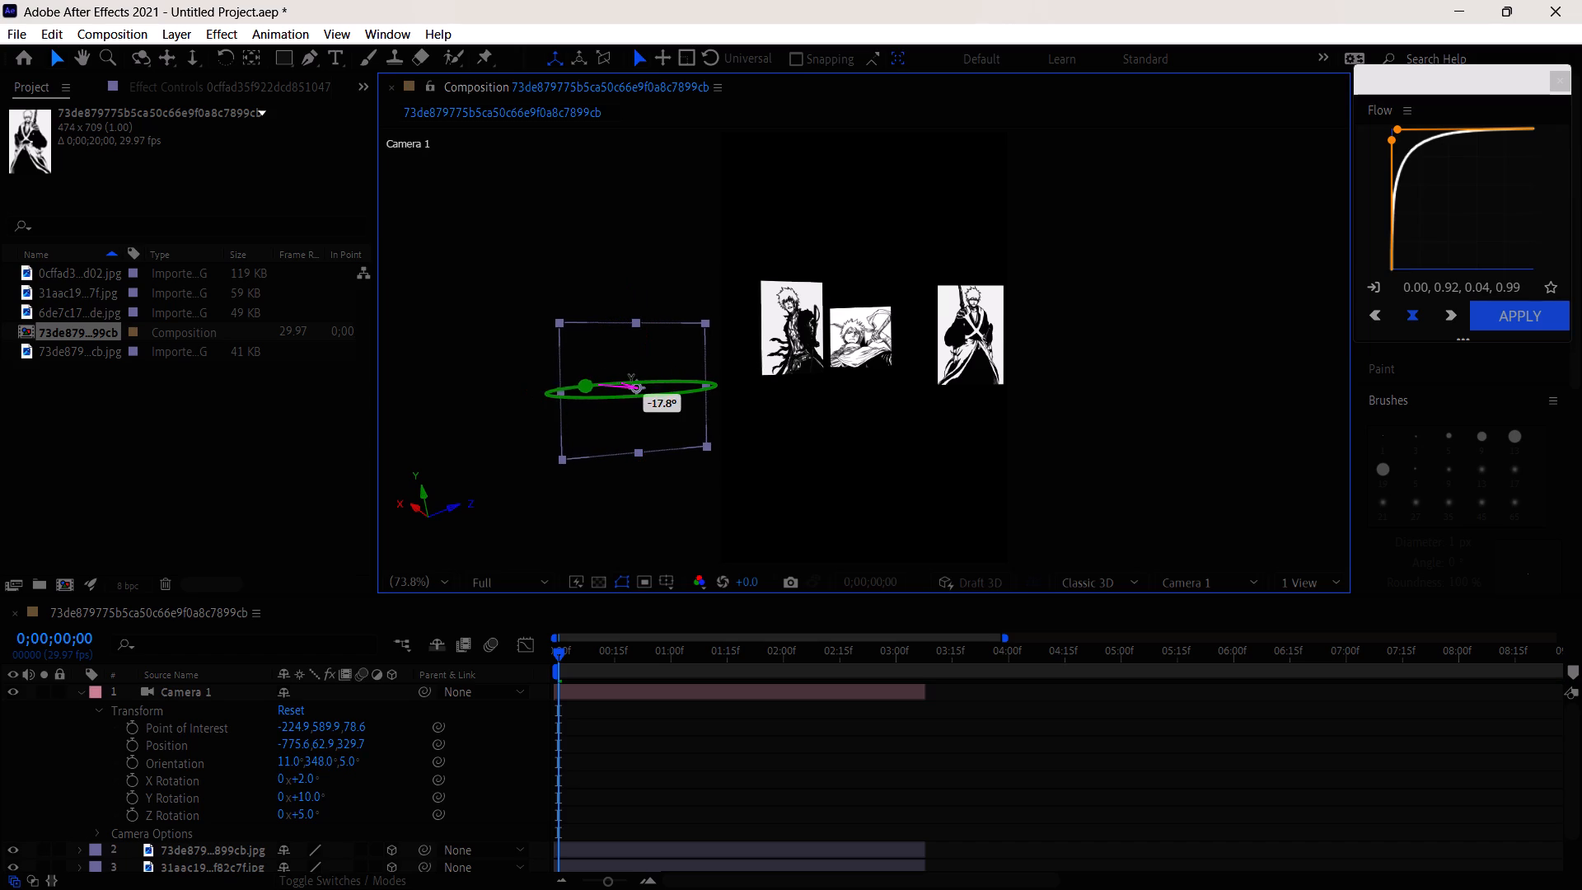
drag(630, 377, 637, 376)
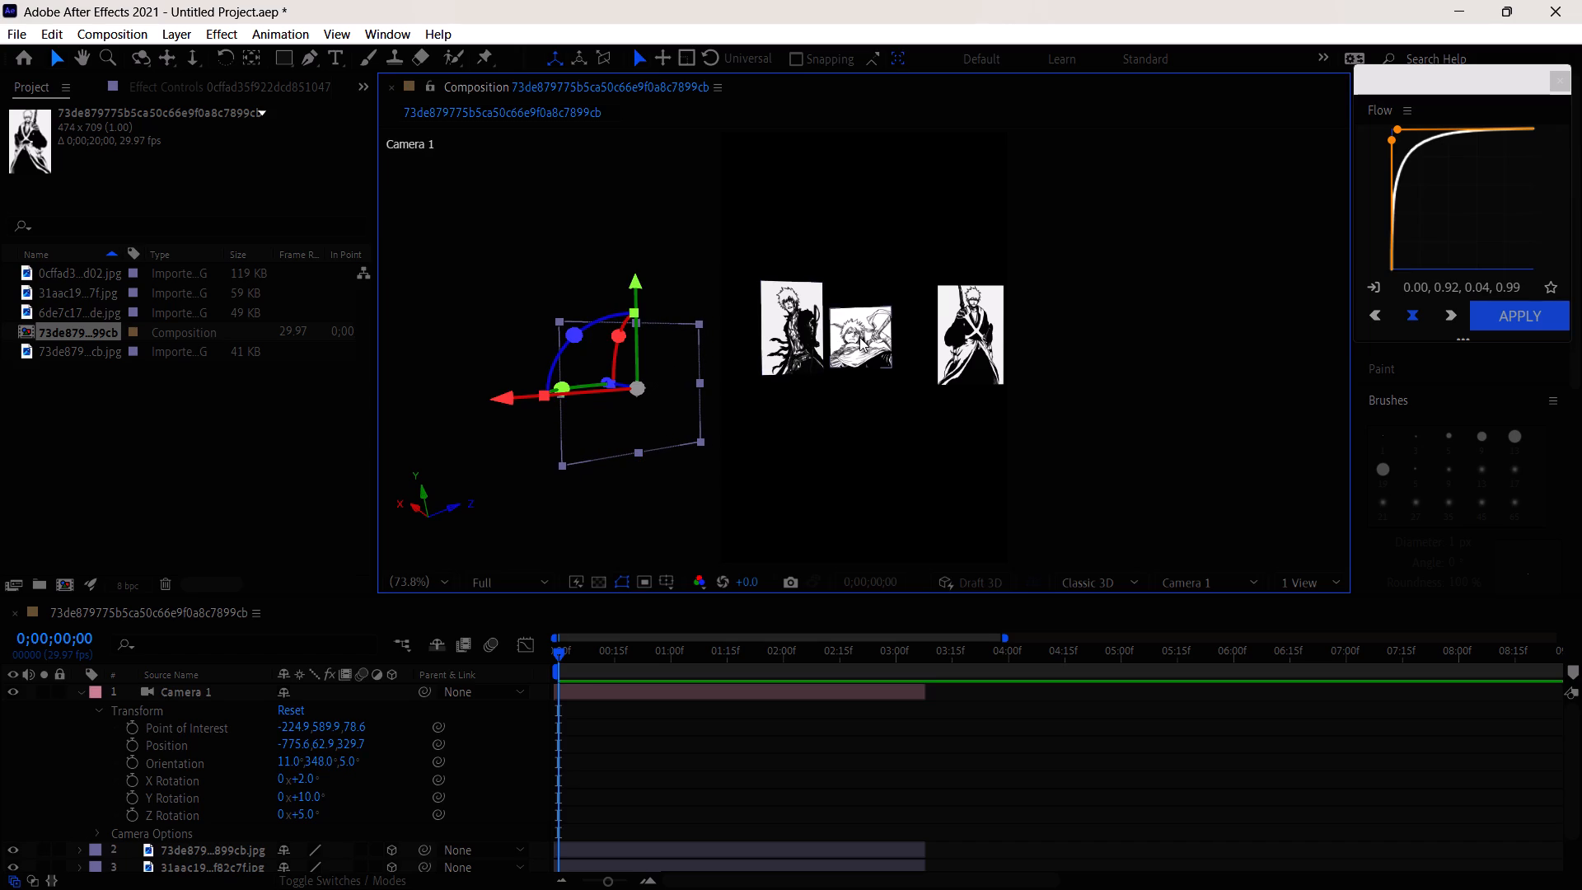
Move the 6de7c17 image slightly towards the 73de879 image, away from the 31aac19 image.
click(863, 337)
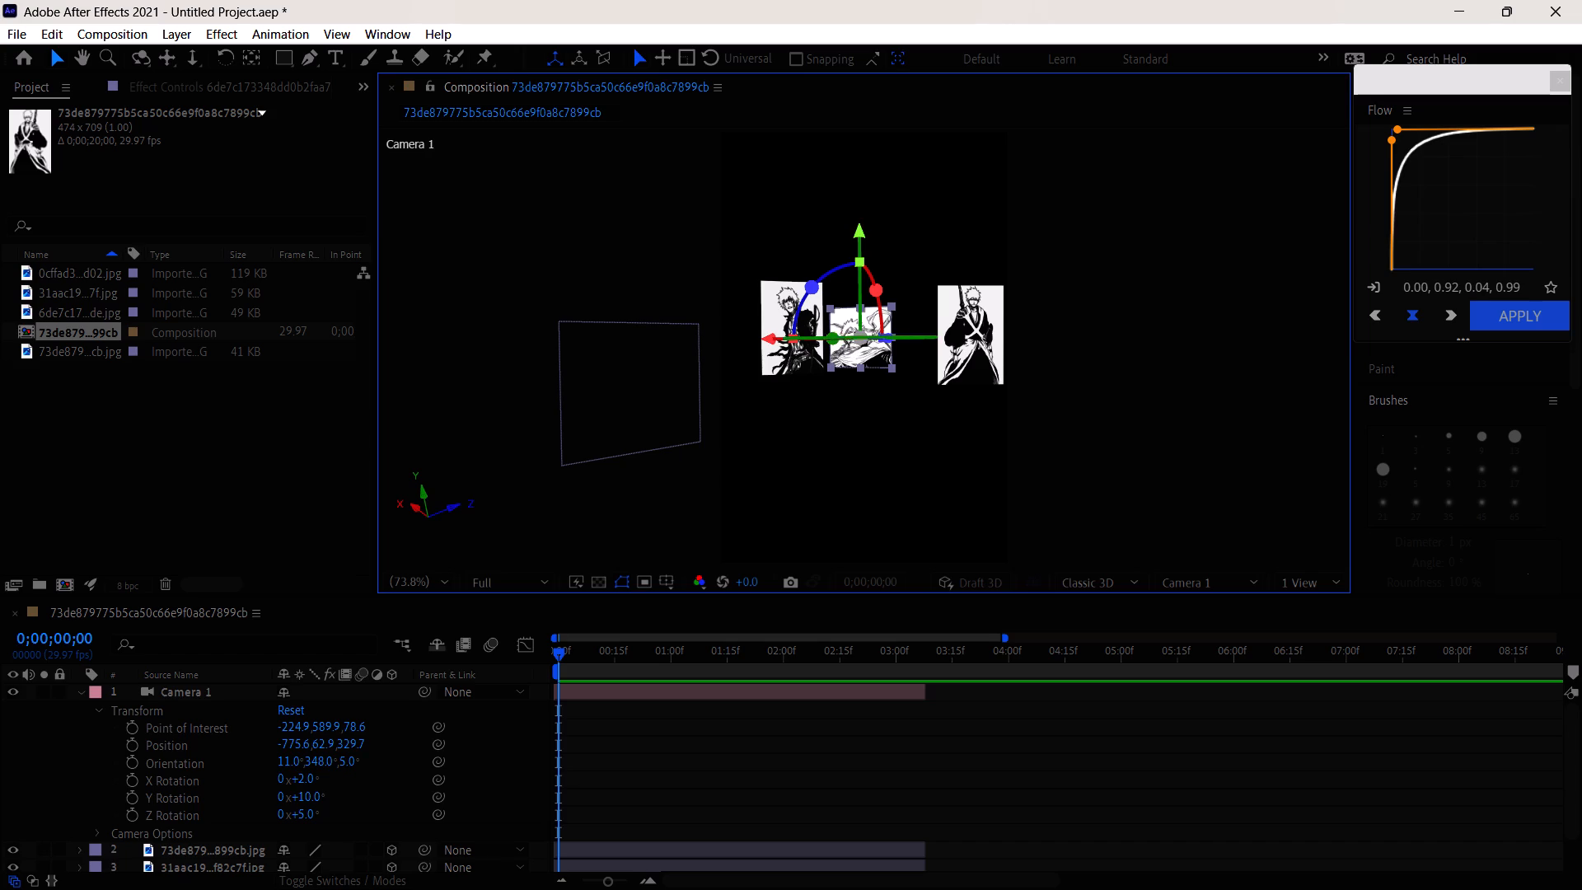
click(868, 340)
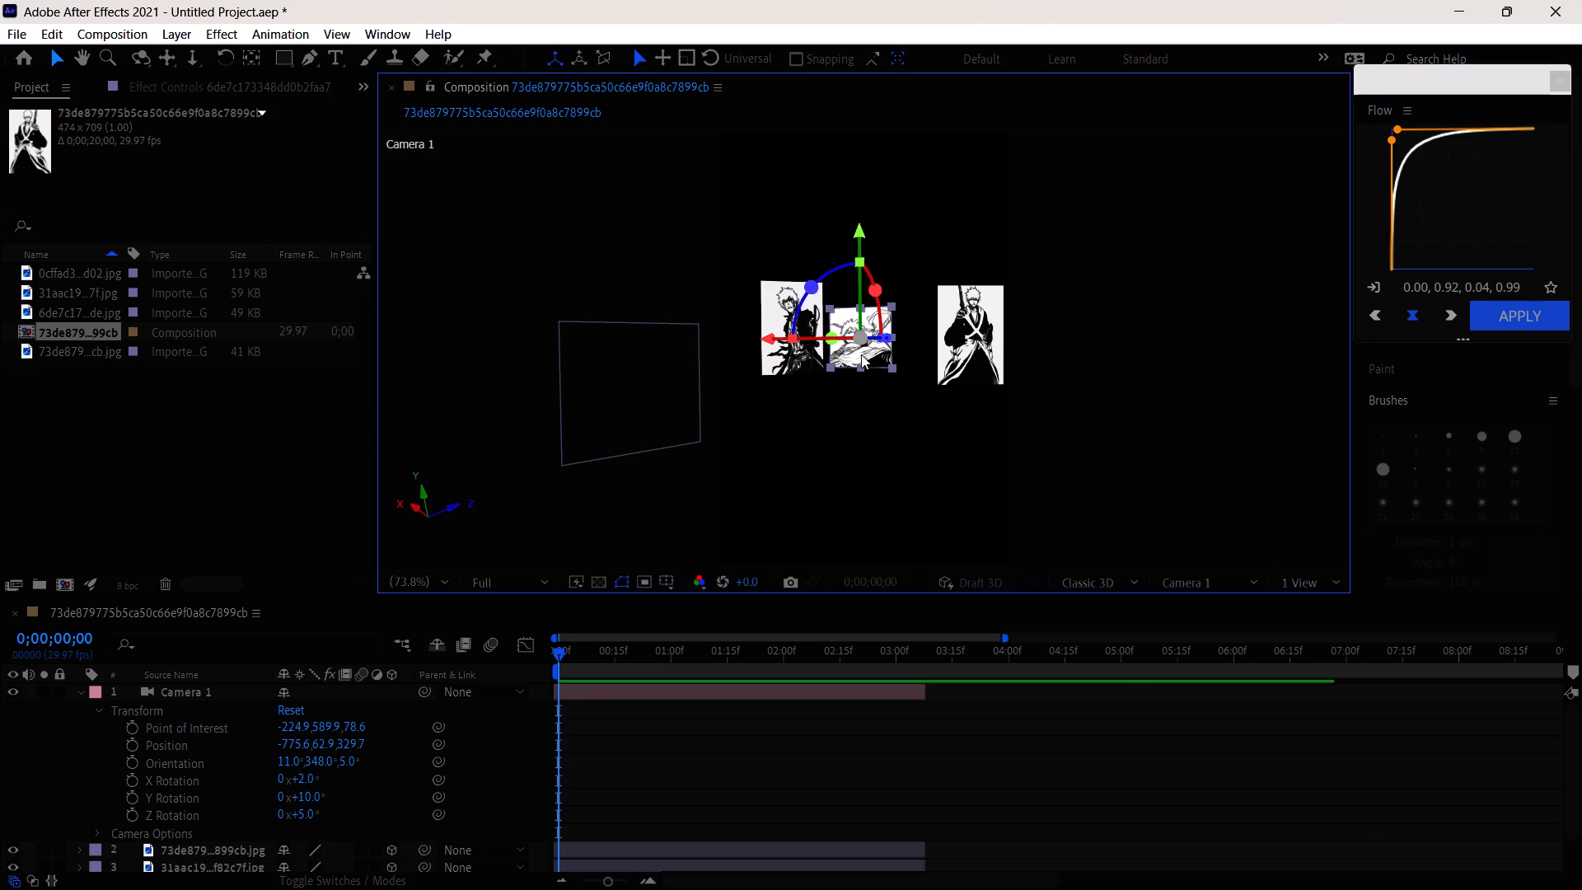
drag(864, 361, 878, 358)
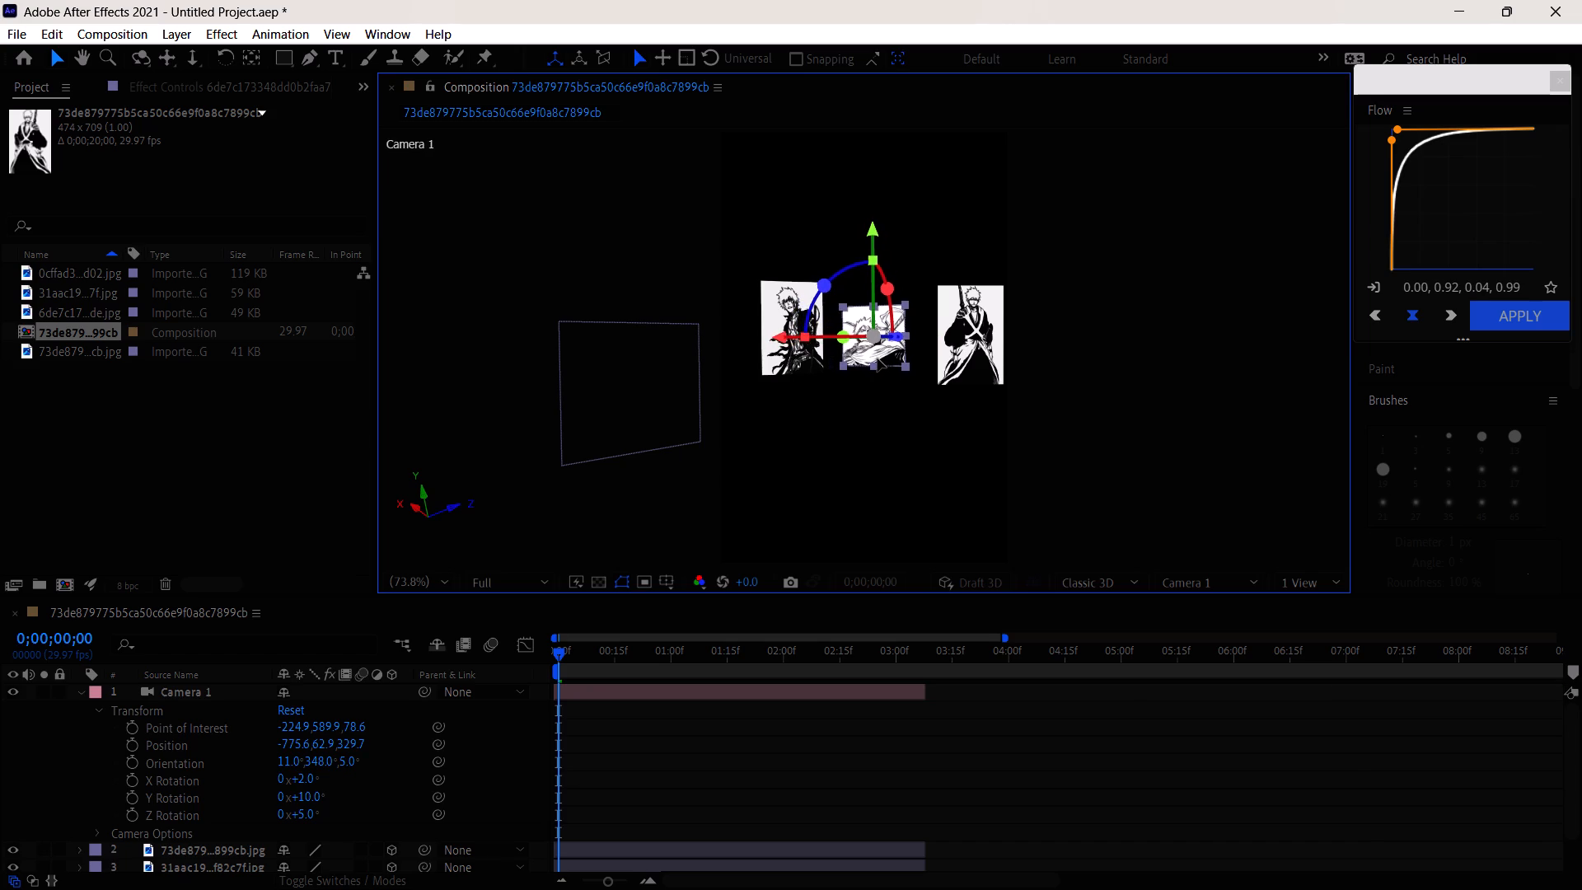
drag(878, 358, 878, 358)
Move the 73de879 image beyond the composition frame, on the side opposite the 0cffad3 image.
drag(964, 349, 982, 351)
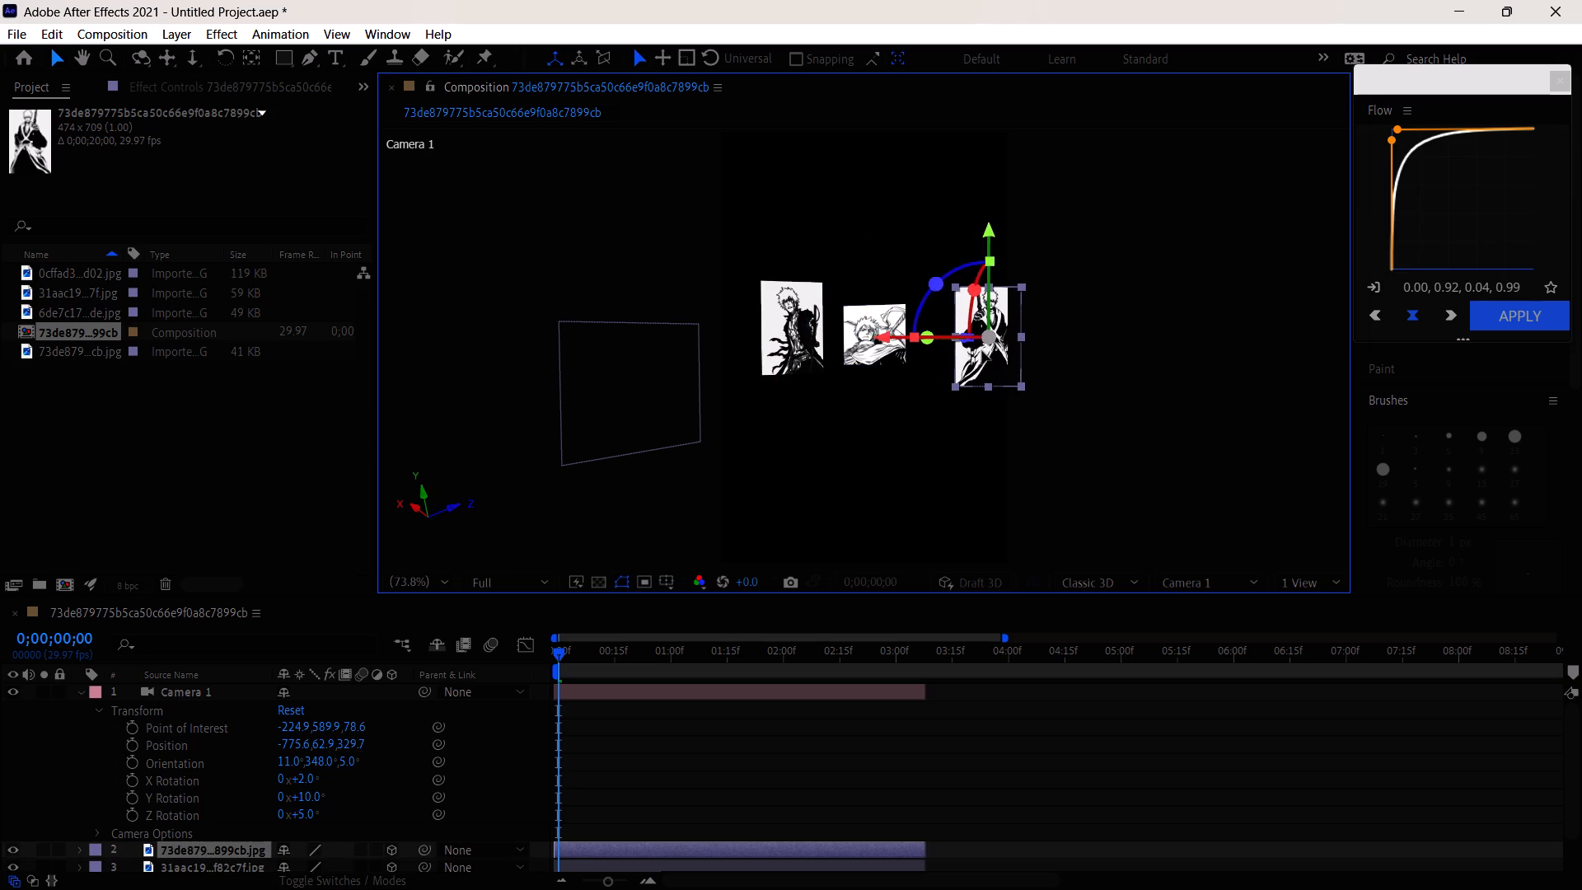
drag(982, 351, 980, 351)
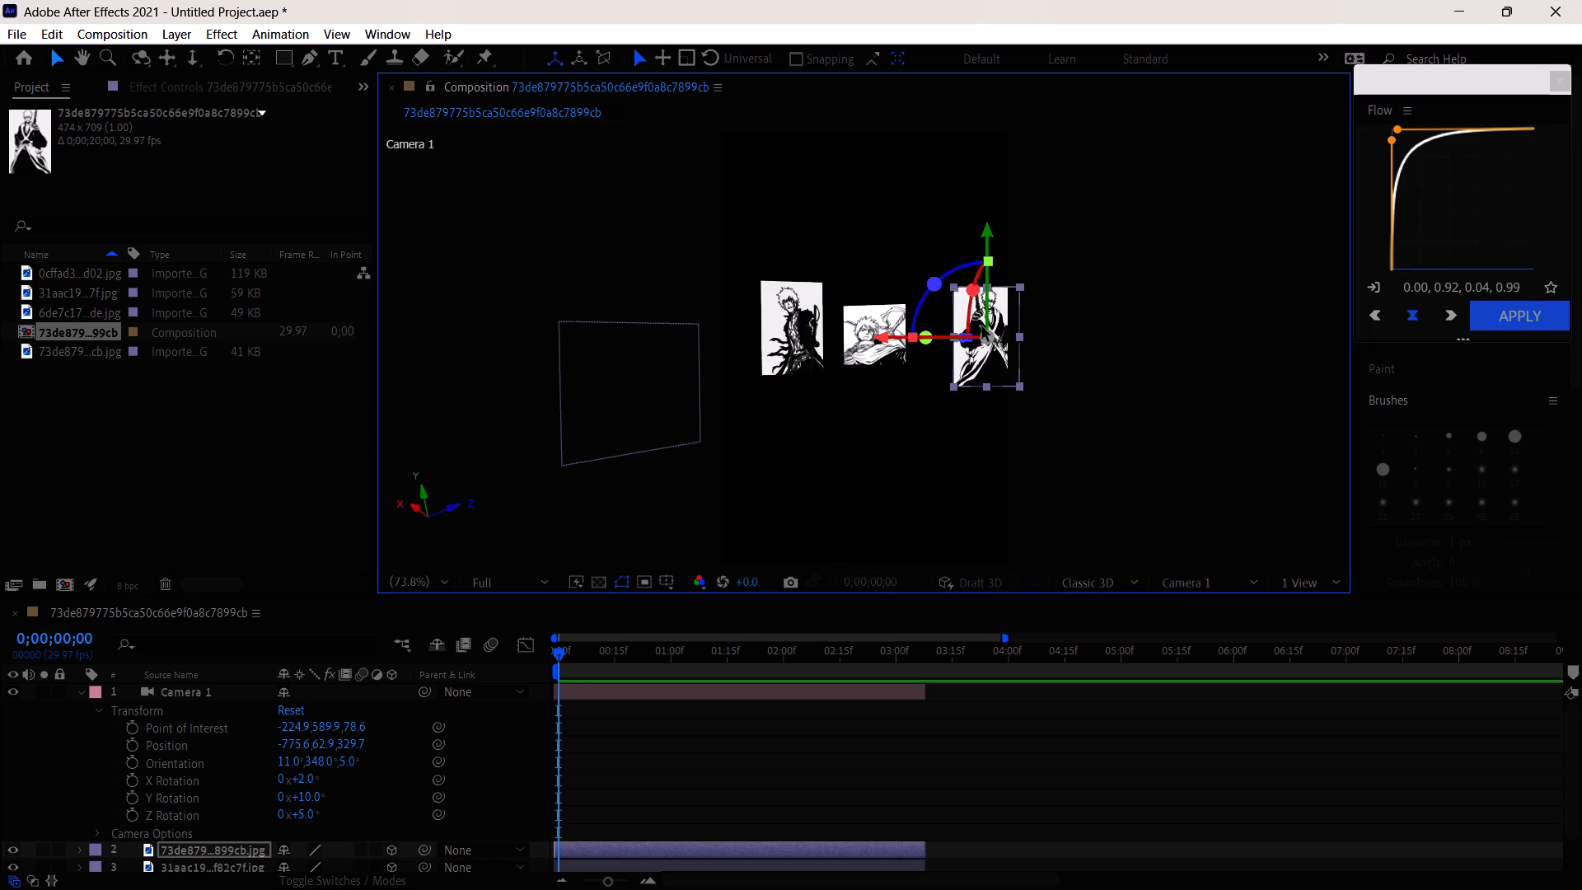
drag(981, 364, 943, 360)
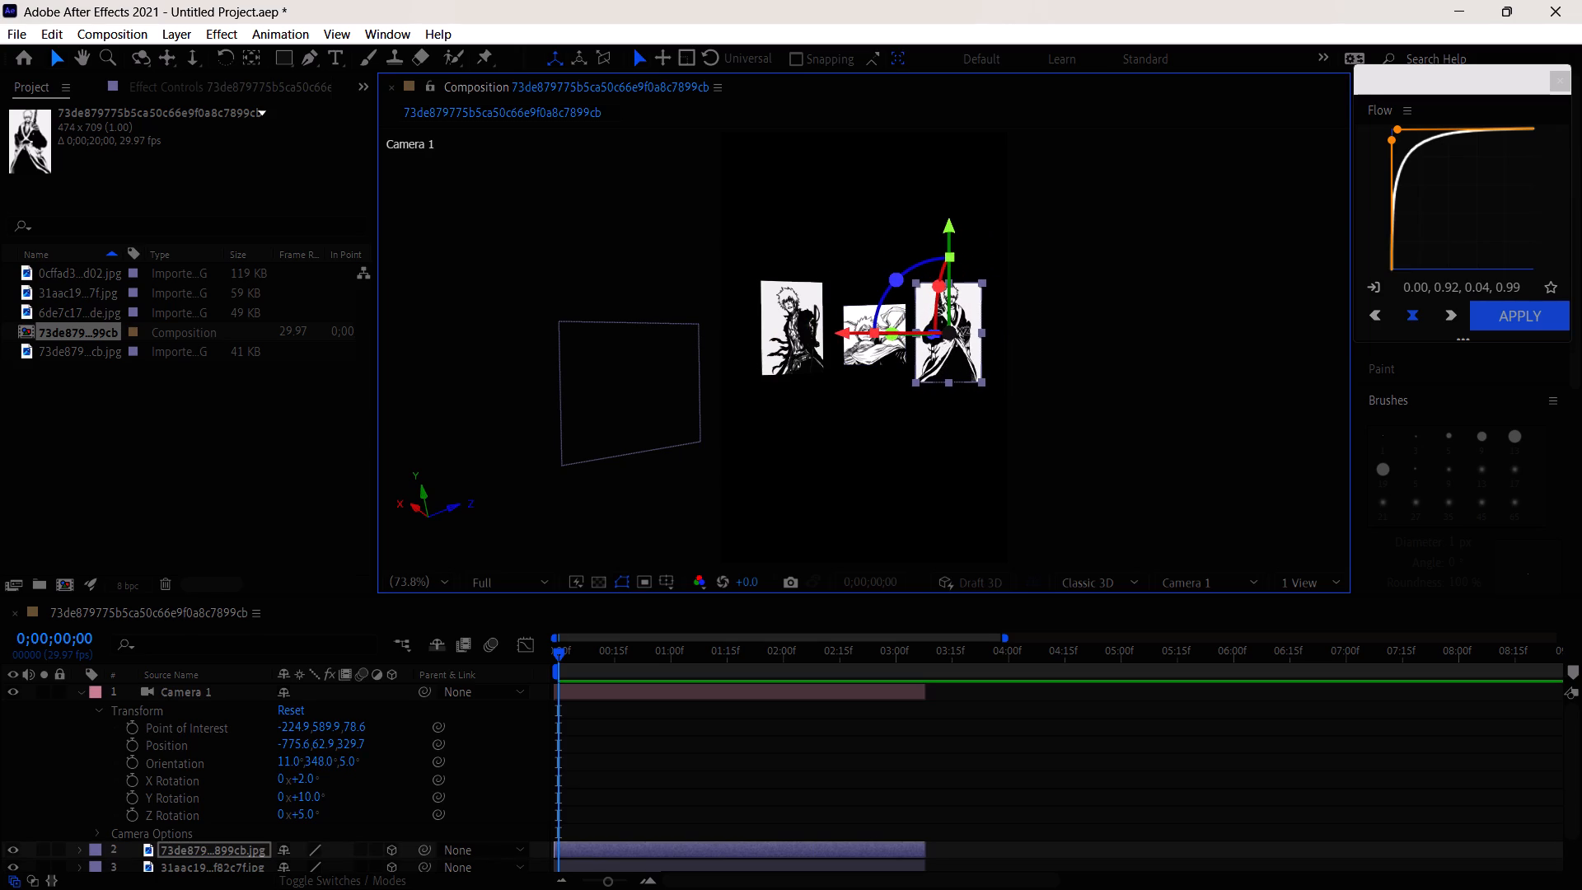
drag(891, 336, 856, 335)
drag(949, 357, 1055, 368)
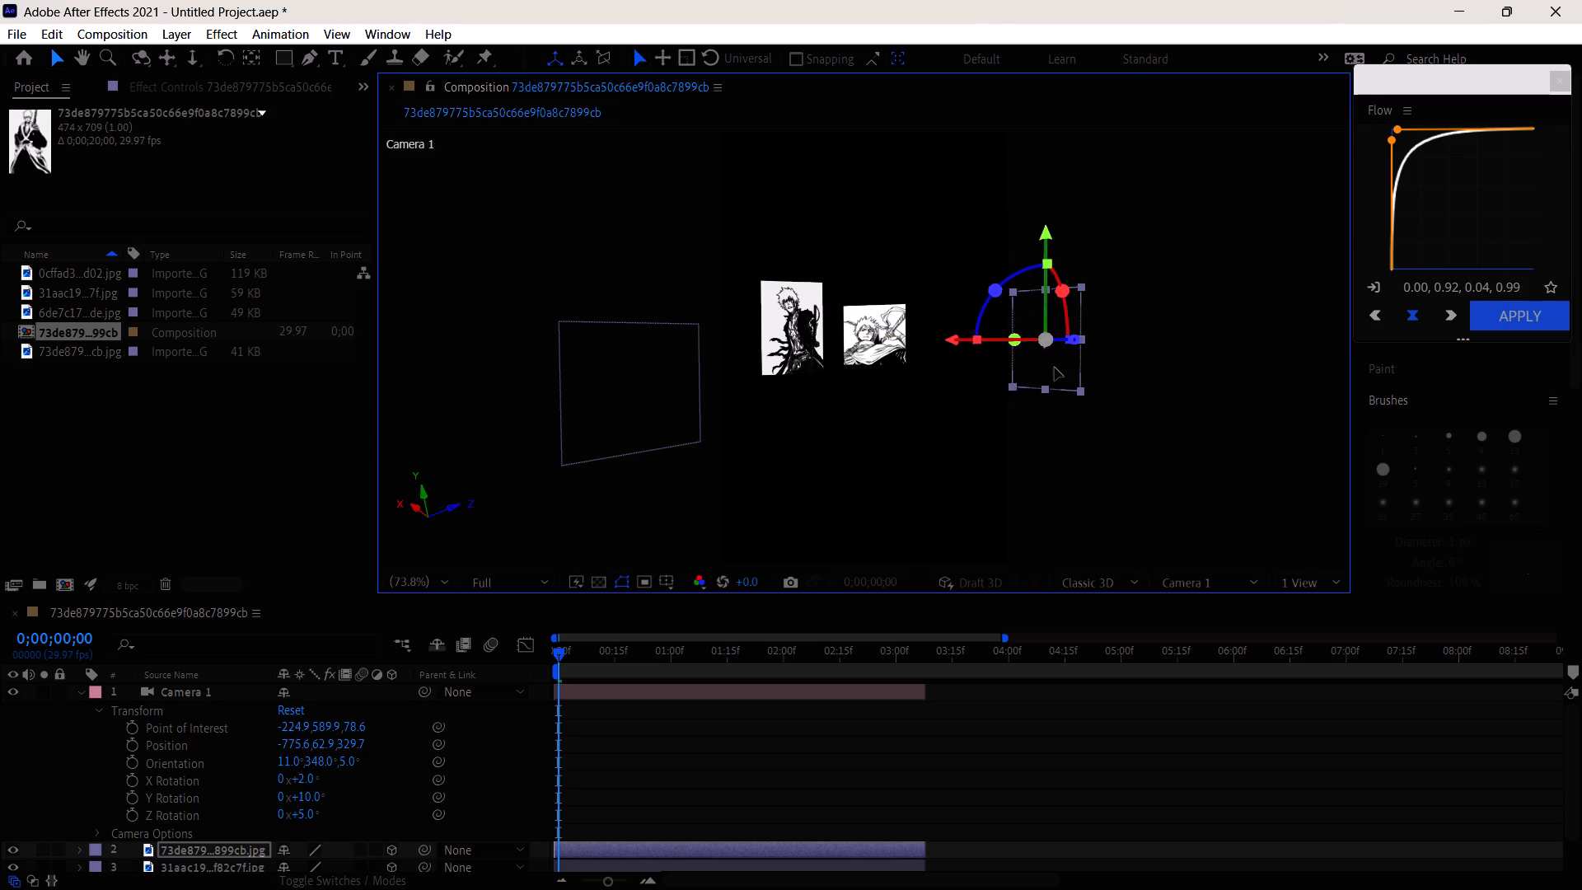
drag(1055, 368, 1077, 395)
Lower the 6de7c17 image slightly within the composition frame.
drag(877, 346, 878, 384)
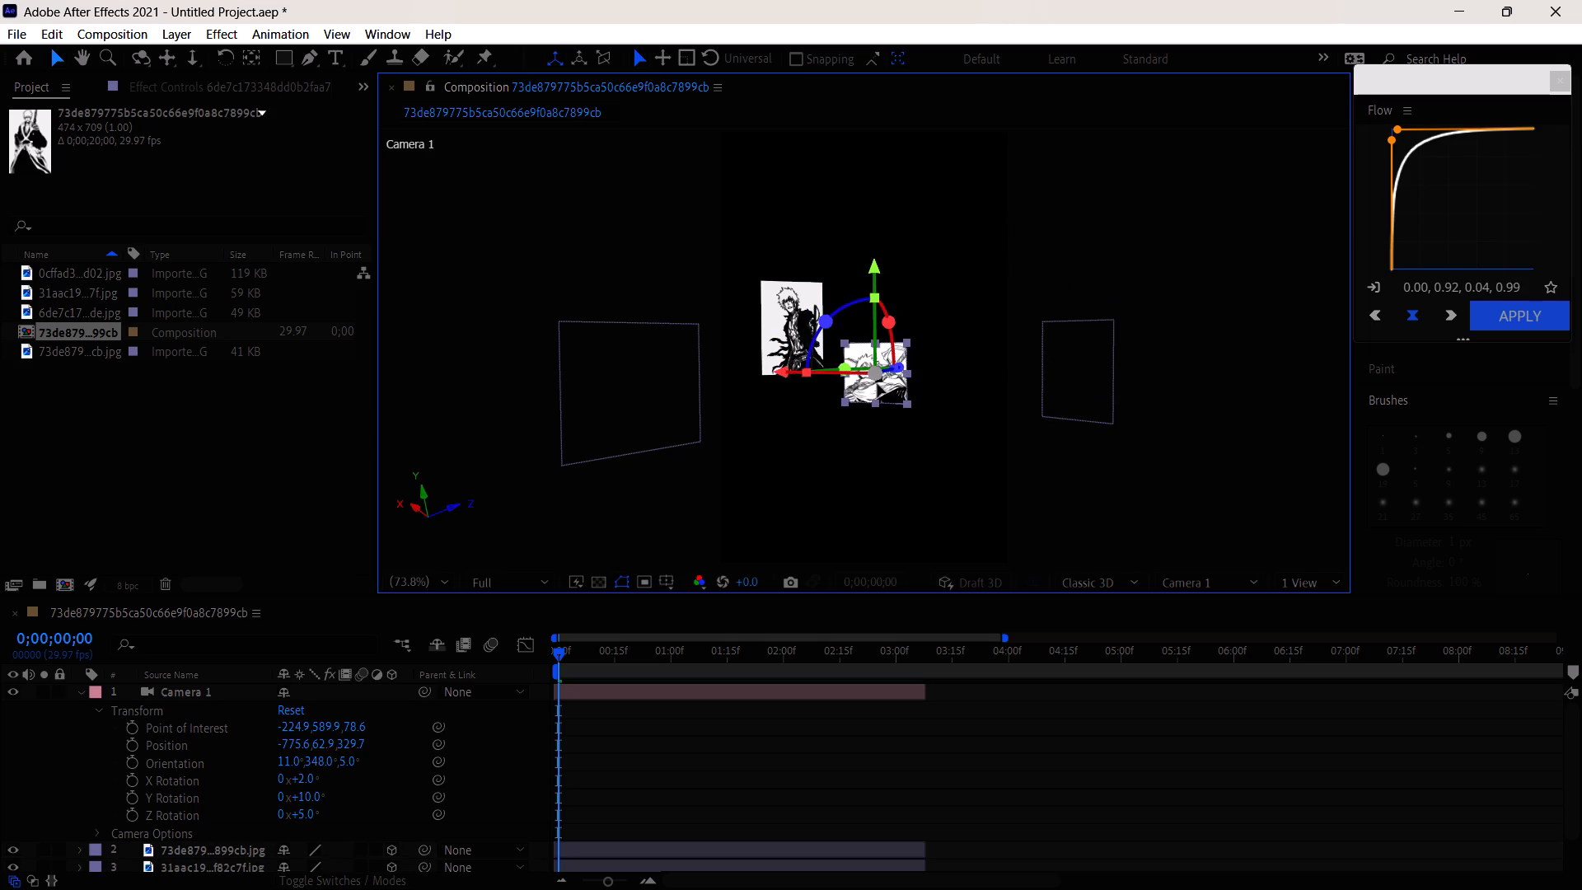
drag(878, 384, 878, 373)
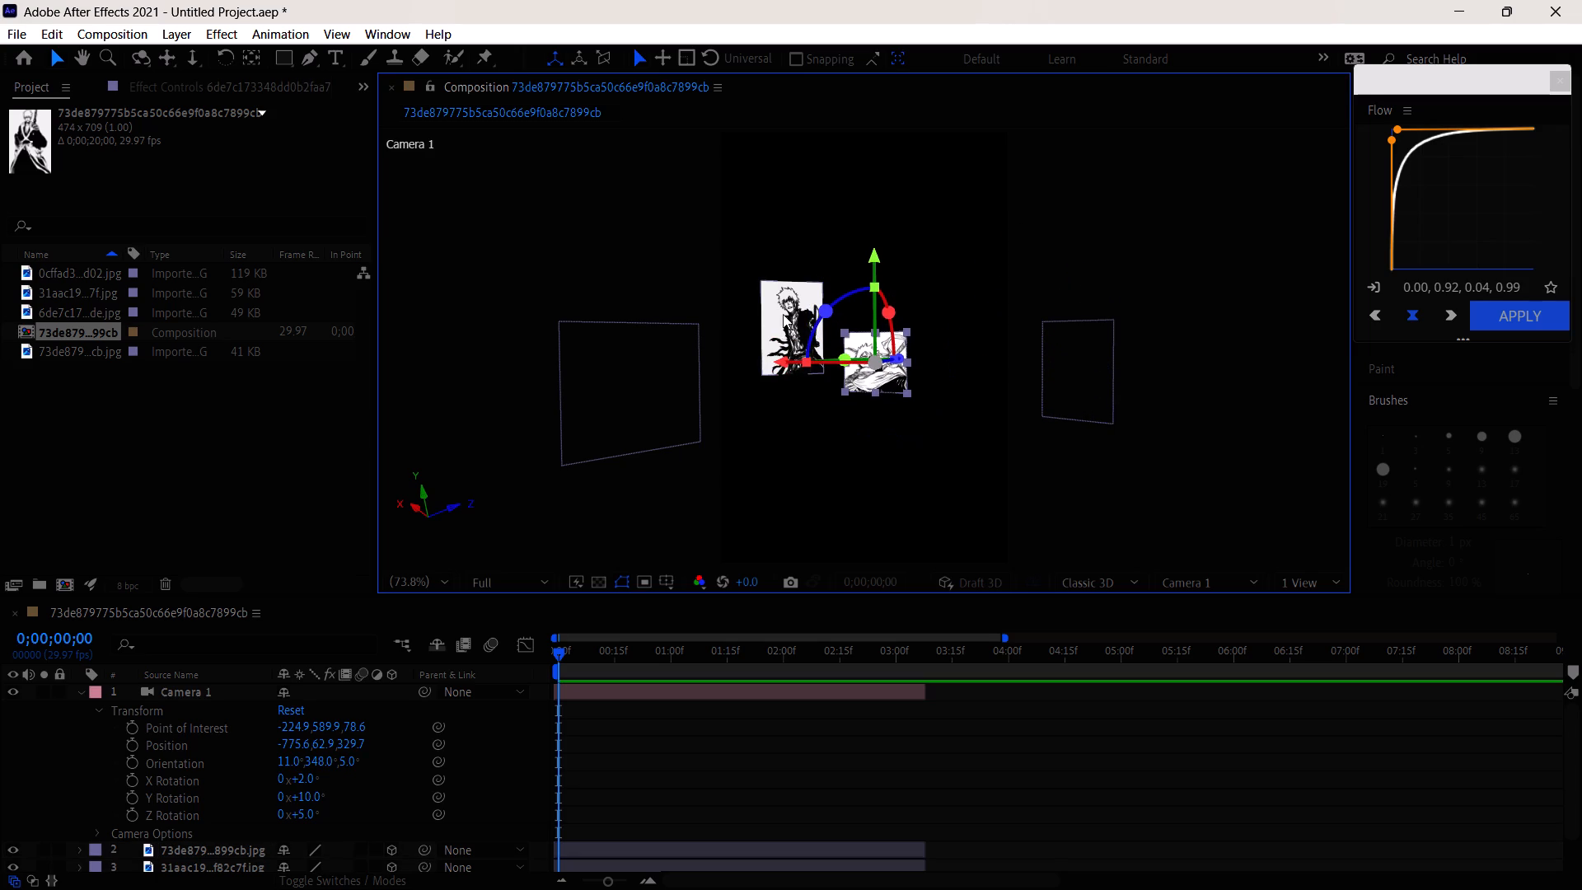
Move the 31aac19 image out of the composition frame, to a spot below the 73de879 image.
drag(783, 314, 1061, 569)
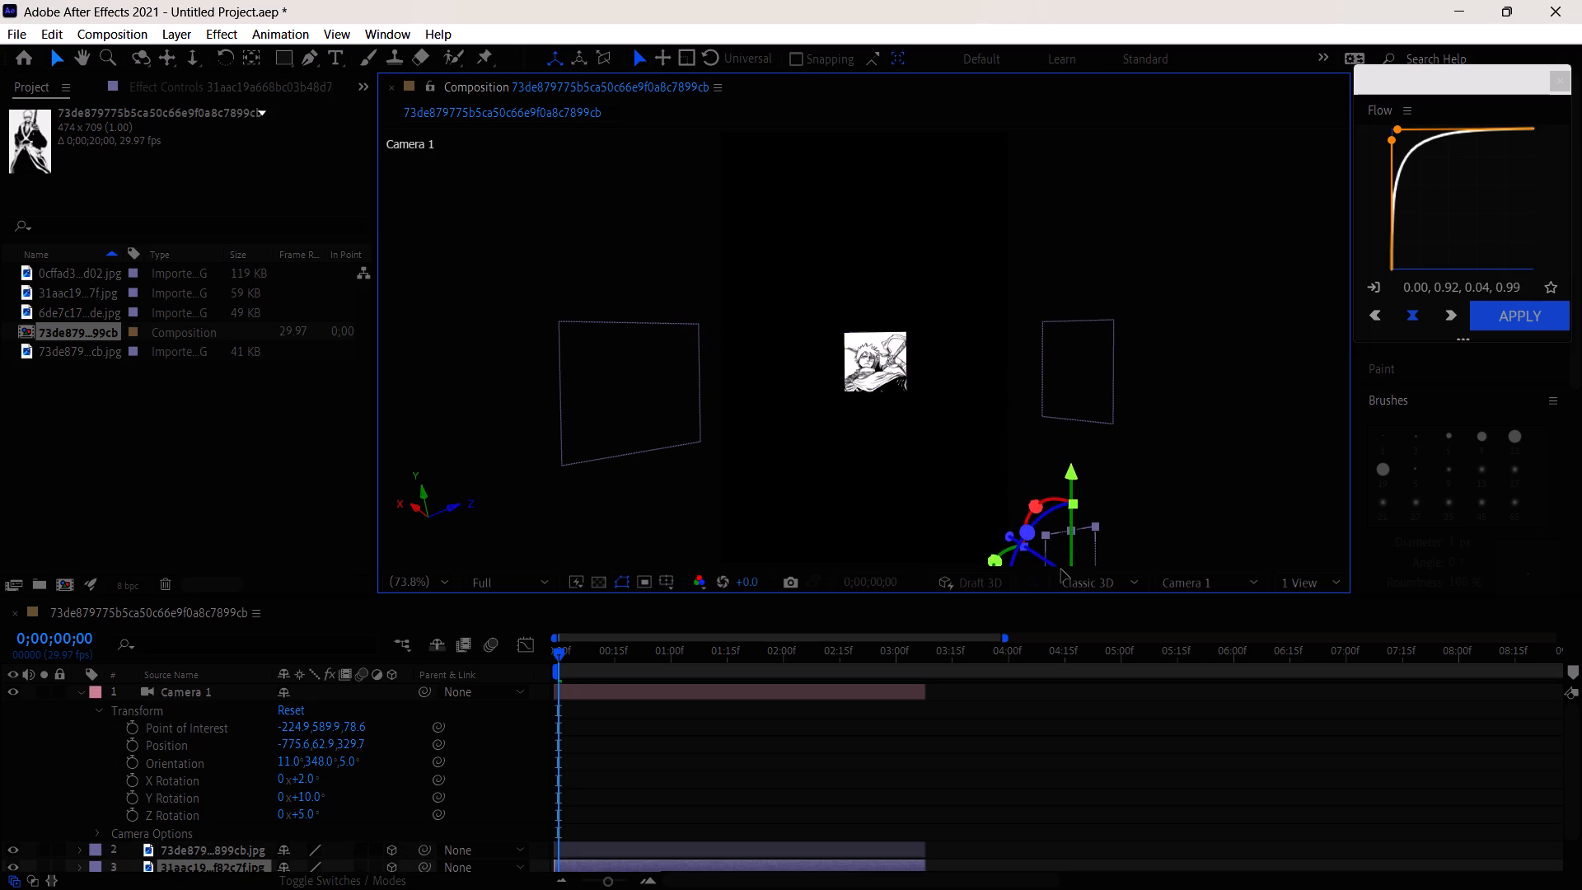
drag(1061, 569, 1069, 528)
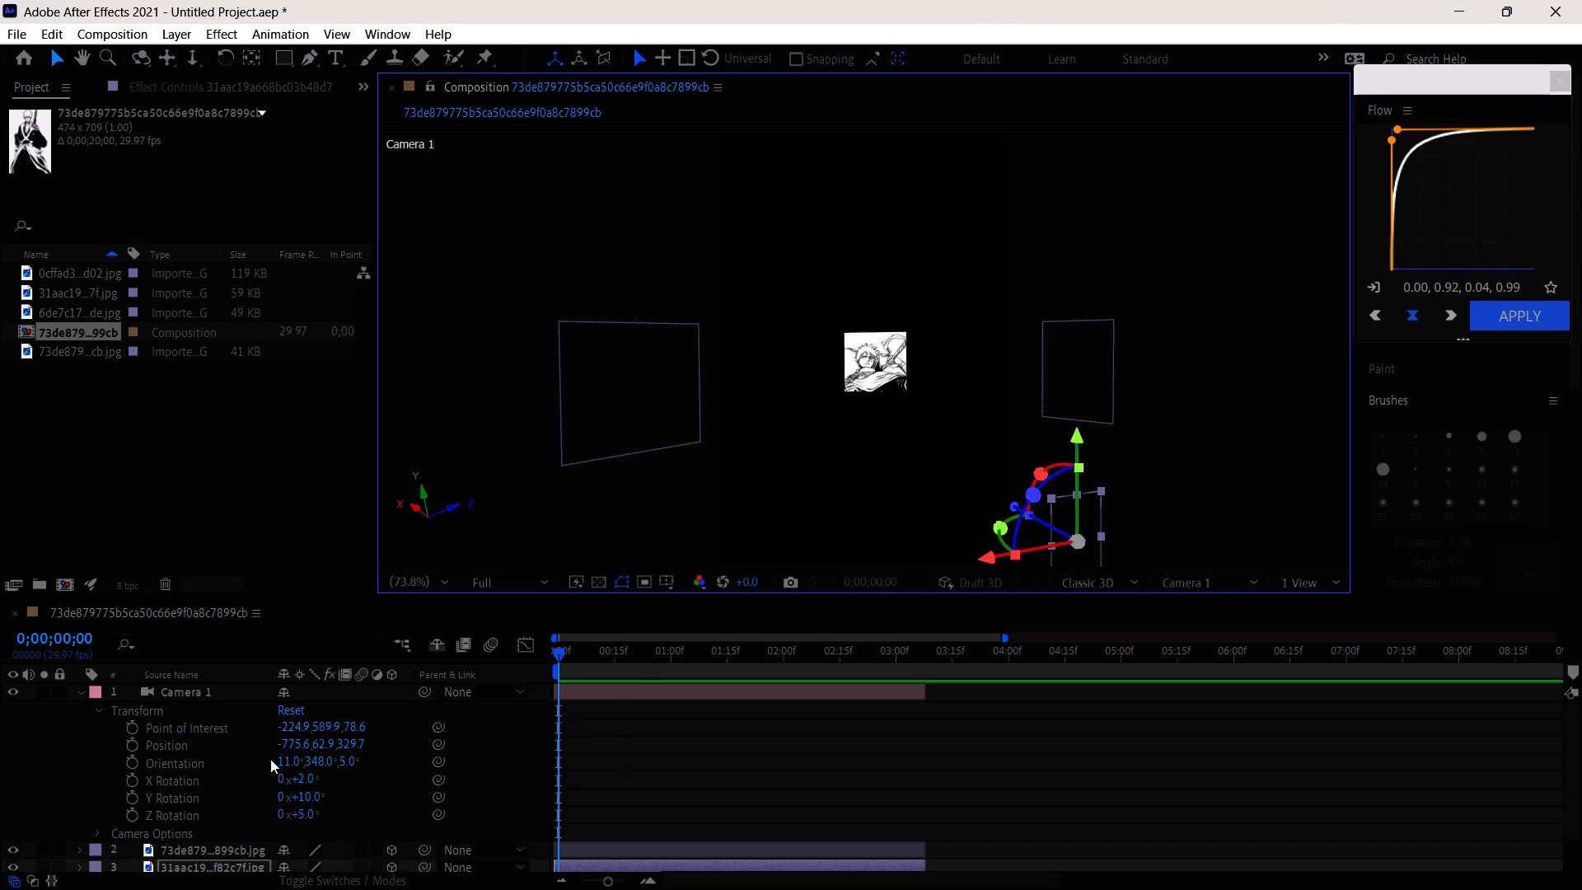
Set Camera 1's Point of Interest to -216.9, 591.9, 63.6.
click(350, 730)
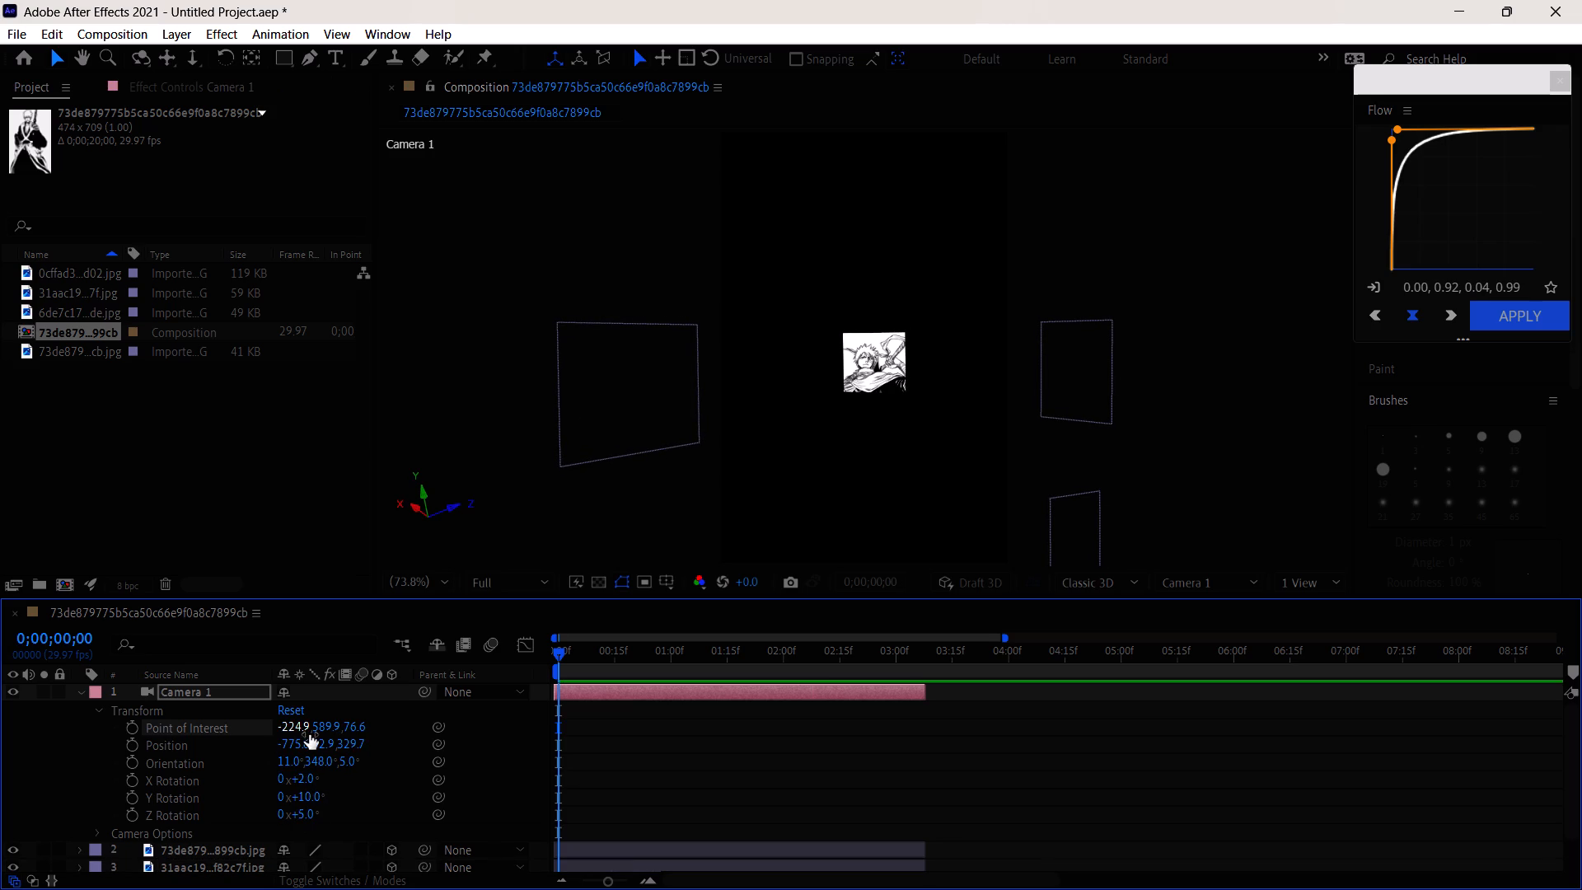
drag(309, 731, 309, 723)
click(332, 725)
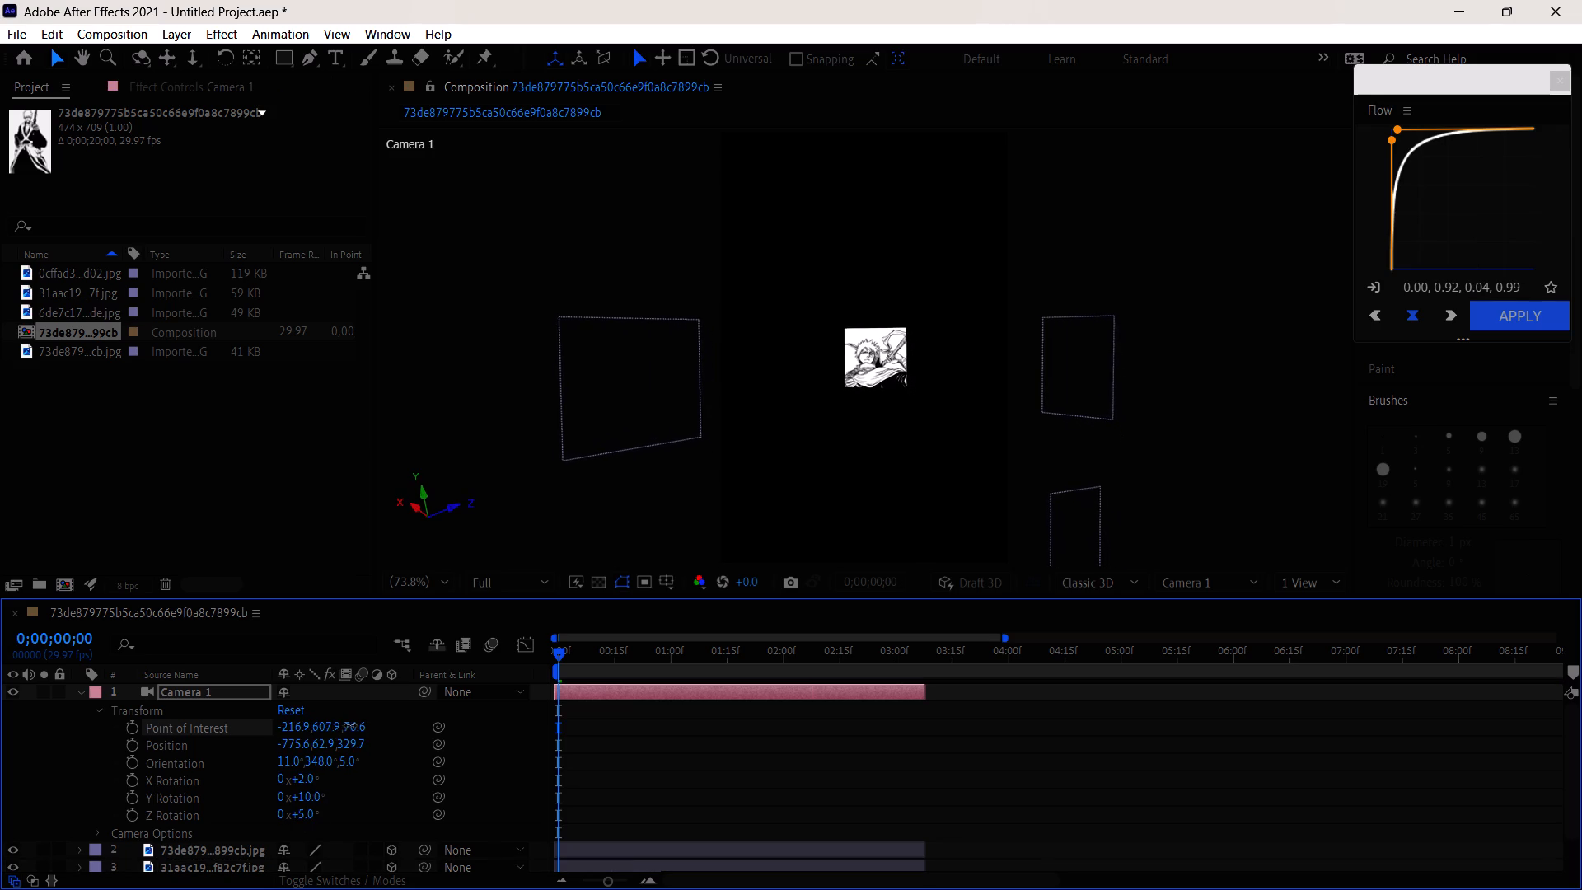
drag(349, 727, 337, 728)
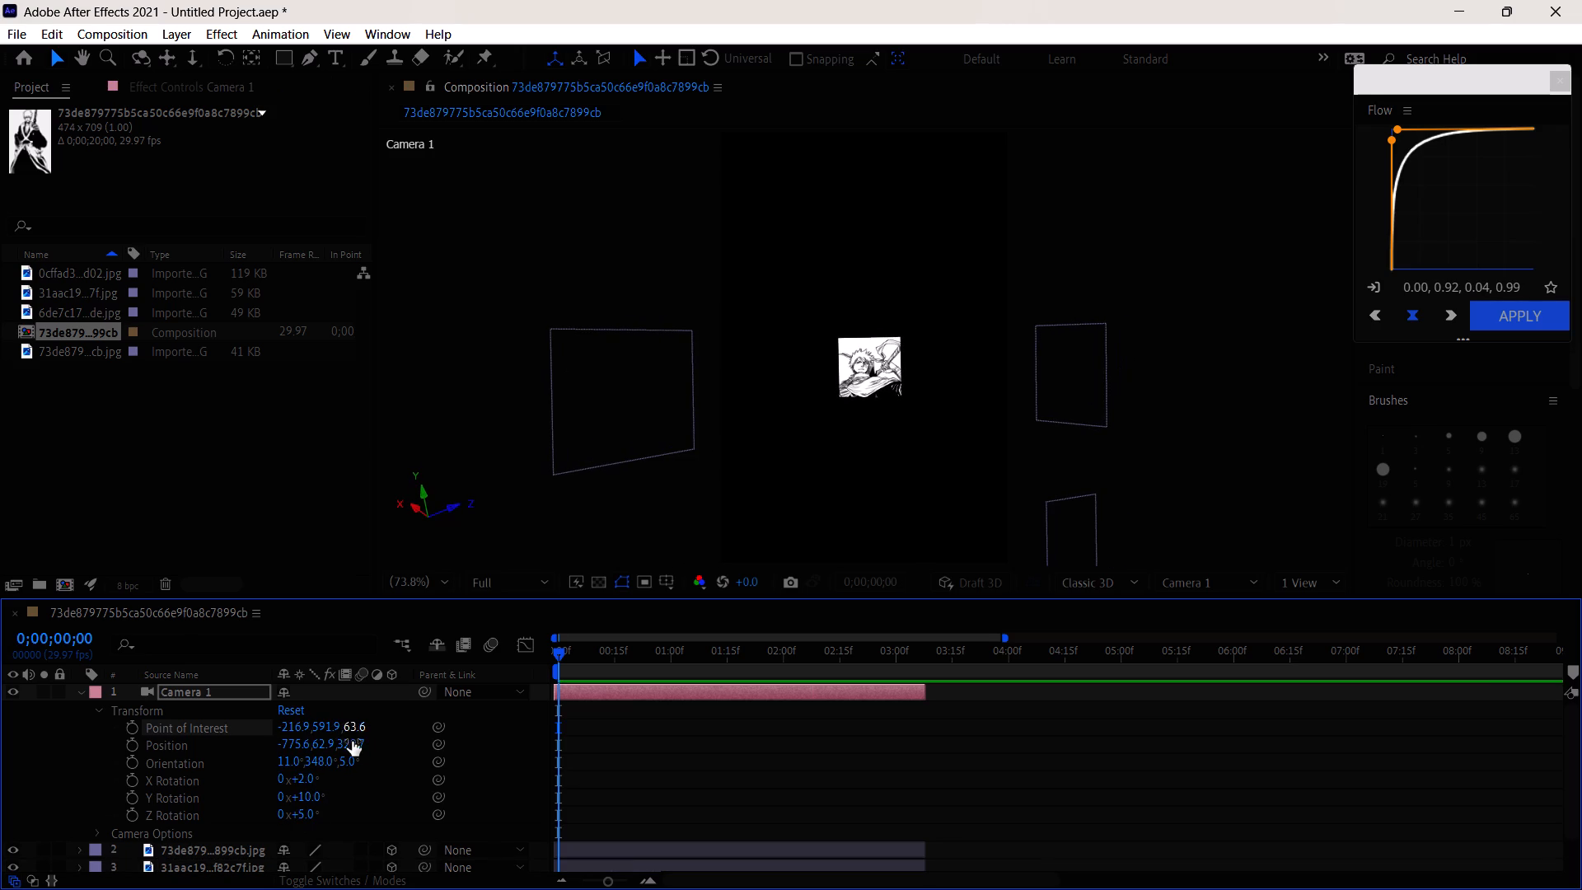
Set Camera 1's Position to -775.6, 41.9, 323.7 and its X orientation to 7°.
drag(354, 747, 344, 742)
drag(315, 744, 330, 744)
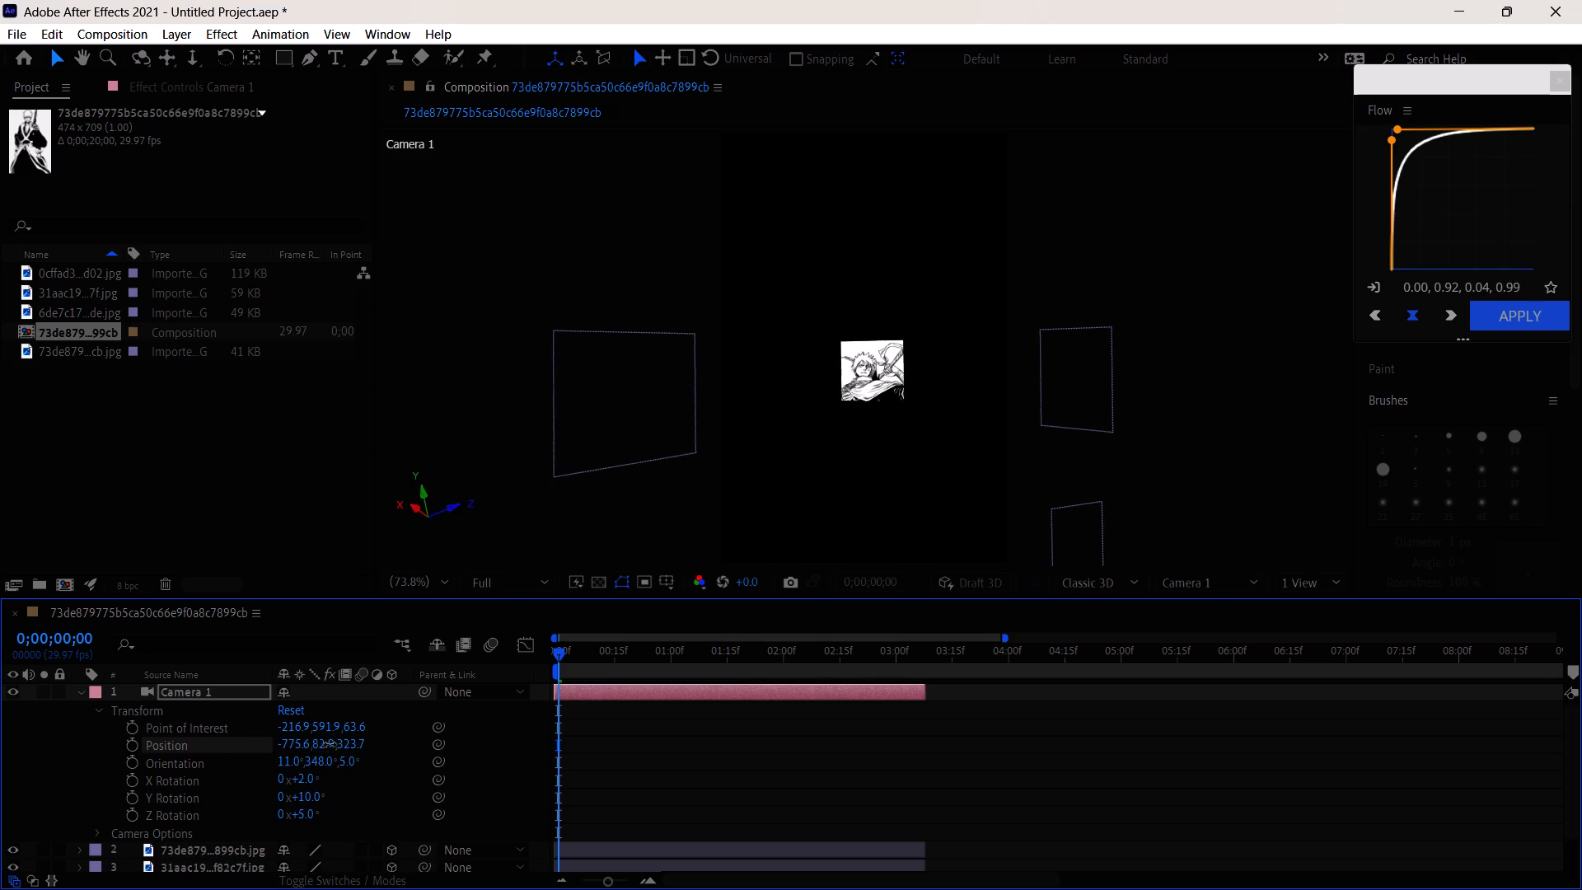
drag(330, 744, 290, 747)
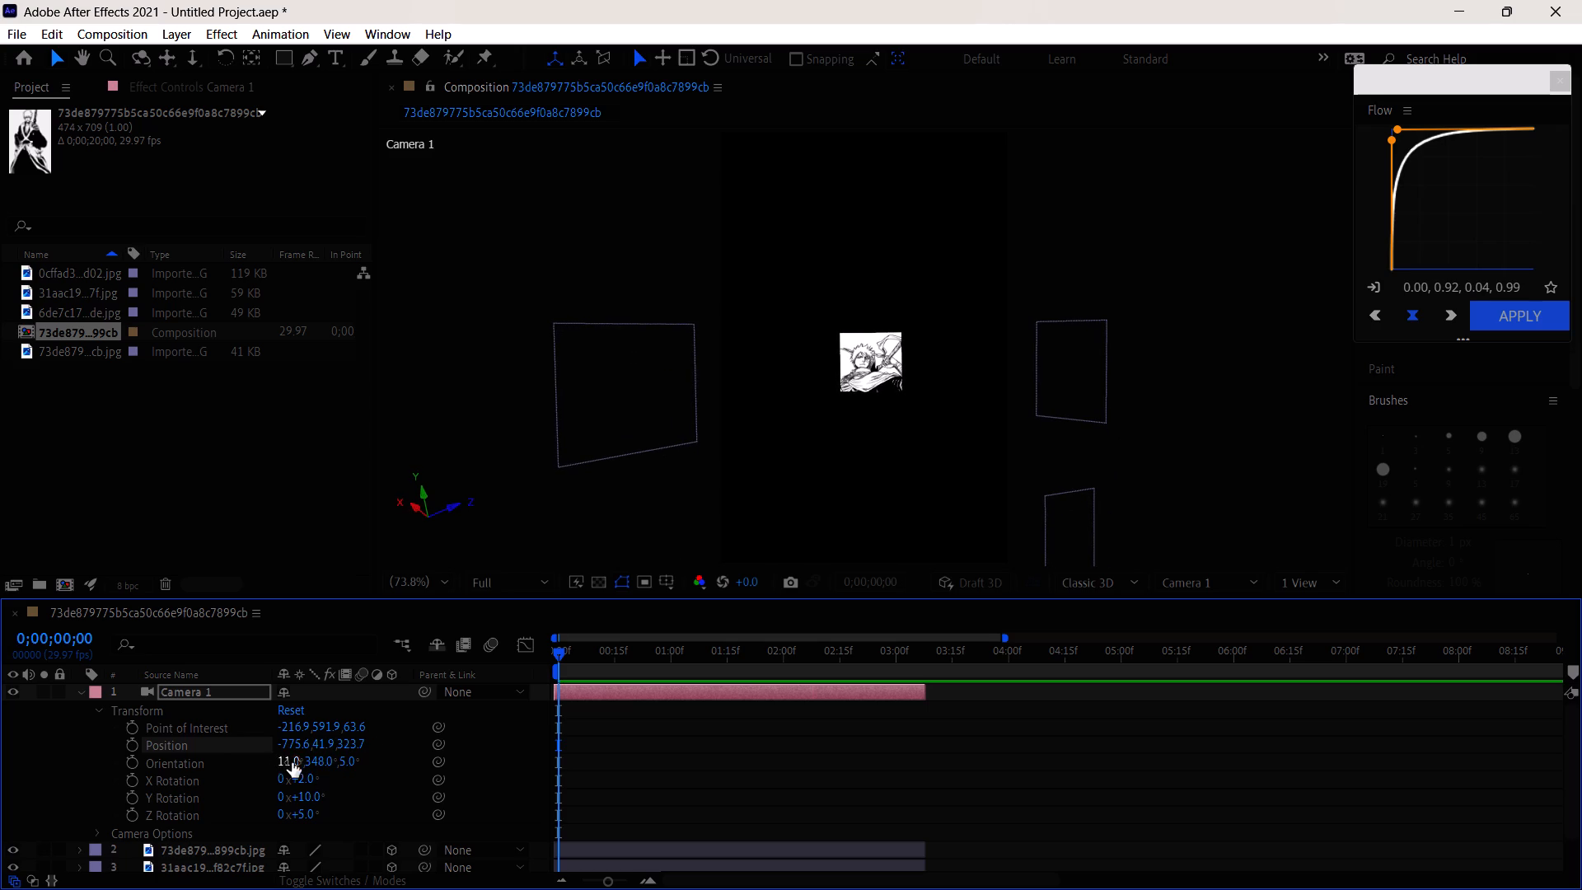
click(290, 762)
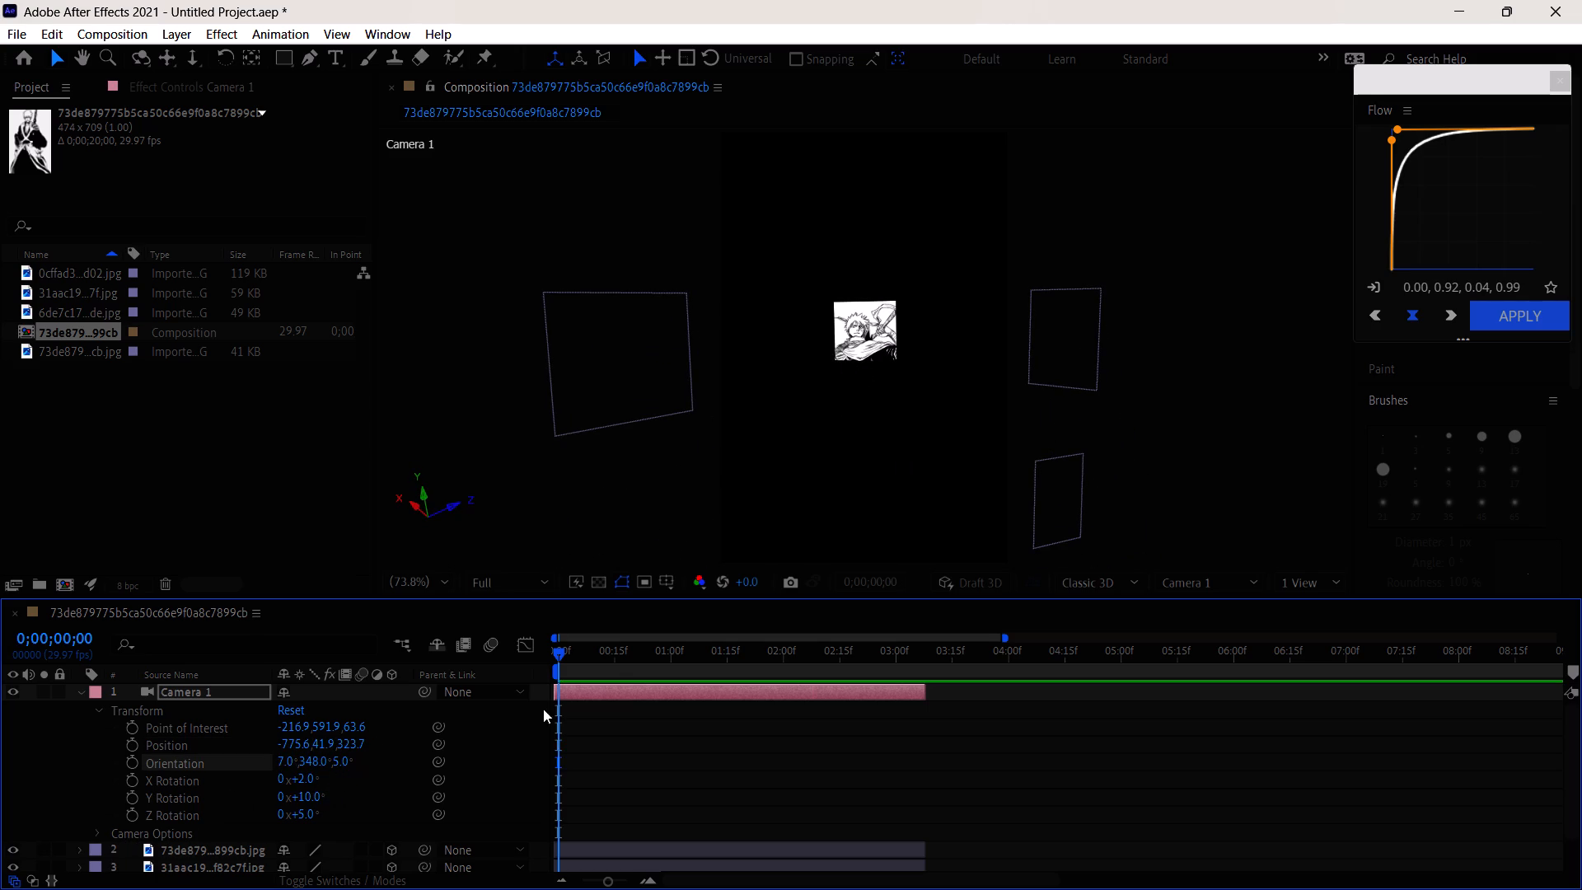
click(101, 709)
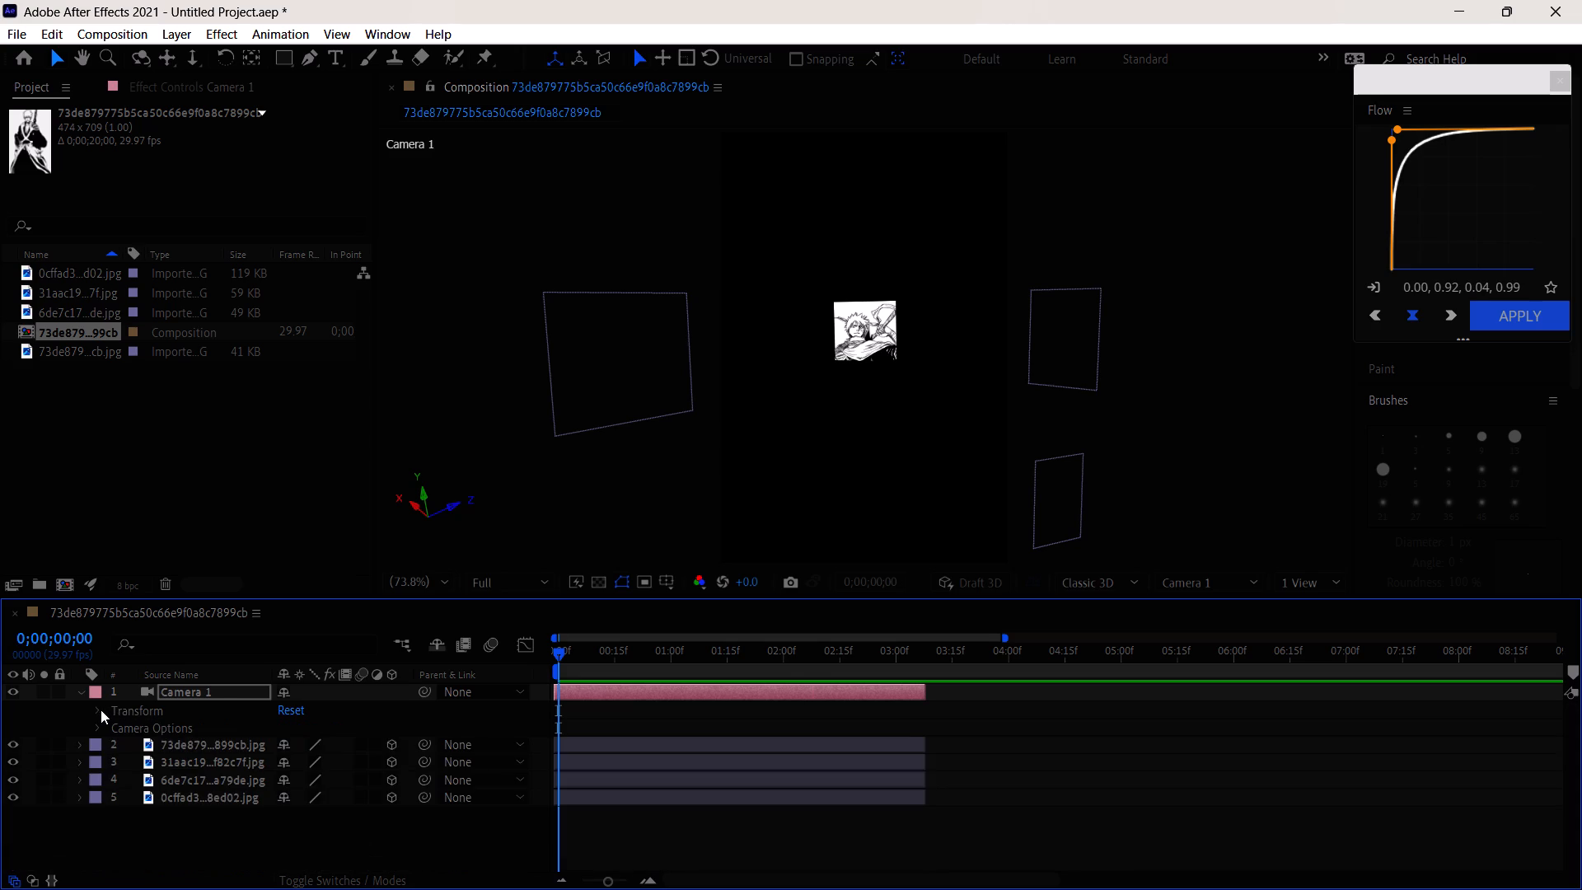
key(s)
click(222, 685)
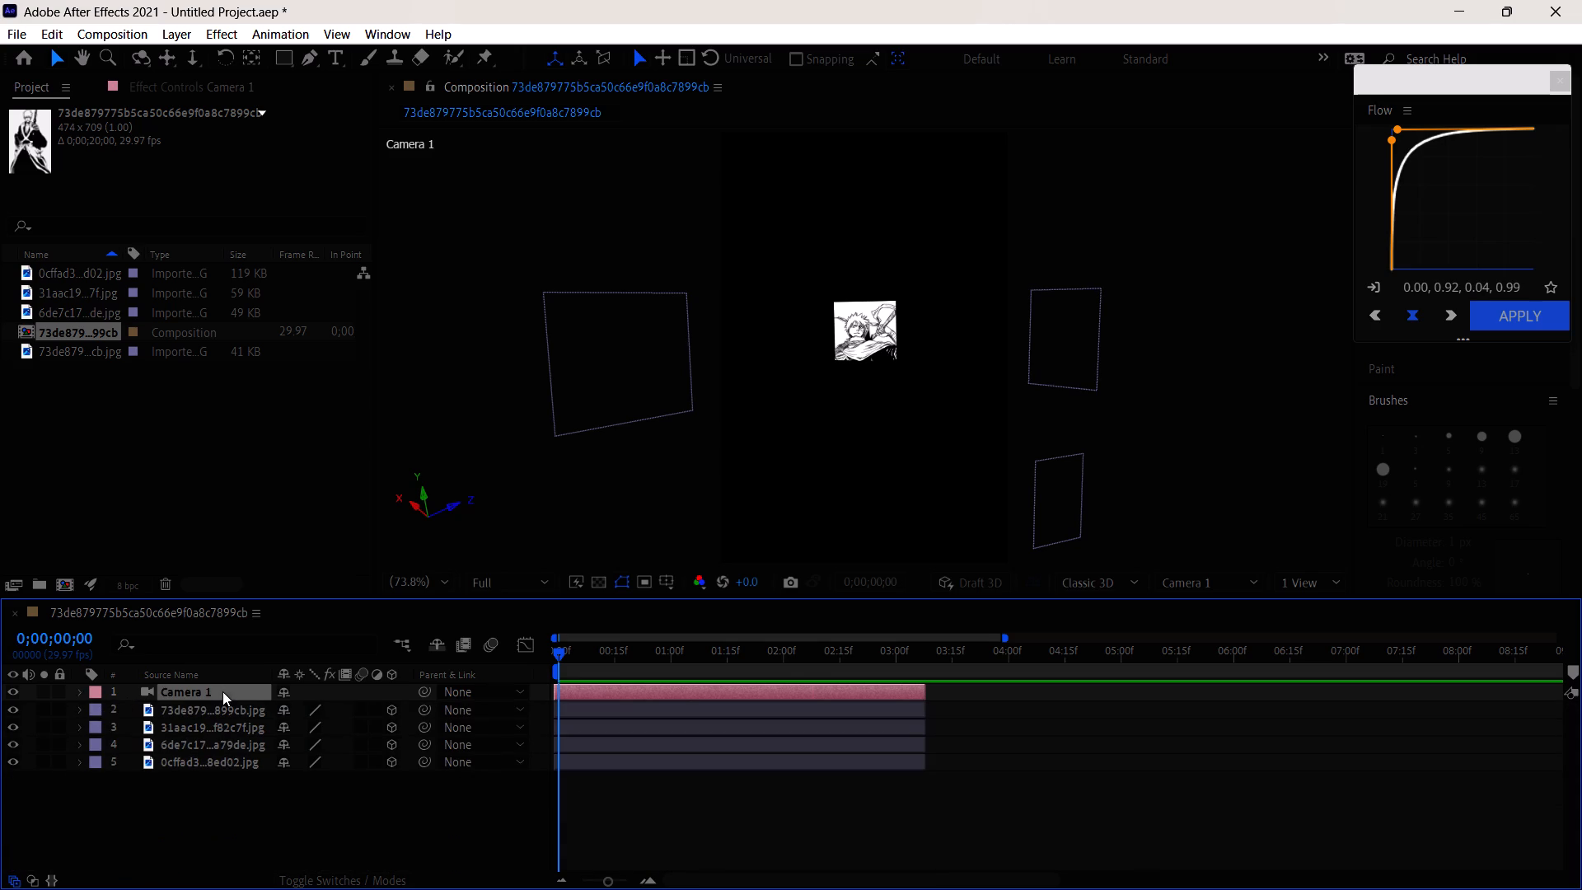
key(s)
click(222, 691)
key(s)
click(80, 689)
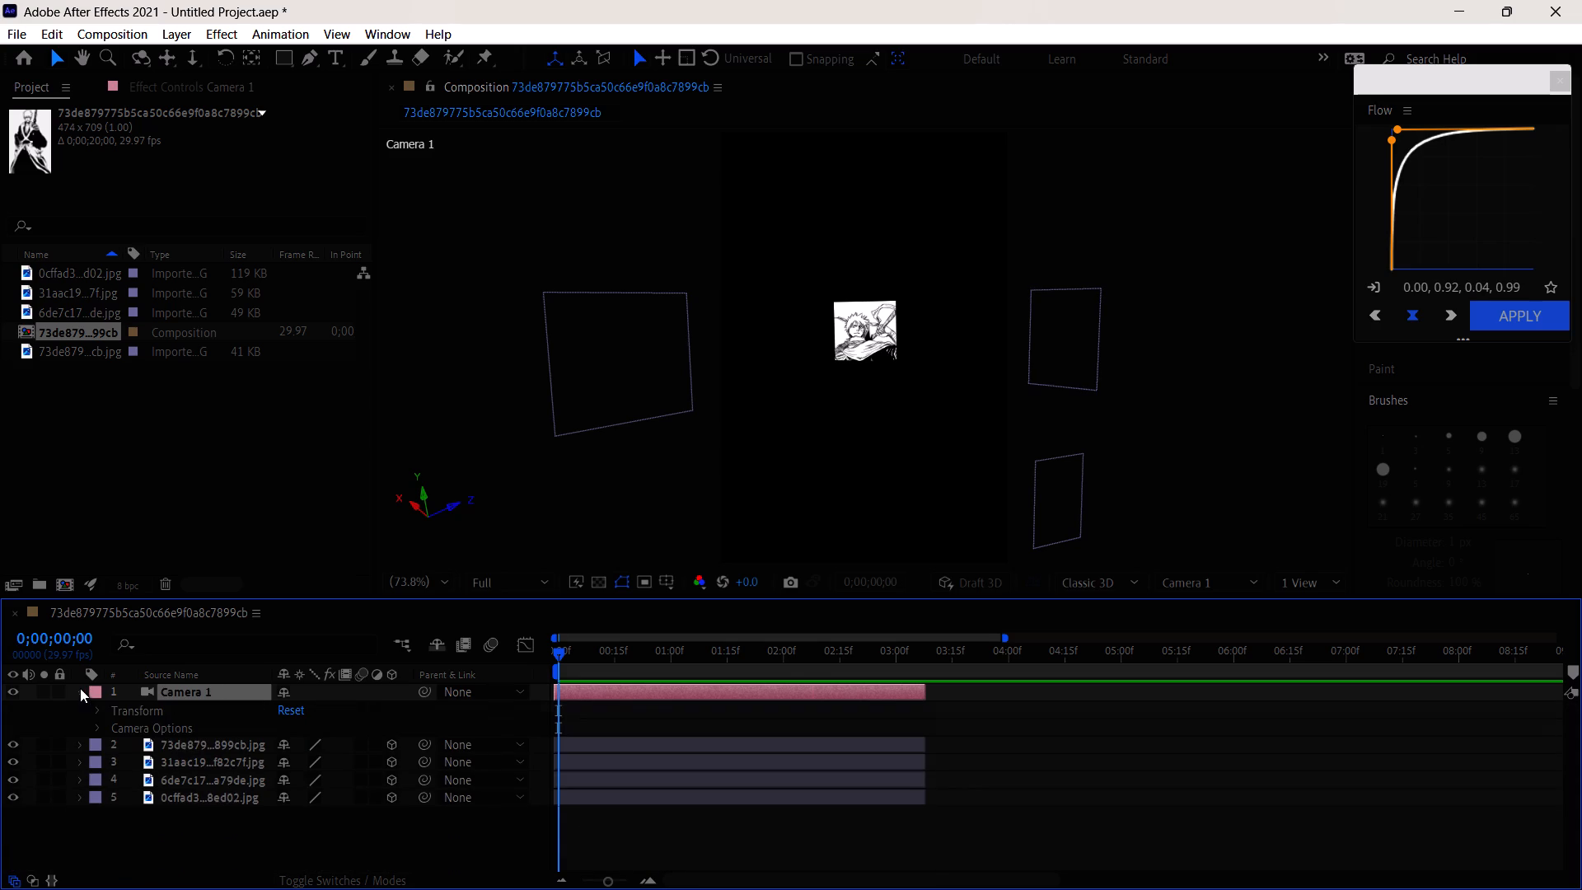
Reveal the Scale property of the 6de7c17 image layer and enlarge it to 129.0, 119.1, 129.0%.
click(680, 745)
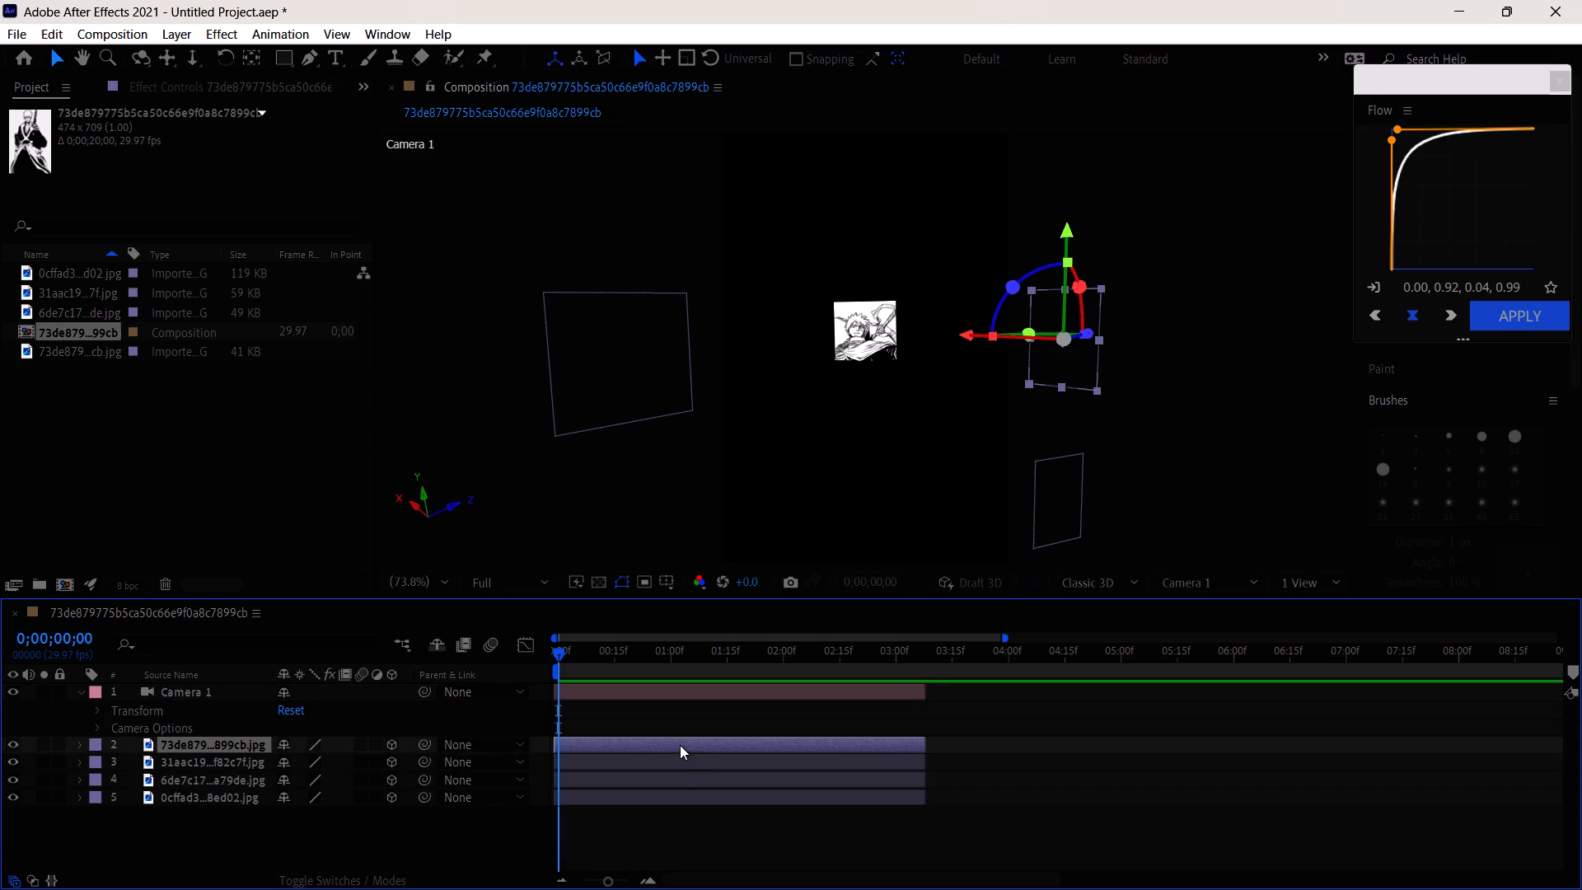
click(719, 785)
click(706, 769)
click(716, 784)
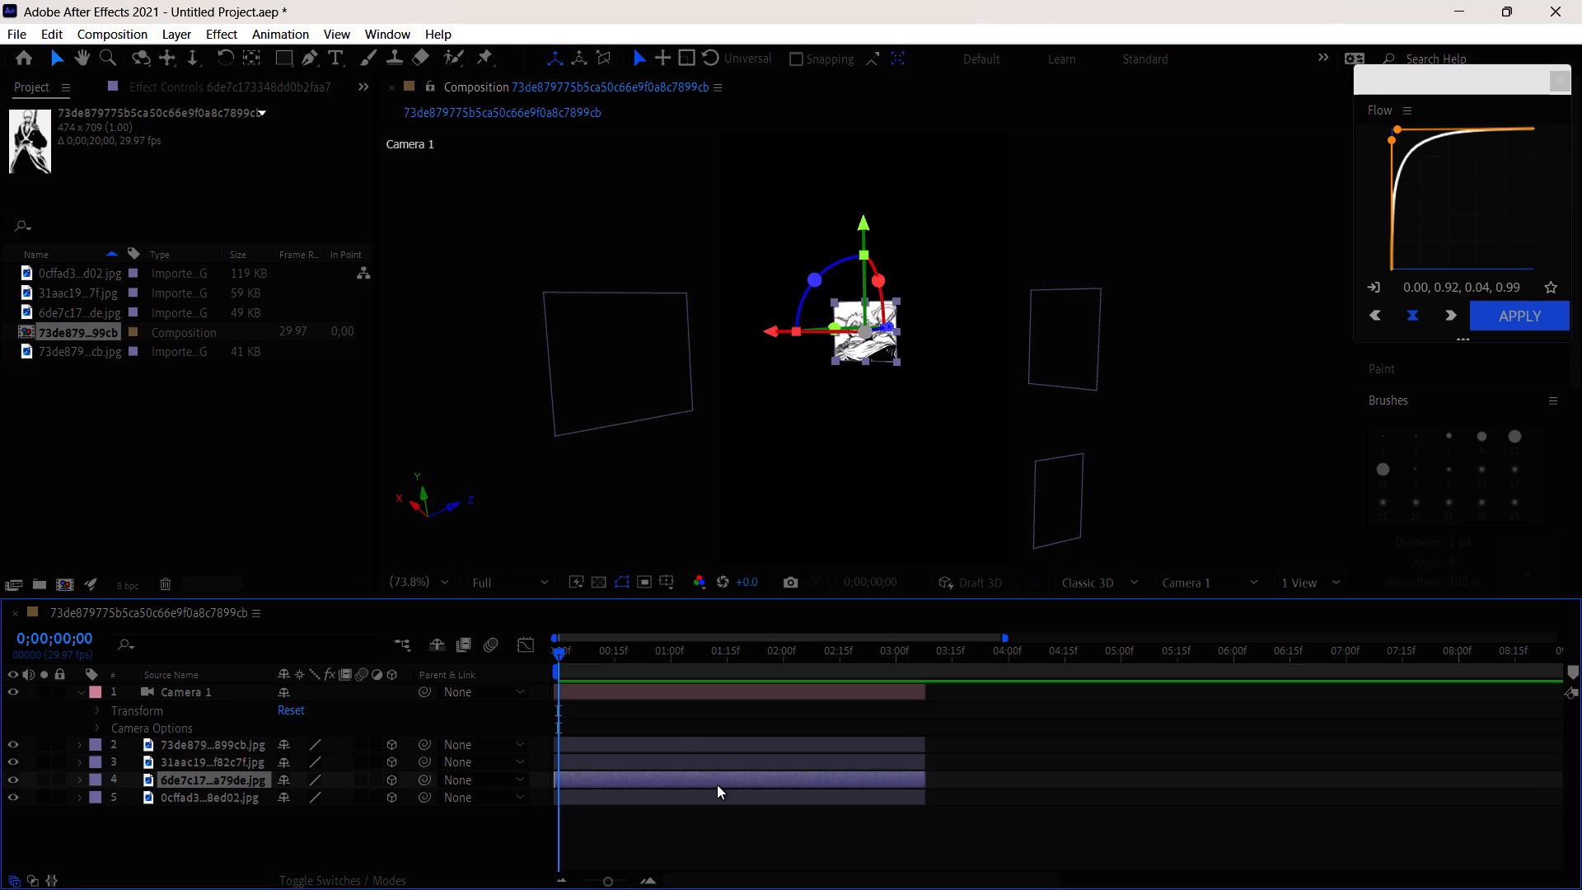
click(76, 779)
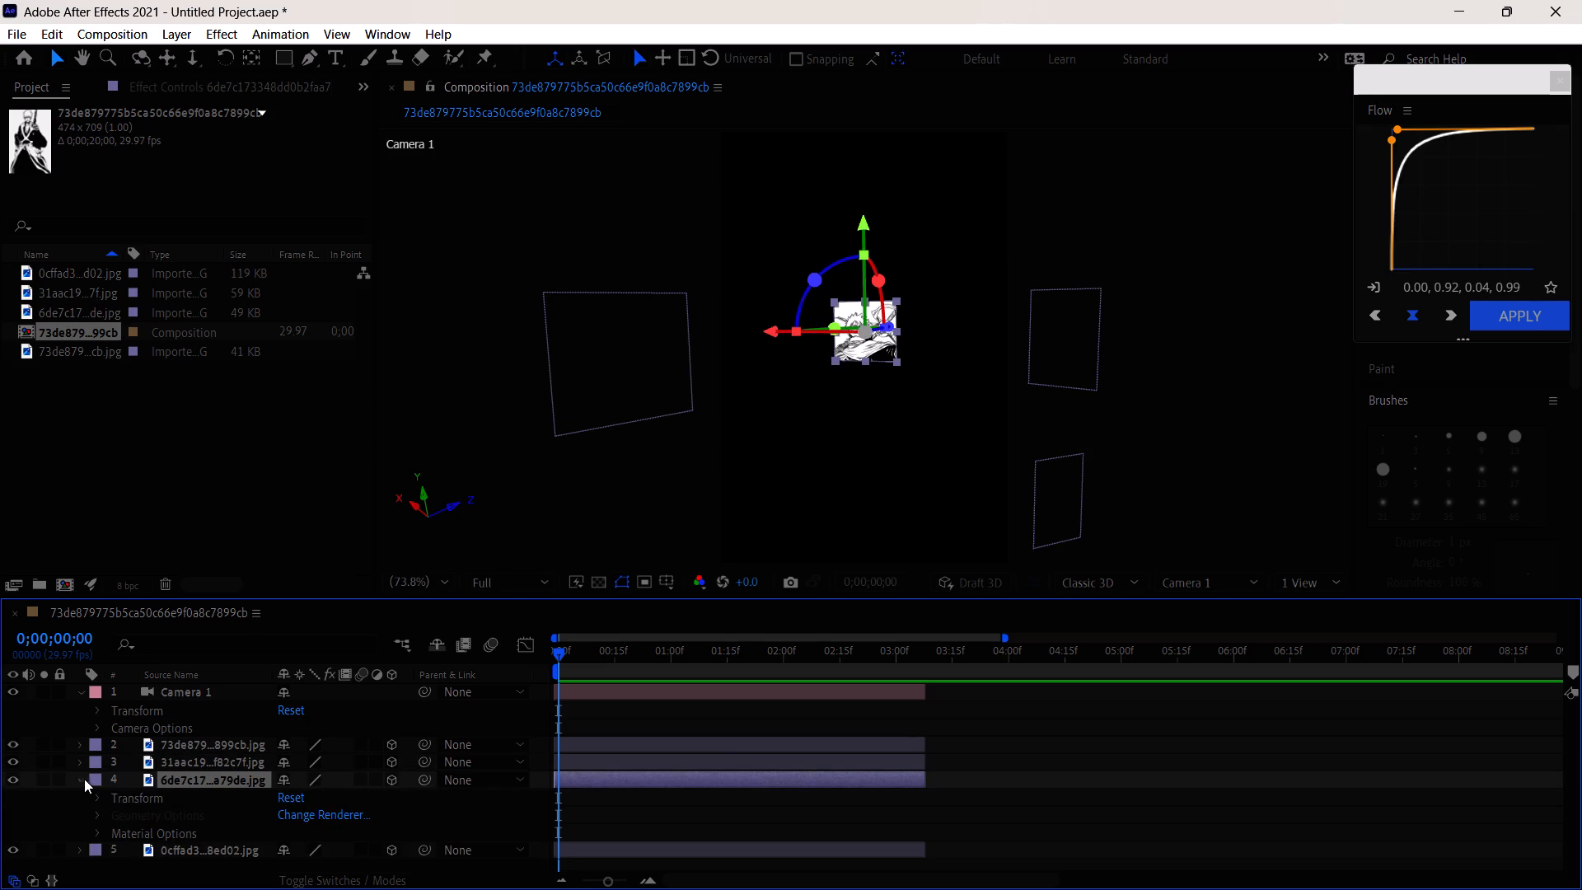
click(82, 779)
key(s)
drag(302, 793, 316, 793)
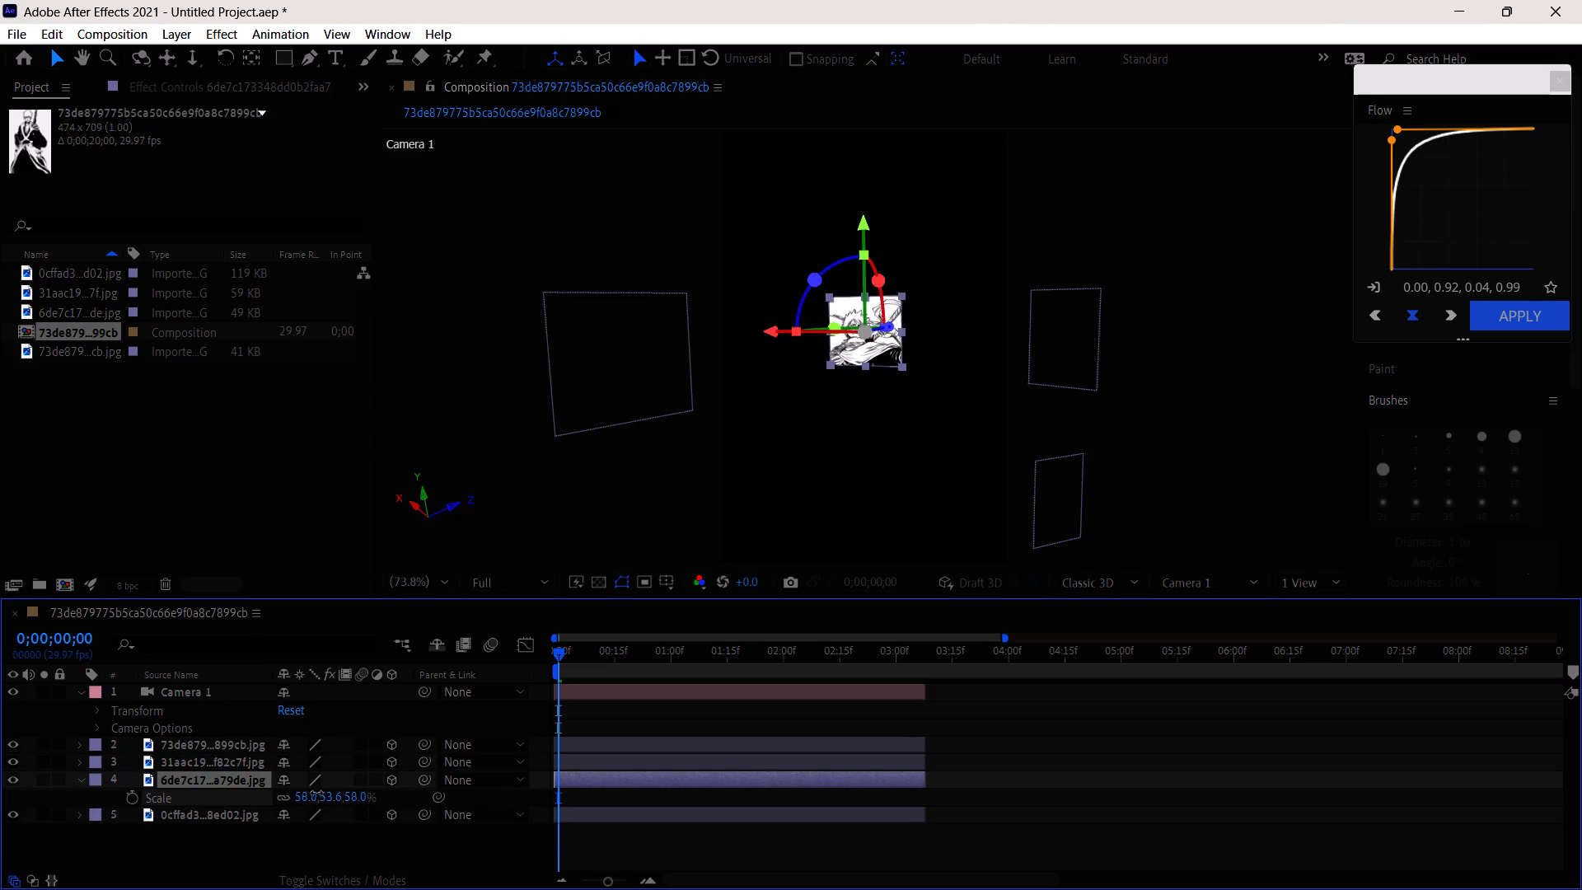
drag(316, 793, 386, 794)
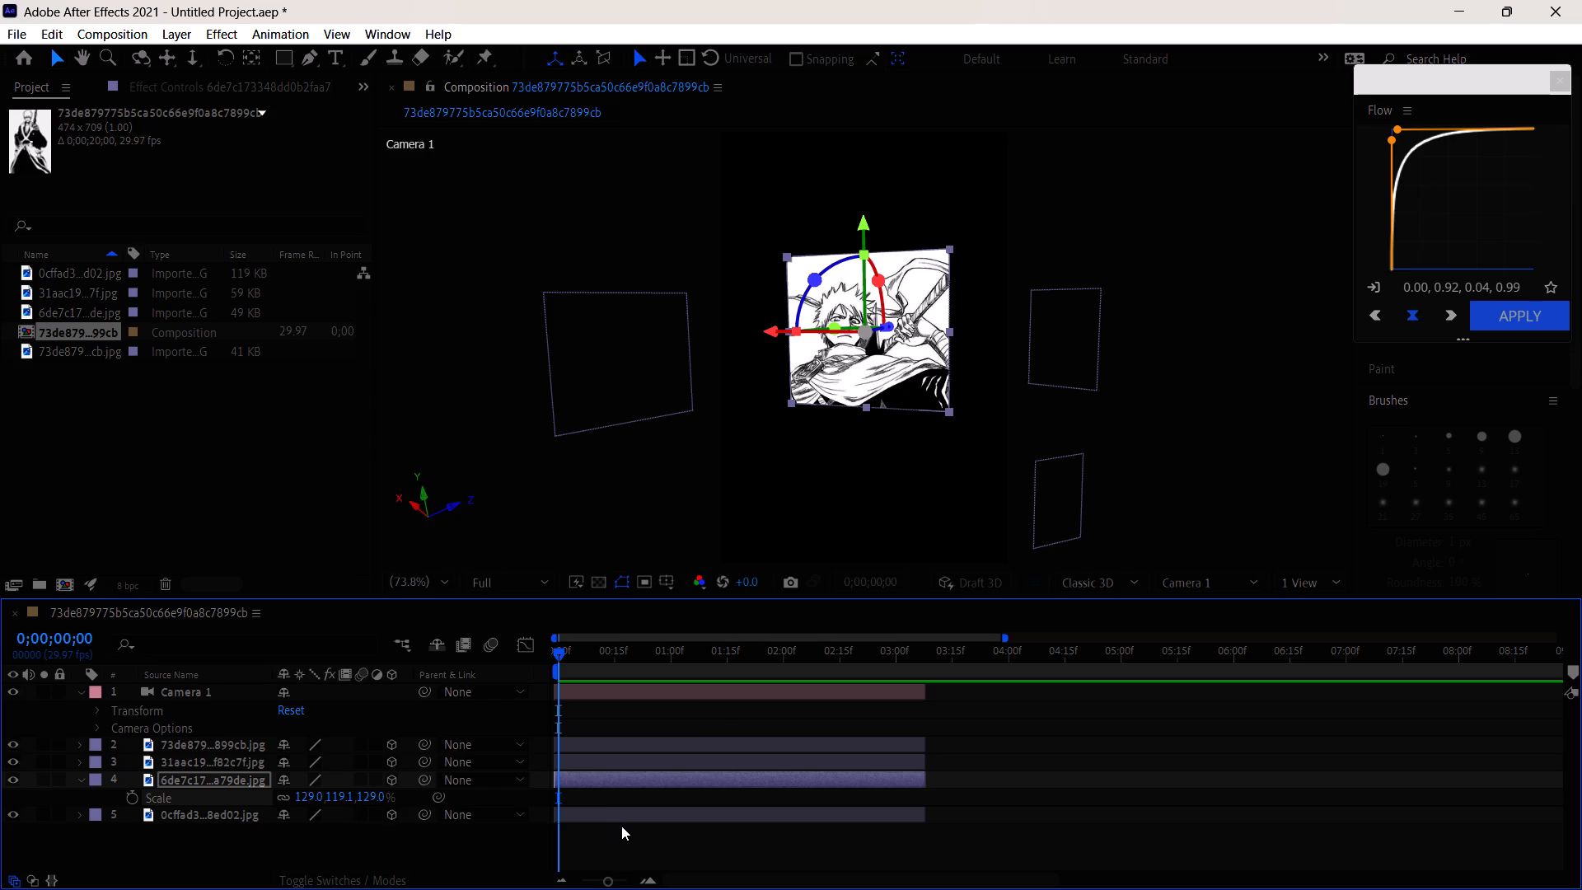
Fine-tune the 6de7c17 image's rotation about its axes so it faces the camera squarely near the frame's centre.
click(926, 328)
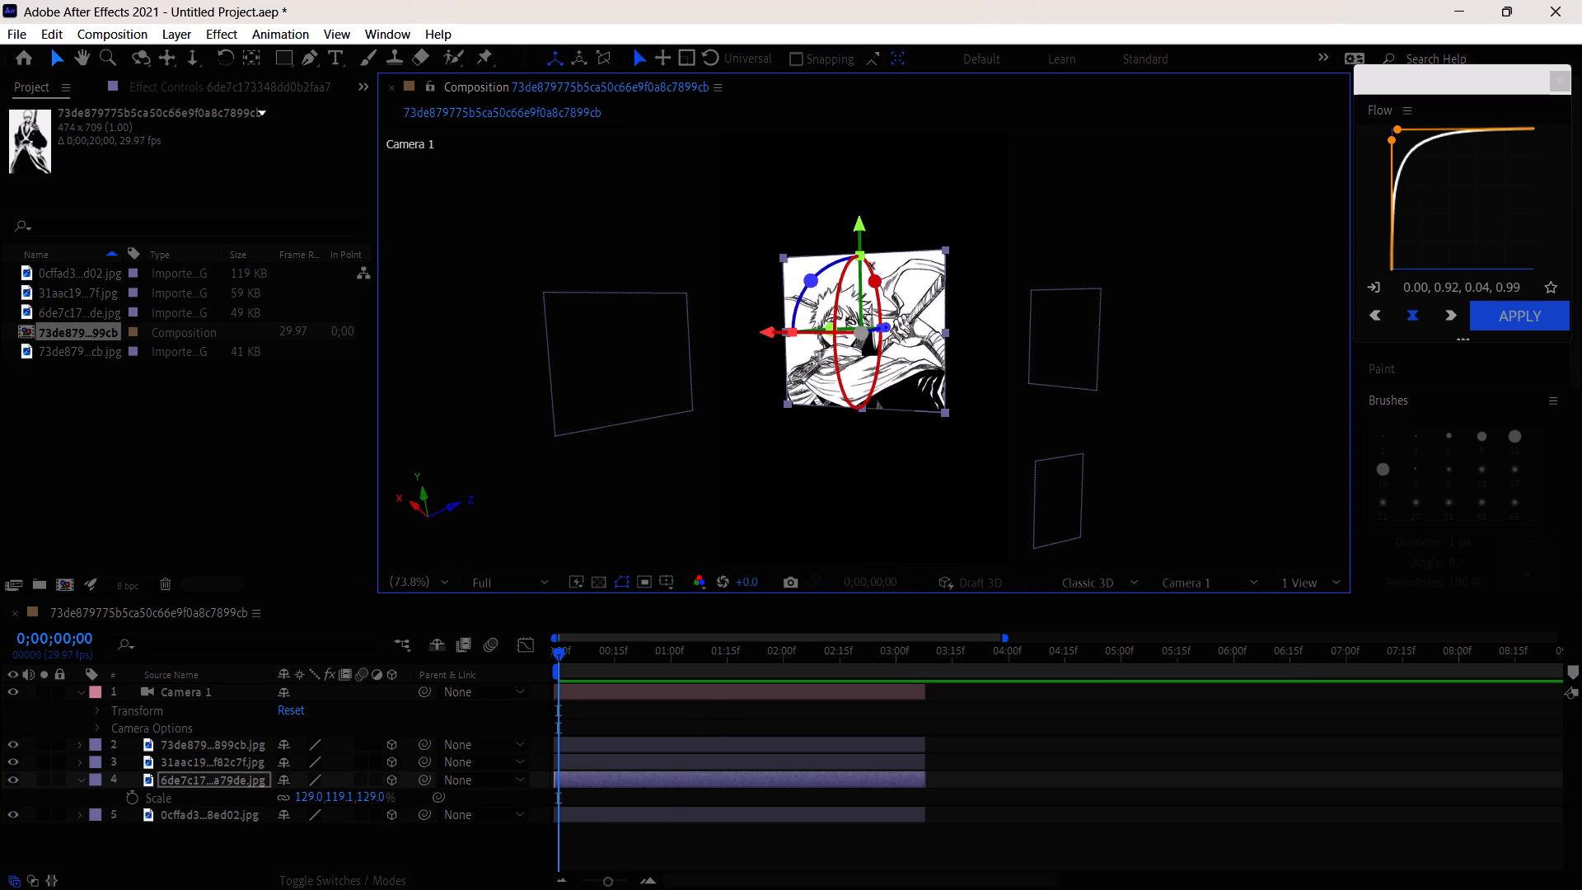
click(826, 266)
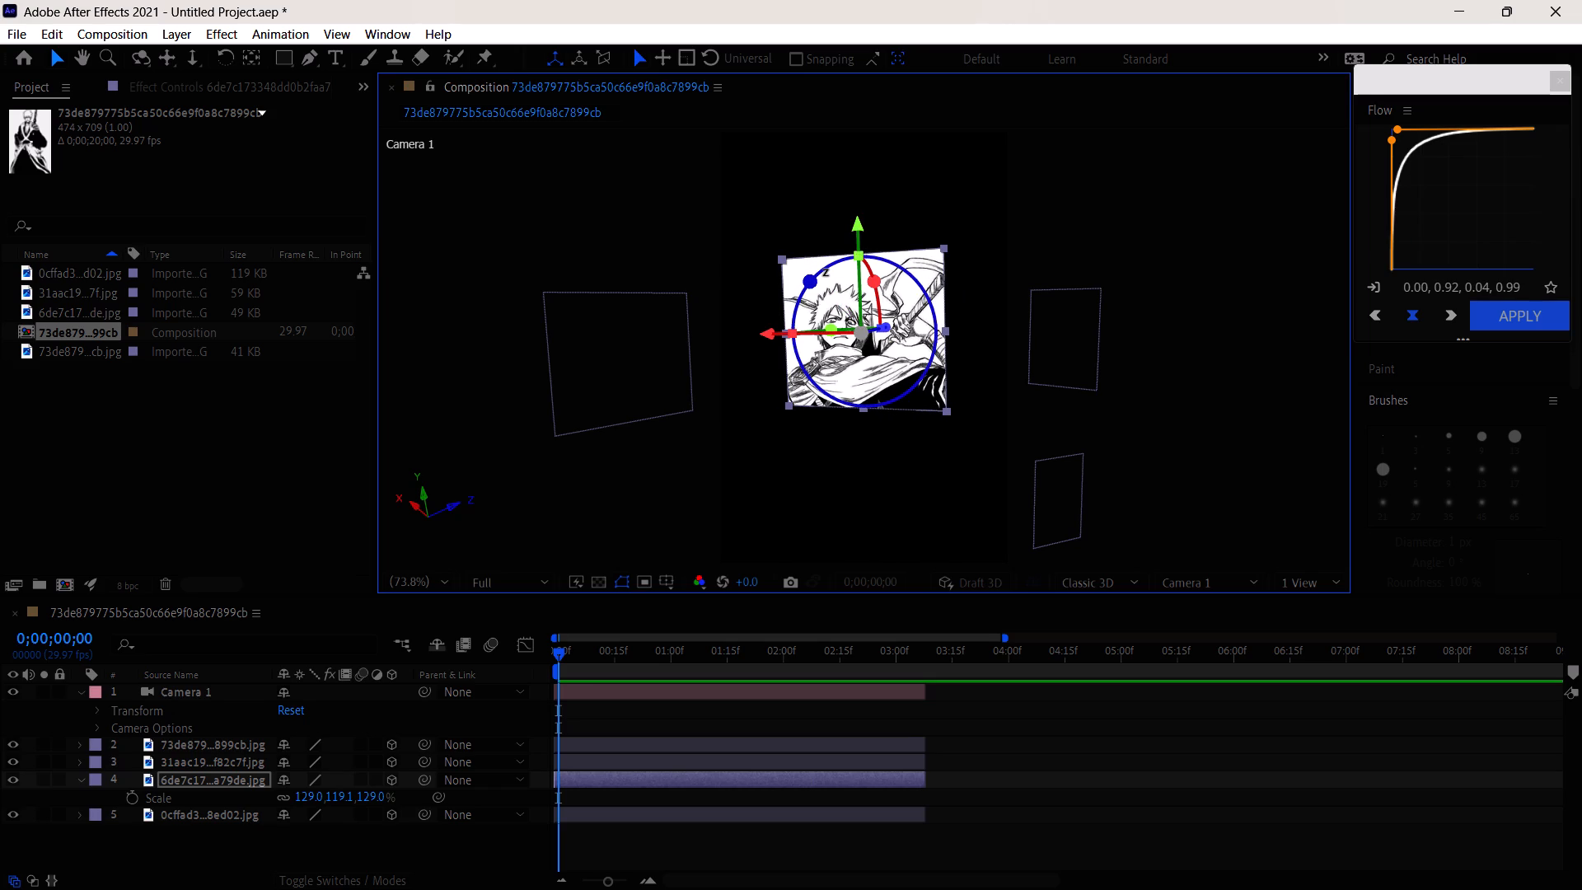
click(825, 273)
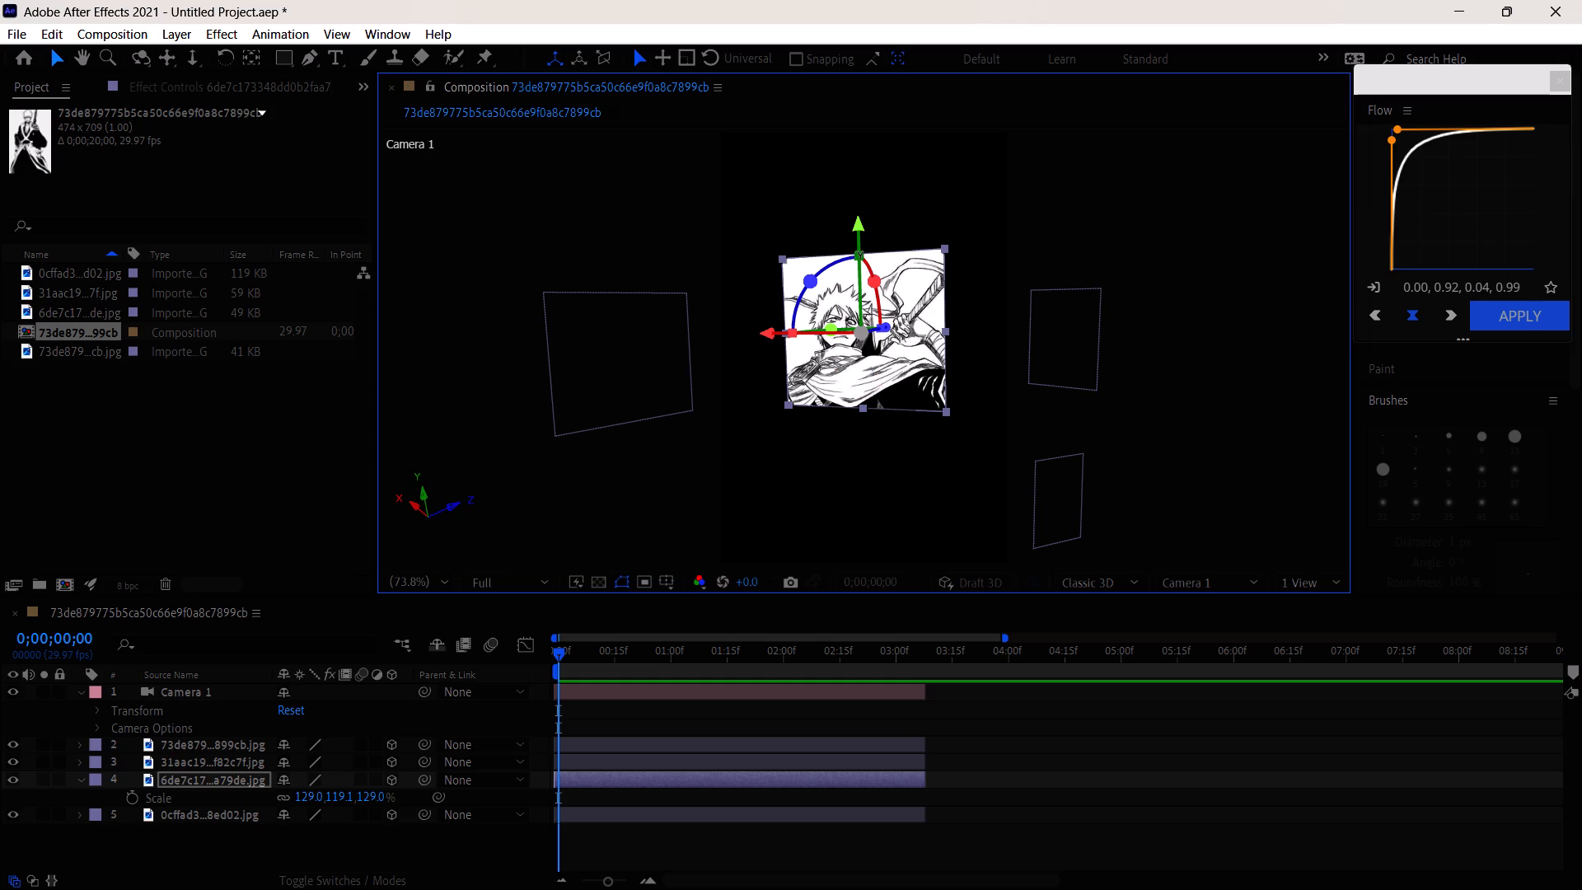
click(803, 279)
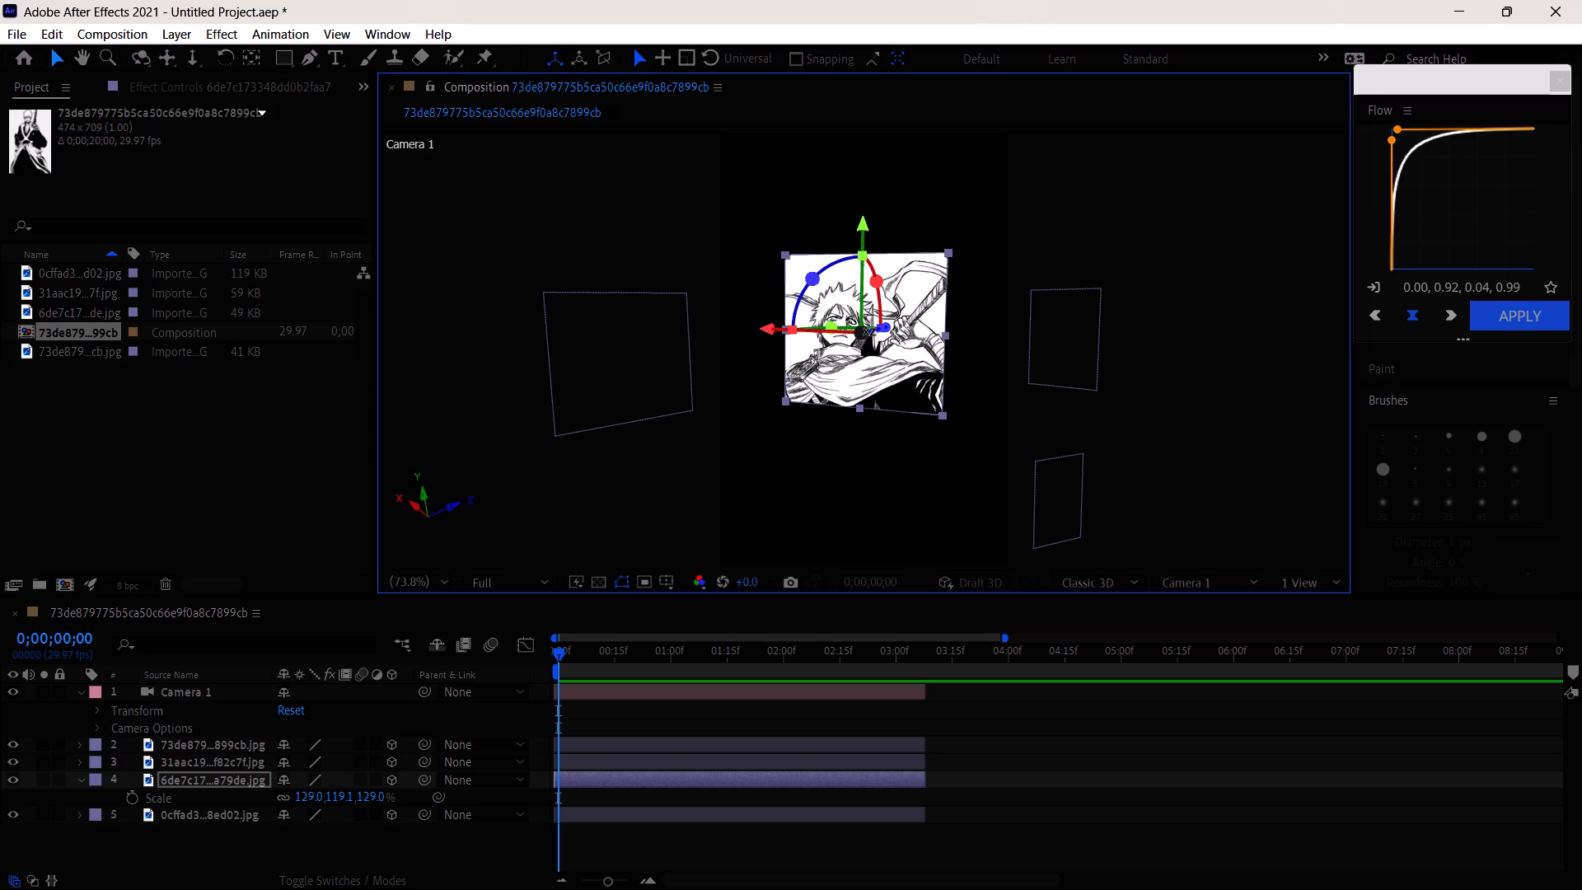
click(865, 331)
drag(826, 326, 831, 325)
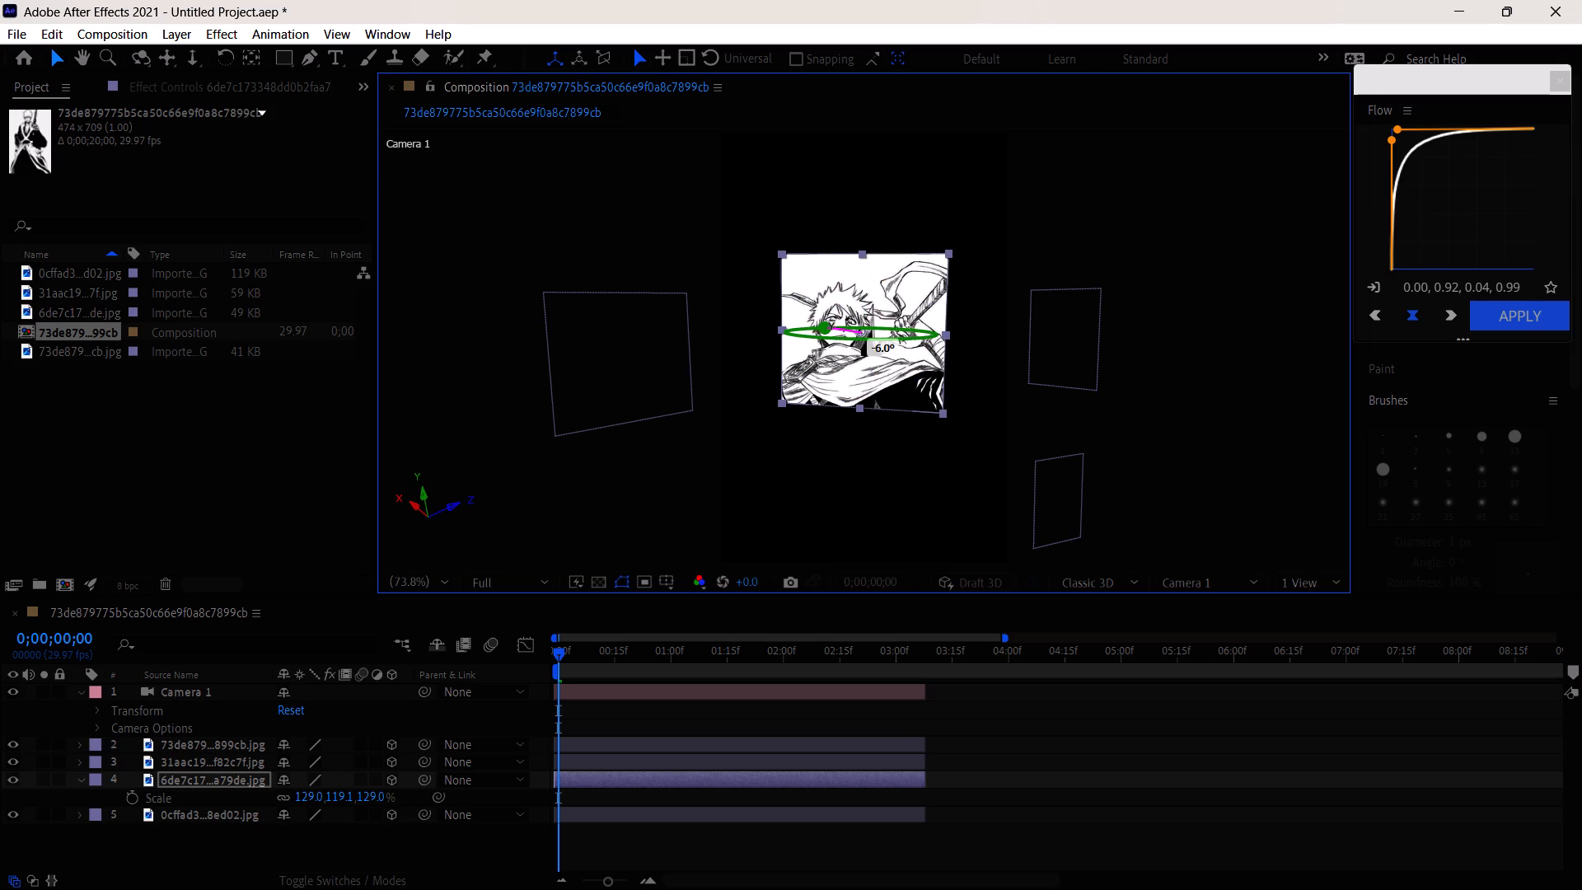
drag(831, 325, 839, 322)
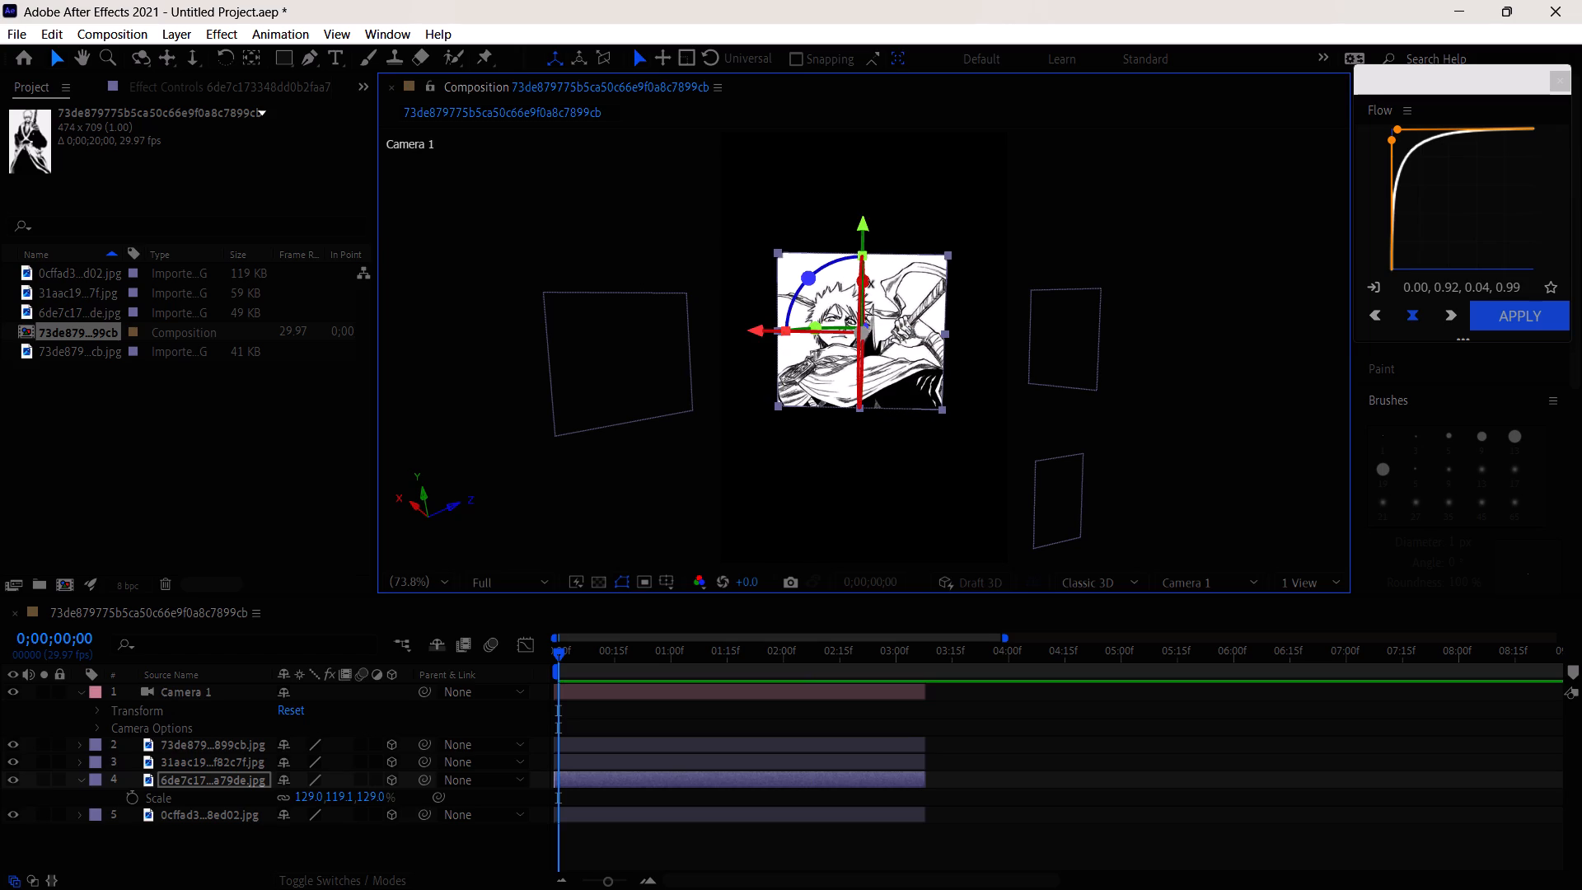
click(838, 263)
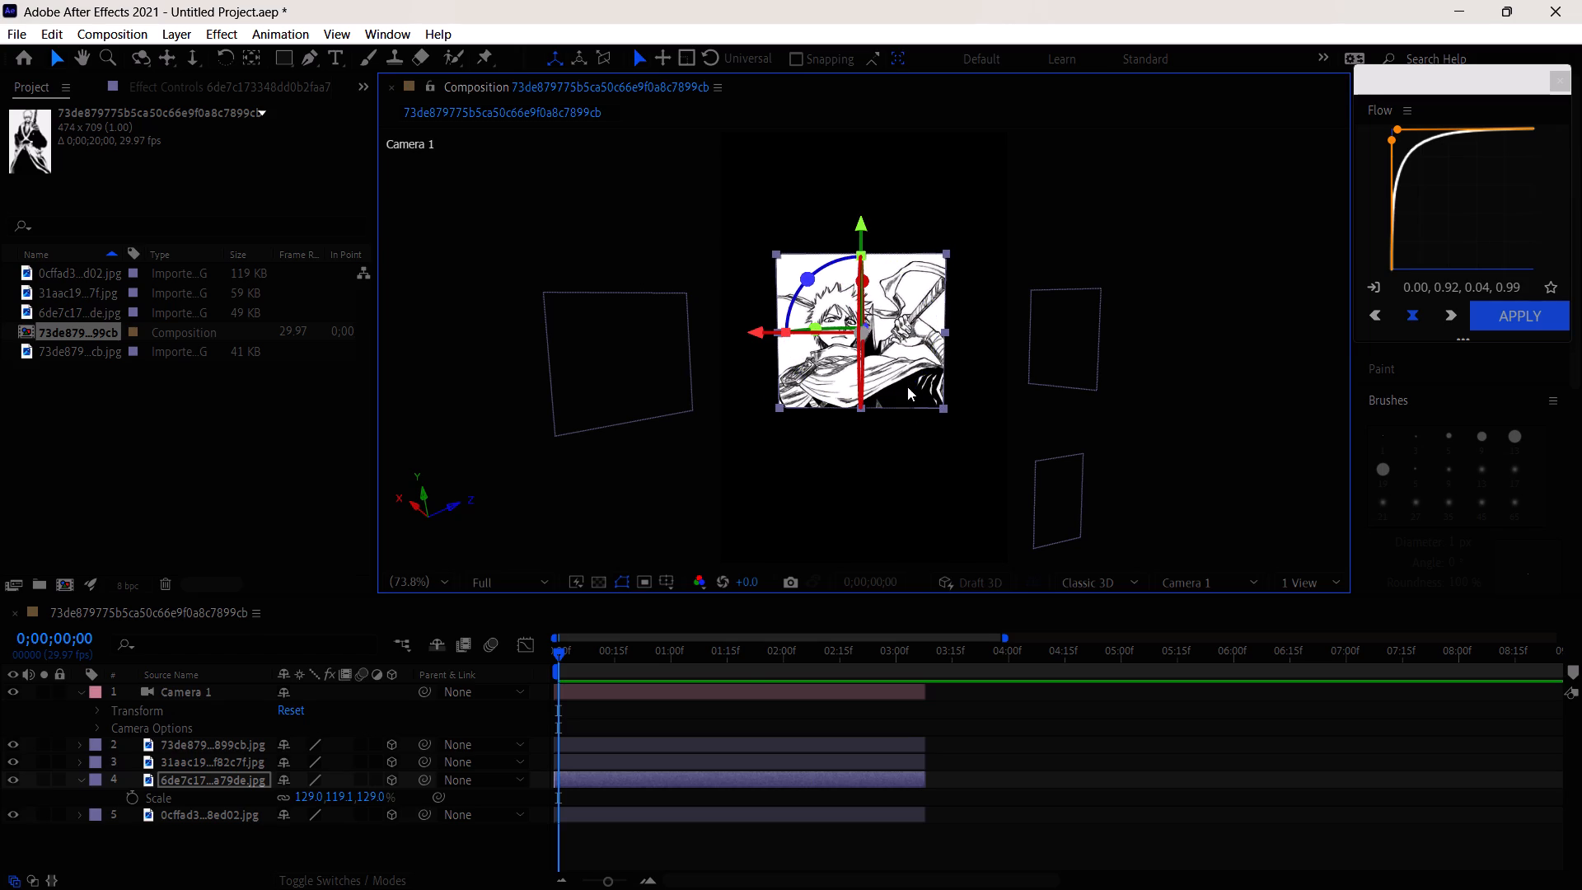
Enlarge the 6de7c17 image to a scale of 166.0, 153.3, 166.0%.
drag(309, 796, 322, 796)
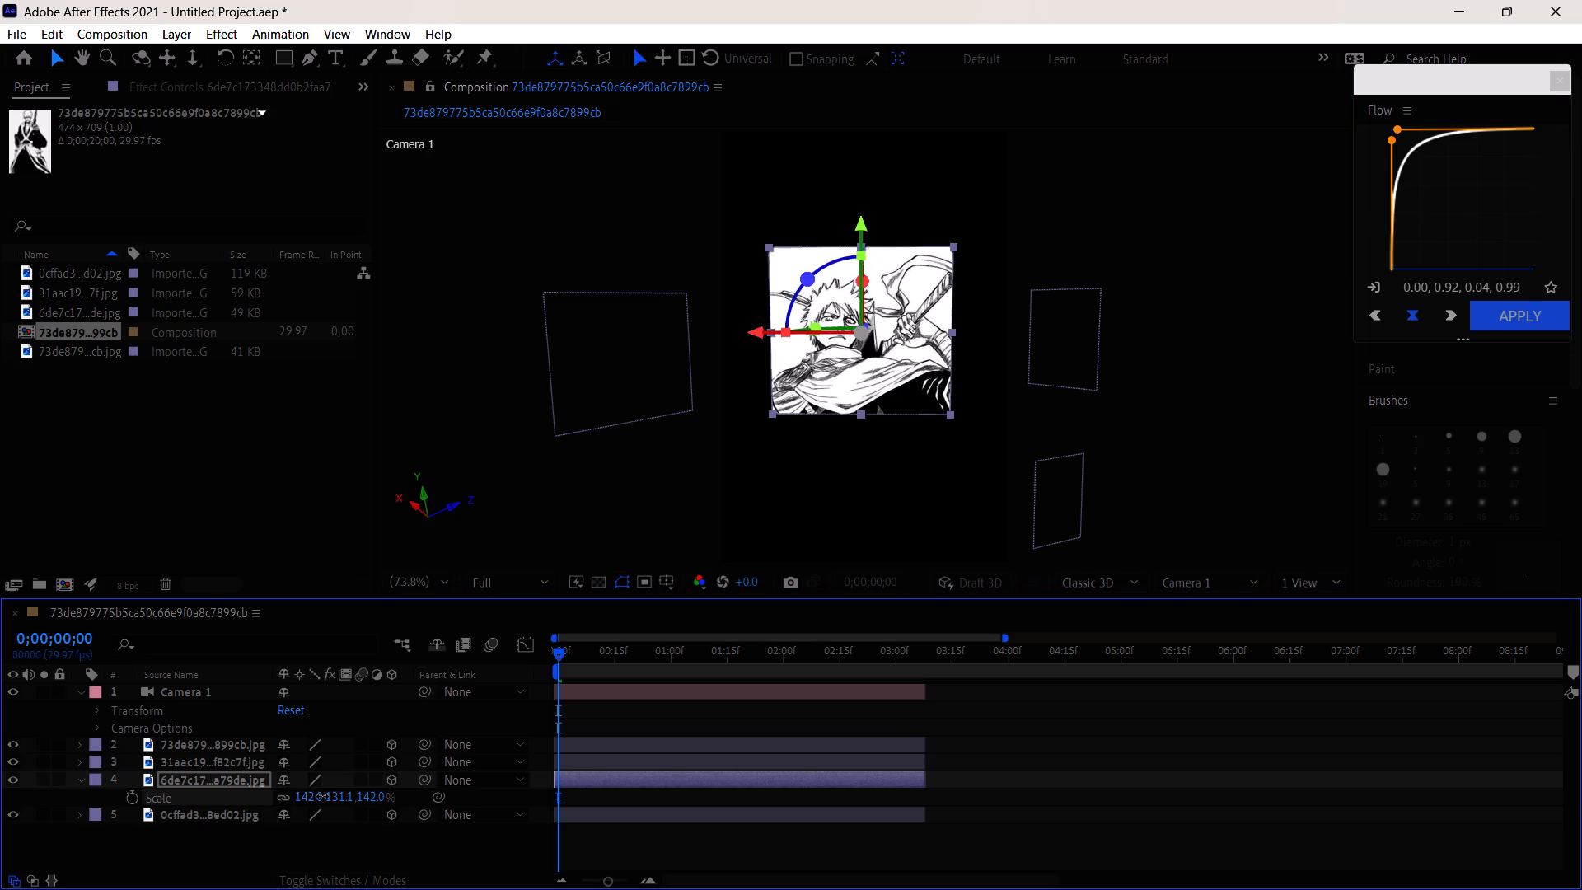
drag(322, 796, 347, 796)
click(620, 363)
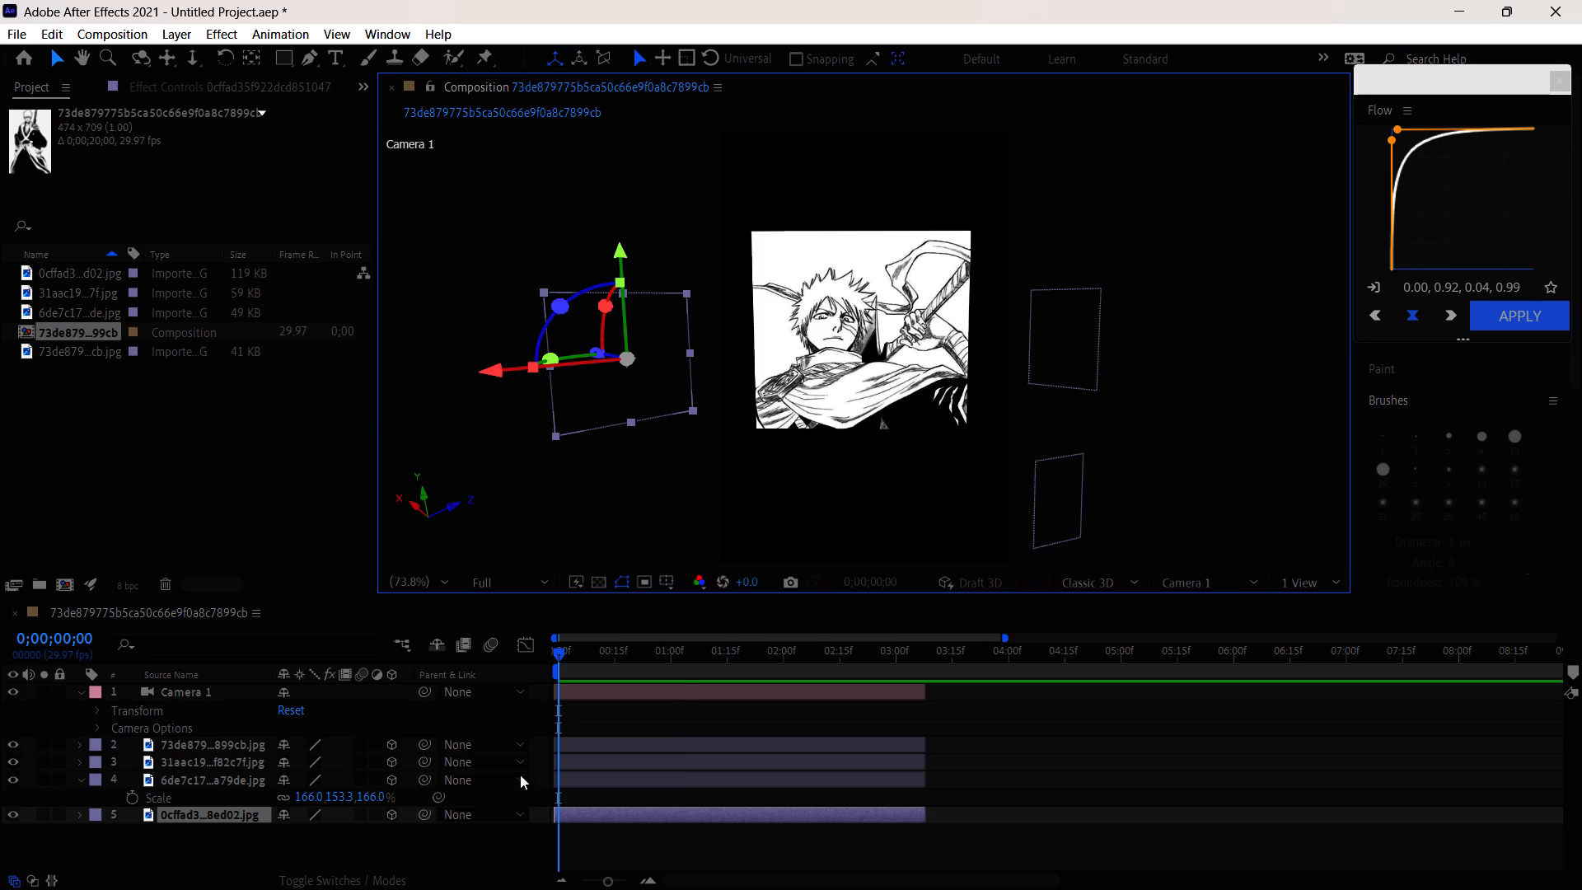
click(681, 786)
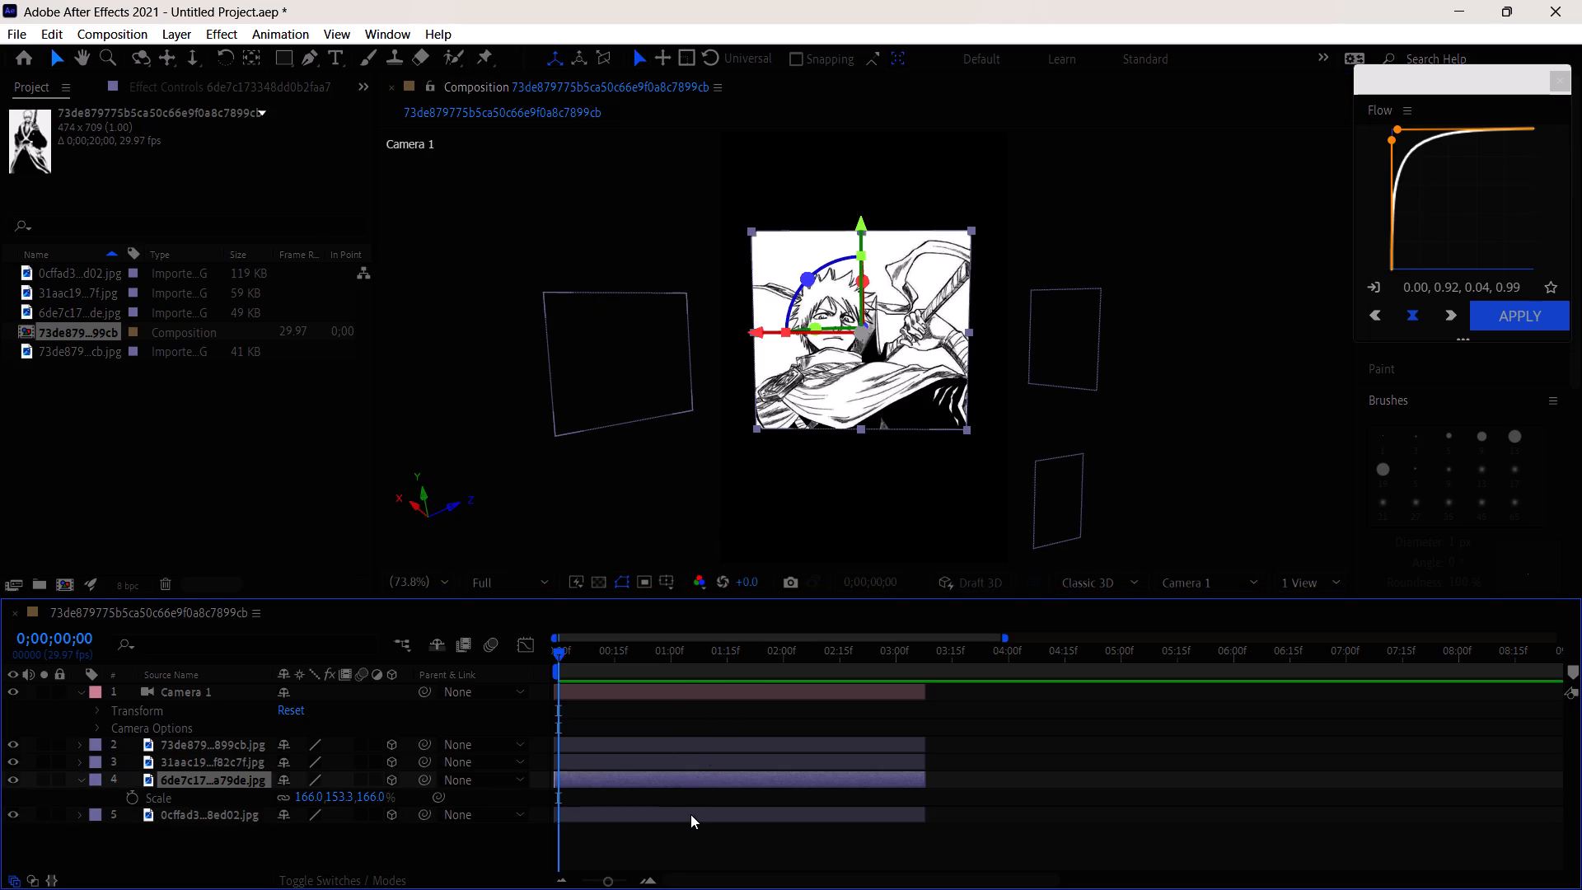
Reveal the Scale property of the 0cffad3 image layer and enlarge it to 75.0, 75.0, 75.0%.
click(690, 814)
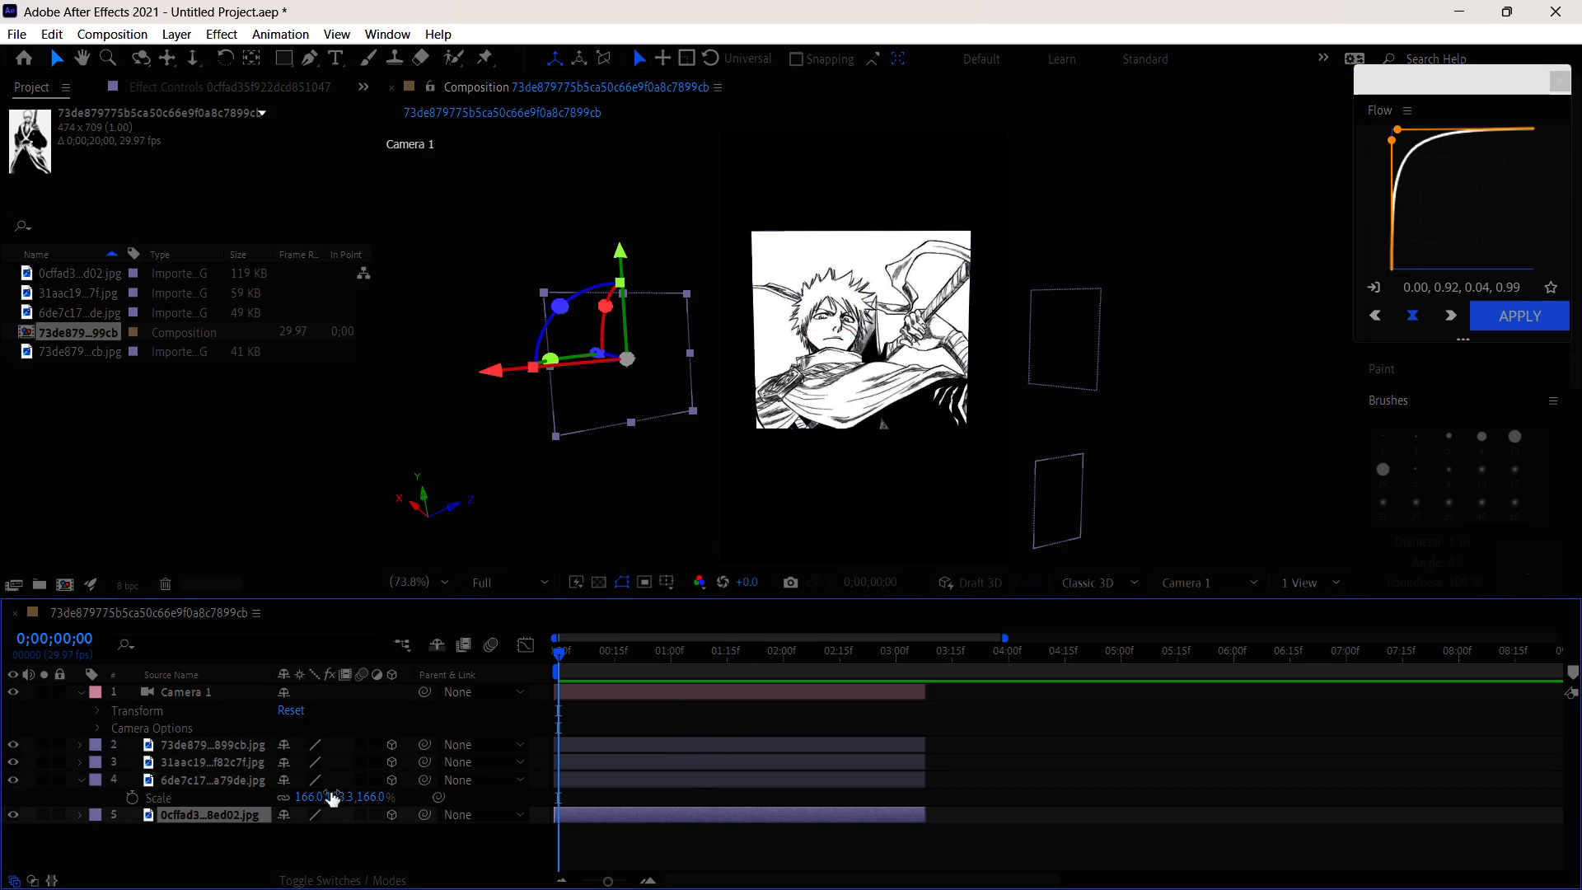
click(78, 785)
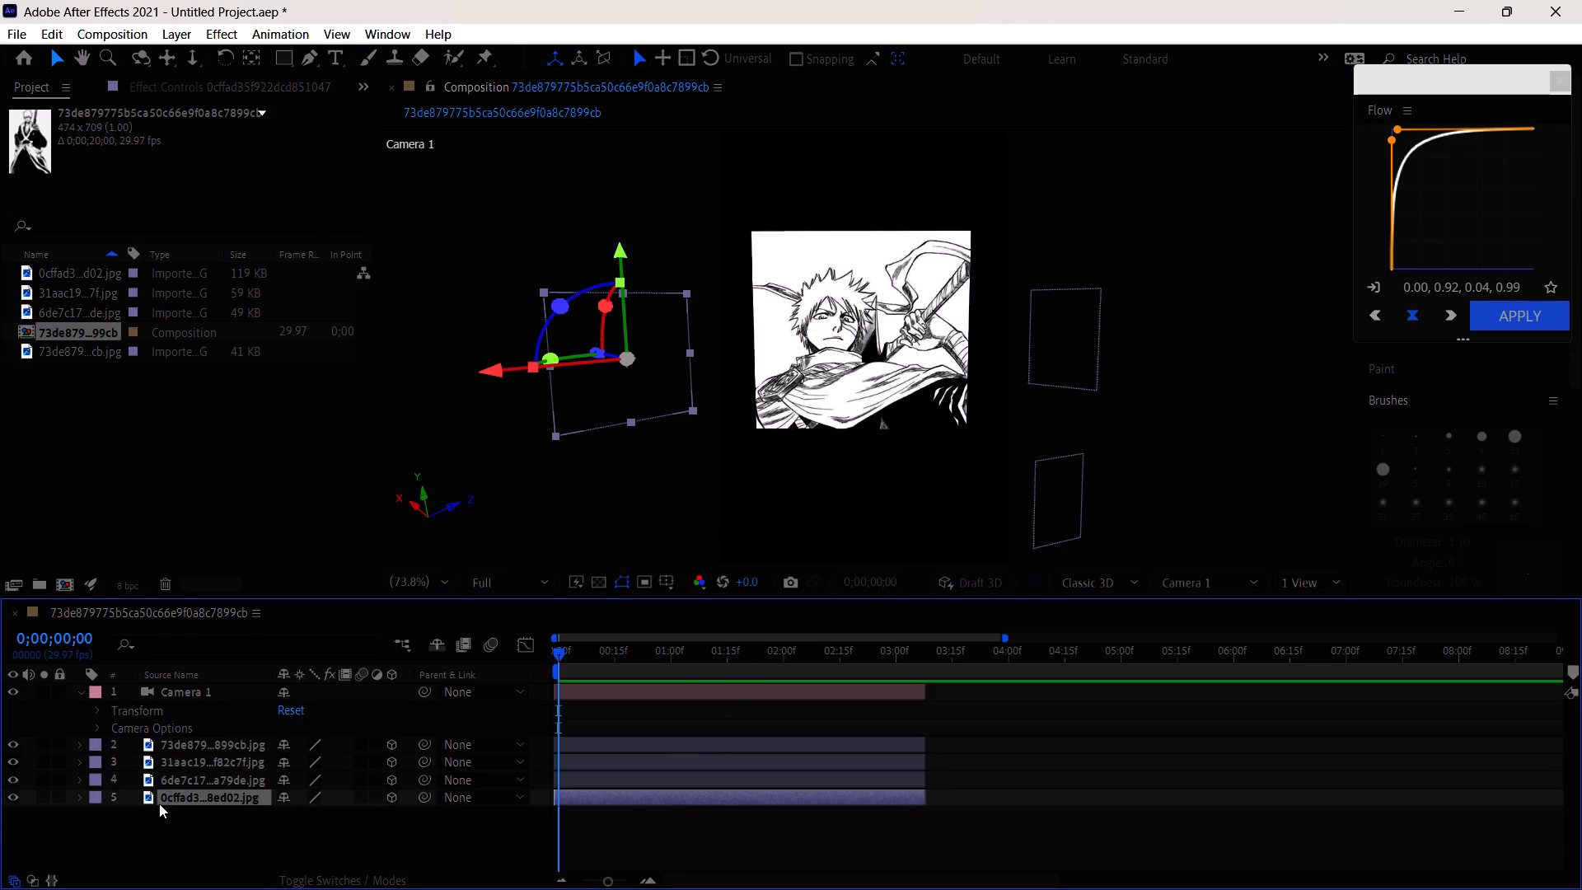
key(s)
drag(307, 814, 341, 816)
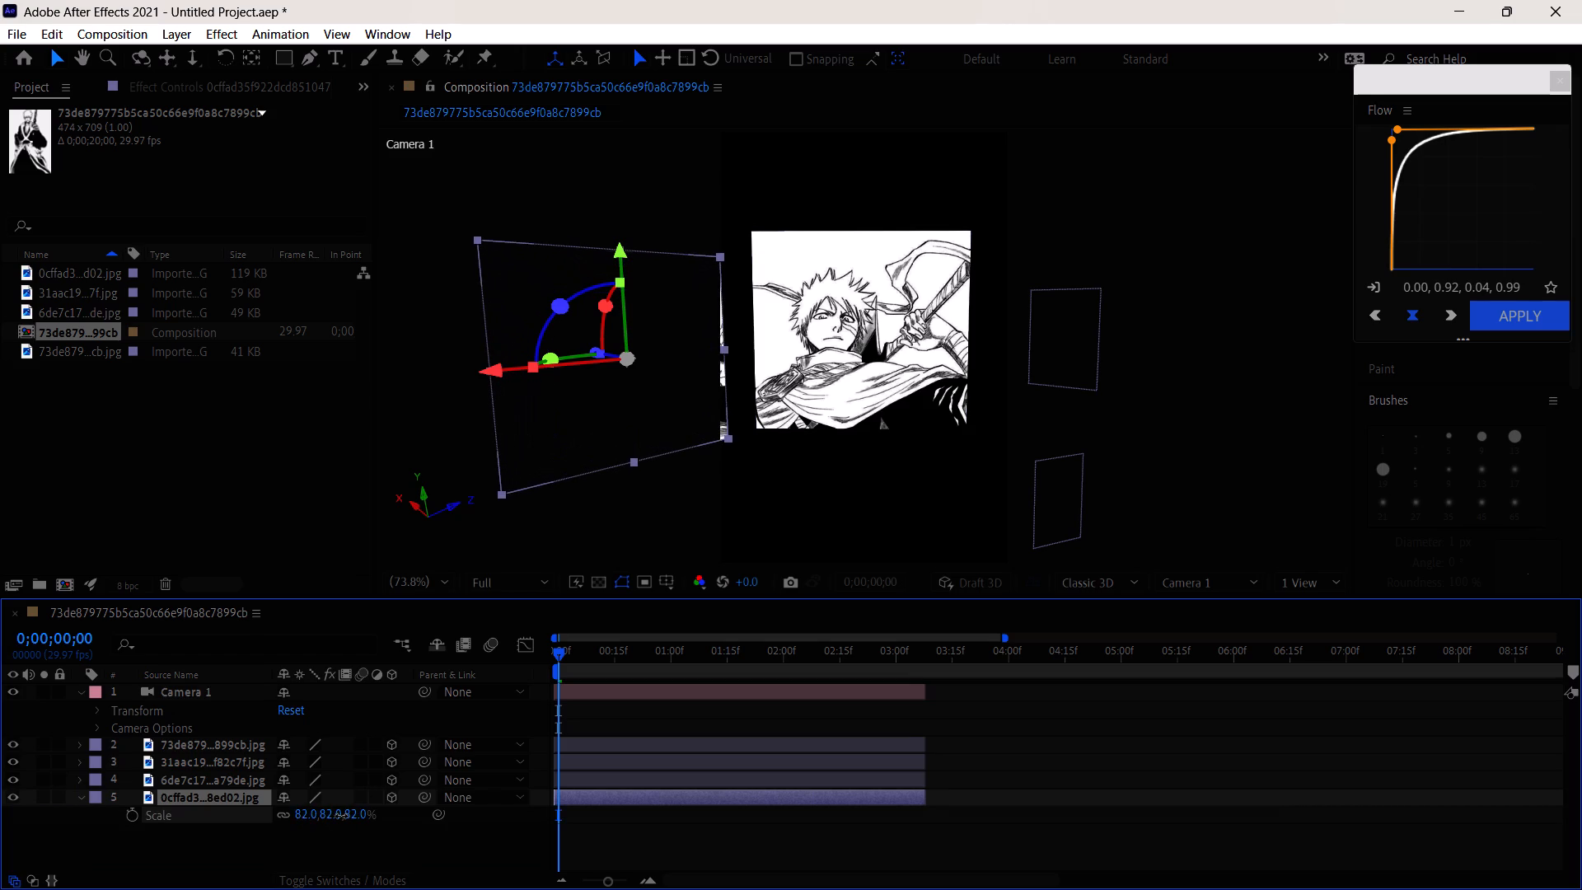
drag(341, 816, 336, 817)
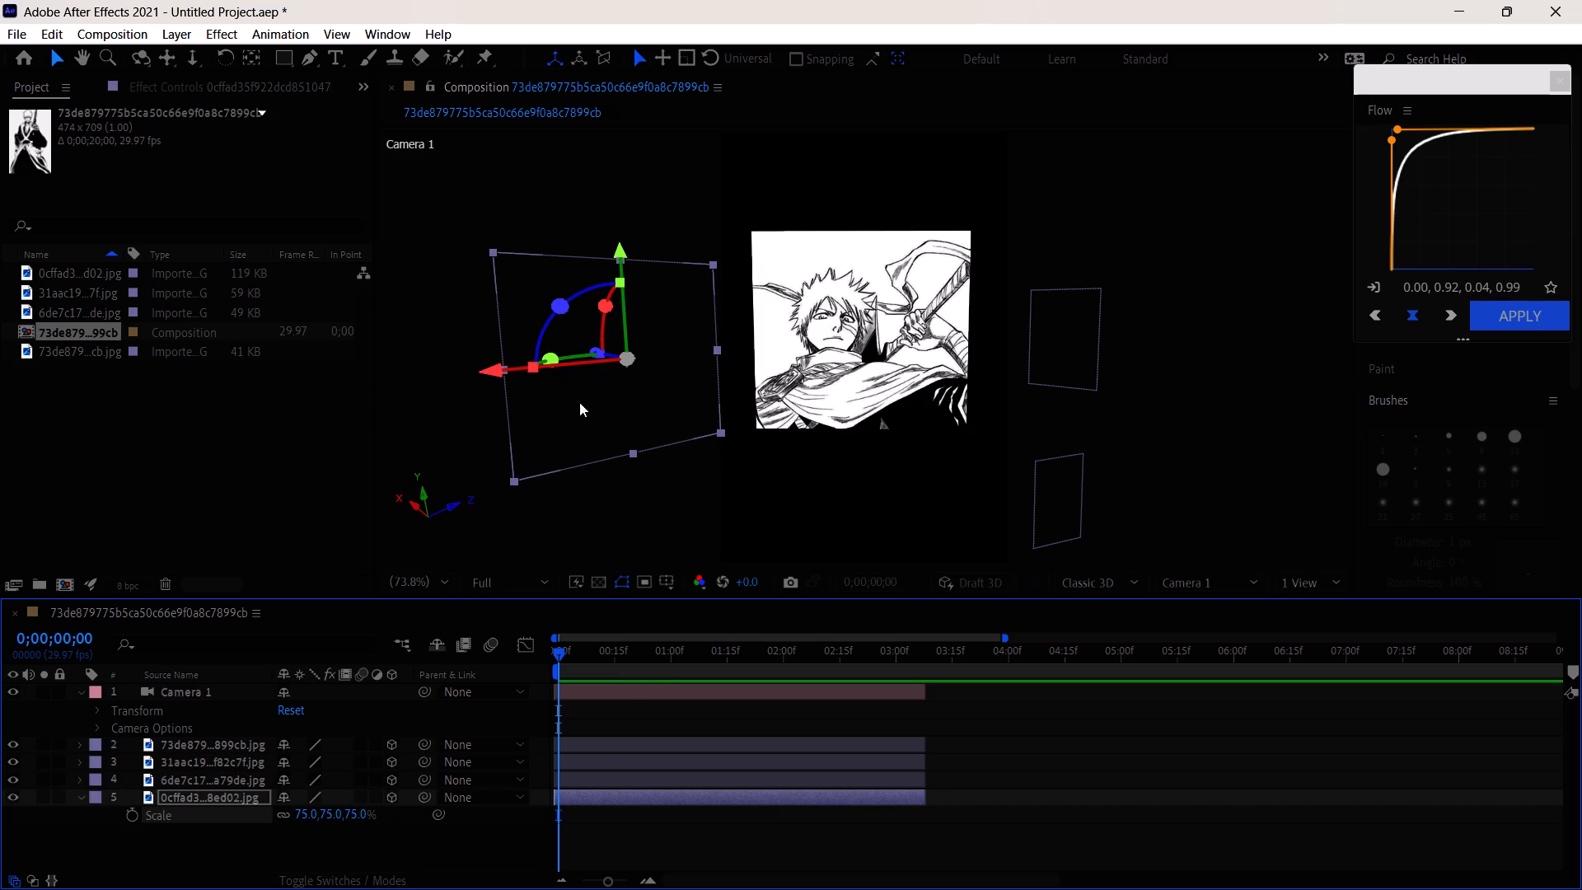
Move the 0cffad3 image farther out beyond the frame's left edge and slightly fine-tune its X and Z rotation.
drag(624, 359, 545, 379)
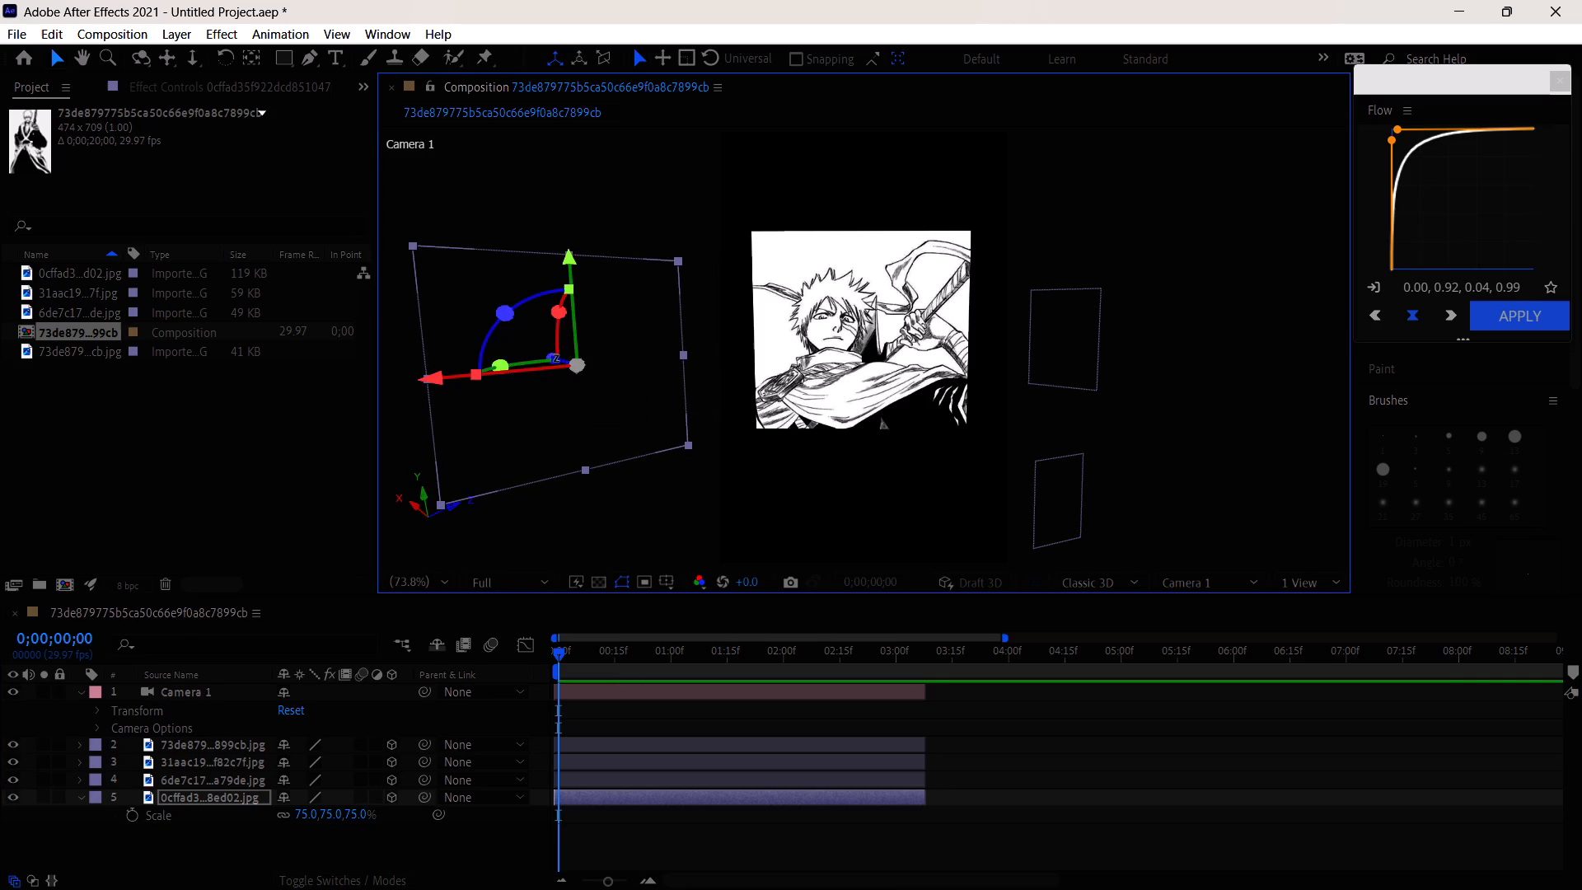
drag(550, 353, 426, 305)
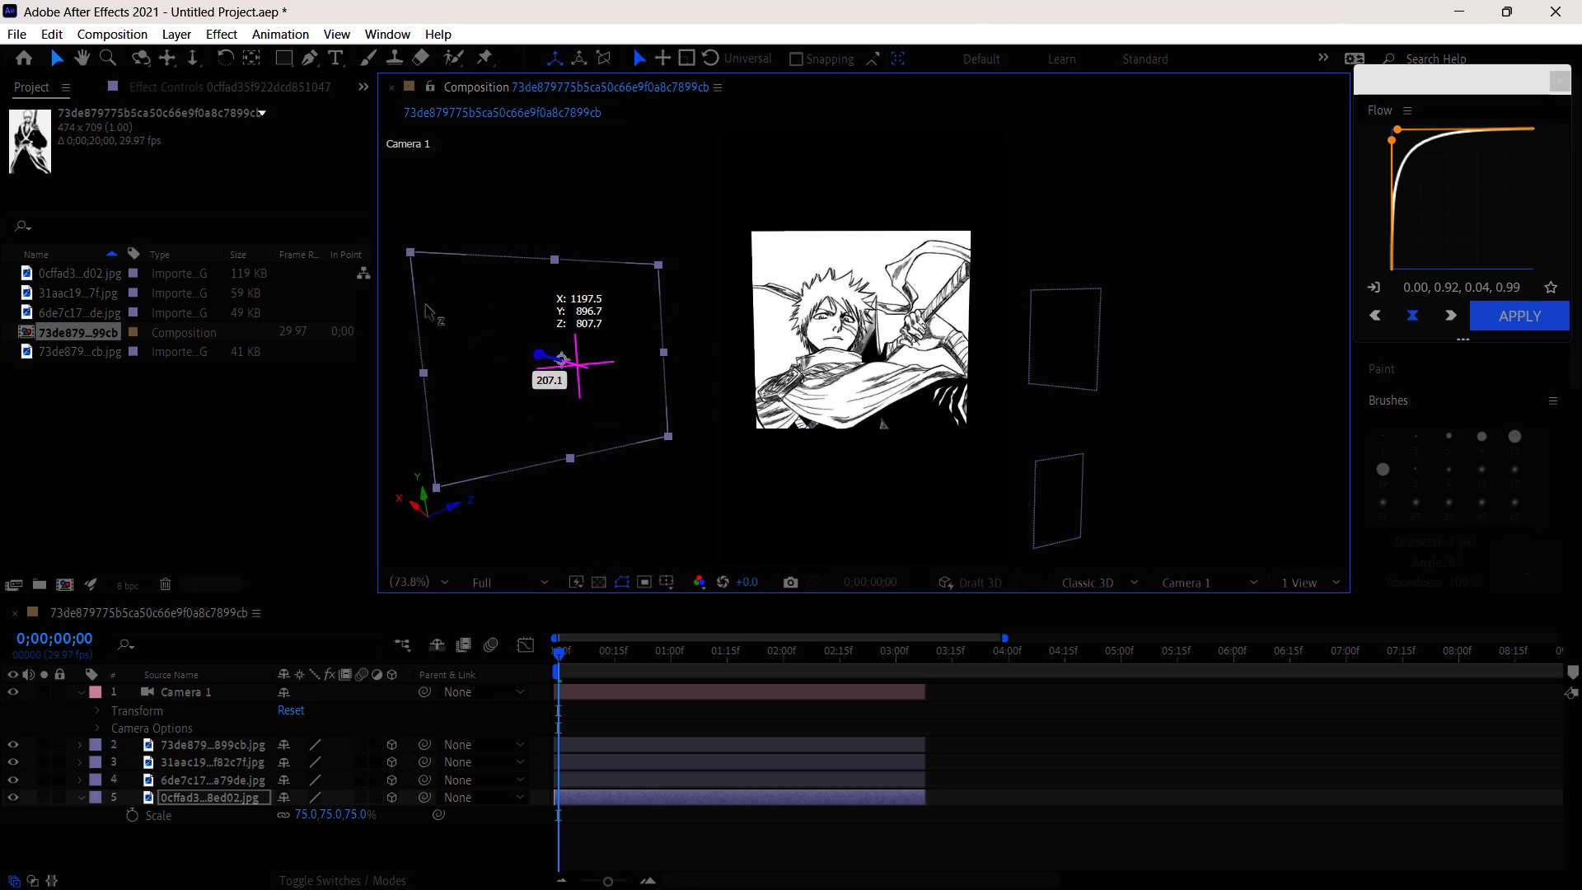
drag(426, 305, 358, 279)
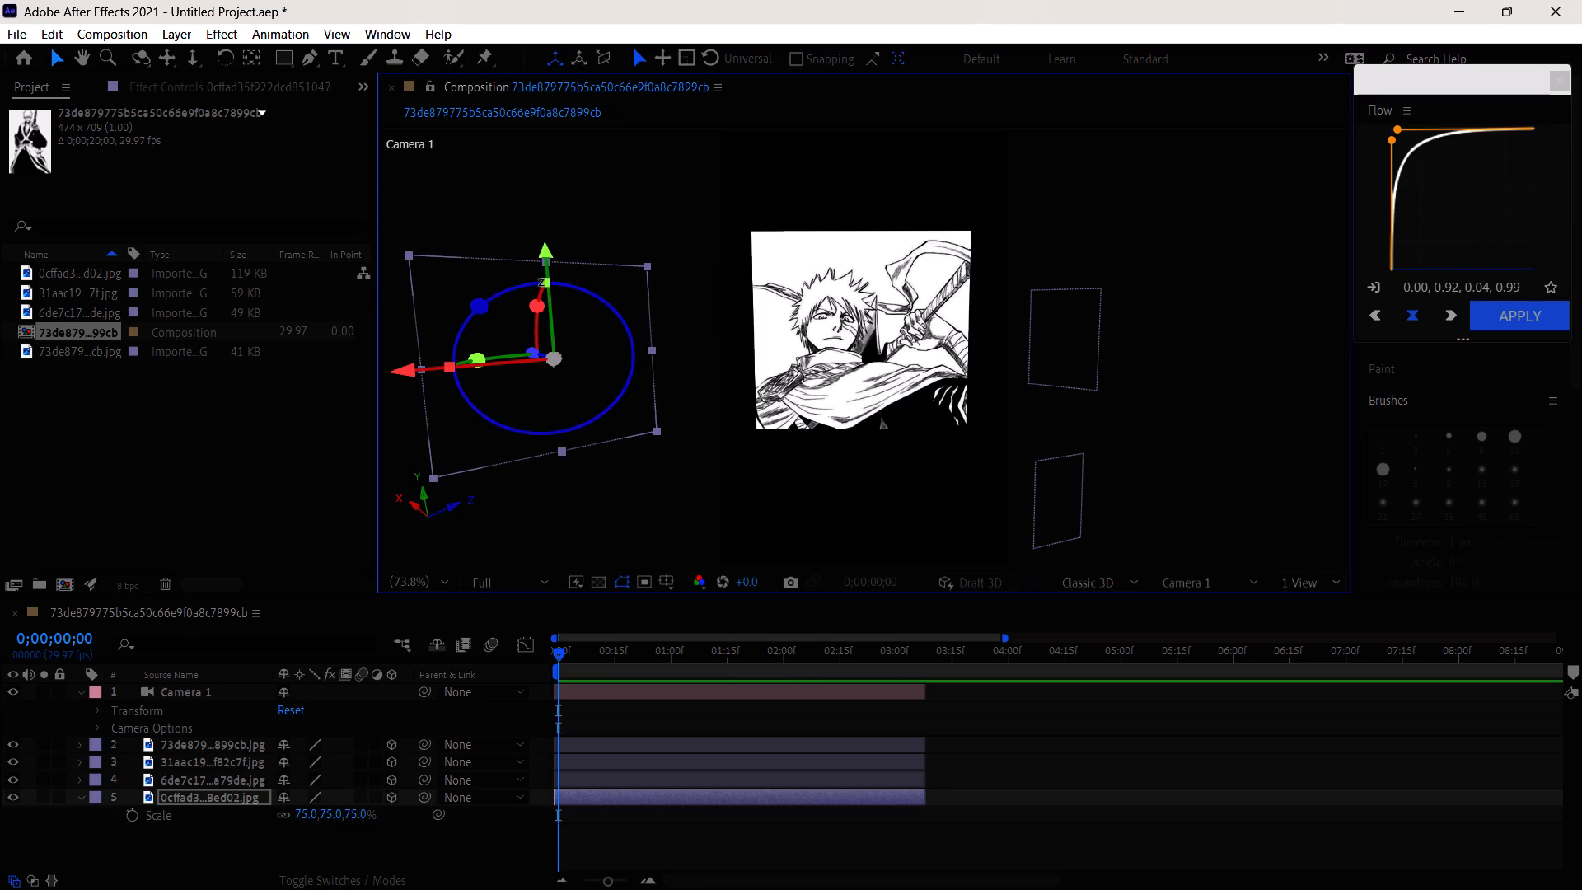
click(534, 303)
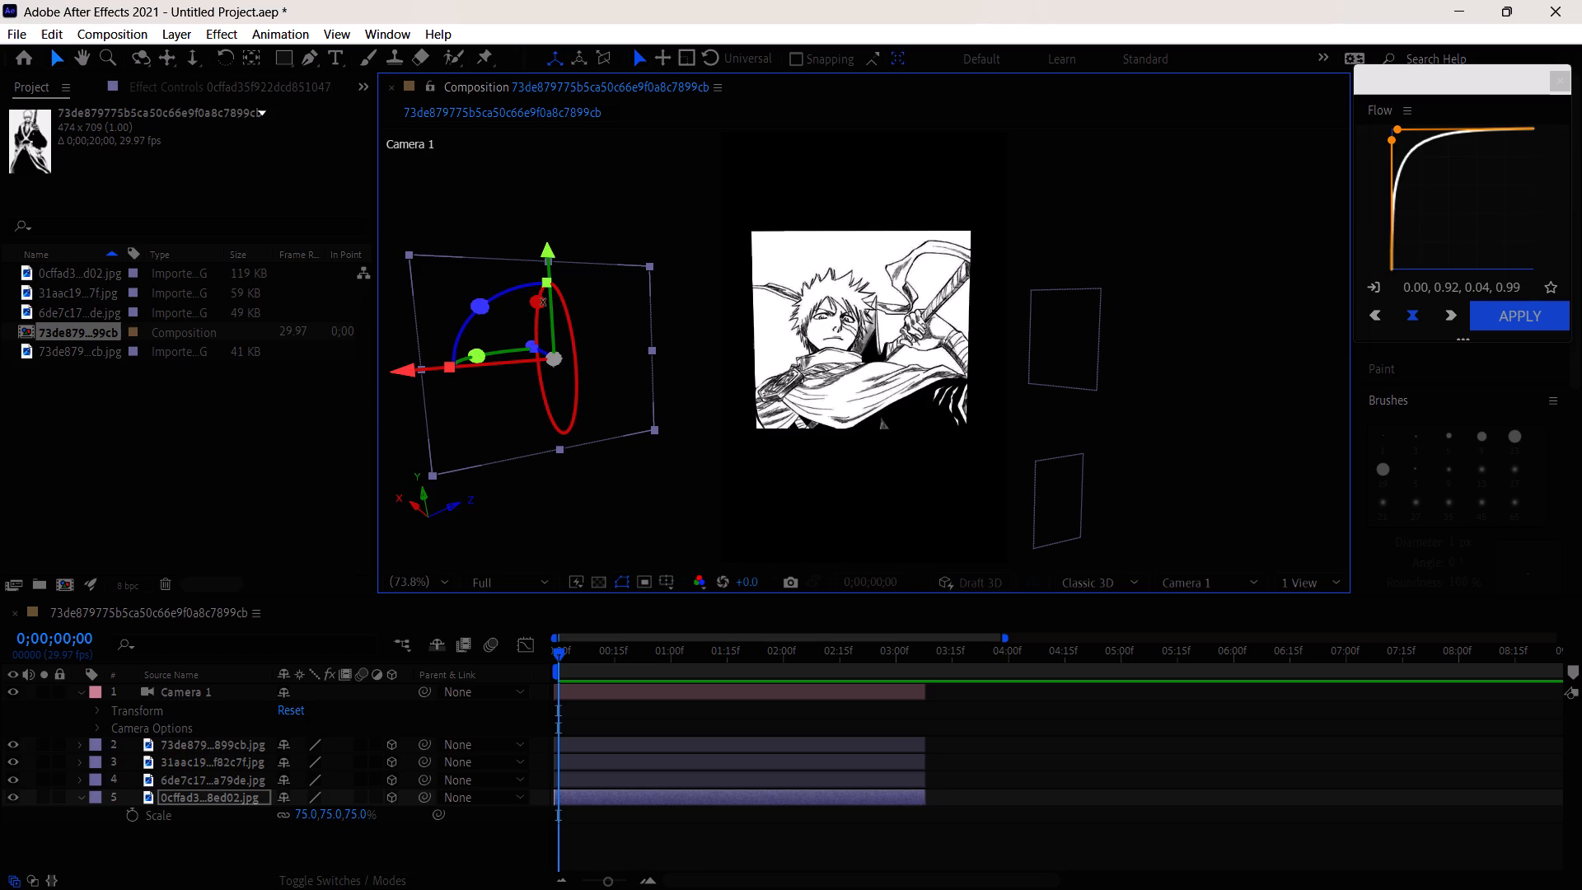
drag(541, 302, 543, 293)
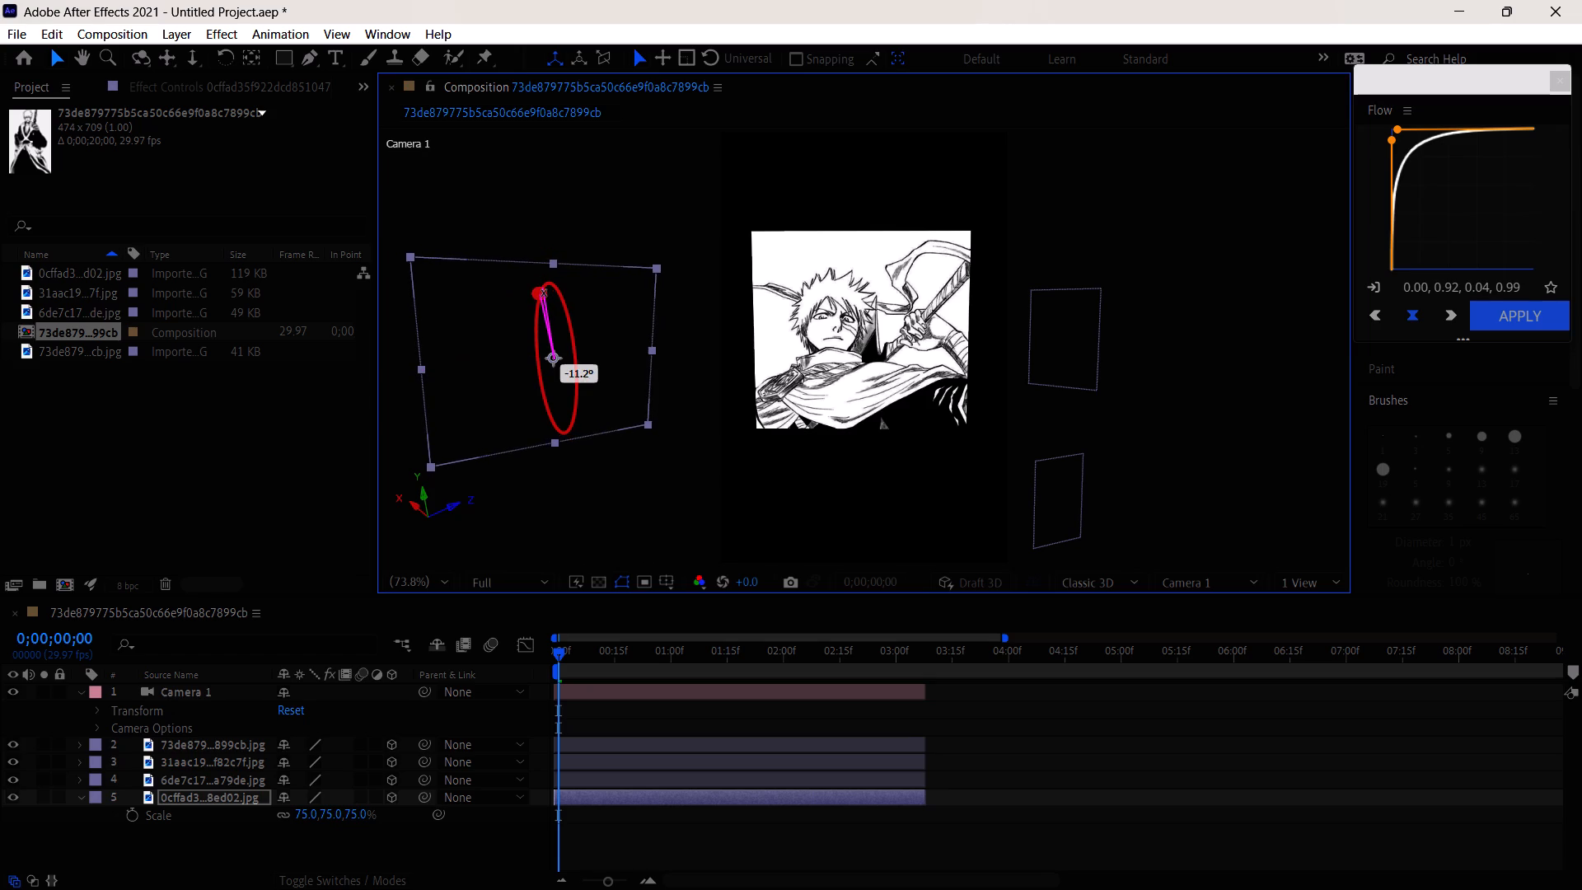
drag(543, 293, 539, 293)
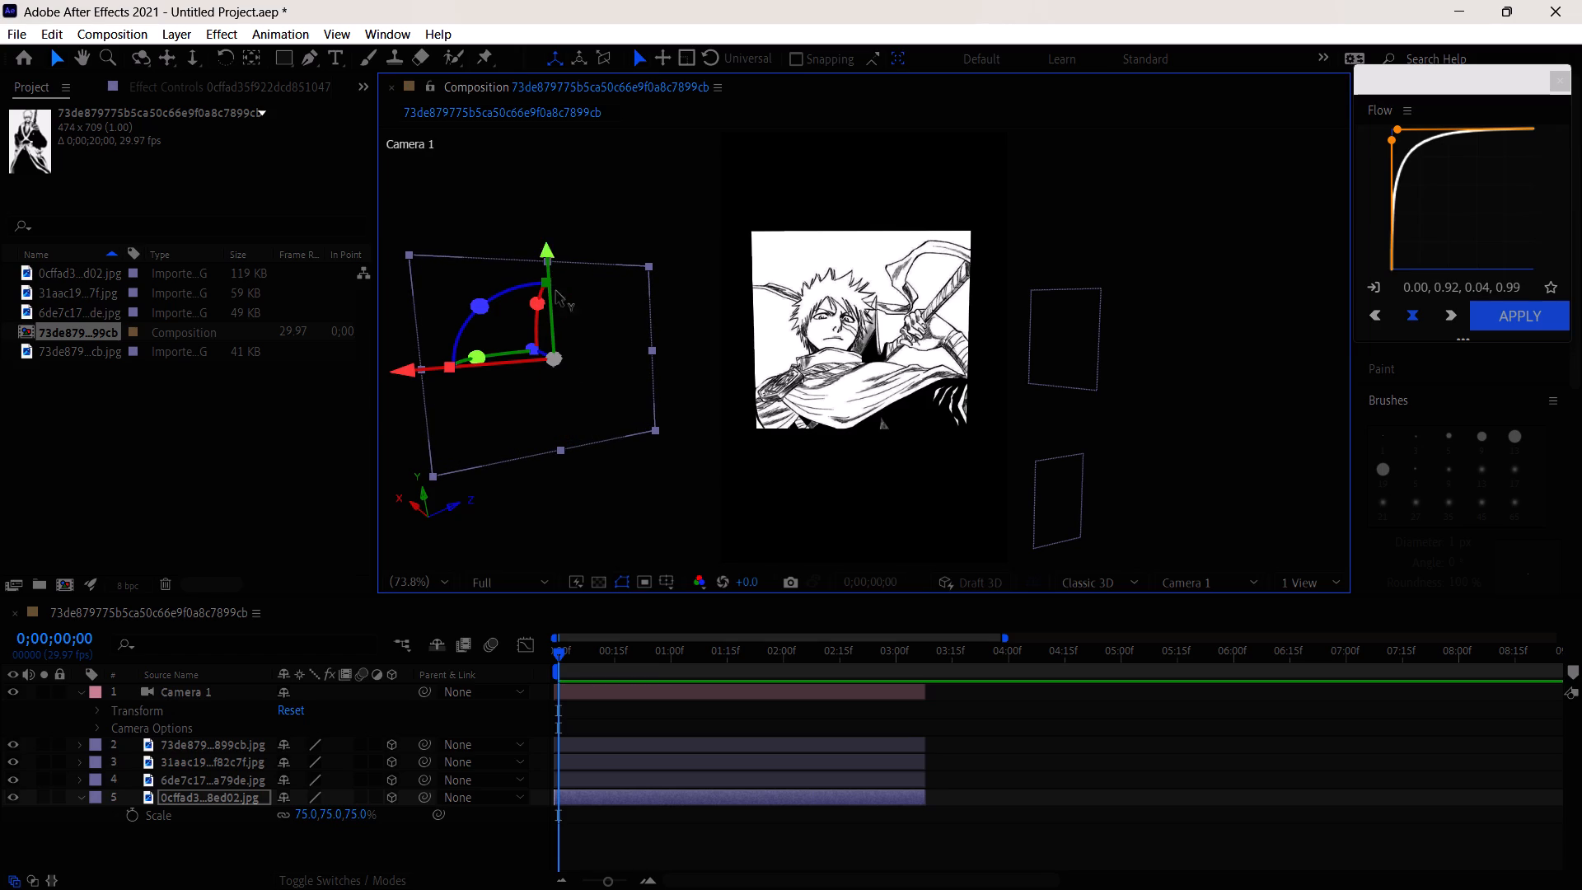
click(473, 311)
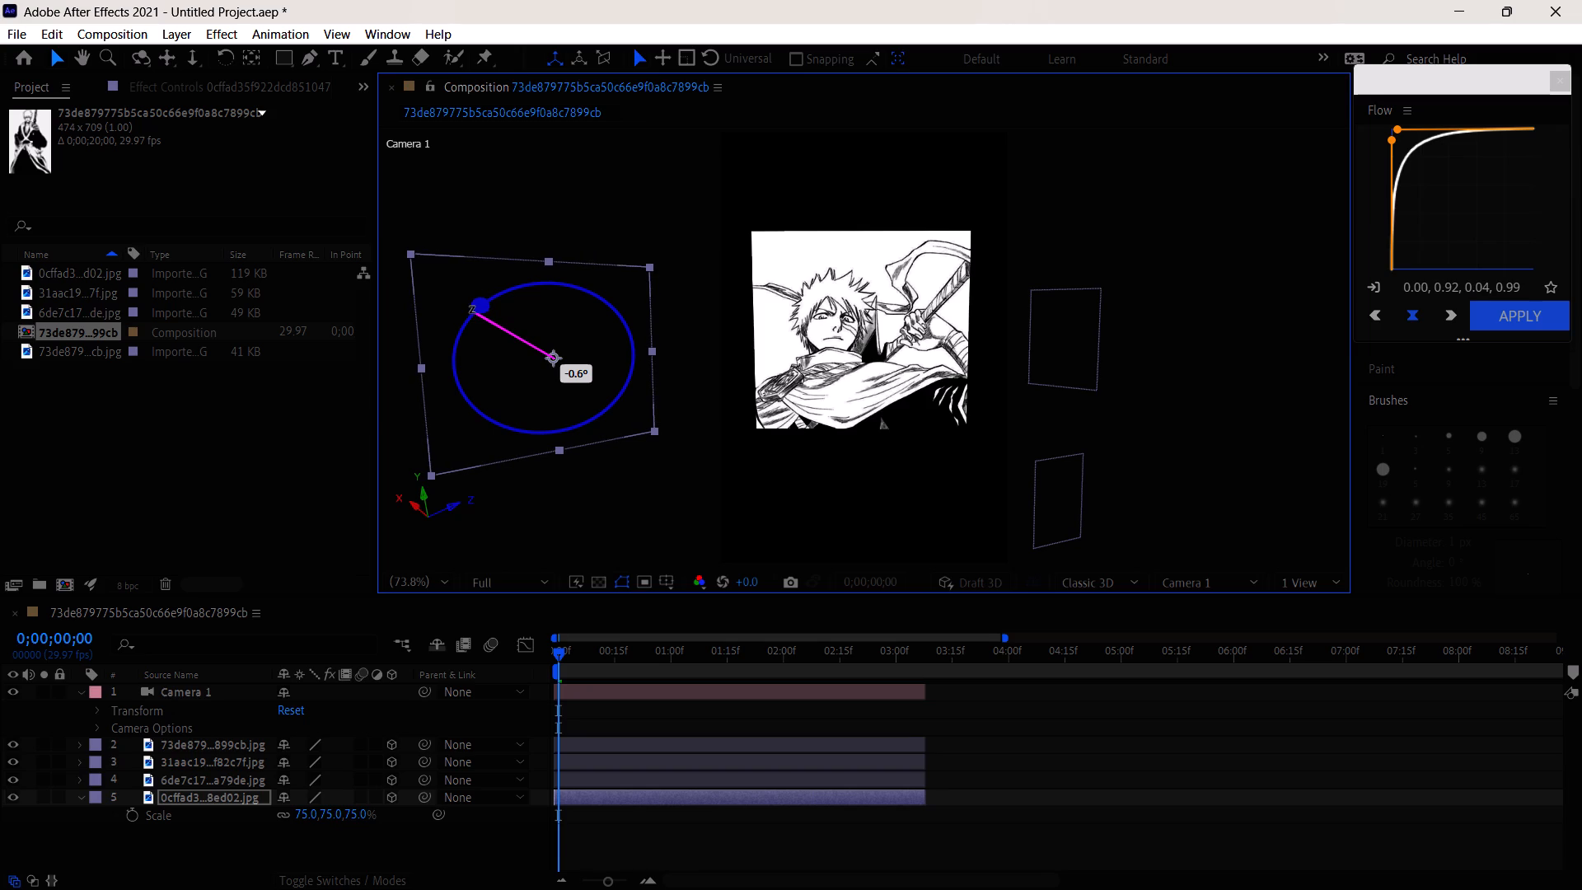
Reveal the Scale property of the 73de879 image layer and enlarge it to 110.0, 110.0, 110.0%.
click(1061, 316)
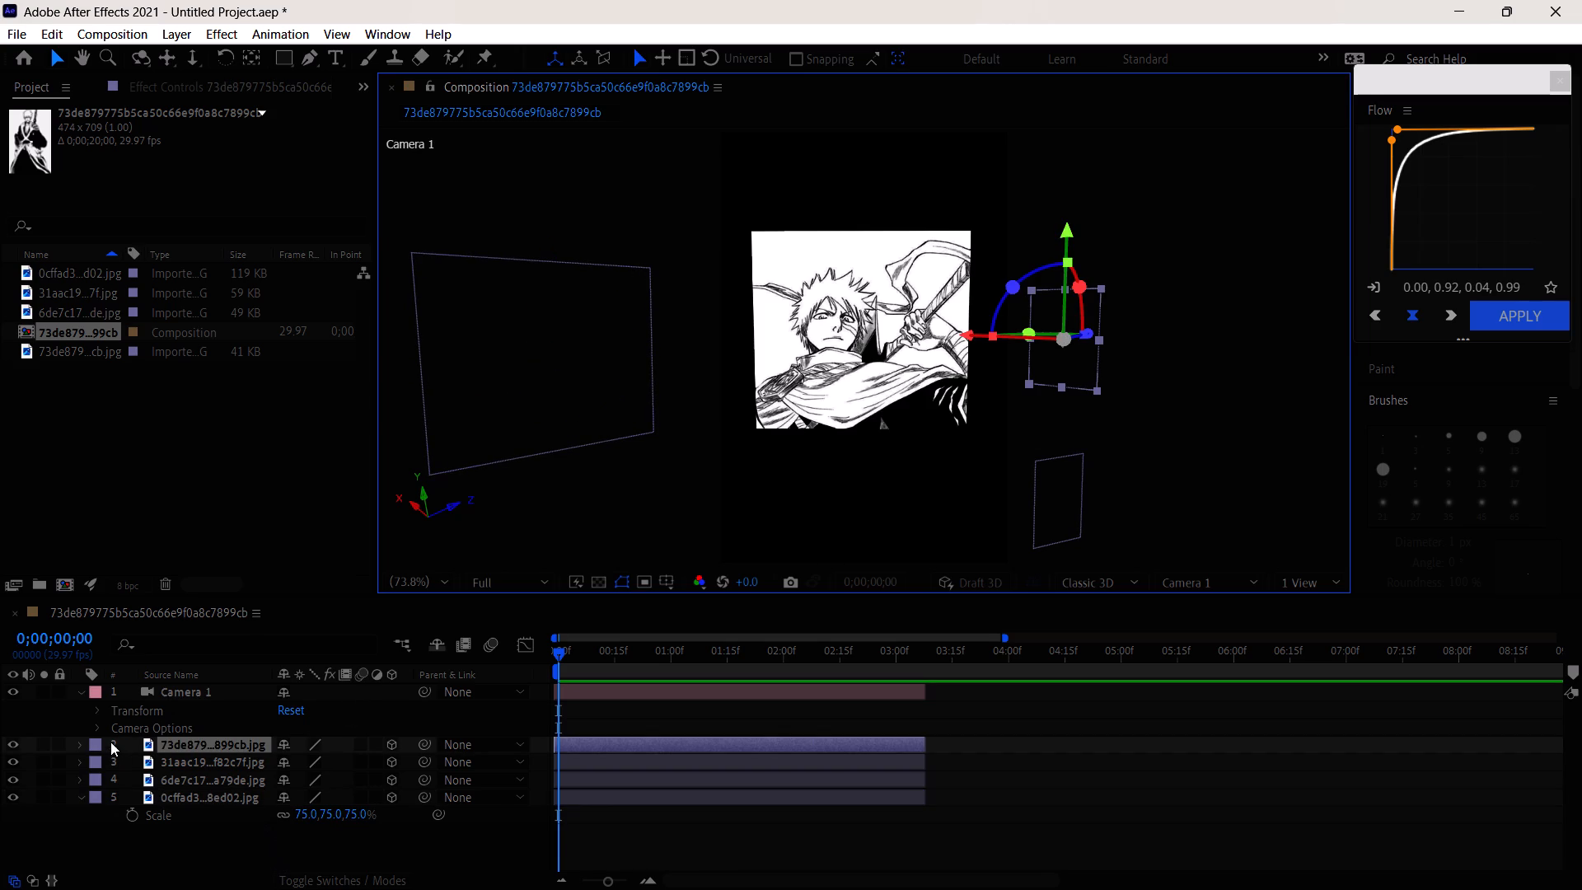
key(s)
drag(301, 763, 323, 764)
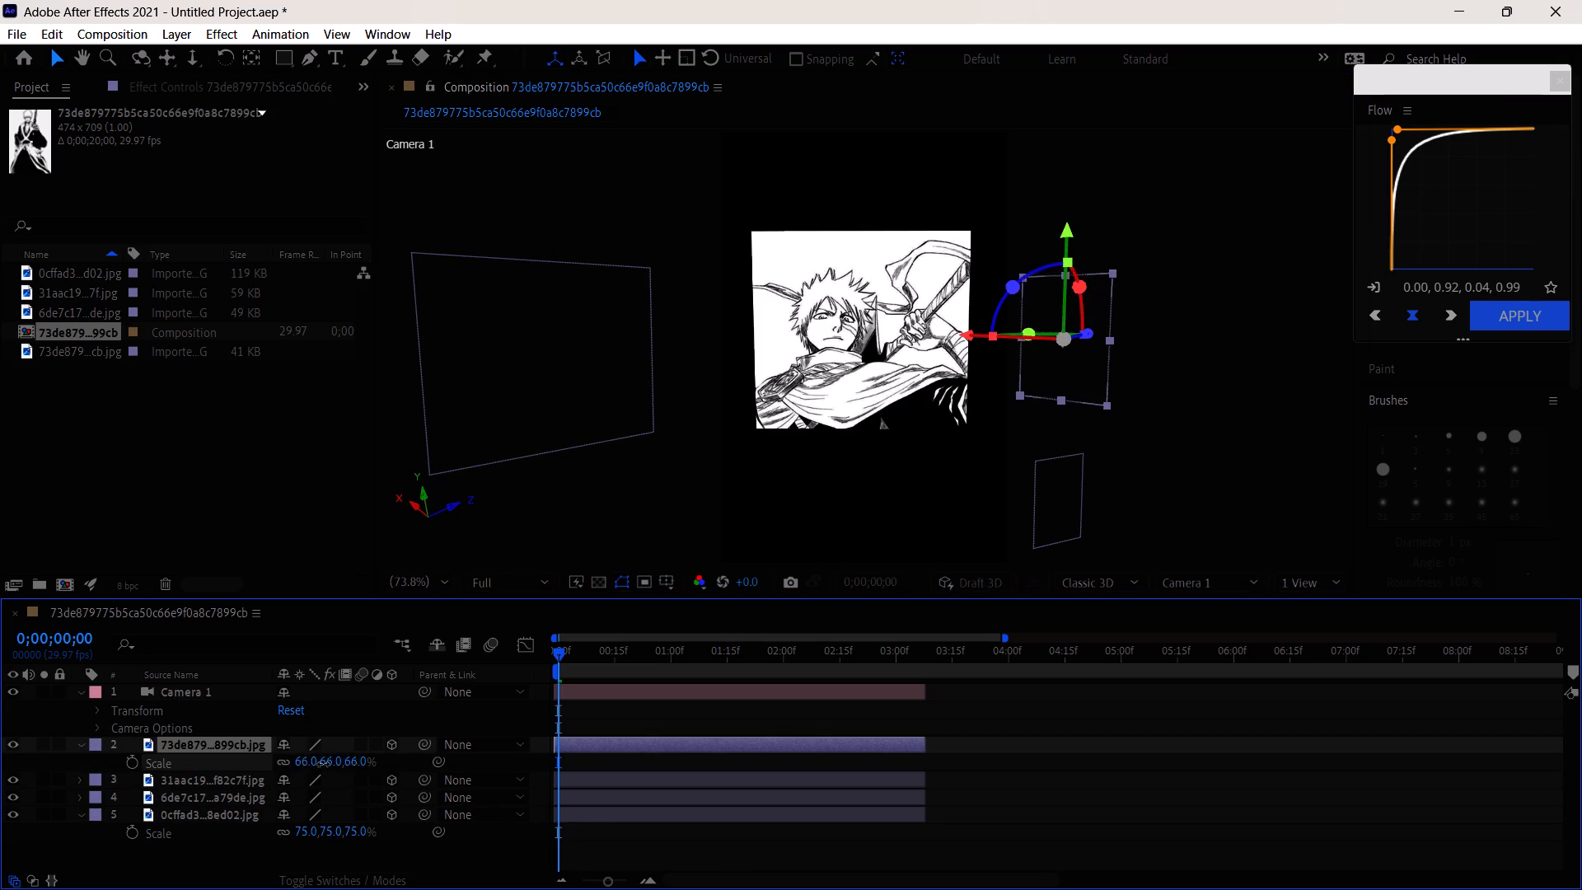
drag(323, 764, 368, 770)
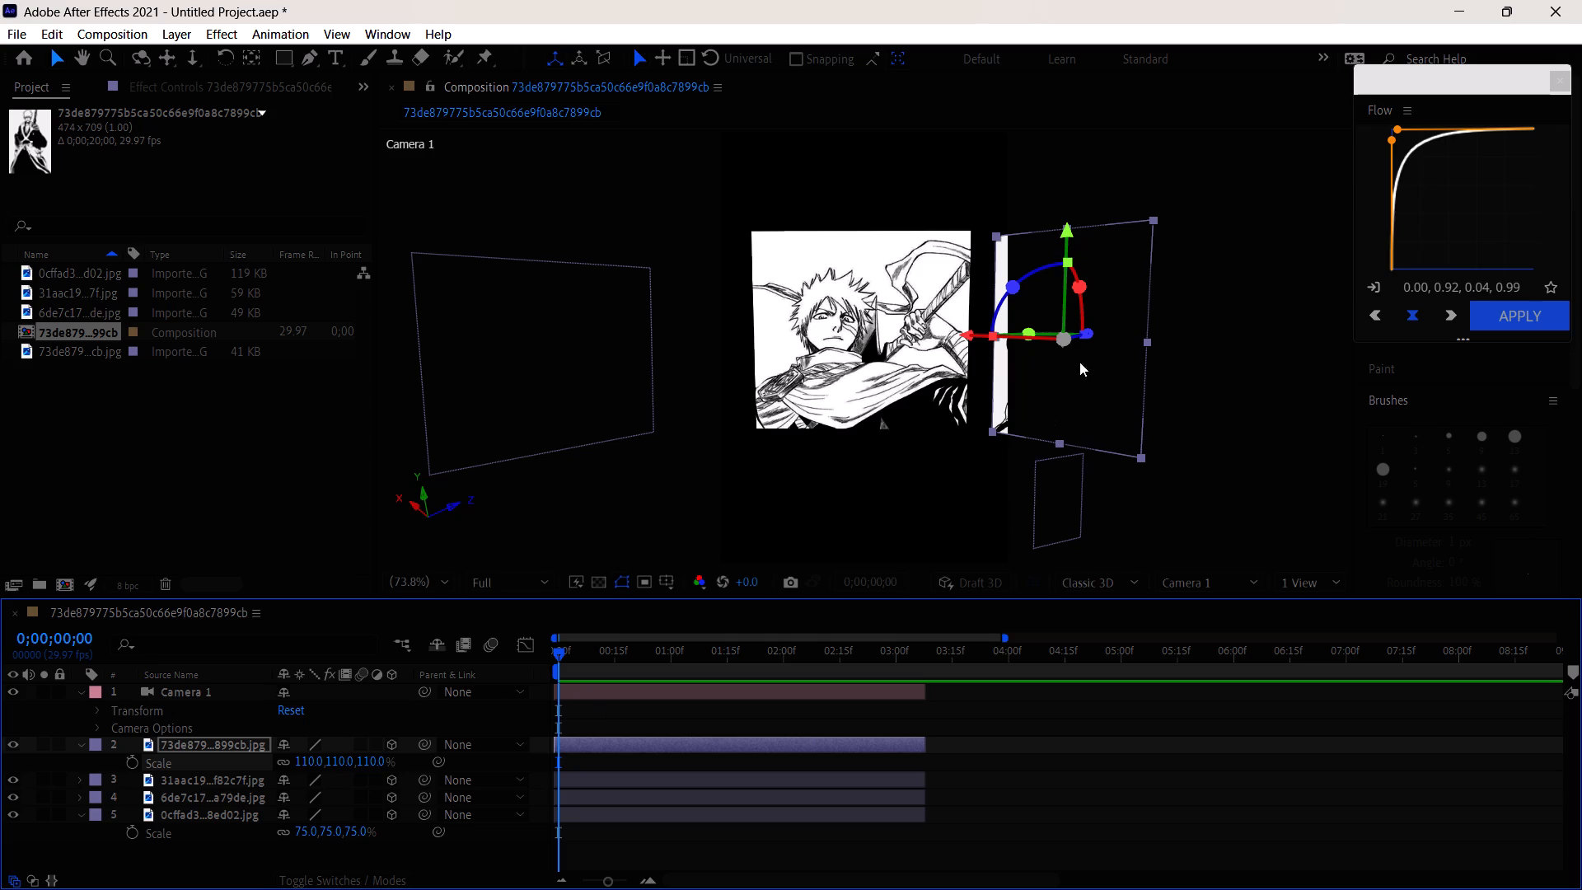
Move the 73de879 image outward so it clears the right edge of the camera frame.
drag(968, 338, 1032, 326)
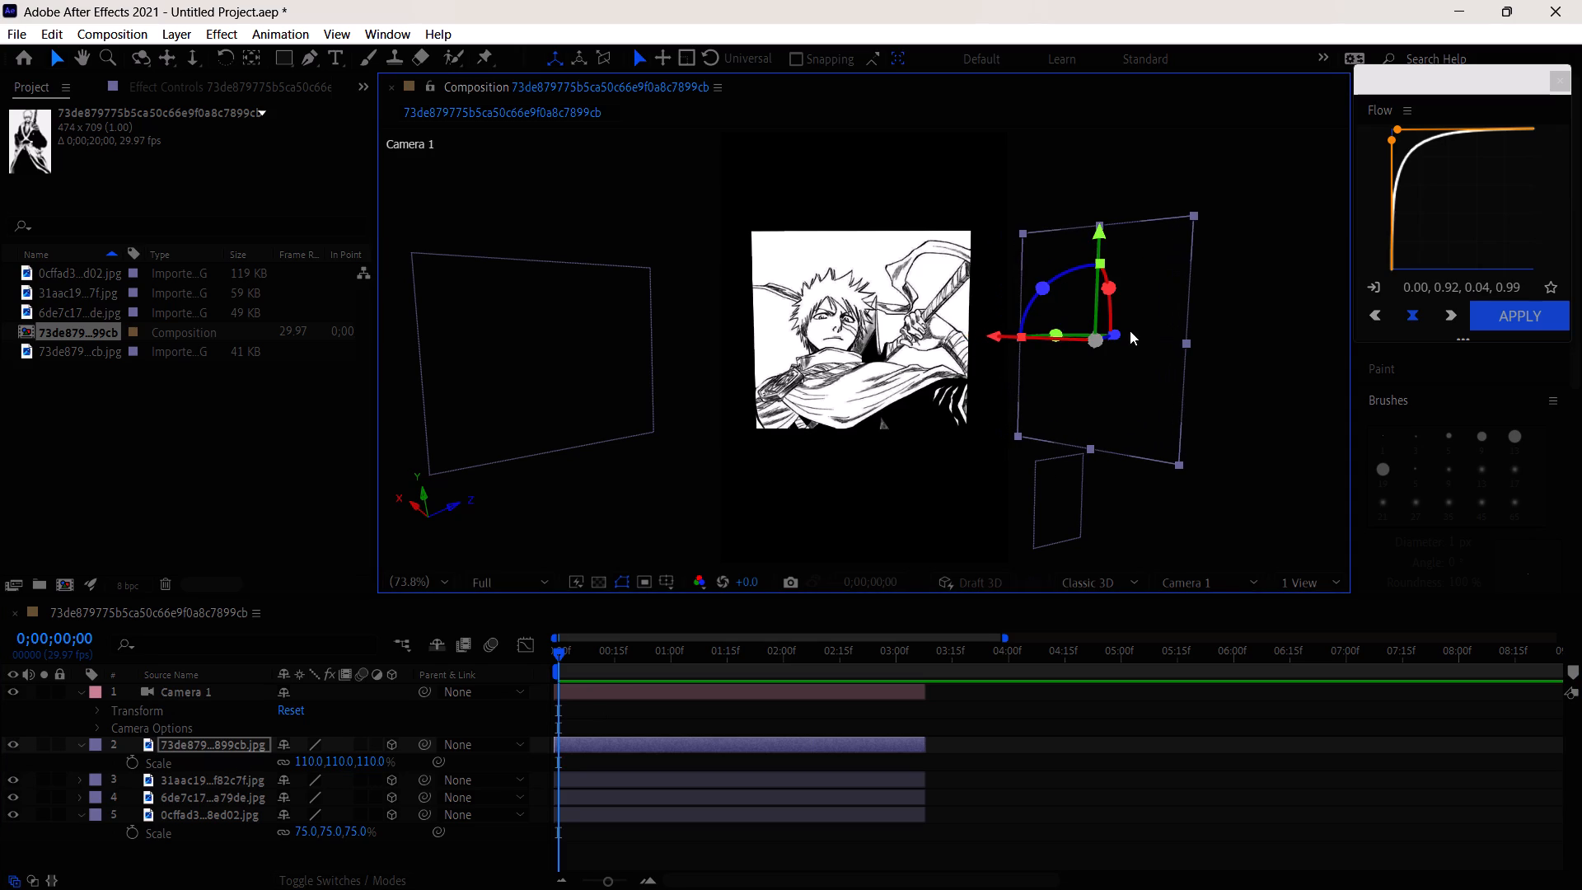
click(1095, 343)
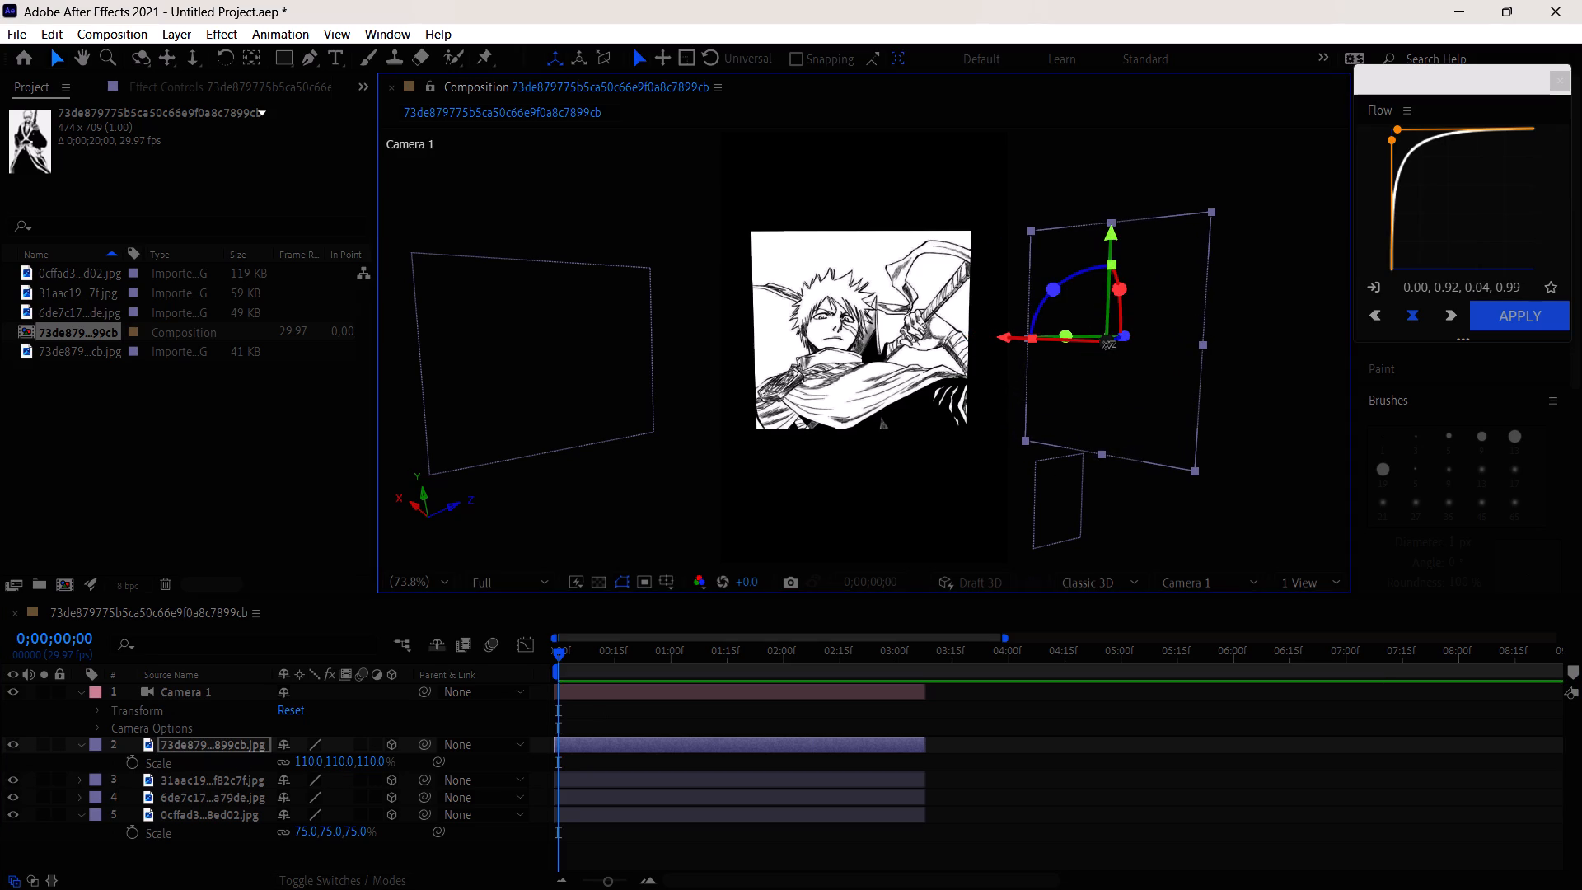
drag(1105, 344, 1243, 297)
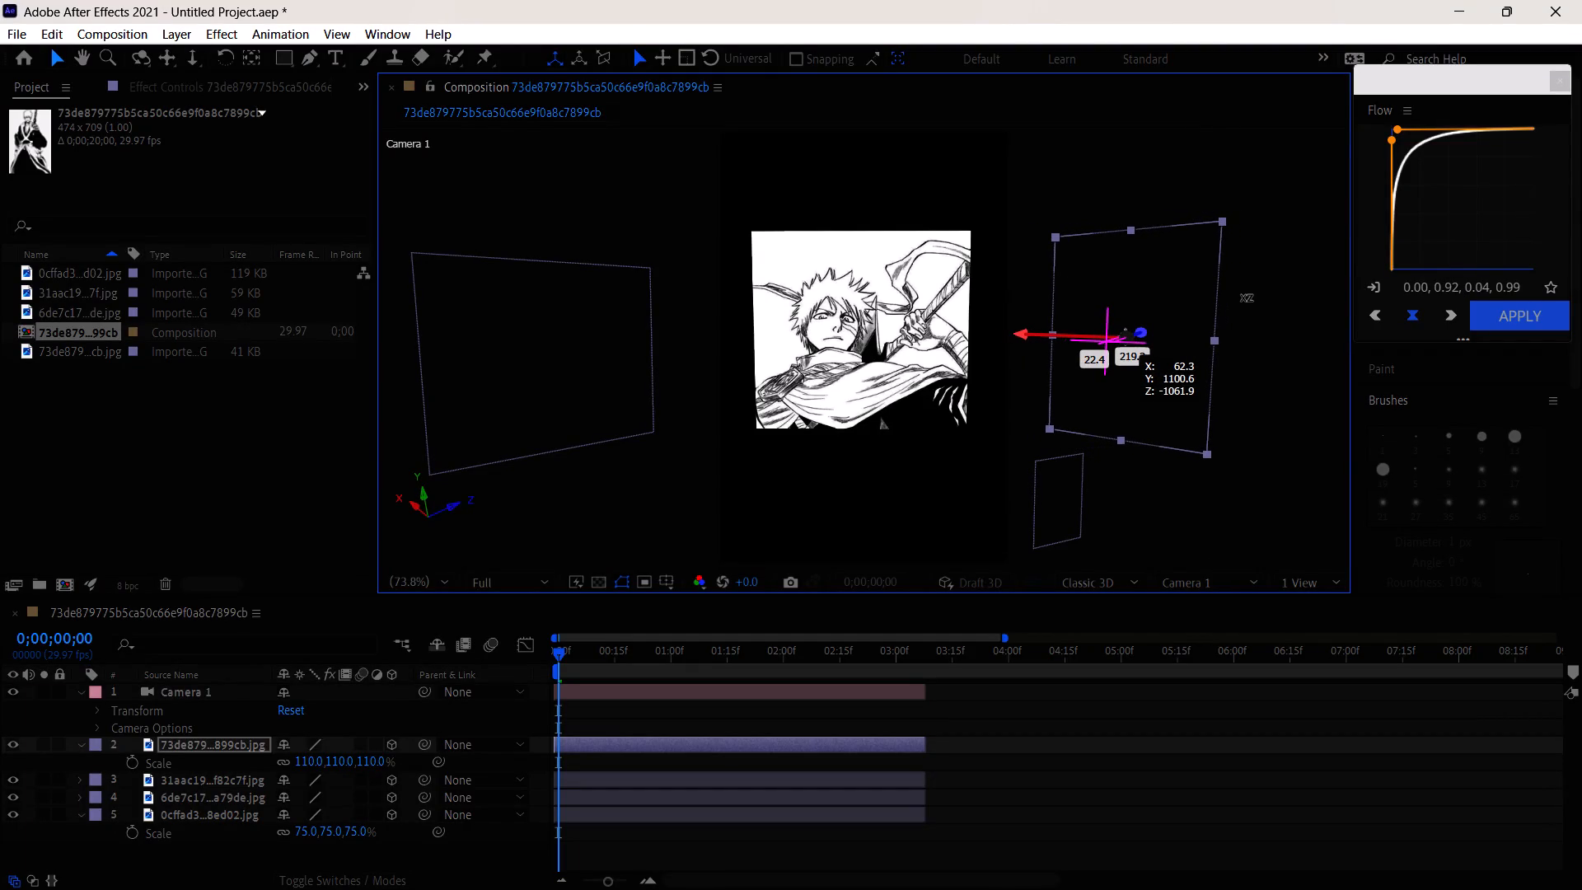
drag(1243, 297, 1252, 297)
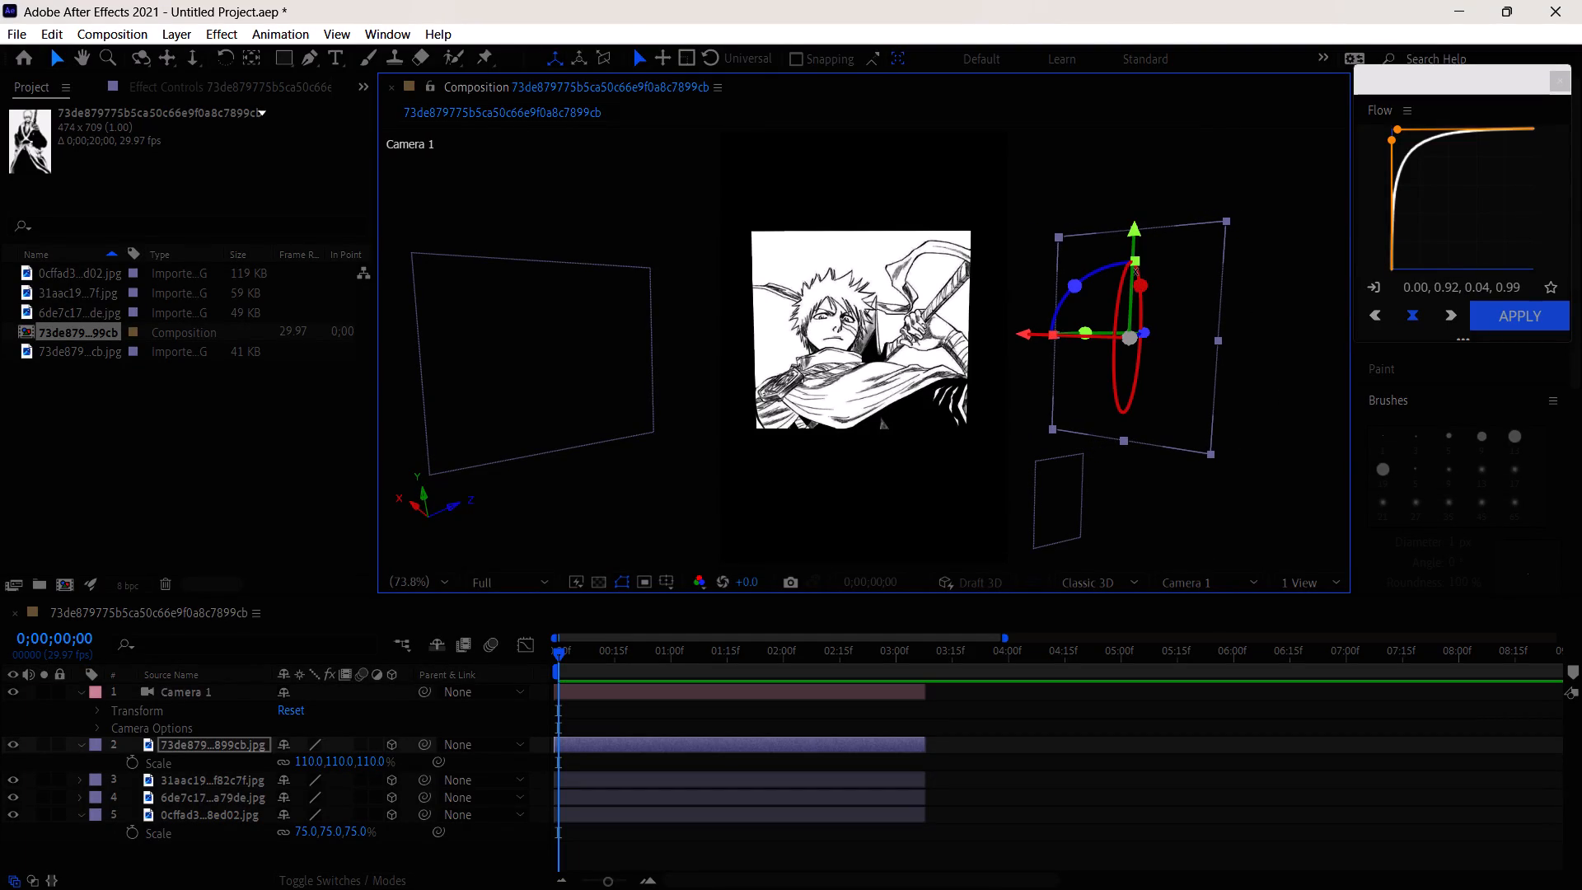
Nudge the small 31aac19 image slightly outward and down, below the 73de879 image.
click(1065, 508)
drag(1062, 506, 1091, 528)
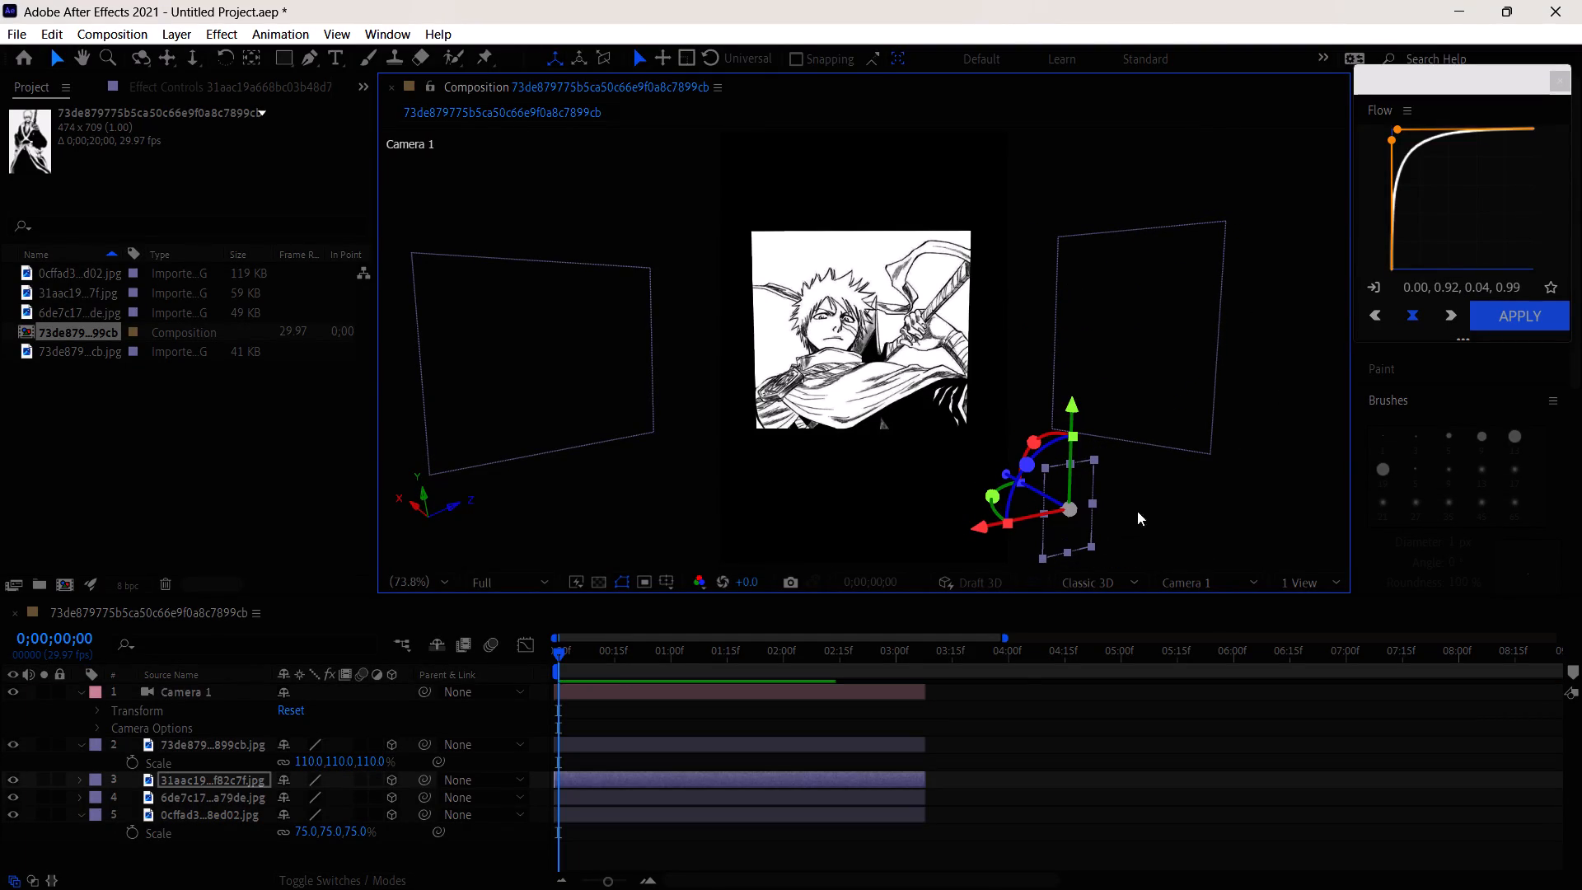
Move the 73de879 image farther out to the right, widening its gap from the camera frame.
click(1113, 321)
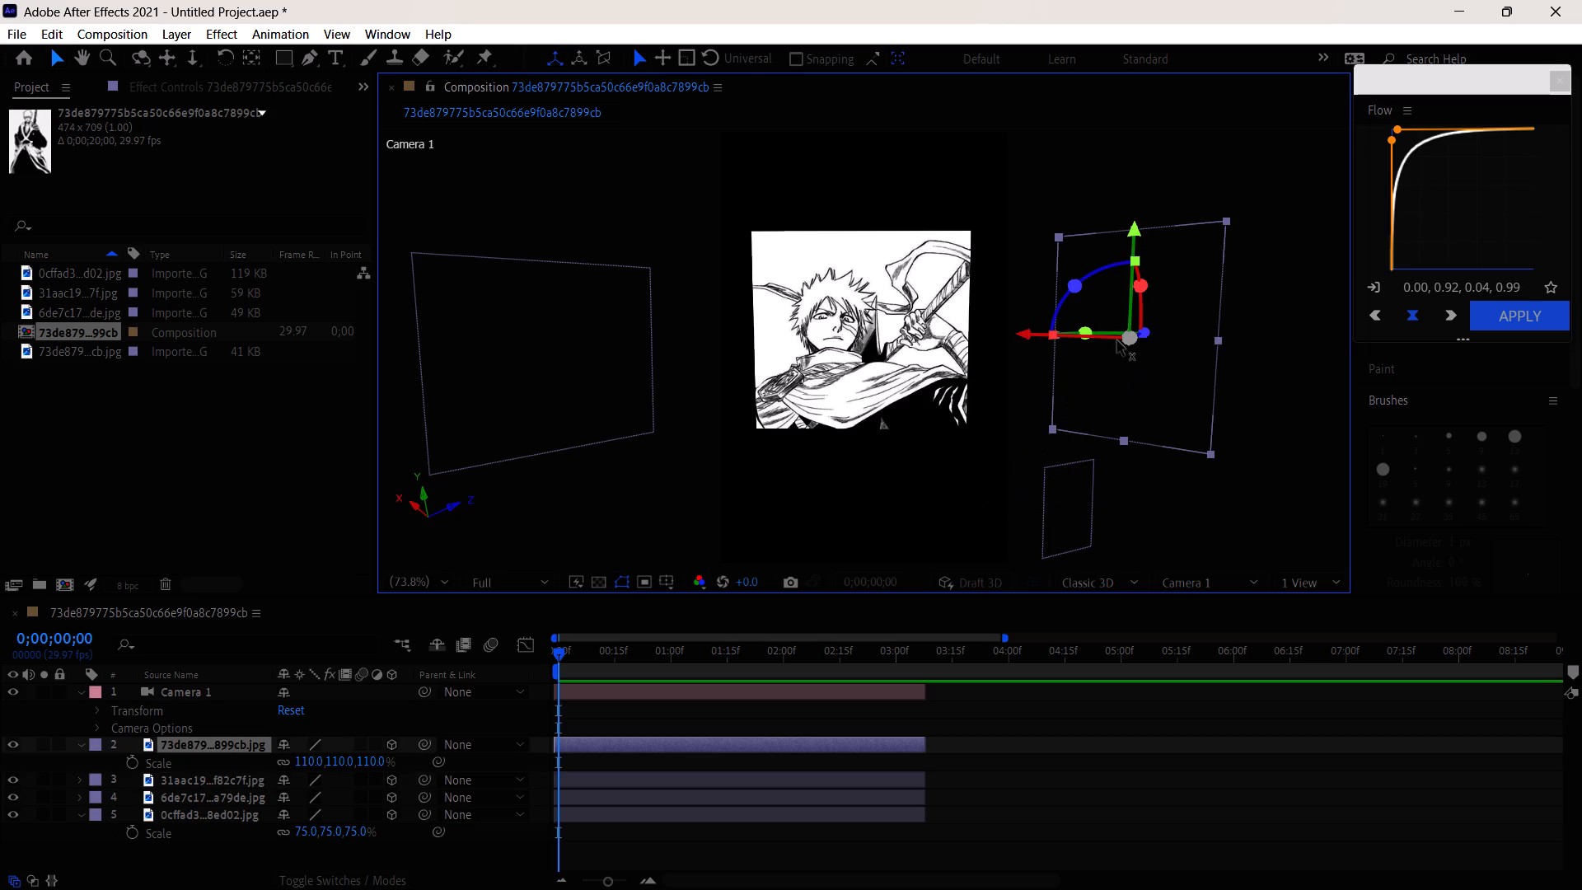
drag(1134, 339, 1228, 338)
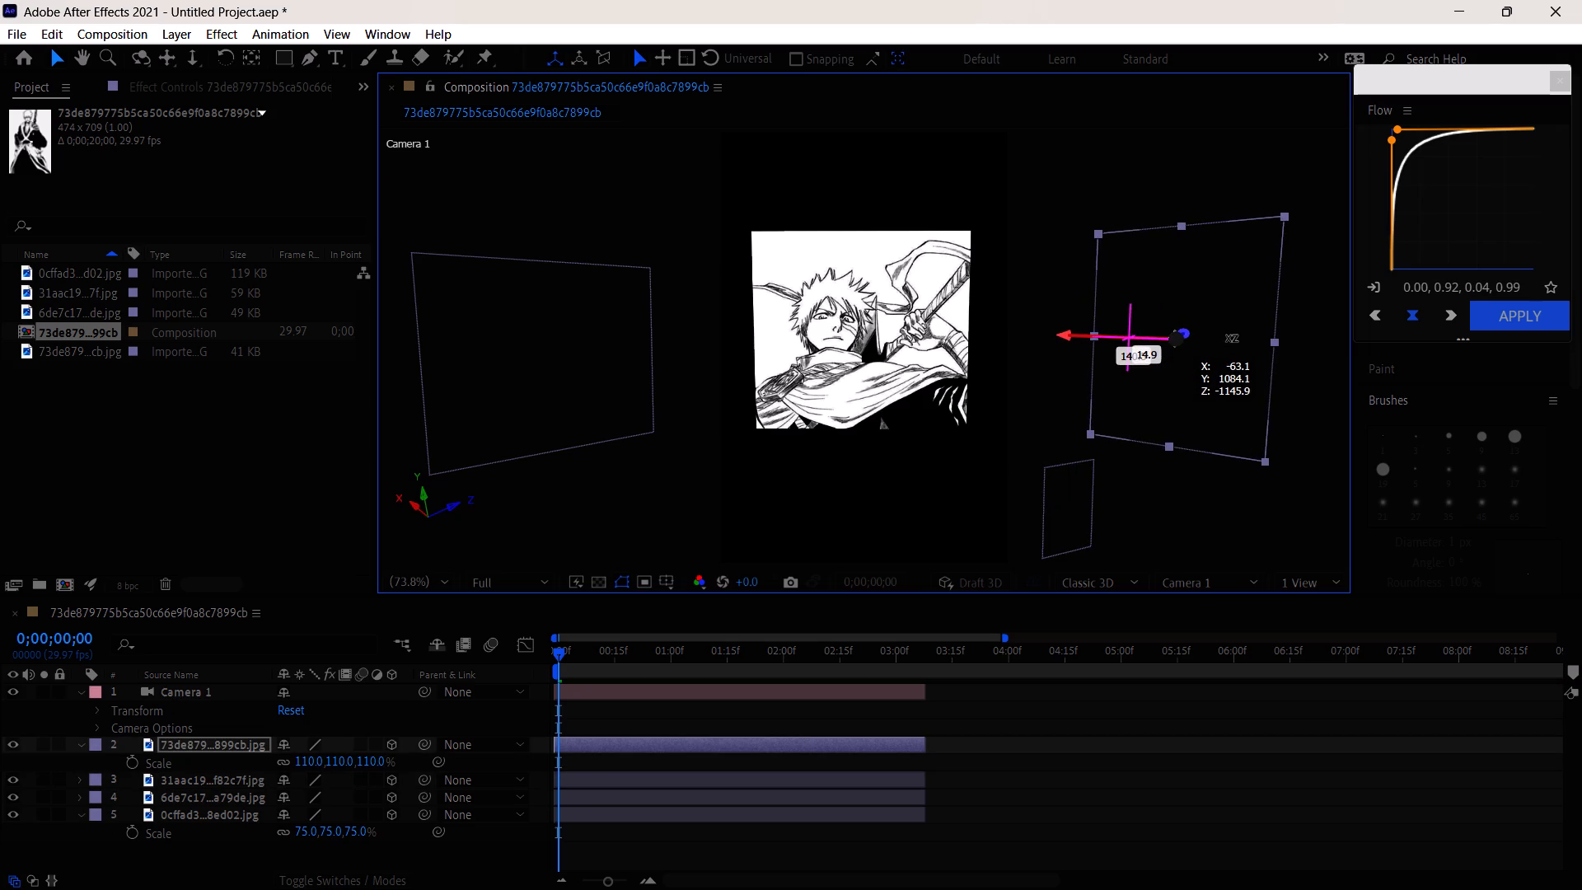
drag(1228, 338, 1231, 341)
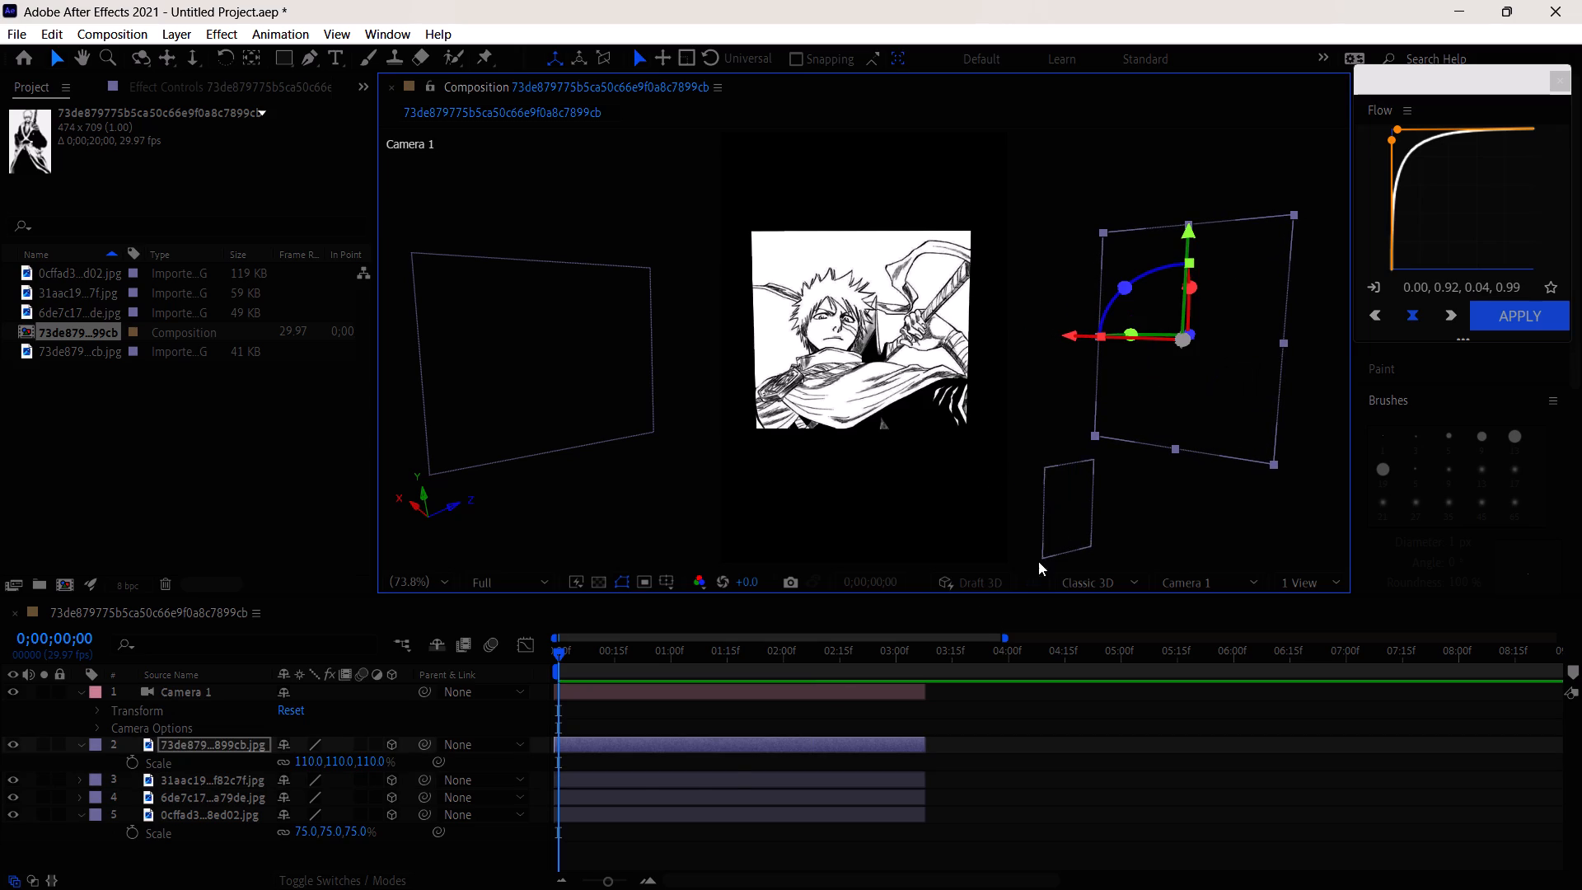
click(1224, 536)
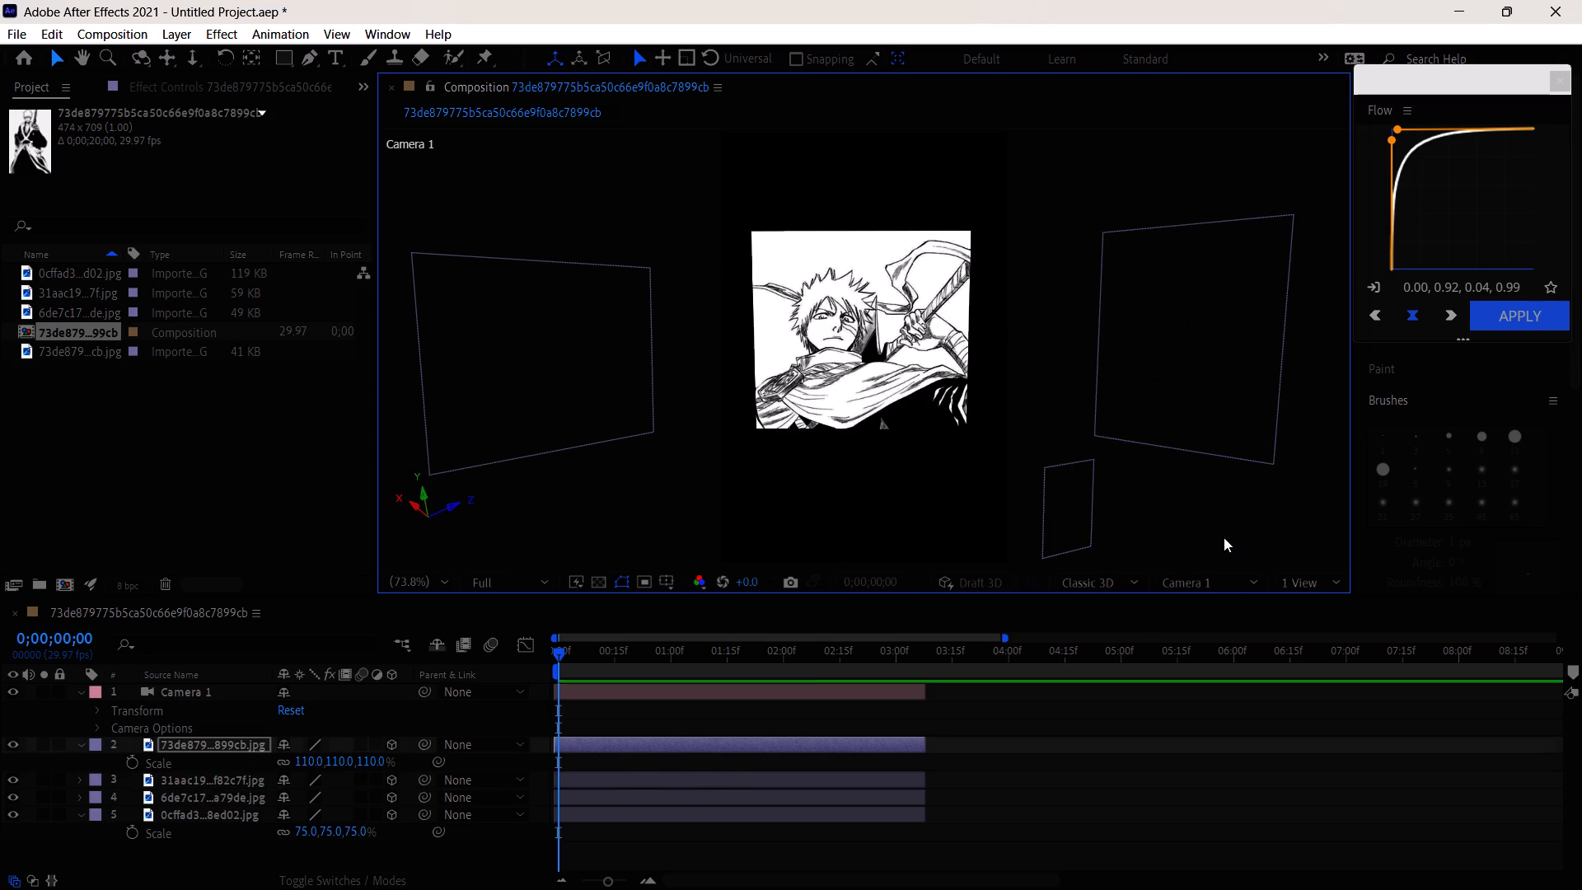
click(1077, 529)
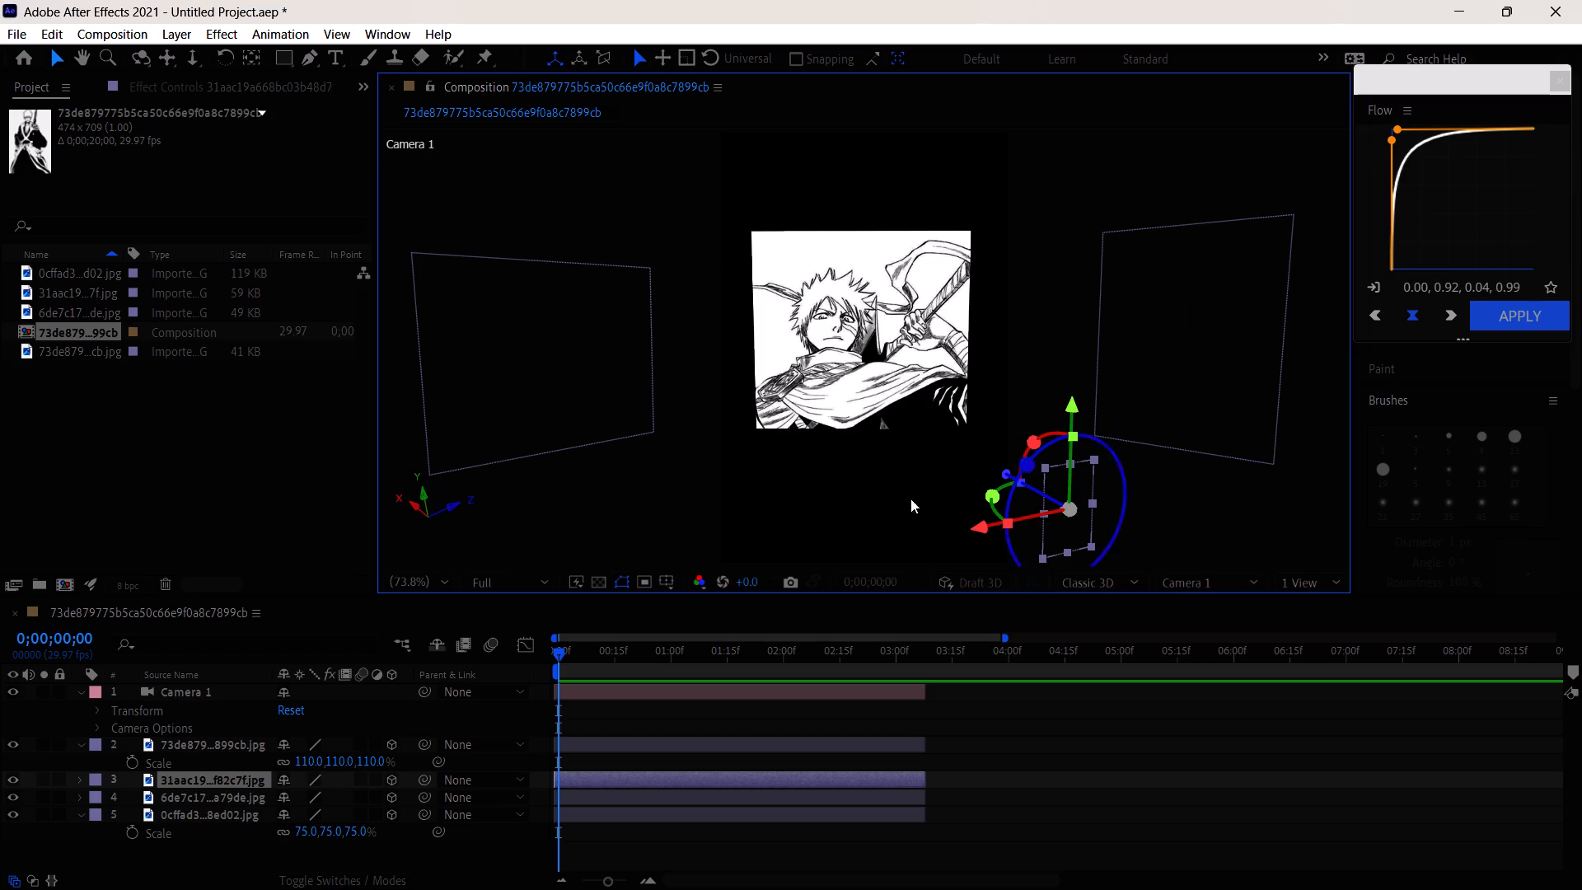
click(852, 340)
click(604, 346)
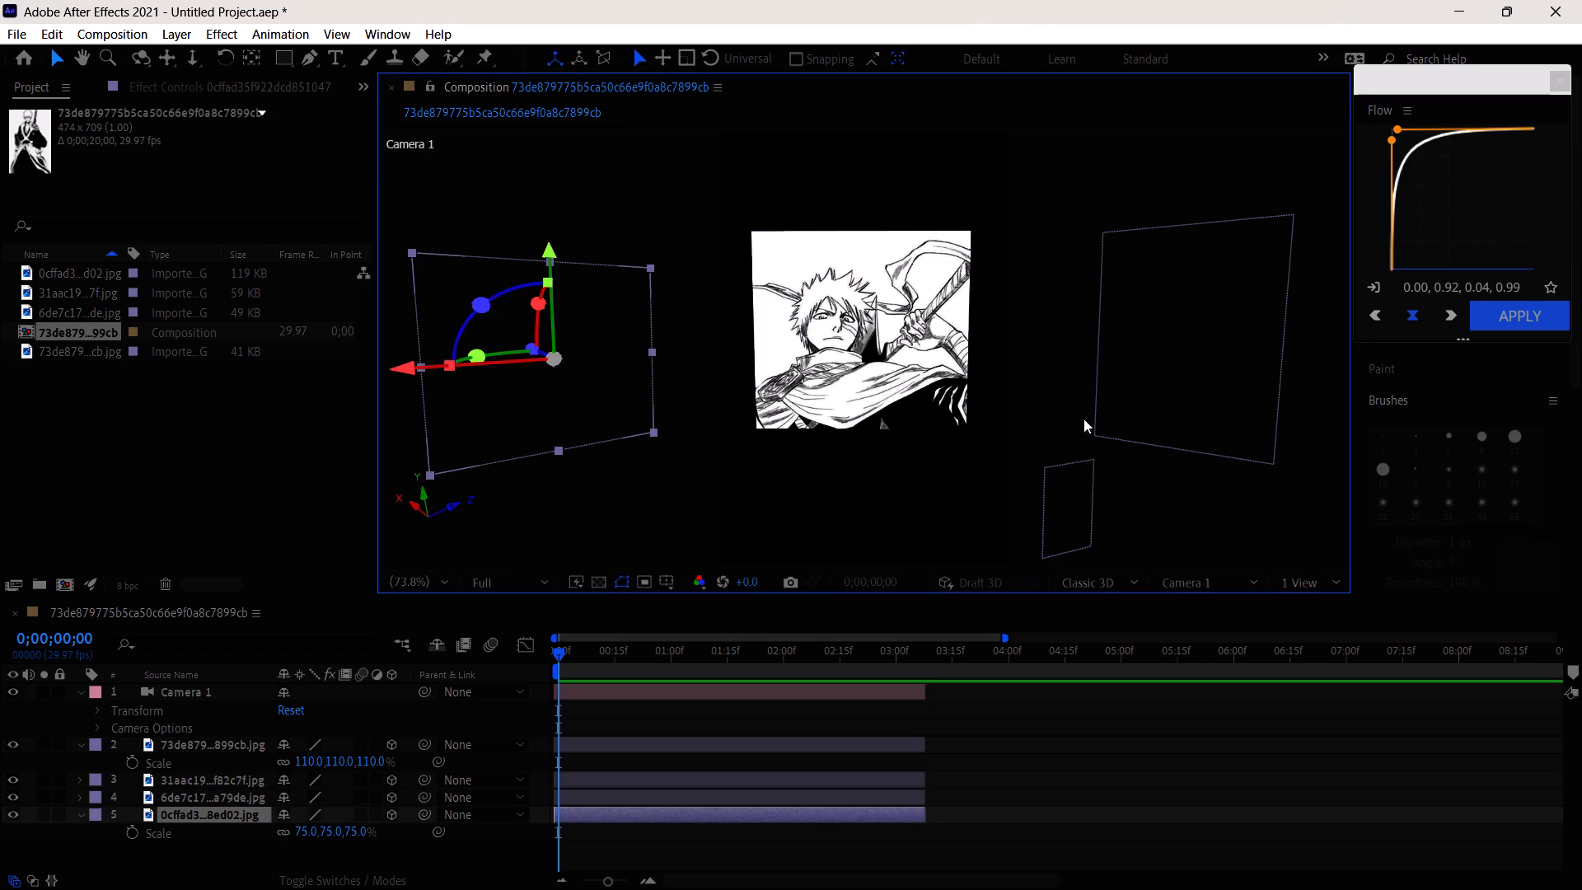
Expand Camera 1's Transform properties and set its Y orientation to 26°, turning the view to the 73de879 image.
click(96, 710)
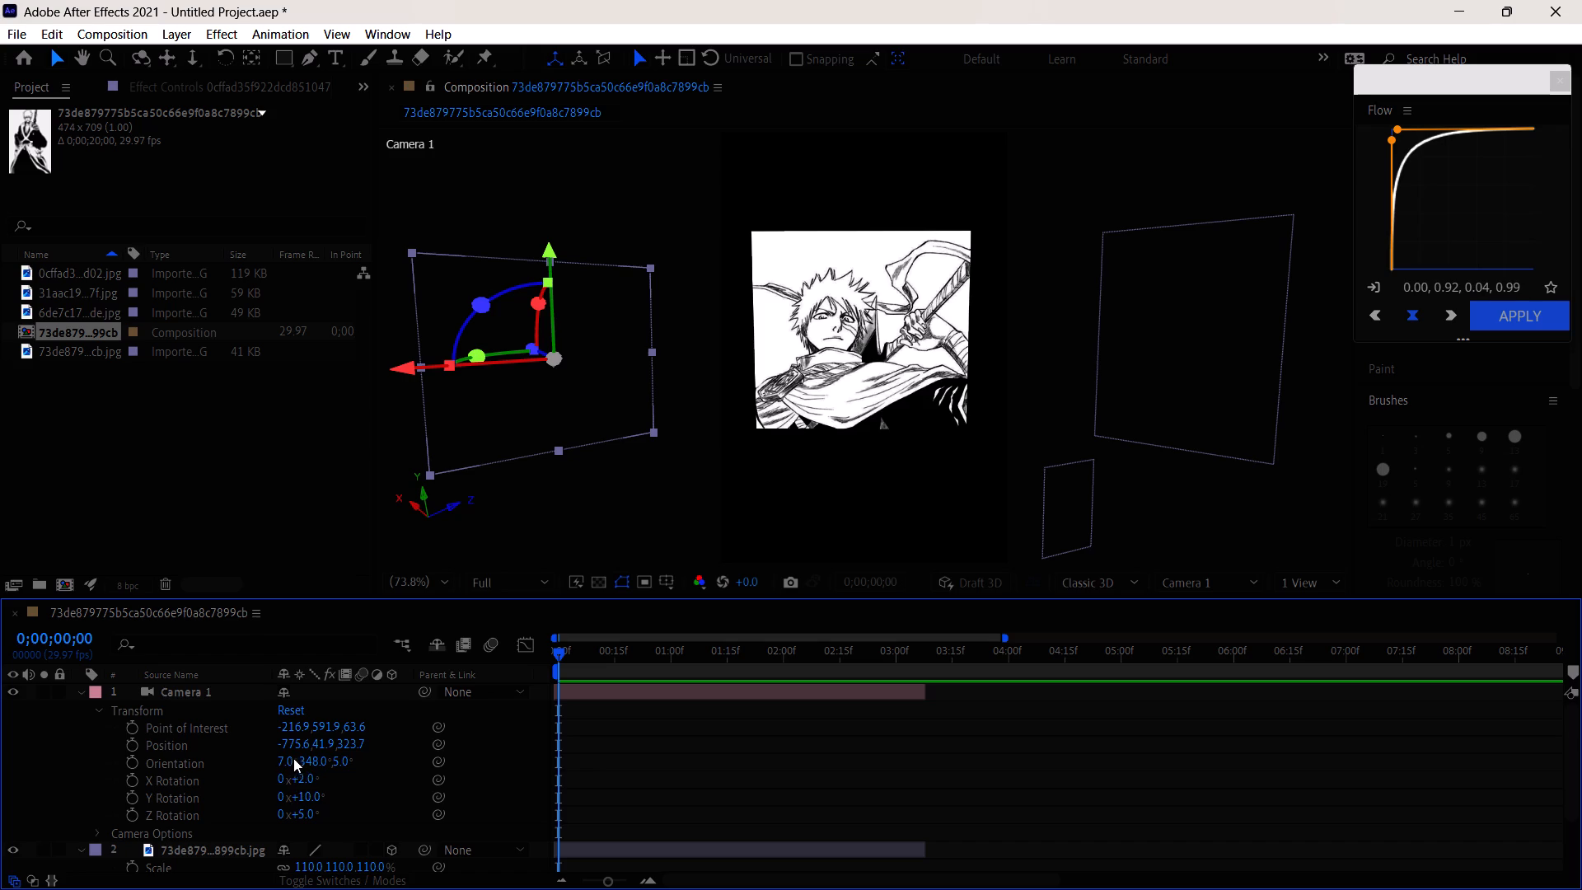
drag(310, 759, 313, 748)
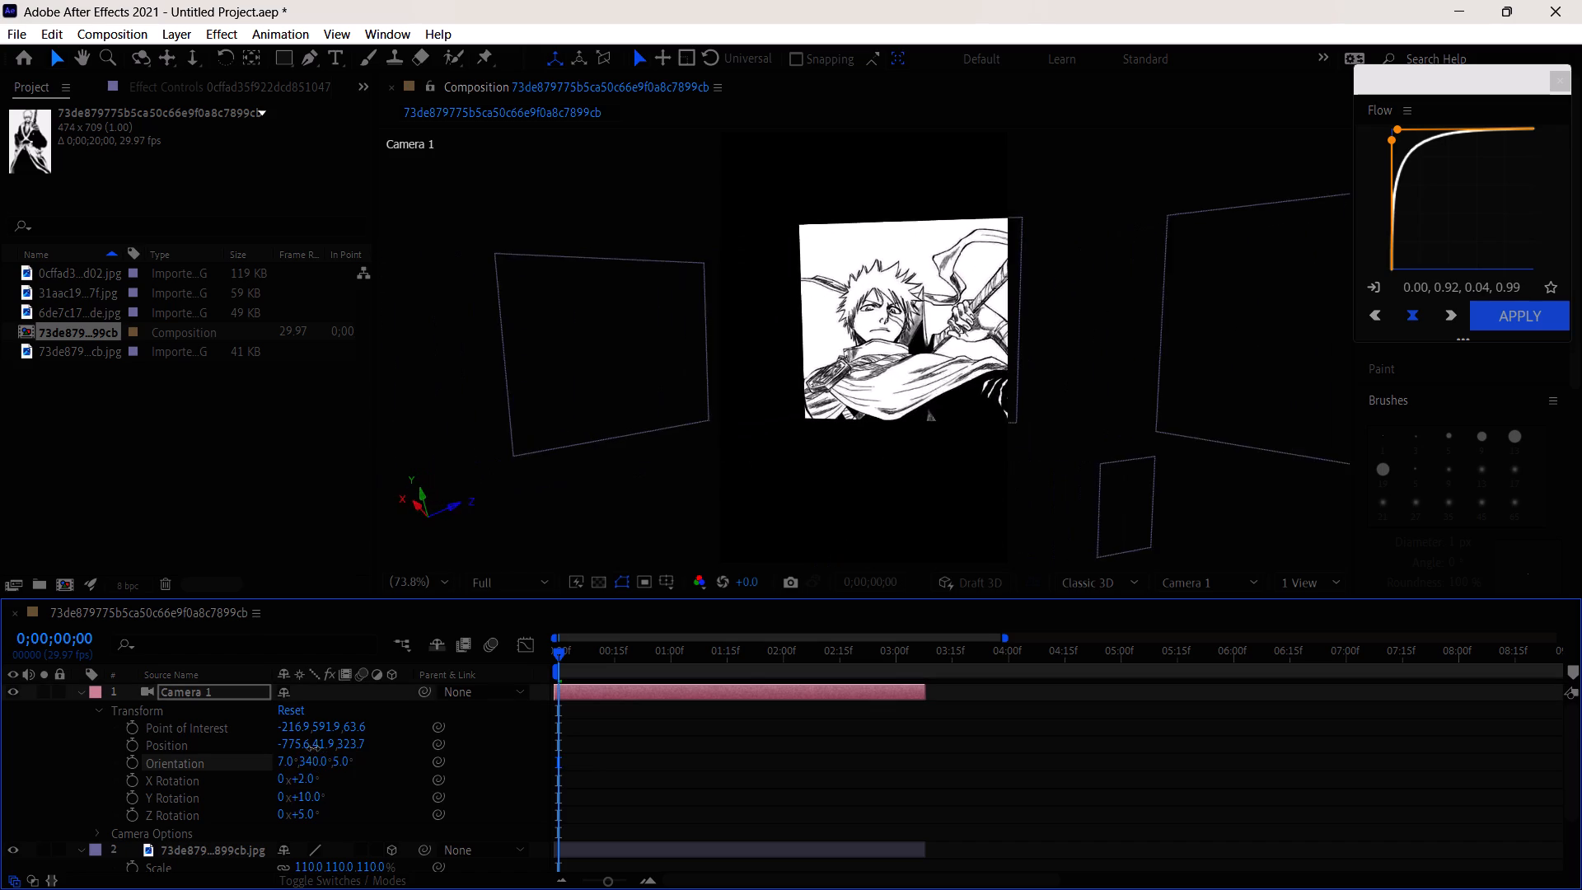
drag(313, 748, 319, 748)
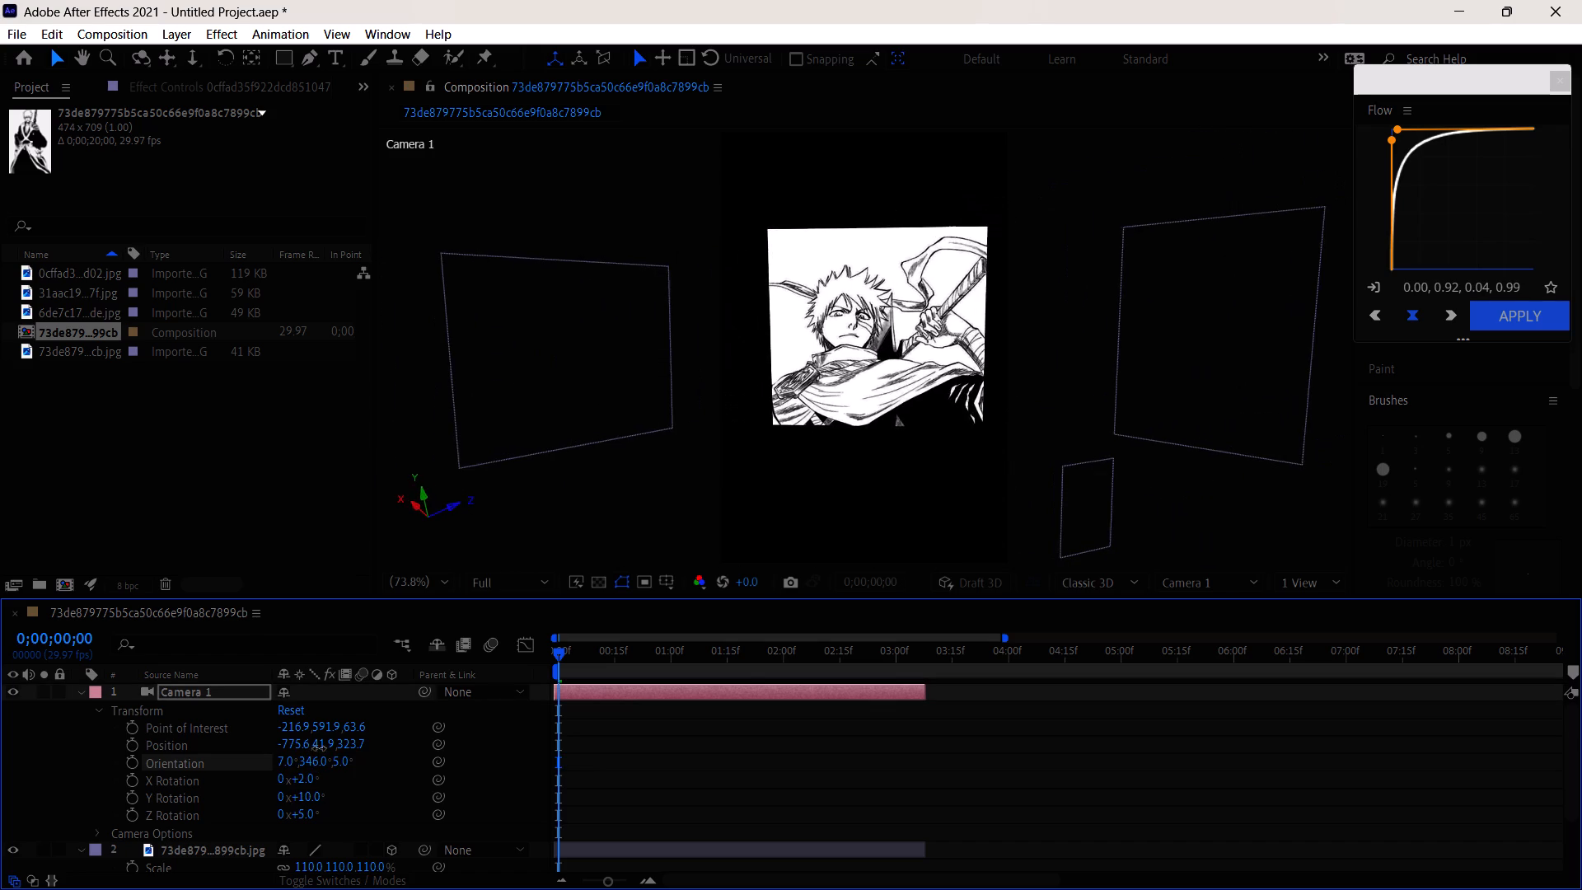
drag(319, 748, 321, 747)
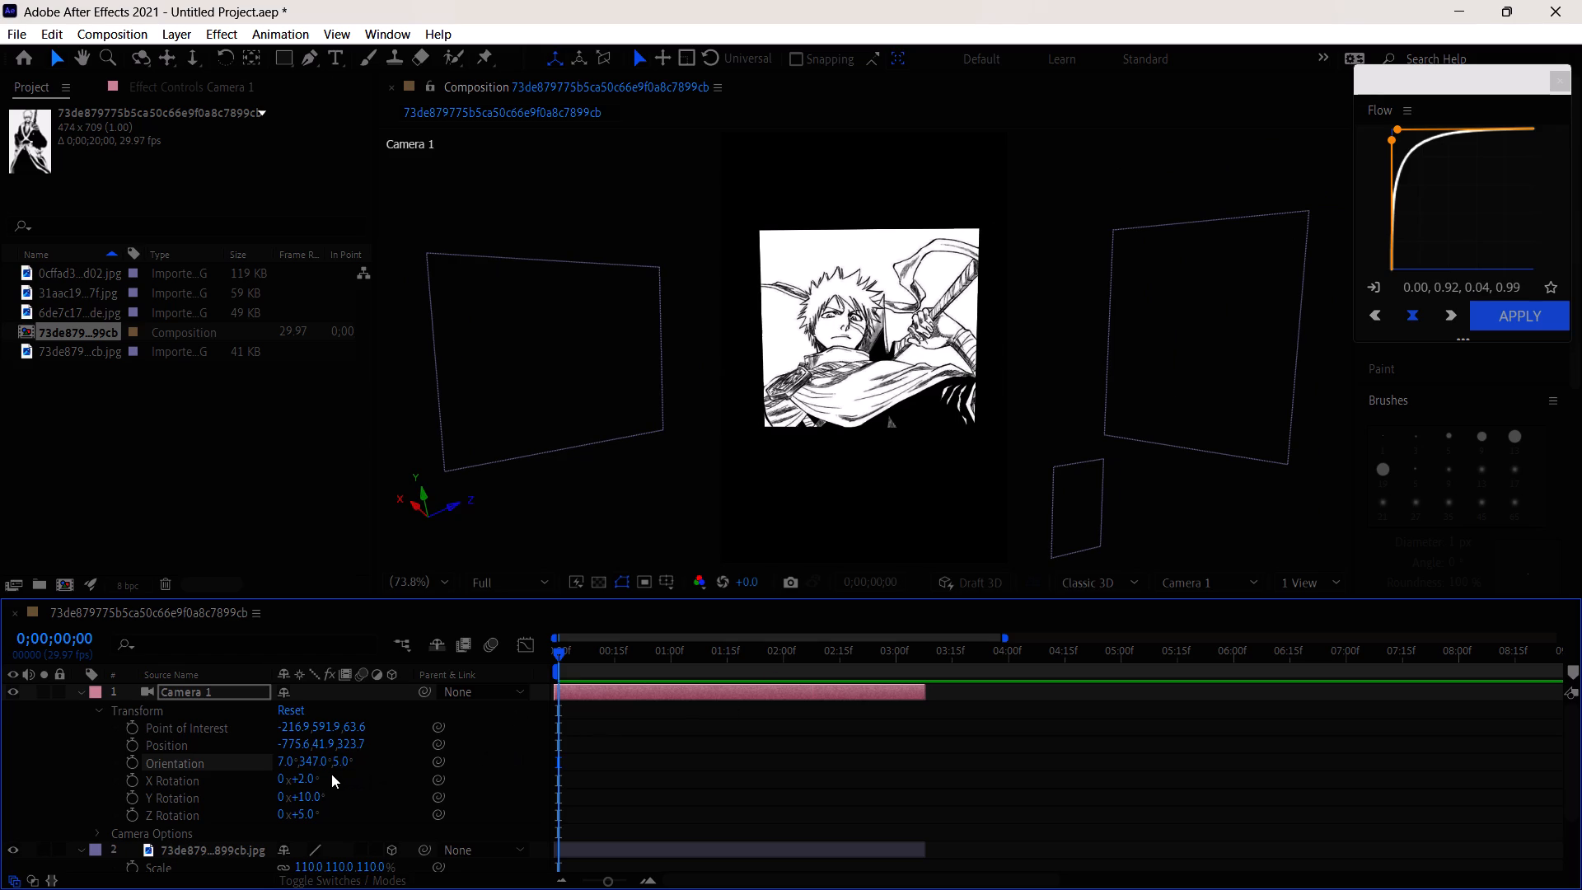
drag(319, 761, 337, 761)
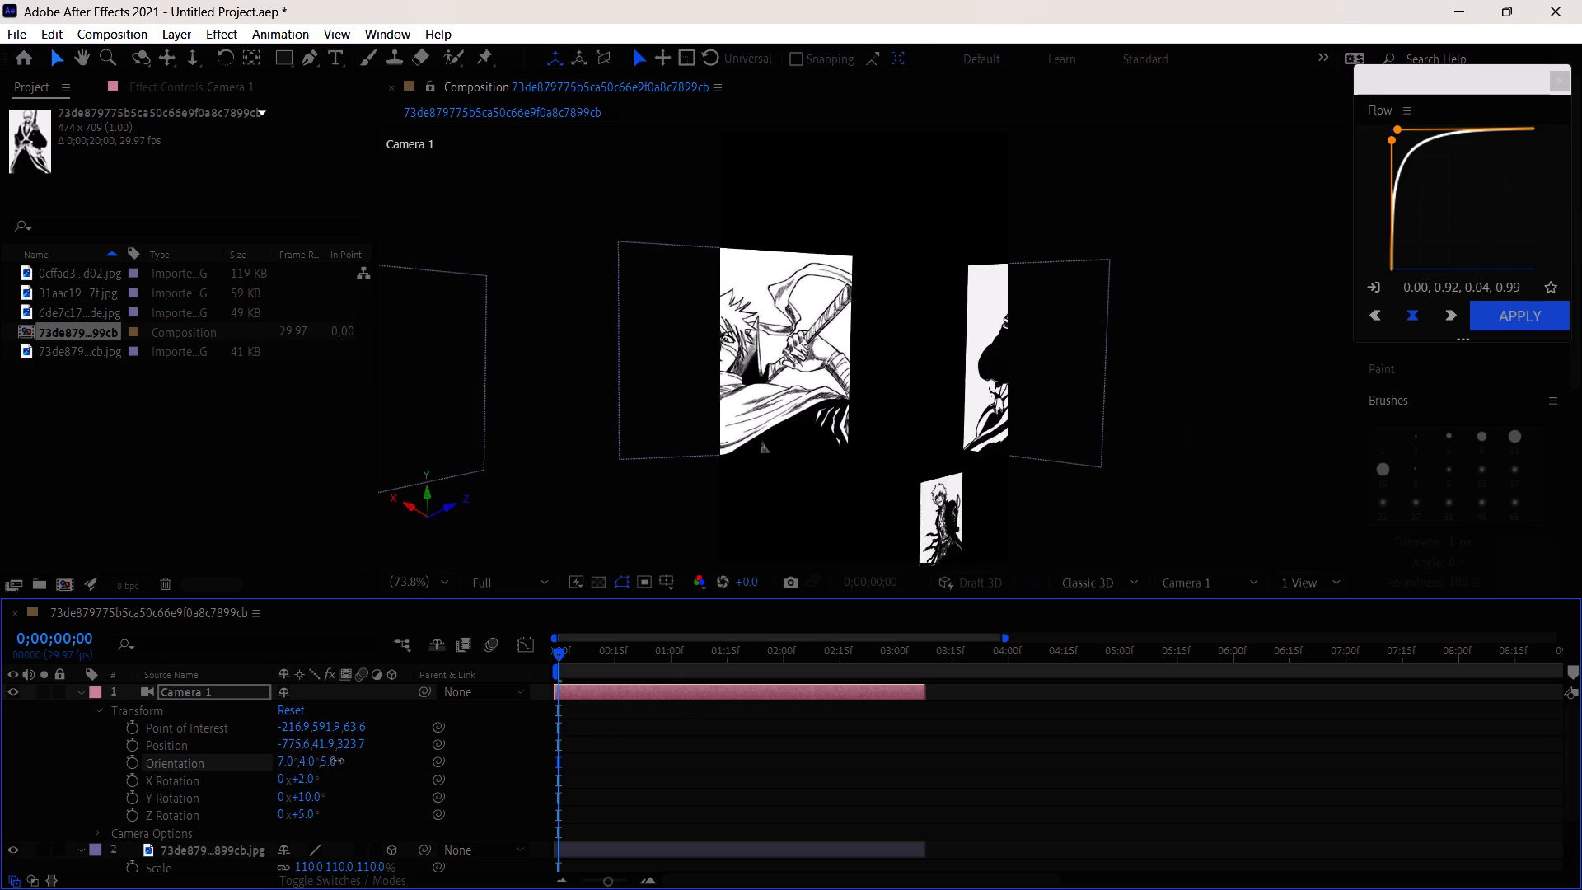
drag(337, 761, 352, 760)
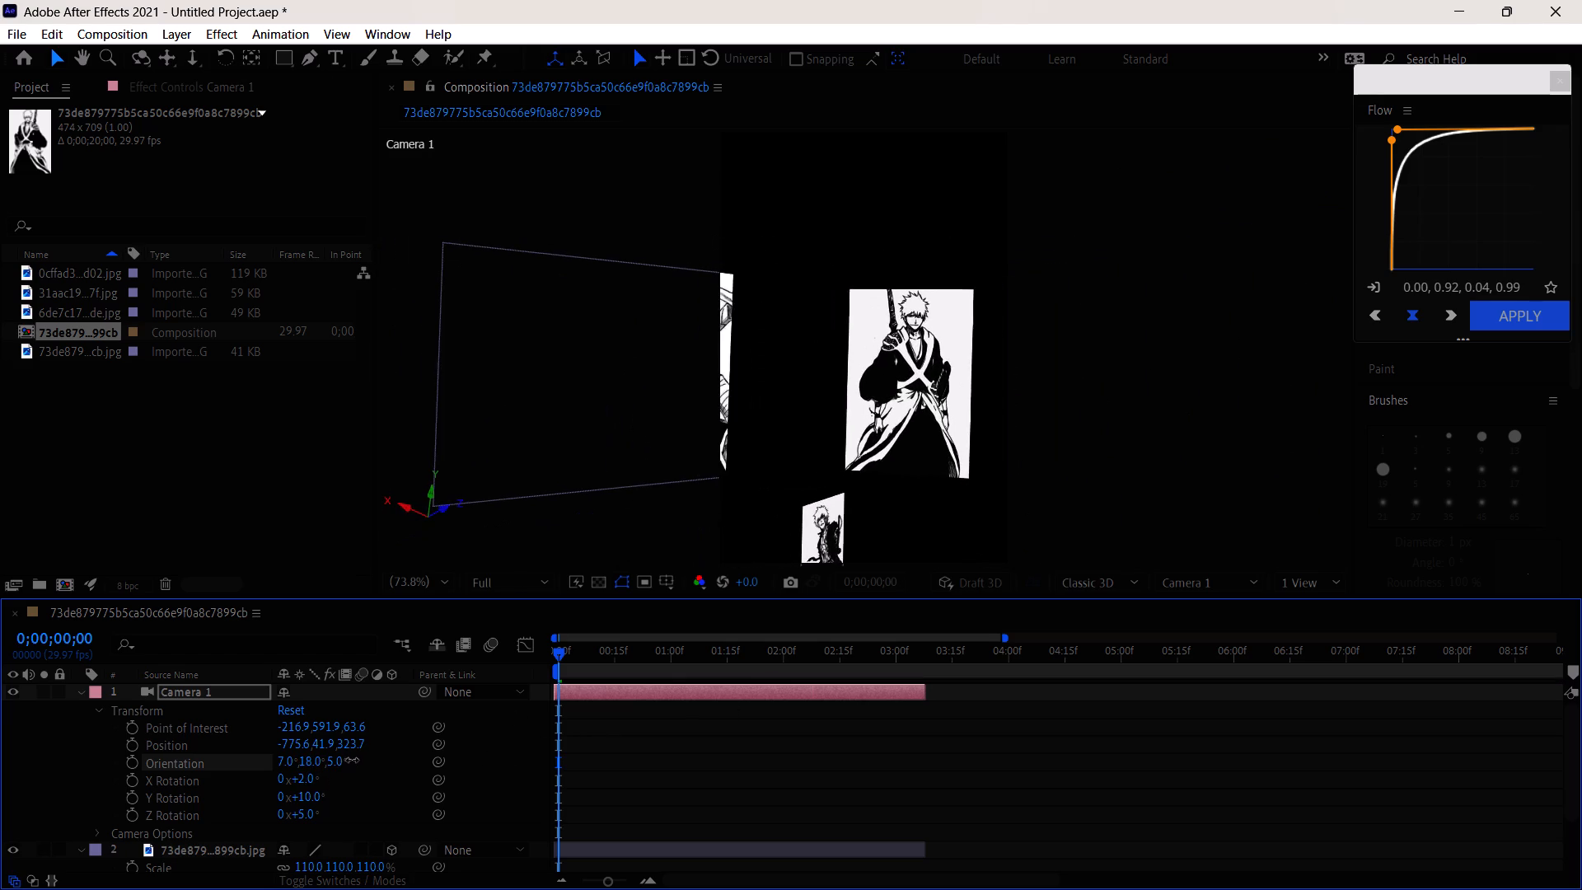
drag(352, 760, 363, 752)
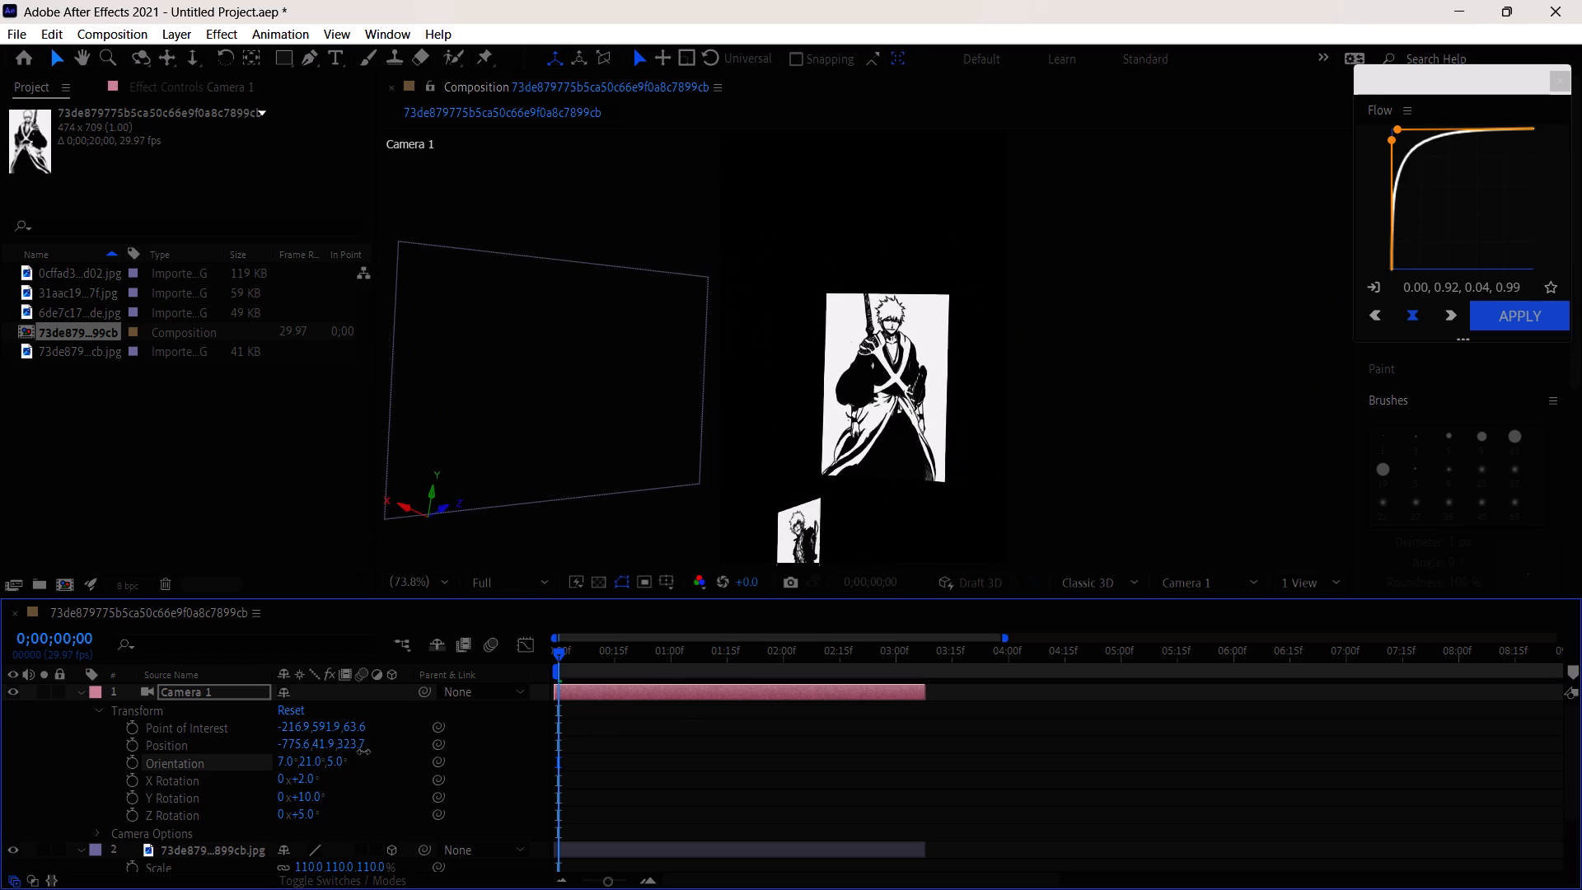
drag(363, 752, 369, 752)
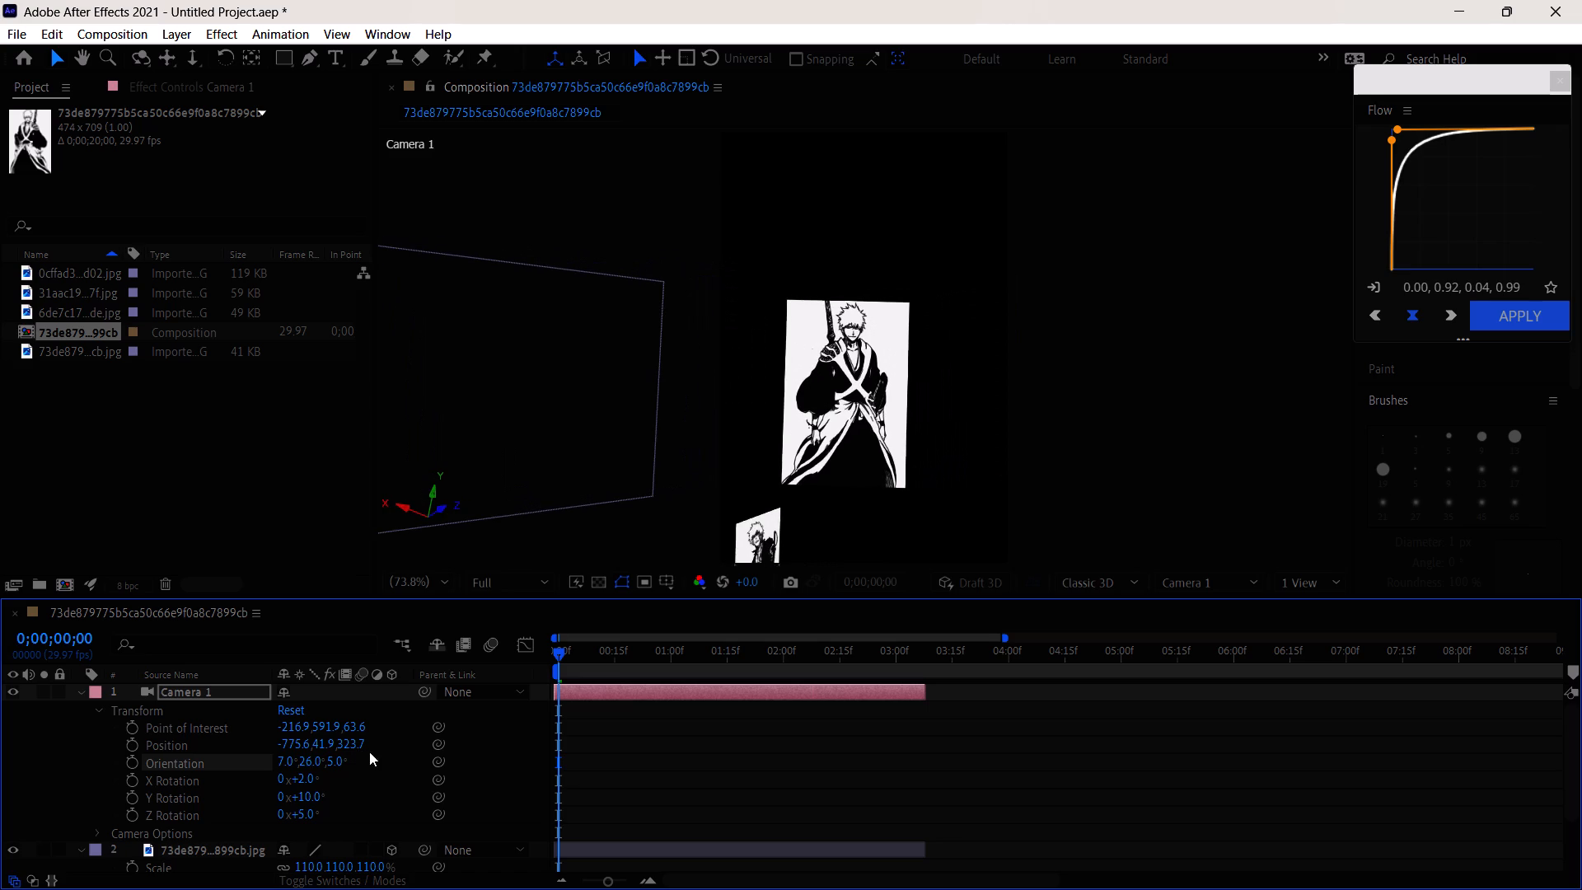
scroll(598, 806, down, 1)
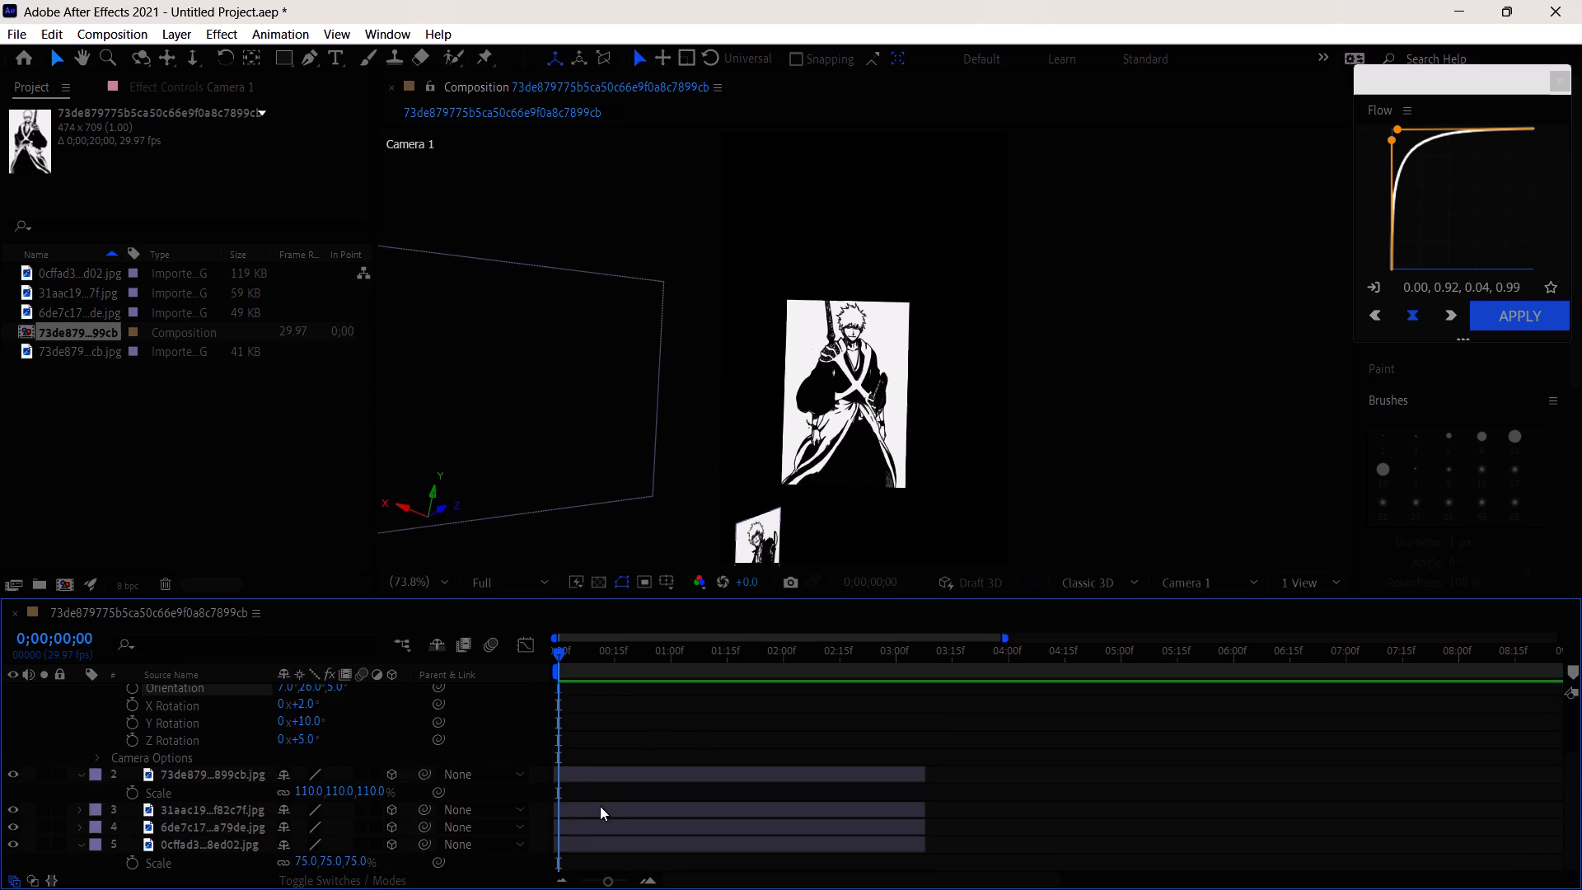
Select the 73de879 layer and move it along its X axis to just inside the camera frame's right edge.
click(600, 806)
click(594, 764)
click(606, 775)
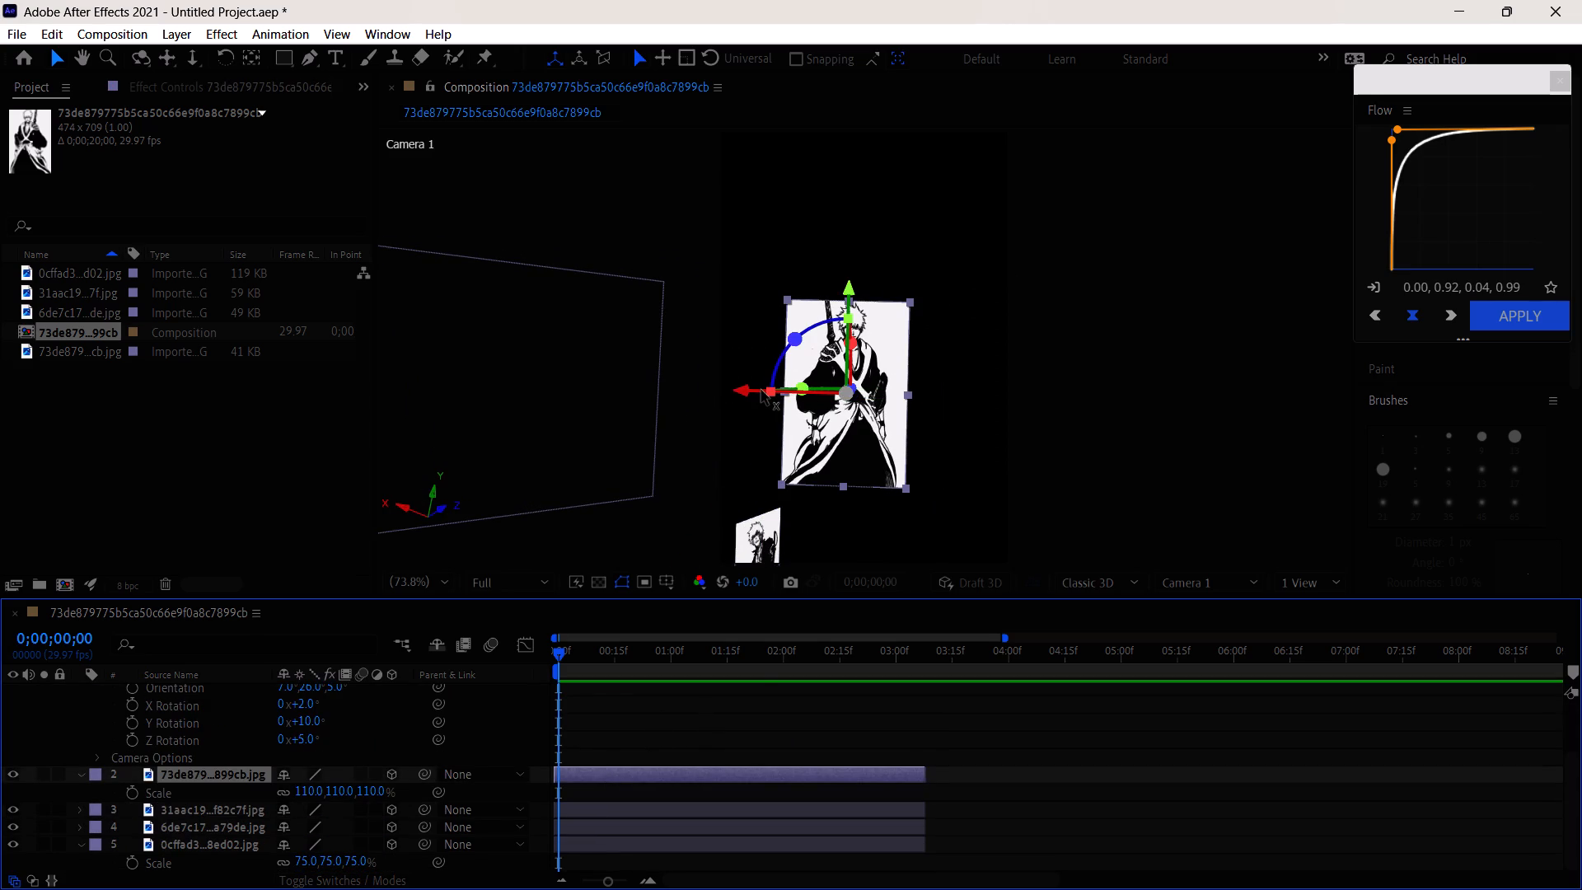
drag(761, 389, 1002, 395)
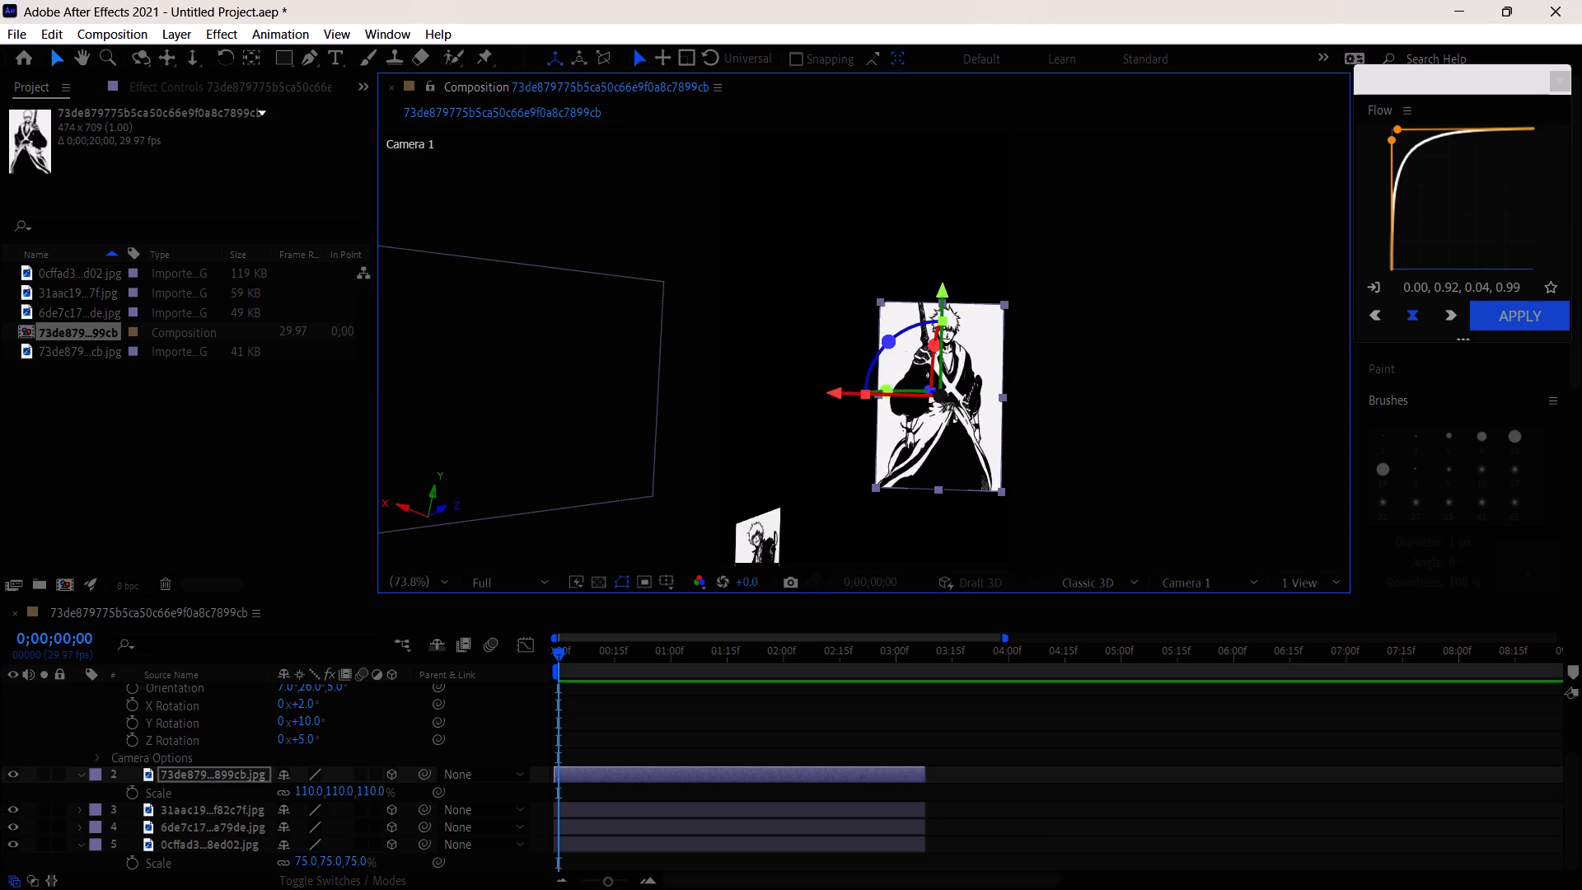
click(927, 325)
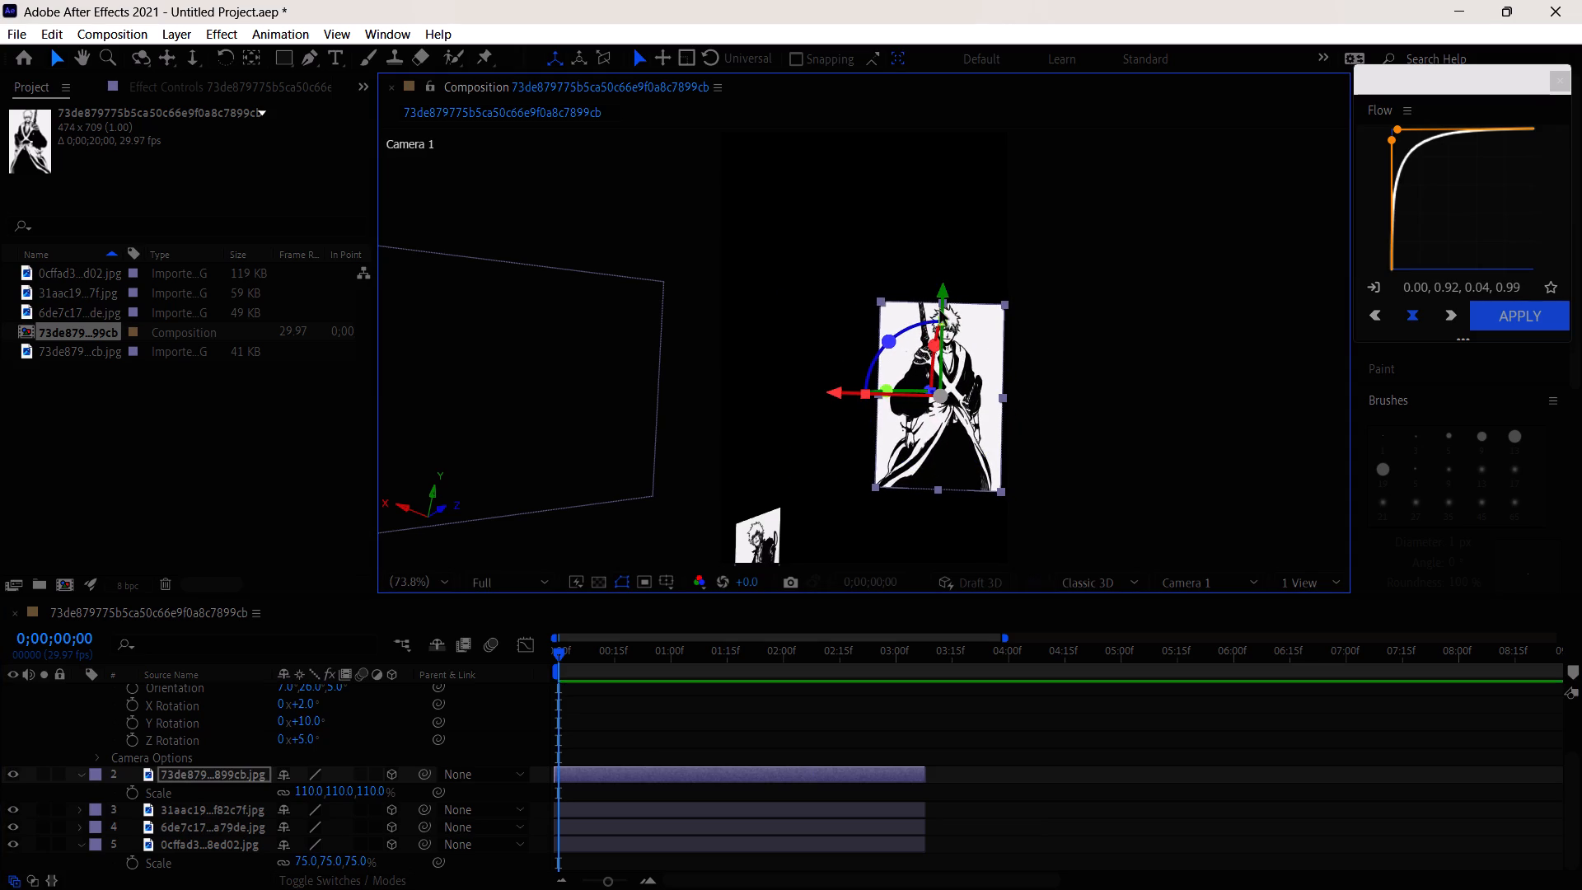
Rotate the 73de879 image about its Y axis by about 34°.
drag(921, 386, 927, 386)
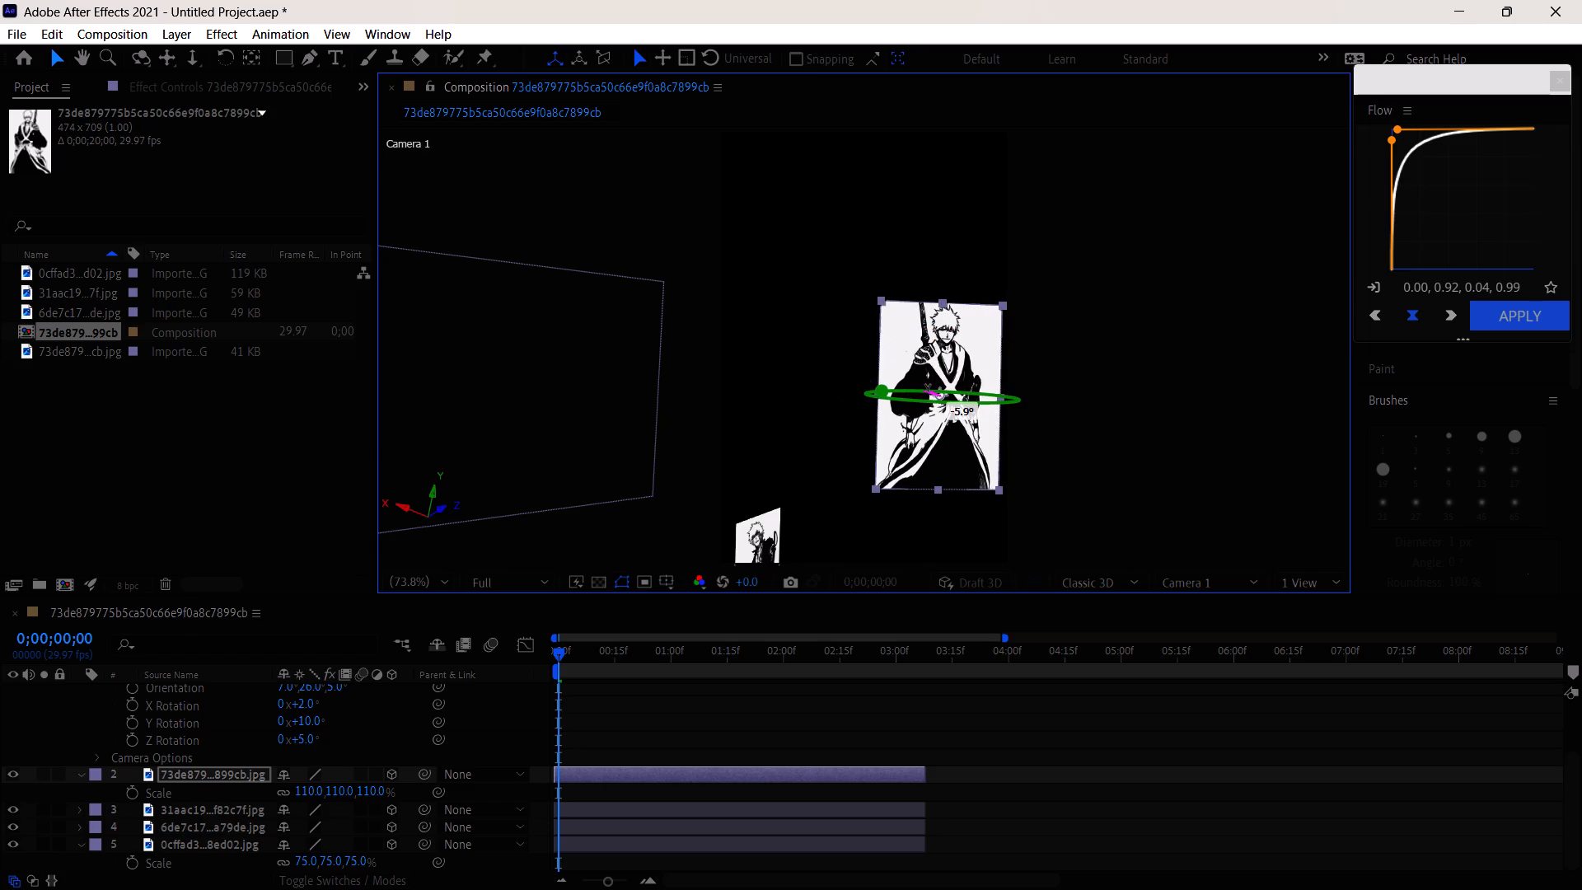
drag(927, 386, 893, 388)
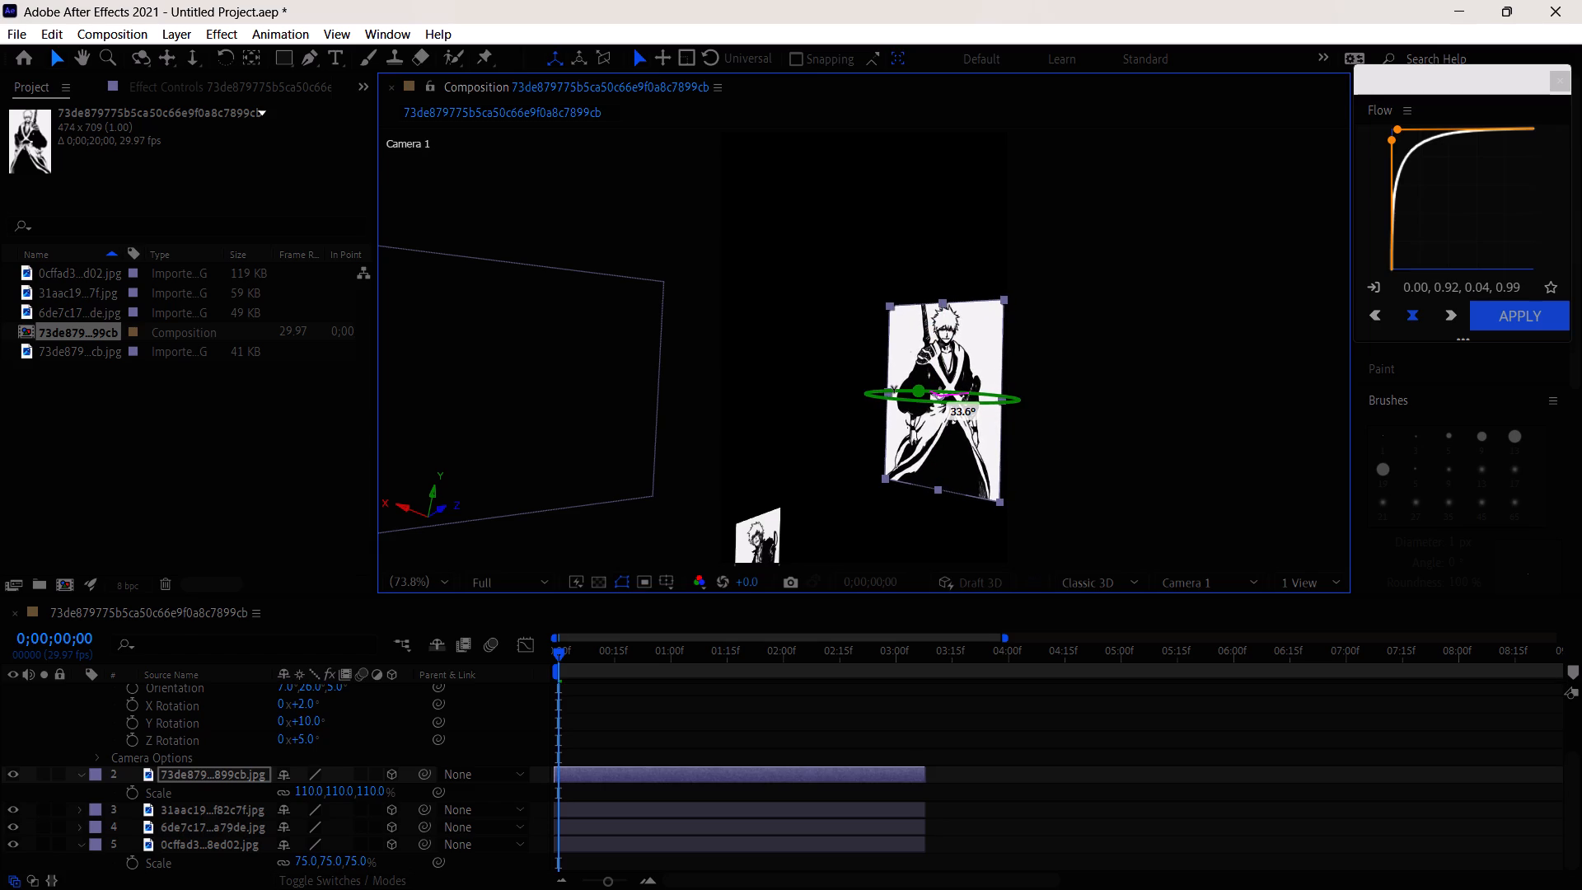
drag(893, 388, 895, 388)
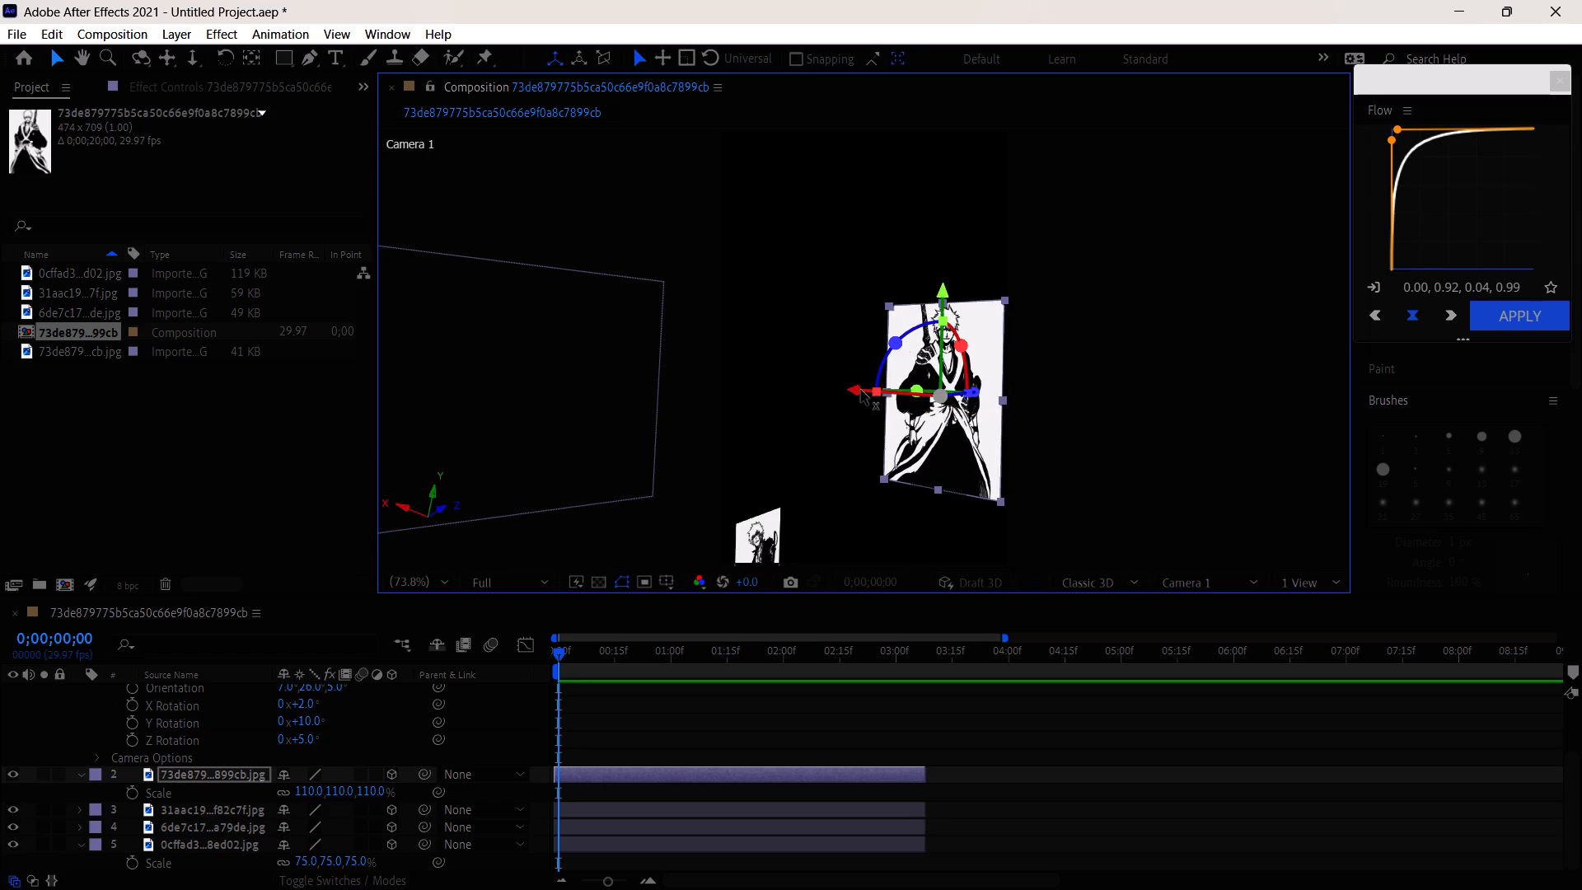
Nudge the rotated 73de879 image slightly farther from the camera, keeping it near the frame's right edge.
drag(859, 390, 882, 389)
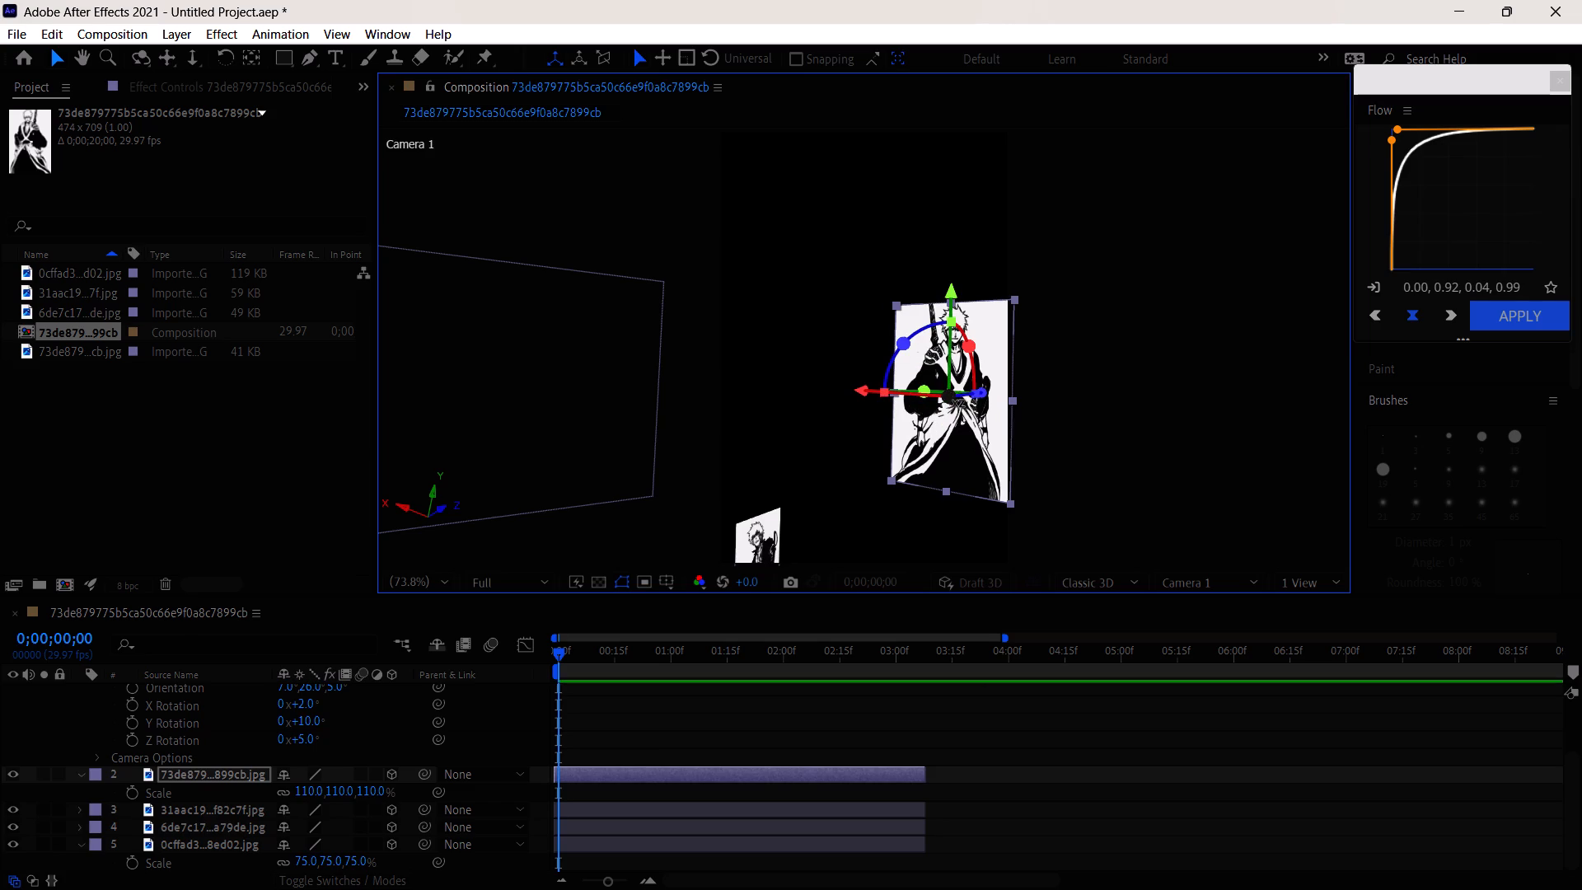
click(954, 403)
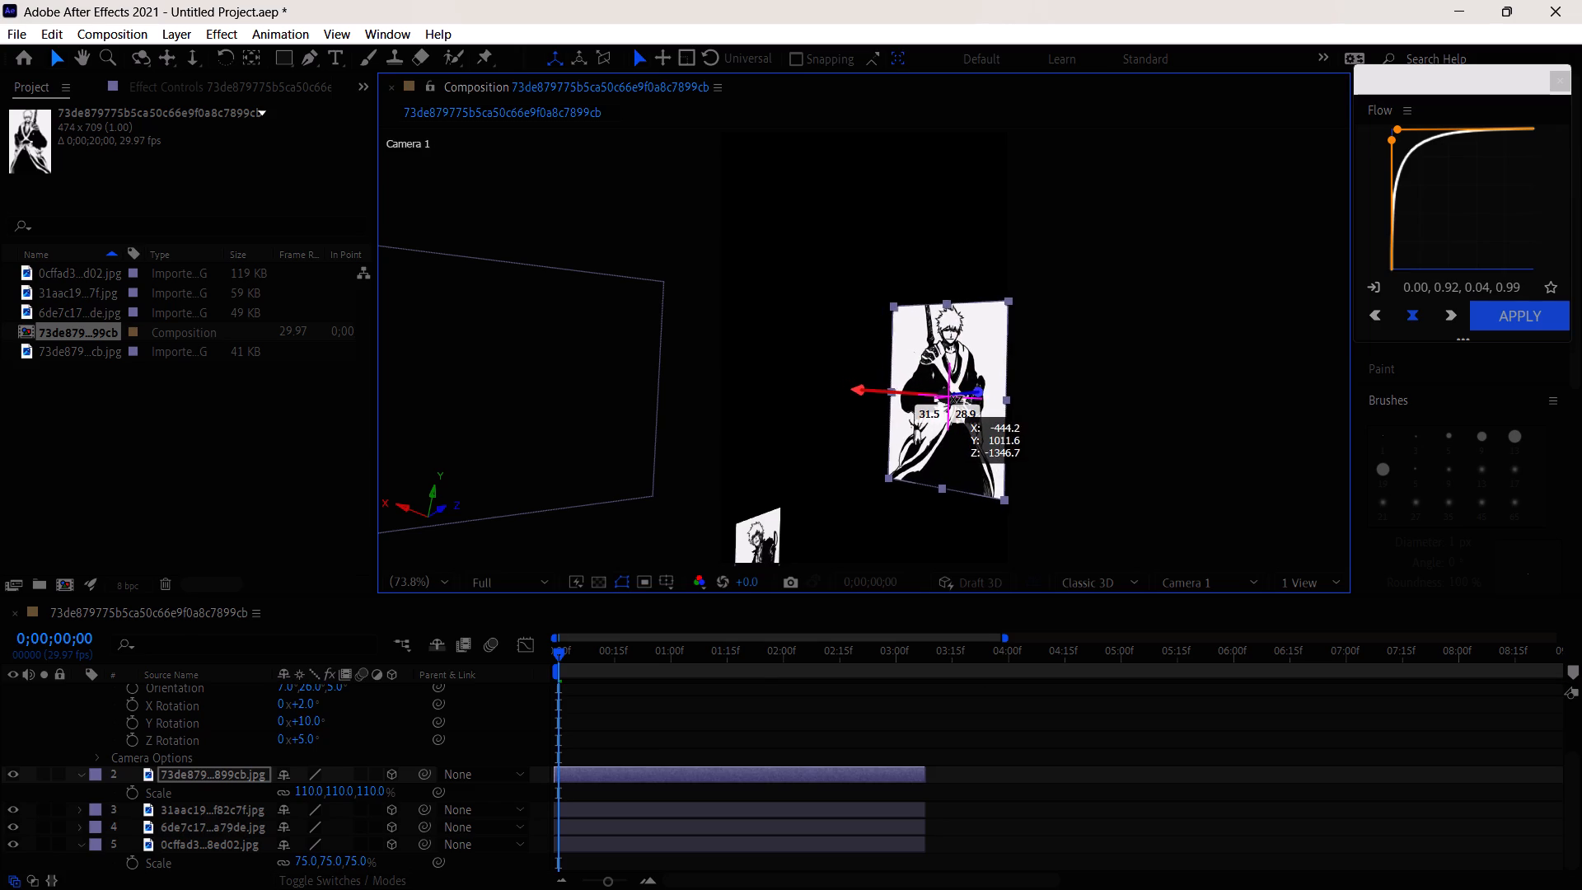
drag(952, 400, 955, 400)
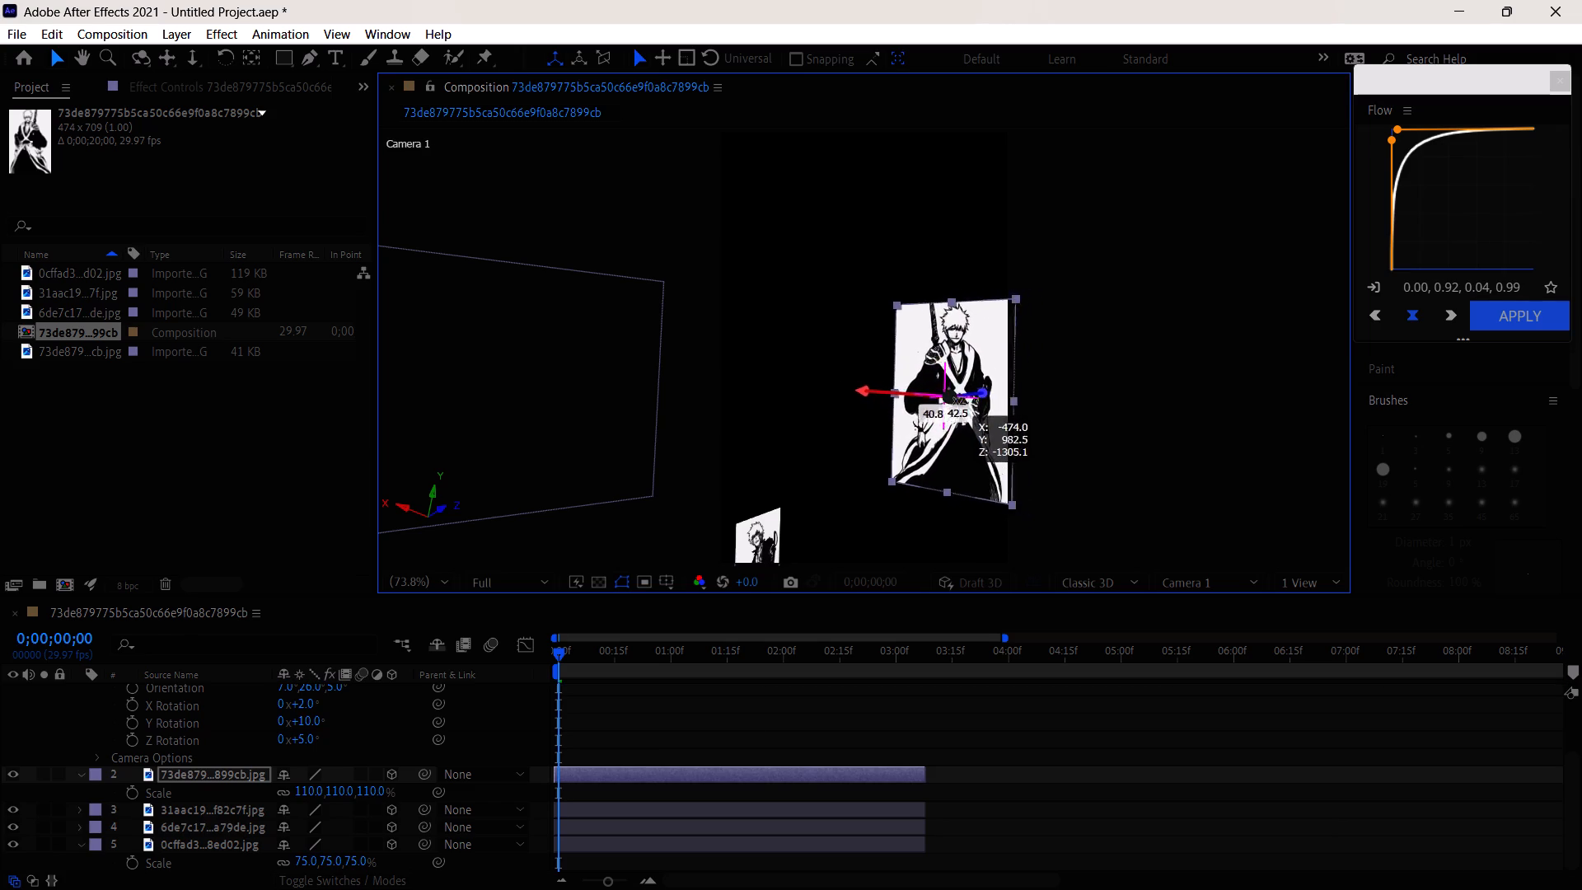
drag(955, 400, 973, 400)
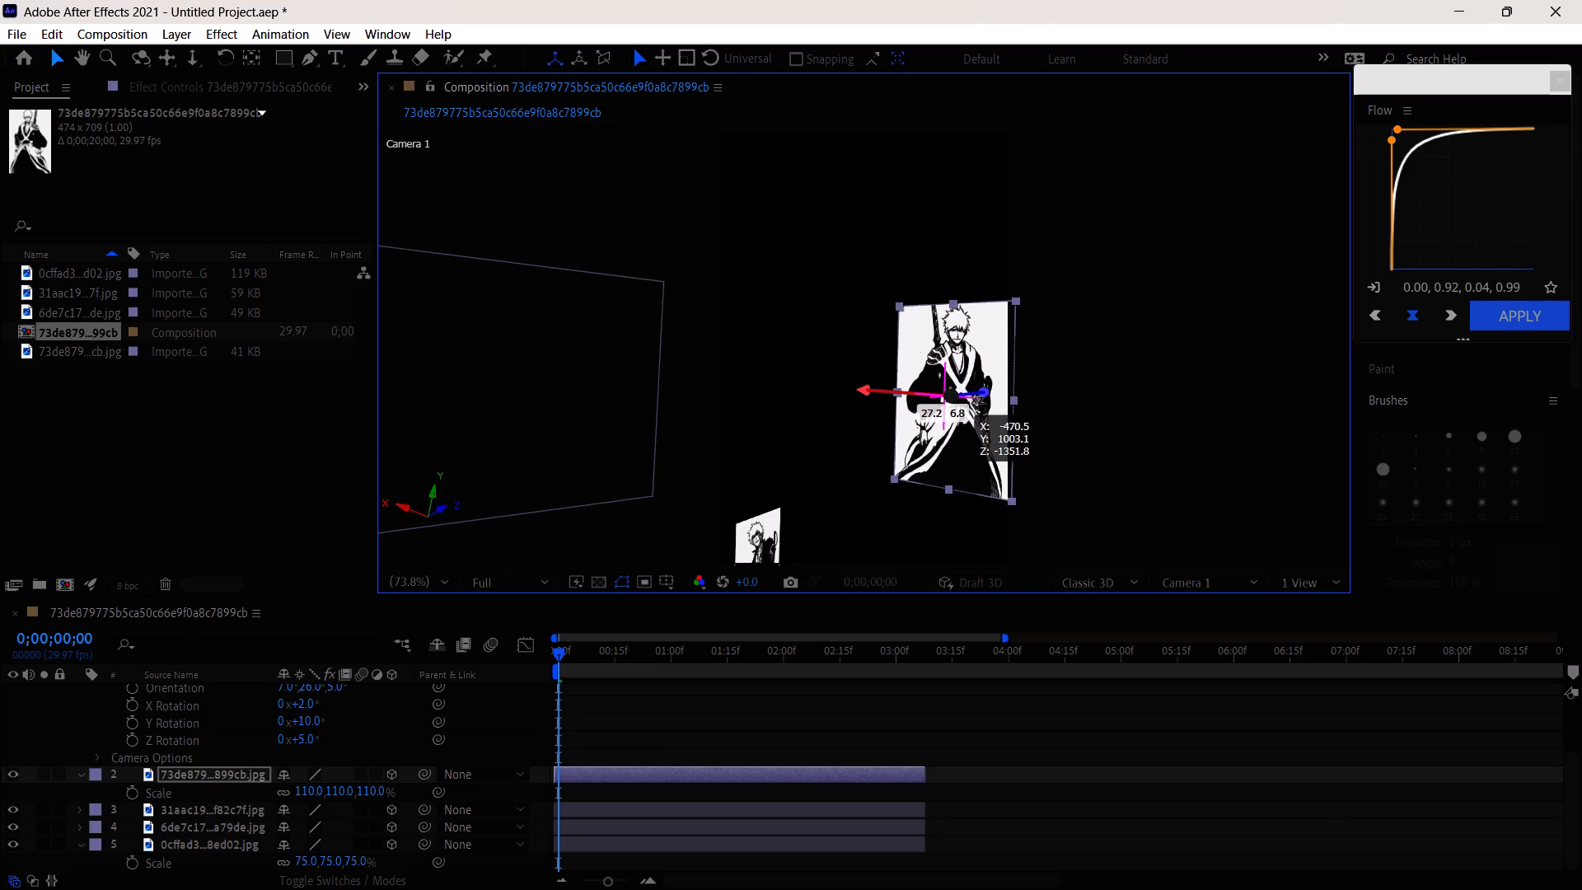
drag(973, 400, 976, 399)
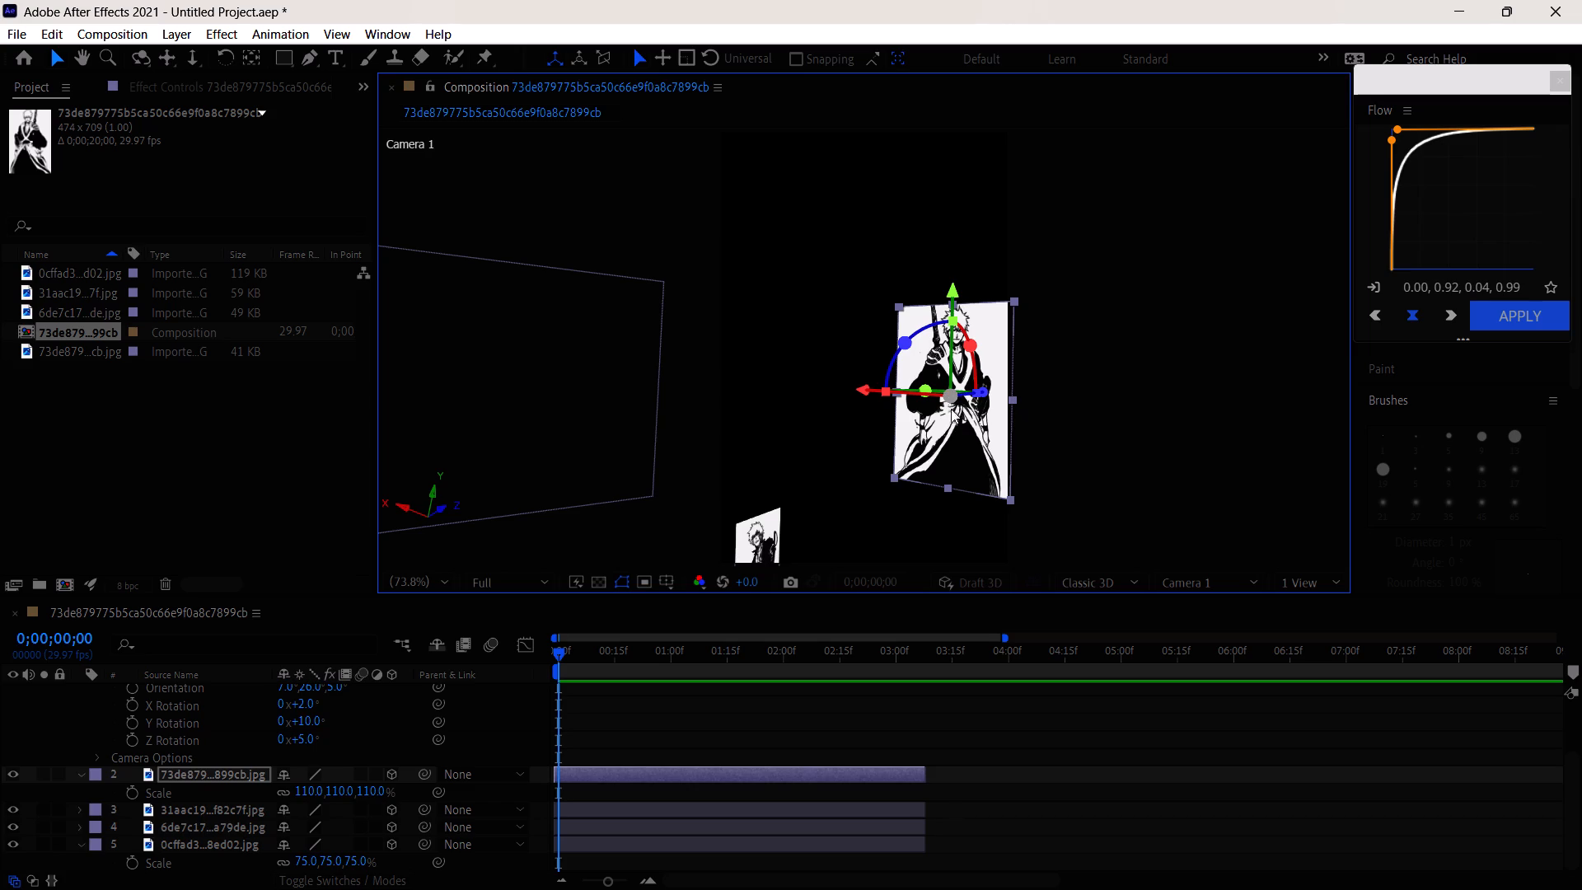
drag(951, 405, 962, 388)
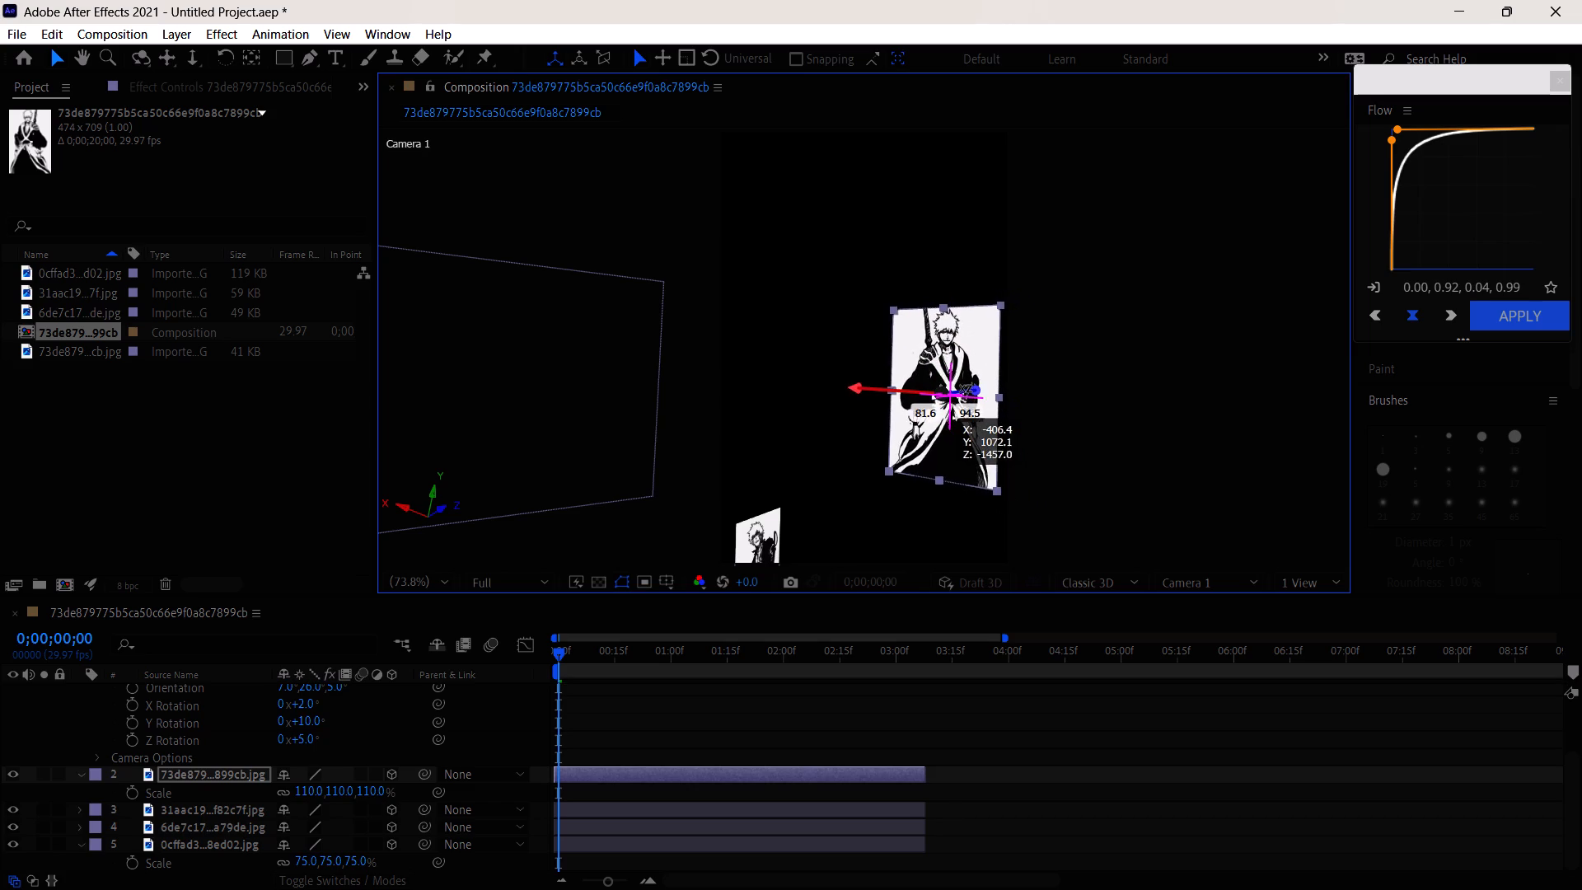
drag(962, 388, 967, 387)
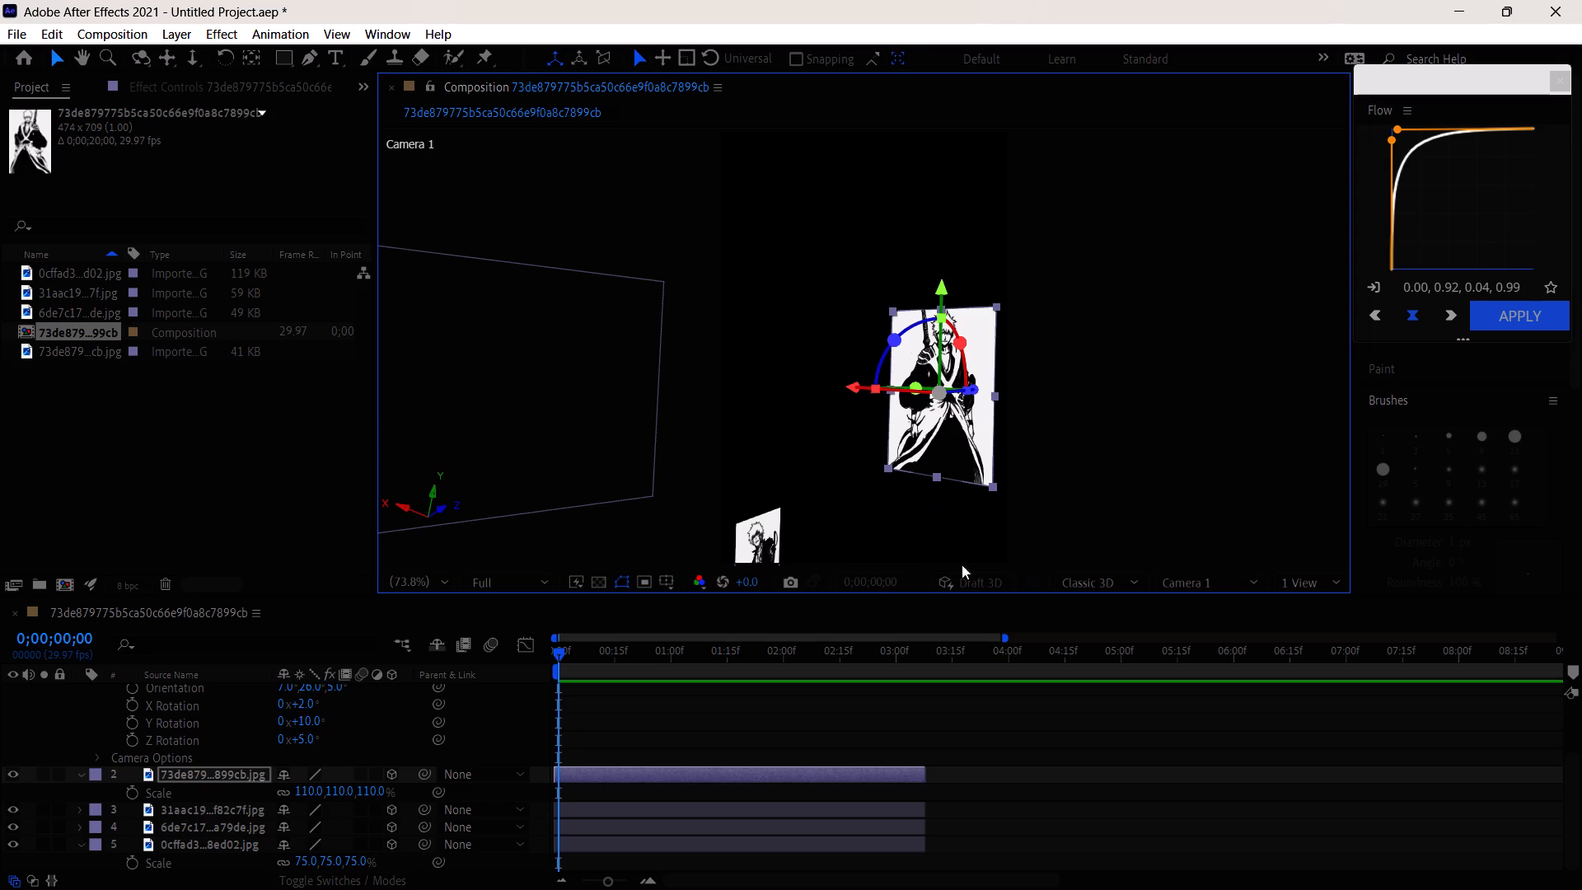
Move the 73de879 image outward along its X axis until it lies fully beyond the camera frame's right edge.
drag(859, 384, 997, 395)
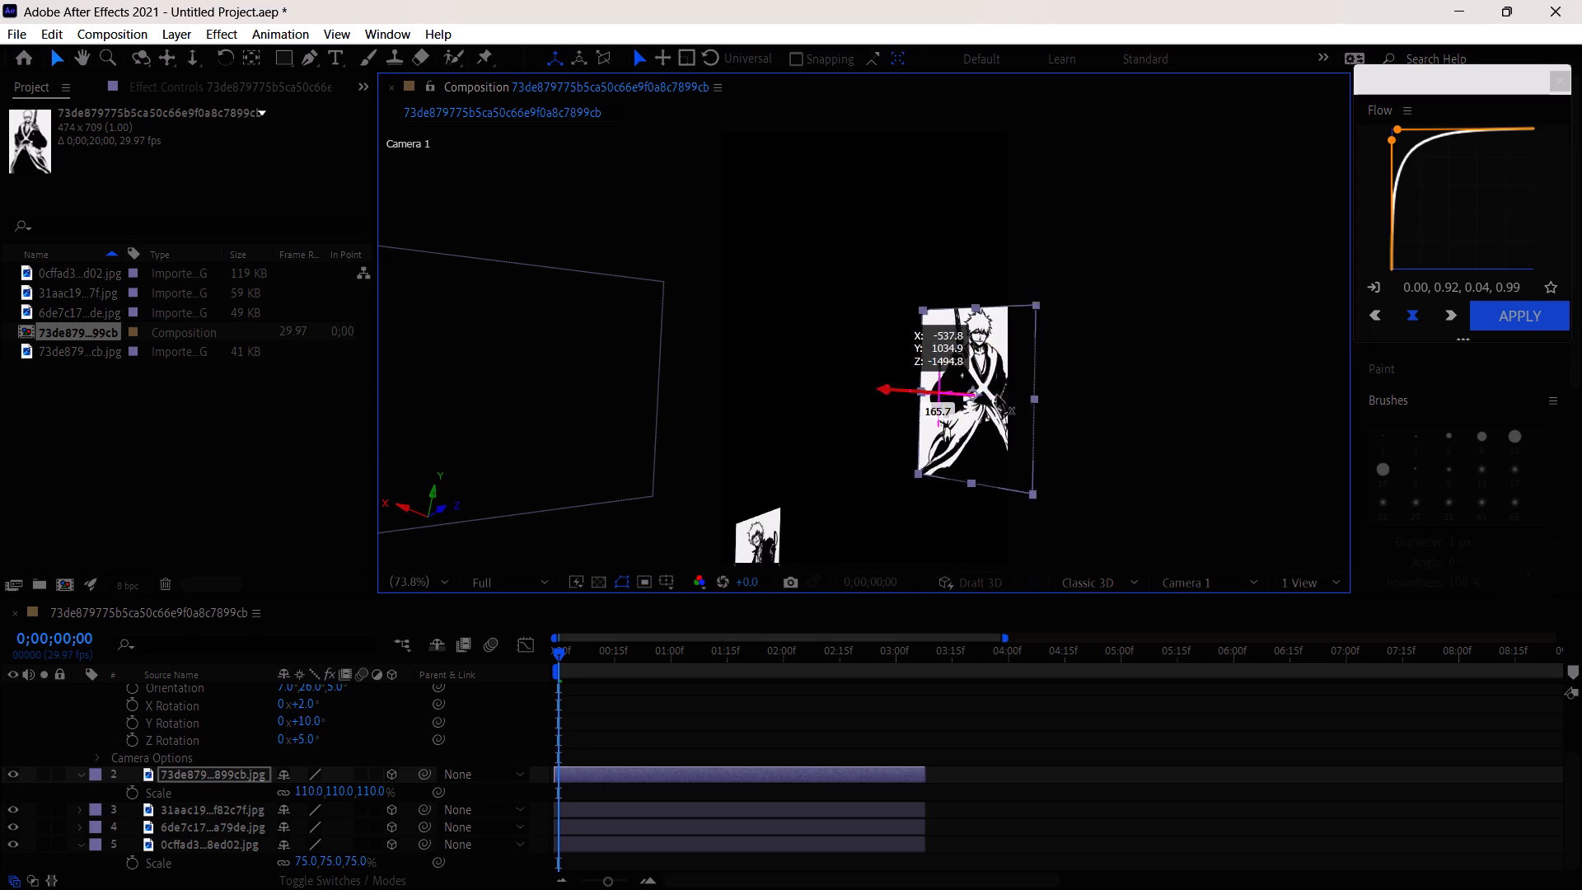
drag(997, 395, 1225, 419)
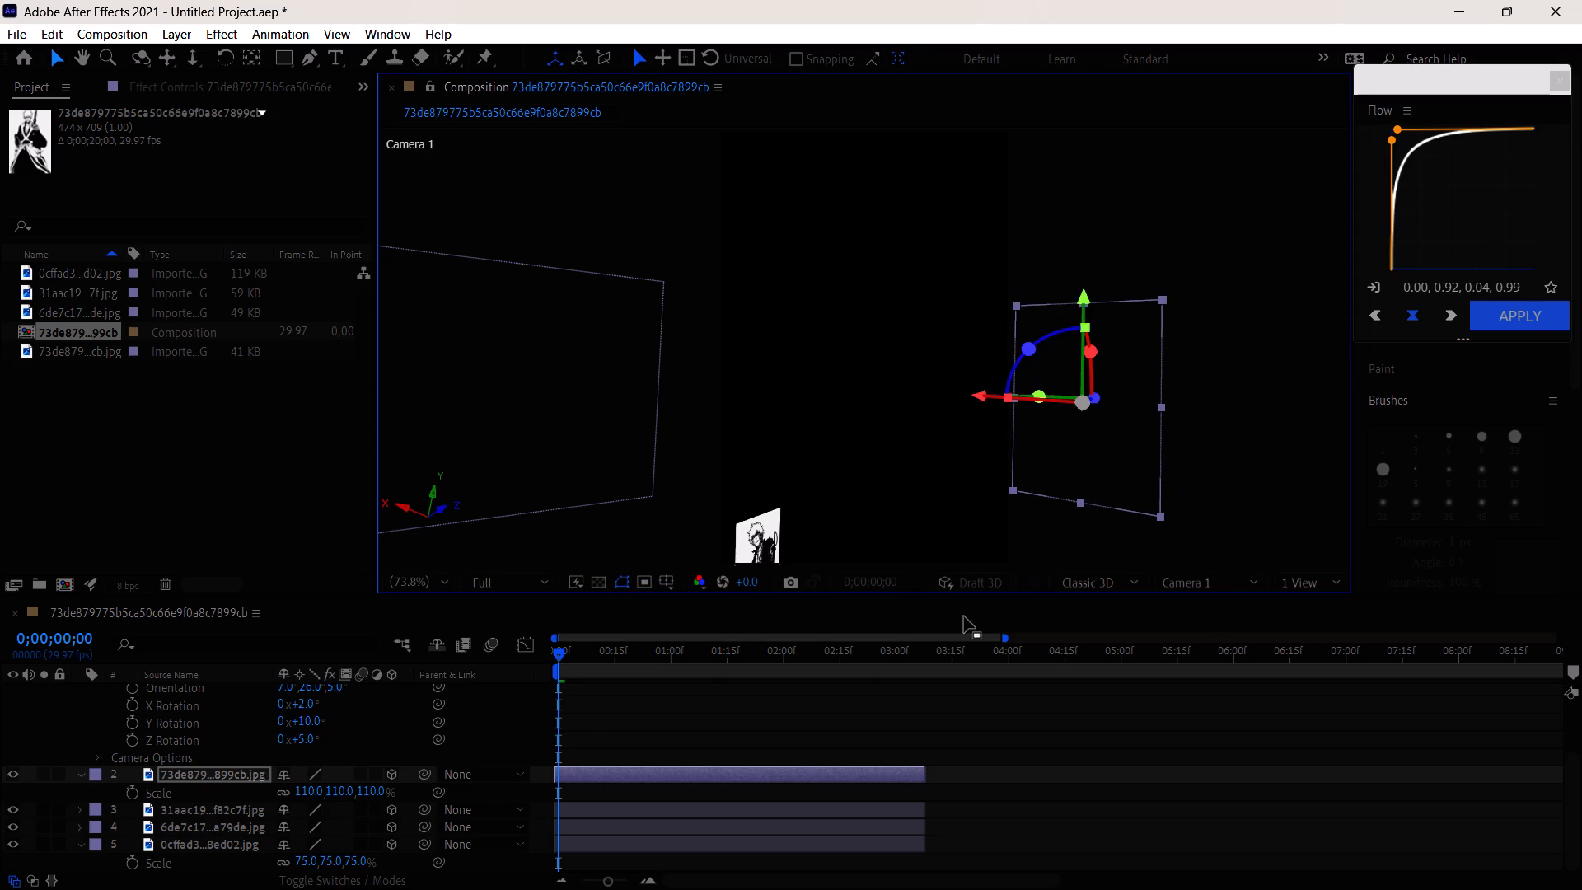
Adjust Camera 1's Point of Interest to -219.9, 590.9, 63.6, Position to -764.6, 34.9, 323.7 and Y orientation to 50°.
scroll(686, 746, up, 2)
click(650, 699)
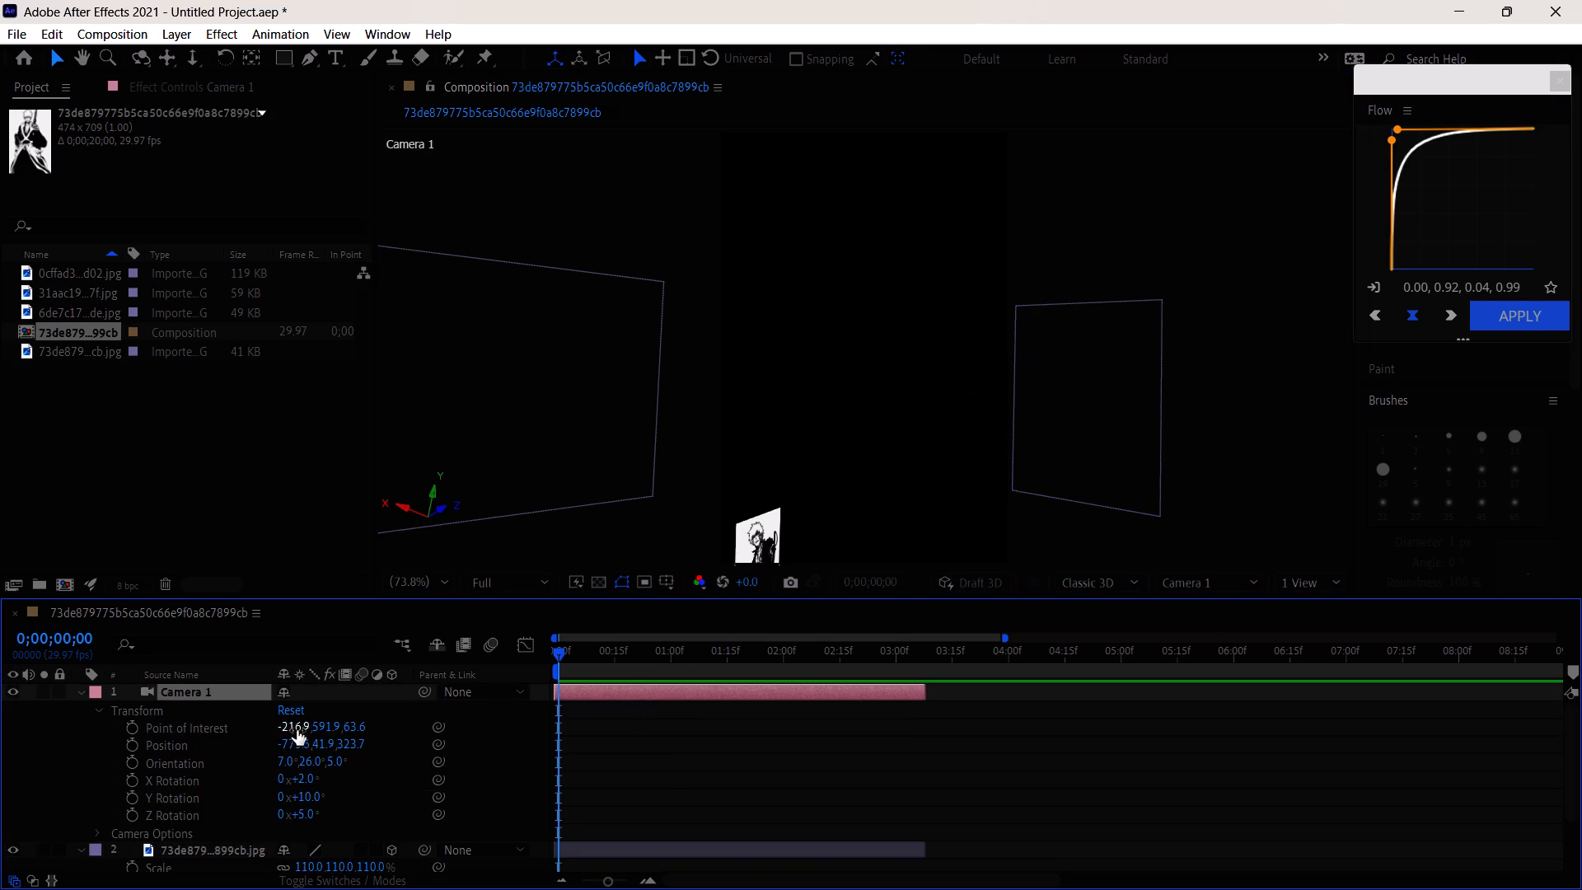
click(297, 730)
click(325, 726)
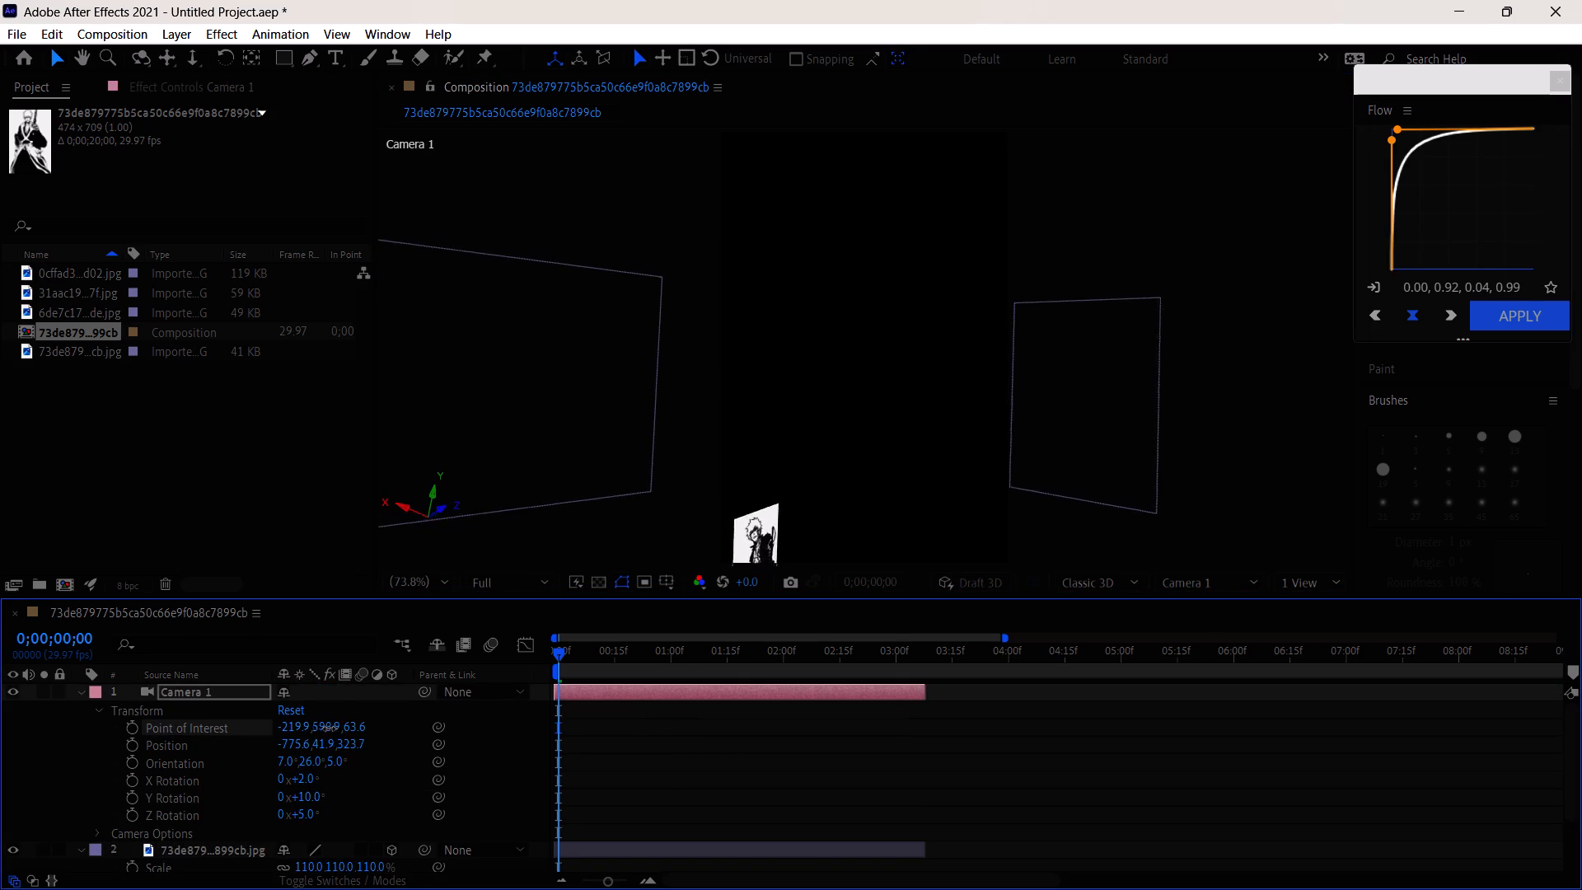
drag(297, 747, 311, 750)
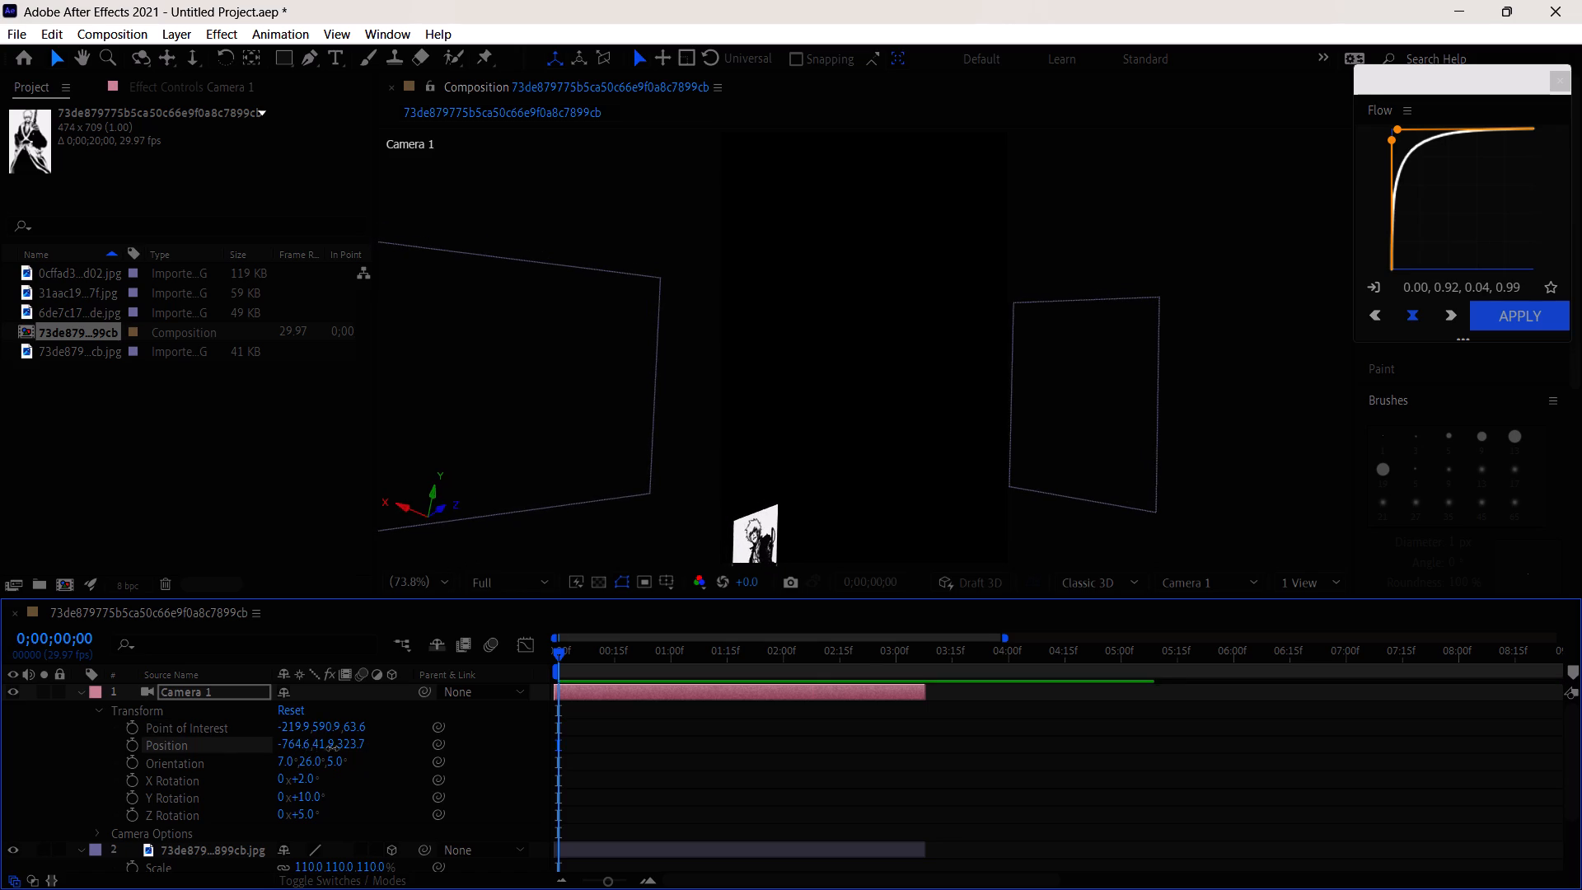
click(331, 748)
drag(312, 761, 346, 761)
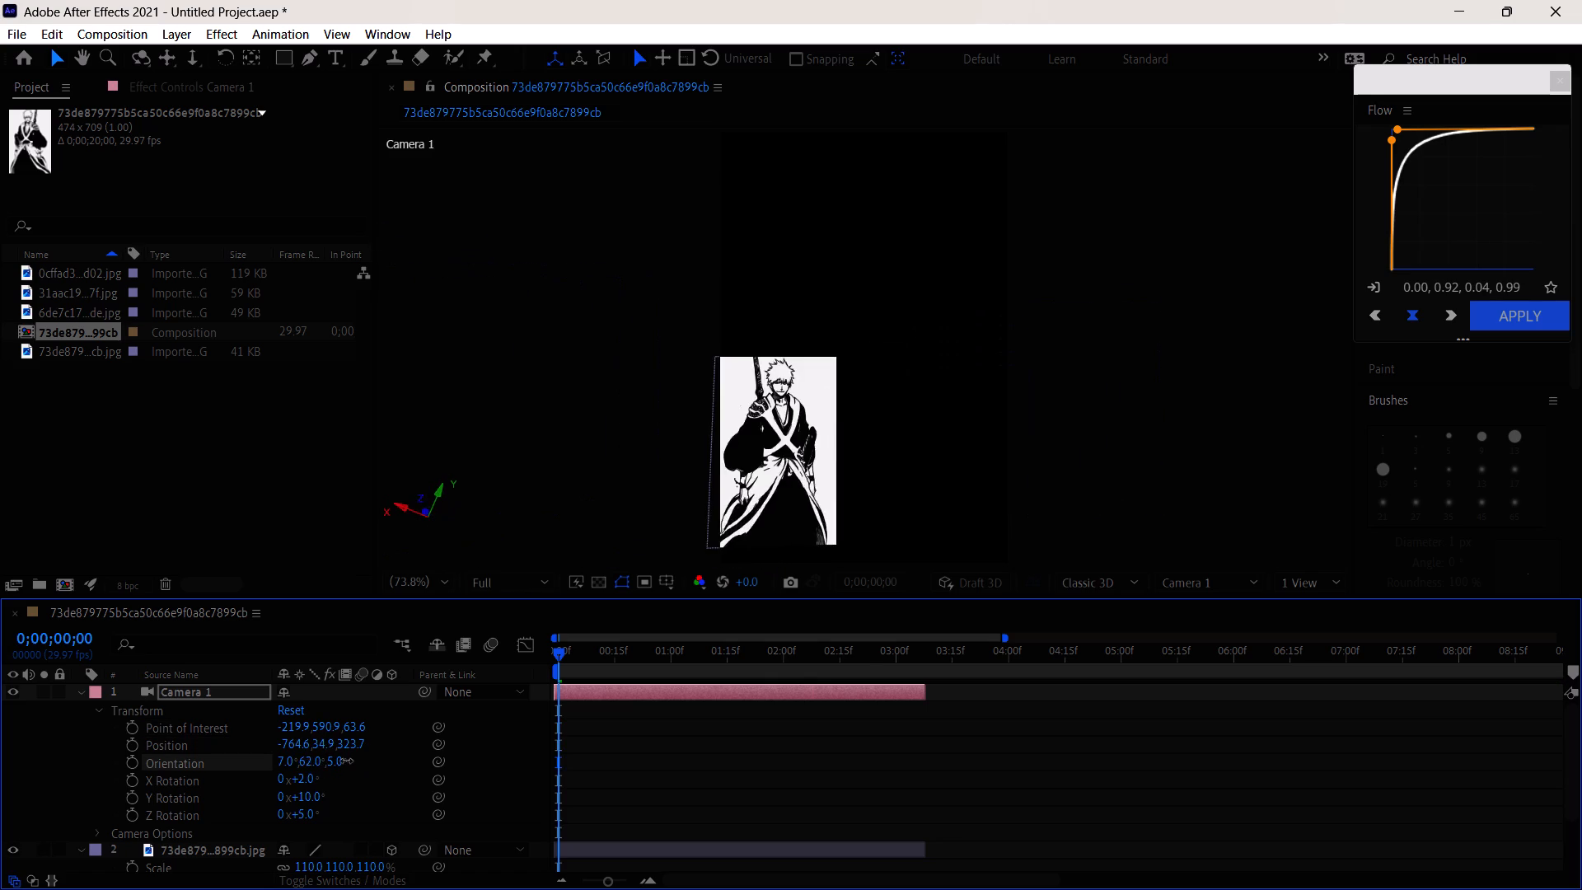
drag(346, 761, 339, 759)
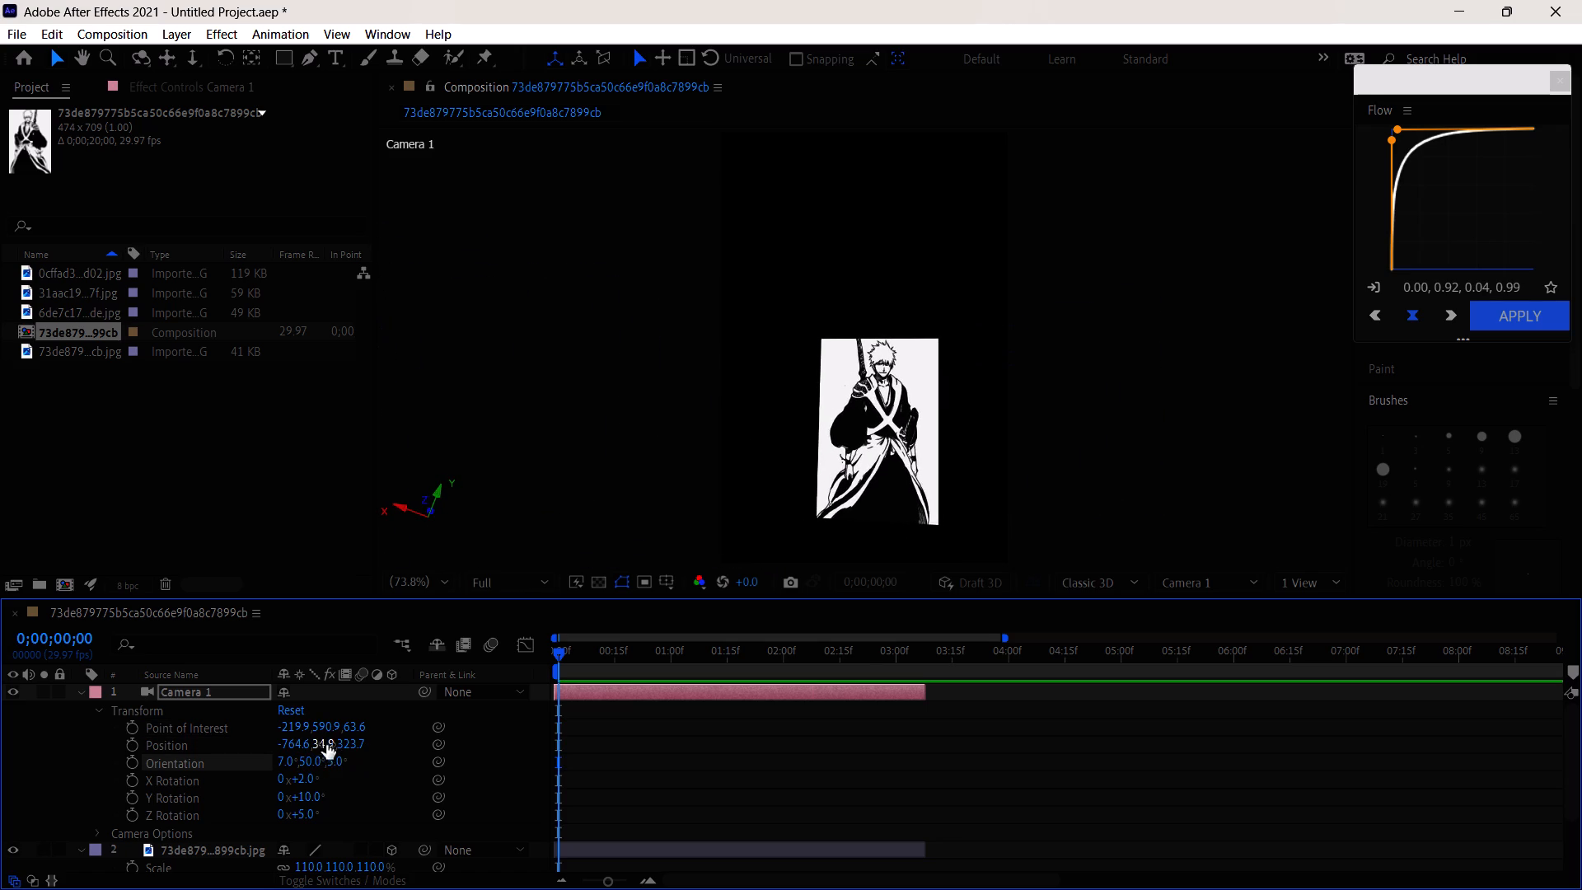
Adjust Camera 1's Position to -755.6, 33.9, 338.7.
click(326, 744)
drag(344, 745, 351, 738)
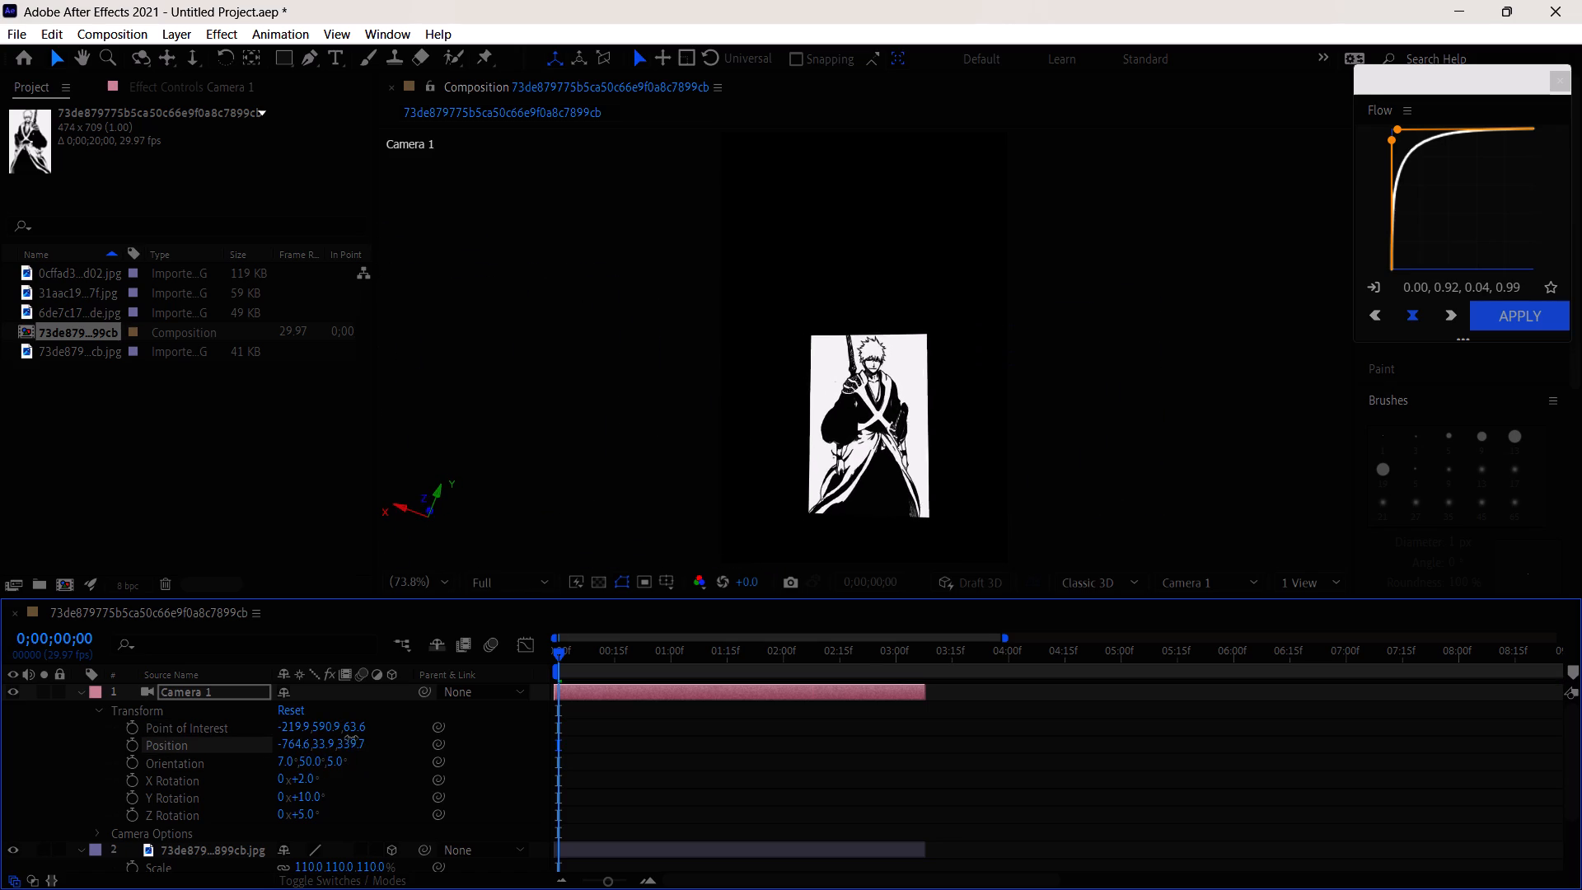
drag(351, 738, 352, 738)
drag(288, 746, 297, 746)
Adjust Camera 1's Point of Interest to -208.9, 603.9, 62.6.
drag(292, 733, 293, 713)
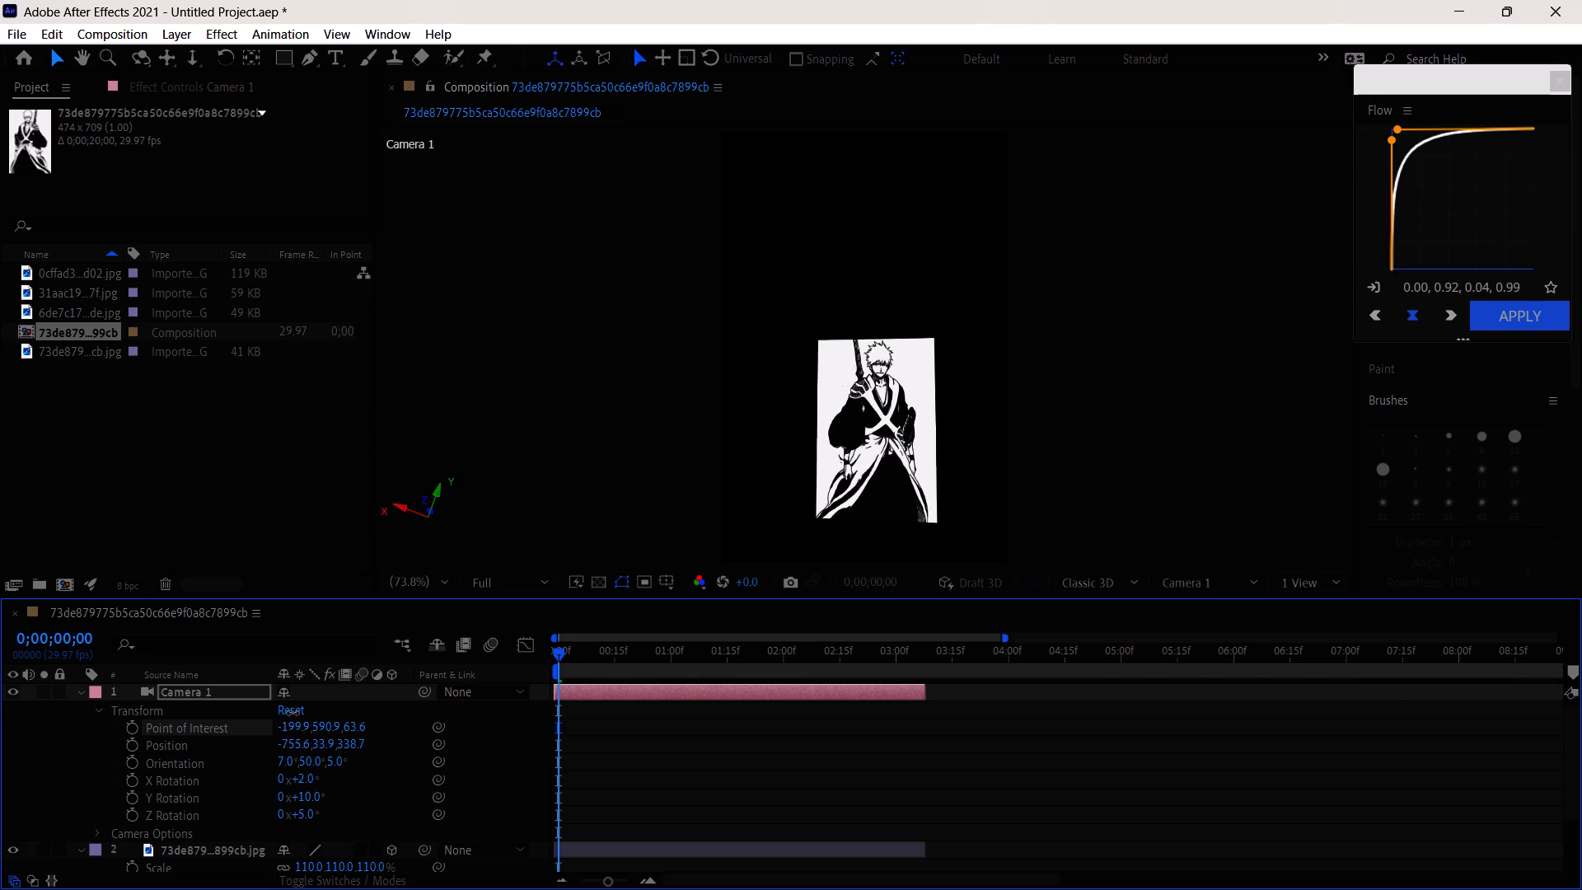
drag(293, 713, 301, 730)
drag(322, 728, 330, 735)
drag(352, 732, 352, 705)
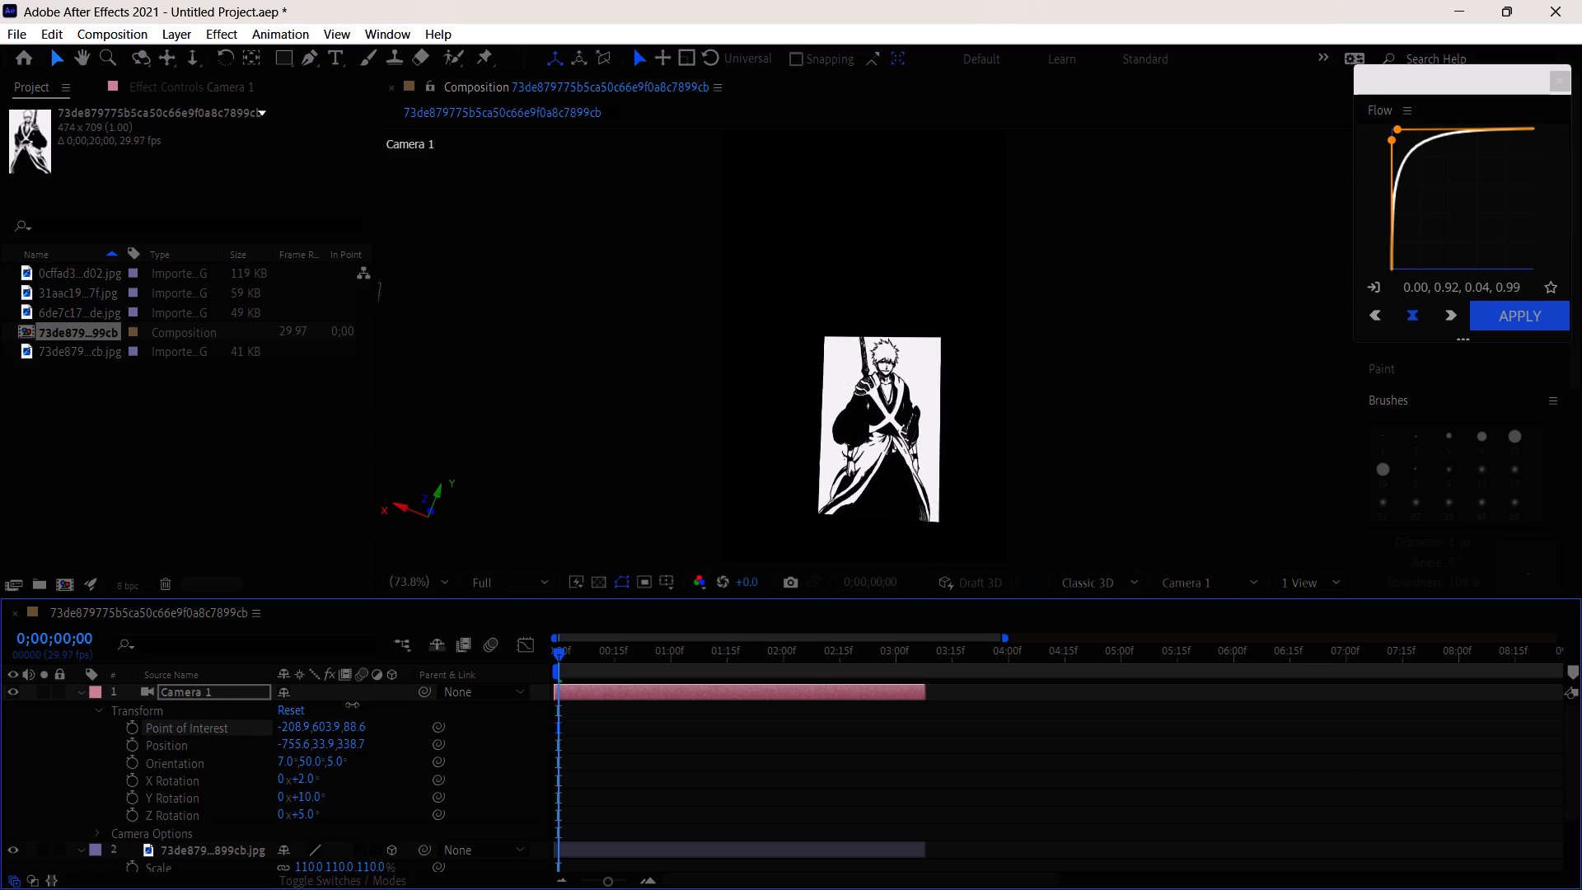
drag(352, 705, 359, 740)
Set Camera 1's Y orientation to 47° and Z orientation to 6° to frame the 73de879 image.
click(853, 466)
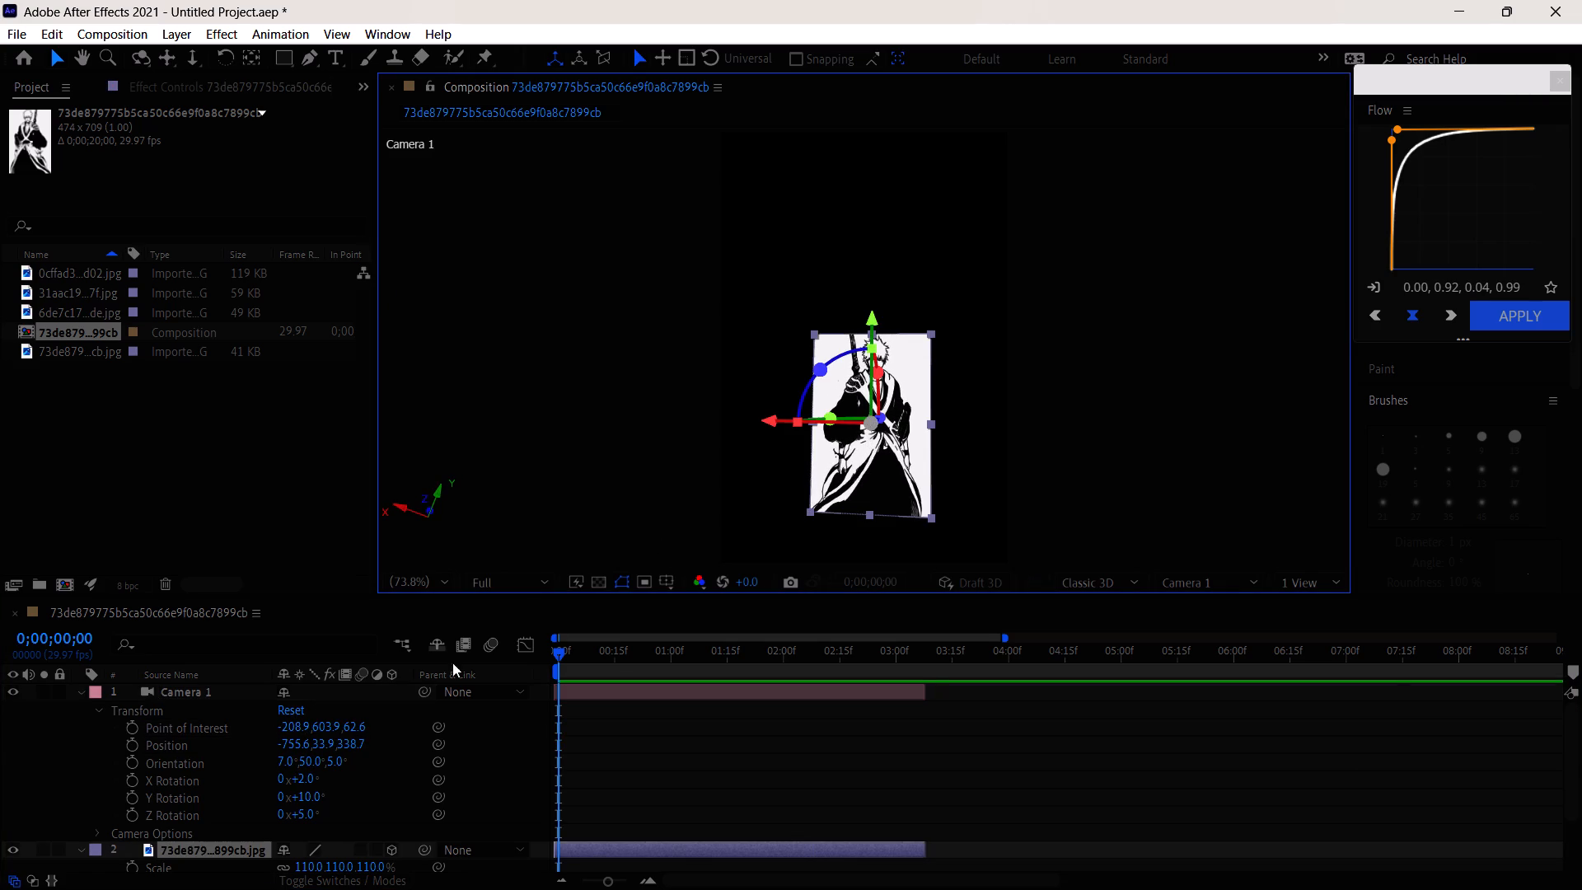
click(335, 762)
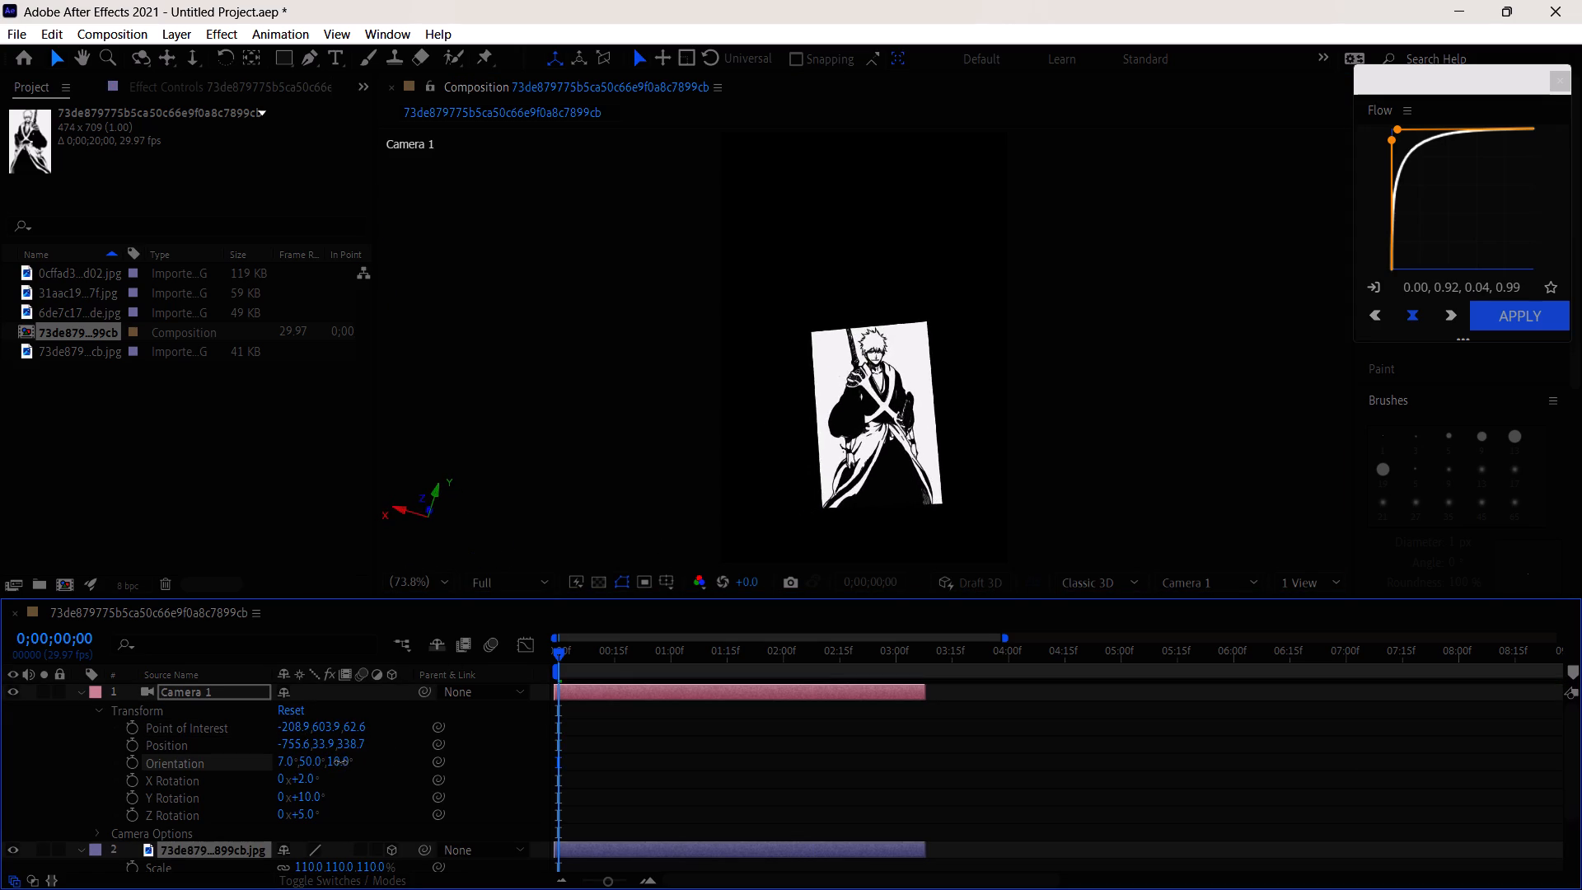
drag(311, 764, 327, 761)
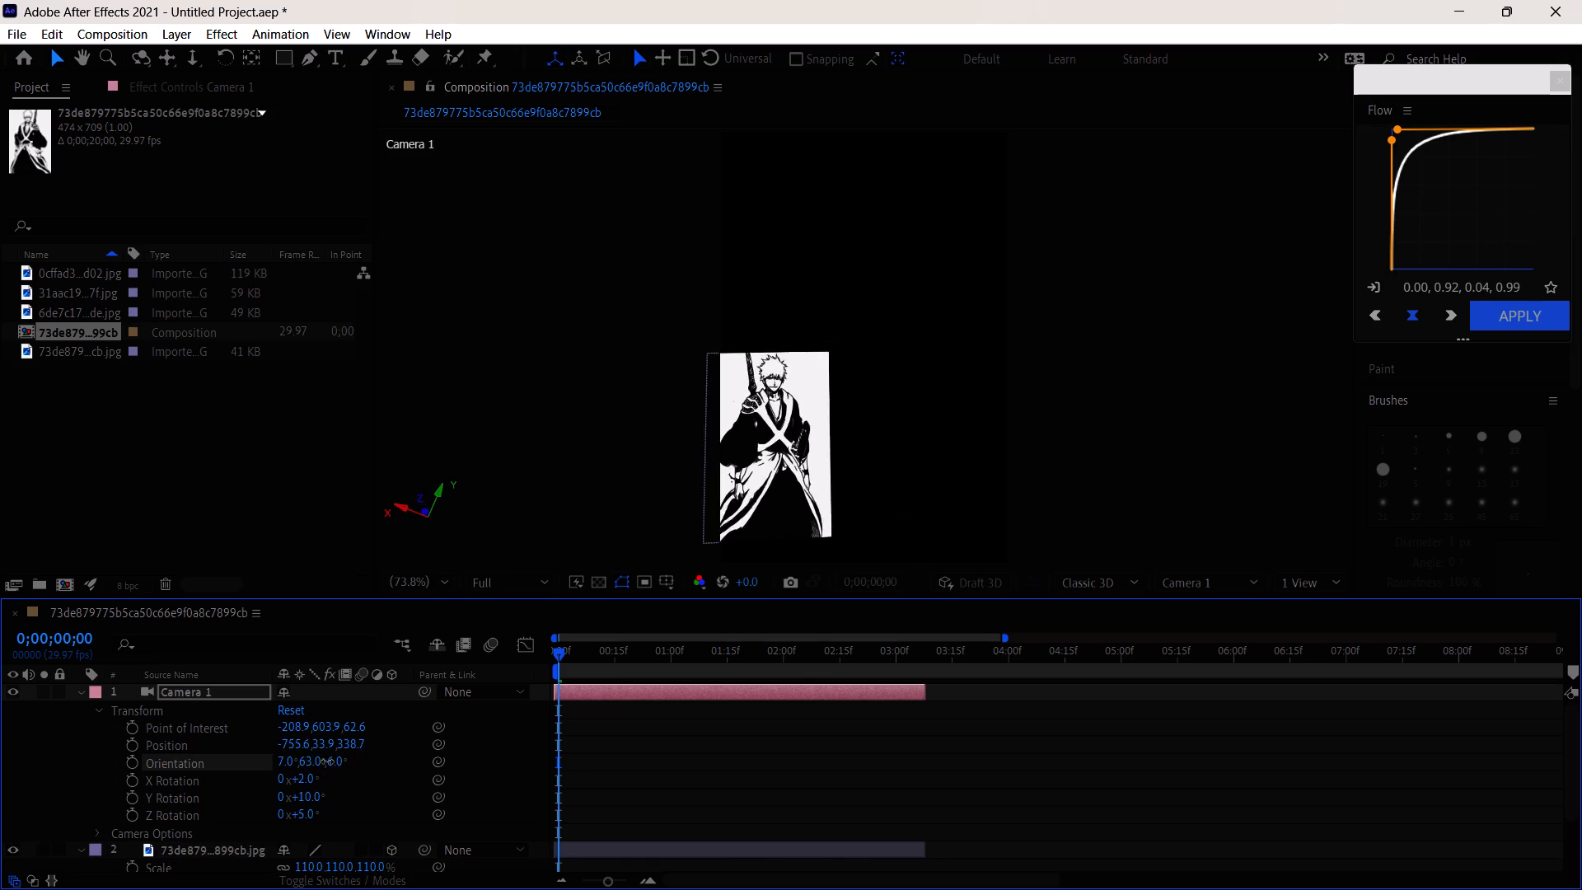
drag(327, 761, 273, 755)
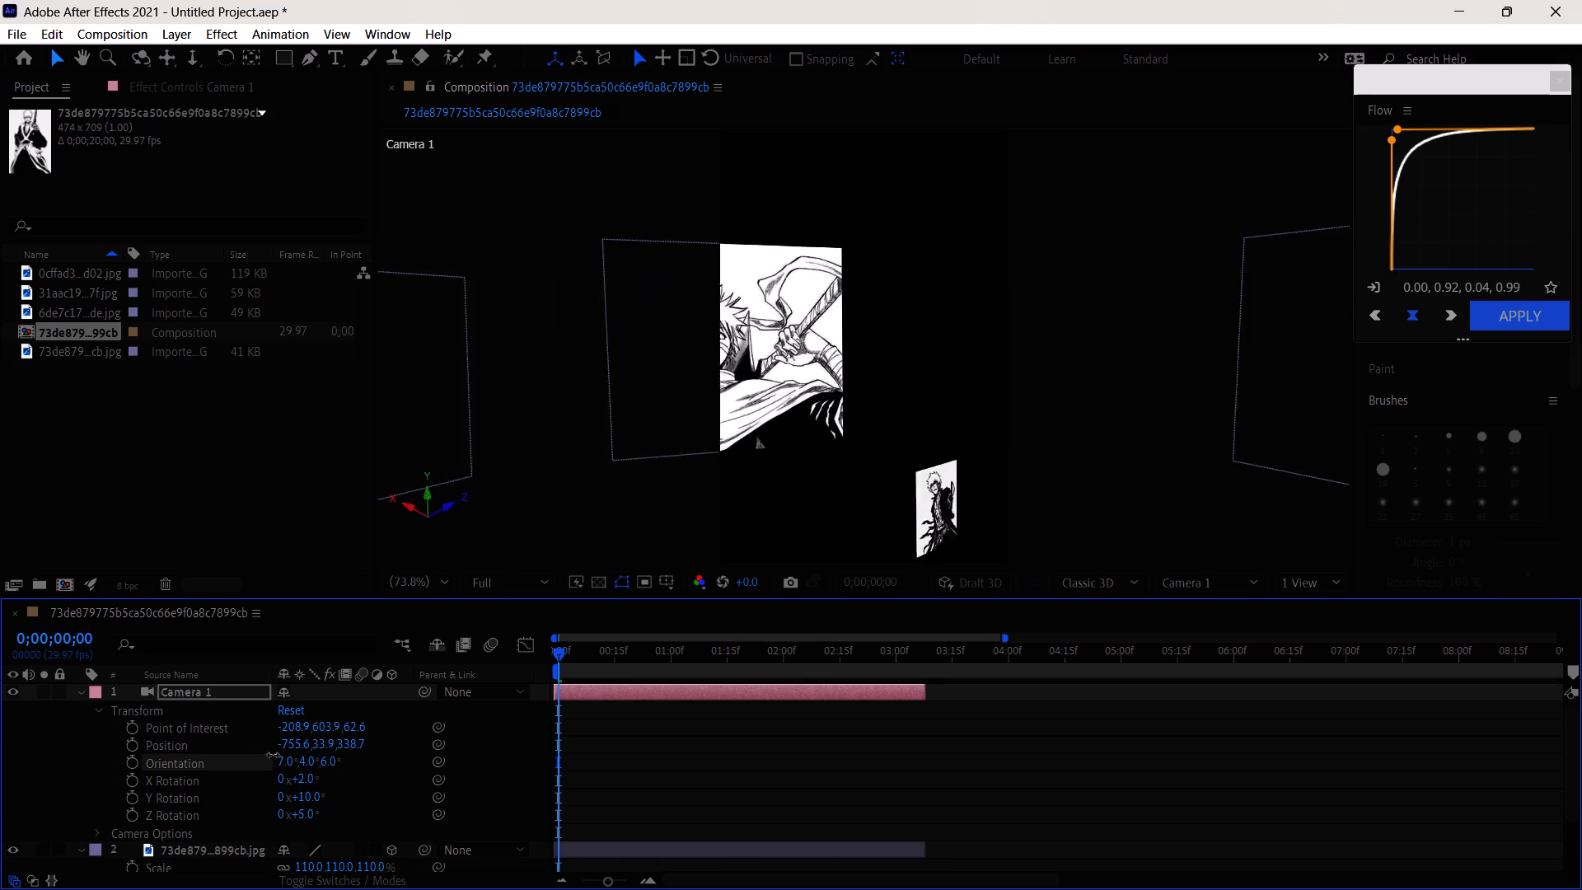
drag(273, 755, 284, 748)
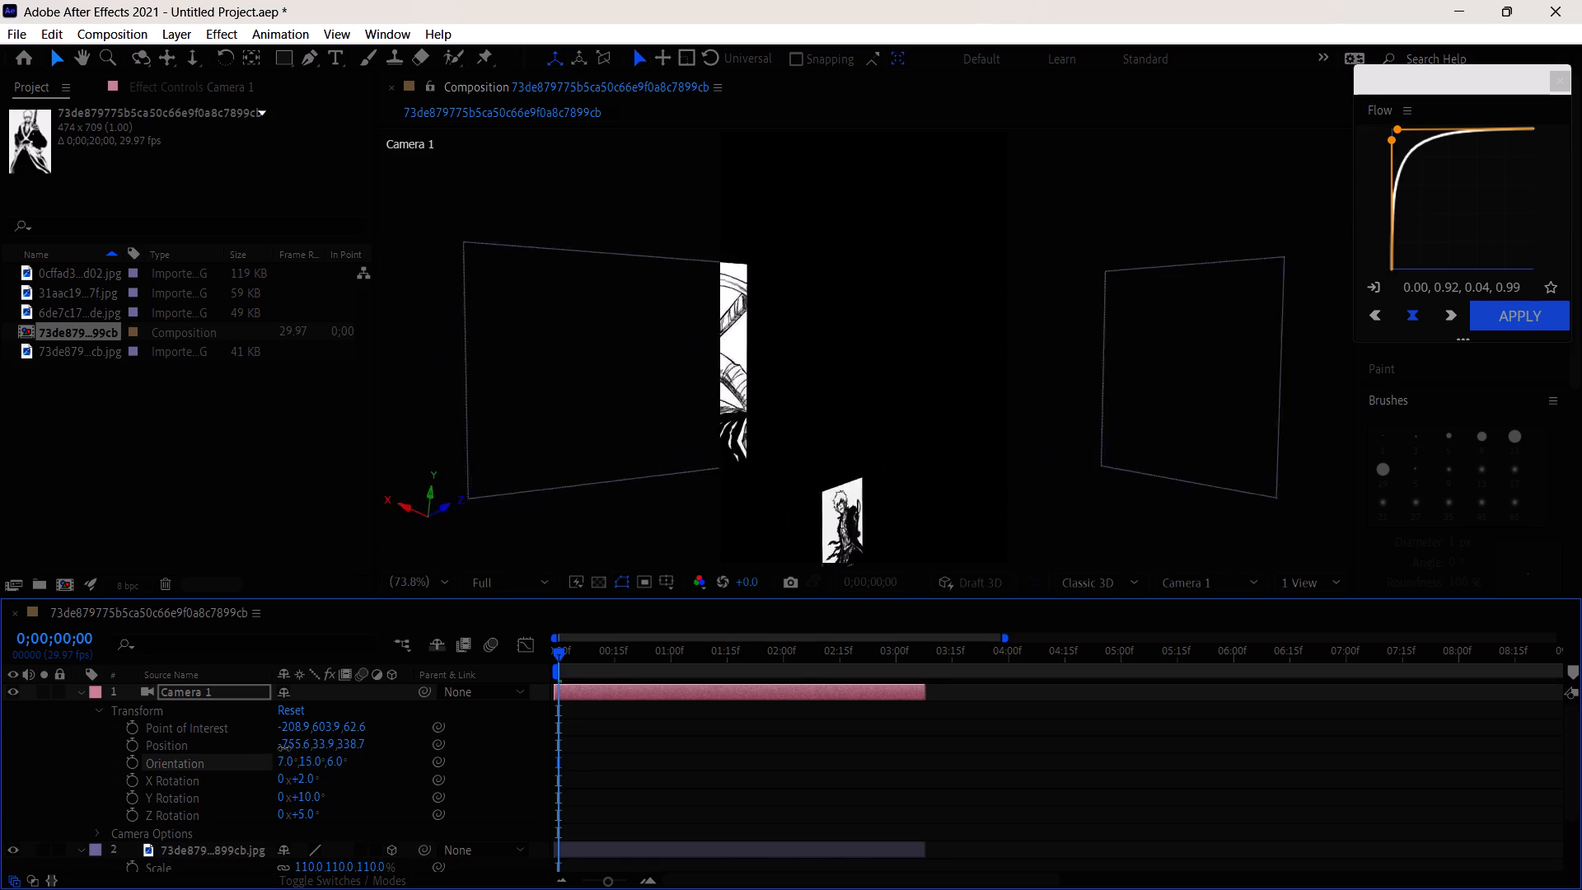
drag(284, 748, 331, 745)
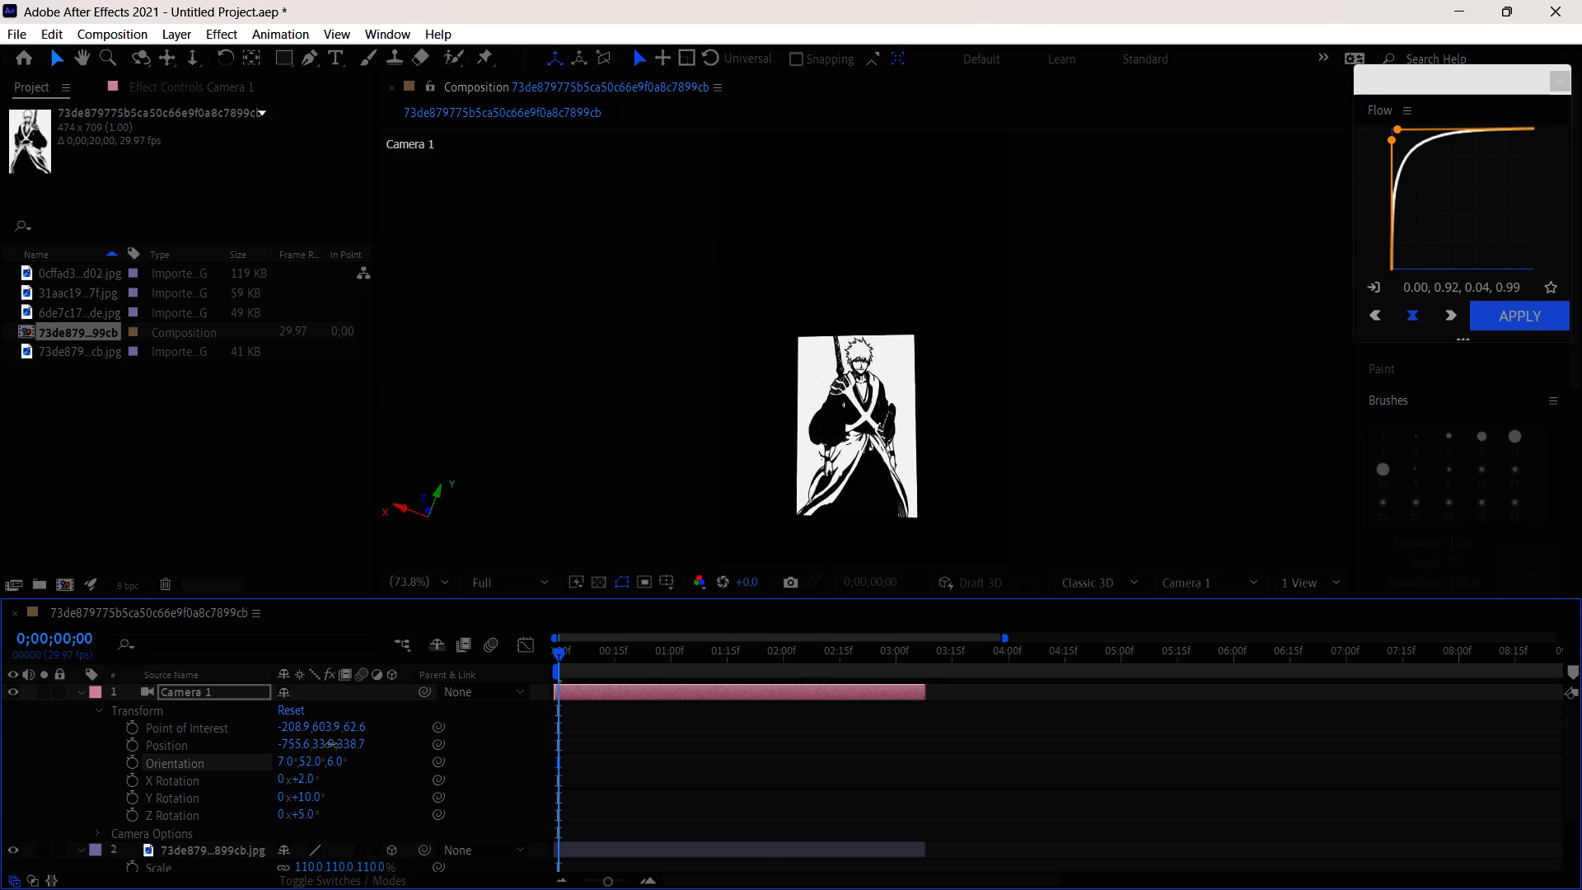
drag(331, 745, 326, 745)
Move the 73de879 image layer upward and along its X axis to about X -772, Y 600, Z -1594.
scroll(654, 802, down, 1)
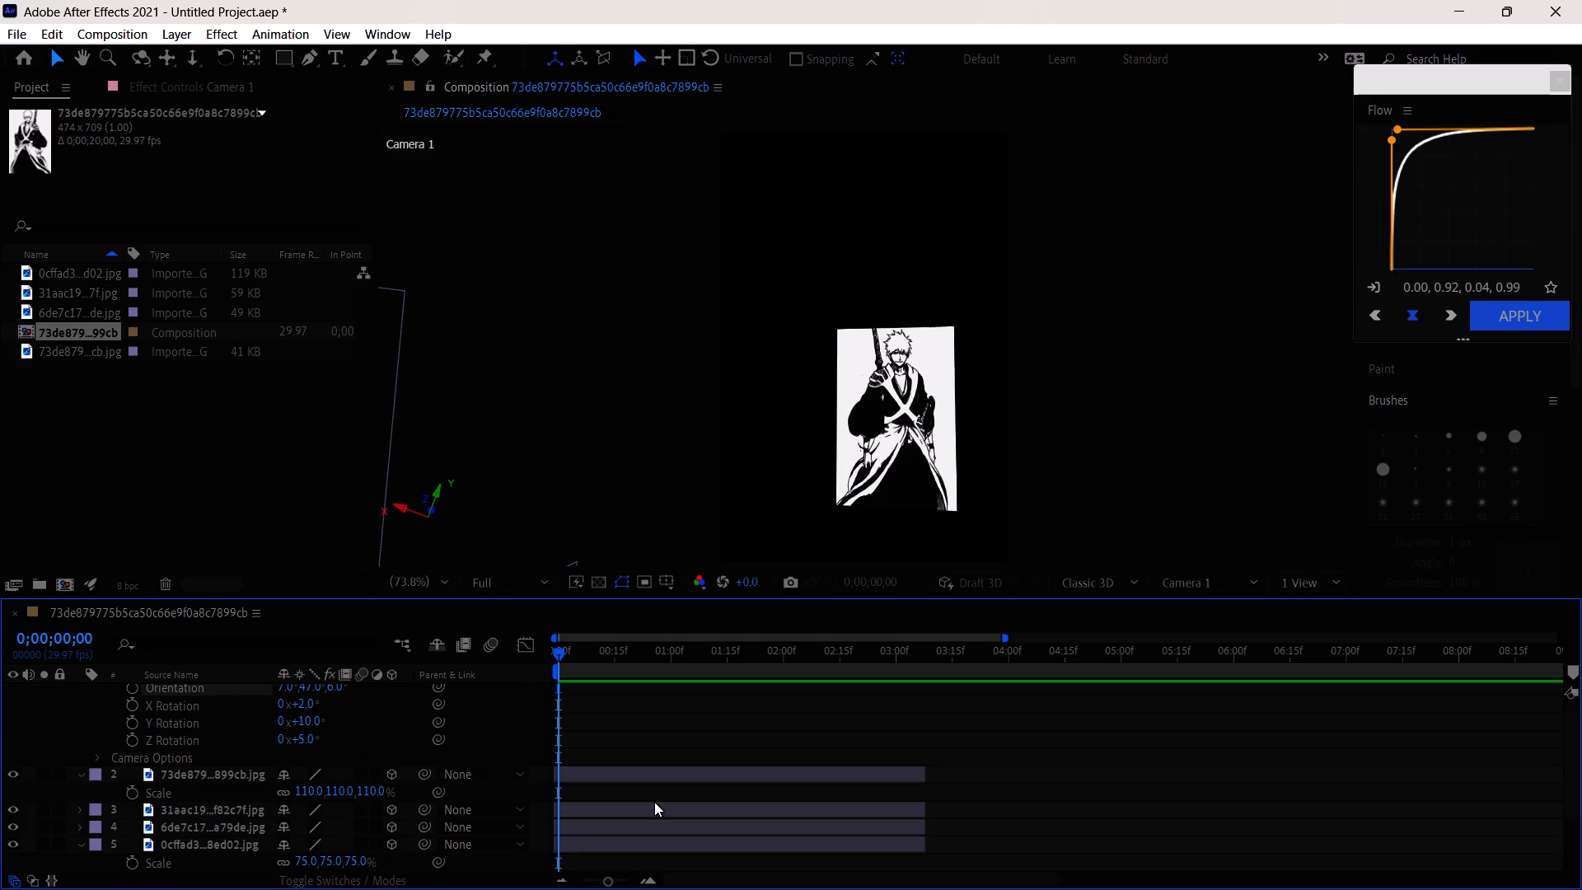
click(654, 821)
click(648, 794)
click(655, 803)
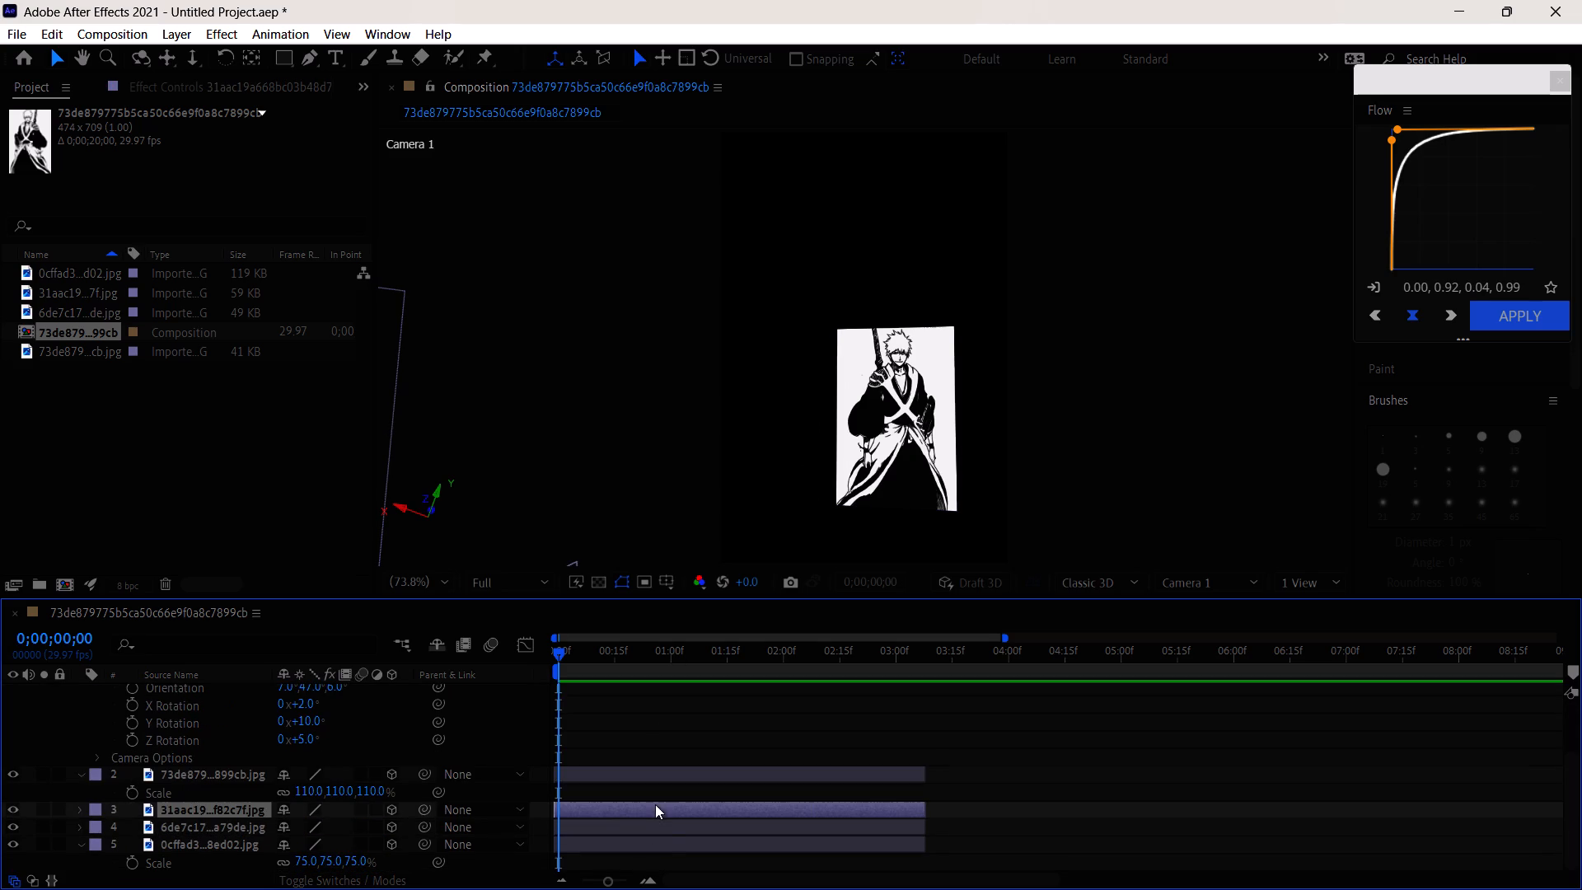
click(664, 830)
click(669, 841)
click(667, 823)
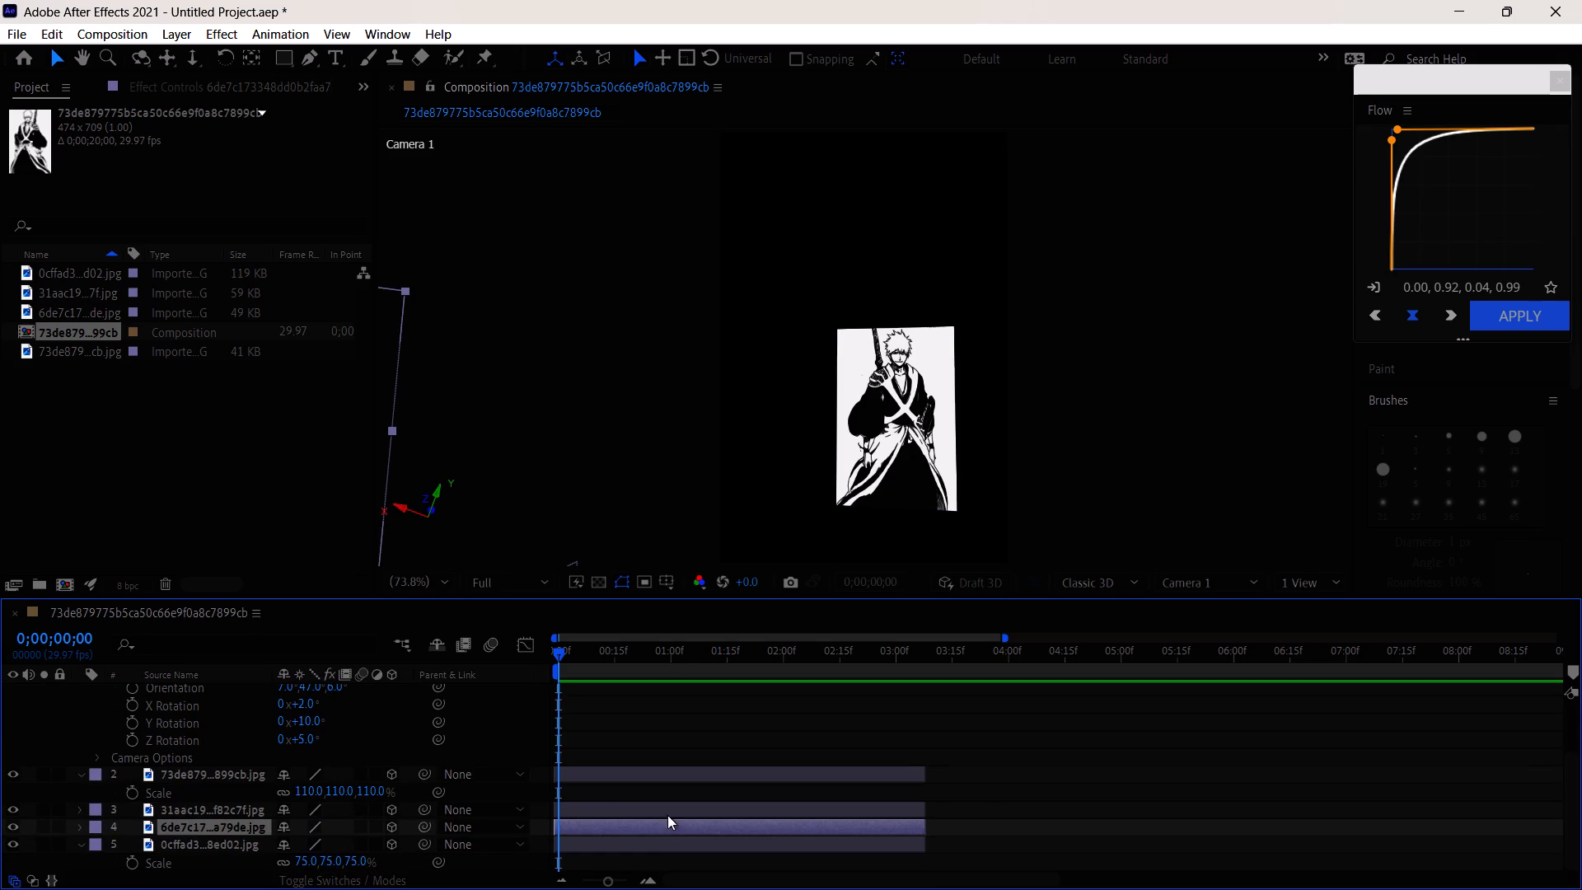
click(667, 804)
click(658, 777)
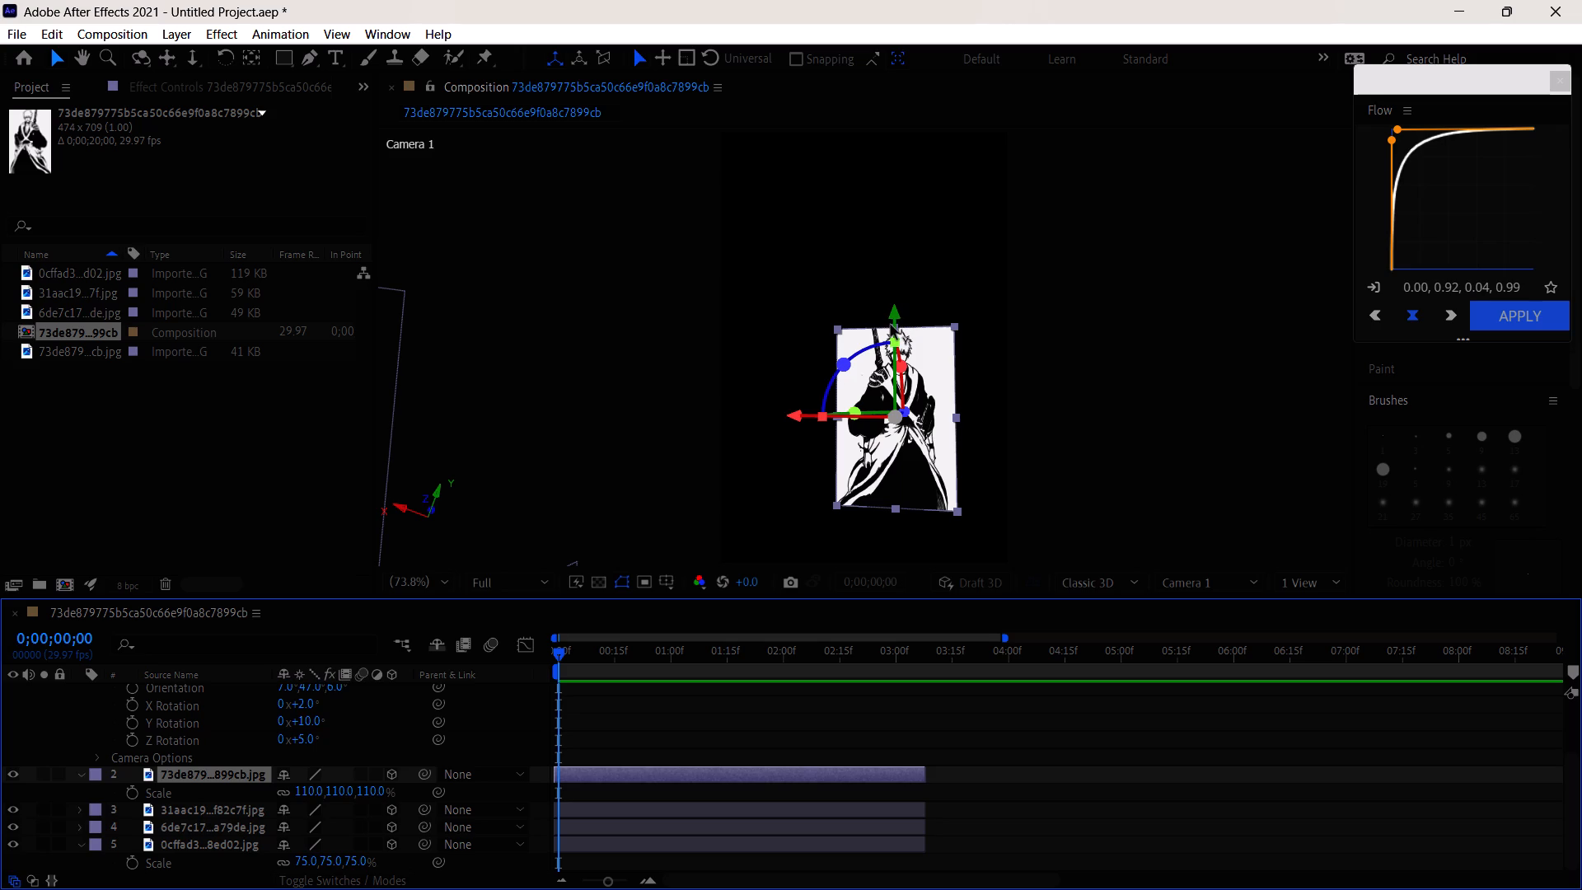
drag(896, 321, 886, 120)
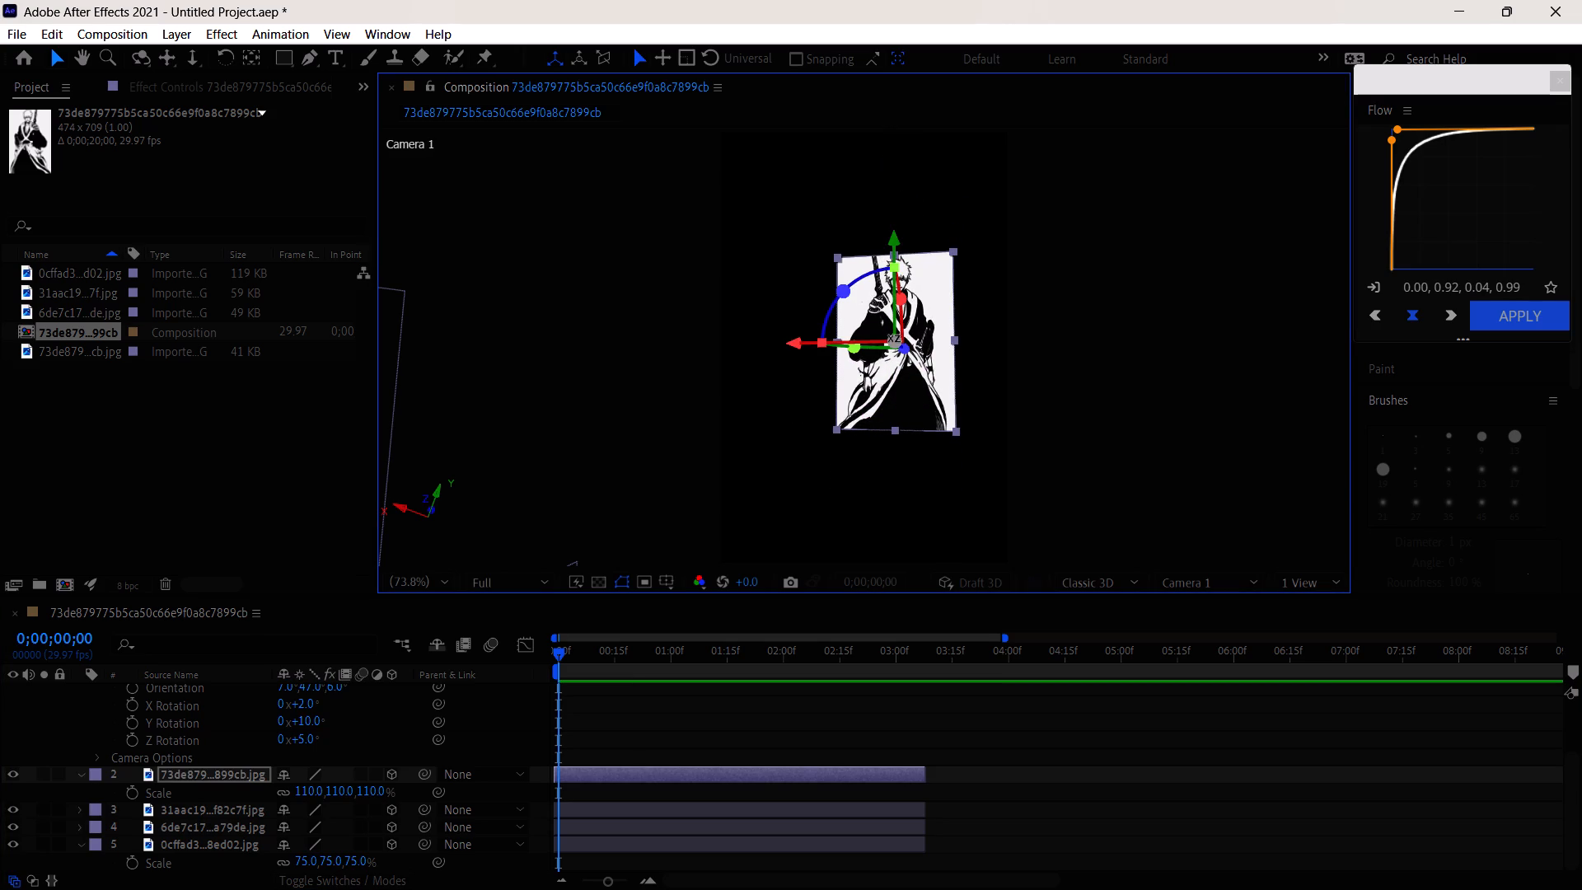
drag(802, 343, 764, 343)
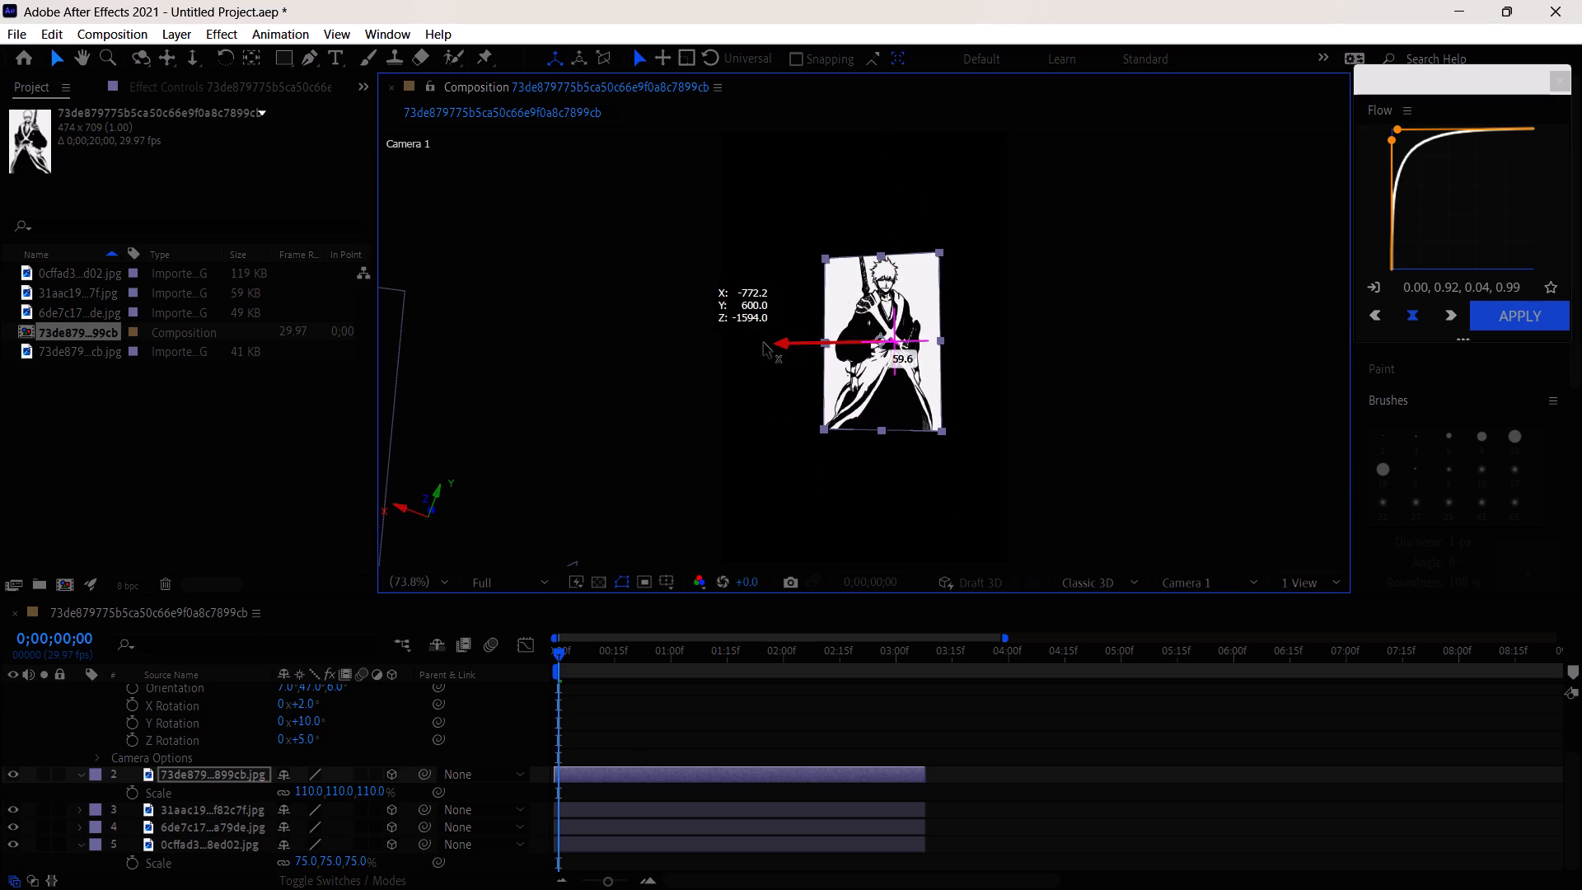
drag(764, 343, 763, 343)
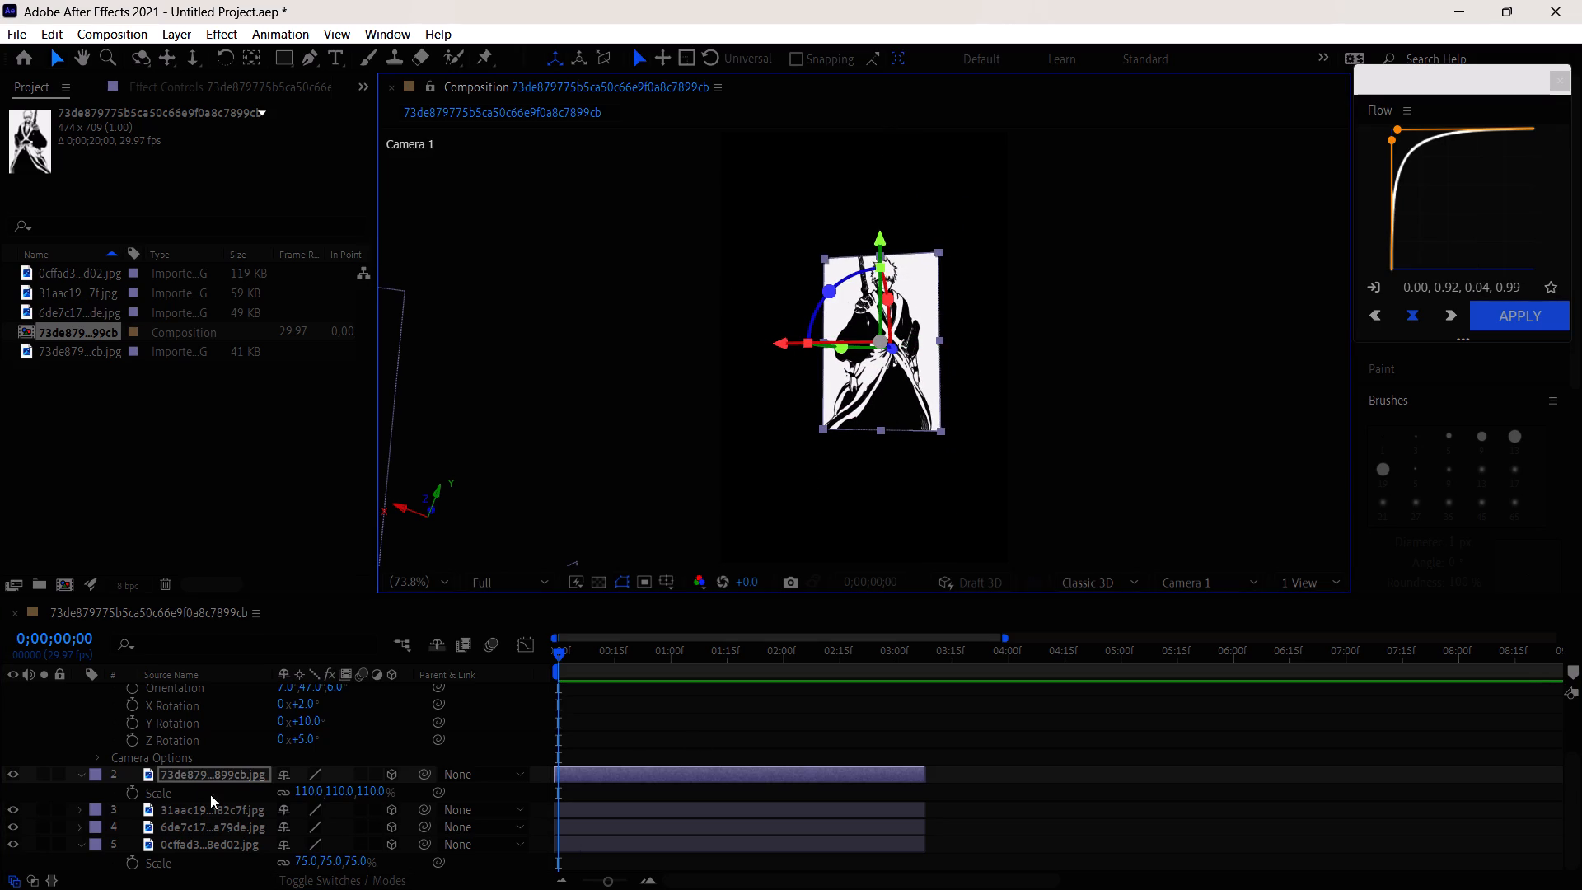
Scale the 73de879 image layer uniformly to 157% and tilt it slightly about its X axis.
drag(313, 792, 345, 794)
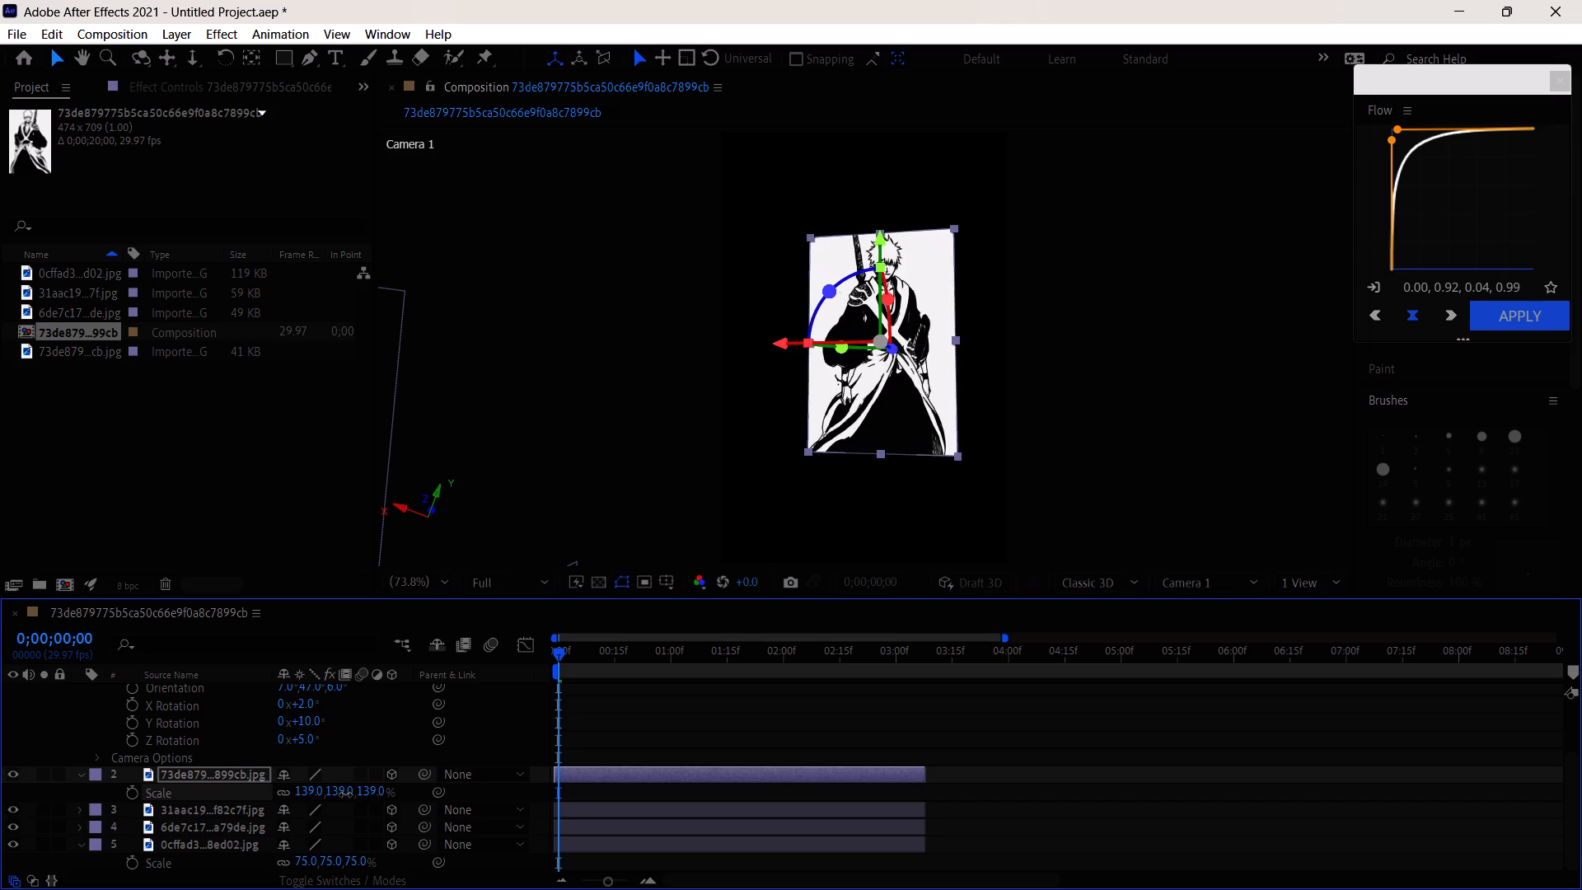
drag(345, 794, 367, 799)
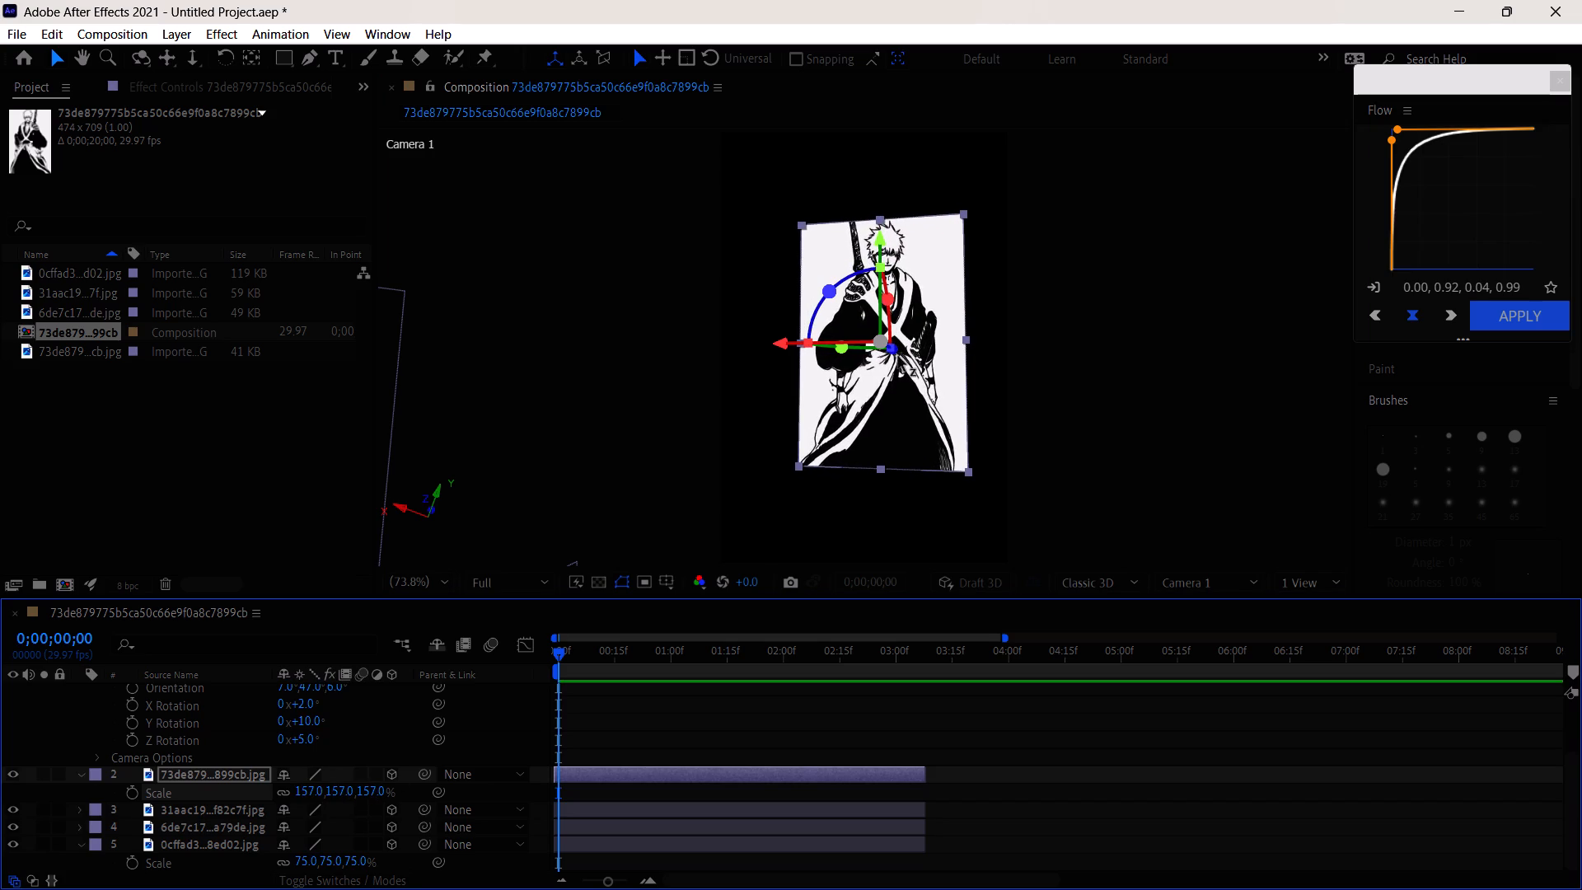
drag(890, 297, 890, 289)
Set Camera 1's Y position to 14.9.
scroll(723, 747, up, 1)
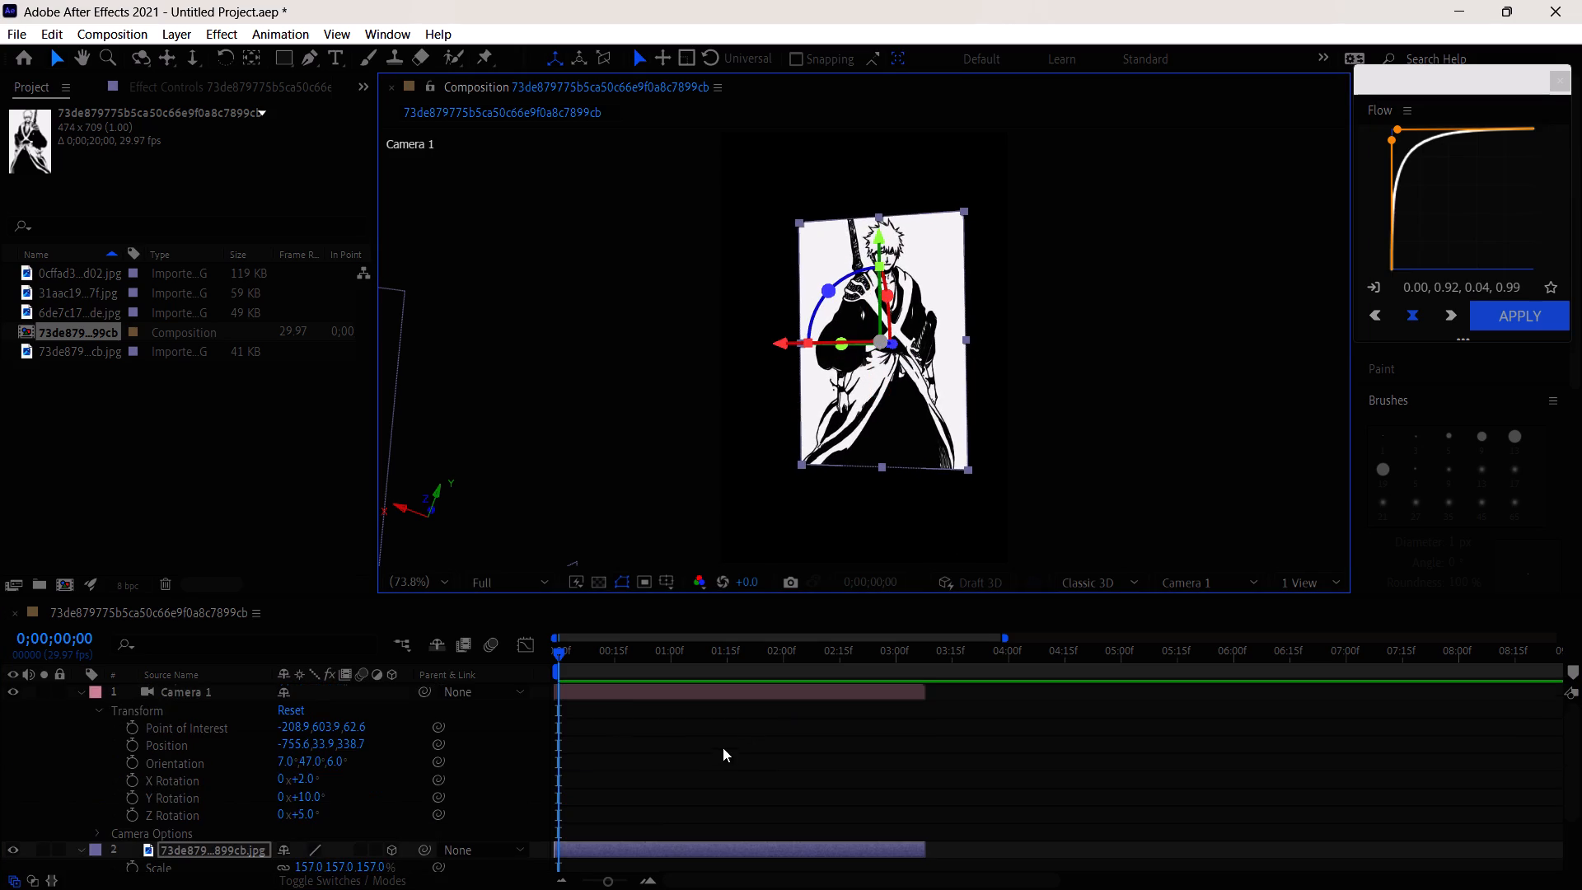
scroll(723, 747, up, 1)
click(606, 697)
drag(320, 747, 334, 747)
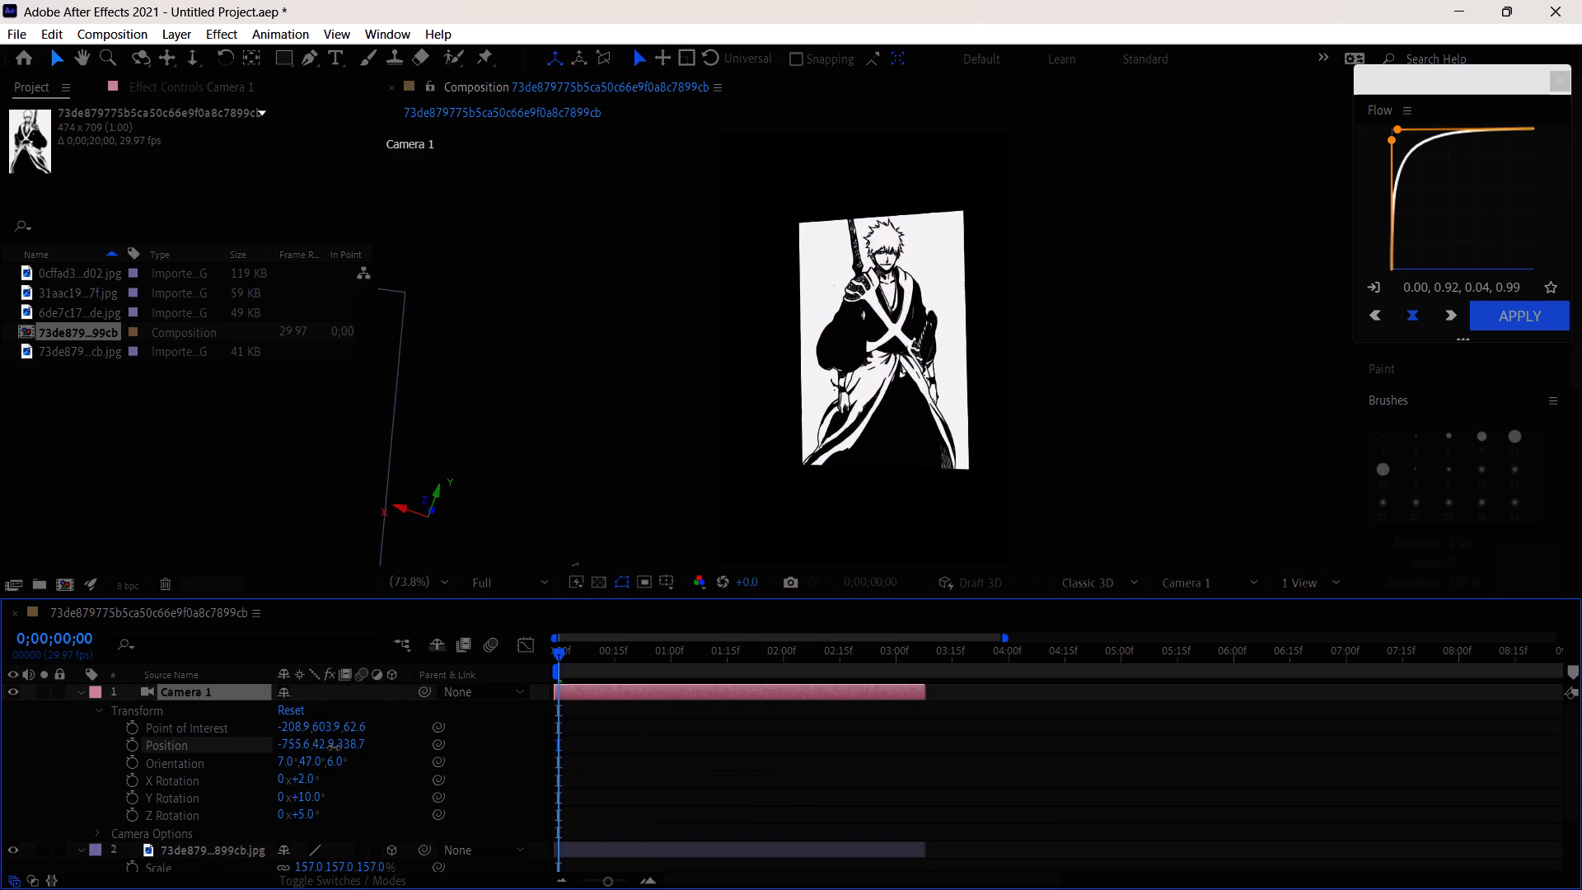
drag(334, 747, 300, 747)
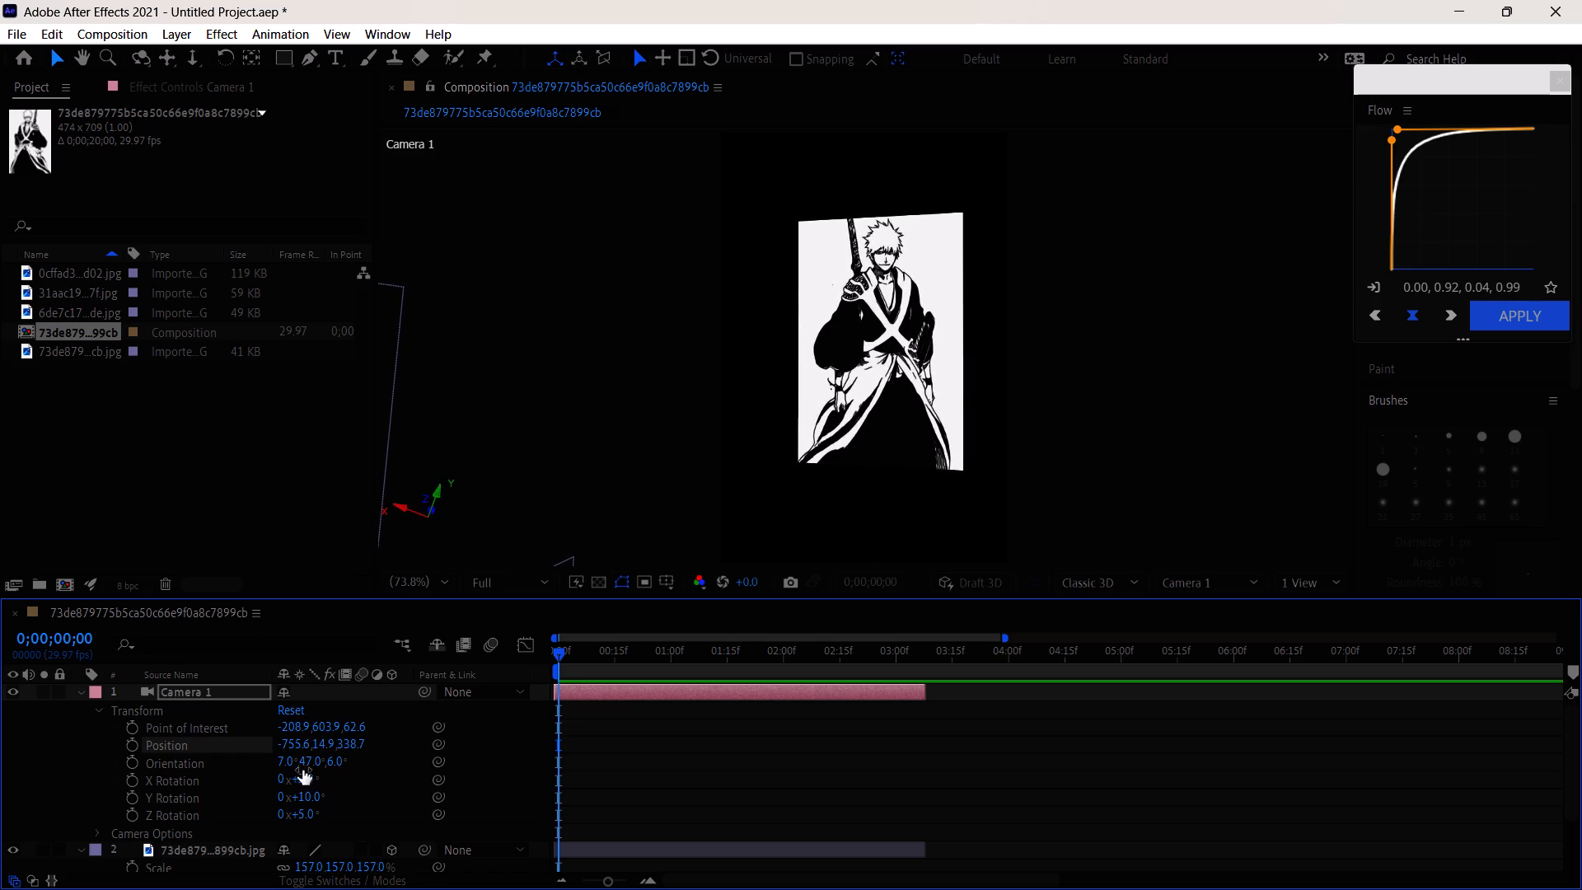
Set Camera 1's Y orientation to 308° to bring the 0cffad3 image into frame.
click(291, 759)
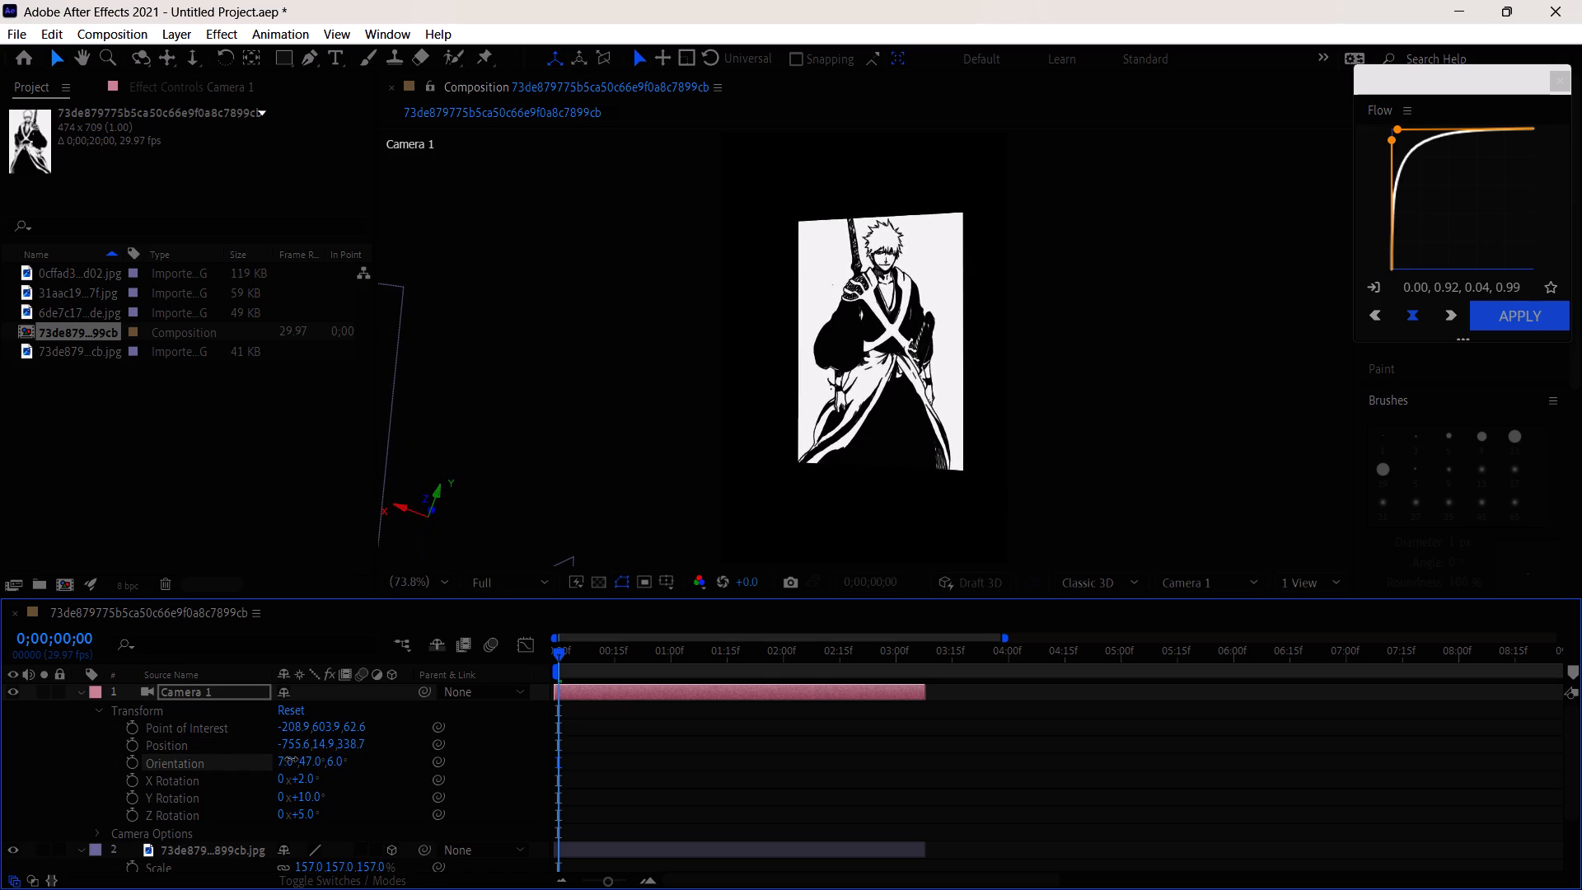
drag(309, 762, 282, 763)
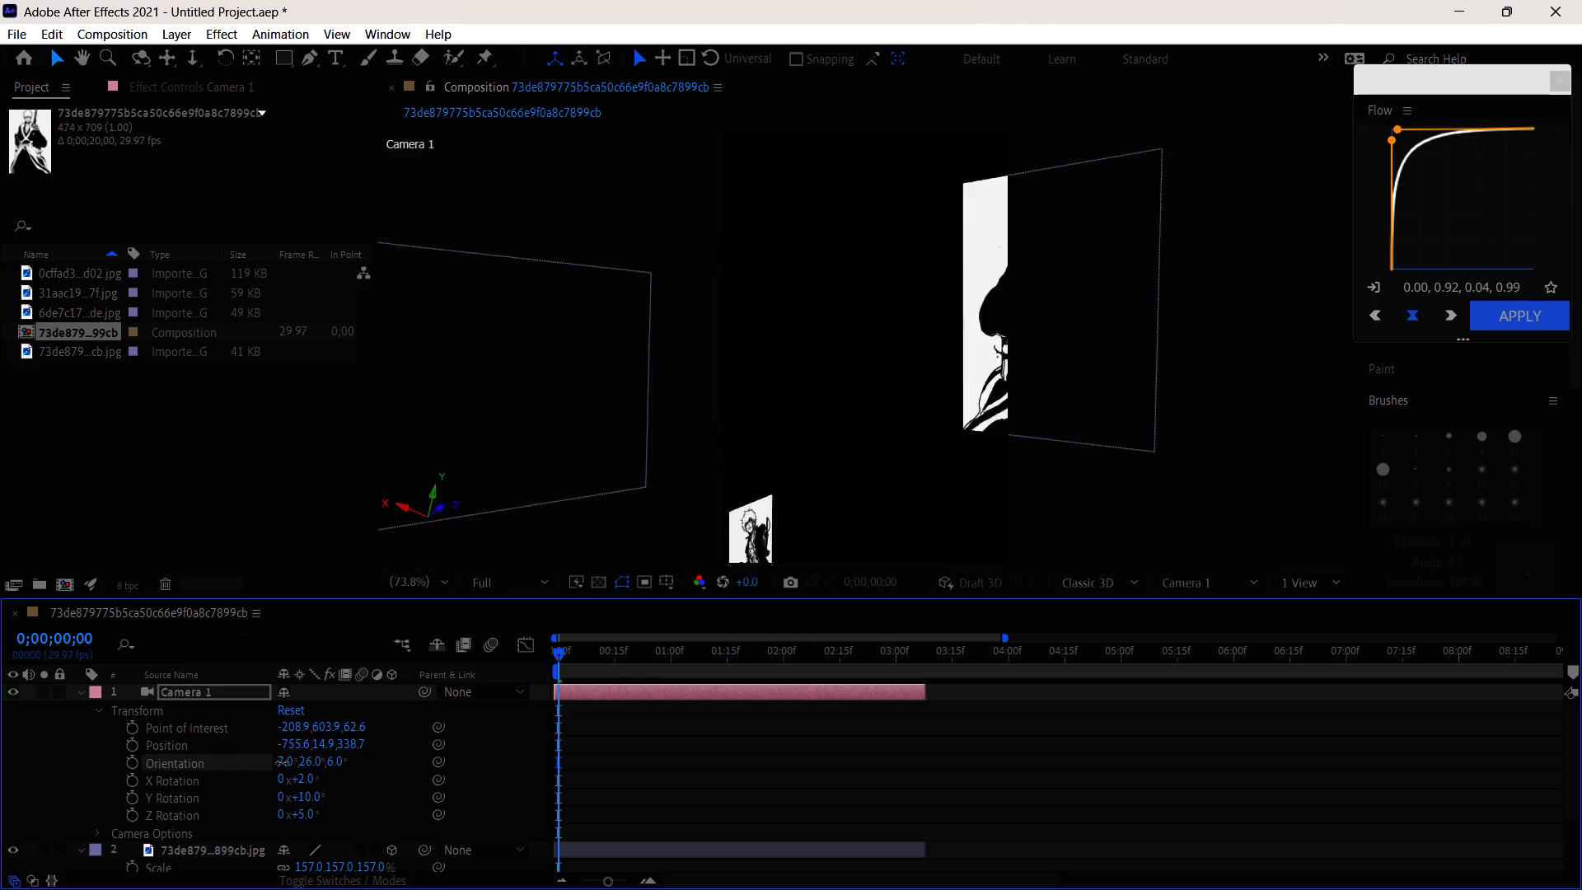
drag(282, 763, 277, 760)
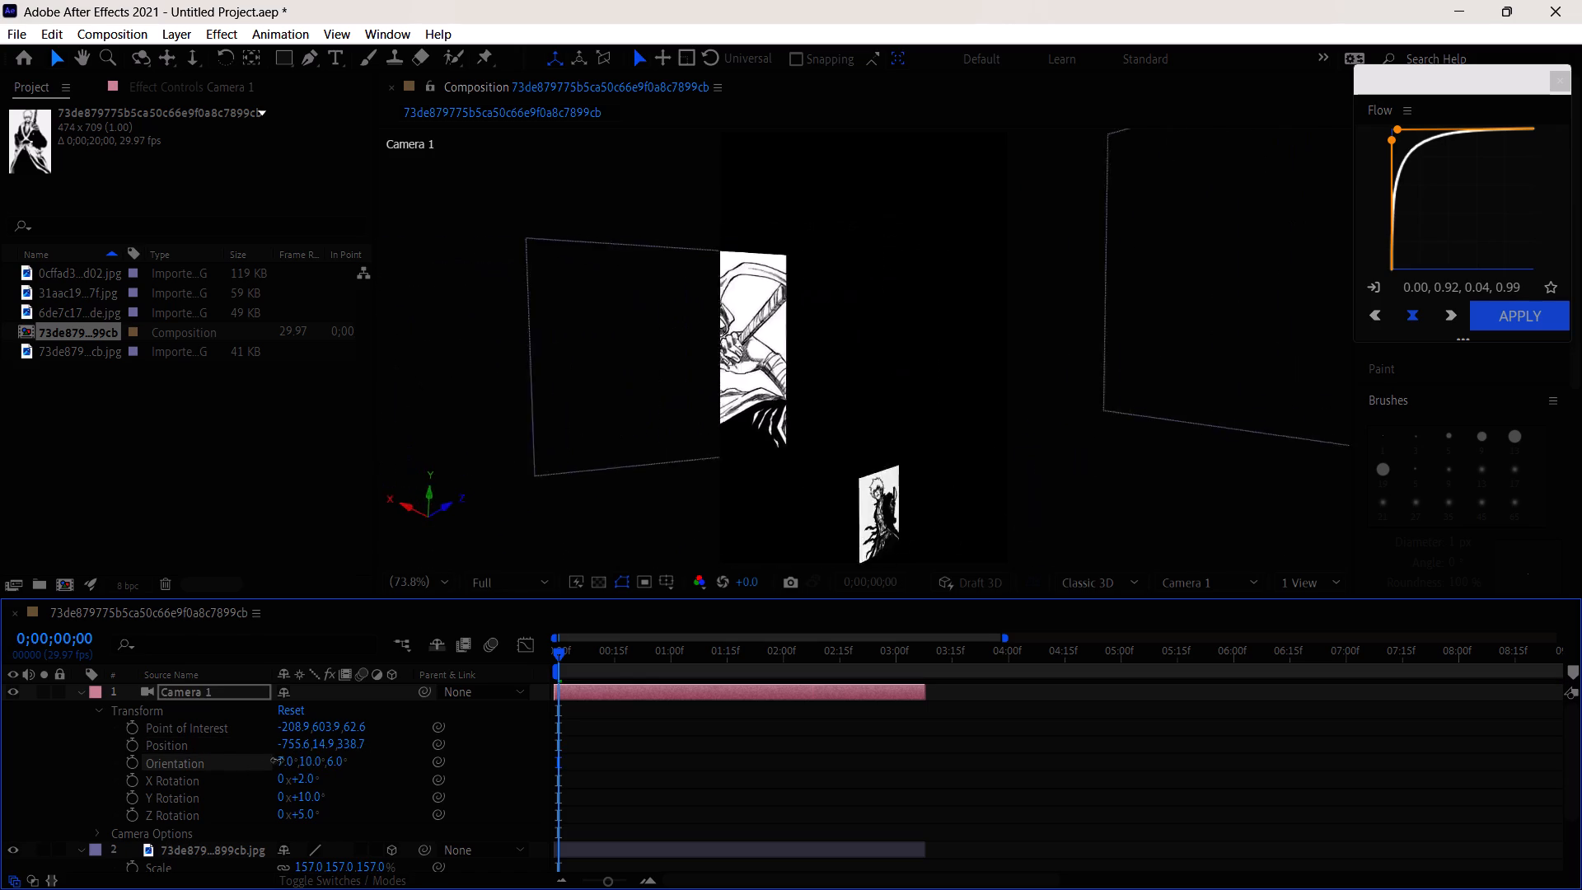
drag(277, 760, 260, 758)
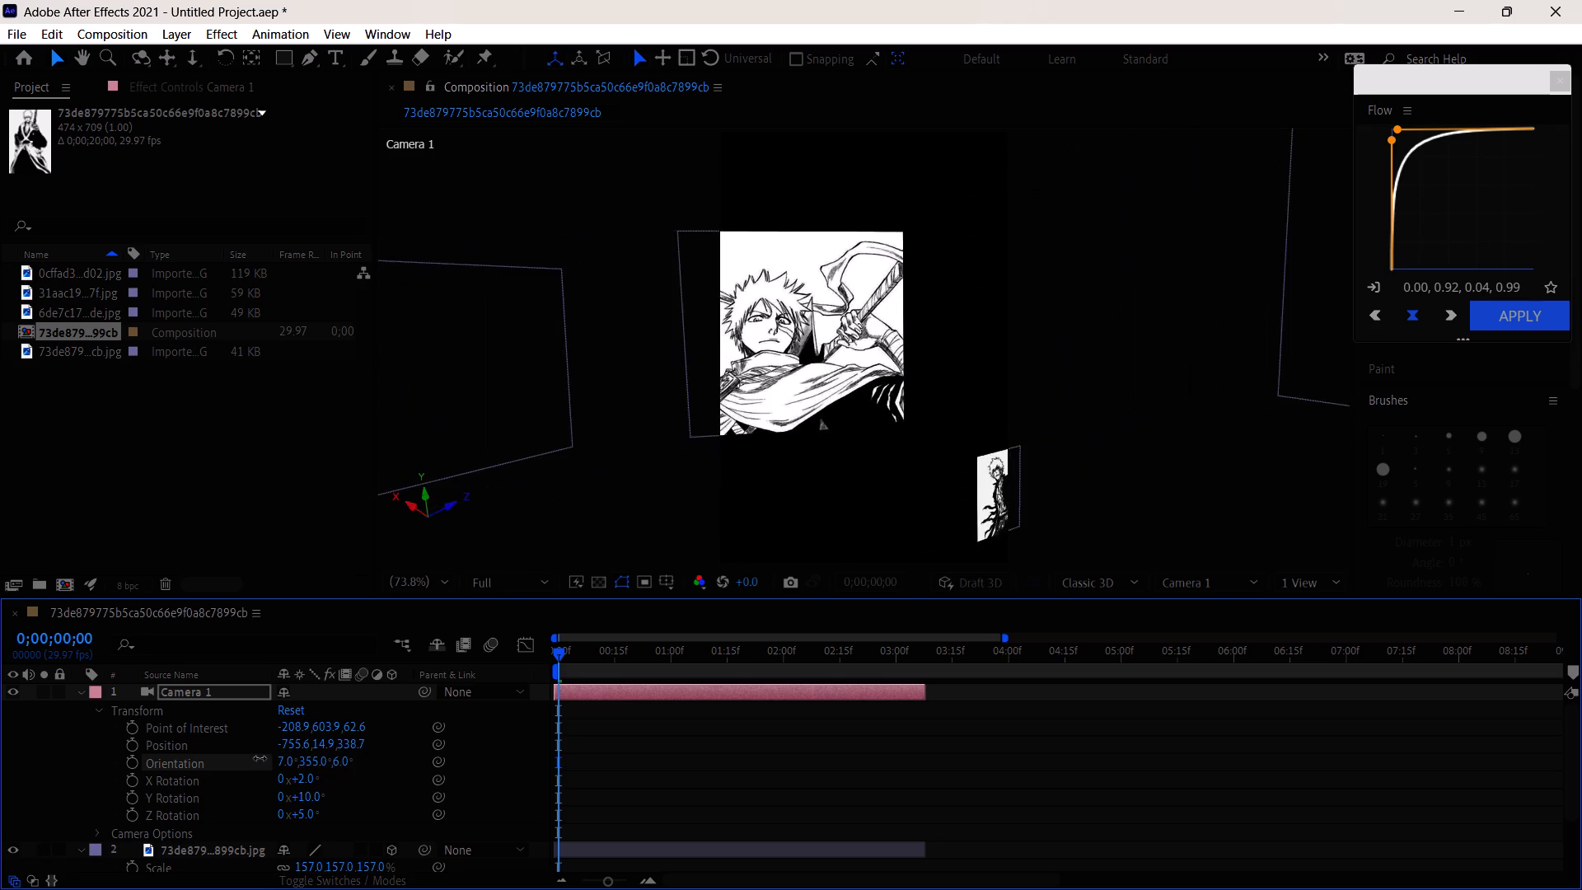
drag(260, 758, 313, 751)
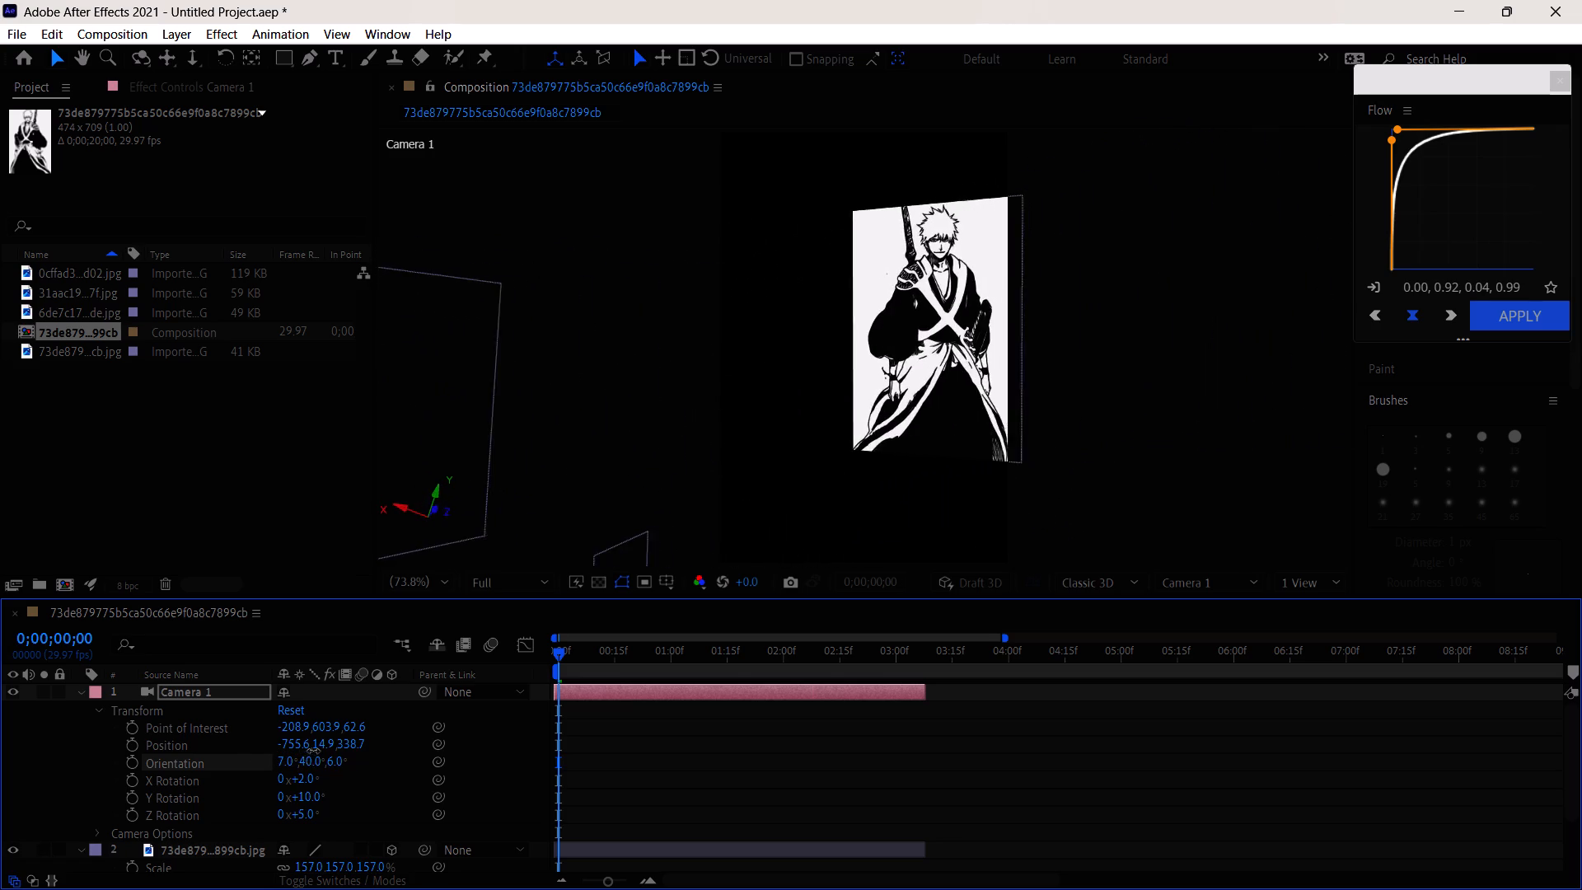
drag(313, 751, 250, 750)
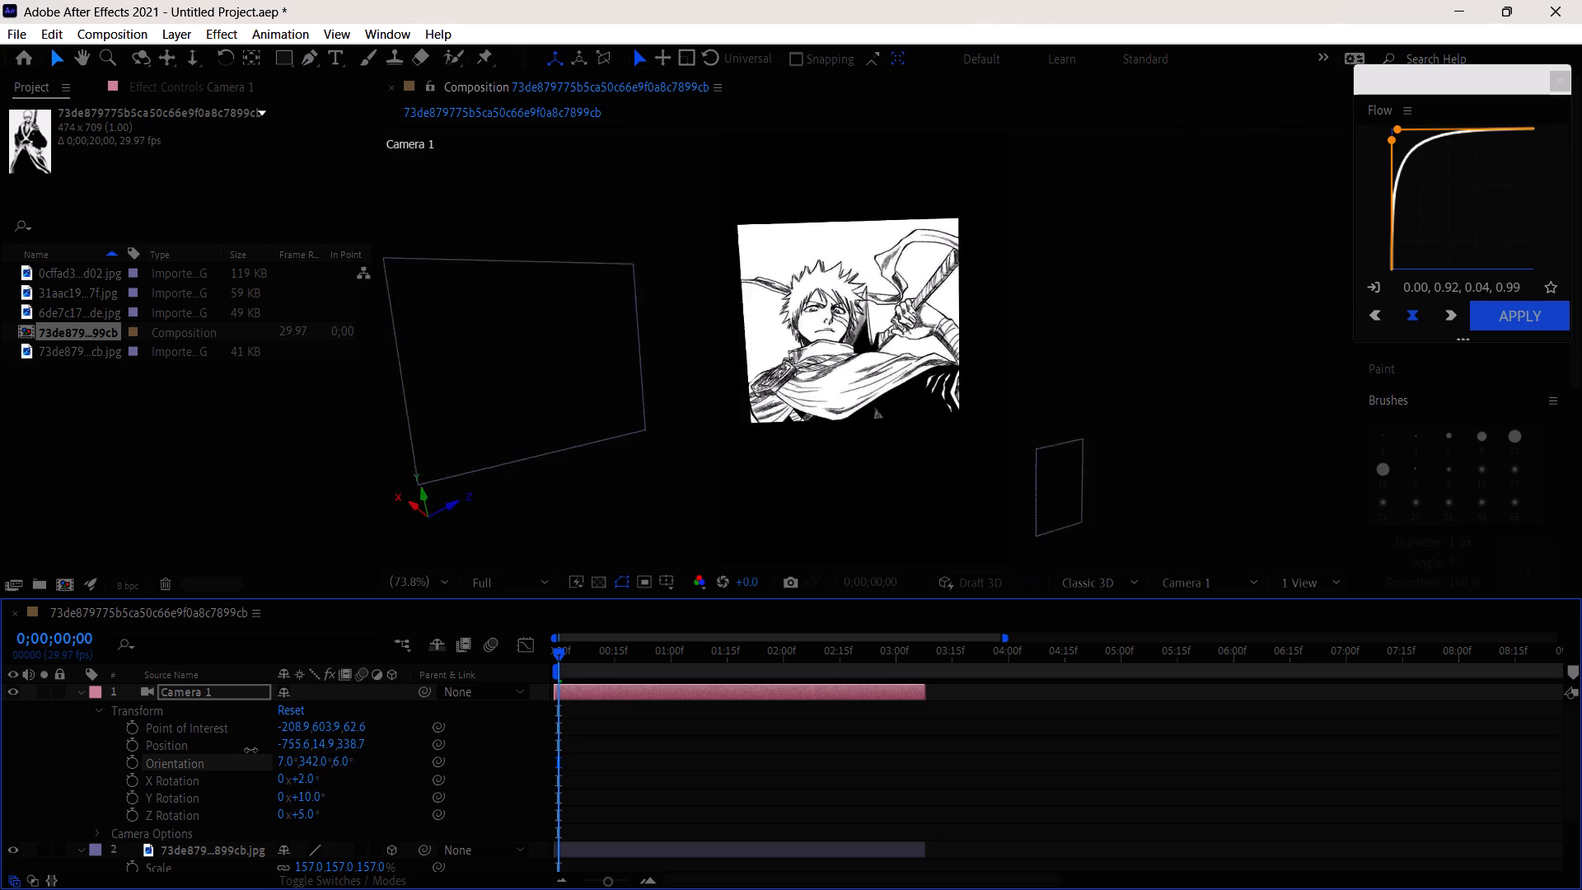
drag(250, 750, 203, 771)
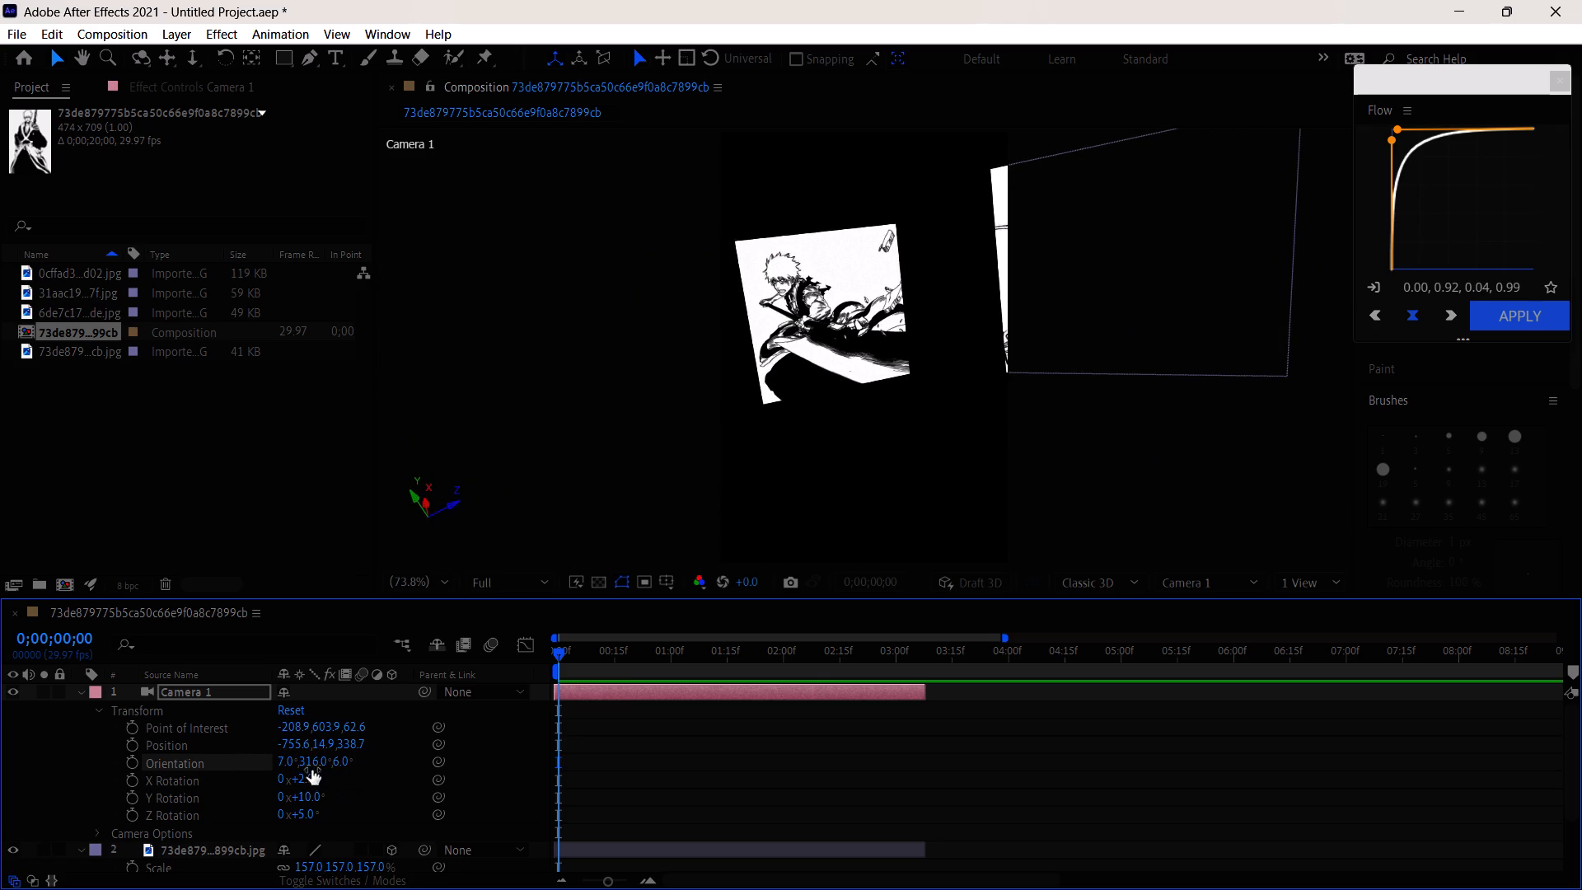
drag(311, 762, 294, 771)
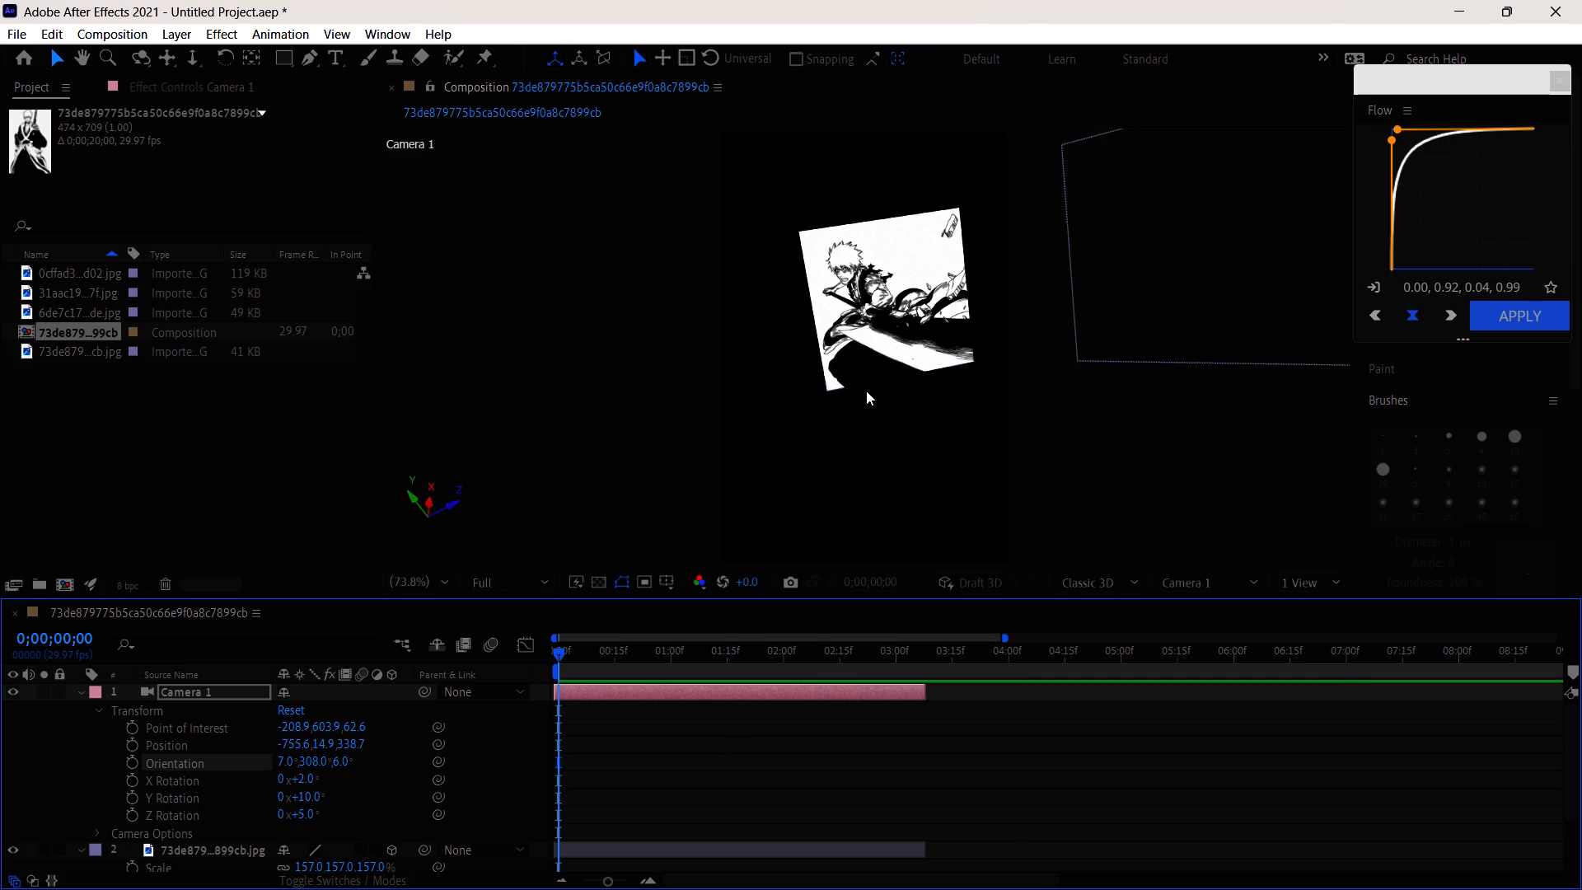
Move the 0cffad3 image layer along its X axis and across its XZ plane, farther away and toward the frame's left edge.
click(878, 352)
drag(796, 316, 698, 349)
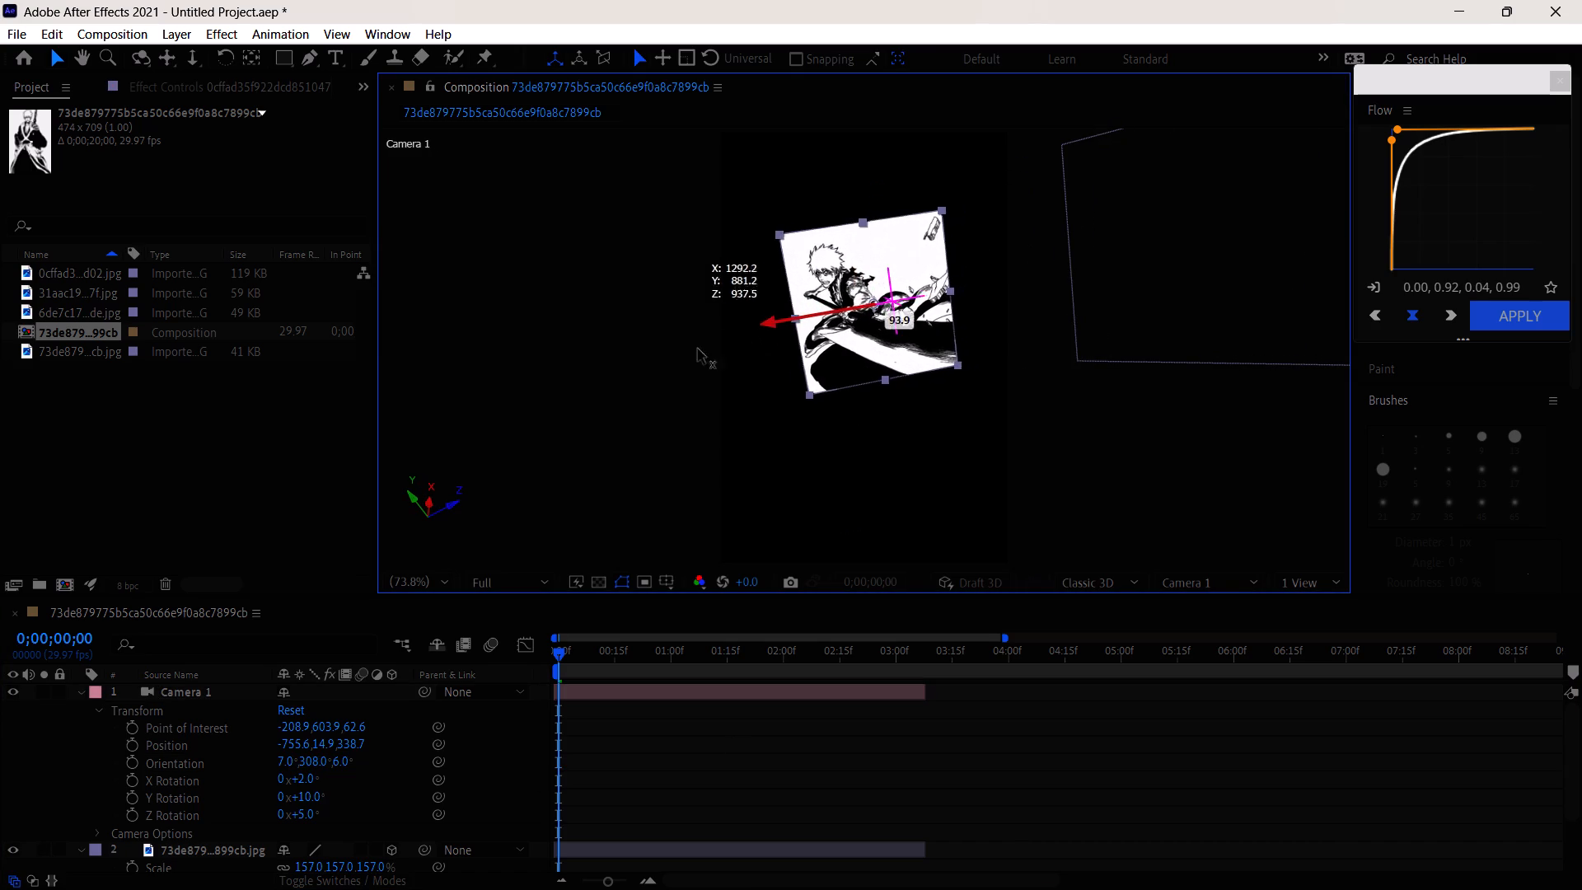
drag(698, 349, 475, 401)
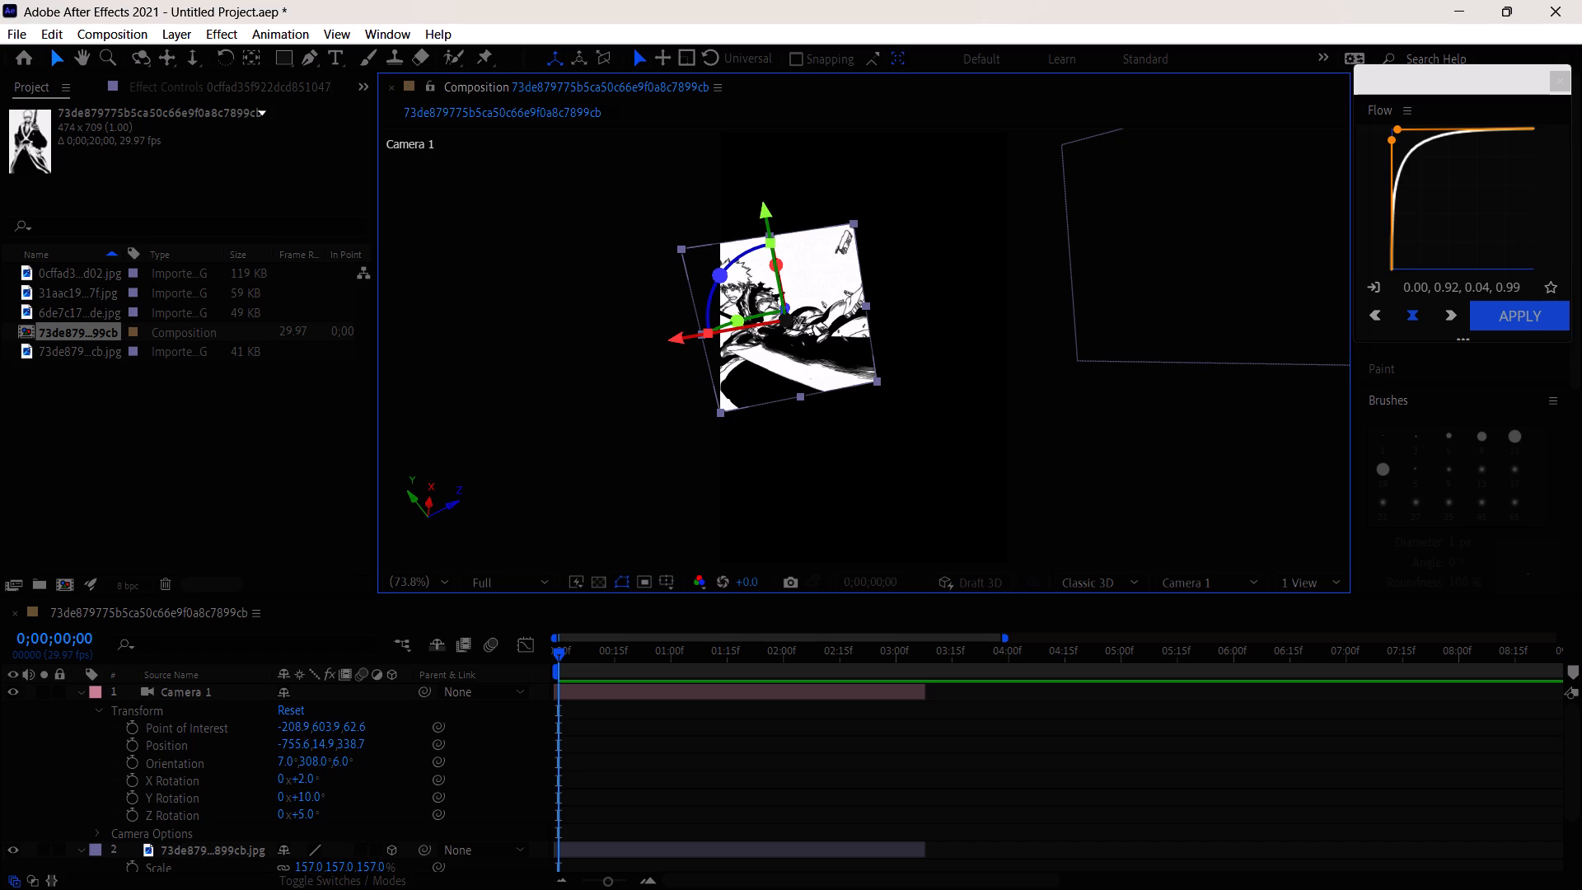
drag(796, 320, 761, 257)
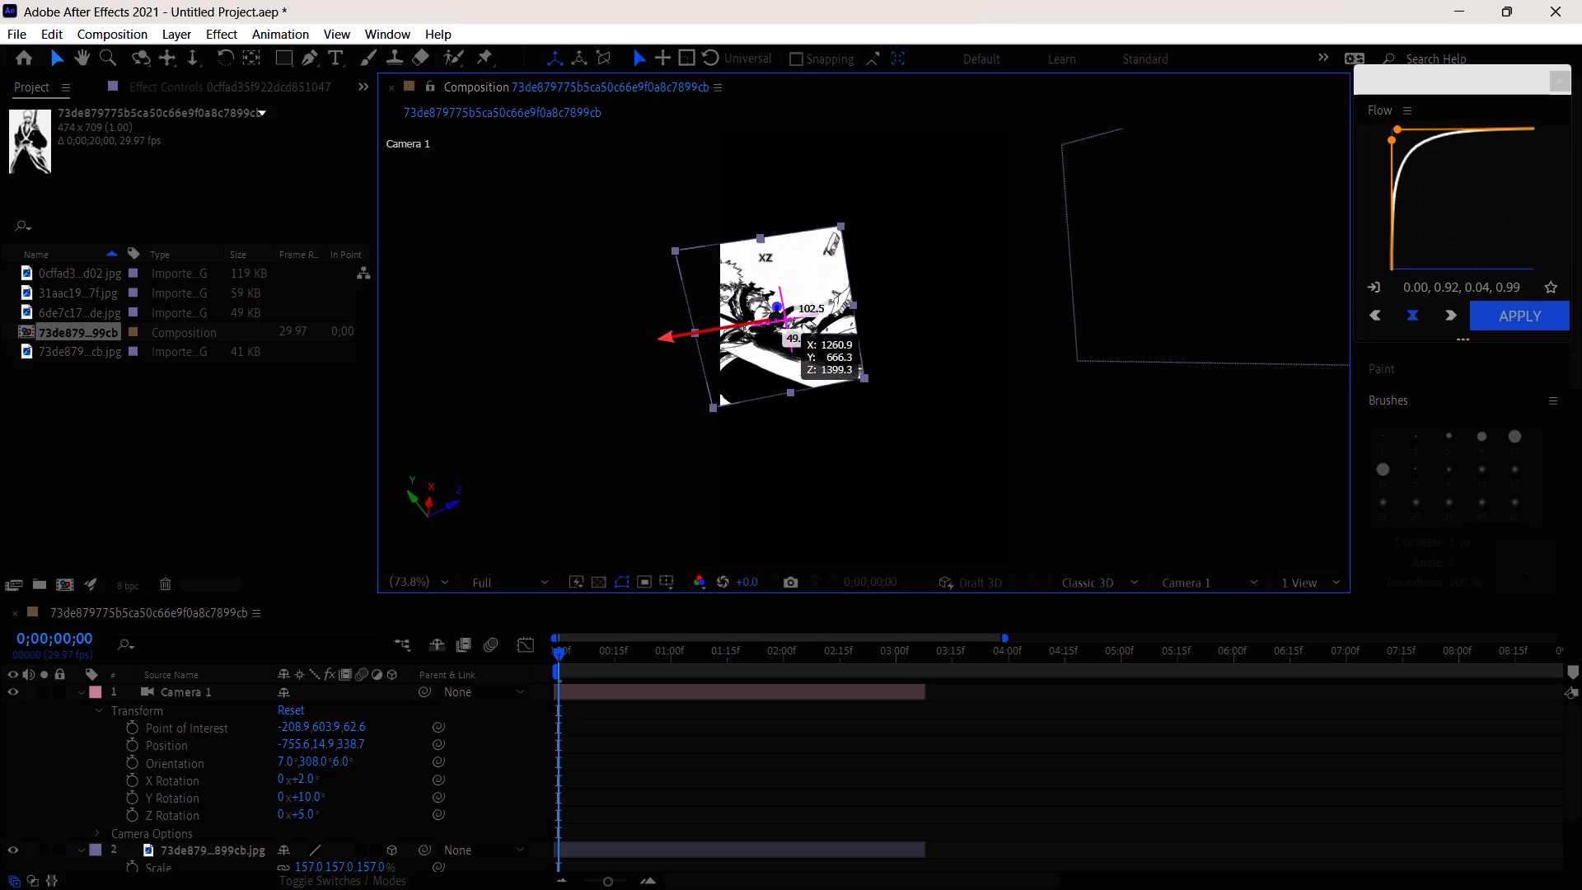
drag(761, 257, 725, 195)
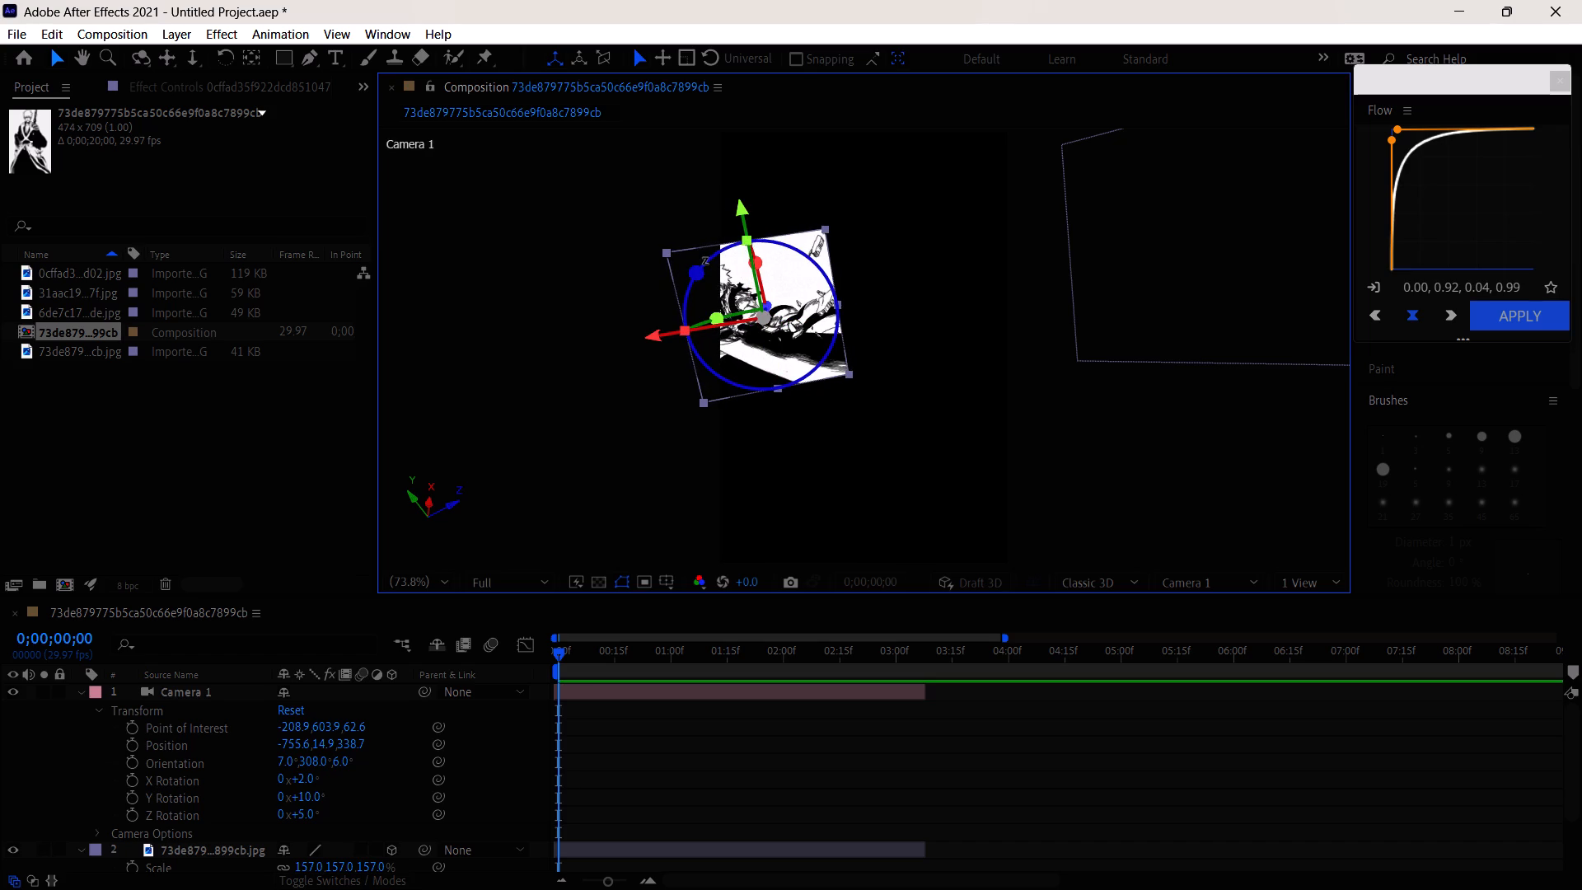
Rotate the 0cffad3 image layer about its Z axis to level it in the camera view, and tilt it slightly about X.
drag(704, 260, 715, 252)
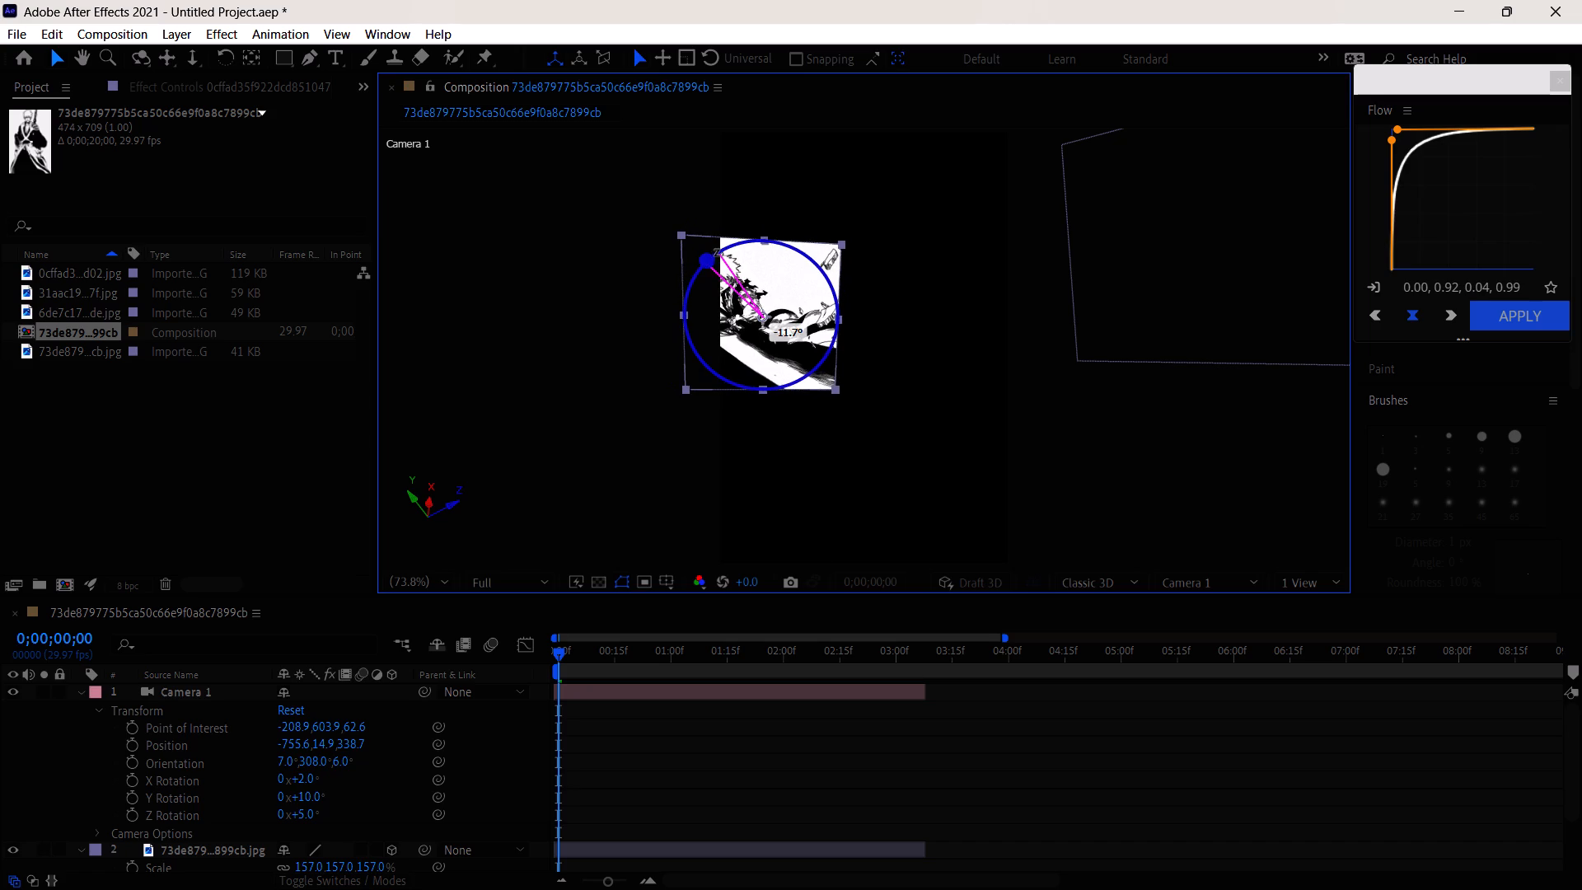
drag(715, 252, 714, 253)
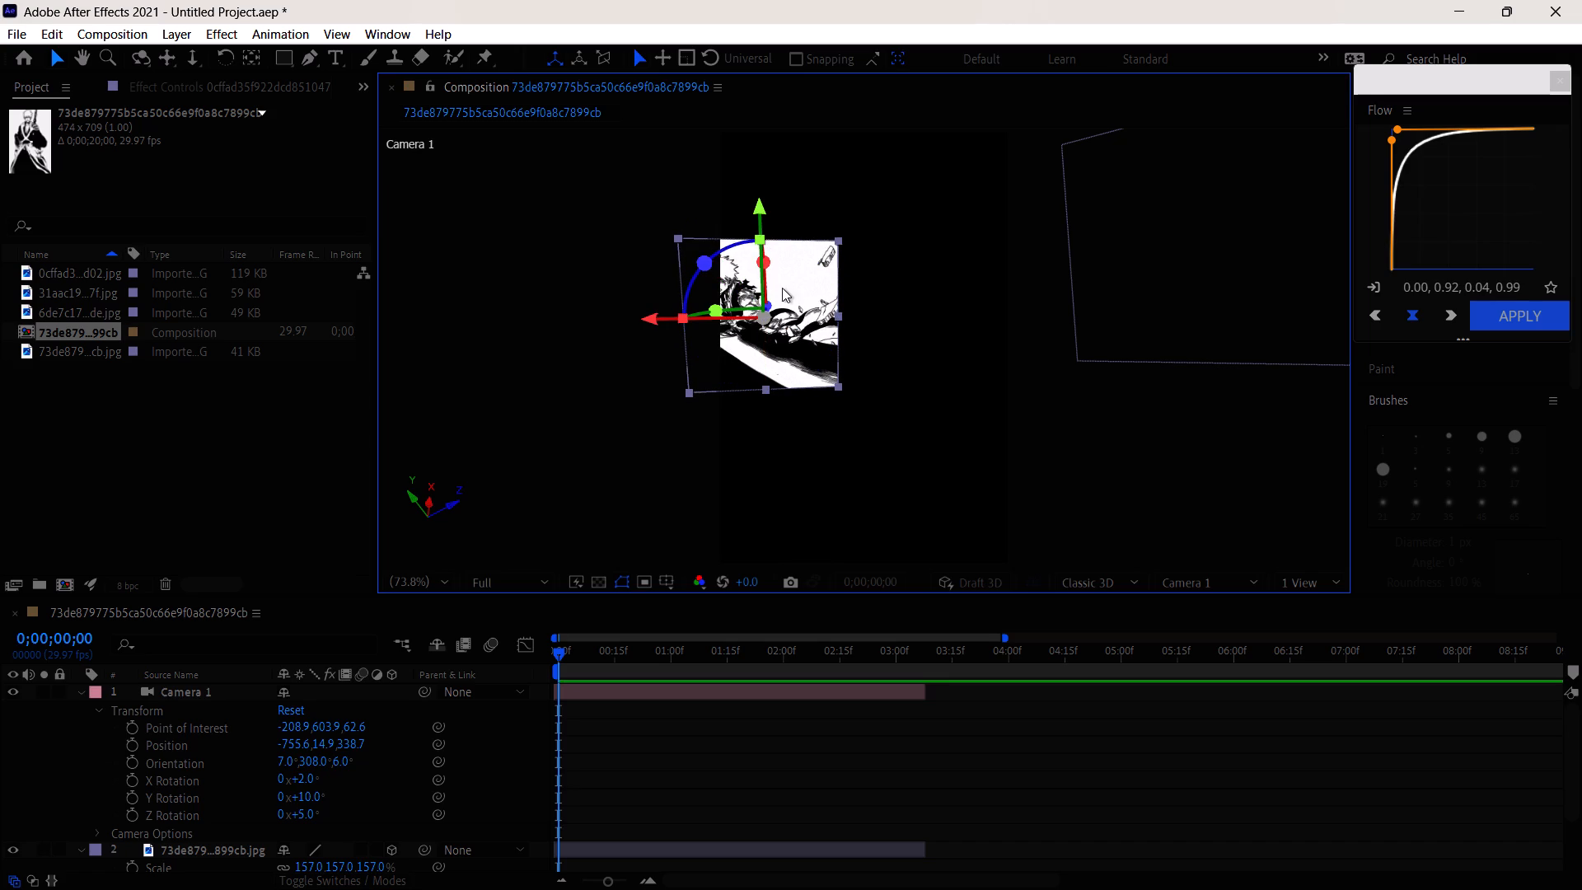
click(765, 262)
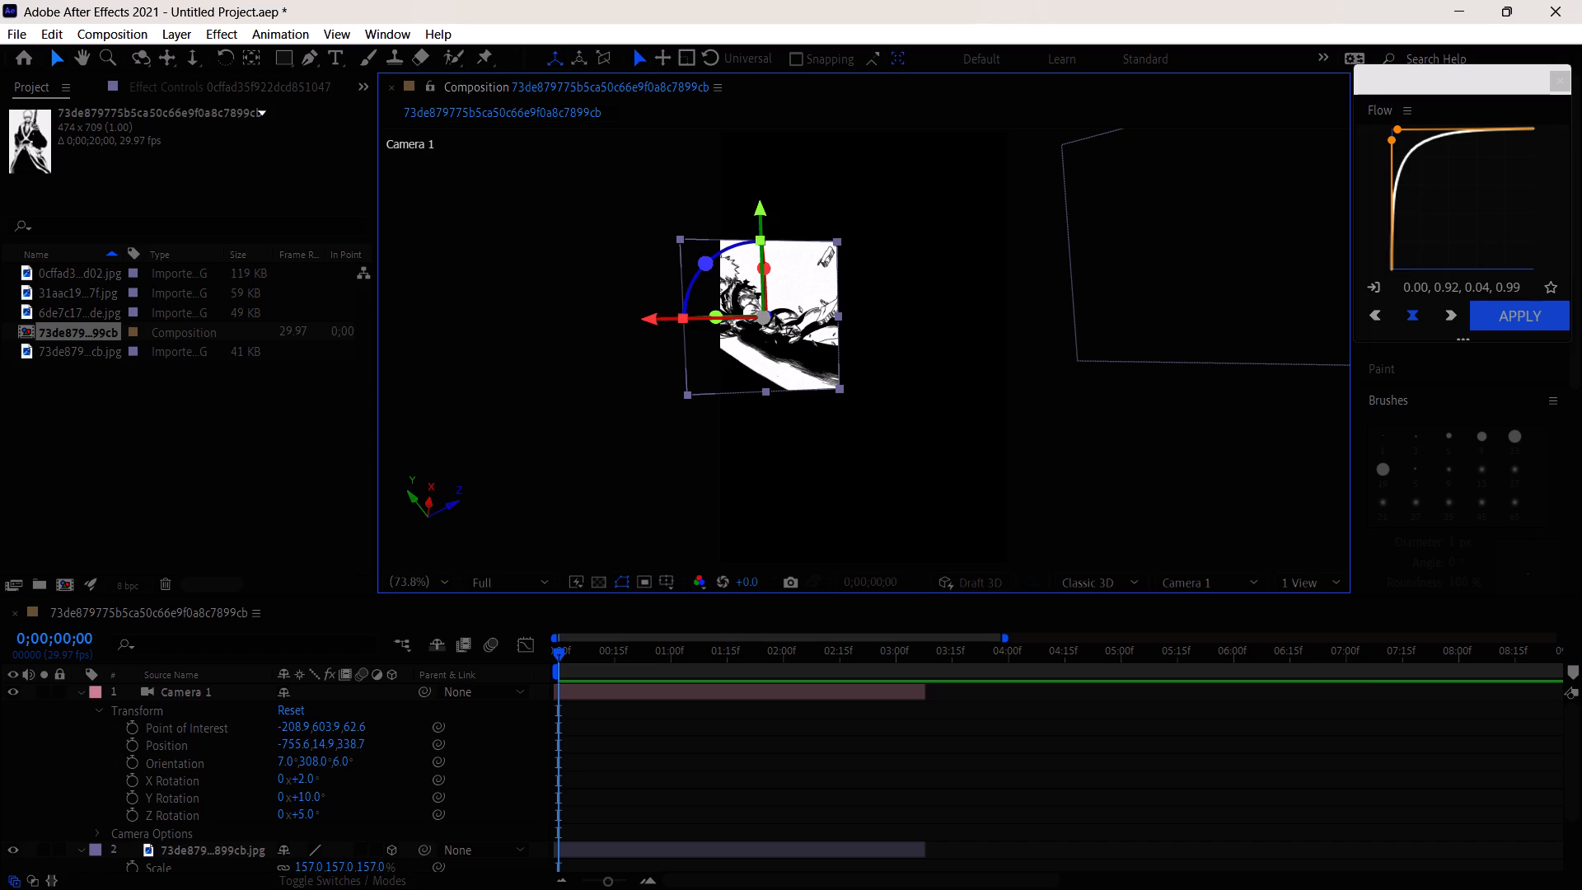
Nudge the 0cffad3 image layer's position to about X 1355, Y 651, Z 1509.
drag(769, 314, 766, 316)
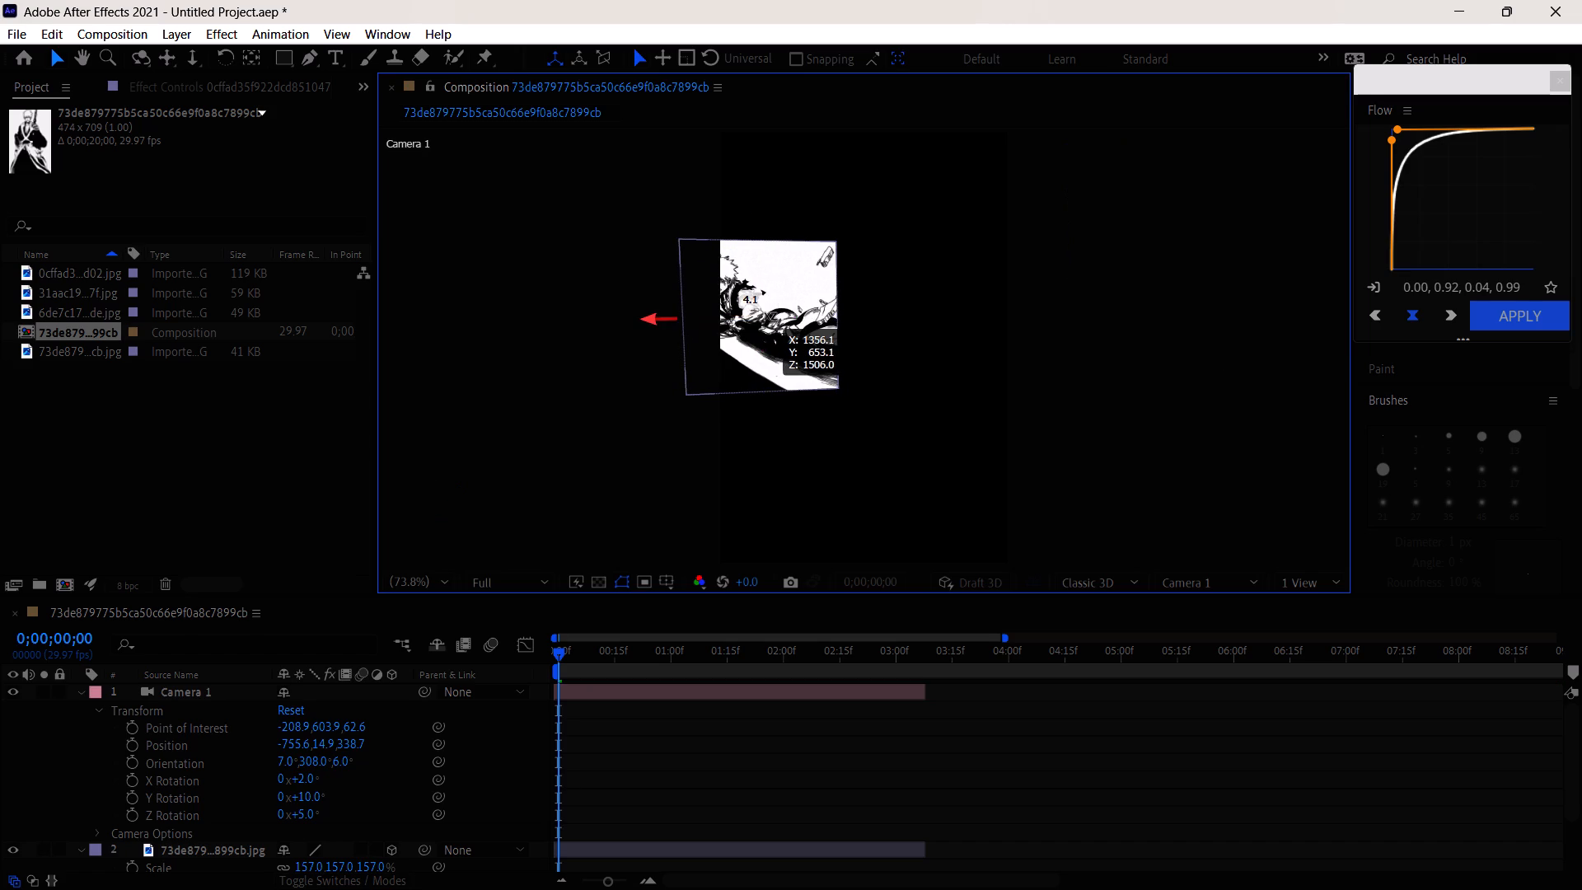
drag(766, 316, 765, 338)
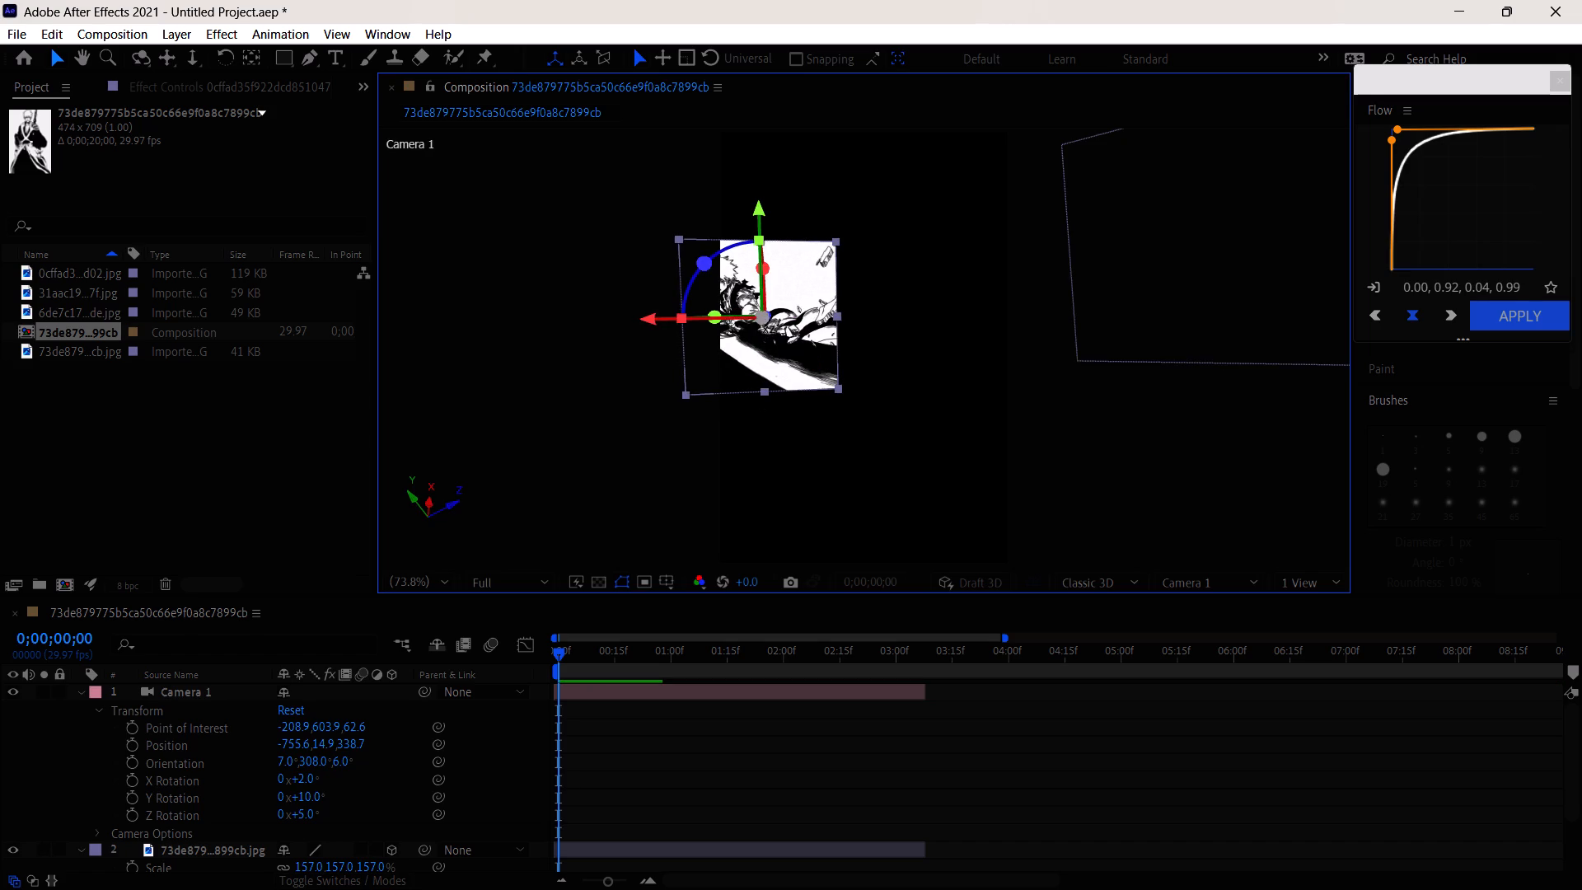
click(764, 320)
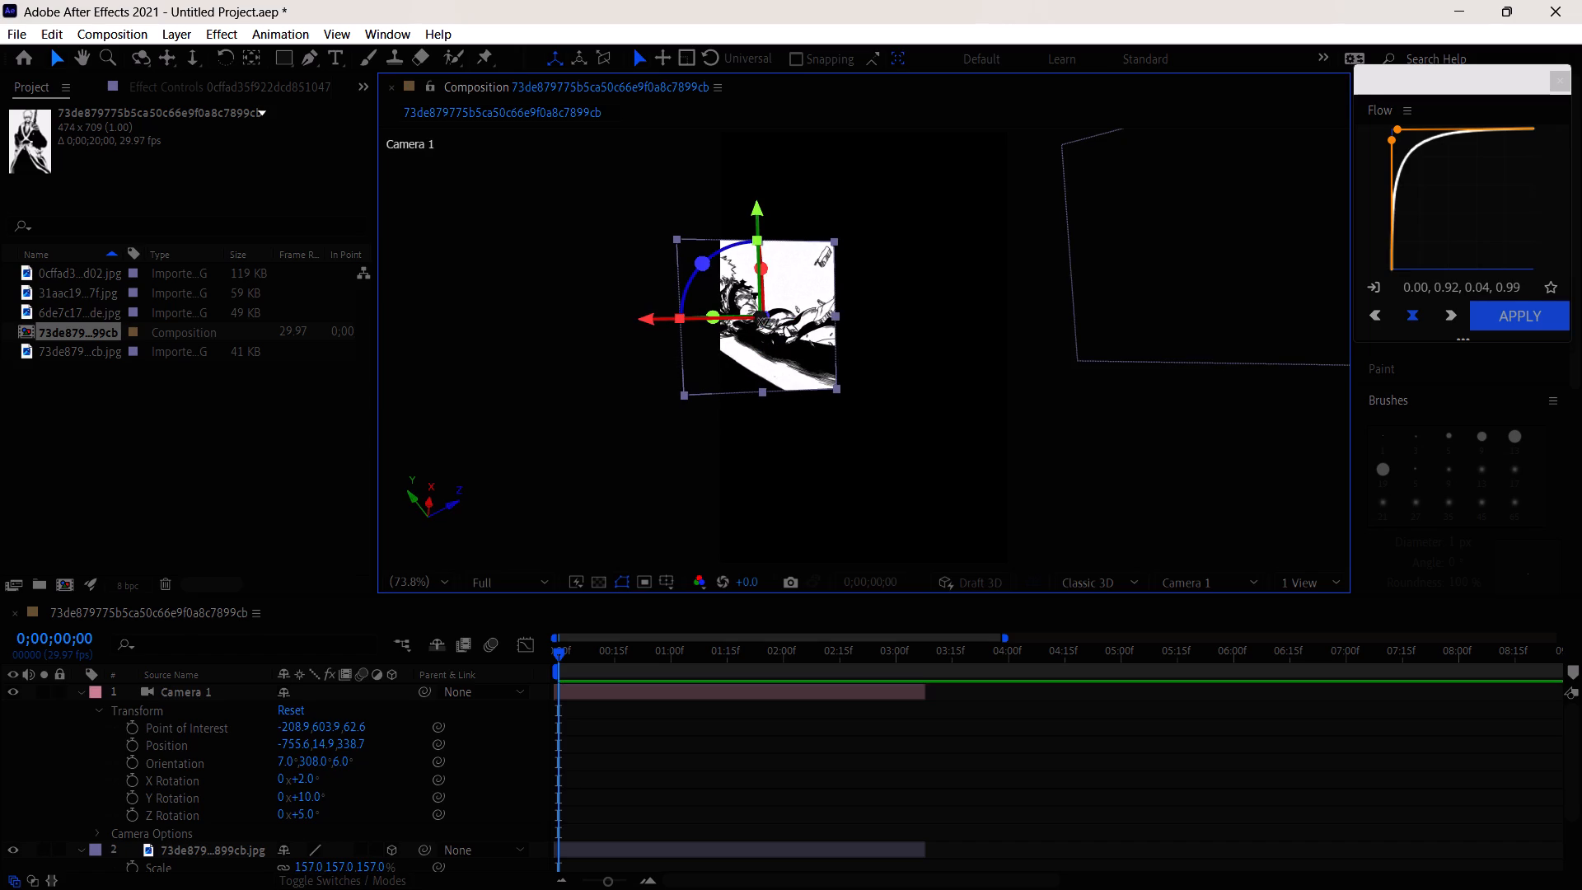
click(761, 321)
click(765, 321)
click(766, 321)
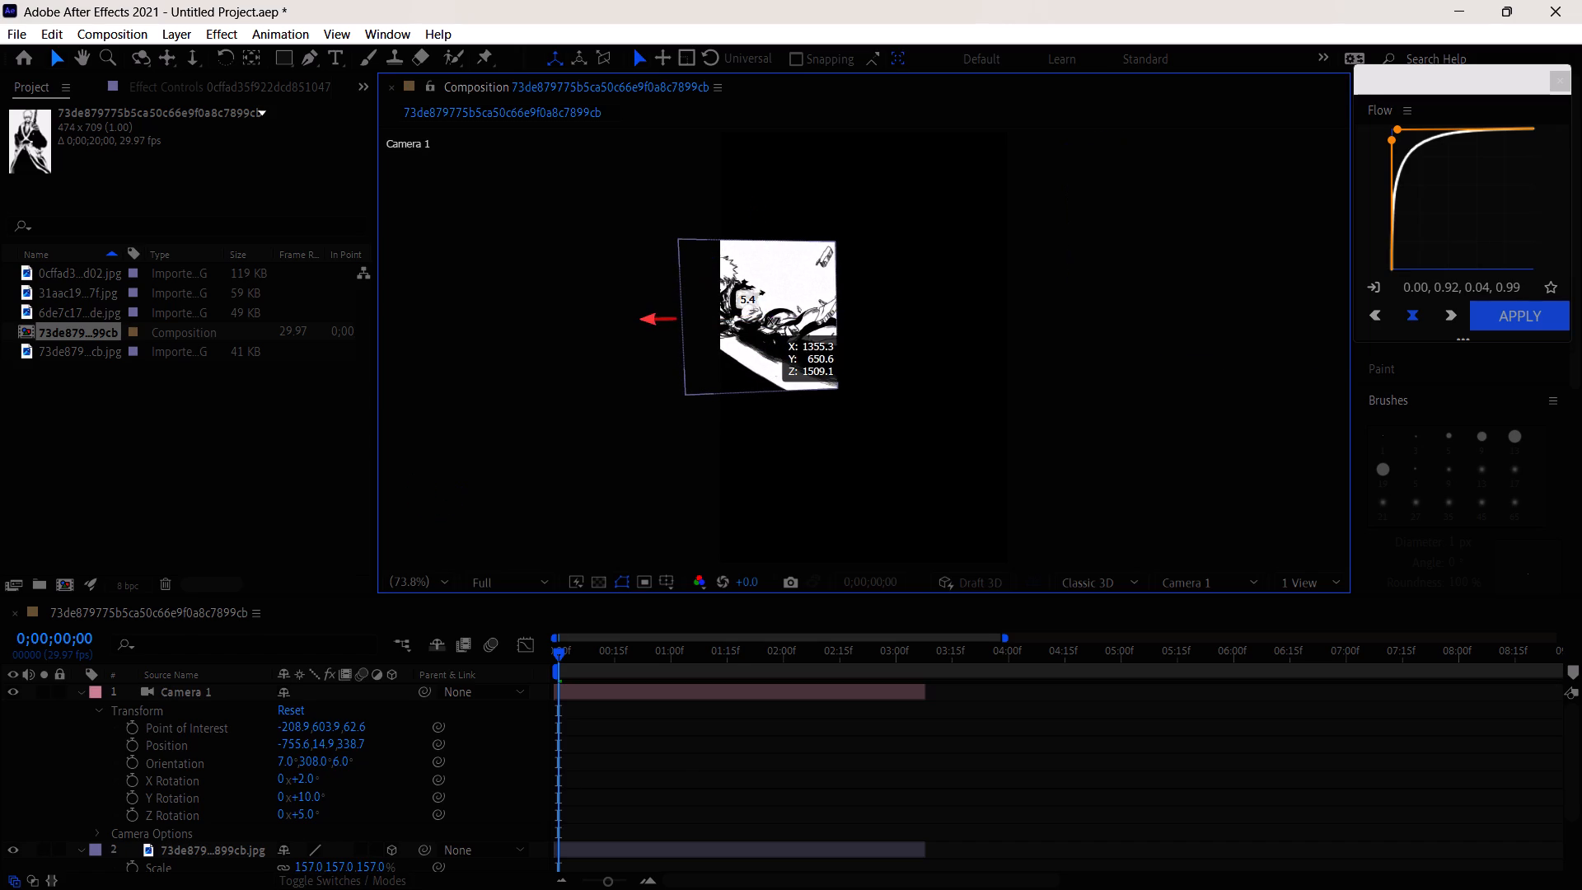
click(773, 316)
click(761, 318)
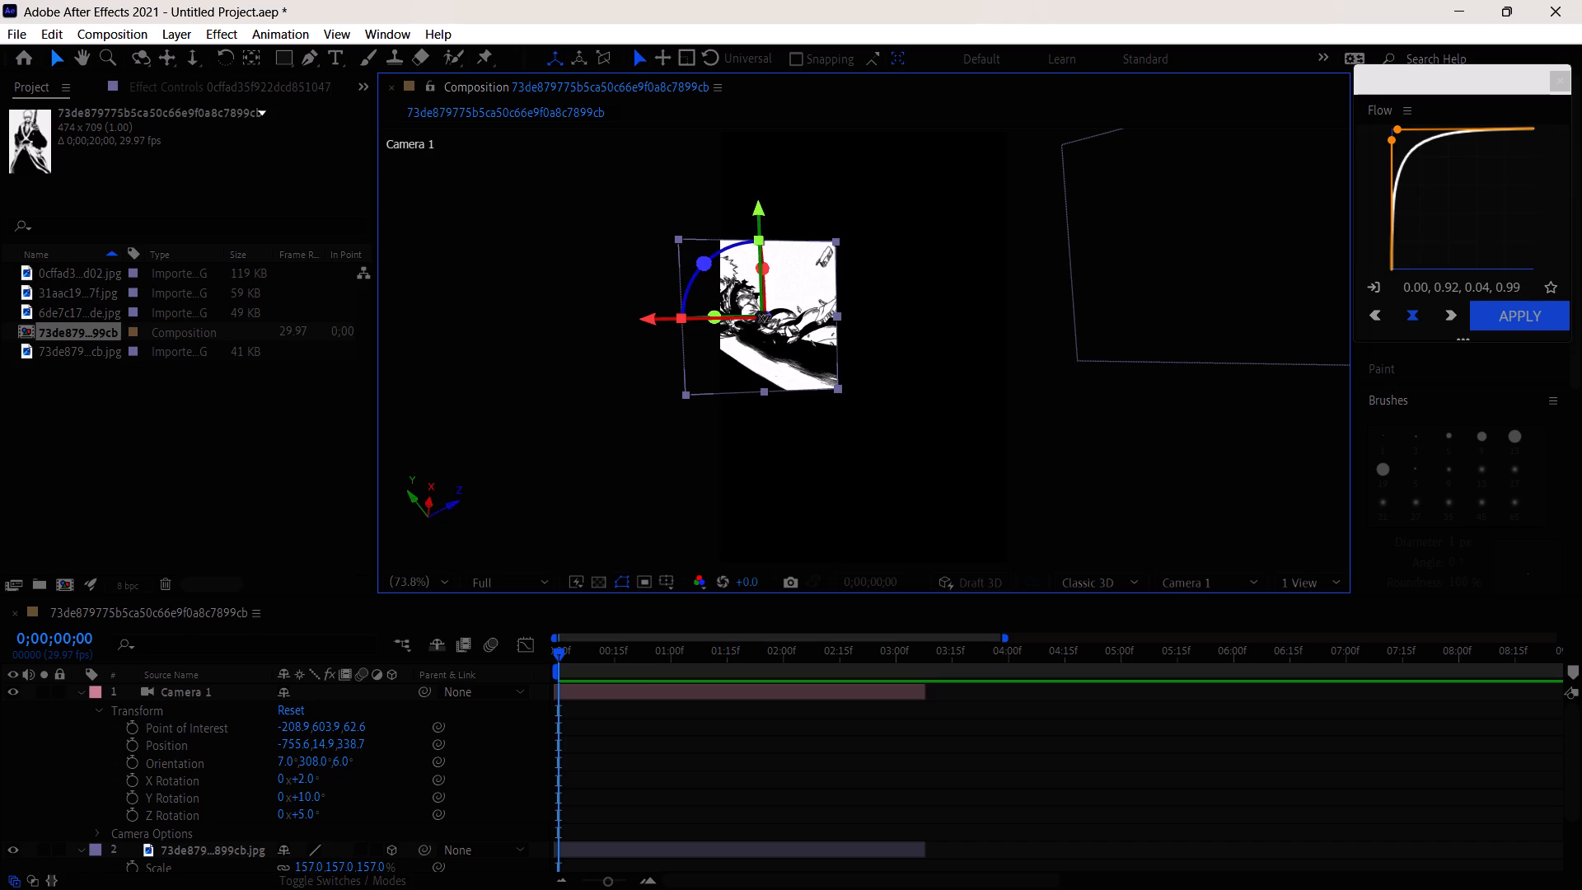
Rotate the 0cffad3 image layer a further -1.3° or so about its Z axis.
click(753, 295)
click(709, 261)
click(714, 258)
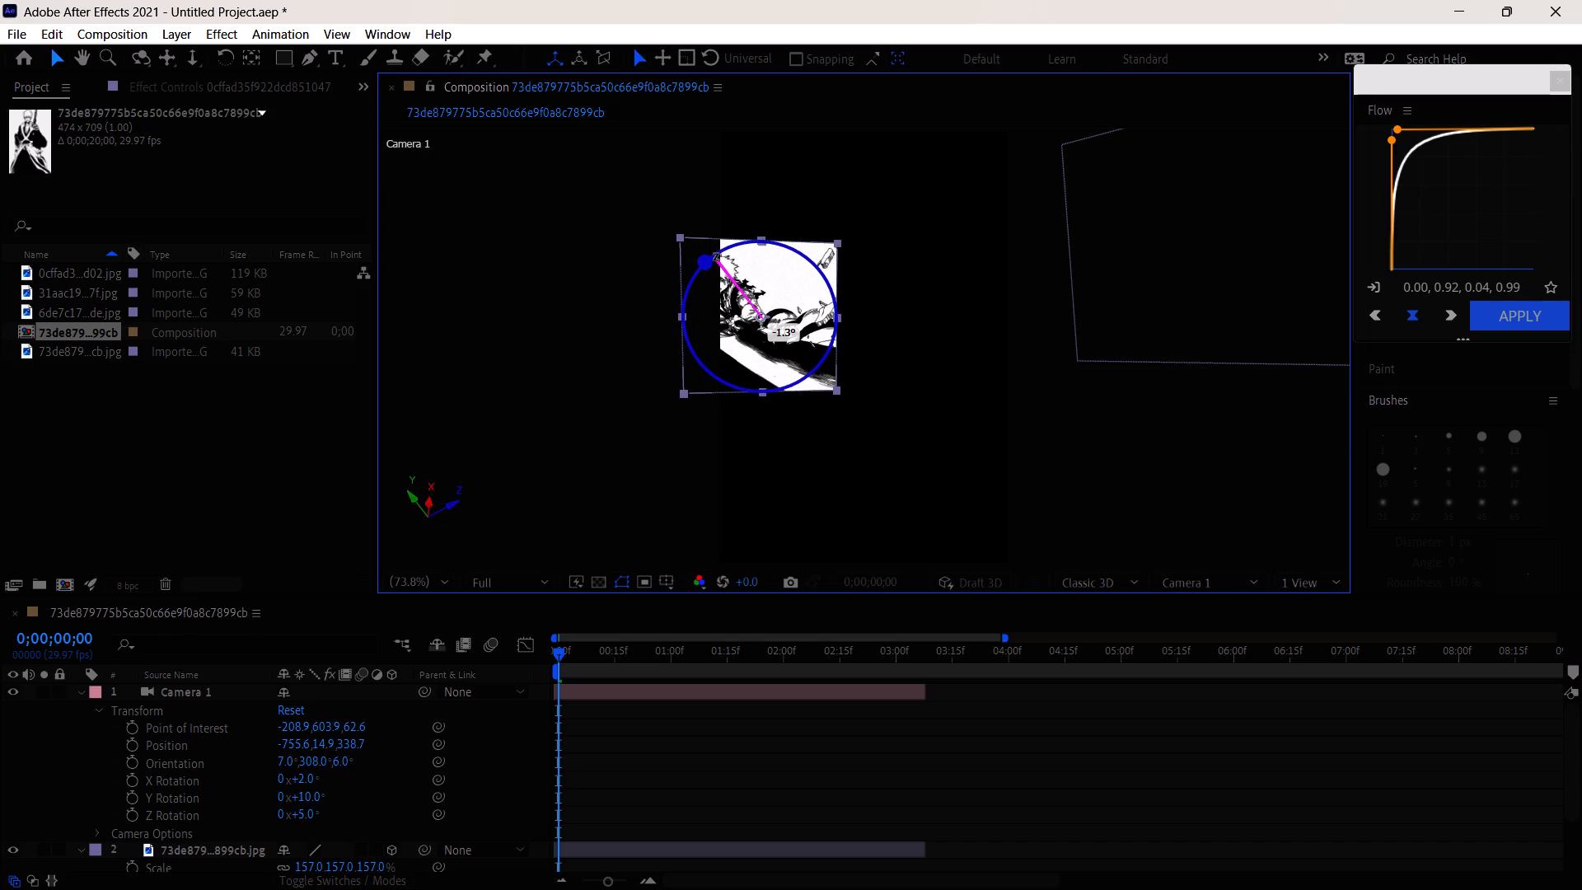
scroll(208, 792, down, 2)
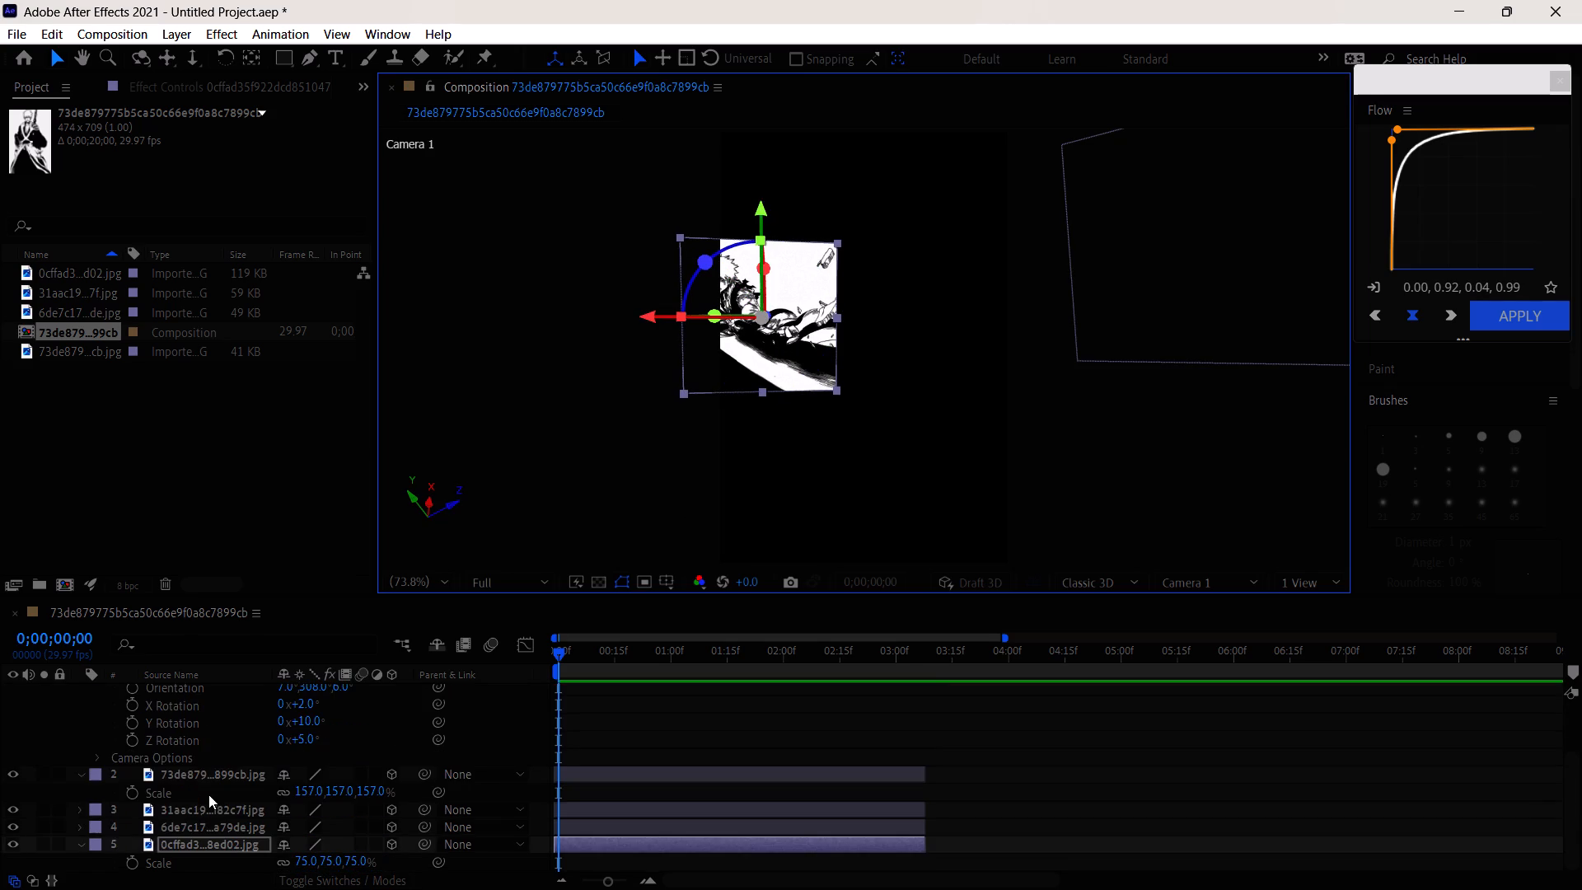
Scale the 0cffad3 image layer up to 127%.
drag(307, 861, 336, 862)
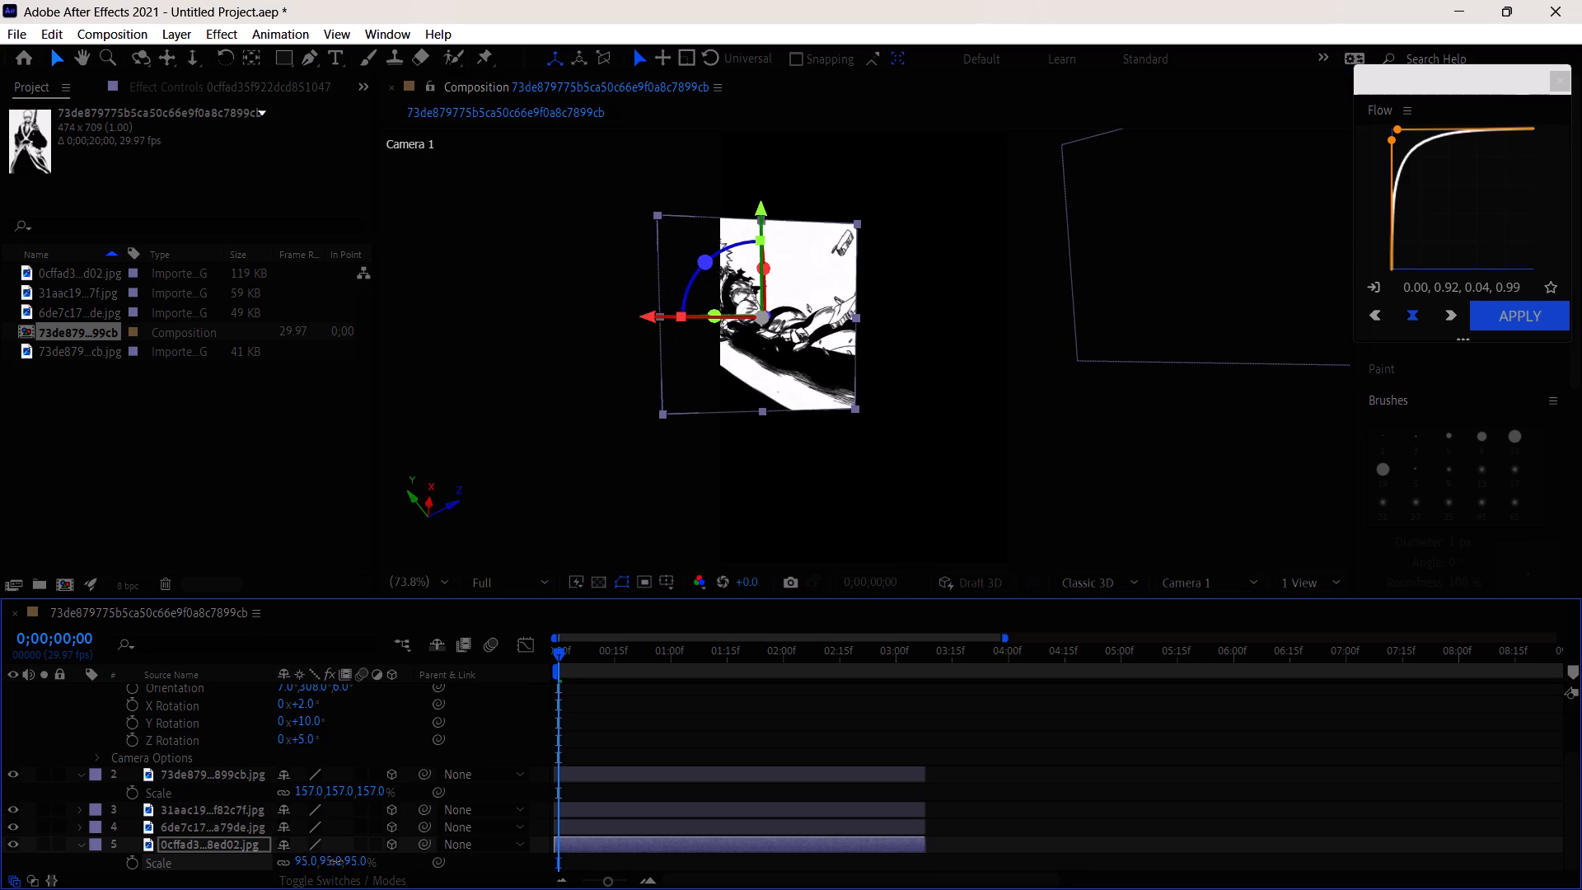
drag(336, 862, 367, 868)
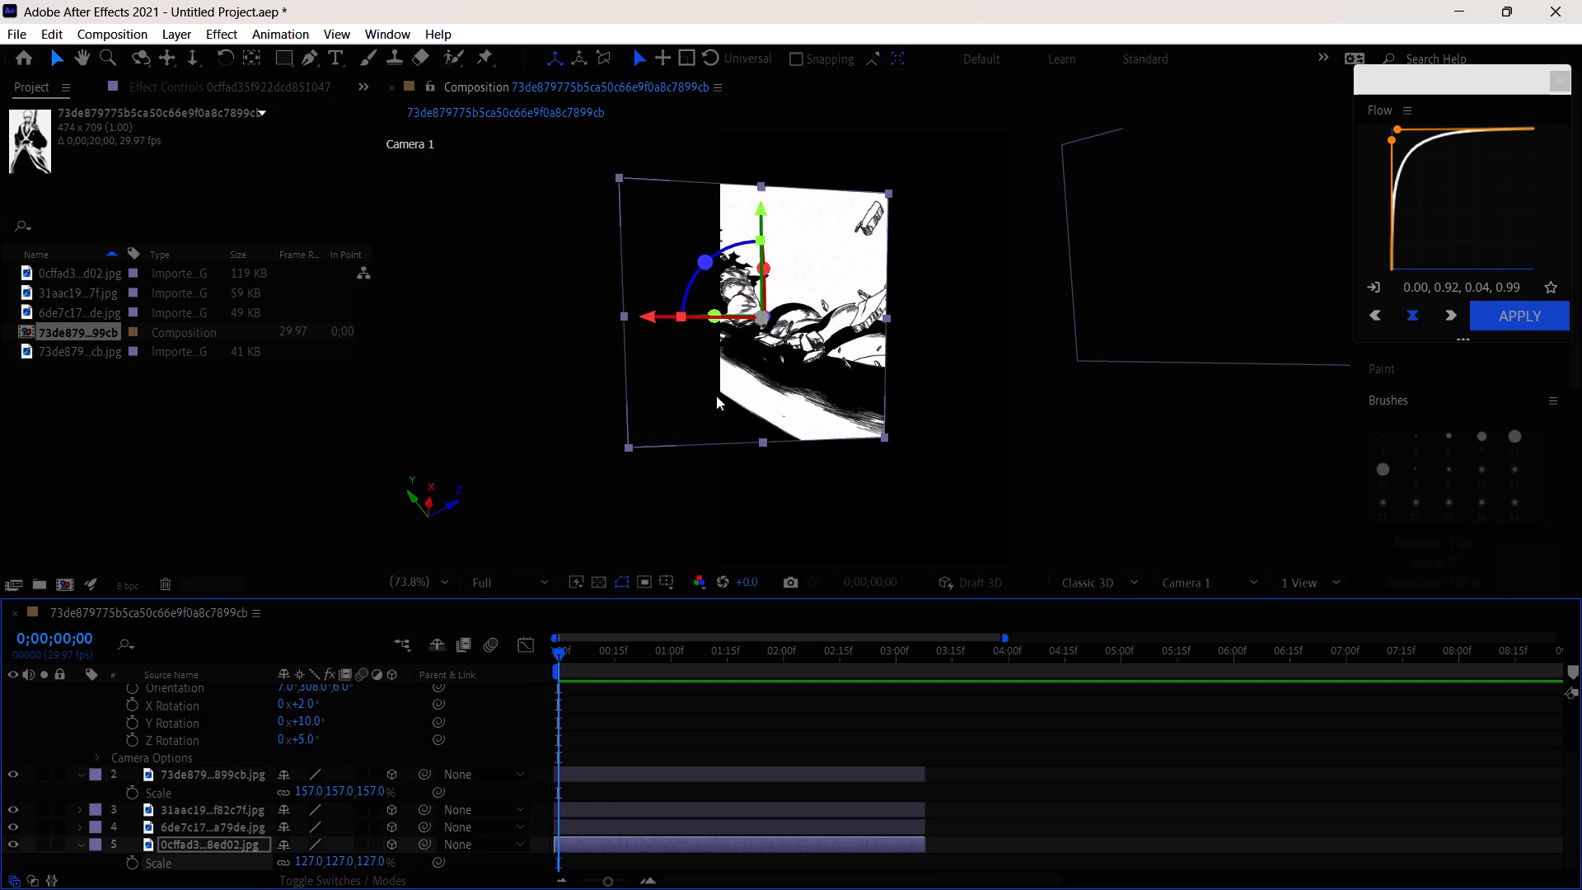
Move the 0cffad3 image layer farther along its X axis, mostly past the frame's left edge.
drag(662, 312, 263, 355)
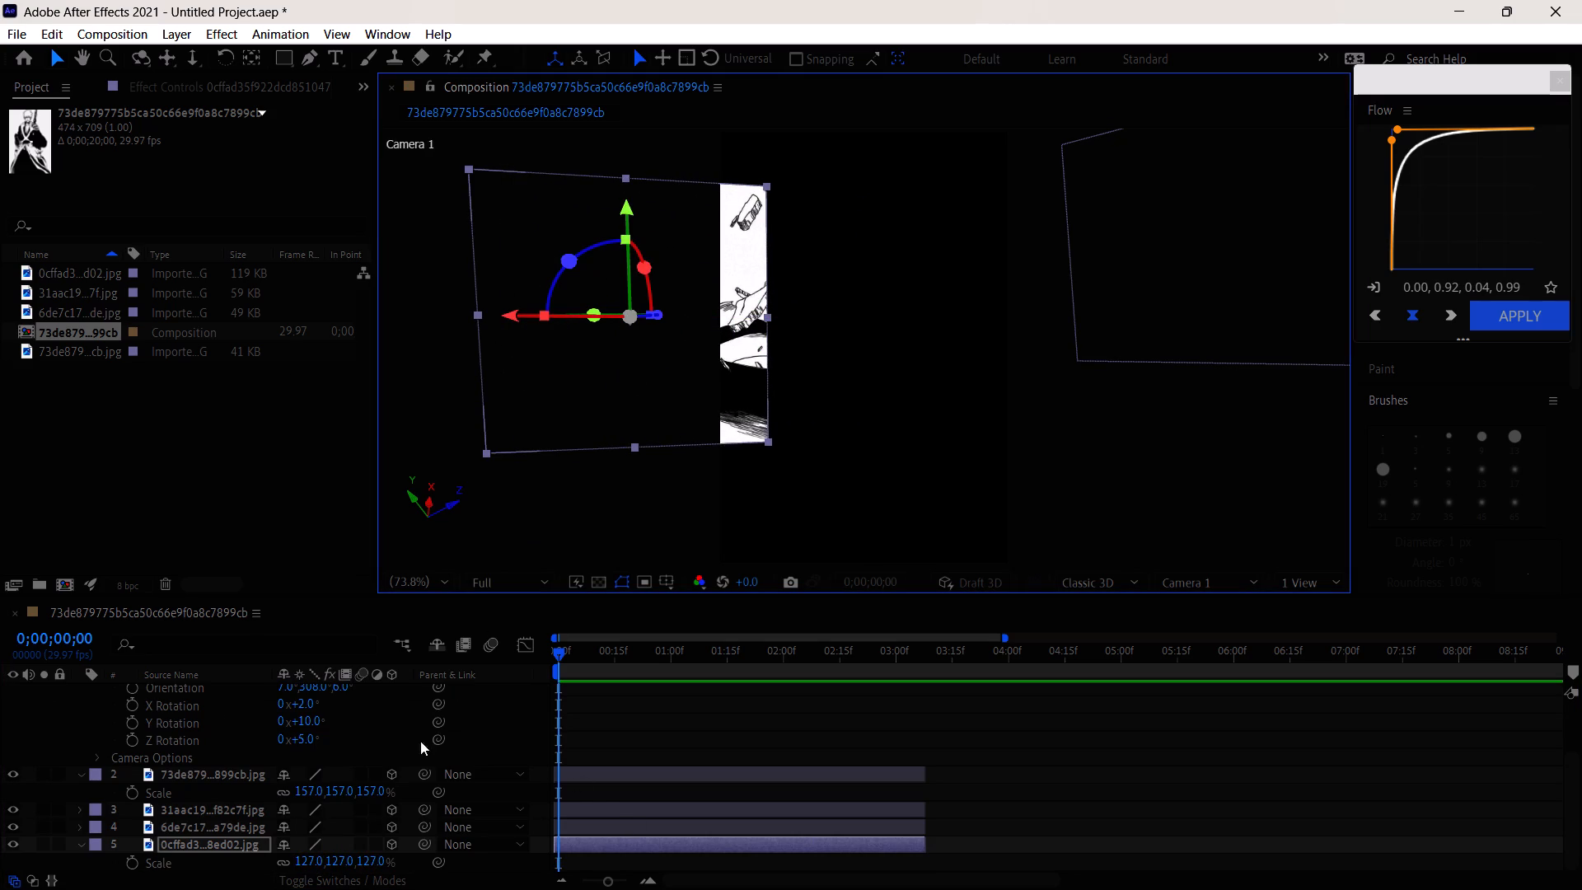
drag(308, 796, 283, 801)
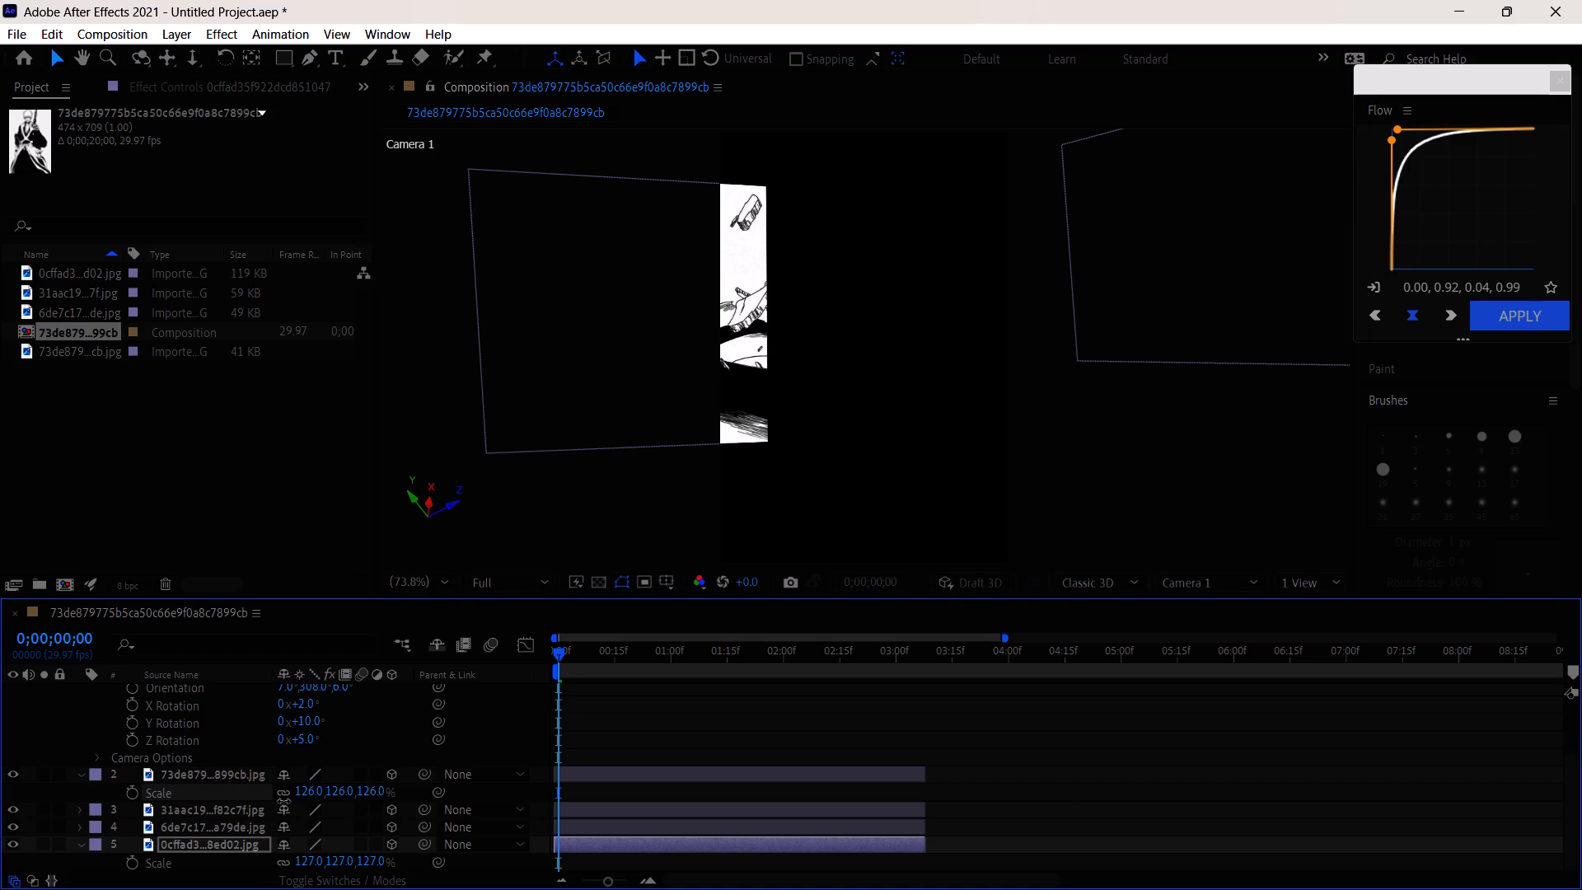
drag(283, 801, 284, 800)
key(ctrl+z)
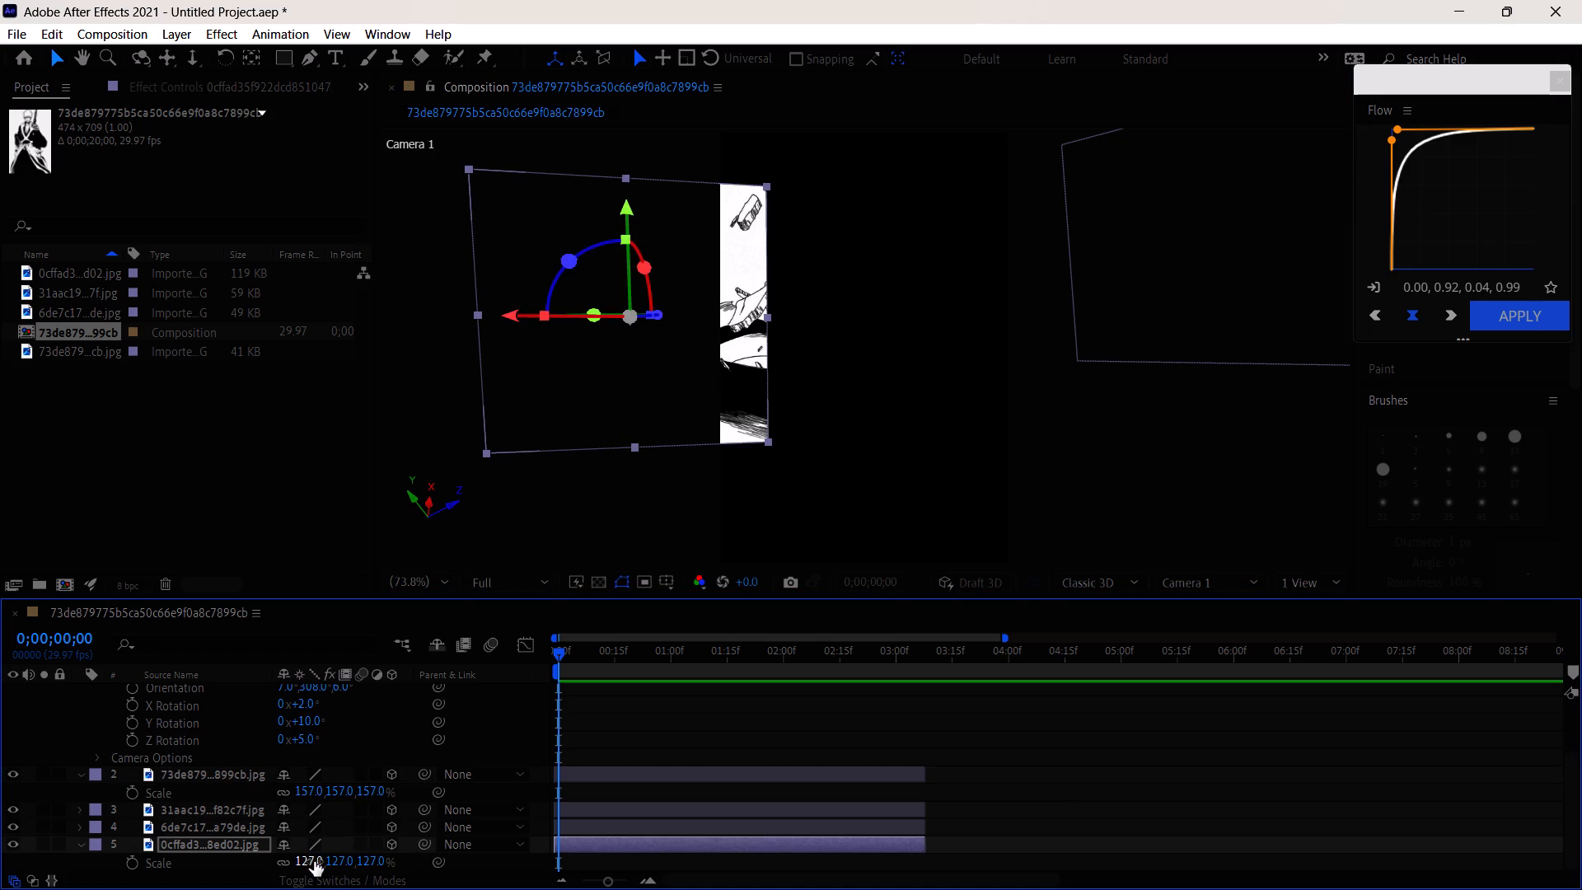
Set the 0cffad3 image layer's scale to 95%.
drag(312, 861, 279, 861)
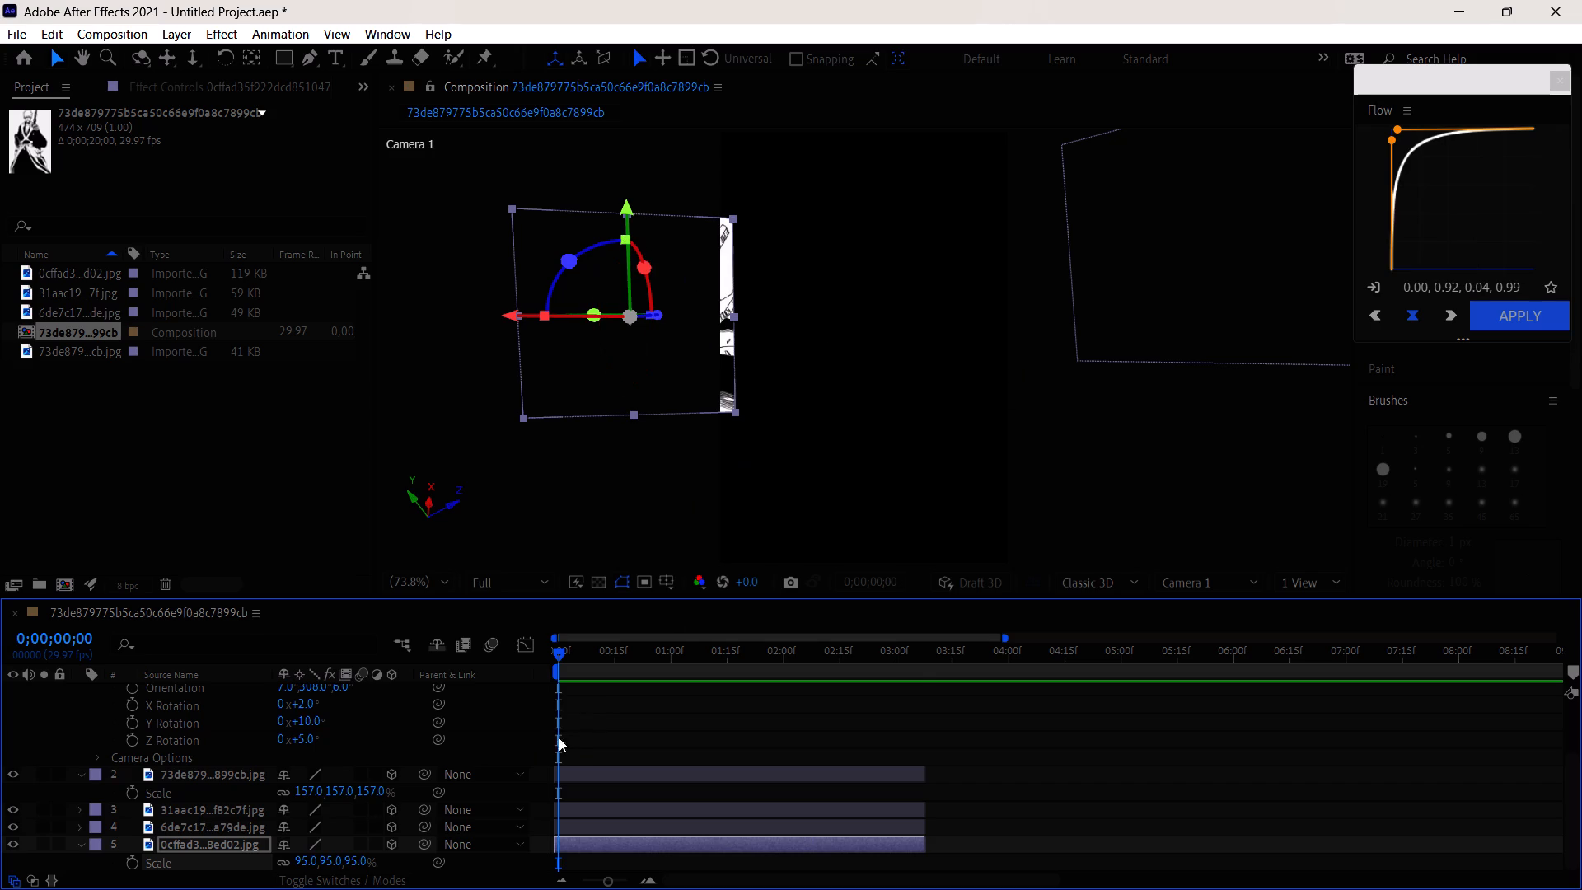
Swing Camera 1's Y orientation across the image layers and set it to 282° to frame the 0cffad3 image.
scroll(372, 745, up, 2)
drag(312, 760, 314, 760)
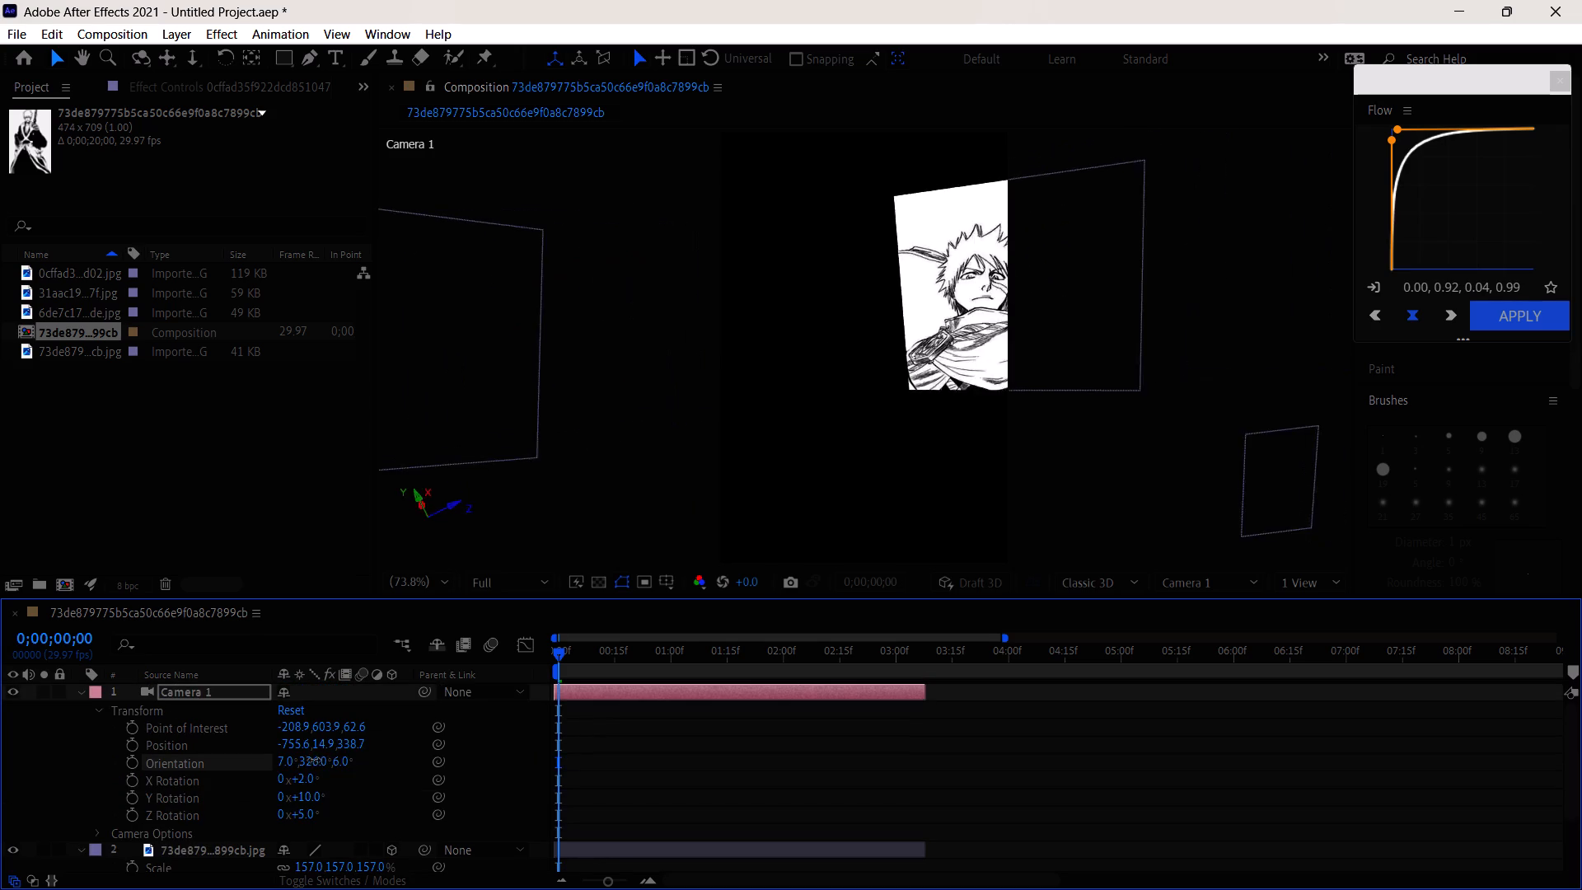
drag(314, 760, 269, 771)
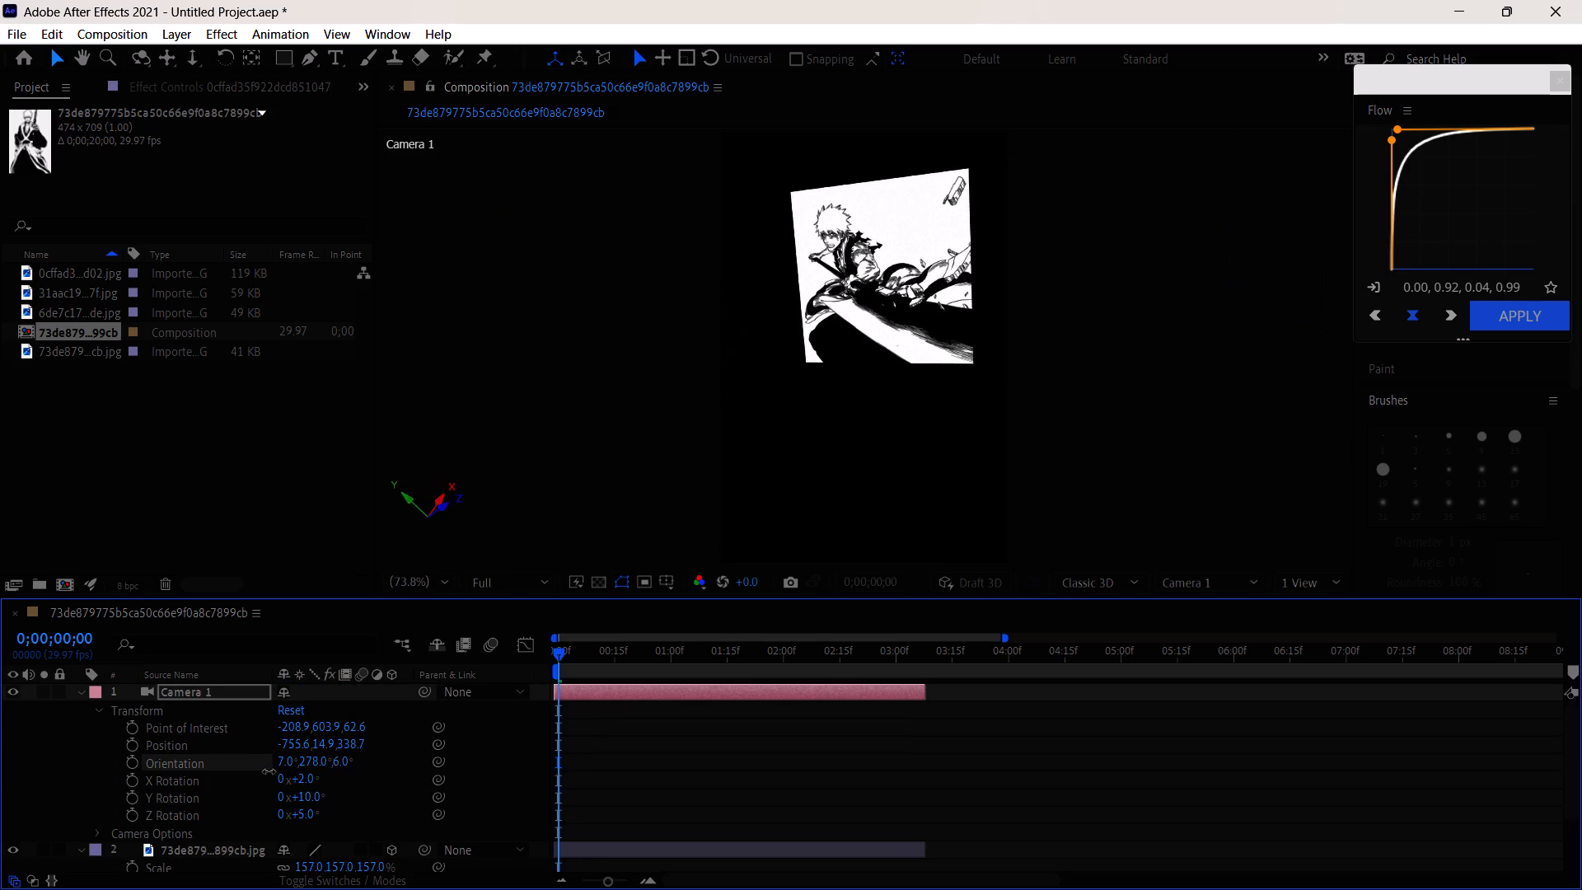
drag(269, 771, 358, 764)
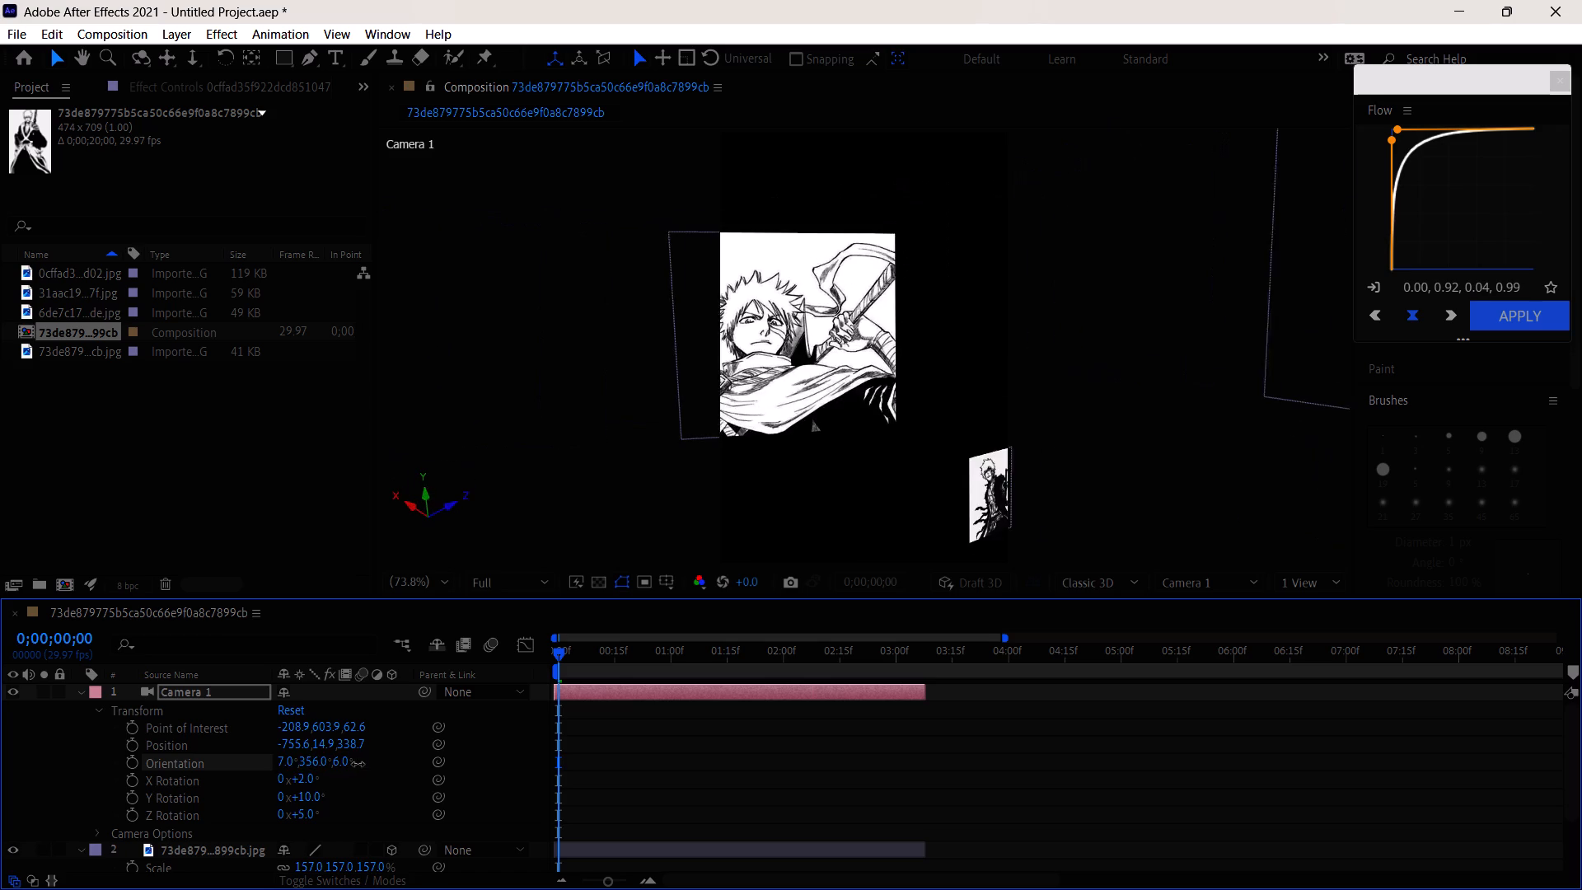
drag(358, 764, 412, 760)
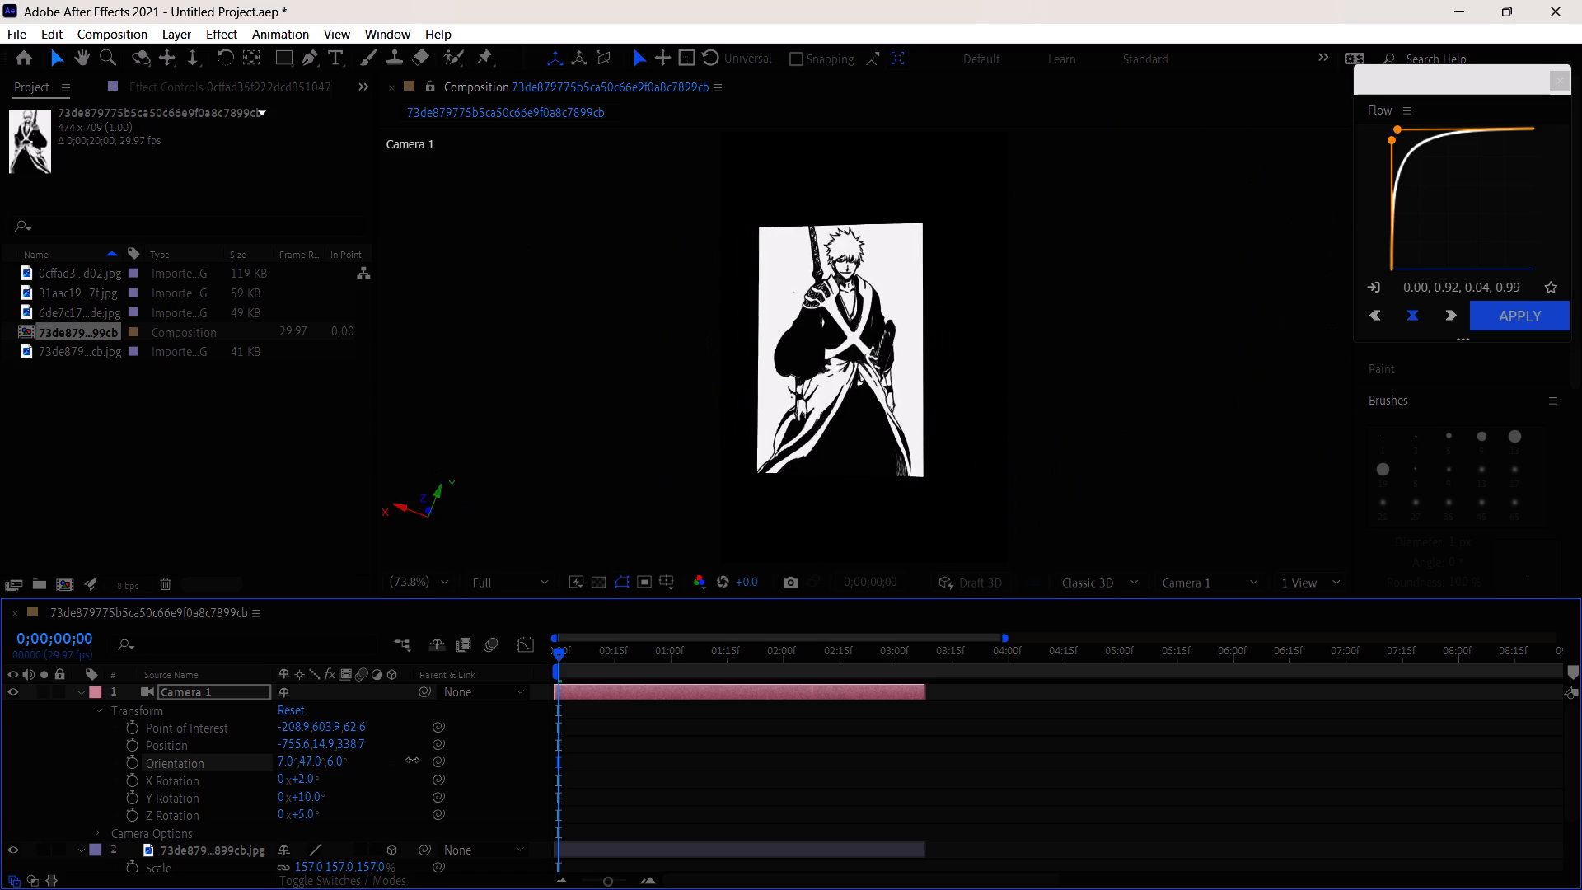
drag(412, 760, 283, 760)
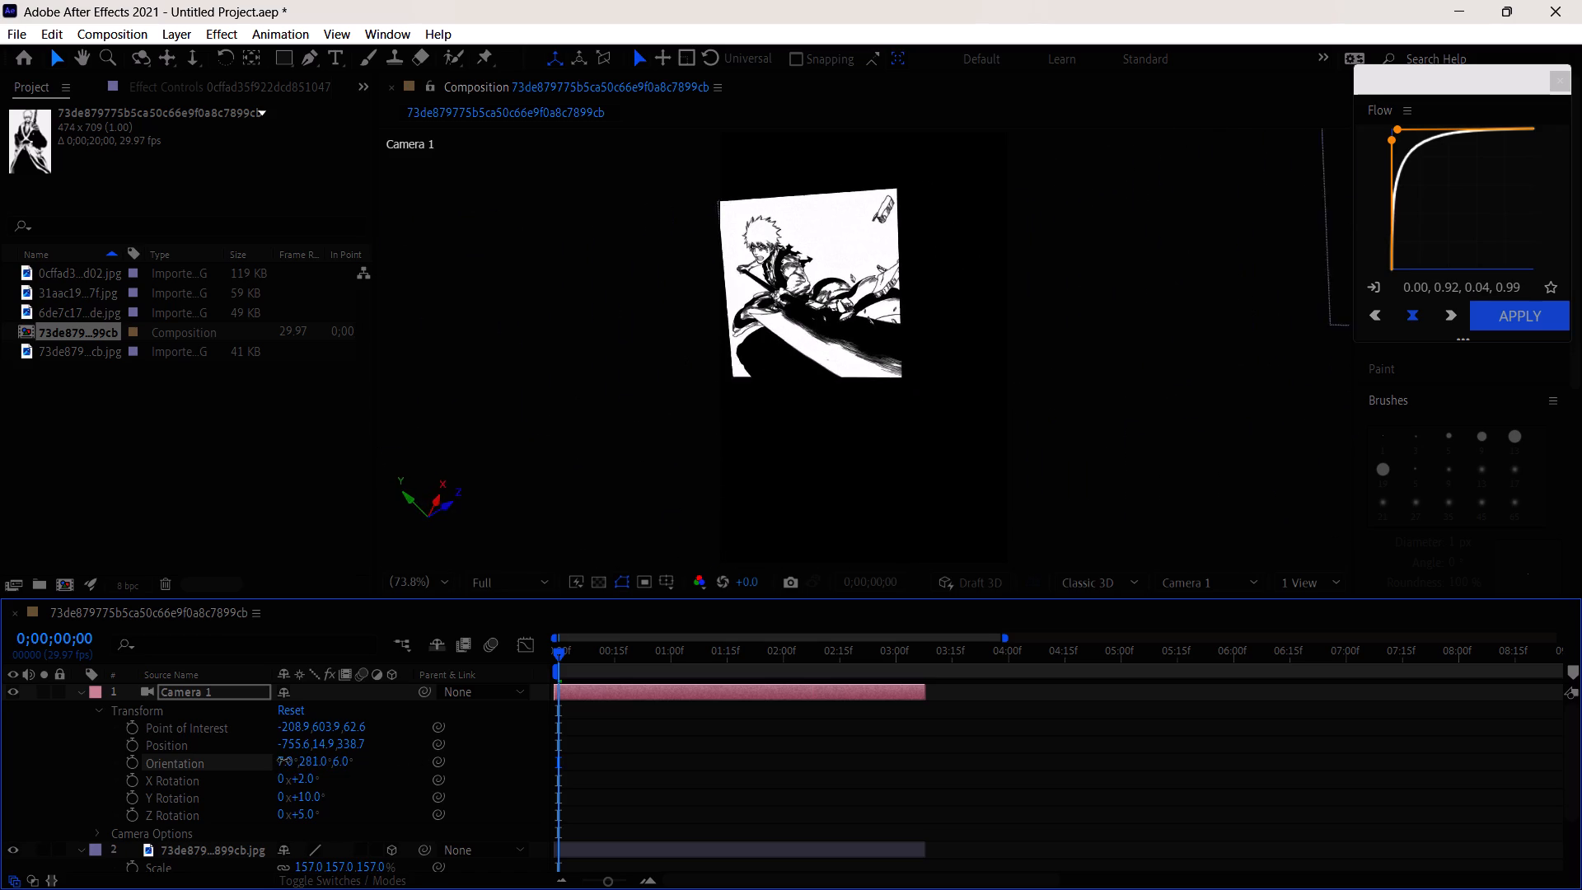
drag(283, 760, 277, 767)
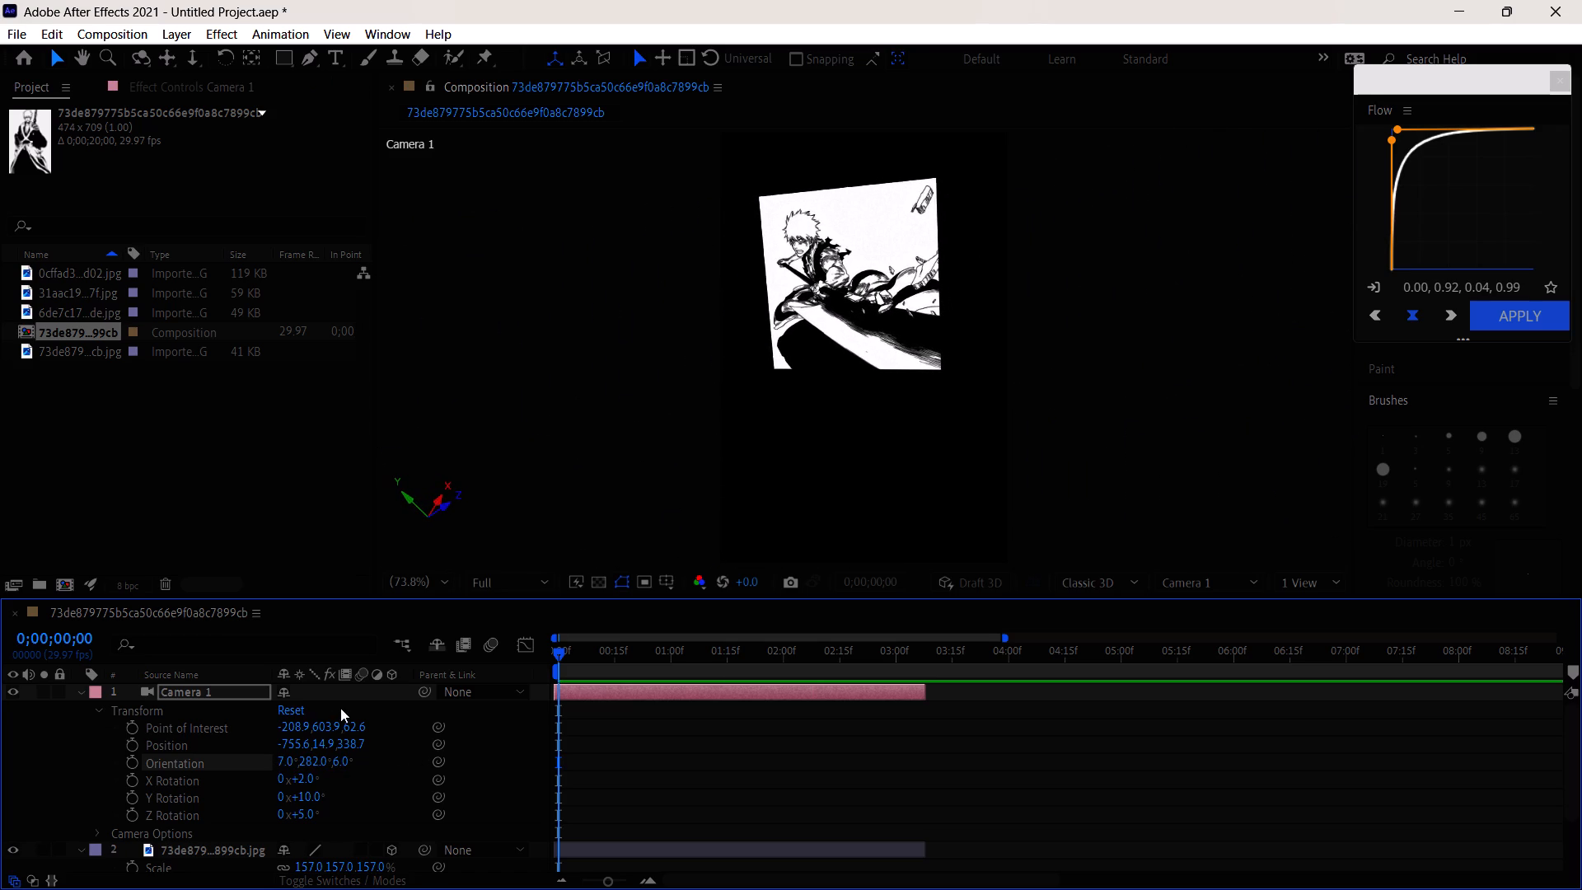
Rotate the 0cffad3 image layer slightly about its X, Y and Z axes so it sits square in the camera view.
click(200, 850)
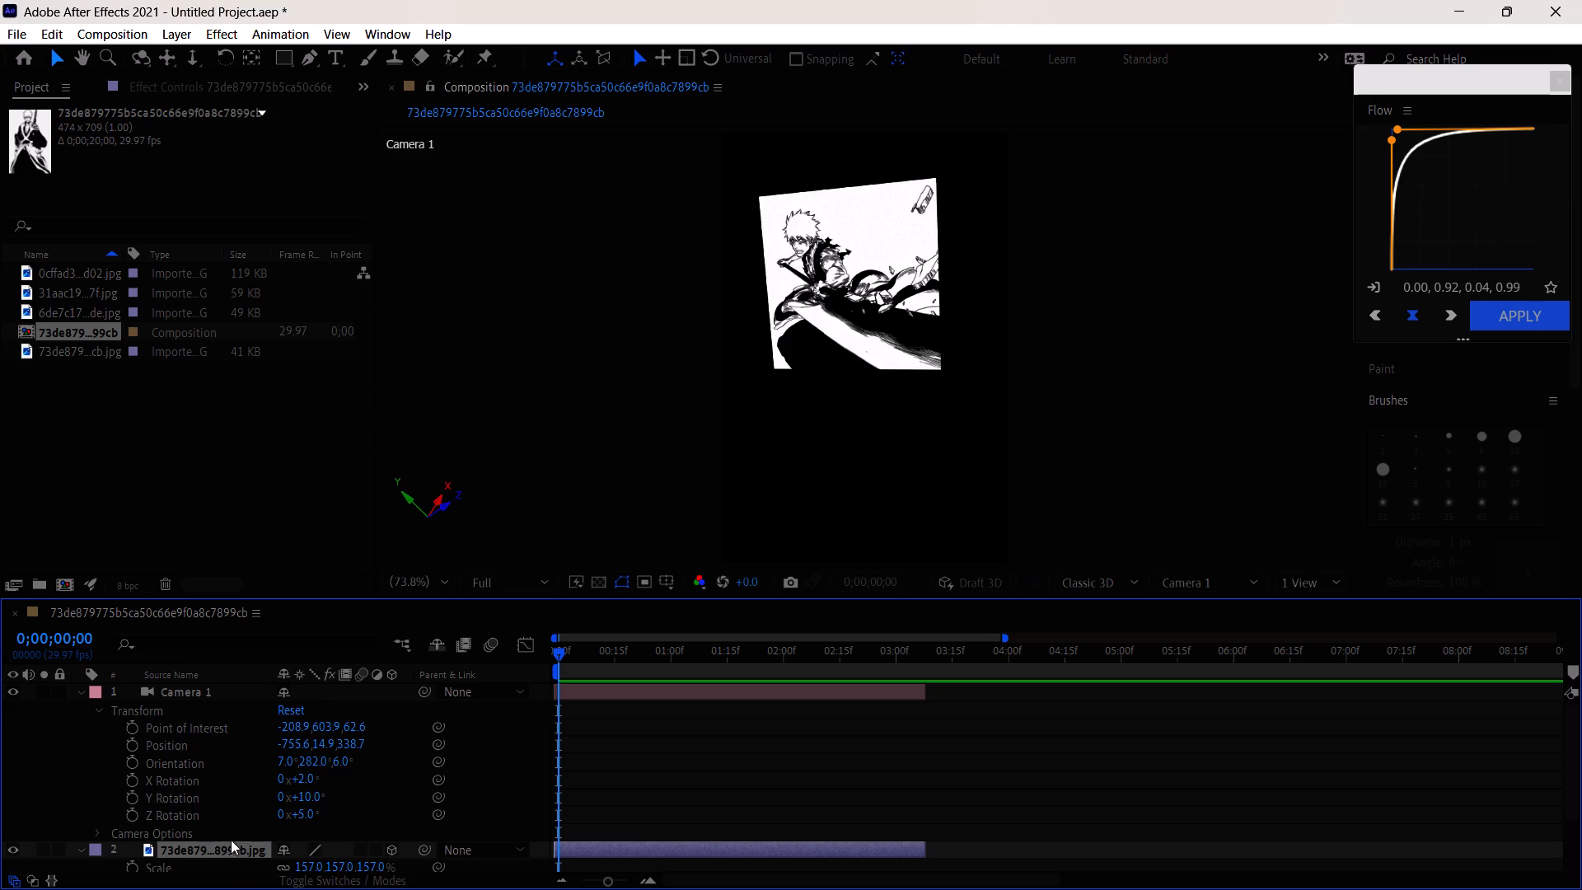
scroll(351, 821, down, 1)
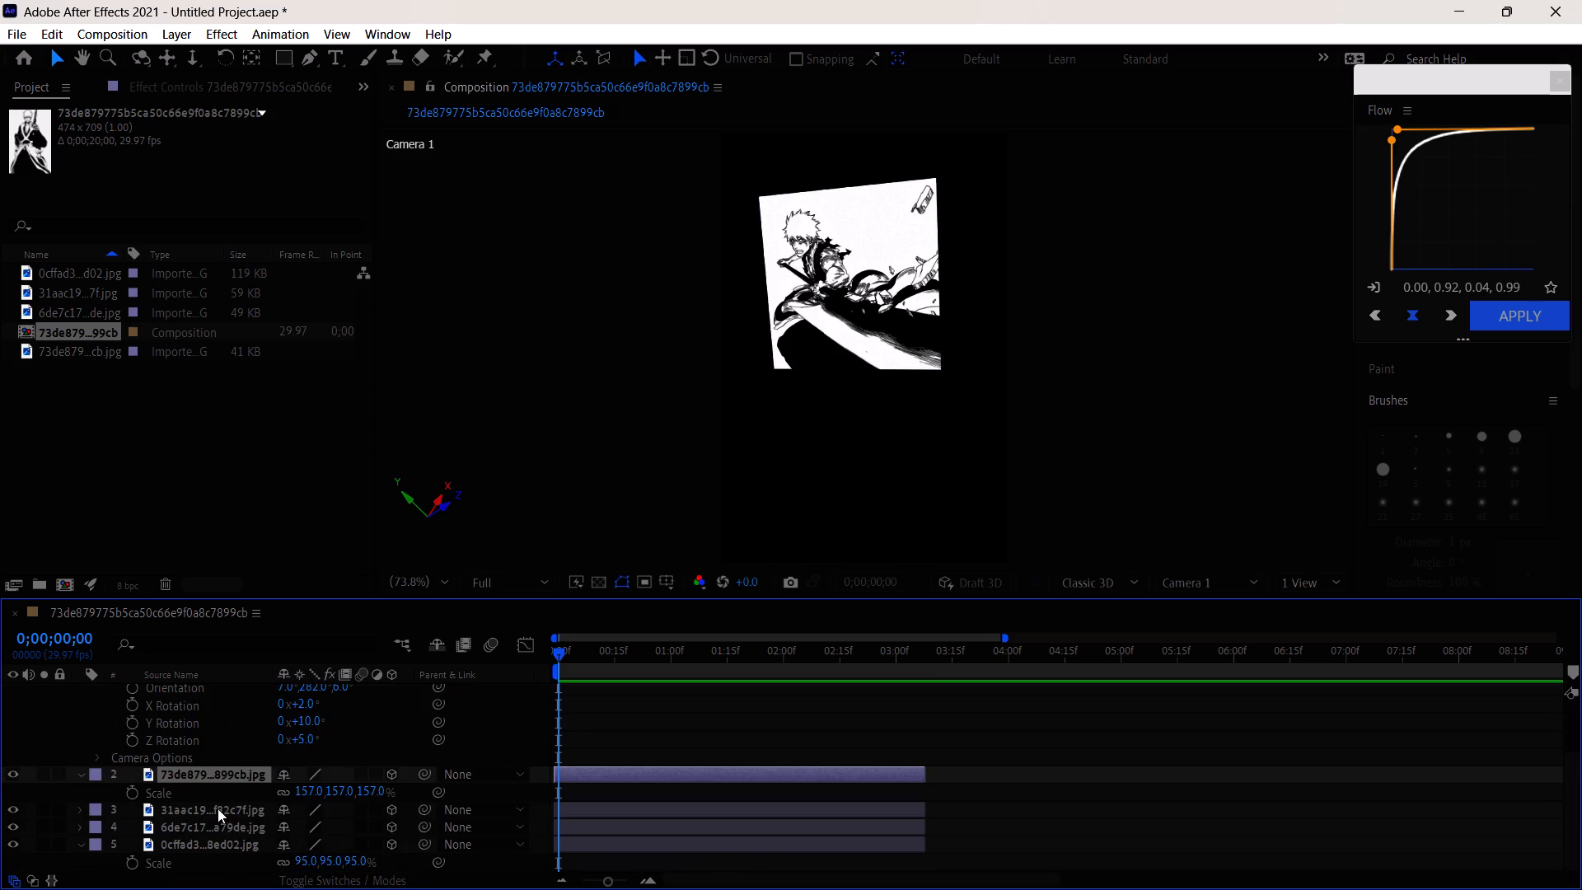
click(218, 807)
click(220, 822)
click(222, 843)
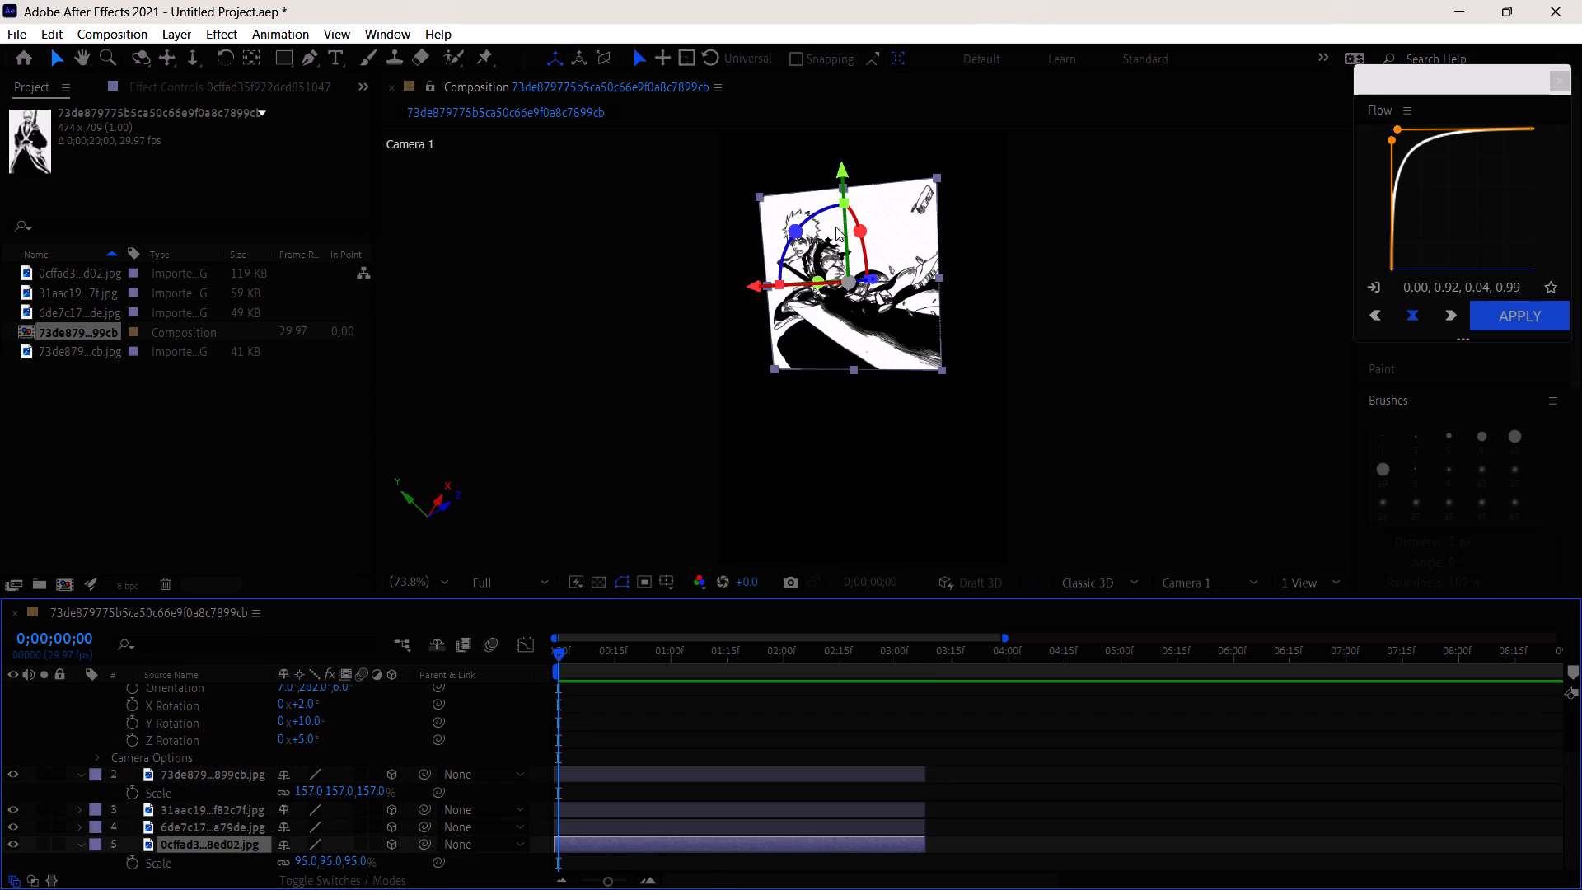
click(868, 229)
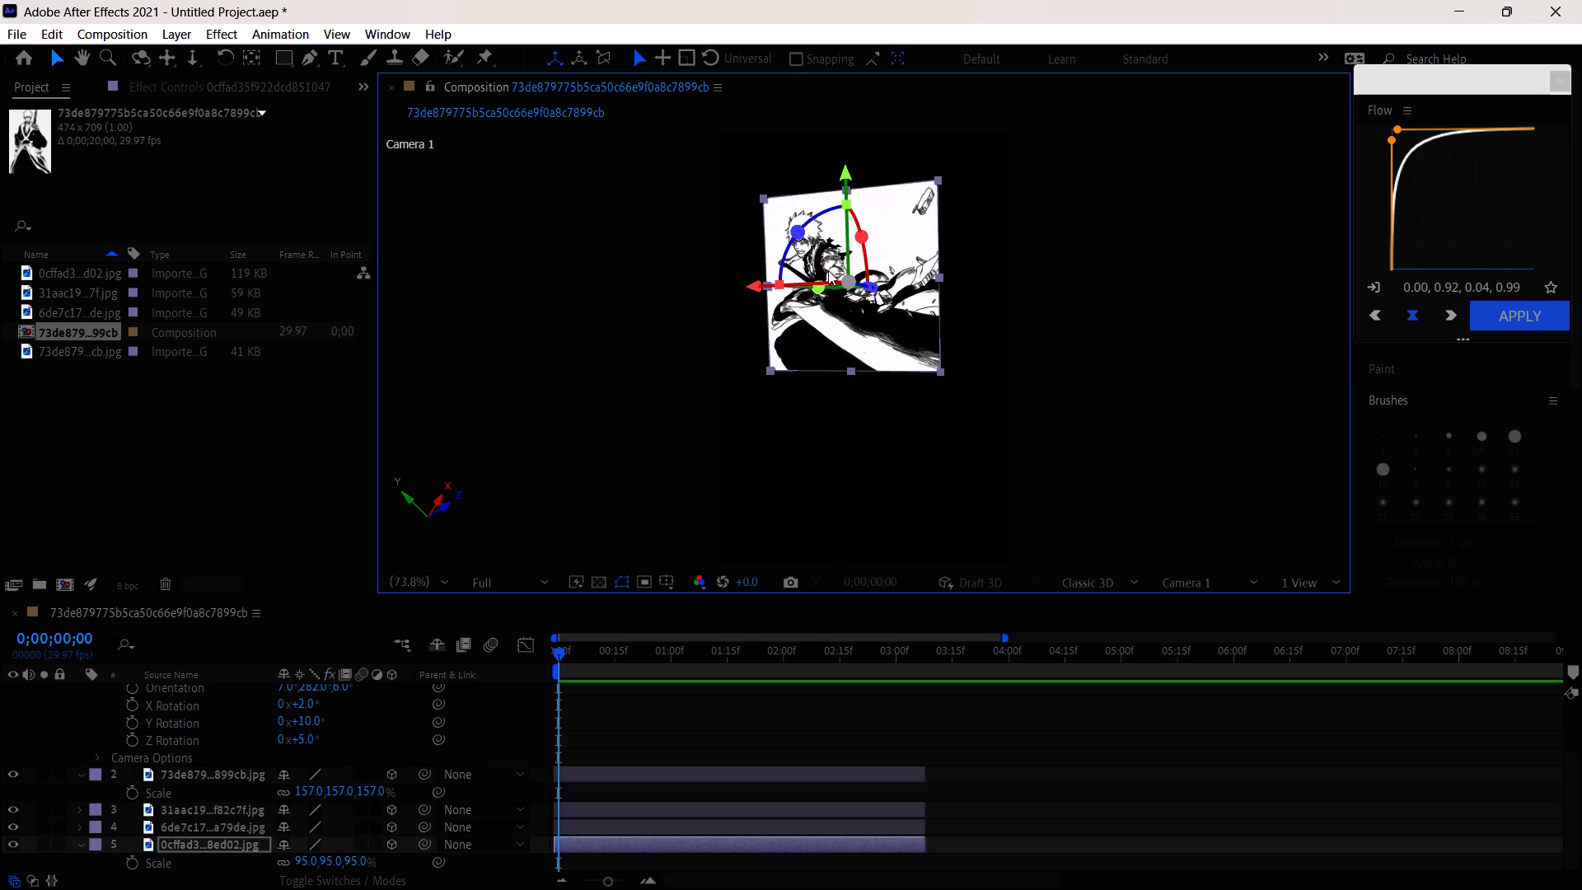
click(797, 234)
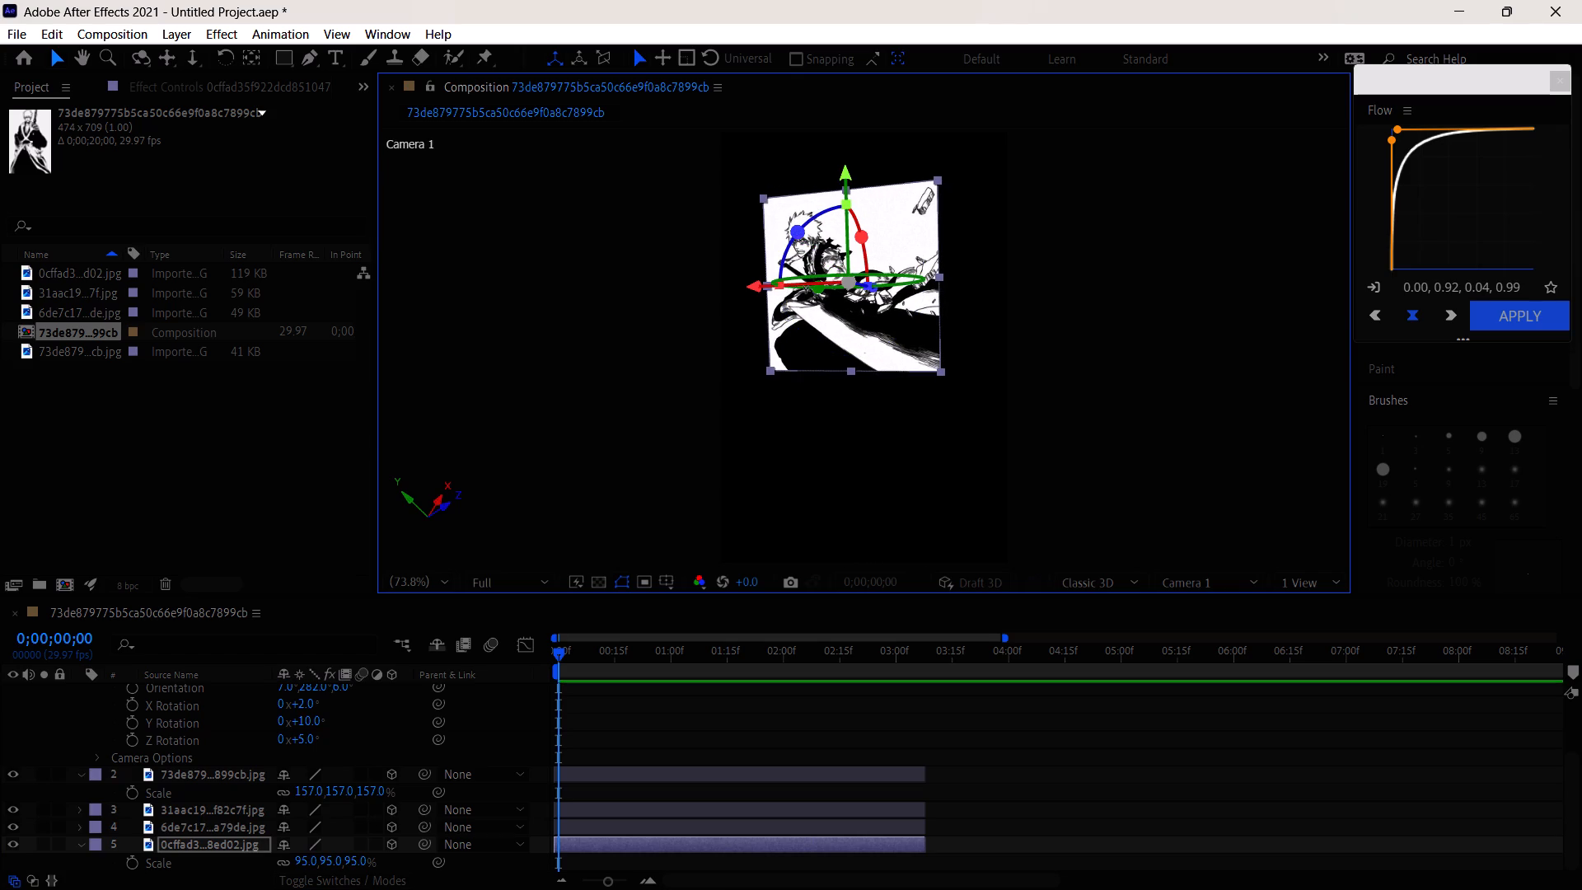
drag(815, 293, 828, 292)
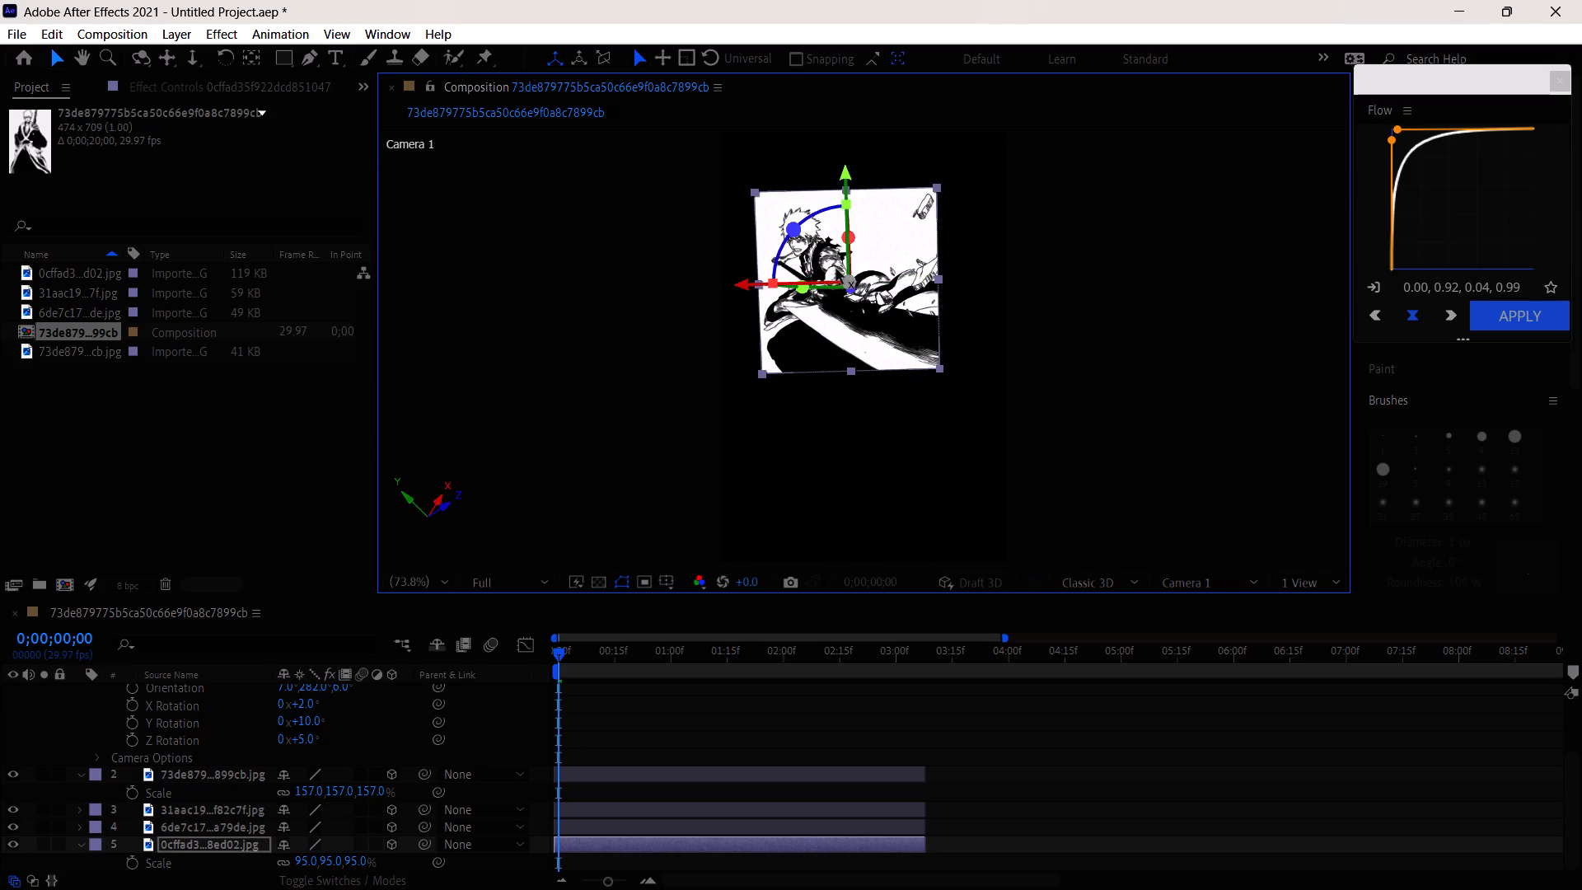
click(836, 208)
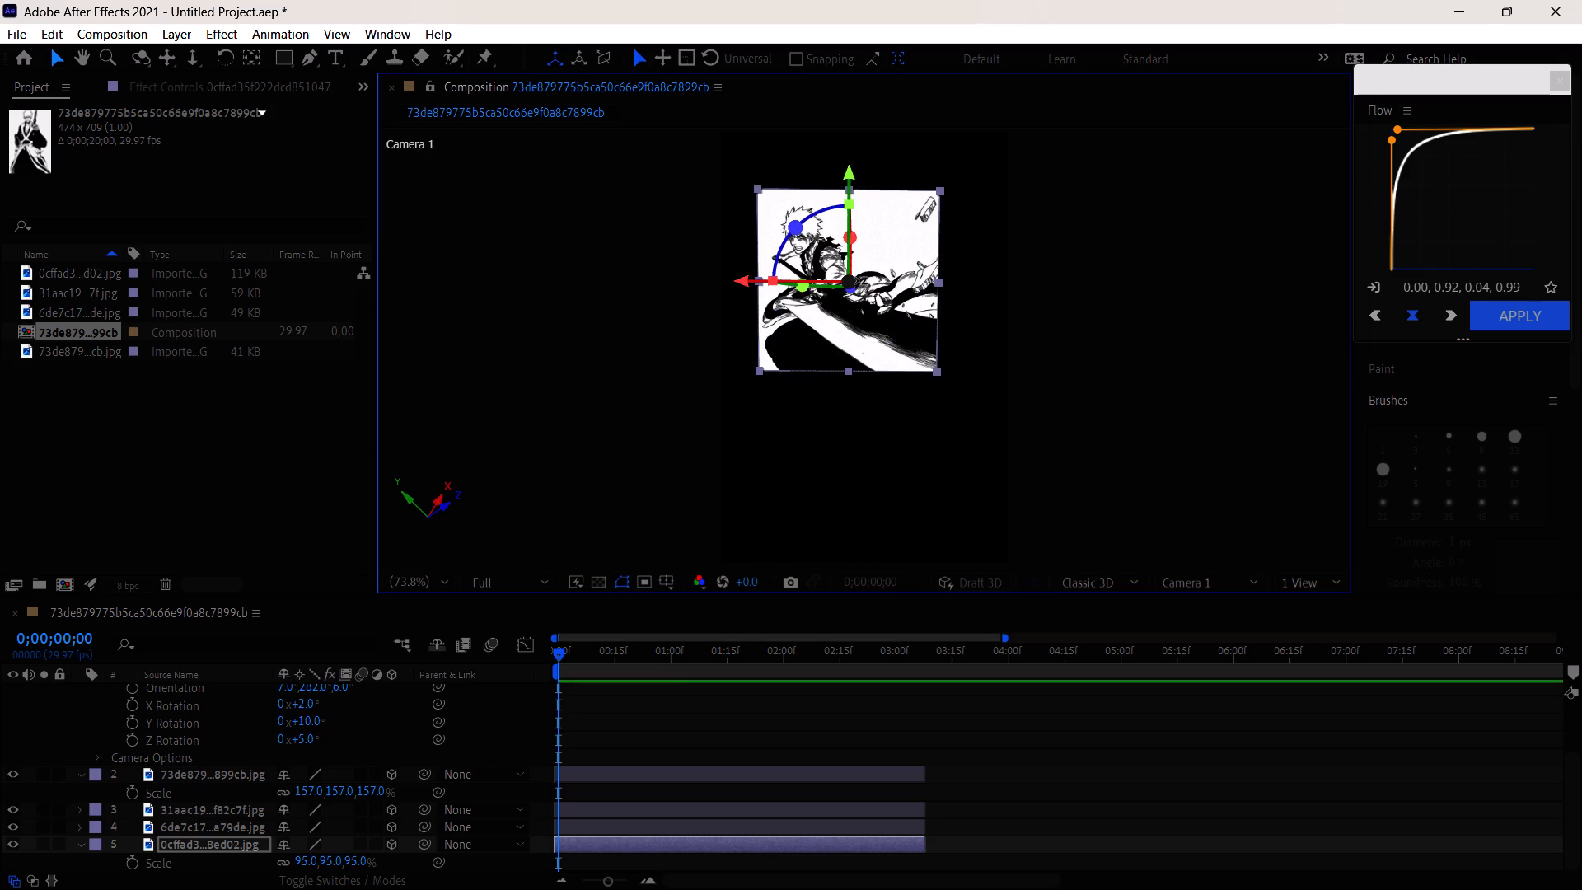
drag(853, 279, 853, 292)
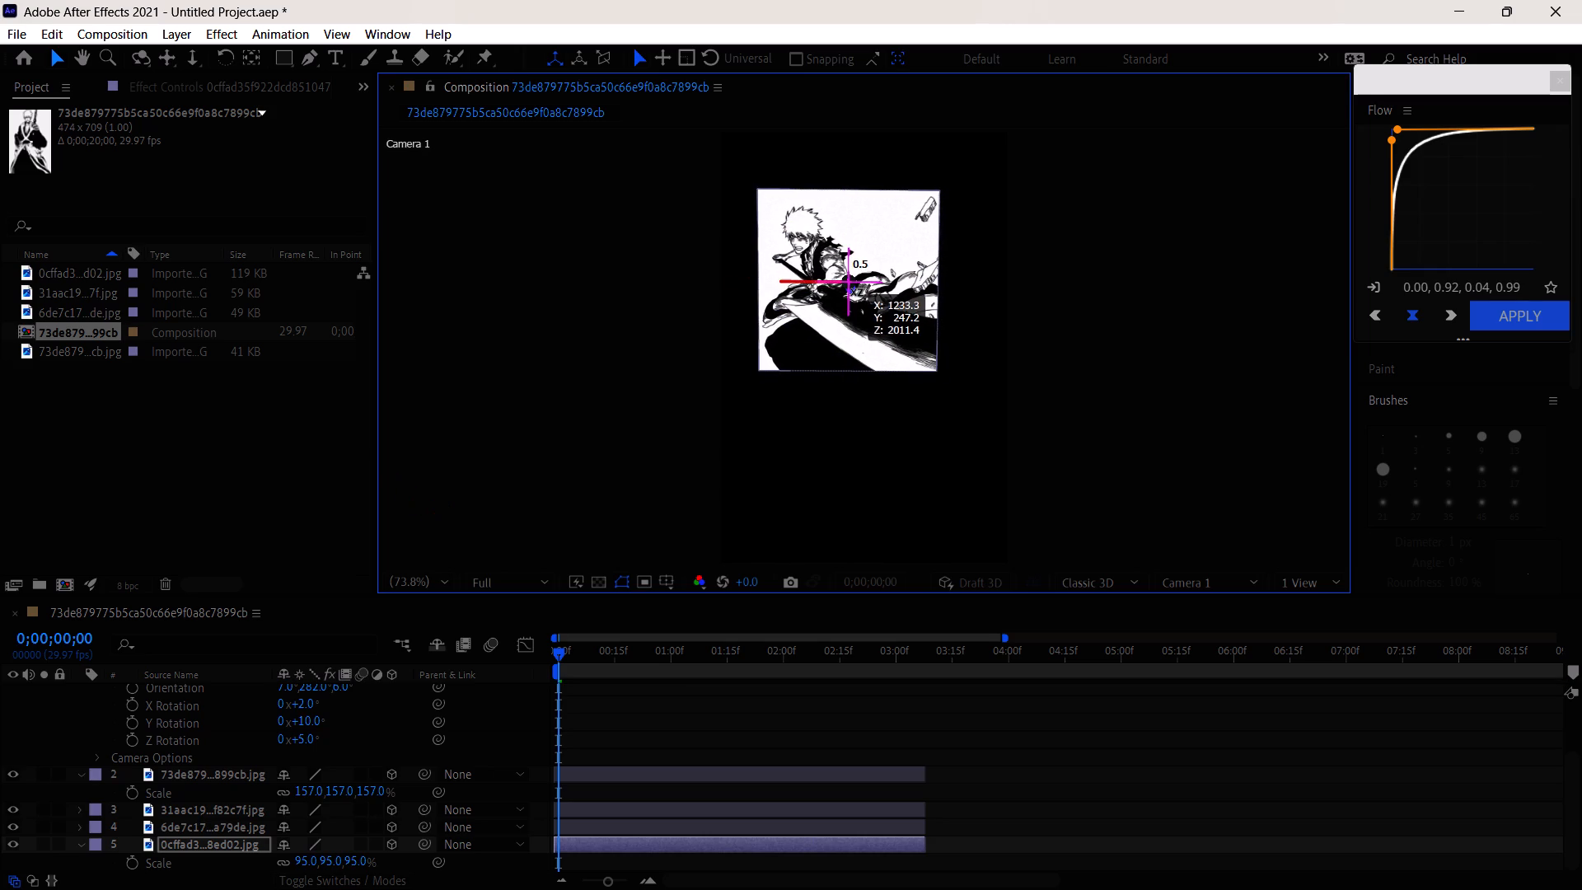
drag(853, 292, 852, 292)
Orbit Camera 1 around the 0cffad3 image, bringing the camera position to about -911, -125, 665 and centring the image vertically.
click(137, 51)
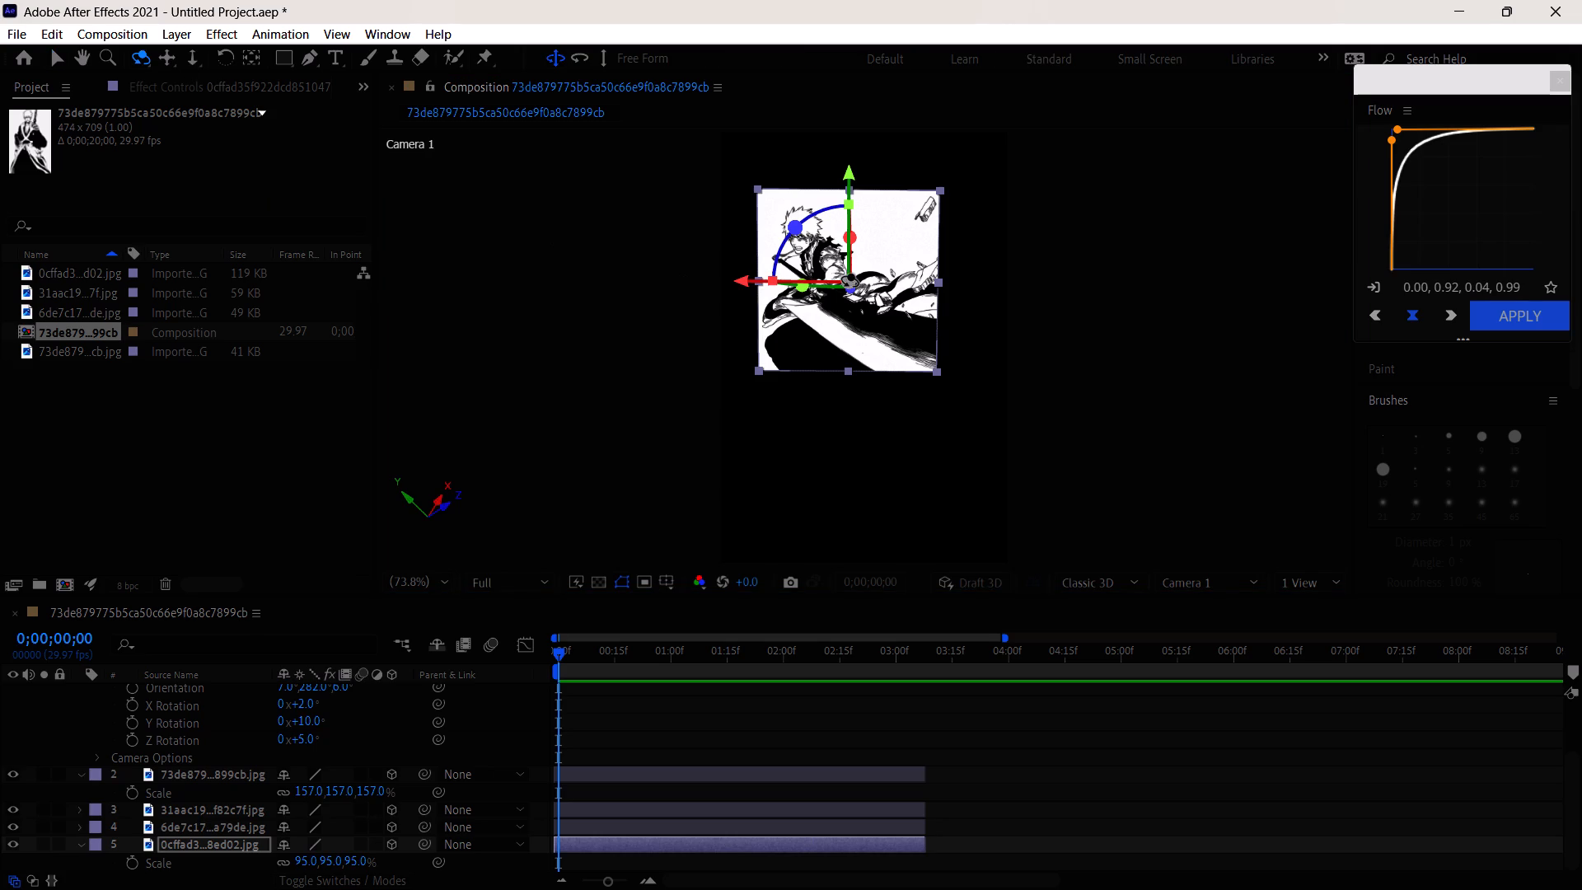
drag(850, 281, 859, 293)
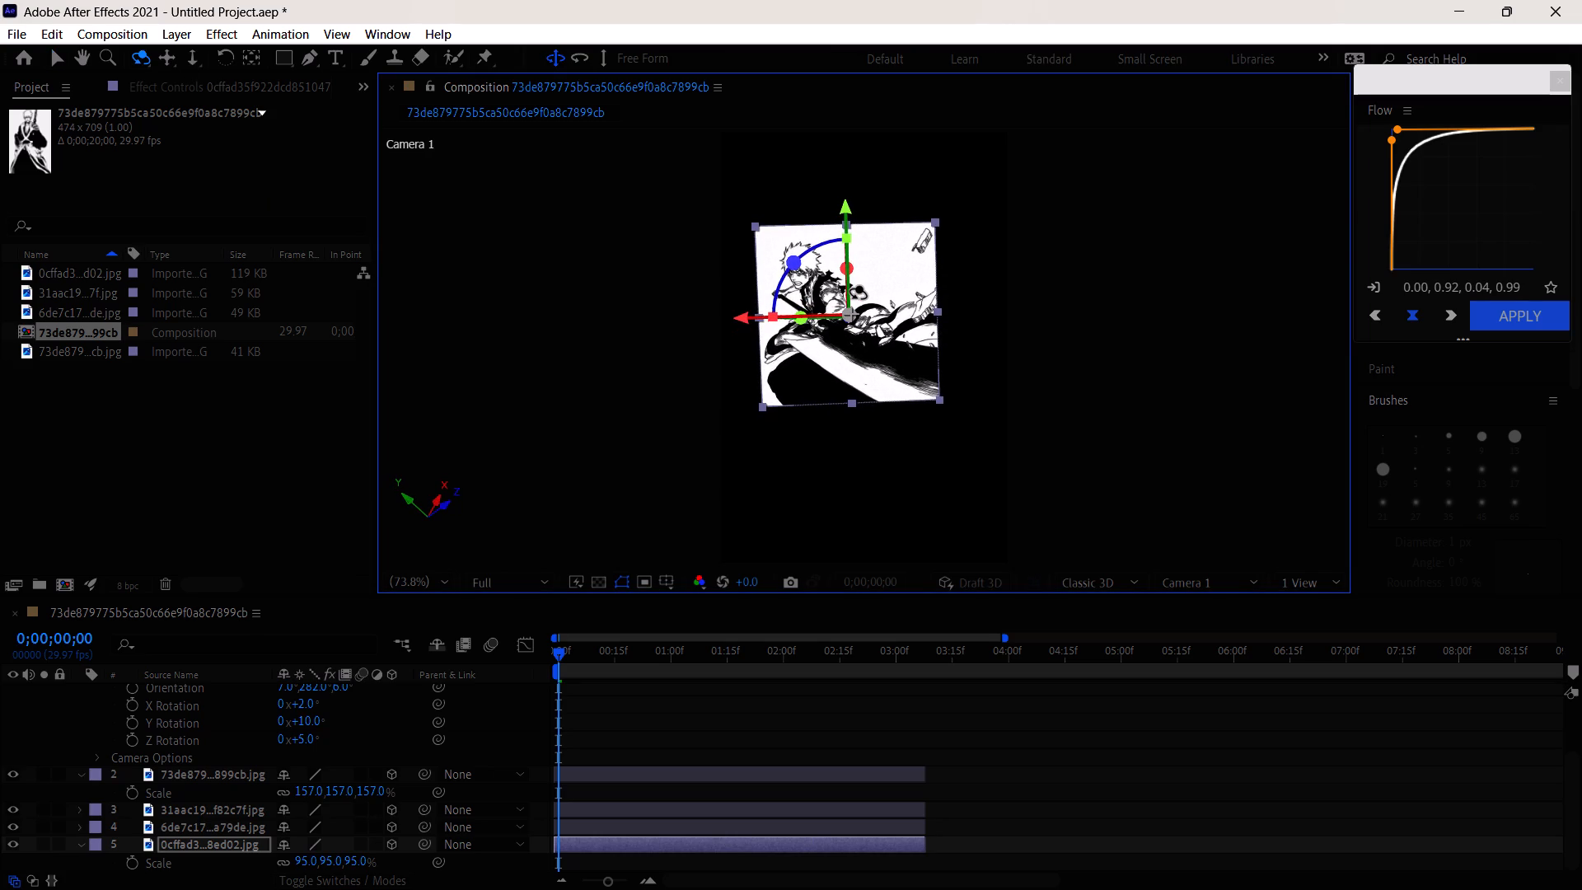
drag(859, 293, 854, 293)
drag(852, 247, 865, 249)
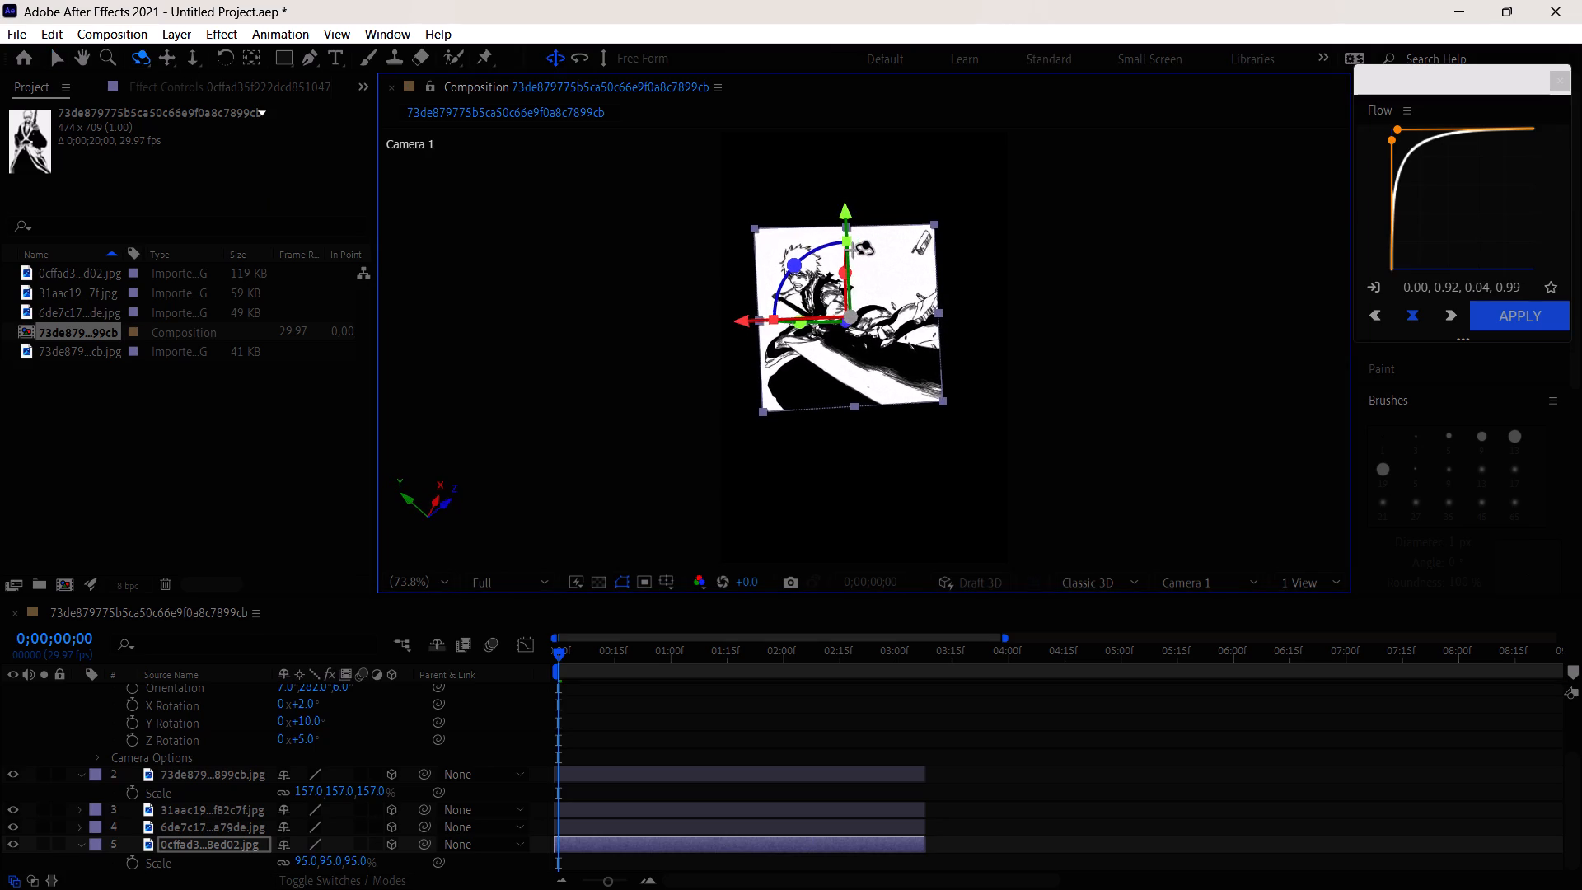
drag(865, 249, 873, 245)
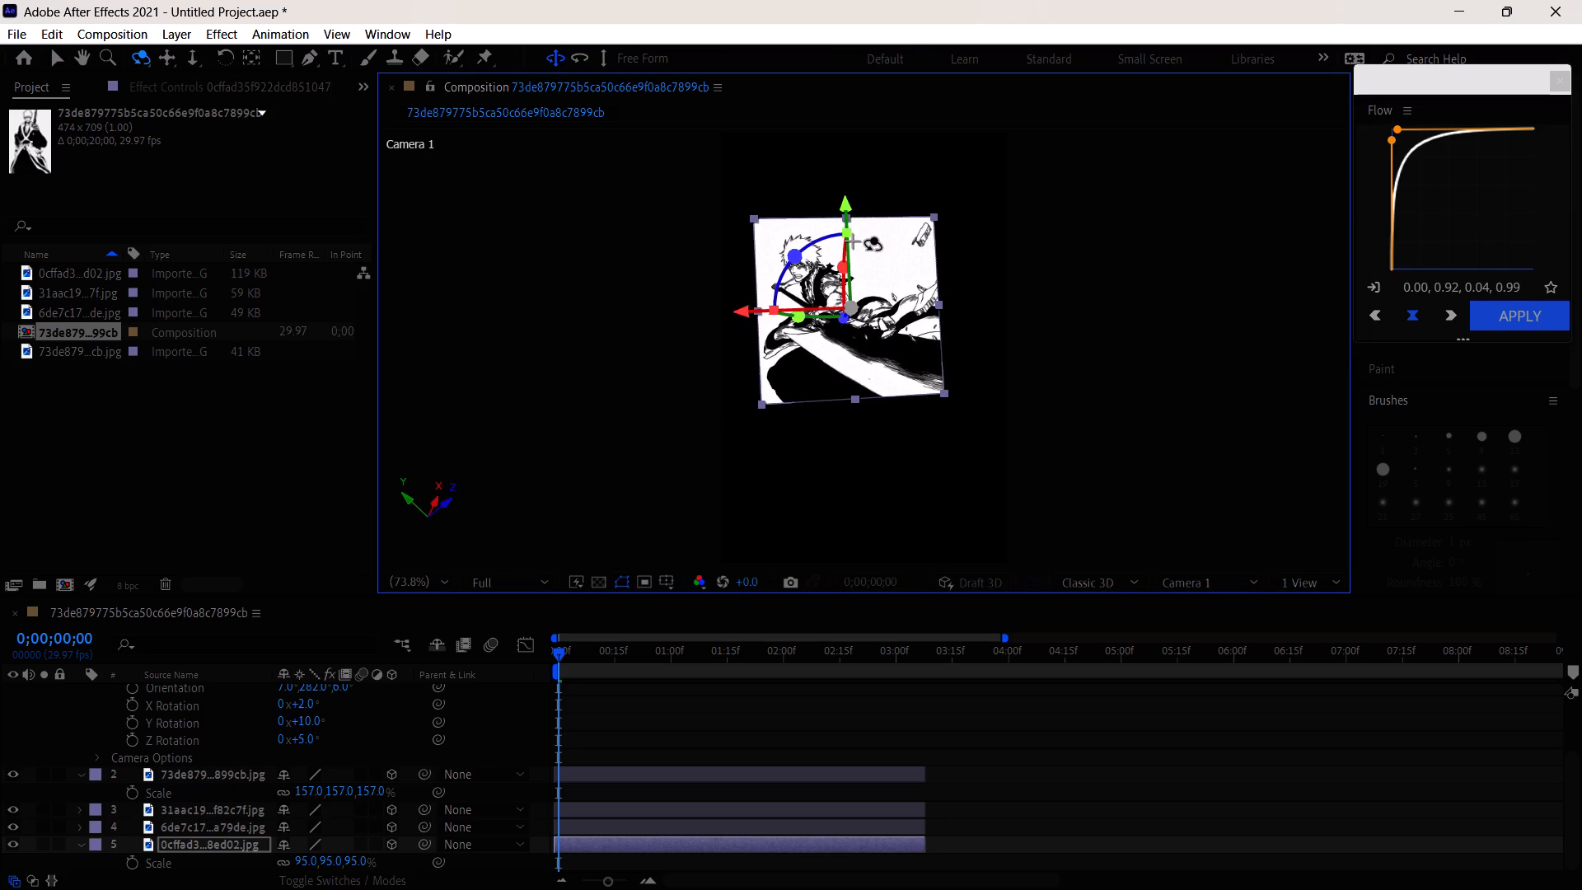
drag(873, 245, 874, 246)
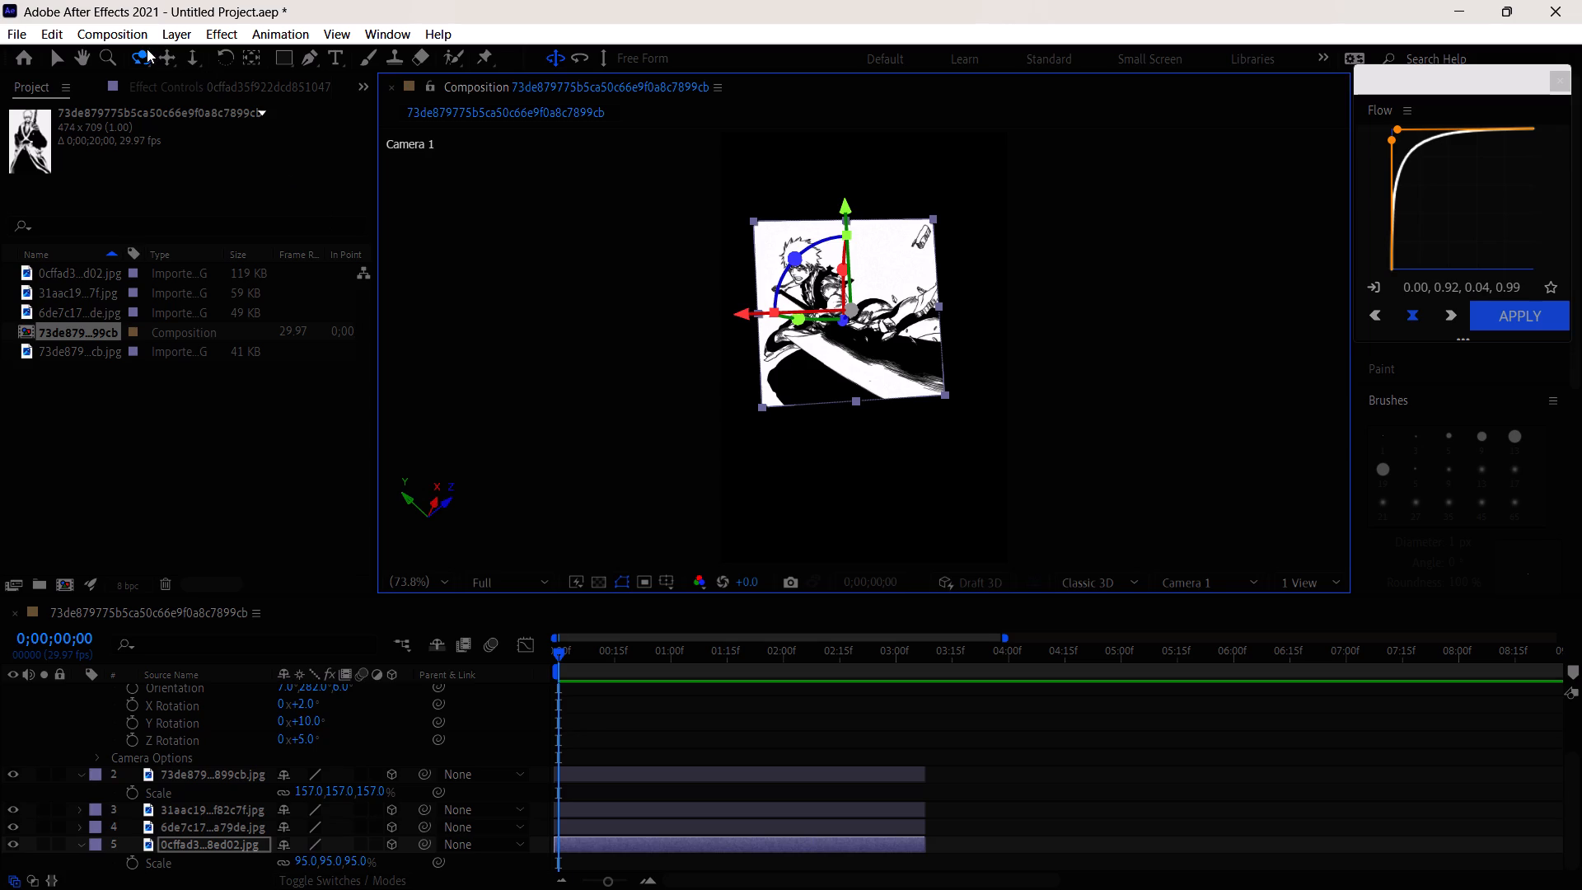
click(145, 49)
Level the 0cffad3 image layer with a slight rotation about its Z axis, and collapse its properties in the timeline.
click(60, 67)
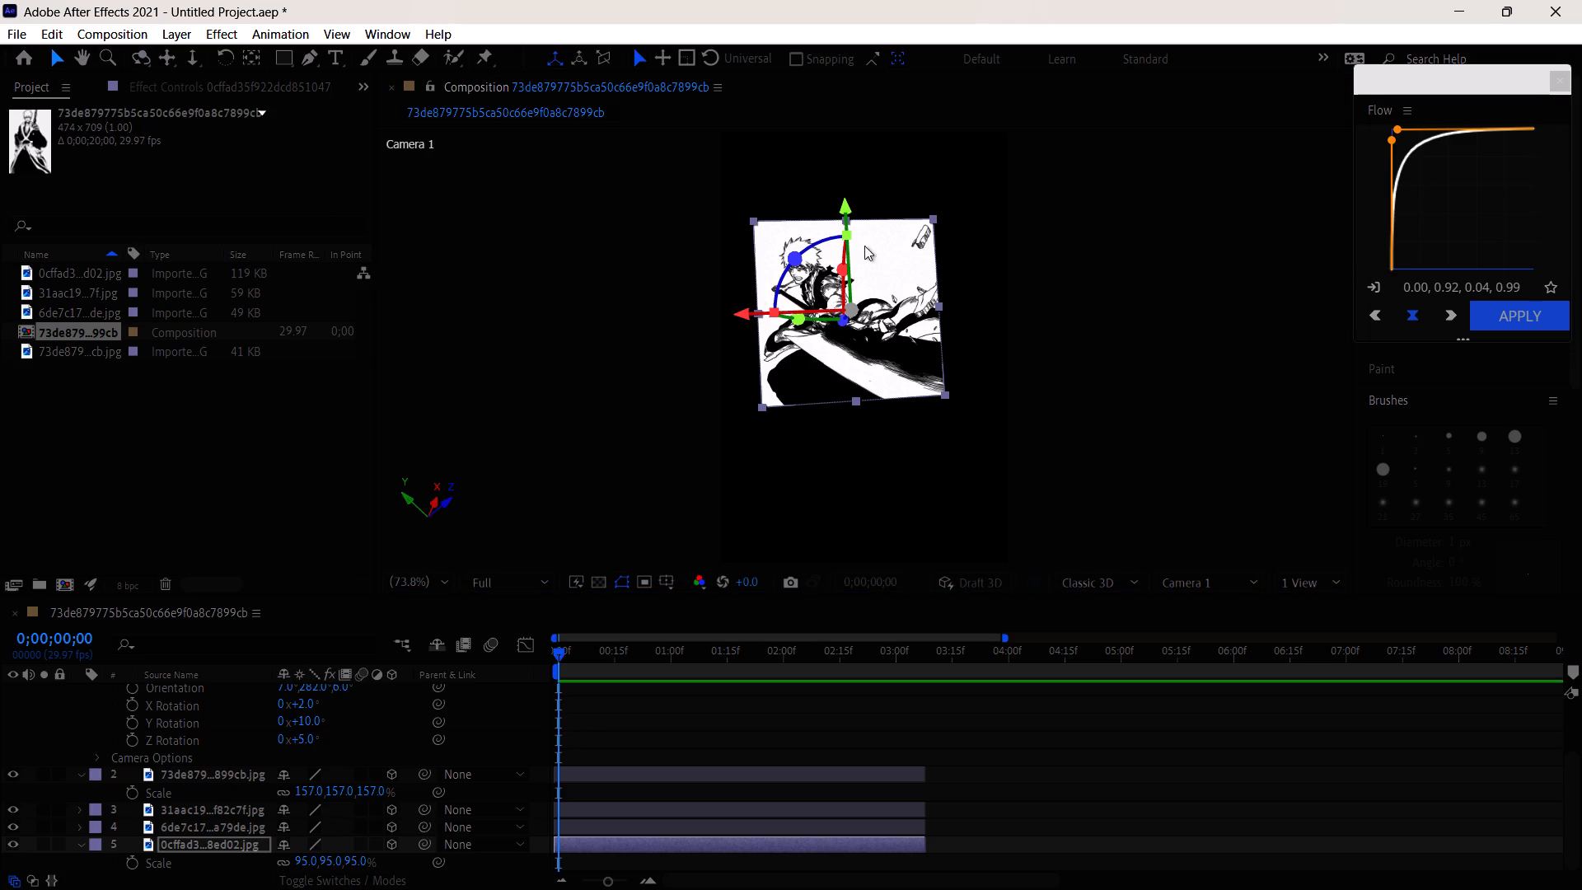
click(805, 252)
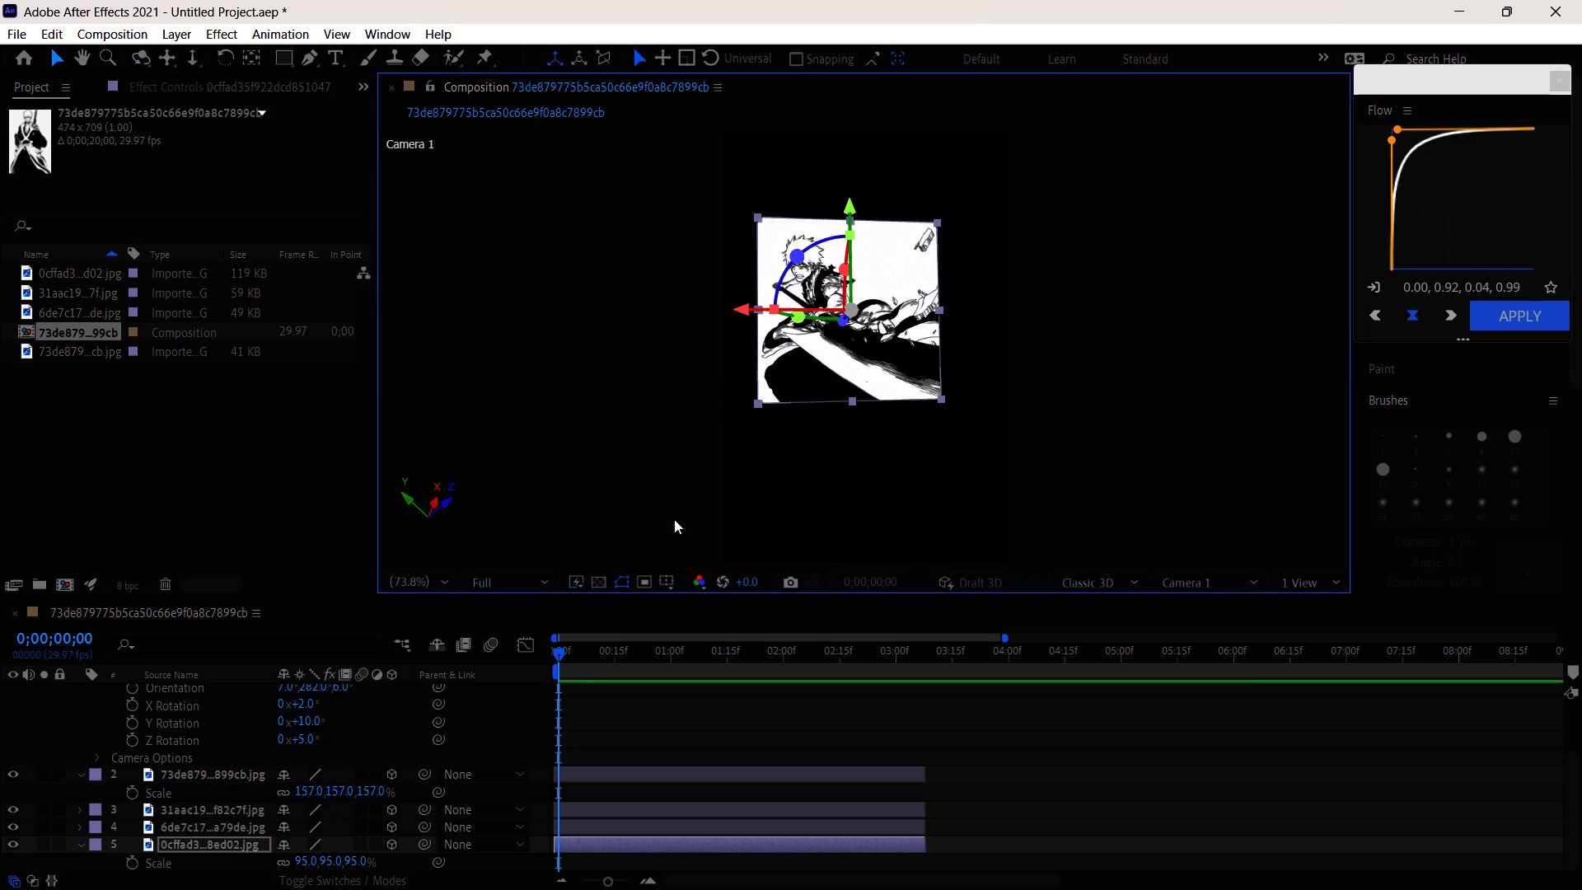
click(82, 843)
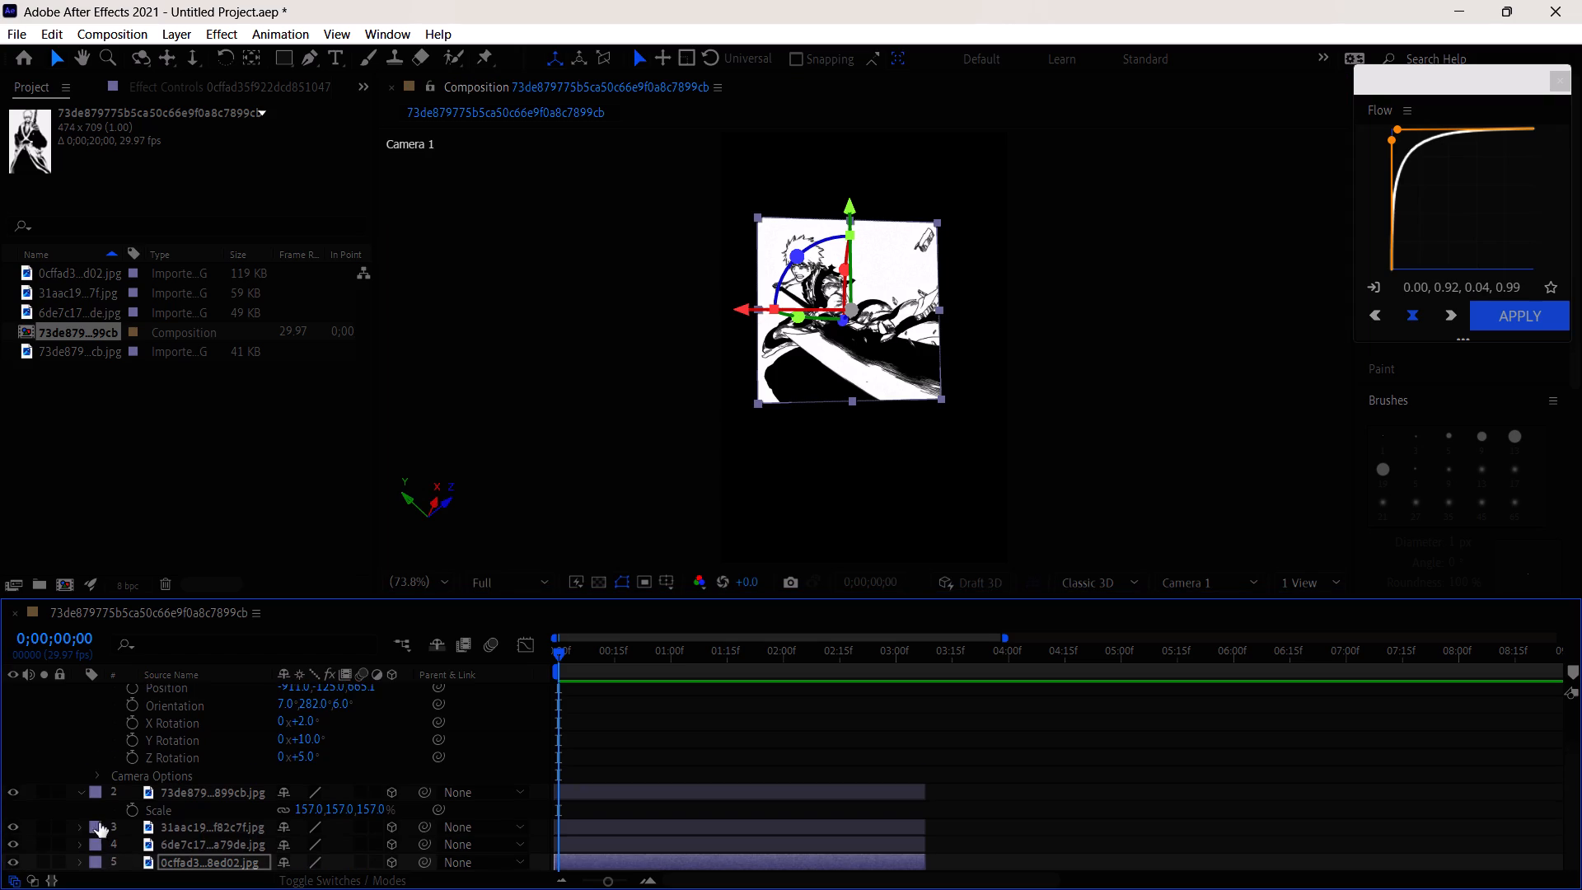
click(87, 797)
Swing Camera 1's Y orientation back and forth across the image layers to review their spacing, ending at 359°.
scroll(218, 804, up, 2)
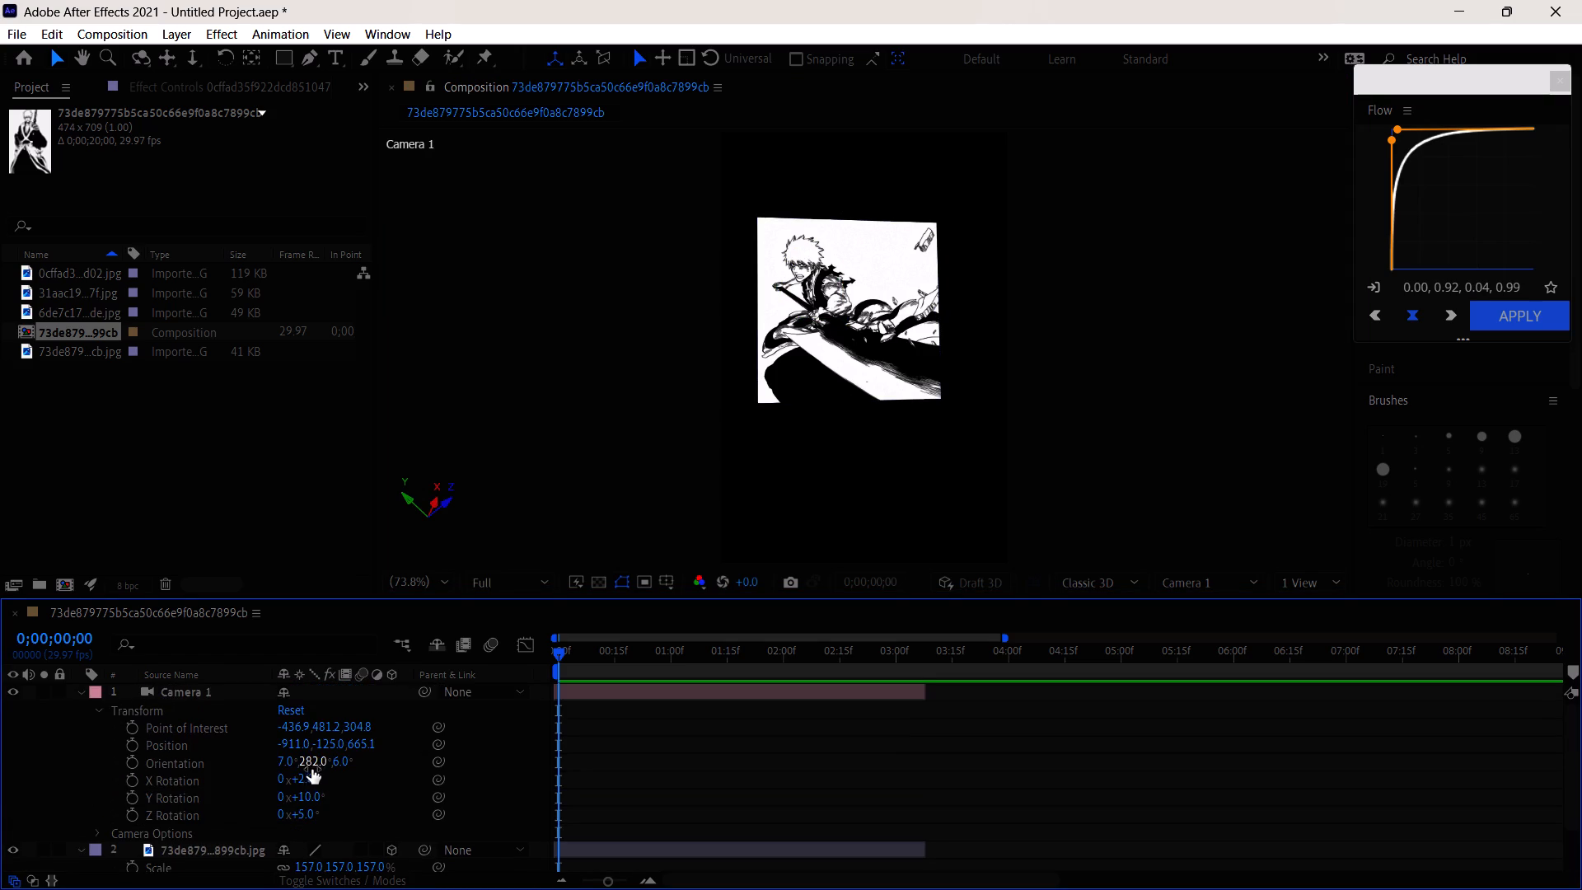
drag(309, 766, 369, 776)
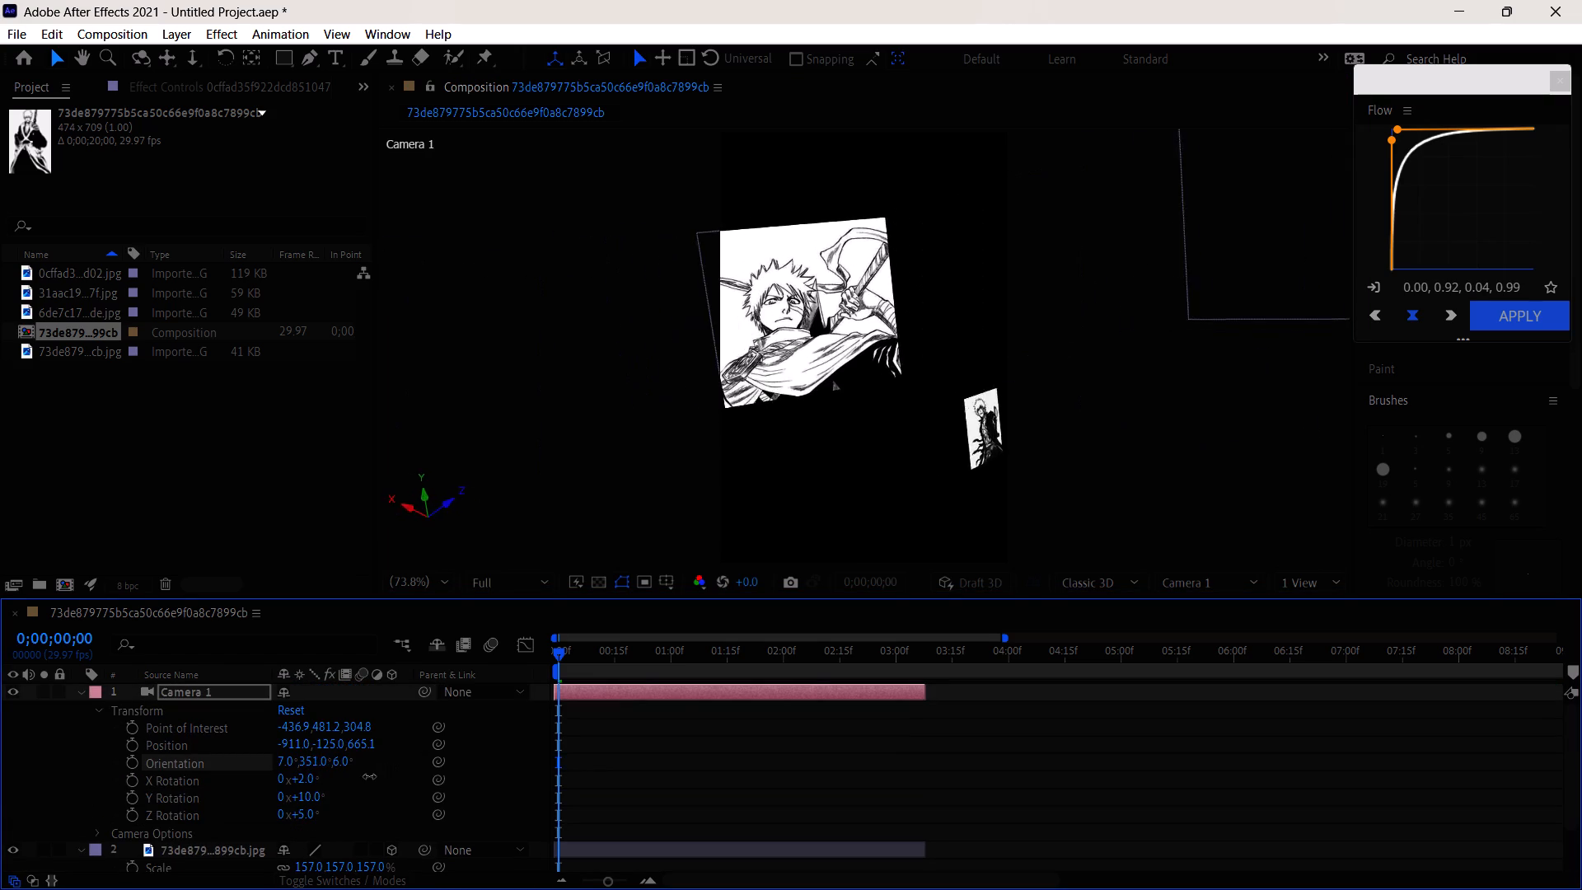
drag(369, 776, 421, 780)
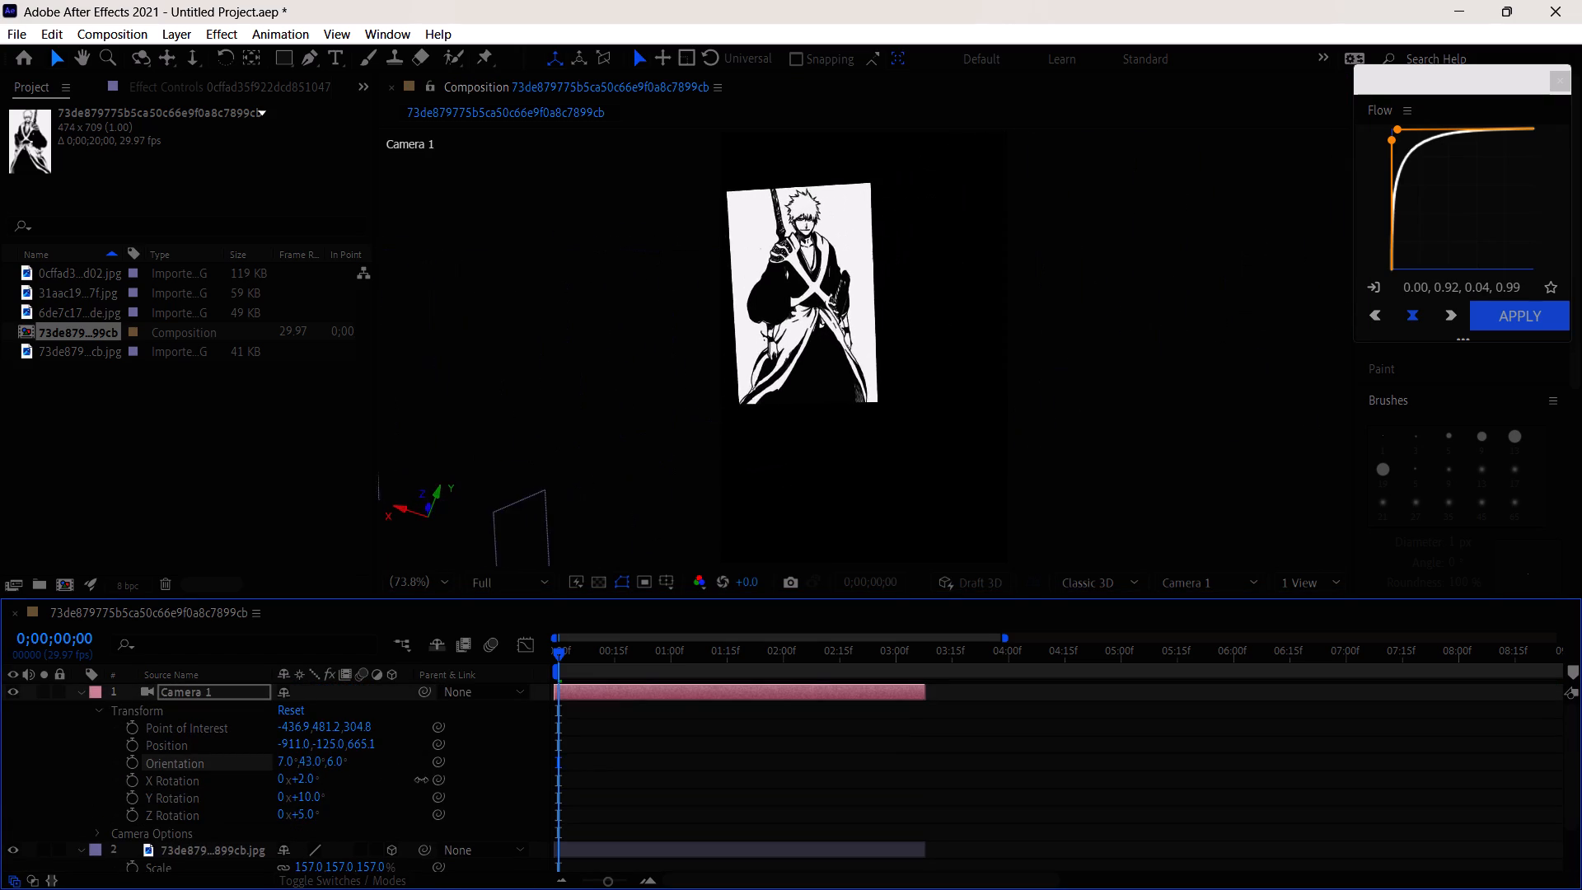
drag(421, 780, 363, 787)
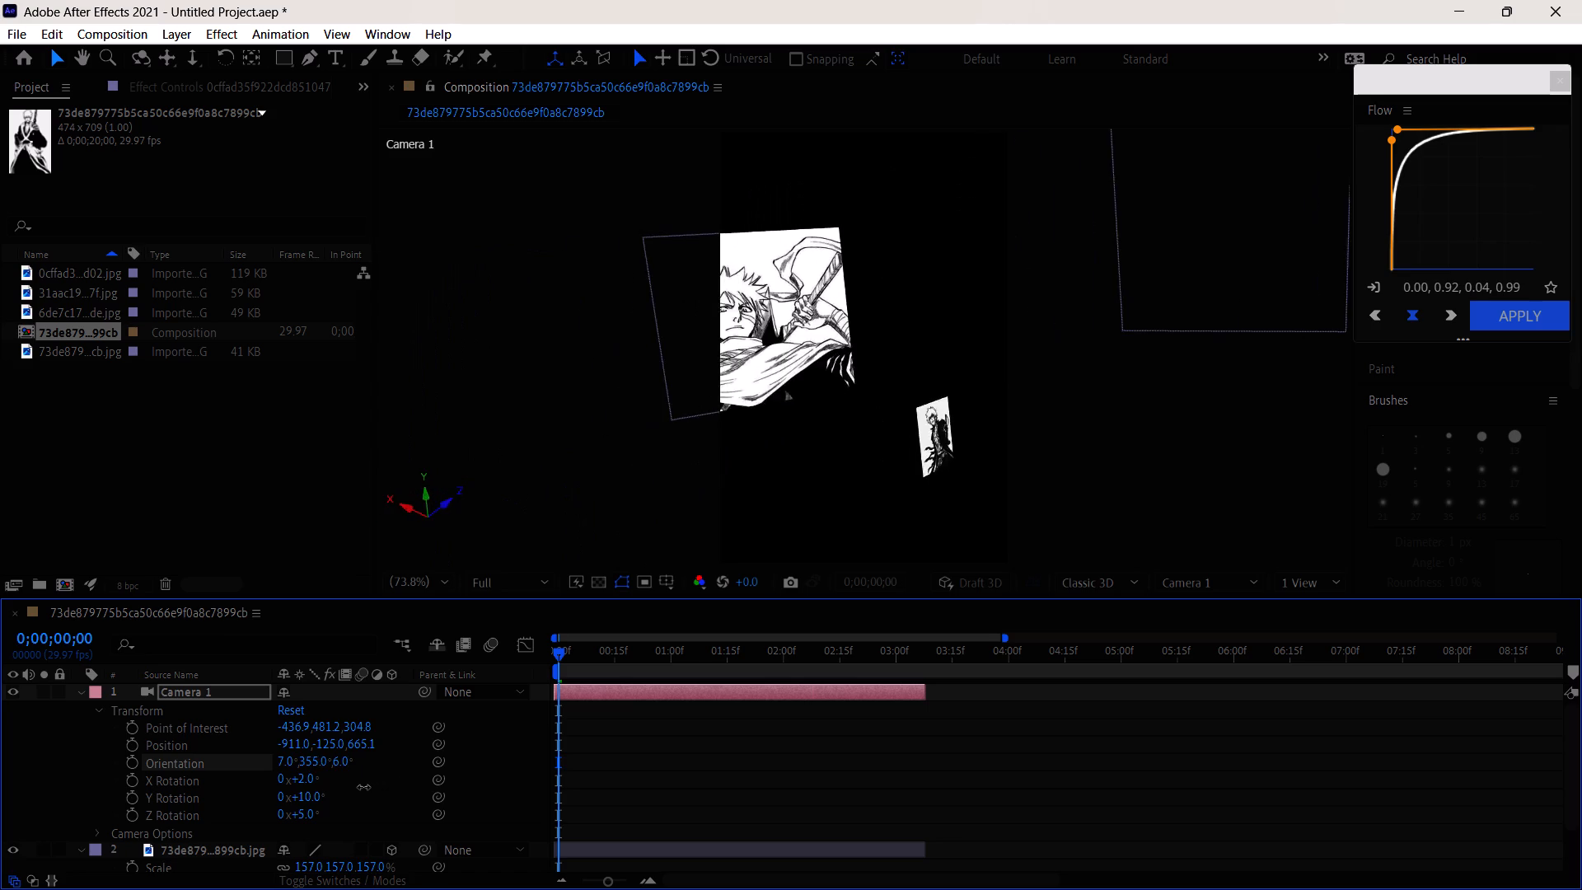
drag(363, 787, 278, 804)
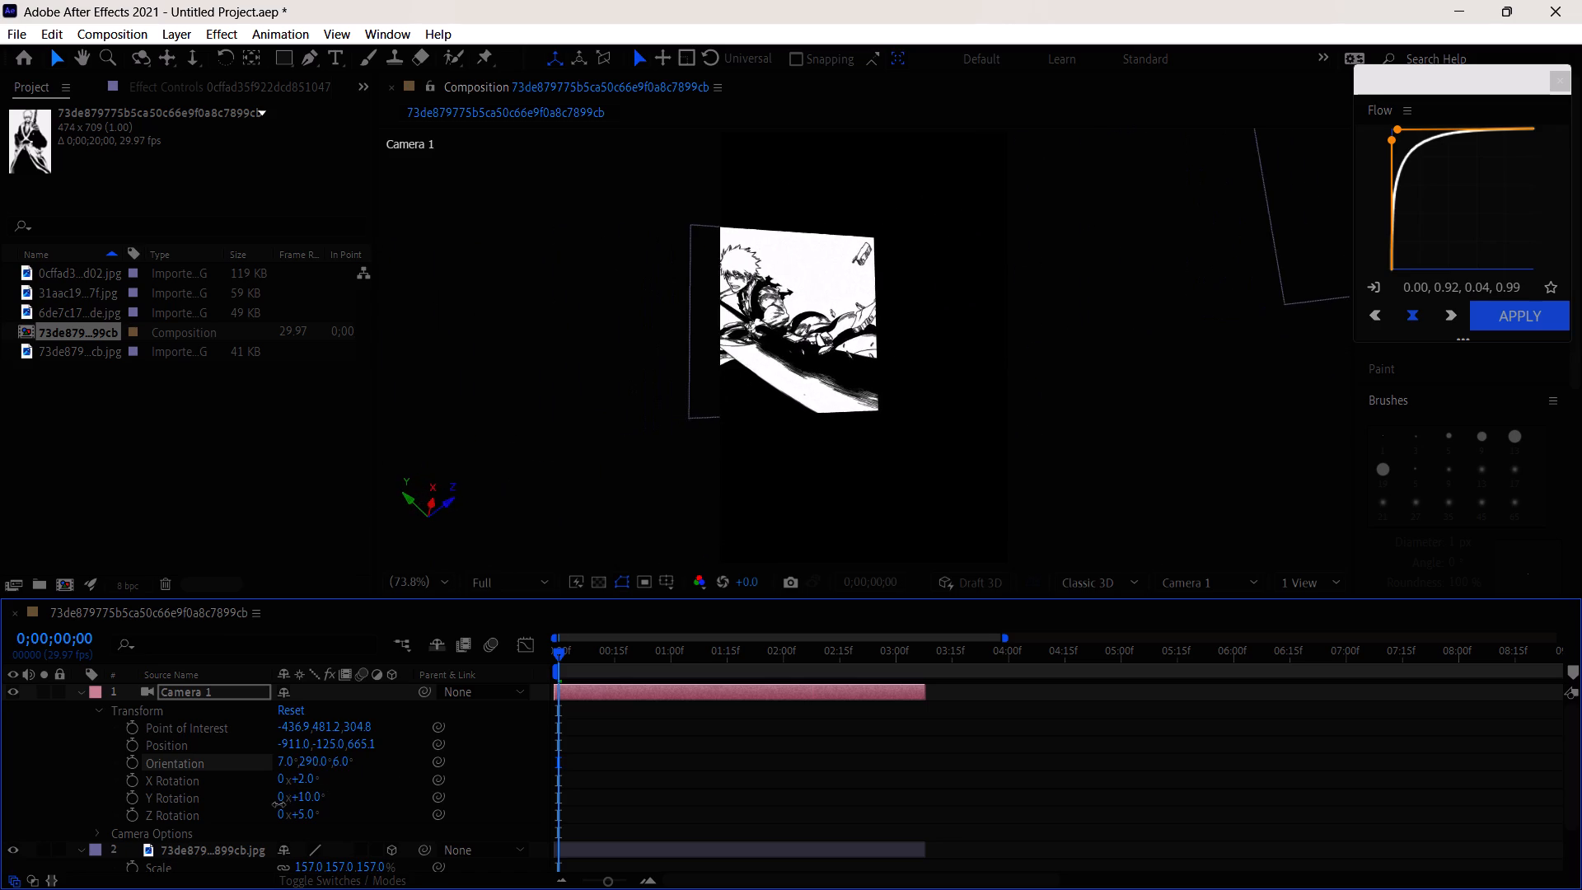
drag(278, 804, 334, 794)
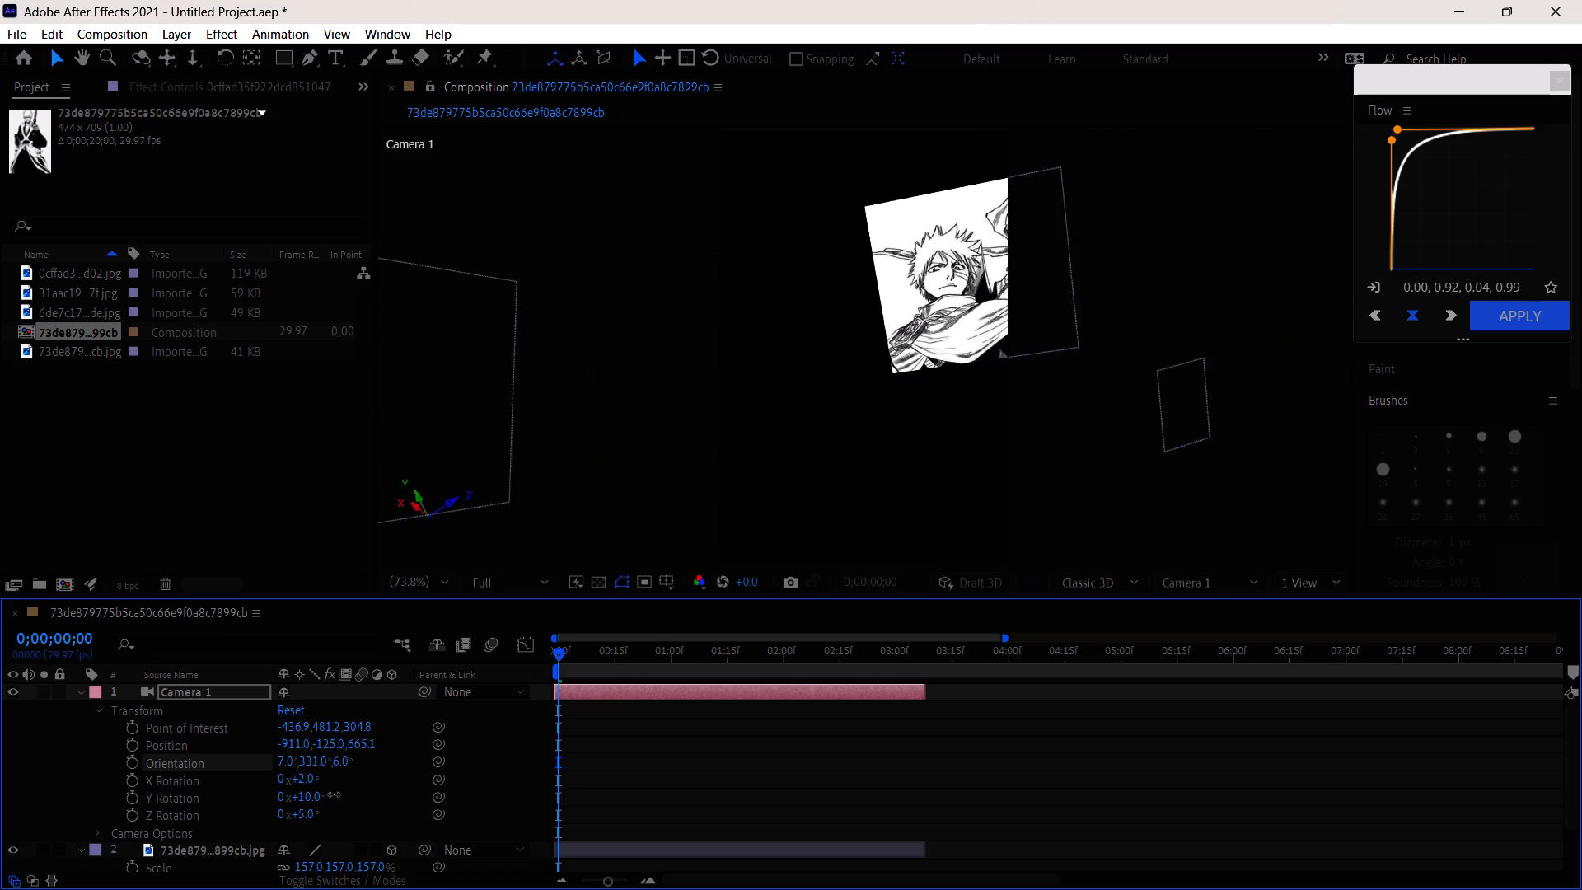
drag(334, 794, 264, 809)
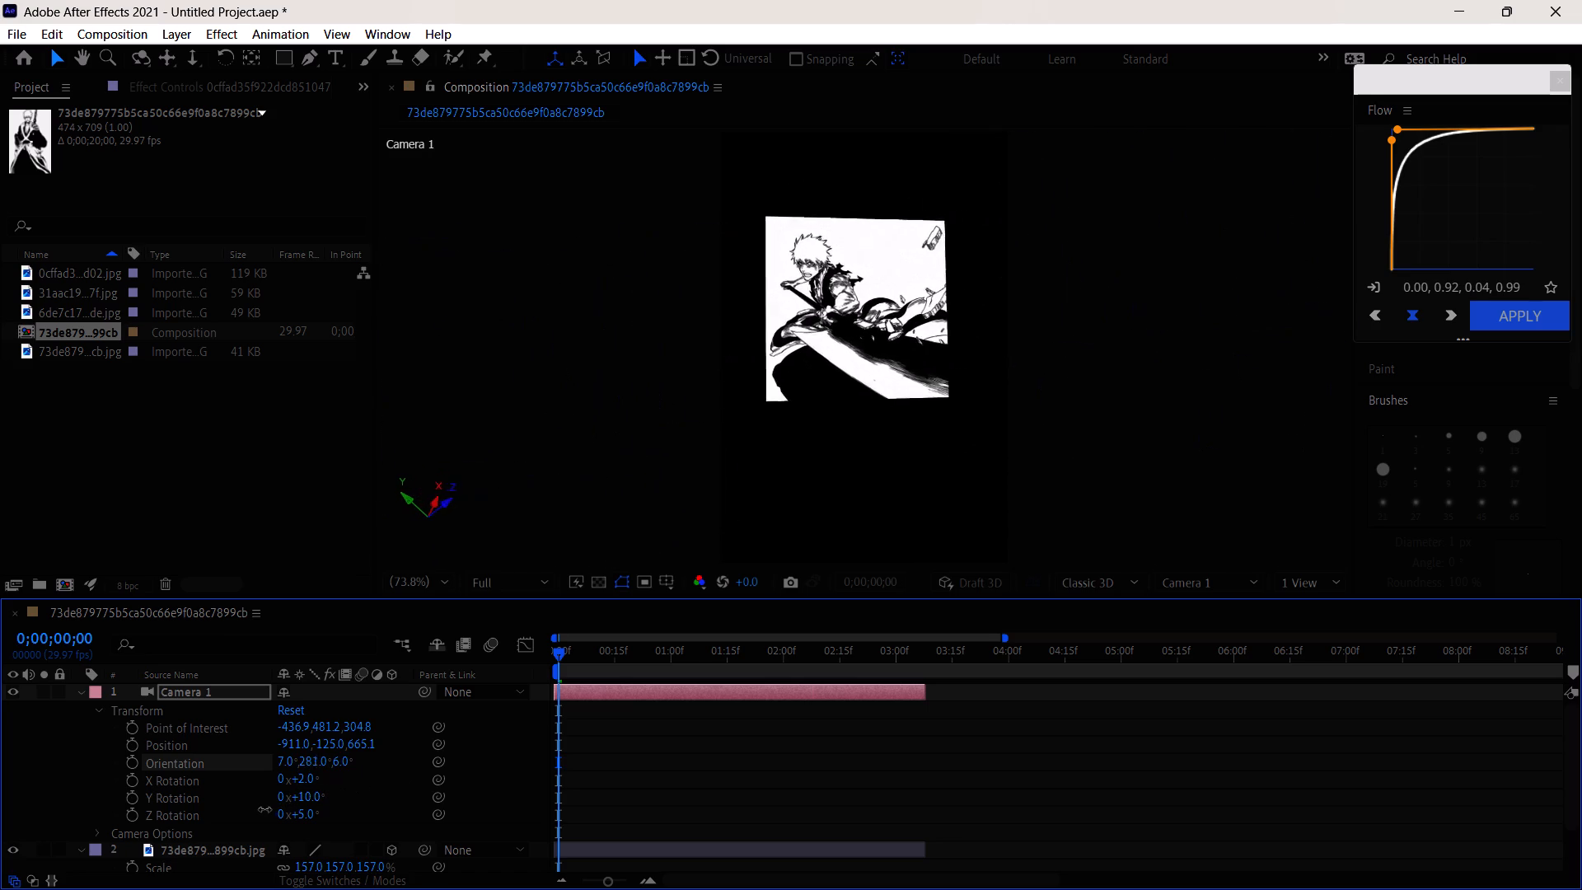
drag(264, 809, 405, 792)
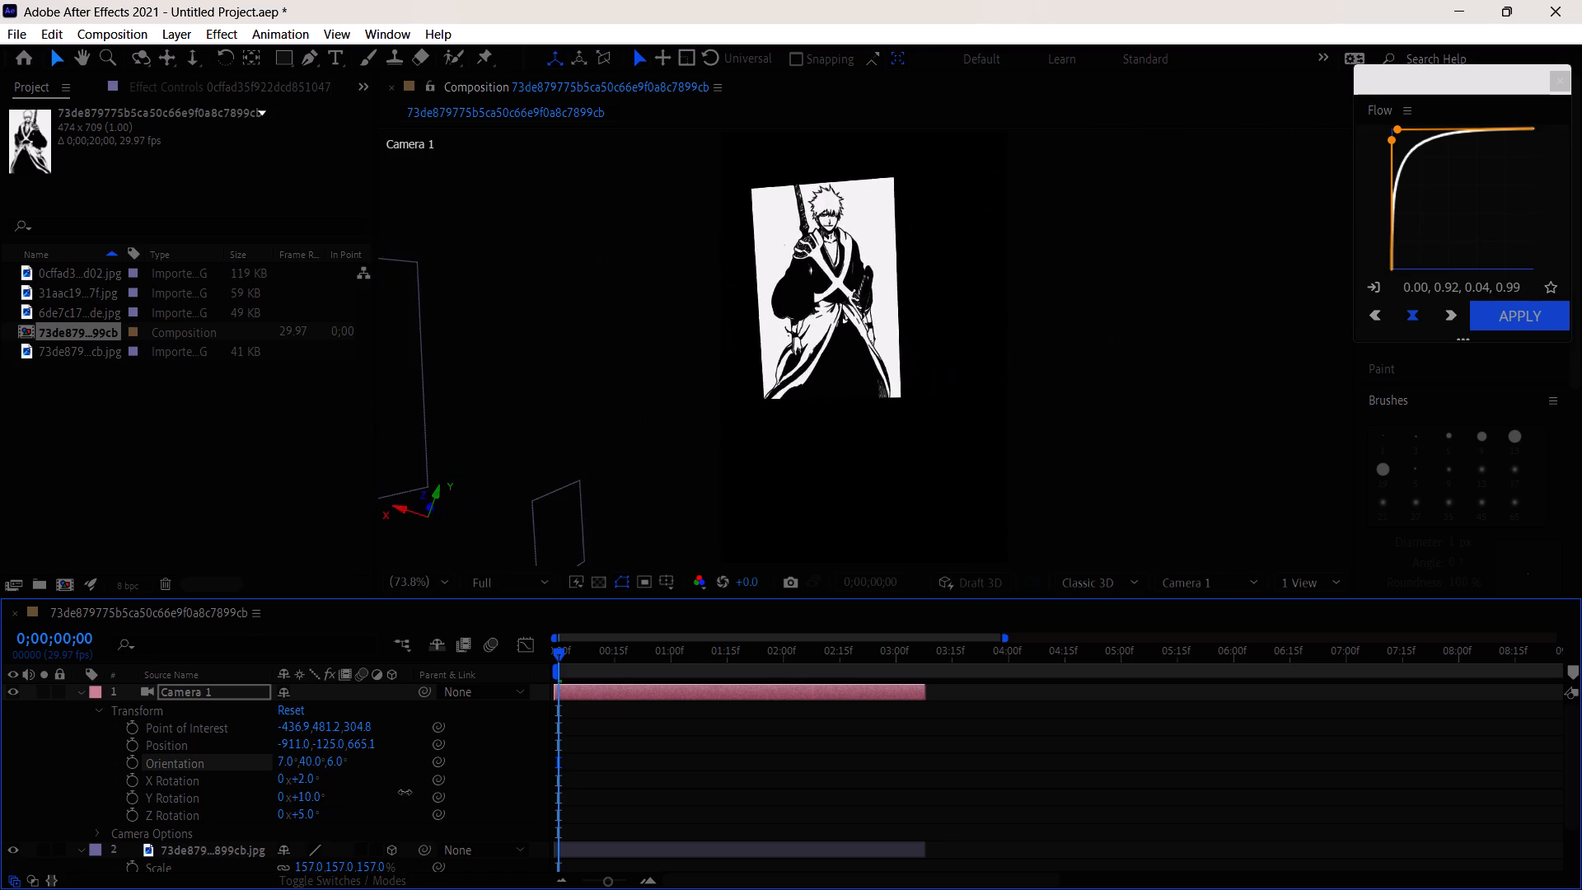
drag(405, 792, 309, 826)
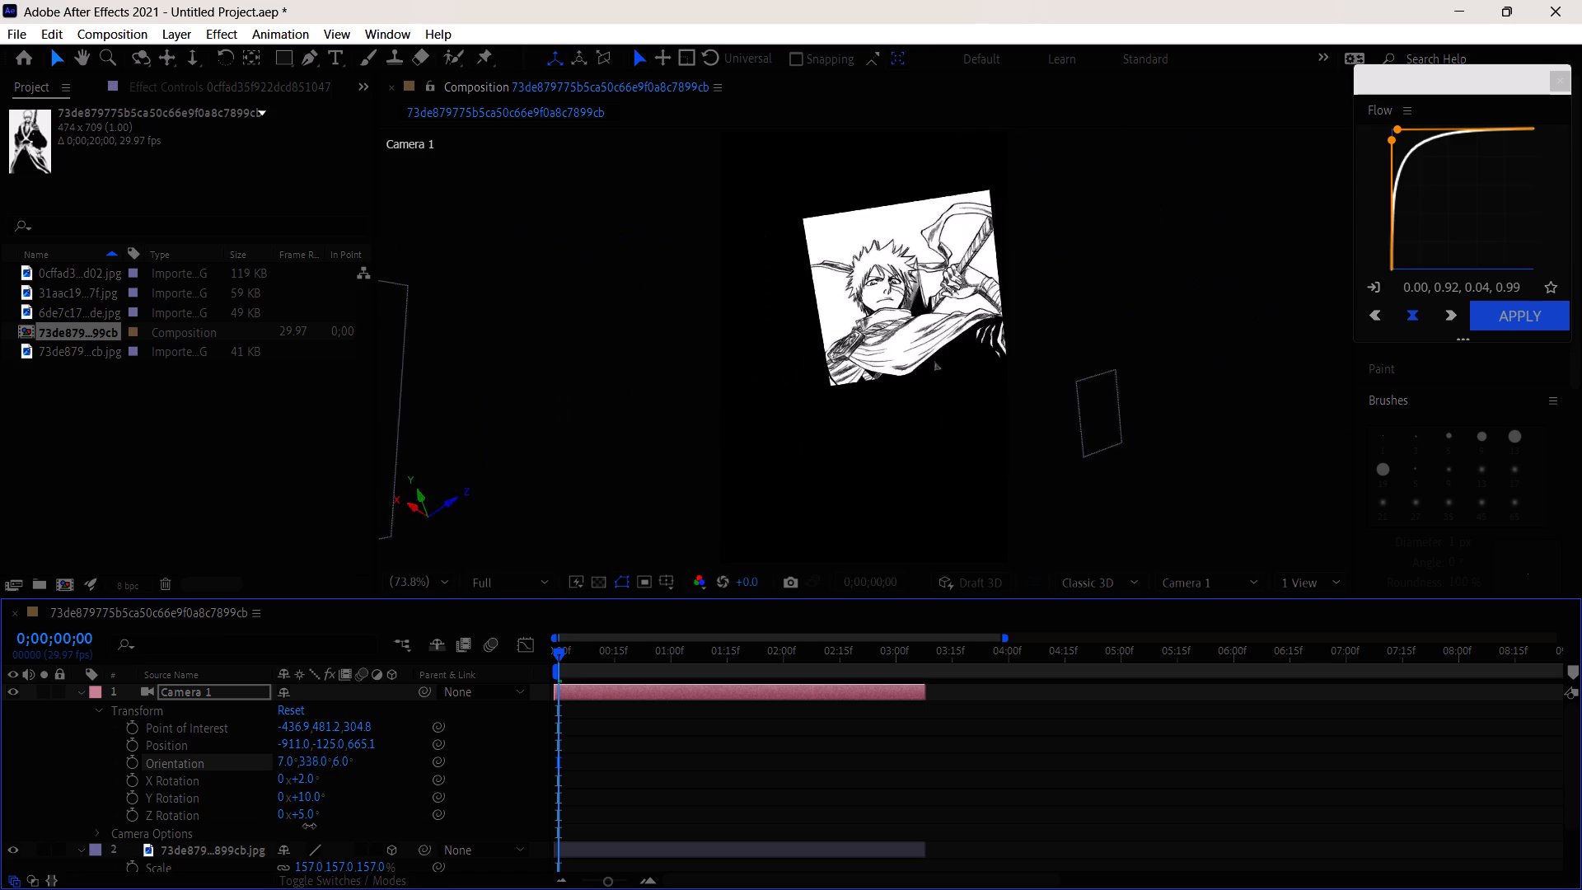
drag(309, 826, 233, 846)
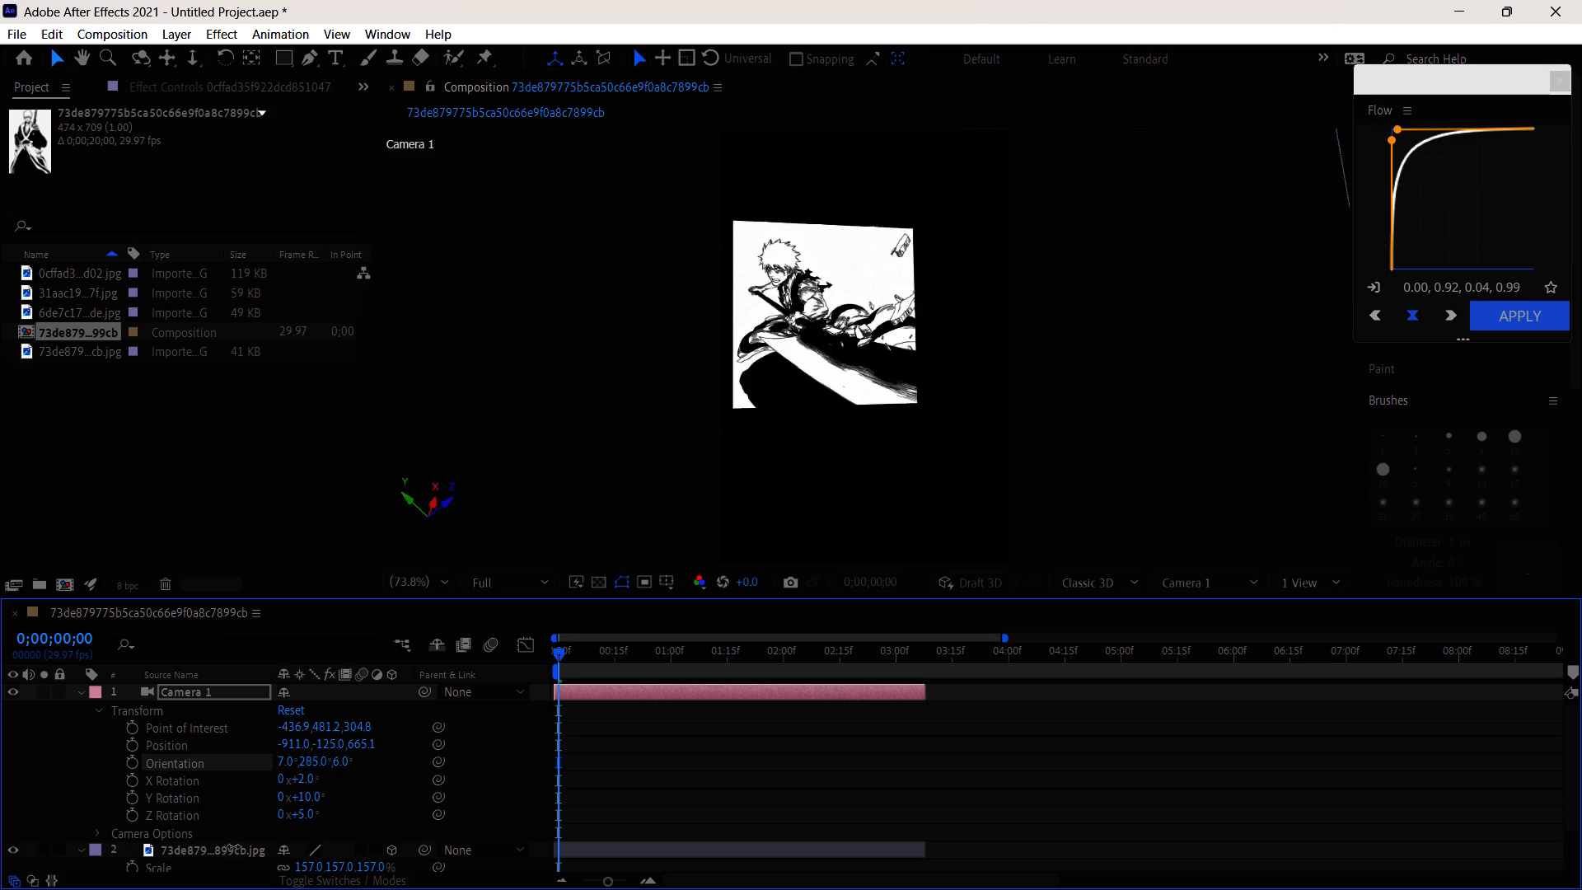
drag(233, 846, 322, 832)
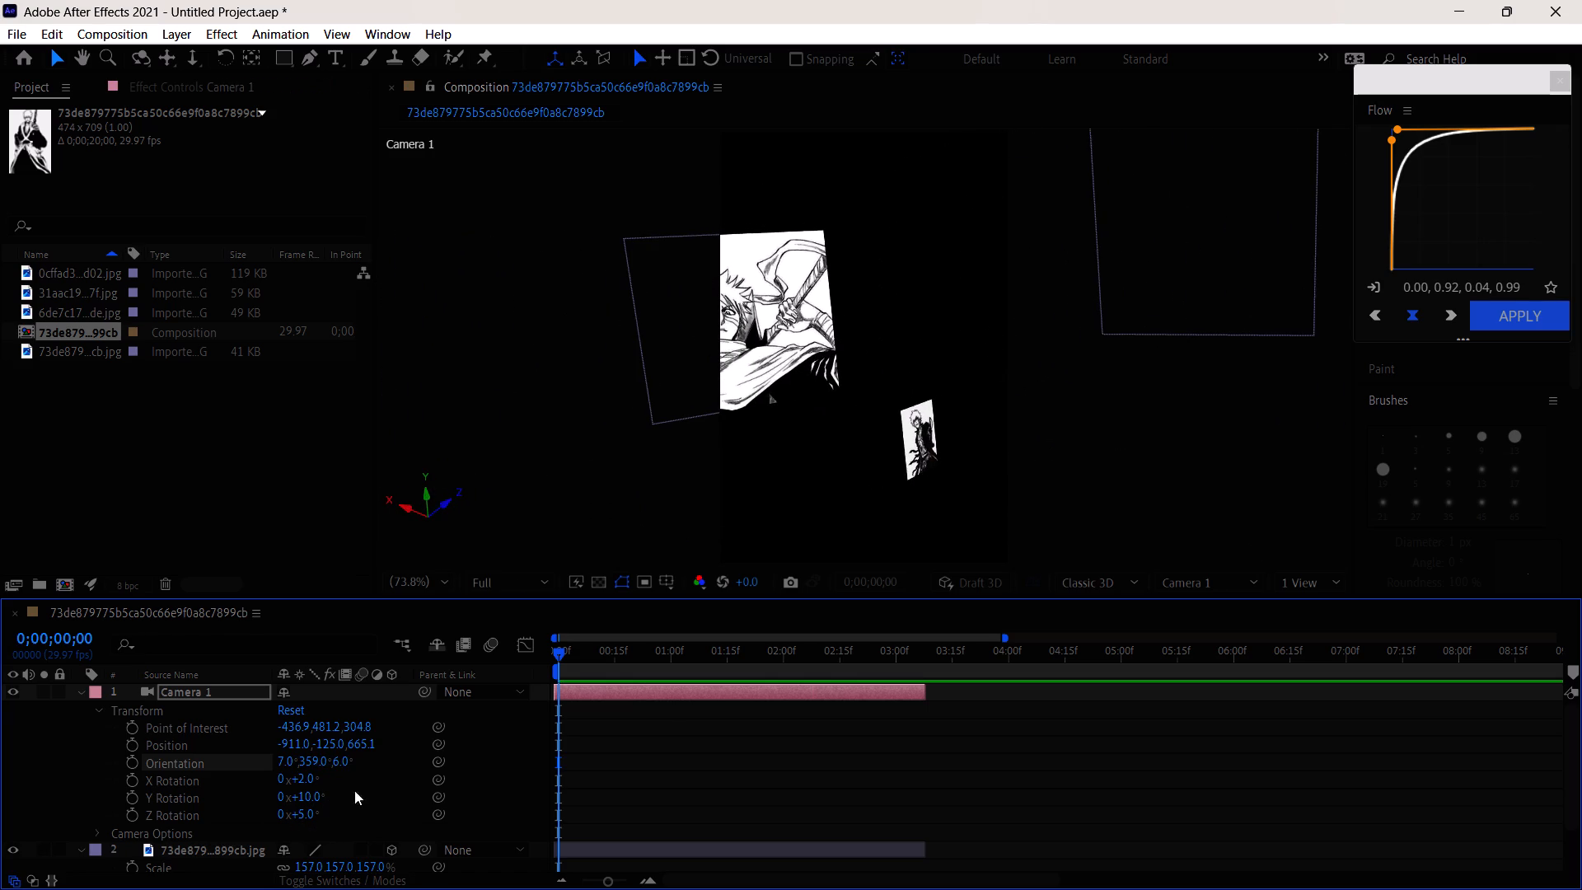
Move the small distant 31aac19 image layer sideways, farther from the 6de7c17 image and beyond the composition frame.
click(914, 472)
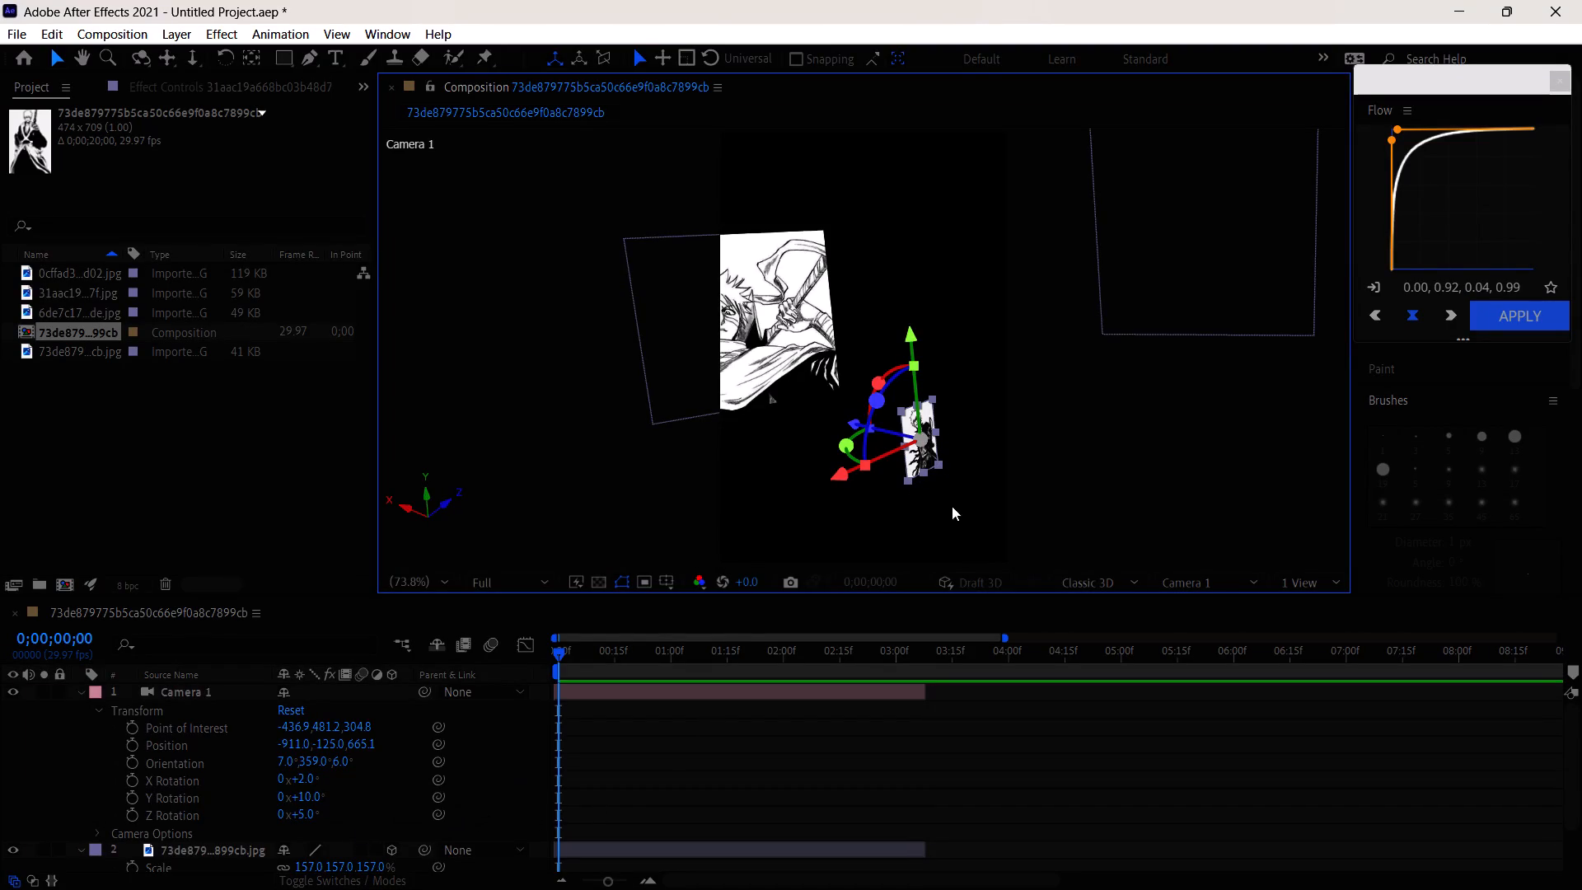
drag(924, 445, 1580, 402)
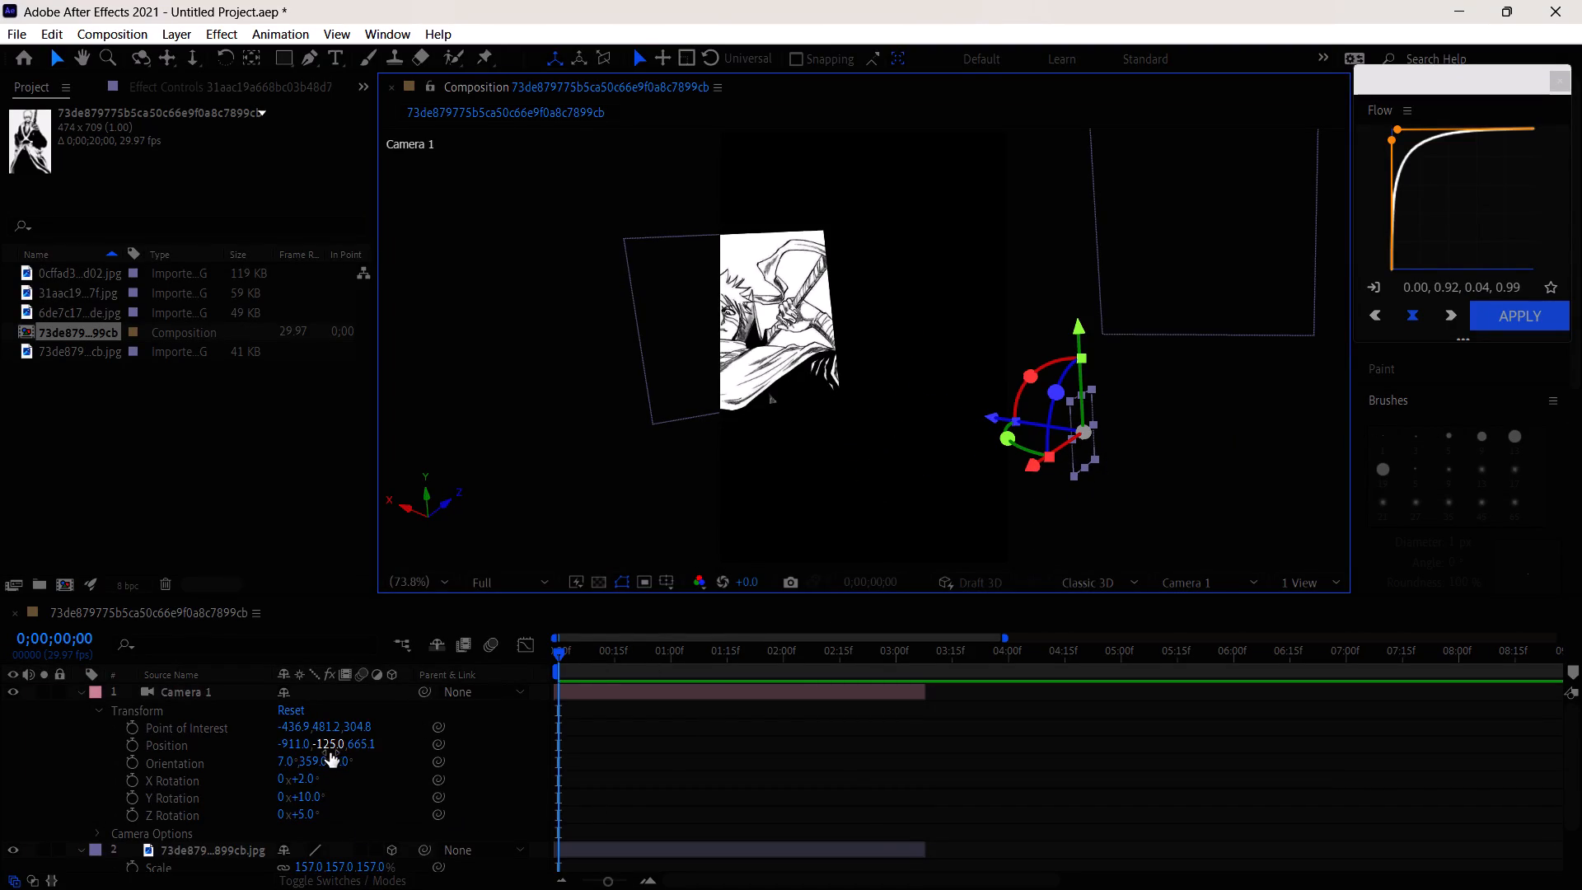
With Camera 1's Y orientation at 32°, rotate the 31aac19 image layer about its Y axis to face the camera.
drag(329, 751, 352, 750)
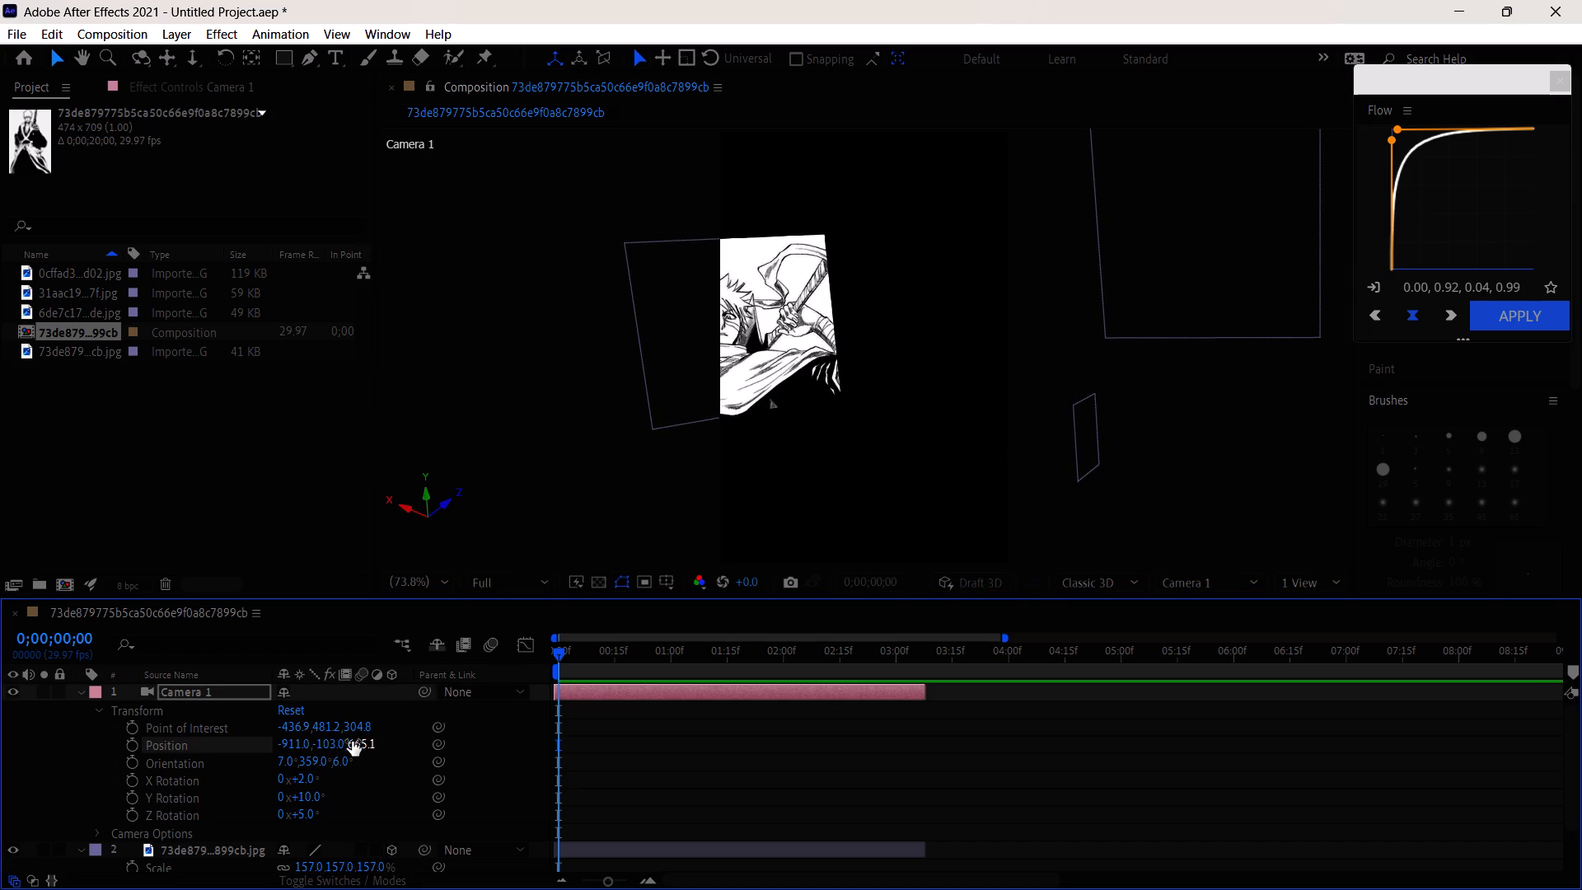
key(ctrl+z)
drag(316, 763, 352, 761)
click(812, 480)
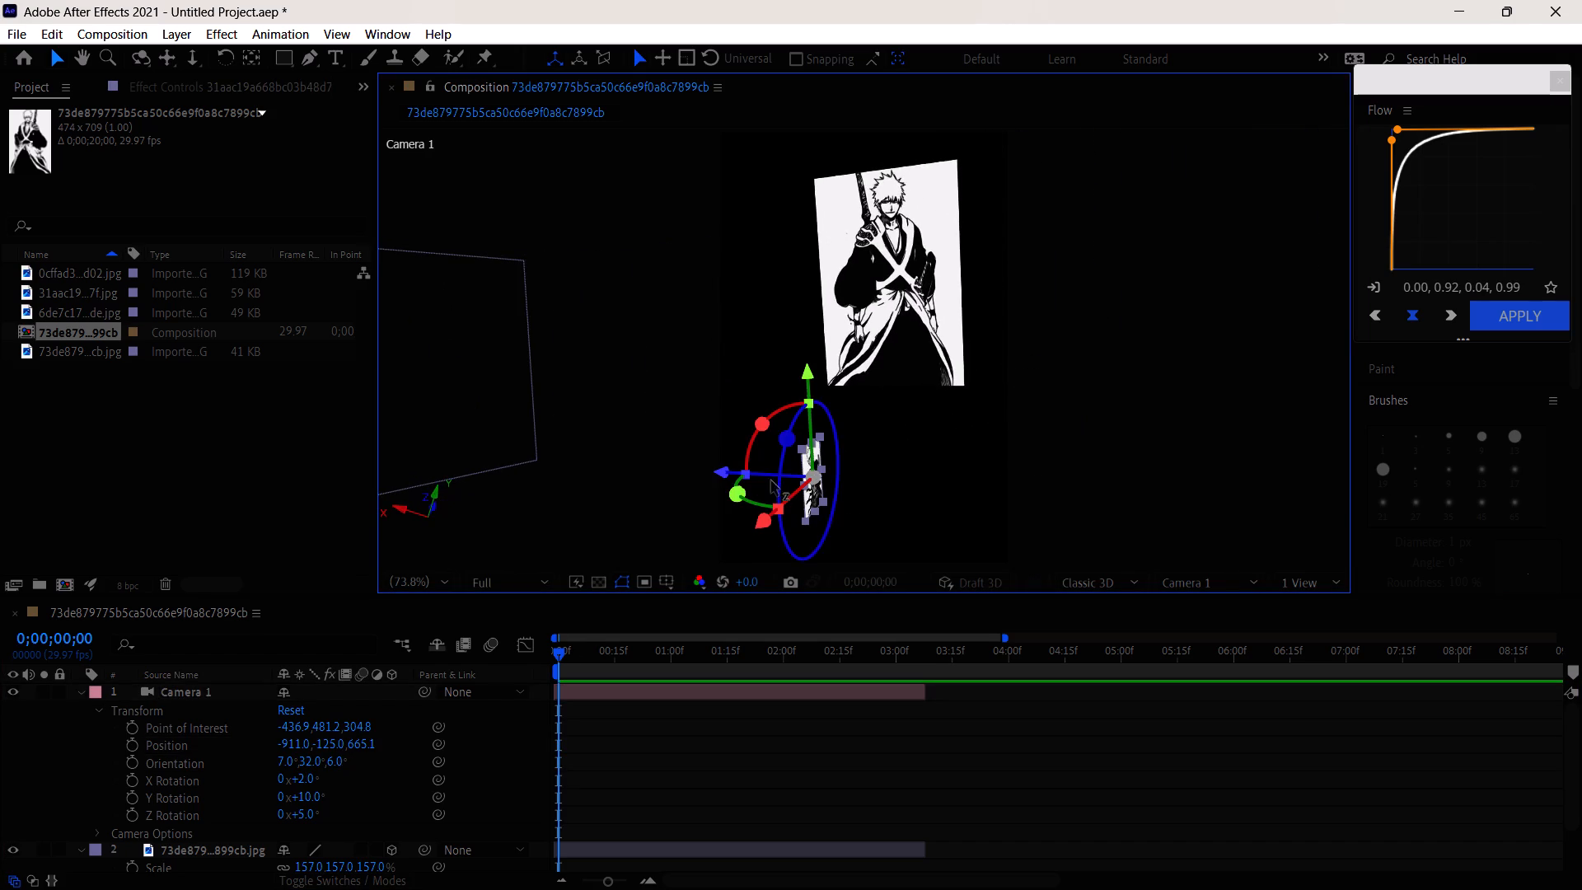
click(794, 436)
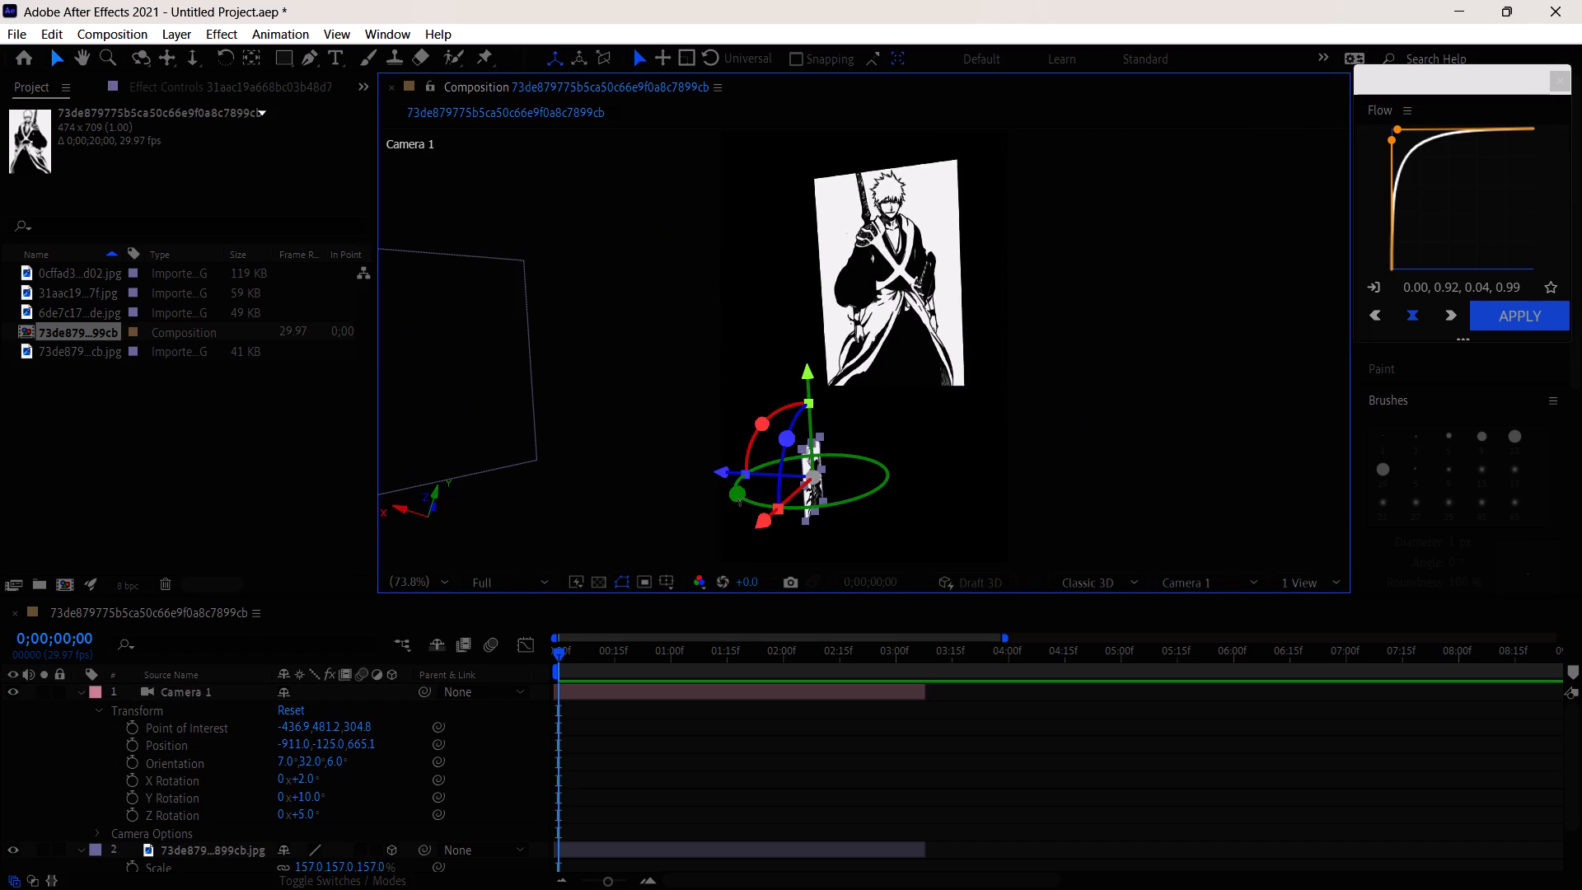
drag(739, 501, 864, 489)
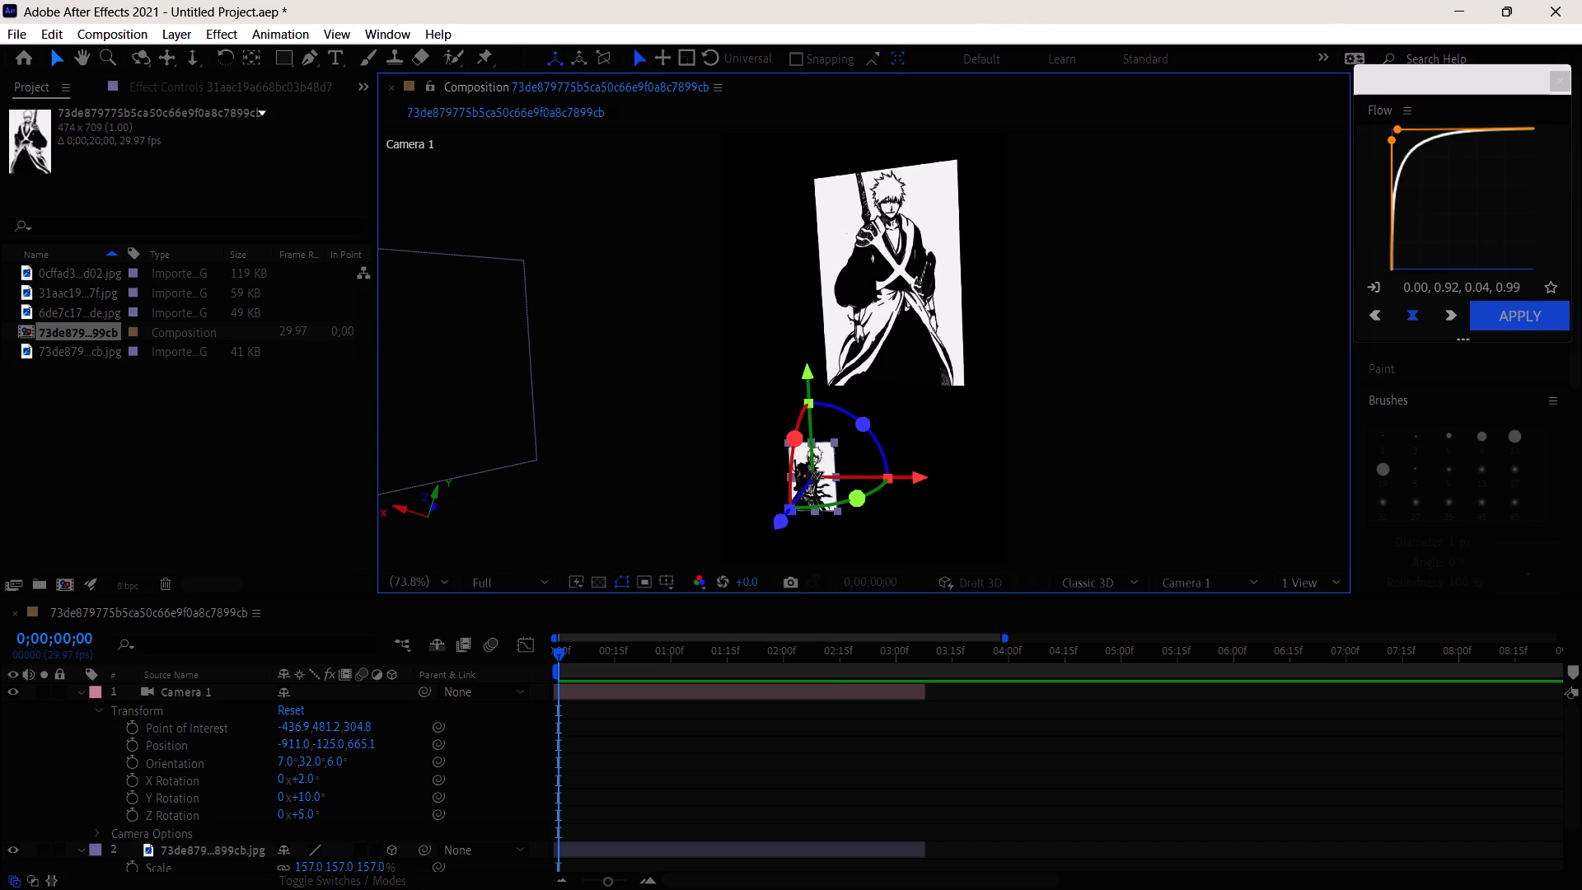
Reposition the 31aac19 image layer in 3D space to about -1555, 1470, -1622, below the standing-figure image.
drag(813, 475, 1581, 263)
drag(1000, 452, 1100, 344)
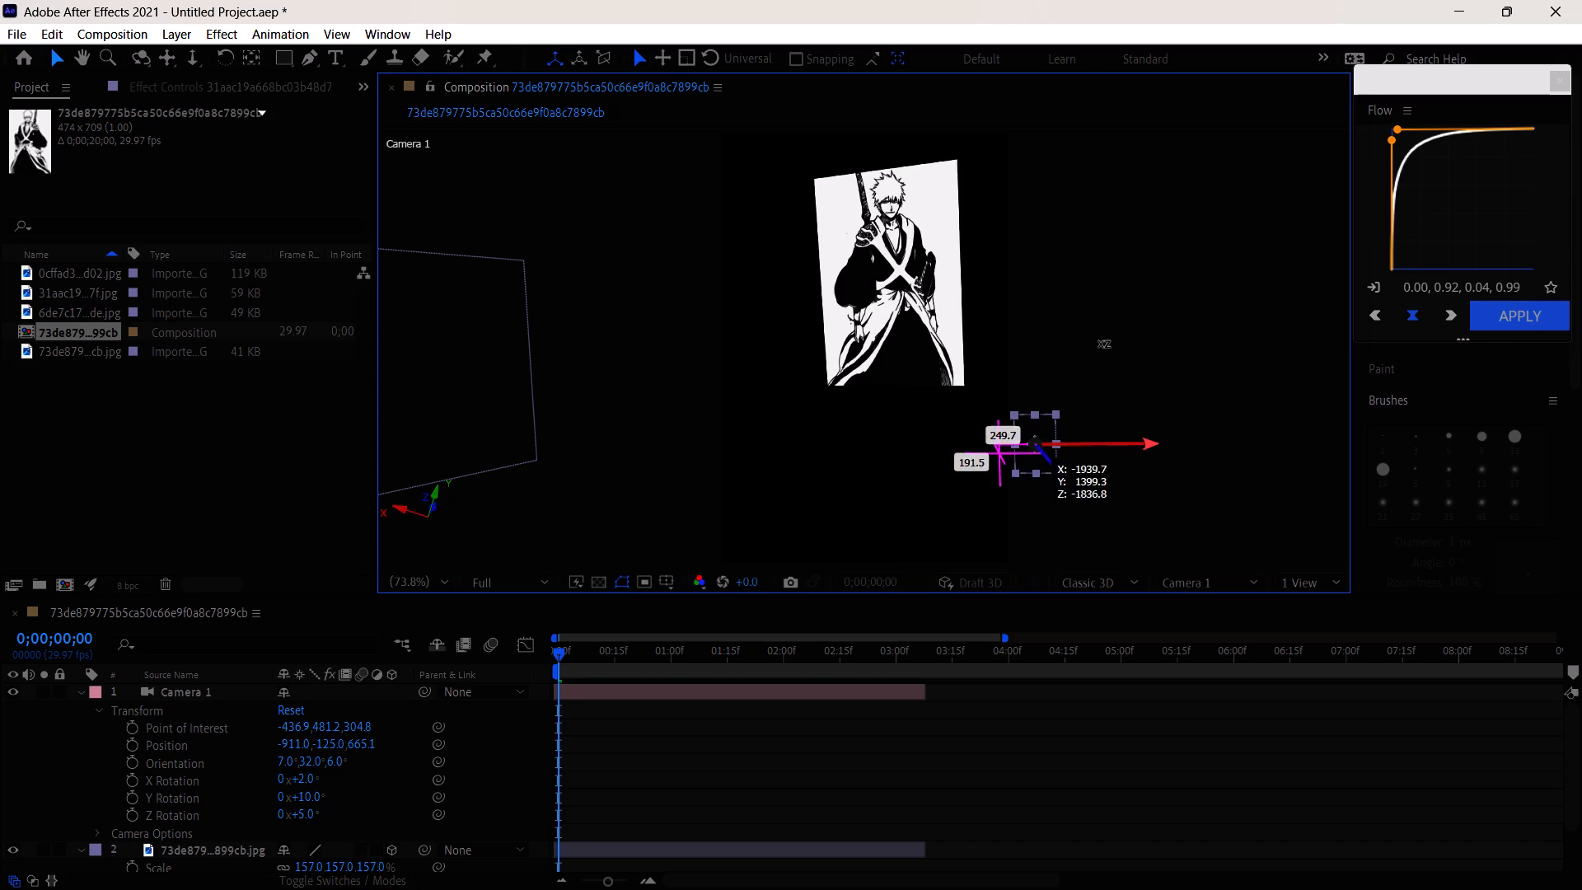
drag(1100, 344, 909, 454)
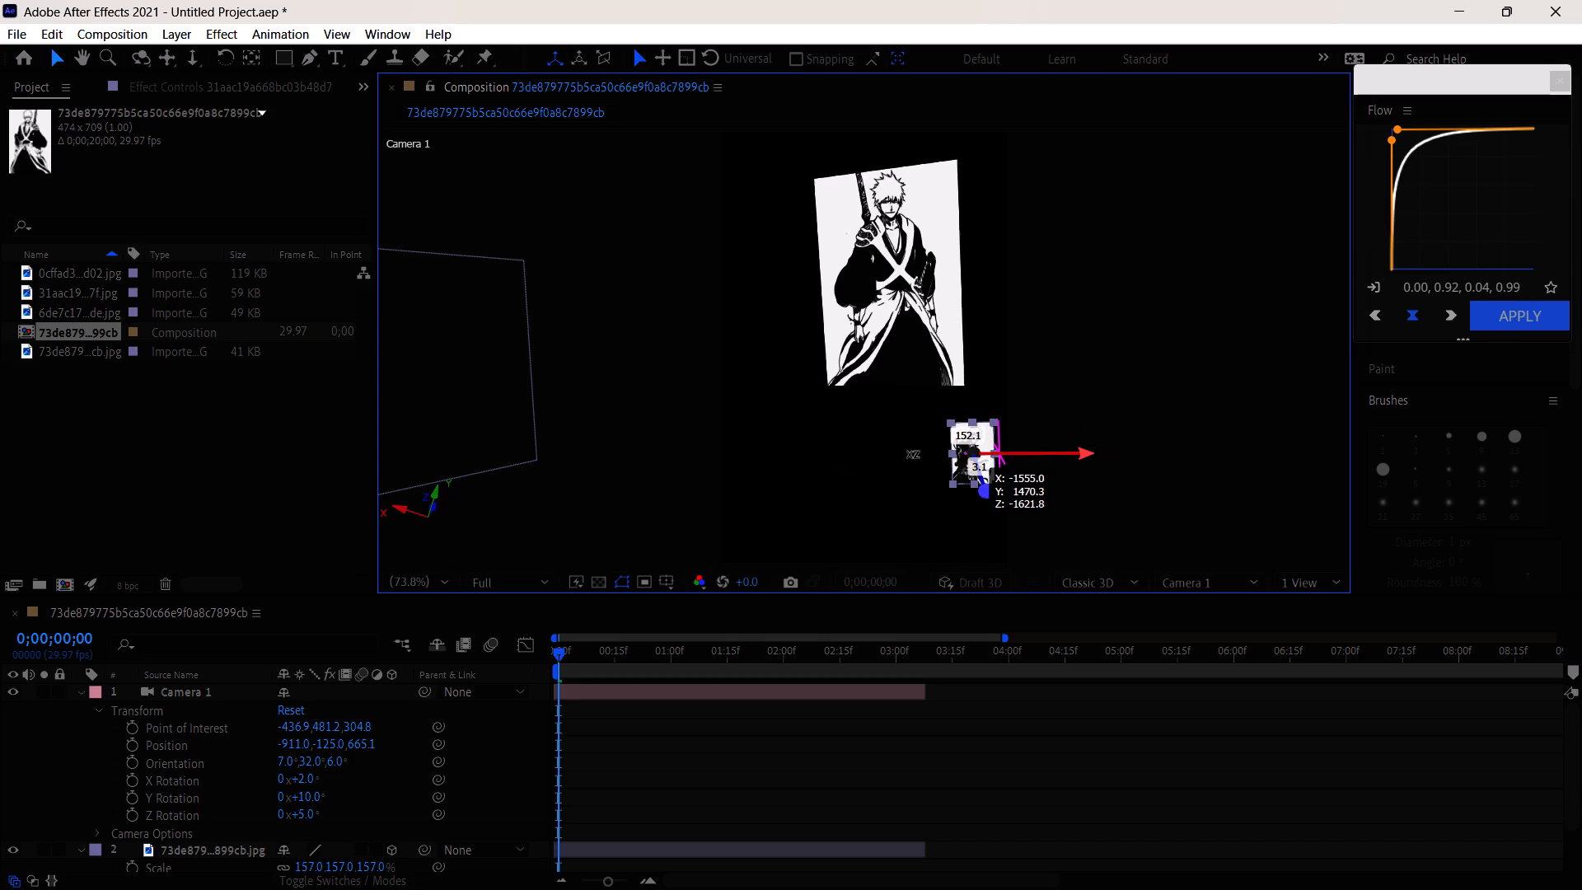
drag(909, 454, 909, 455)
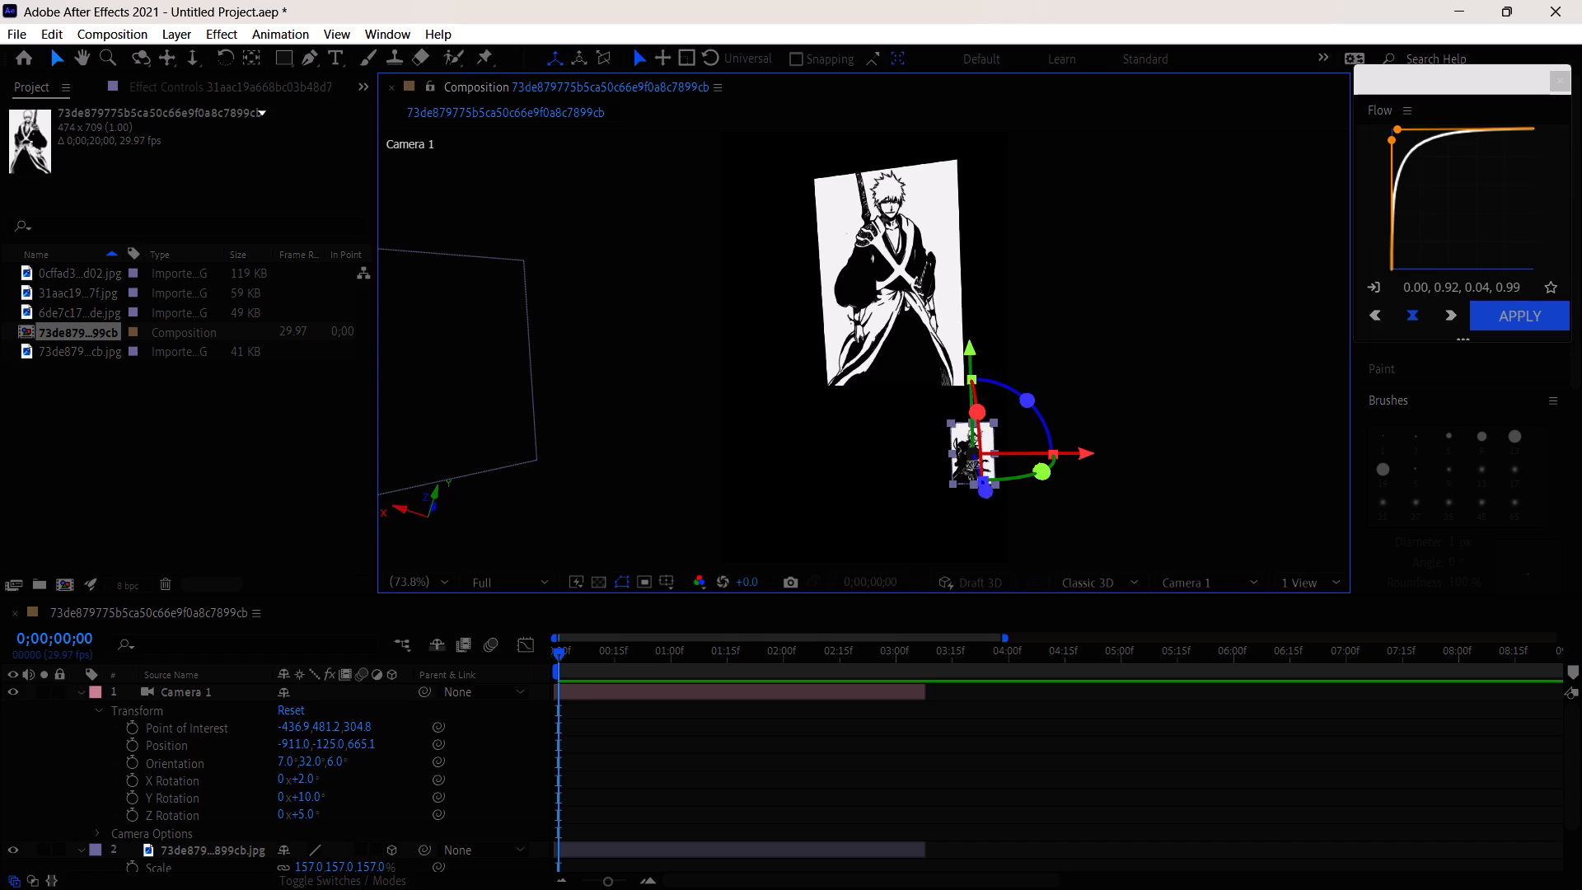
drag(973, 457, 1070, 397)
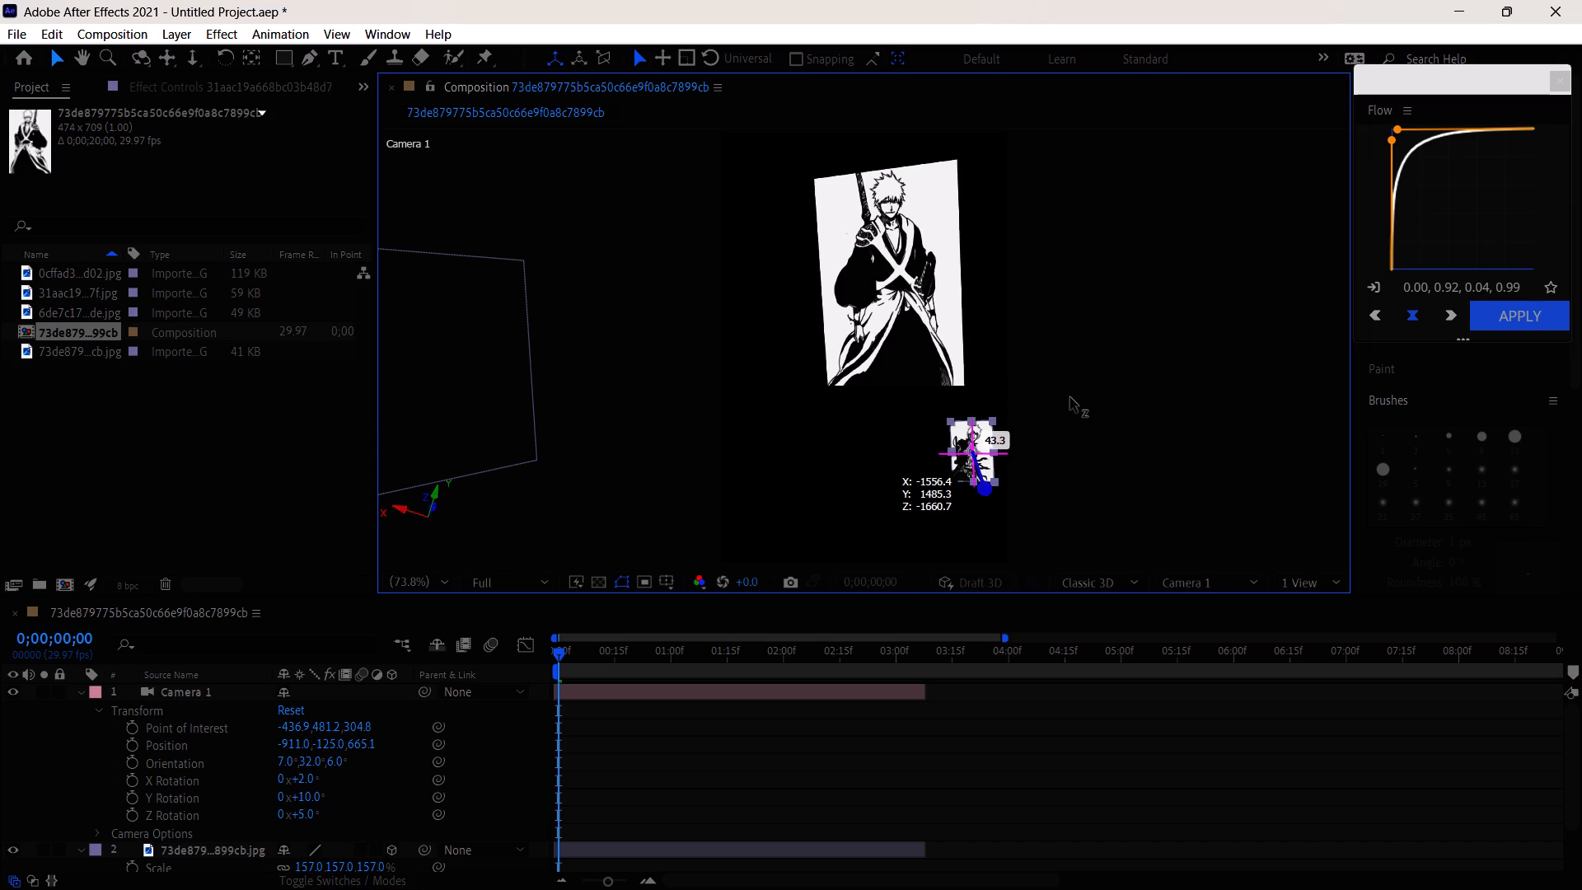
drag(1070, 397, 1076, 425)
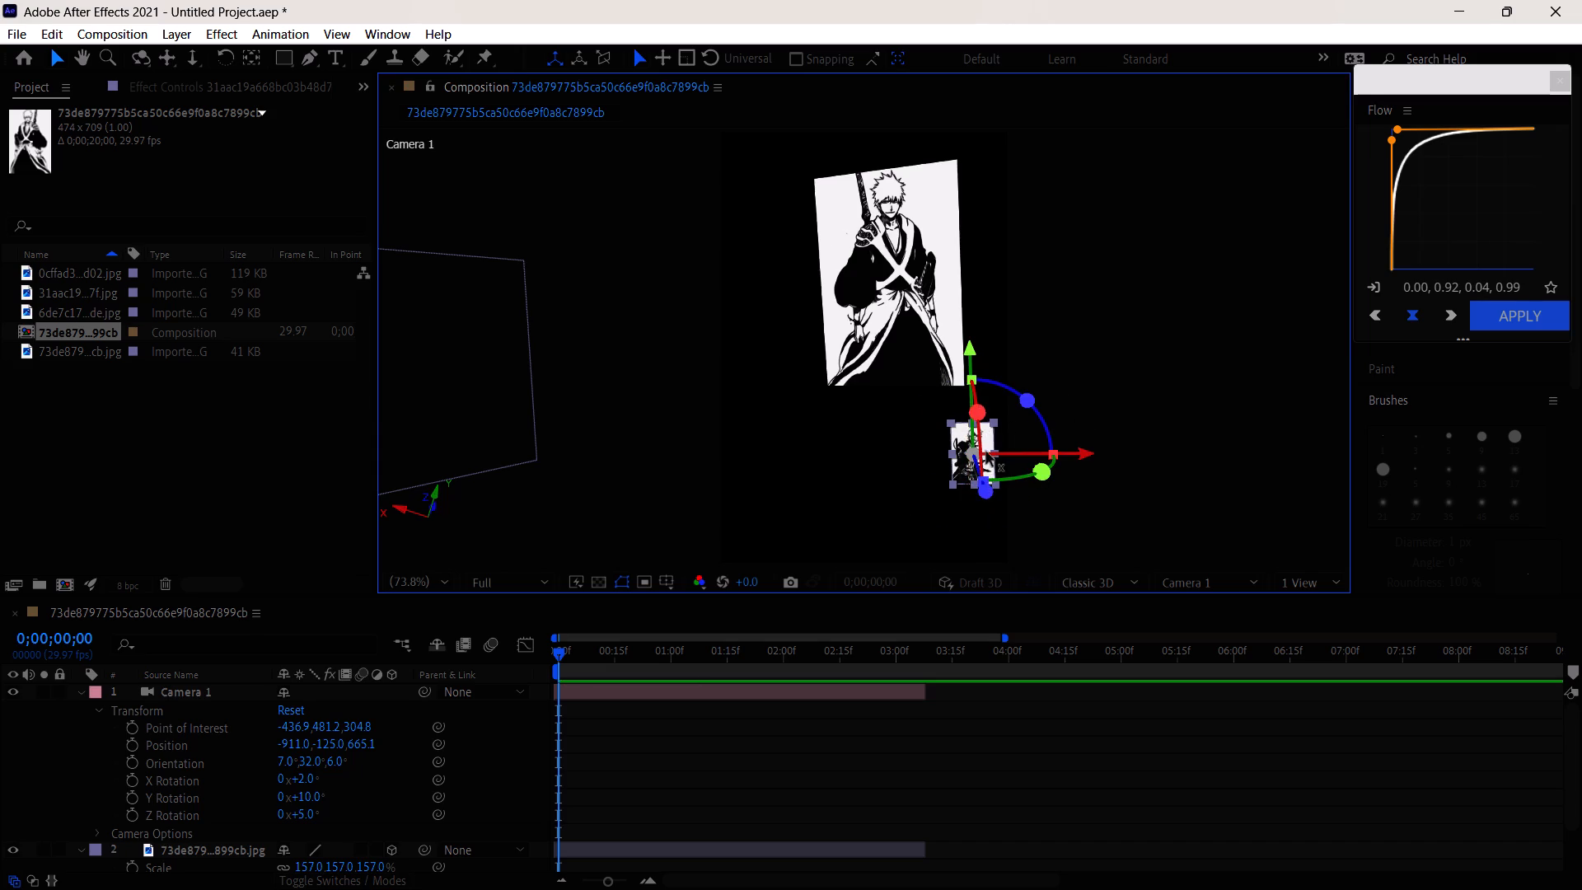
Shift the 31aac19 image layer sideways out of the frame and raise it level with the standing-figure image.
drag(1001, 449, 1367, 415)
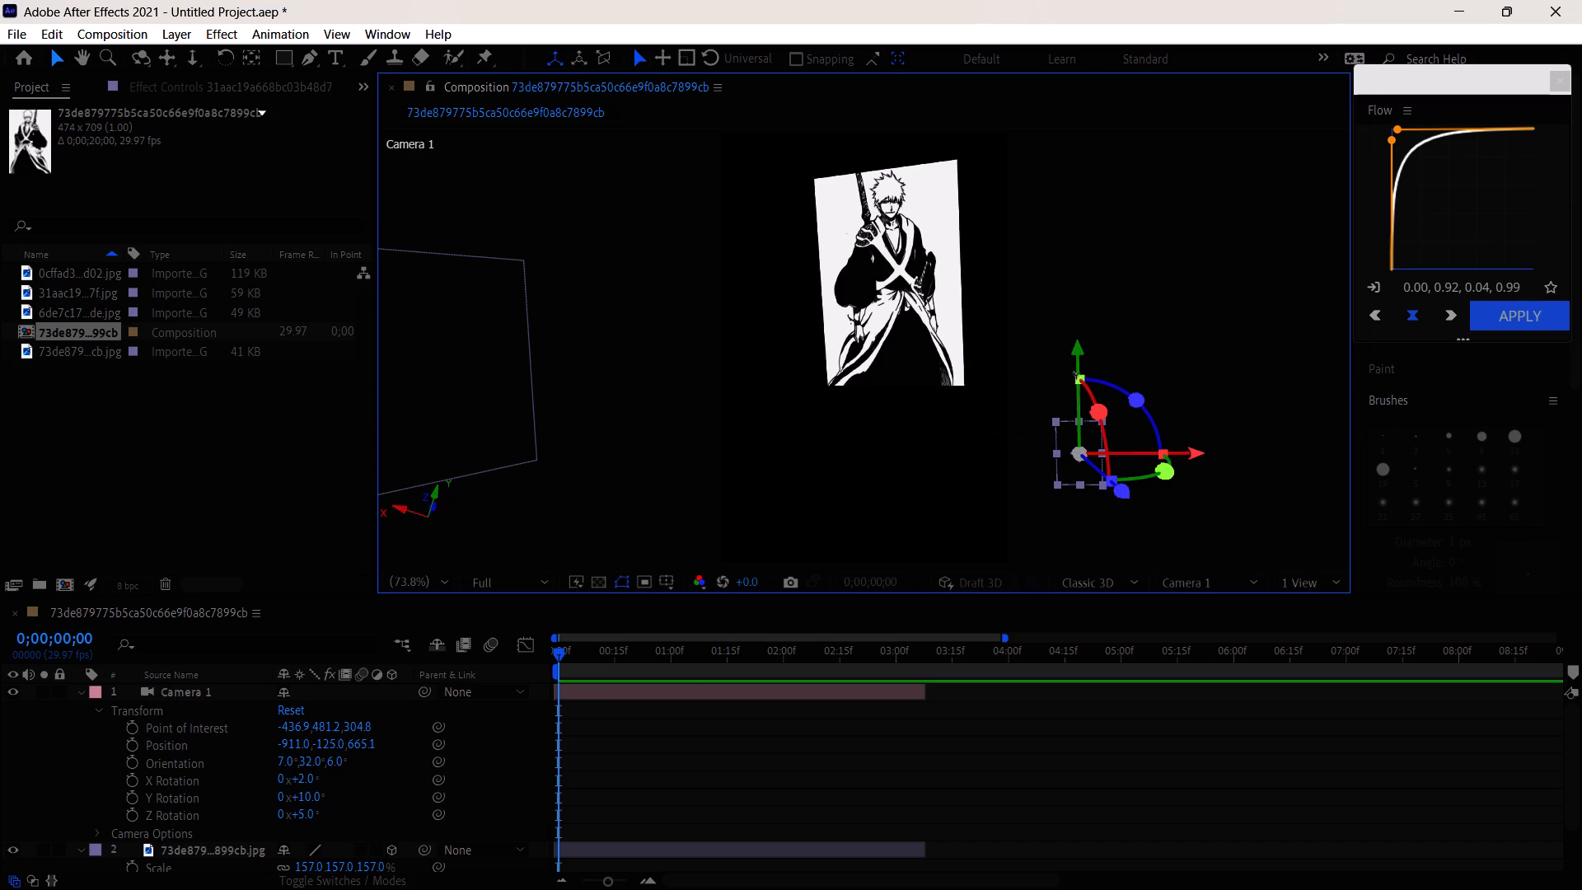
drag(1079, 357, 1101, 38)
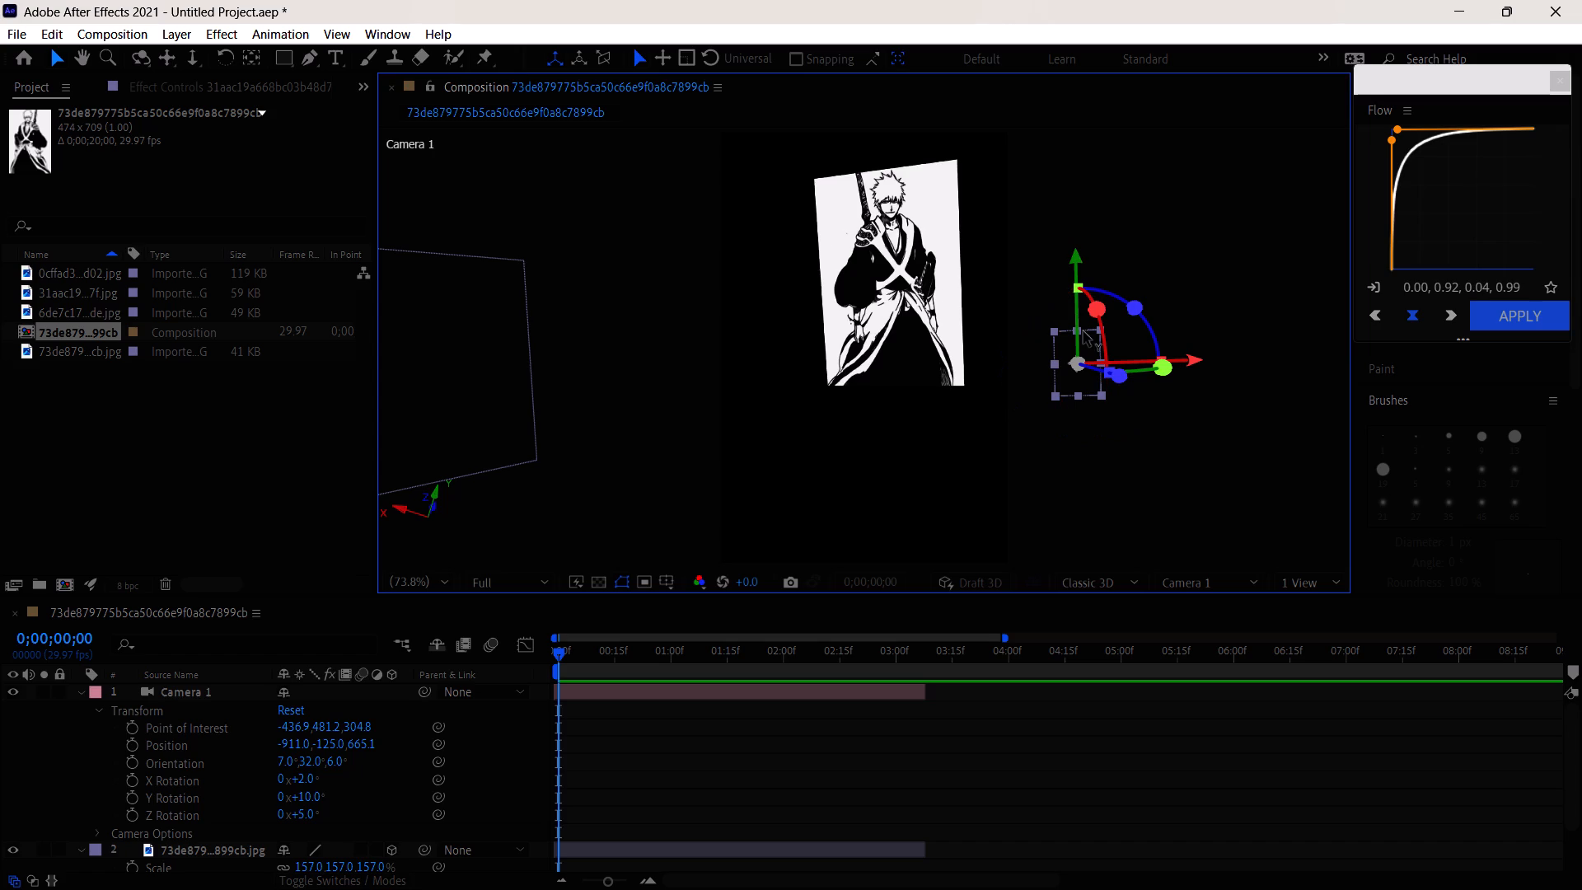
drag(1079, 337, 1073, 81)
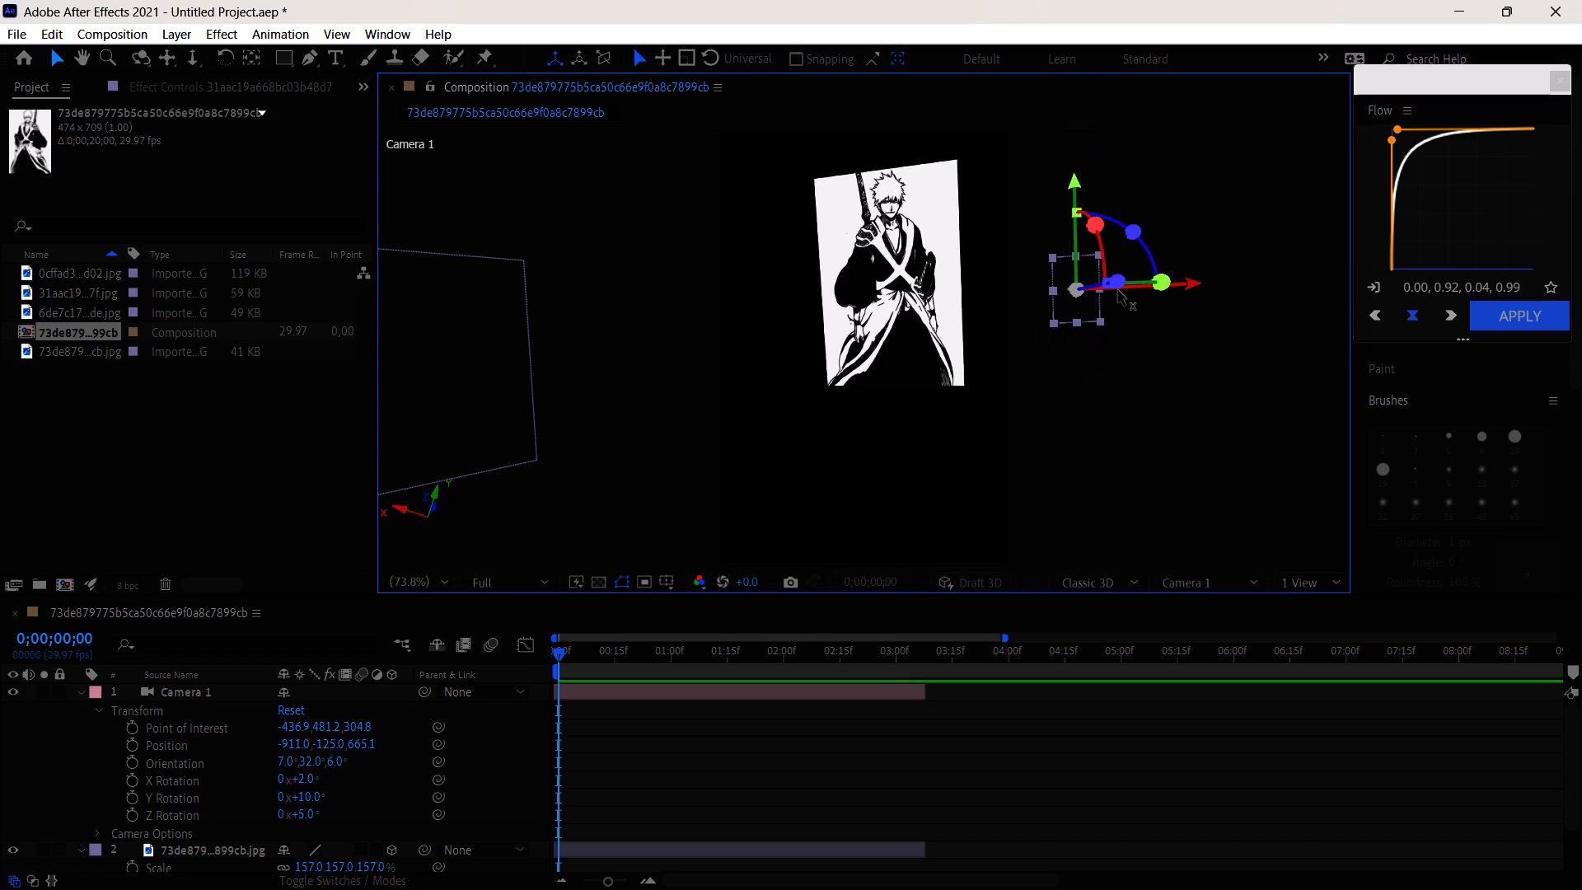
drag(1126, 289, 1310, 290)
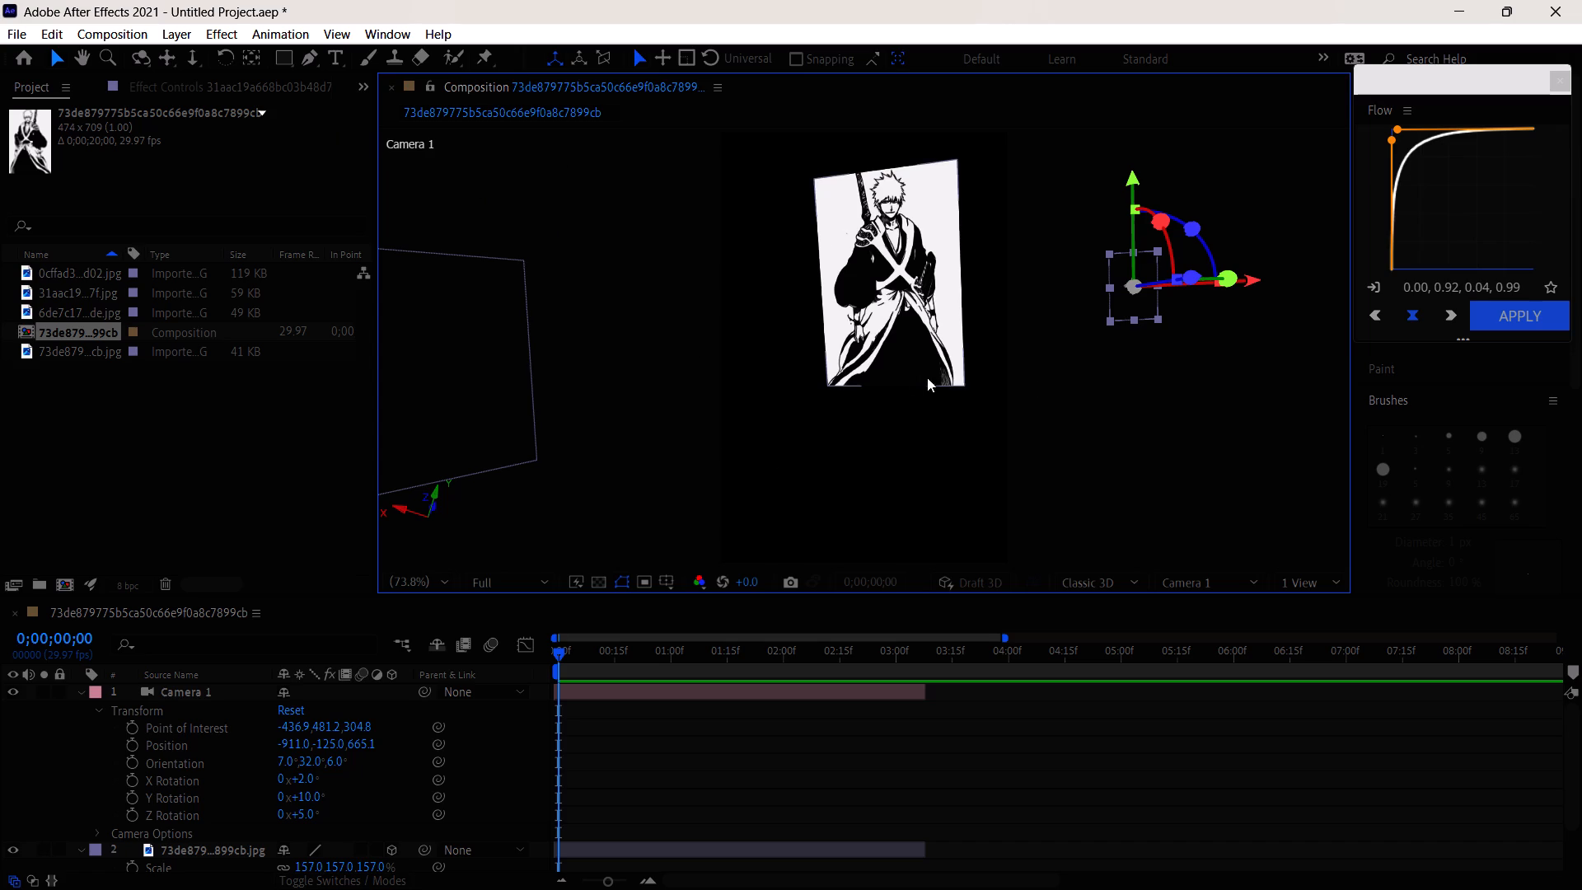
Set Camera 1's Y position to -135.
drag(333, 747, 324, 747)
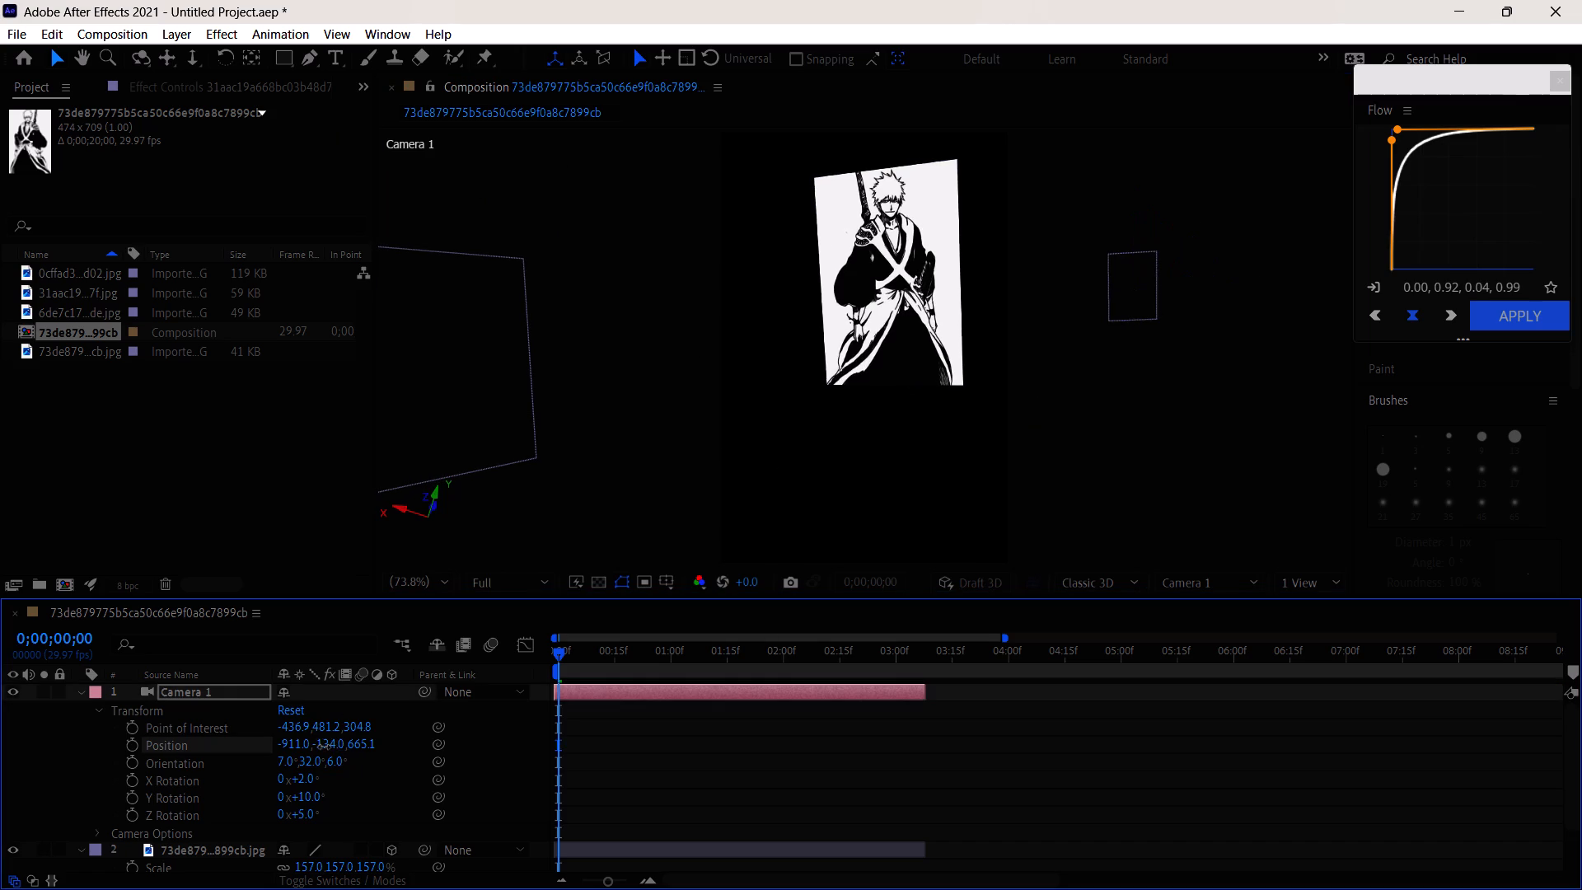
drag(324, 747, 322, 747)
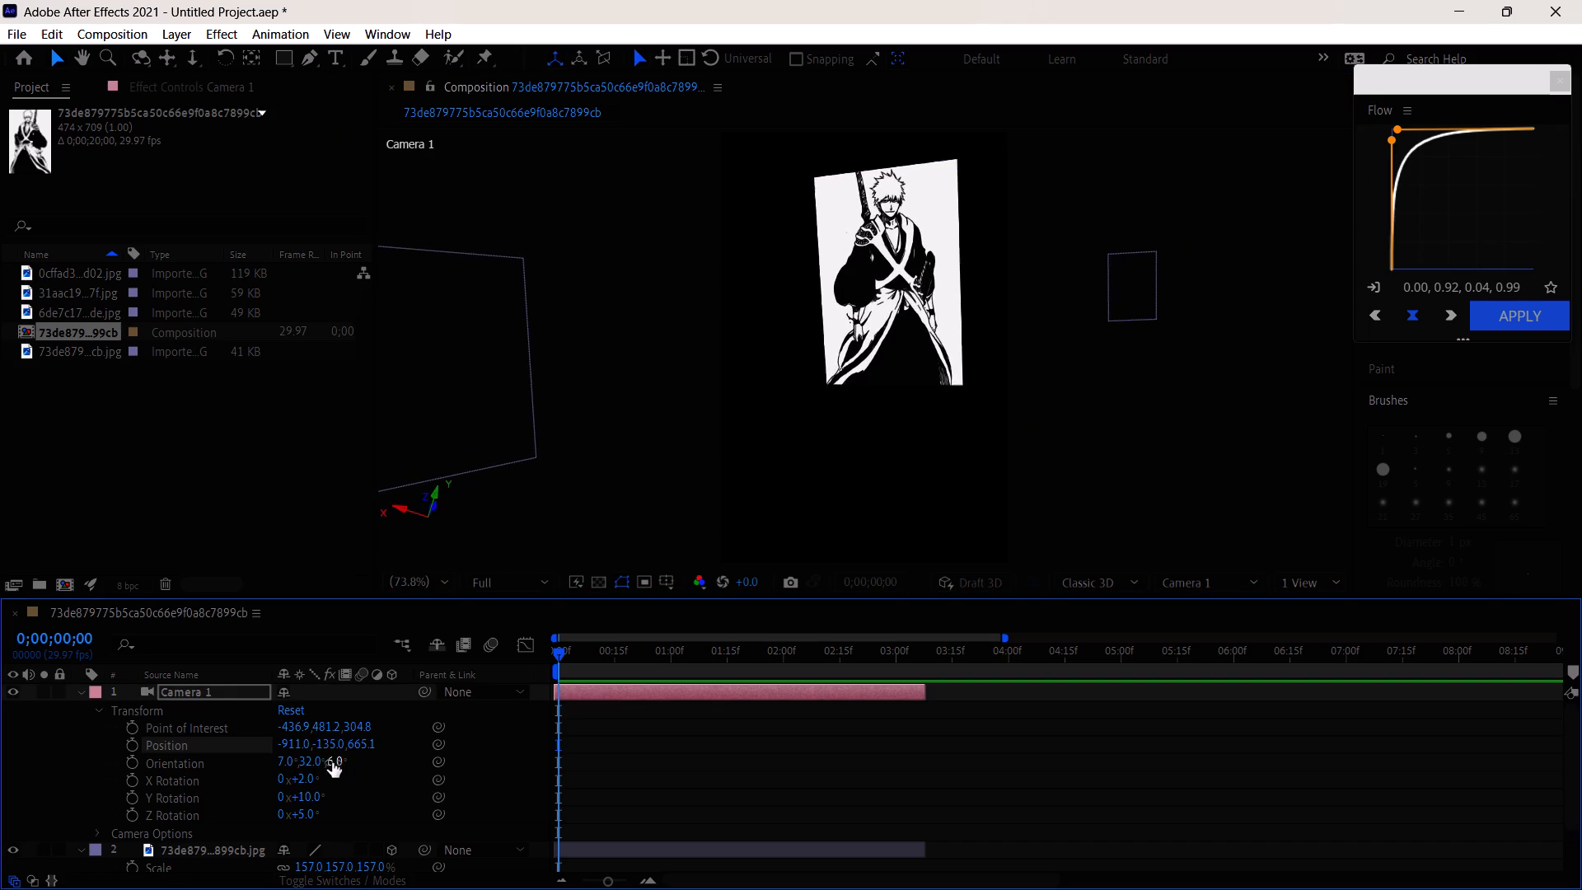
Swing Camera 1's Y orientation past the 31aac19 image layer and set it to 104°.
click(332, 762)
drag(311, 764, 362, 762)
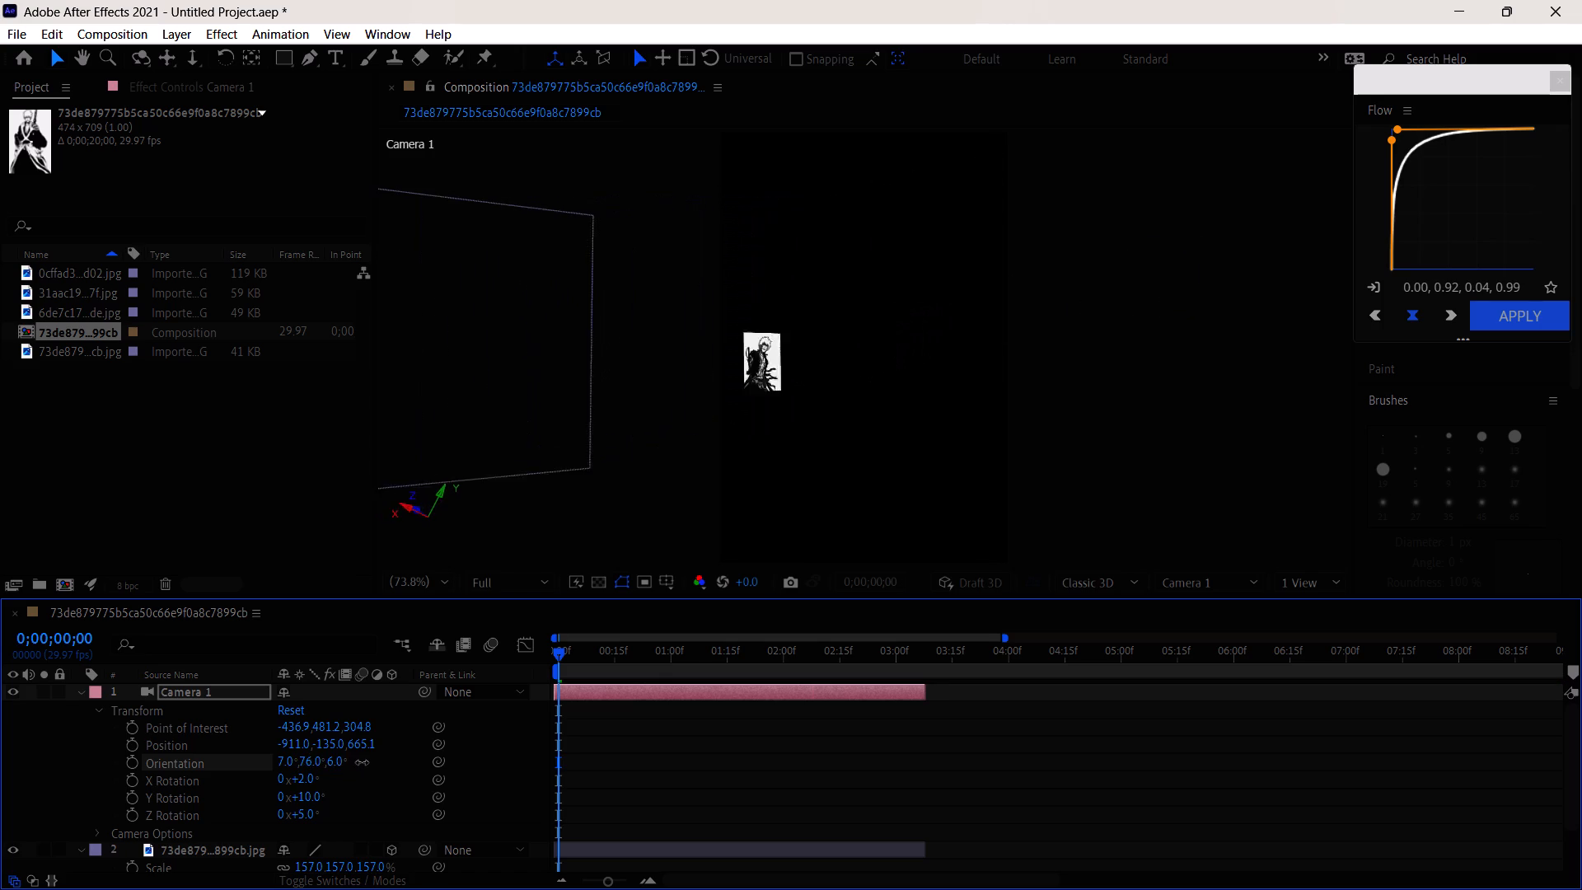
drag(362, 762, 396, 738)
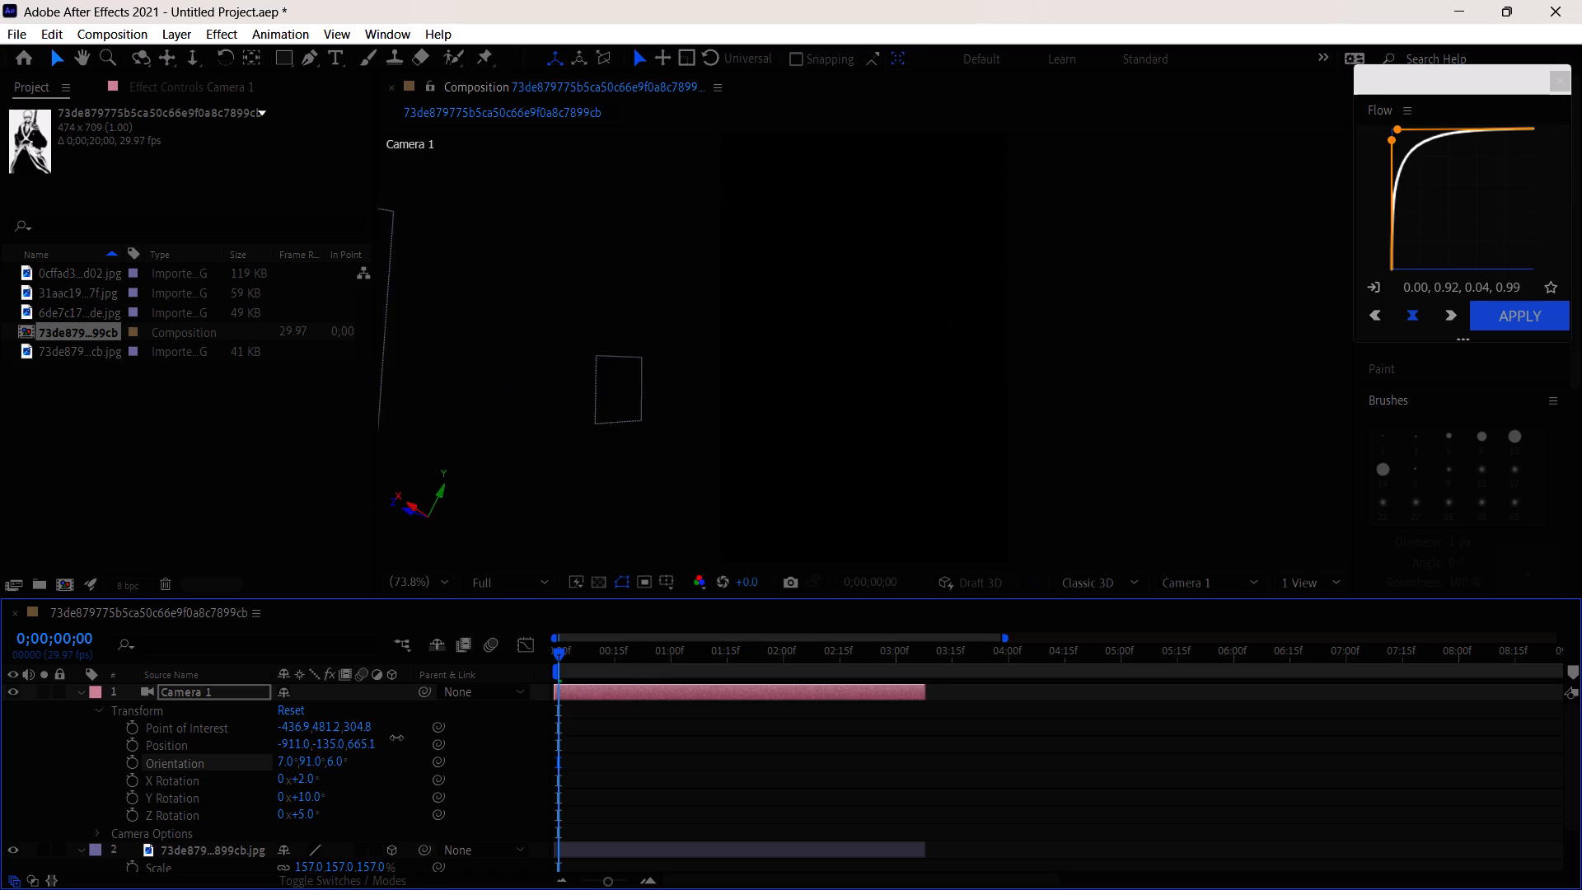
drag(396, 738, 398, 738)
drag(308, 756, 331, 760)
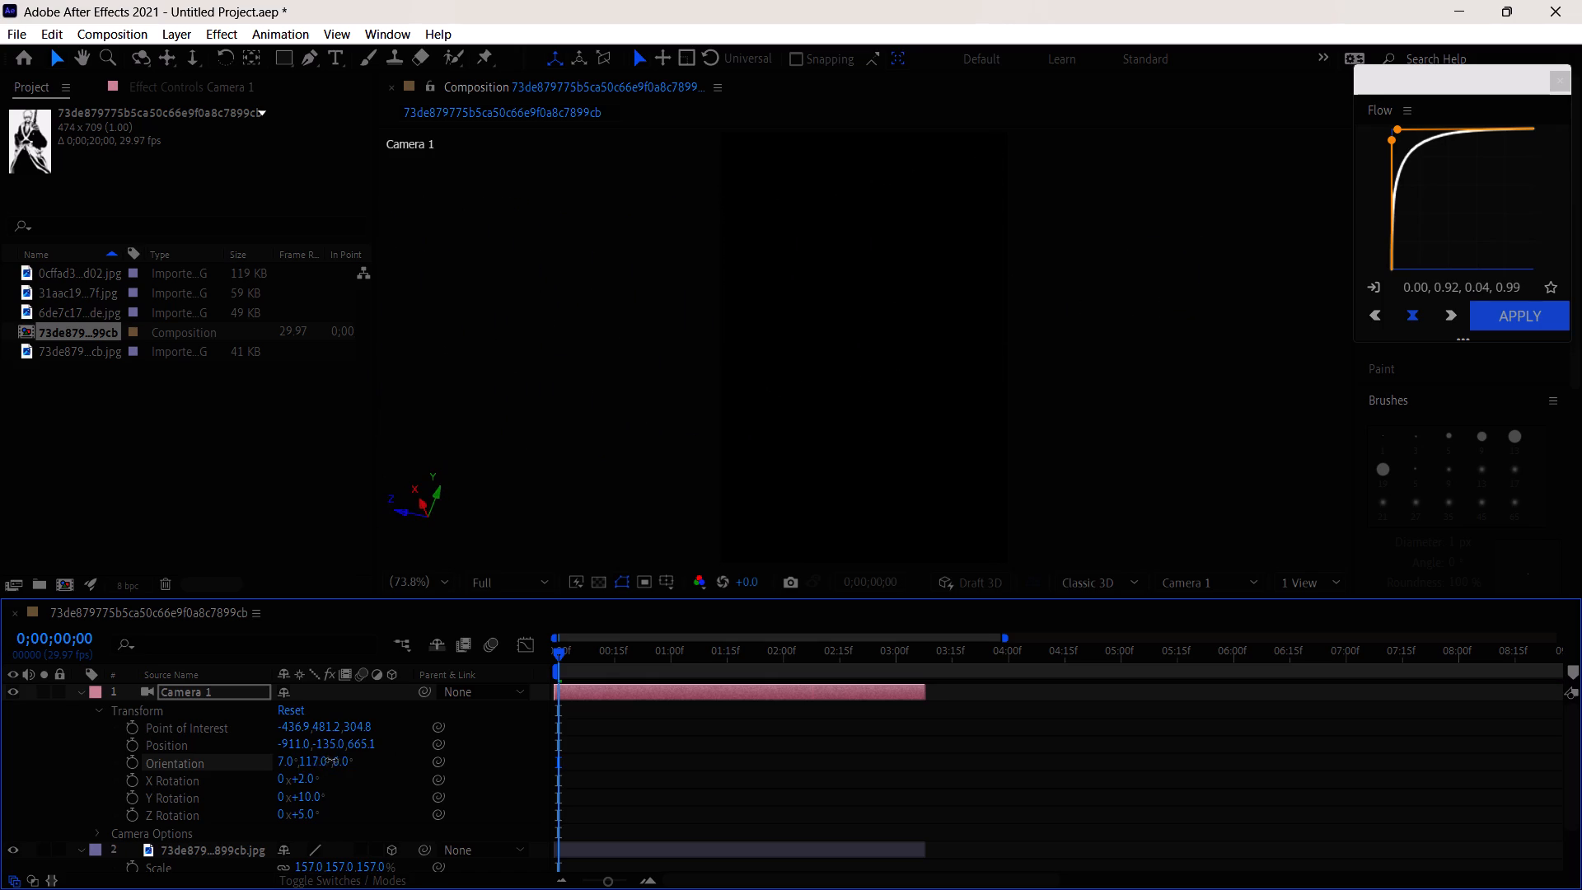
drag(331, 760, 318, 766)
drag(318, 766, 319, 758)
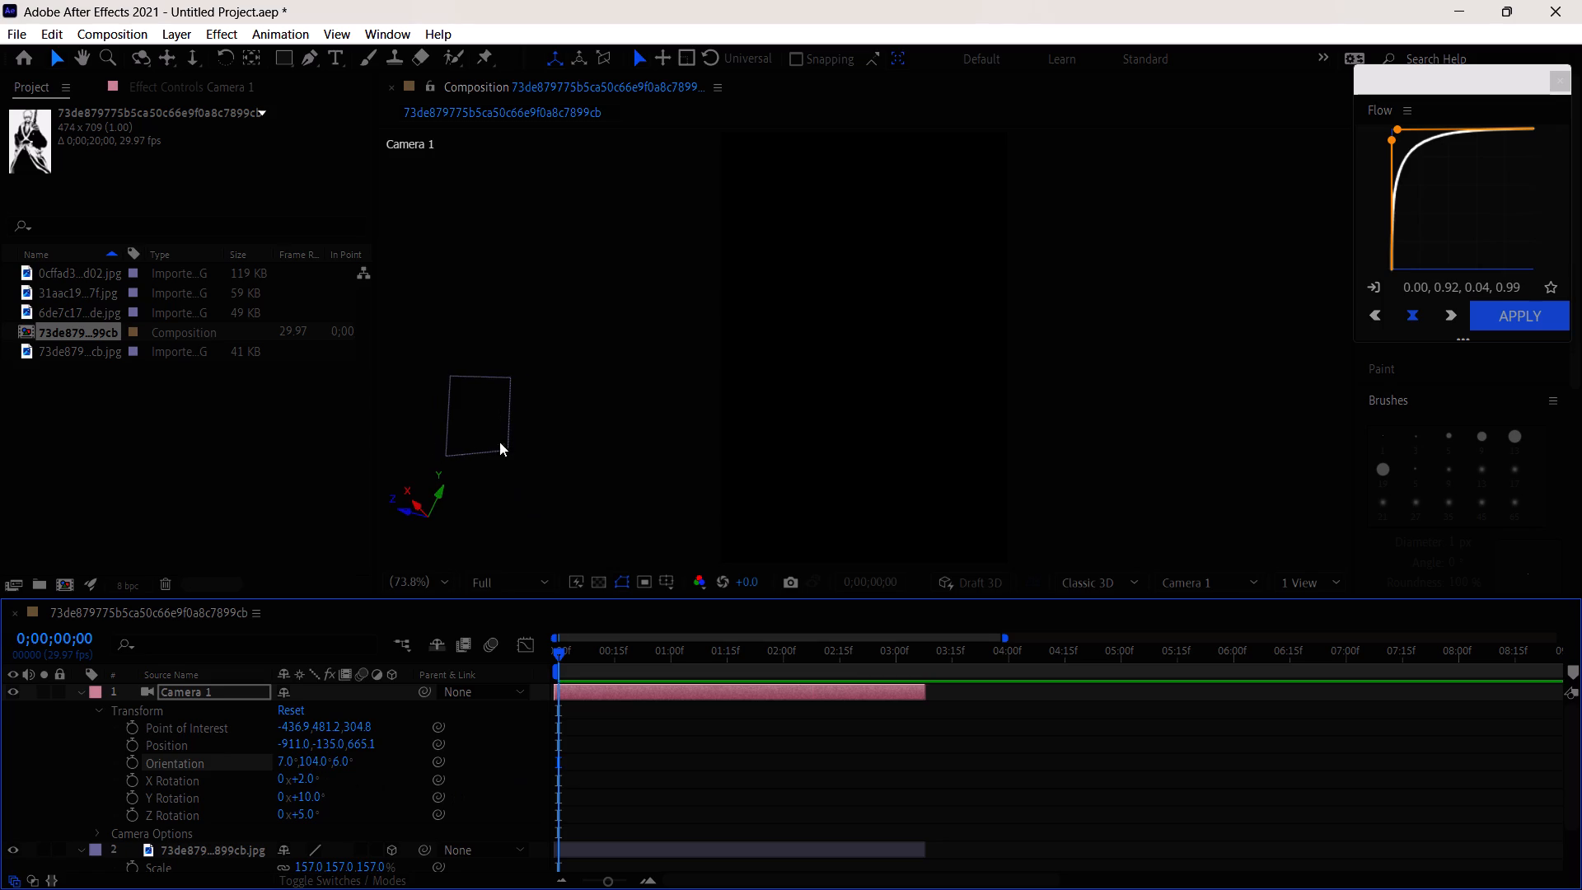
Move the 31aac19 image layer sideways and back in 3D space until it sits inside Camera 1's frame.
click(481, 405)
drag(483, 419, 1095, 386)
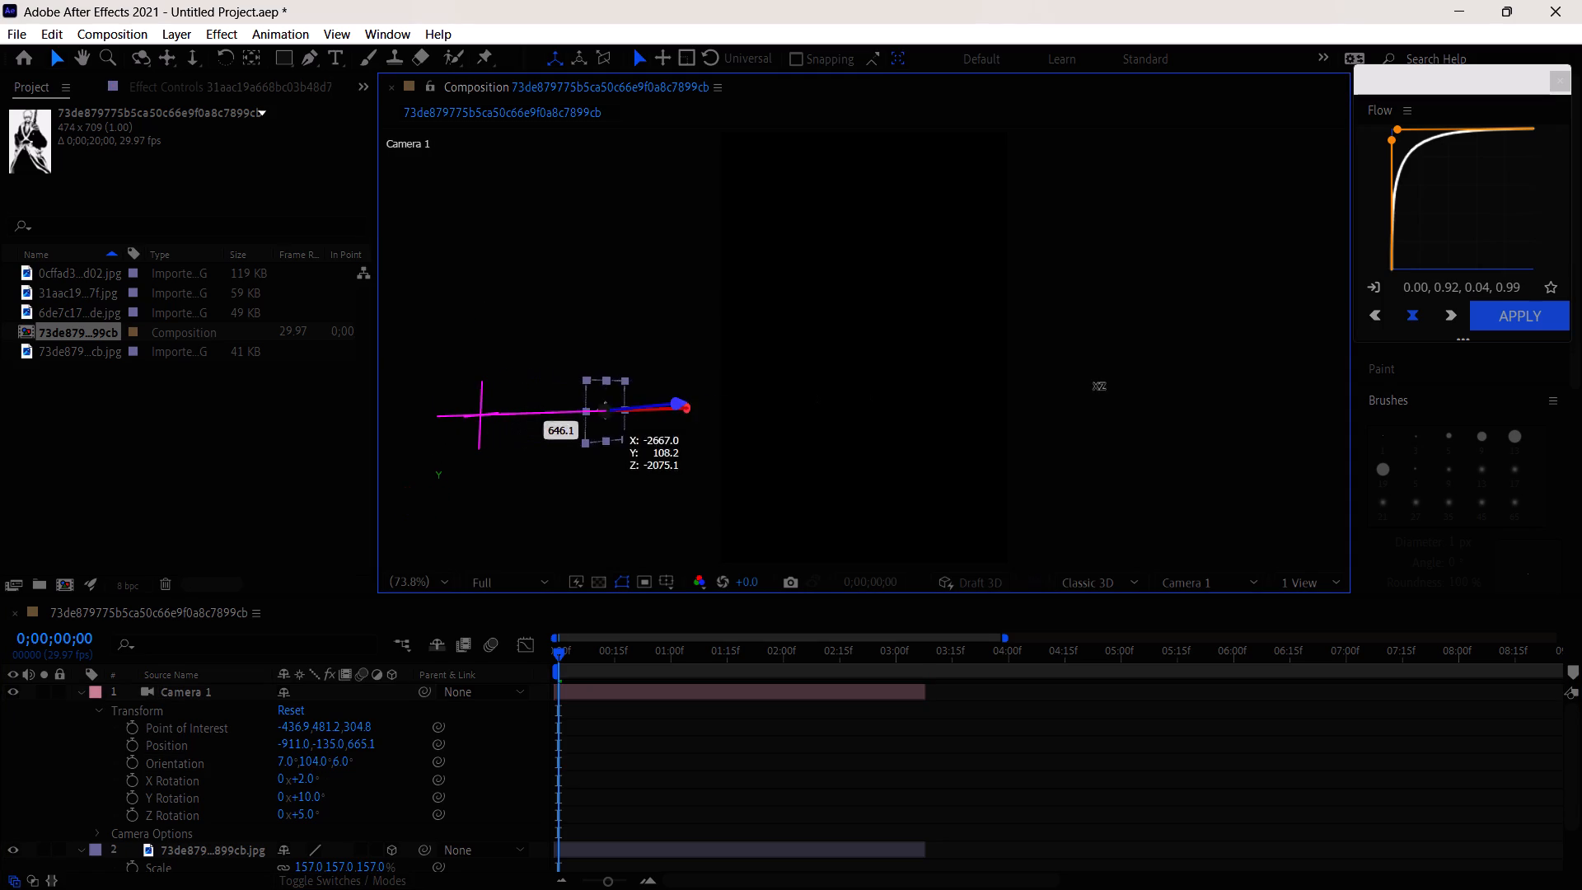
drag(1095, 386, 1581, 405)
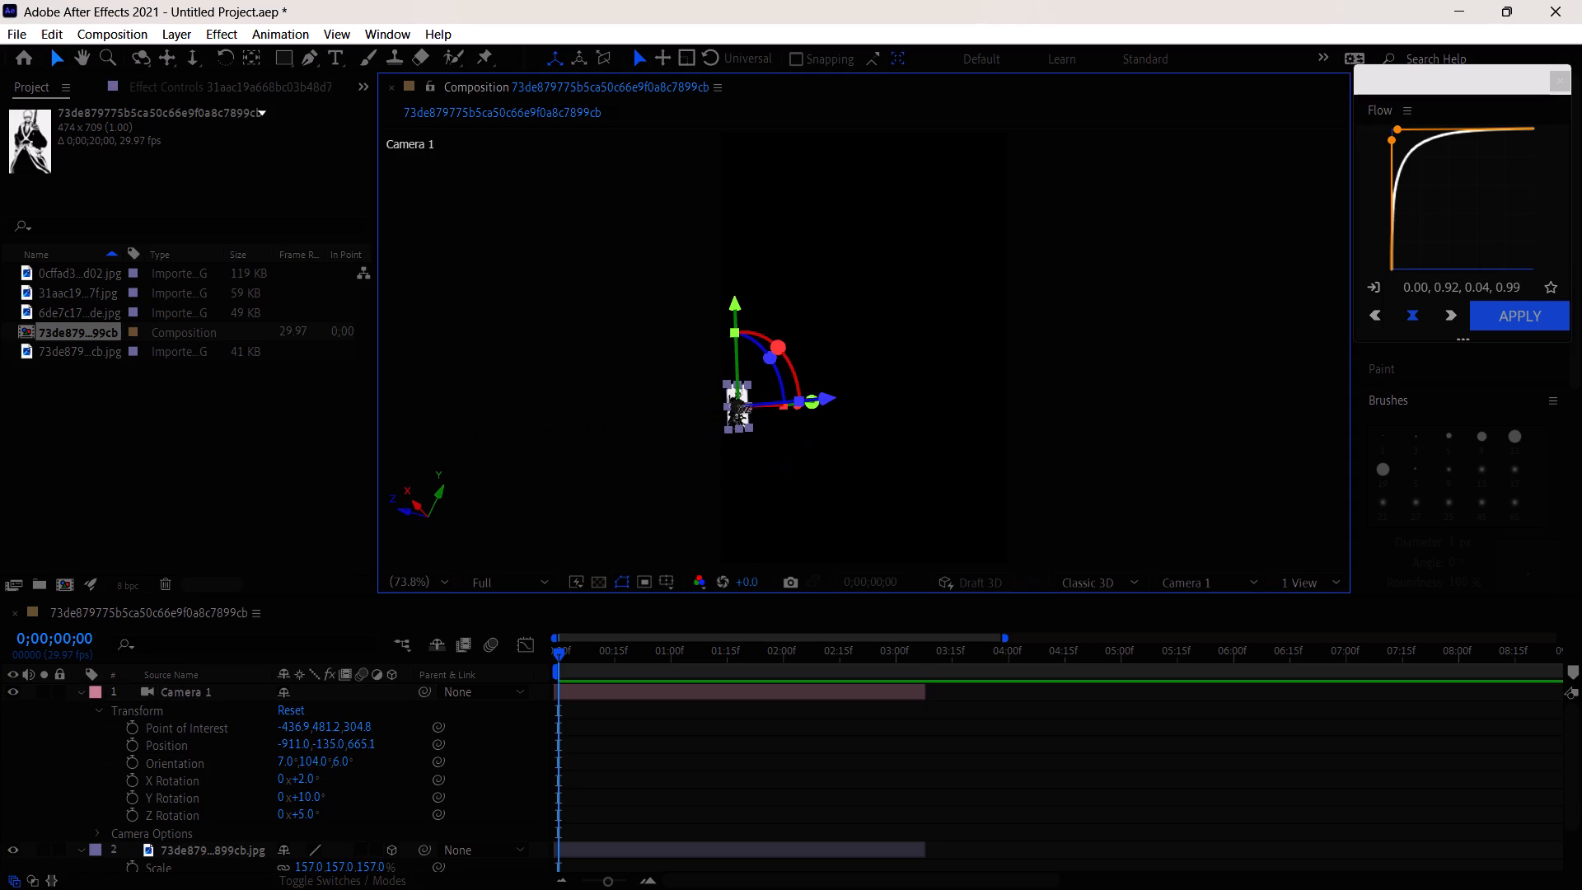
drag(743, 407, 1205, 422)
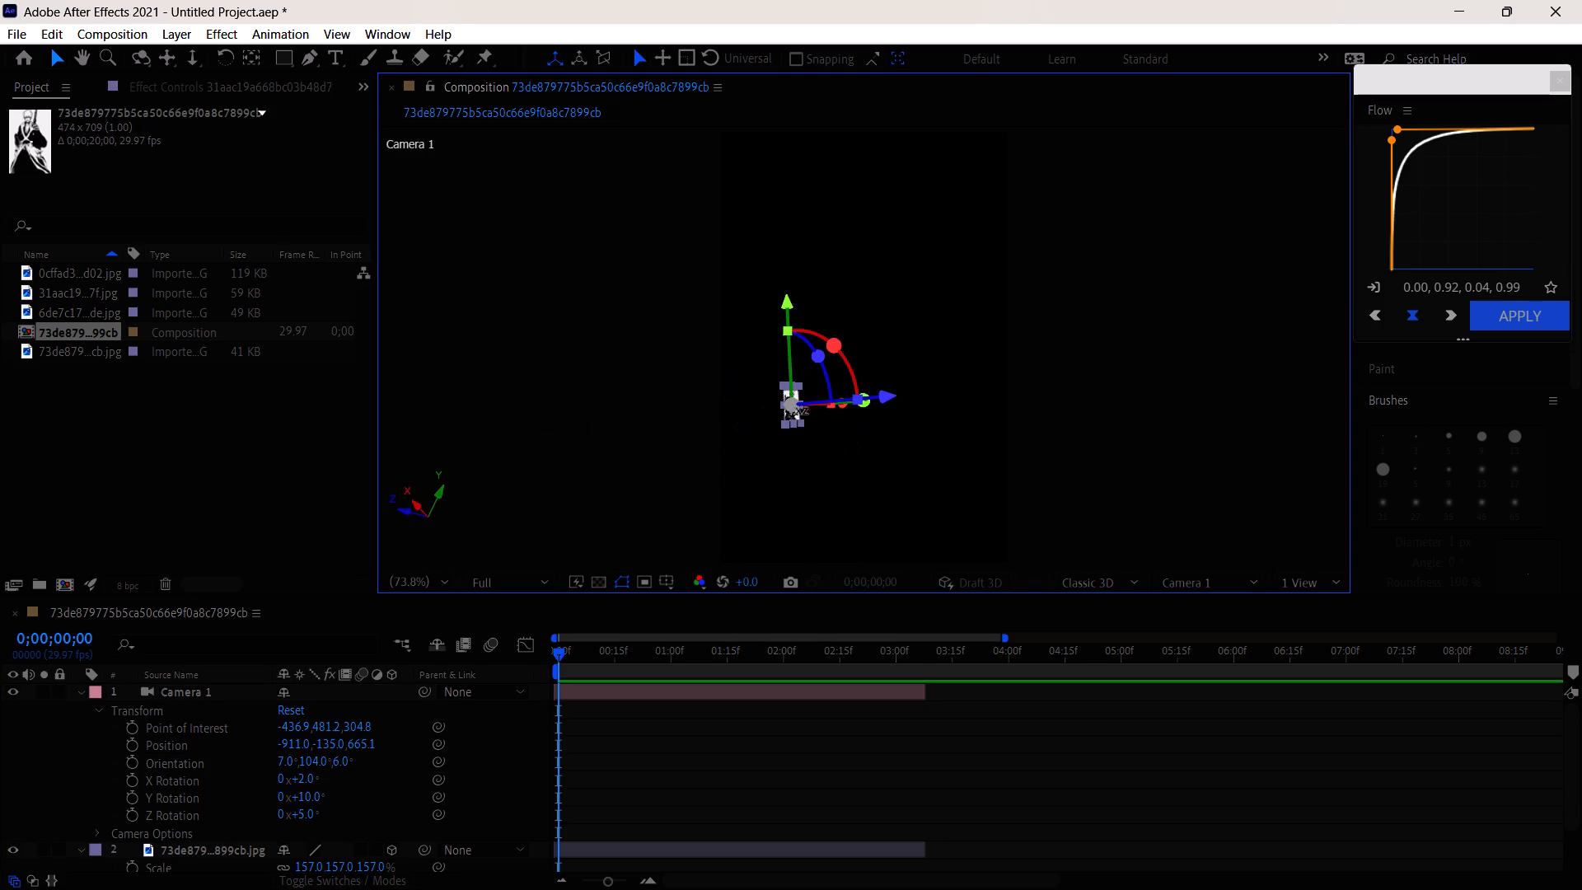
drag(886, 399, 946, 400)
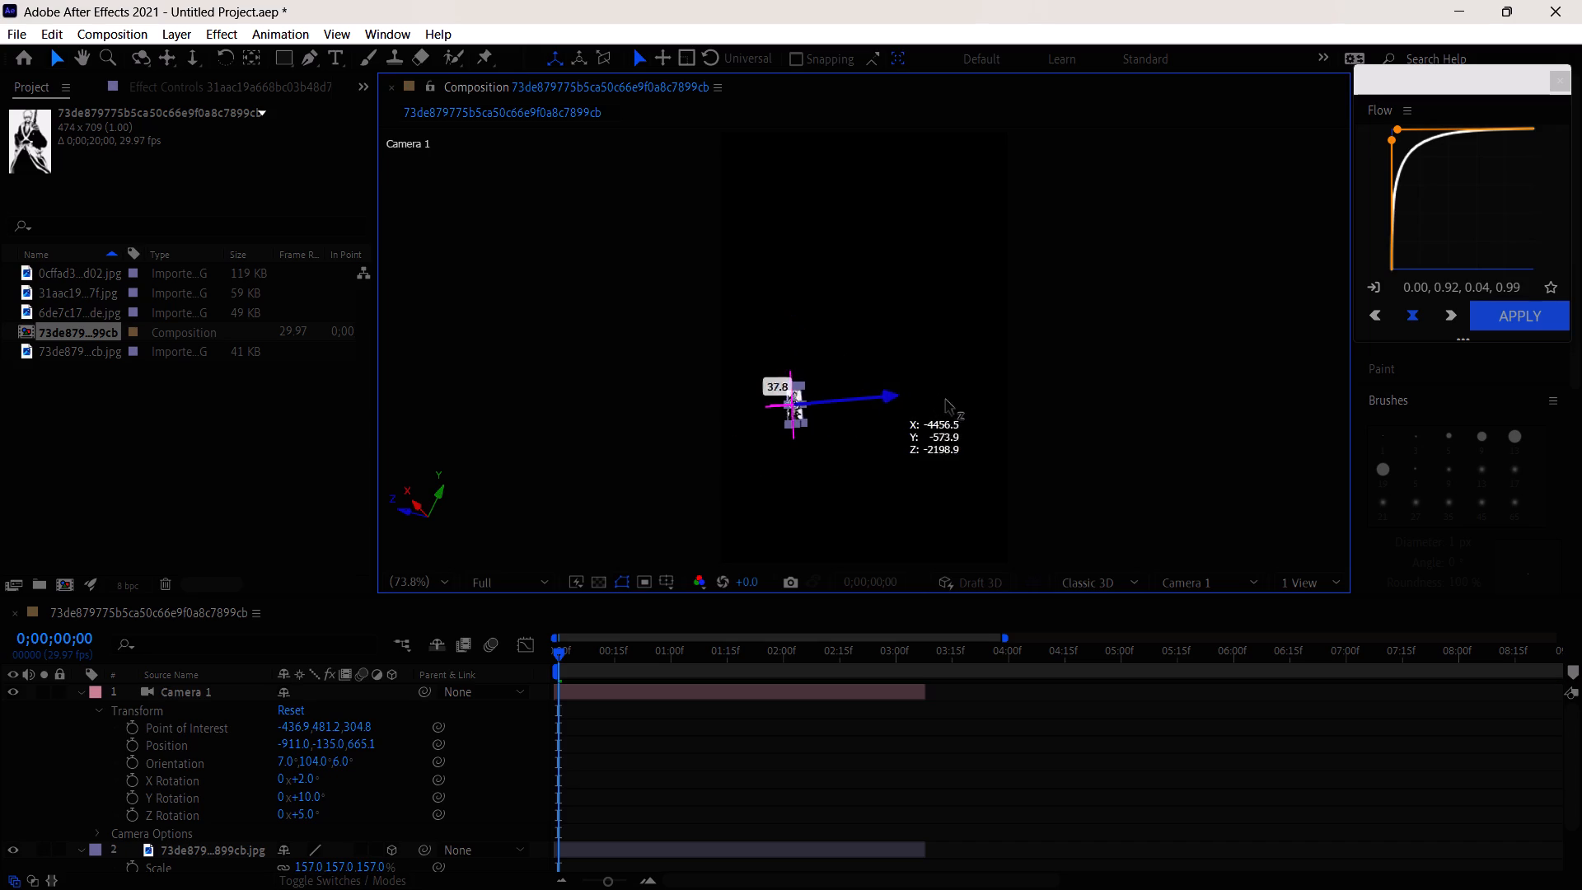
drag(946, 400, 1272, 412)
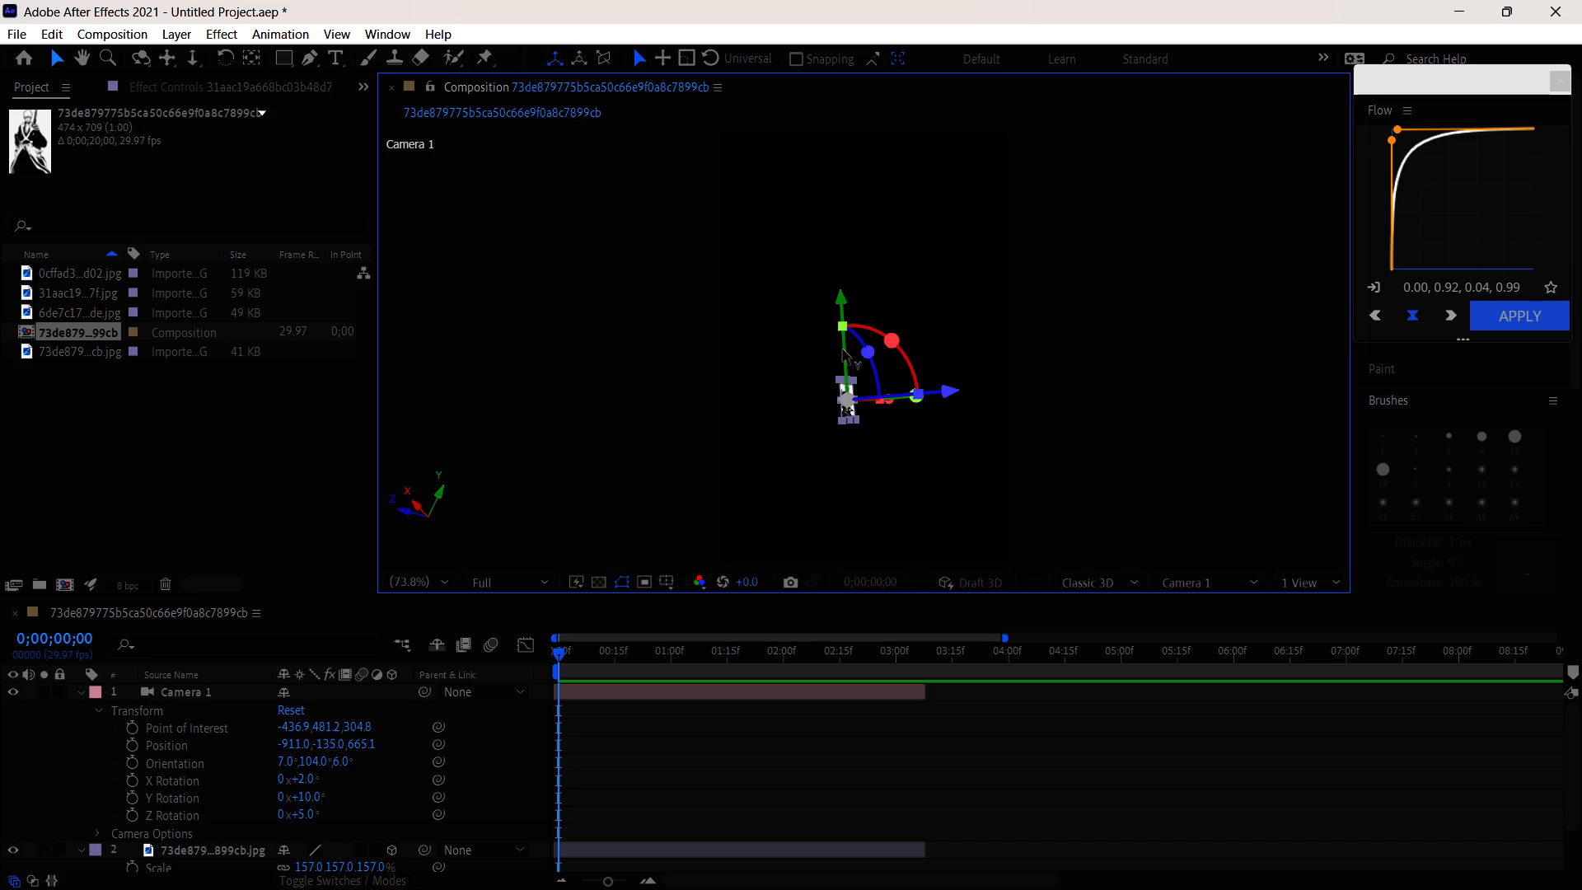
click(834, 401)
click(849, 403)
Scale the 31aac19 image layer uniformly to 233%.
scroll(285, 837, down, 2)
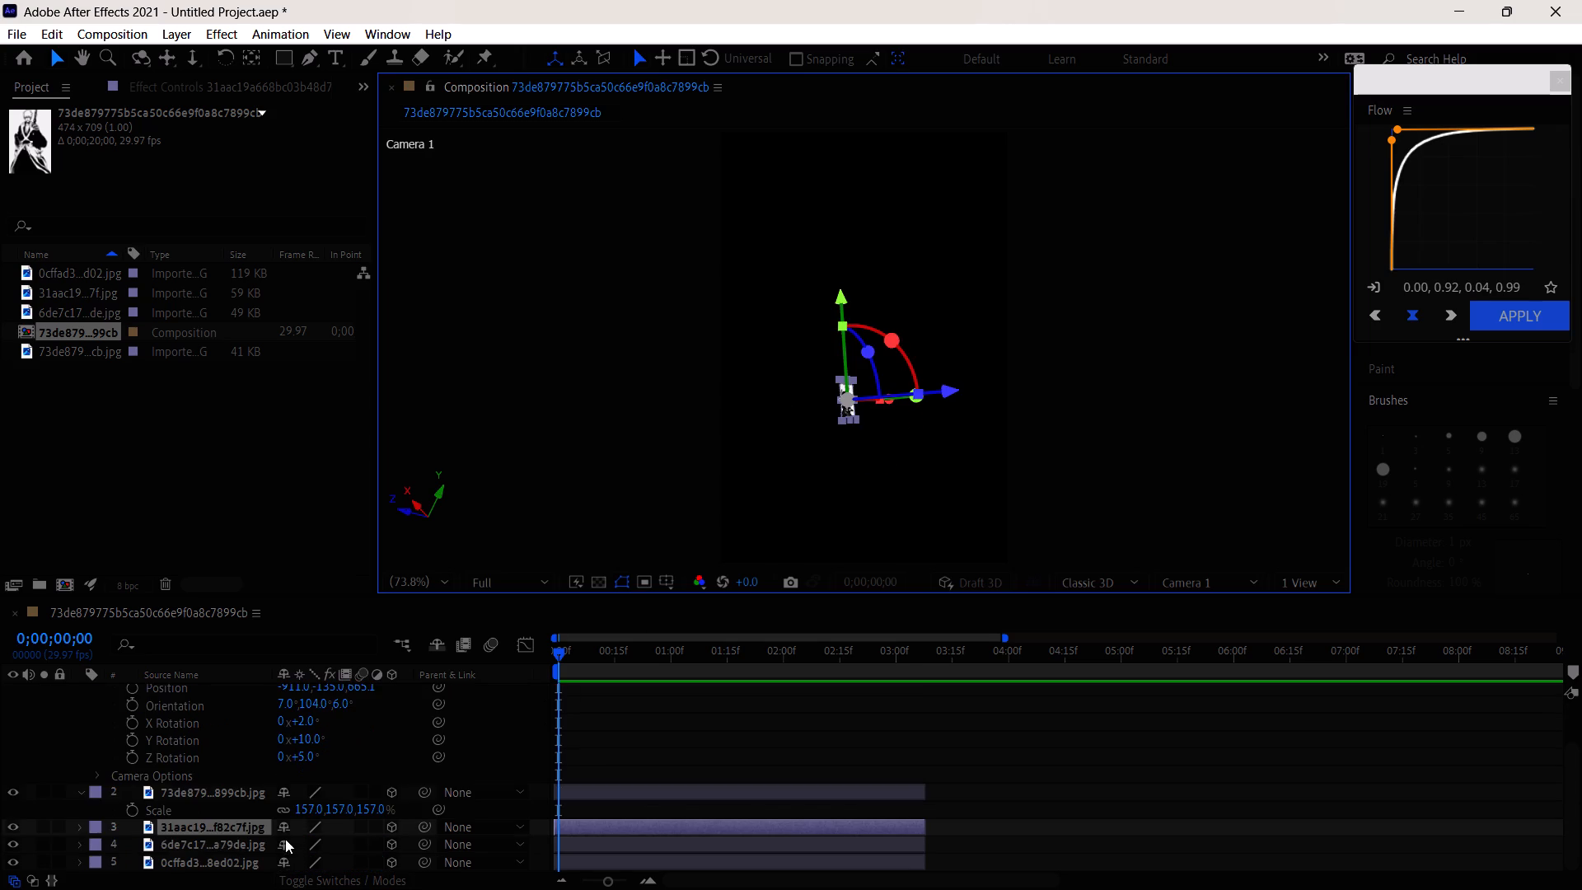
key(s)
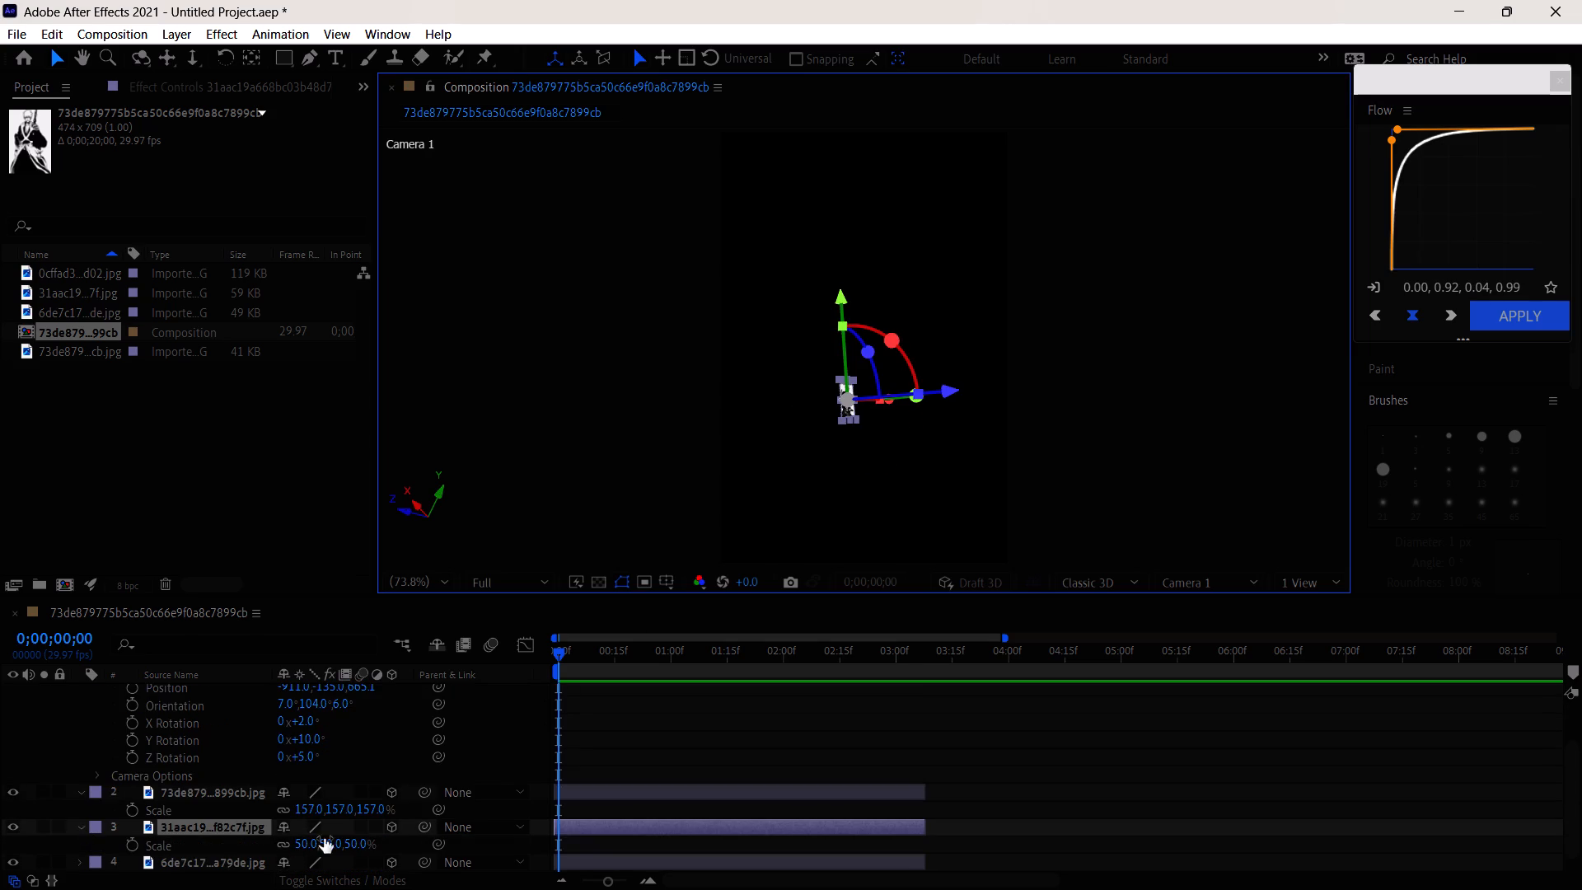
drag(303, 845, 484, 842)
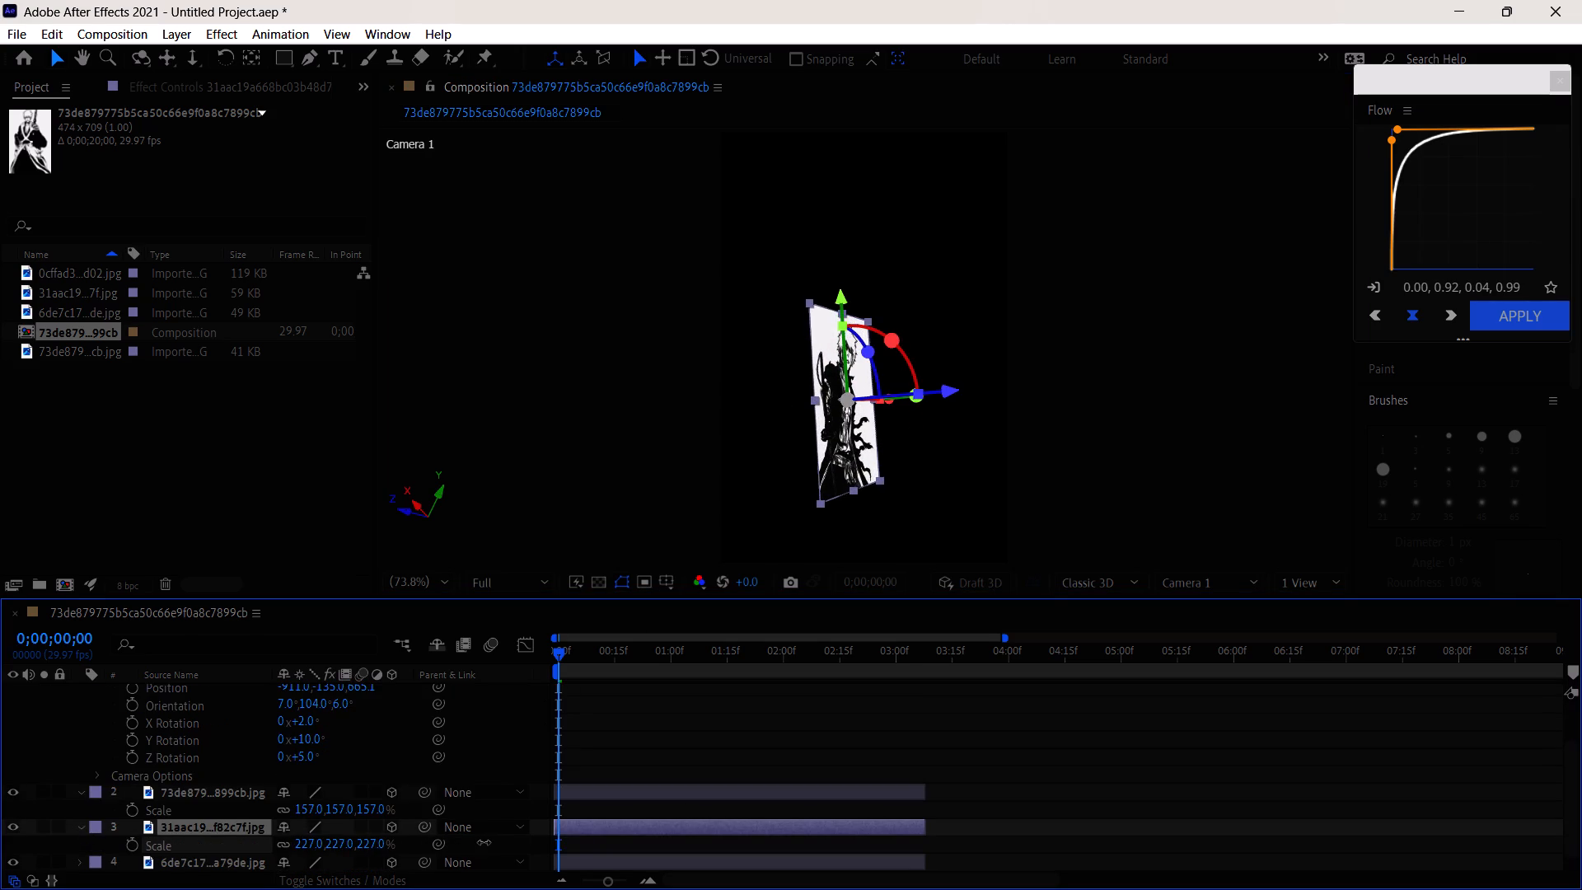
drag(484, 842, 490, 842)
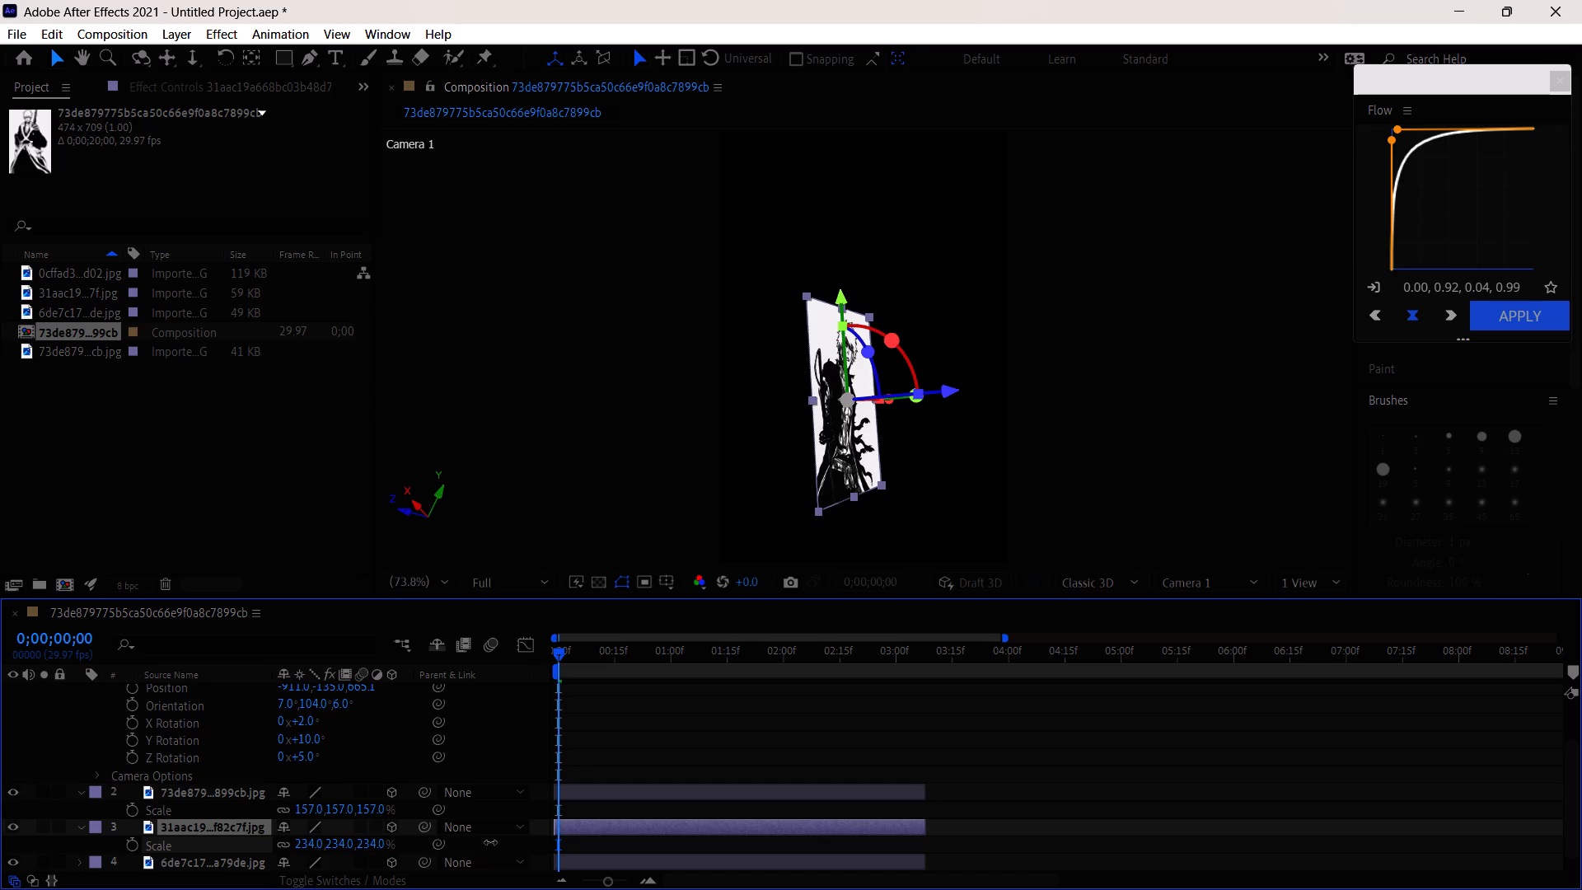
drag(490, 842, 489, 842)
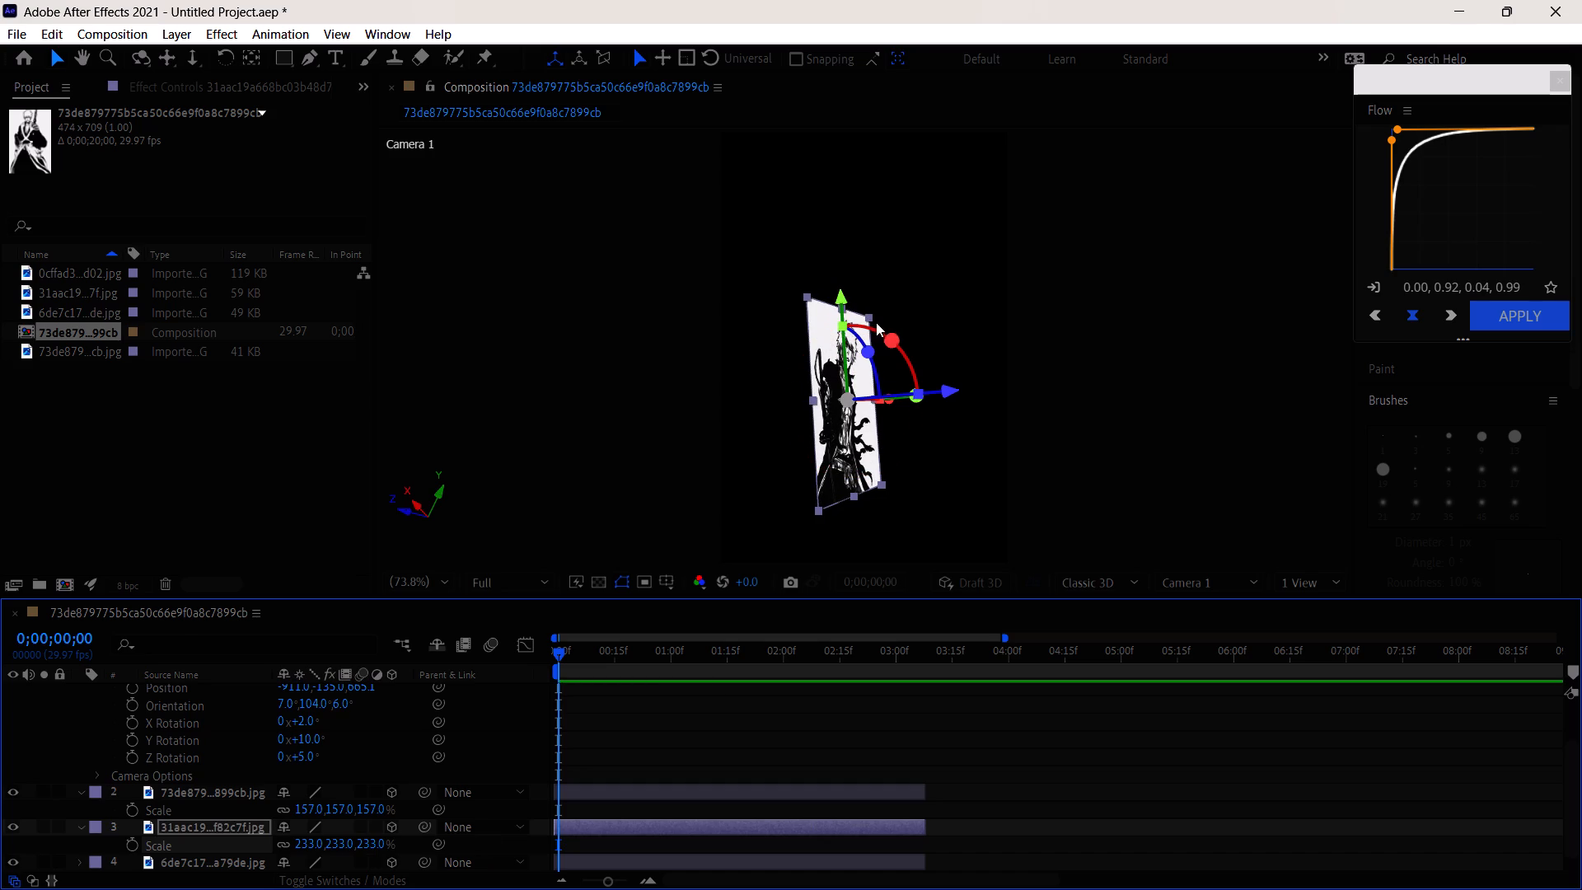
Rotate the 31aac19 image layer about its axes so it faces Camera 1 upright, turning it about 70° around Y.
click(884, 335)
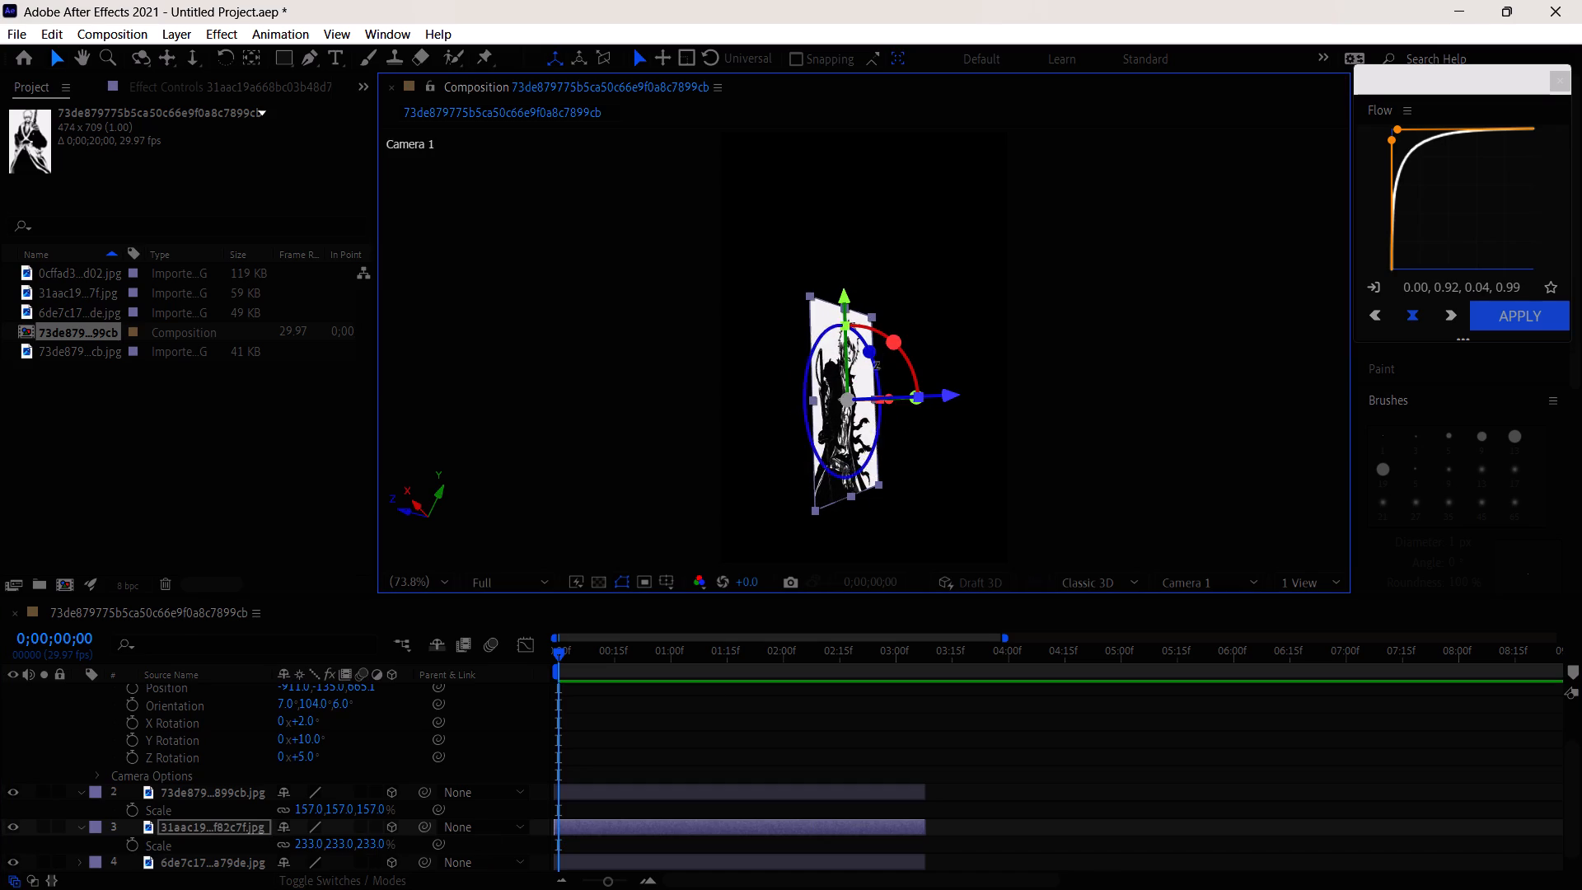
click(870, 361)
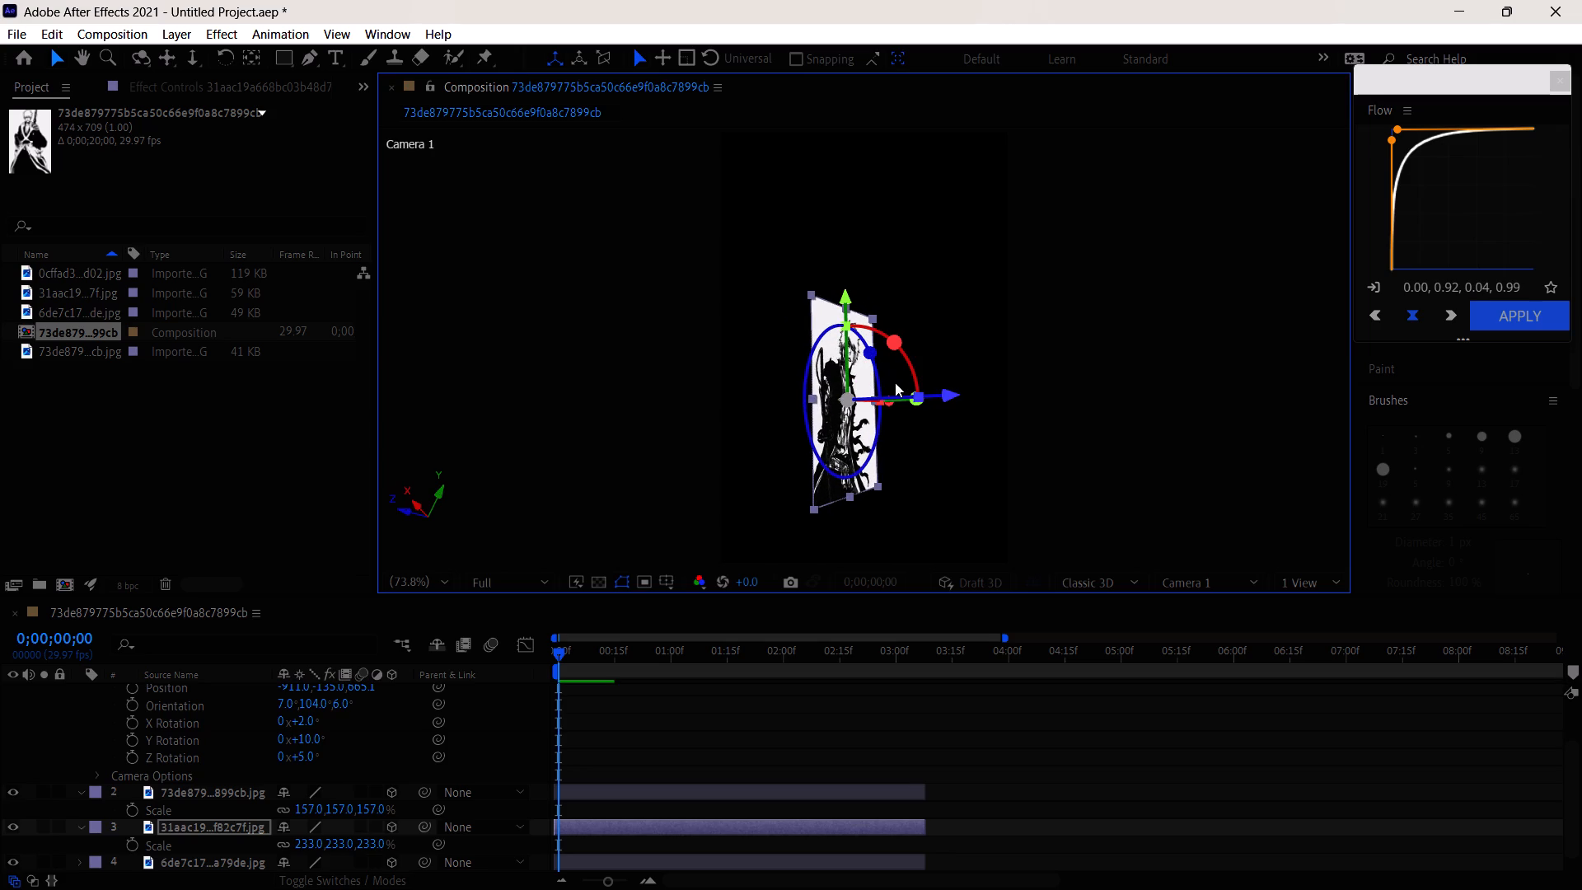
drag(912, 401, 873, 395)
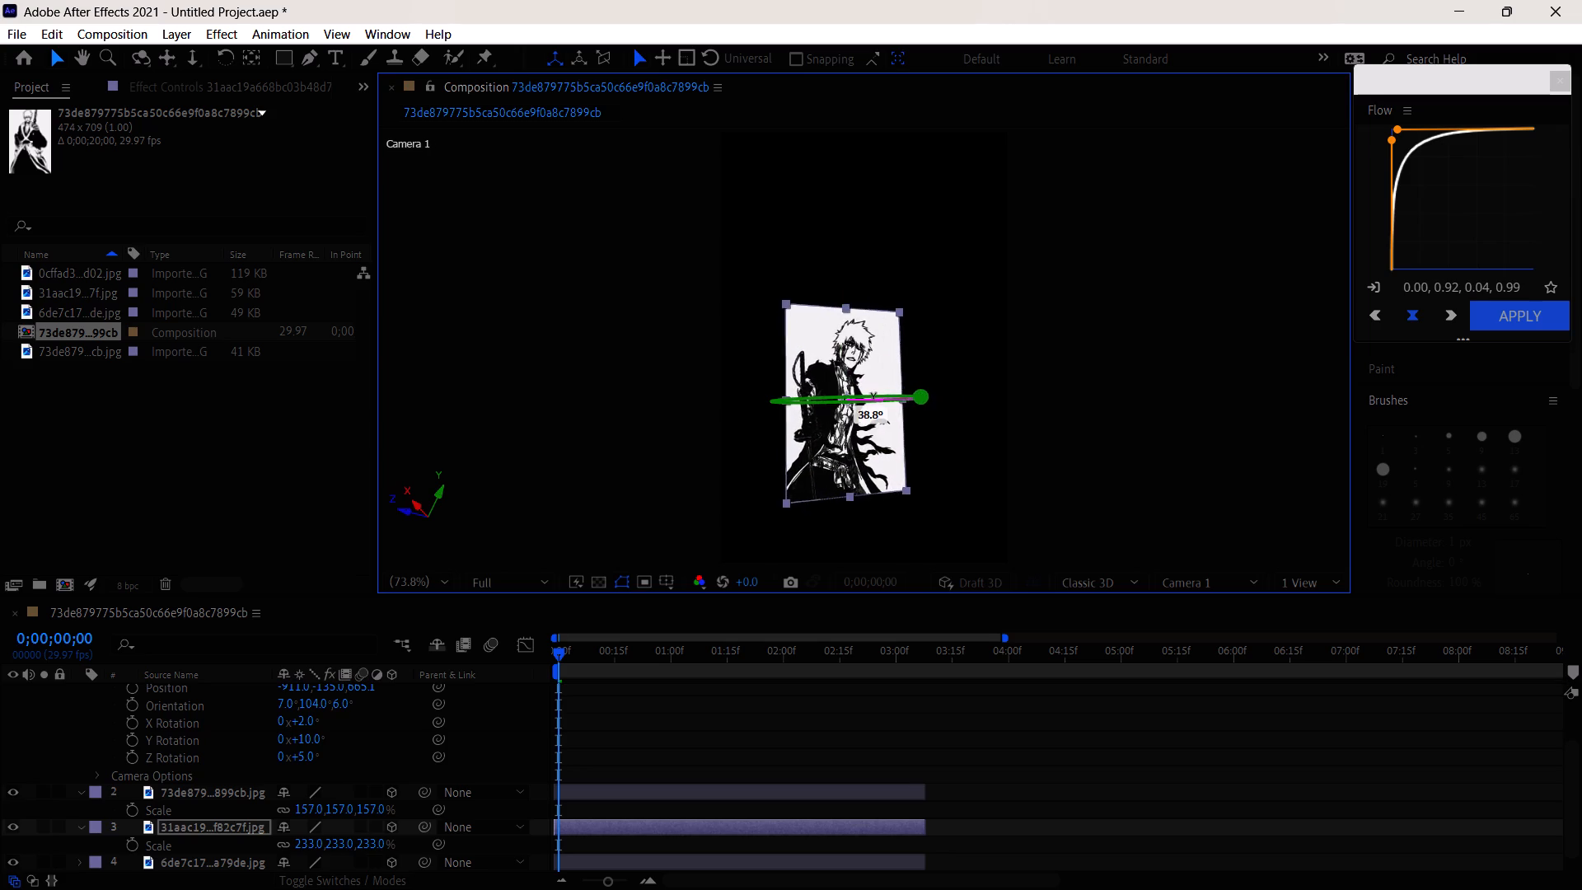
drag(873, 395, 855, 398)
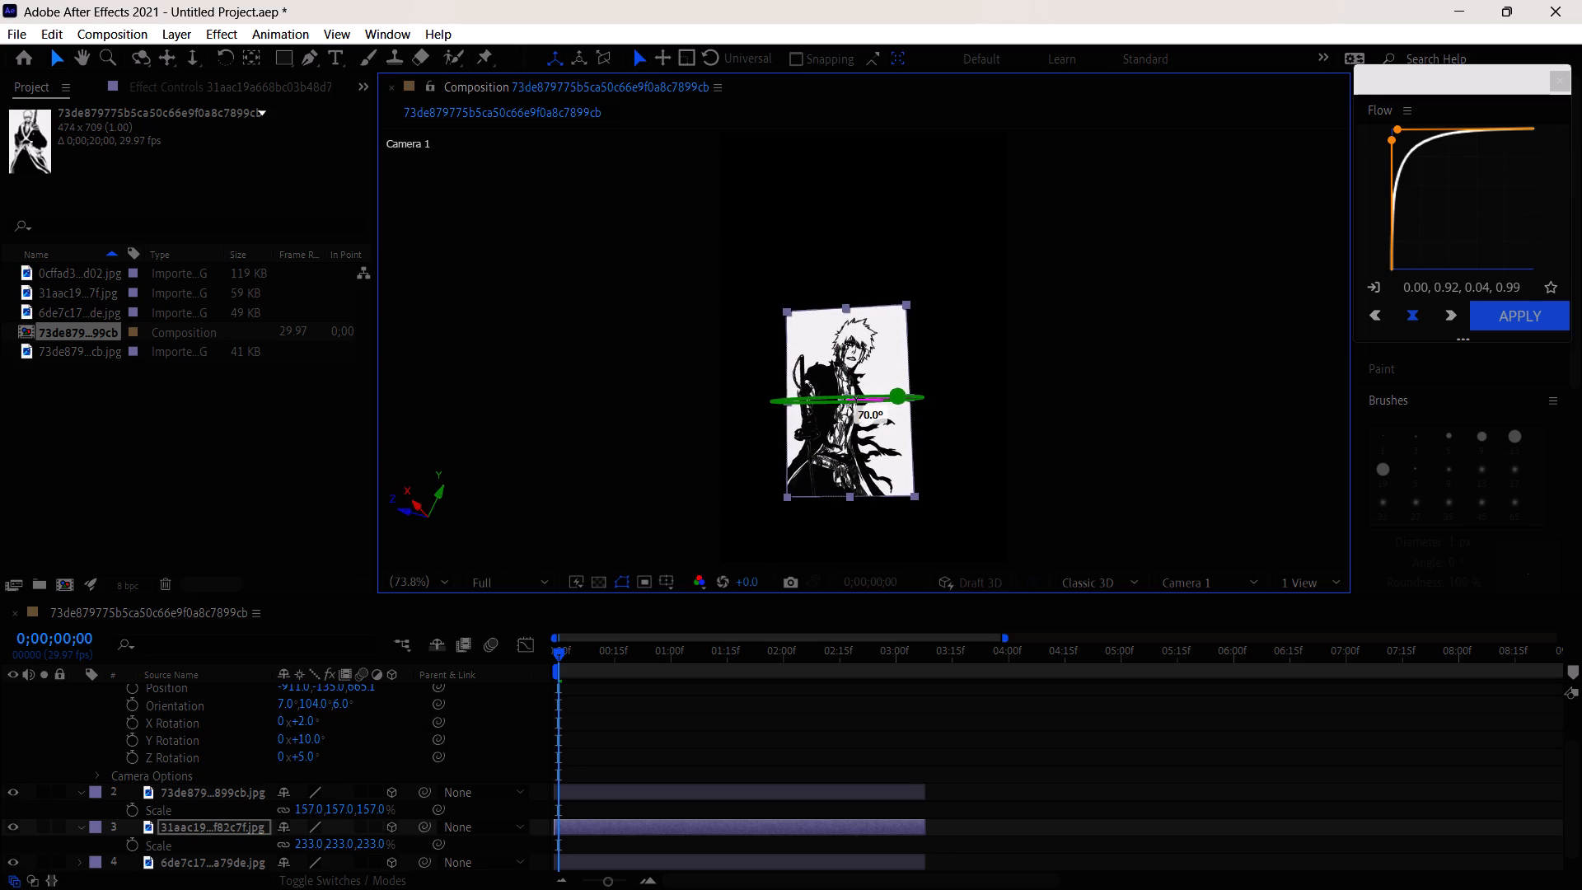
drag(855, 398, 859, 398)
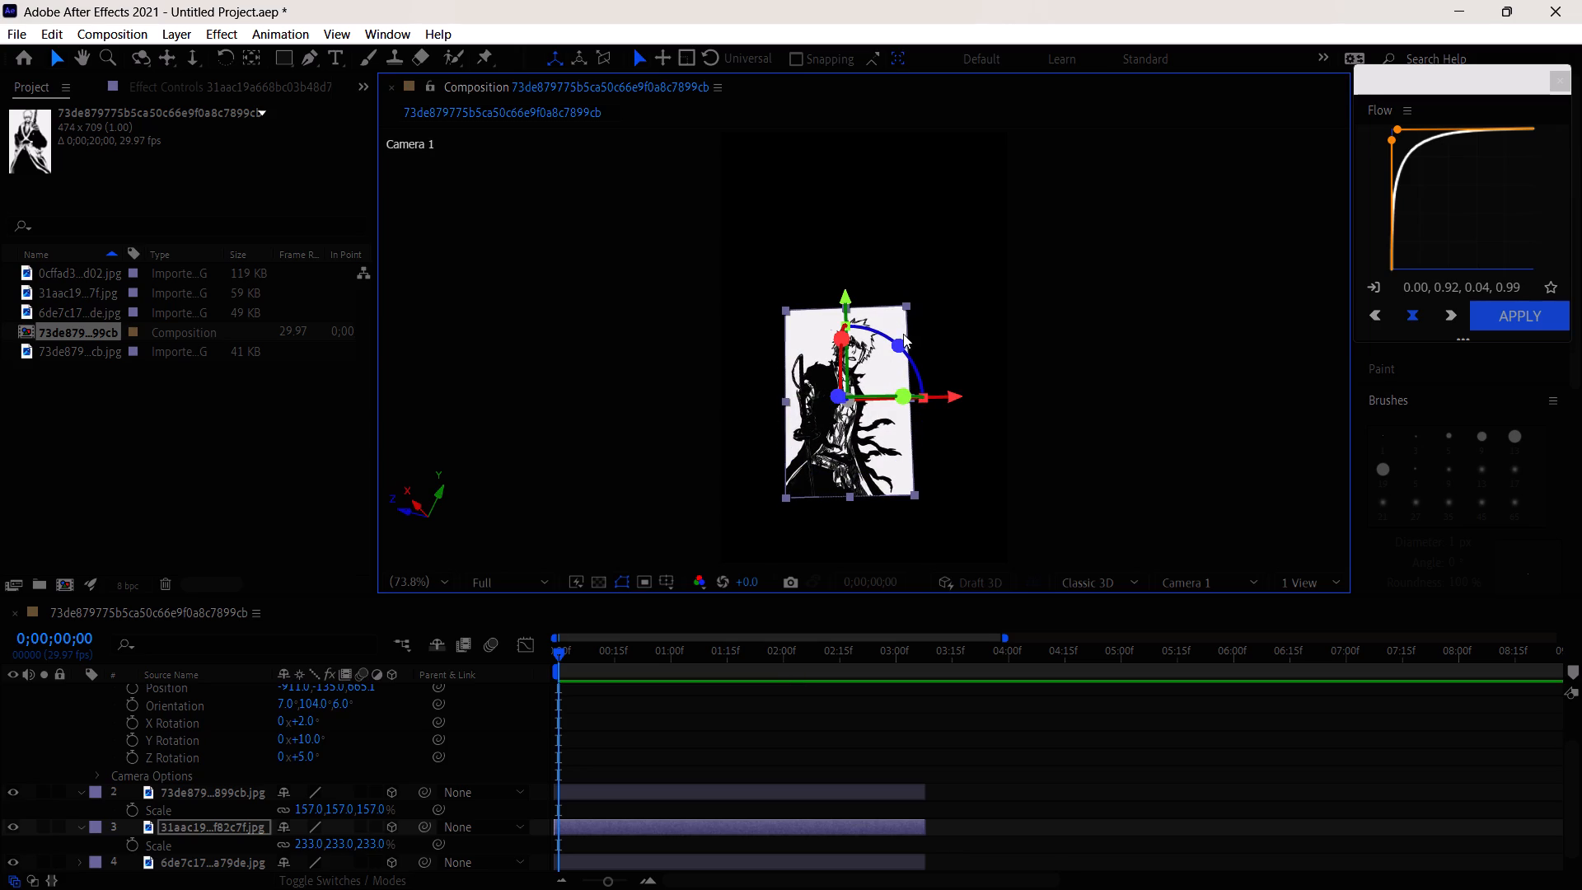
click(898, 345)
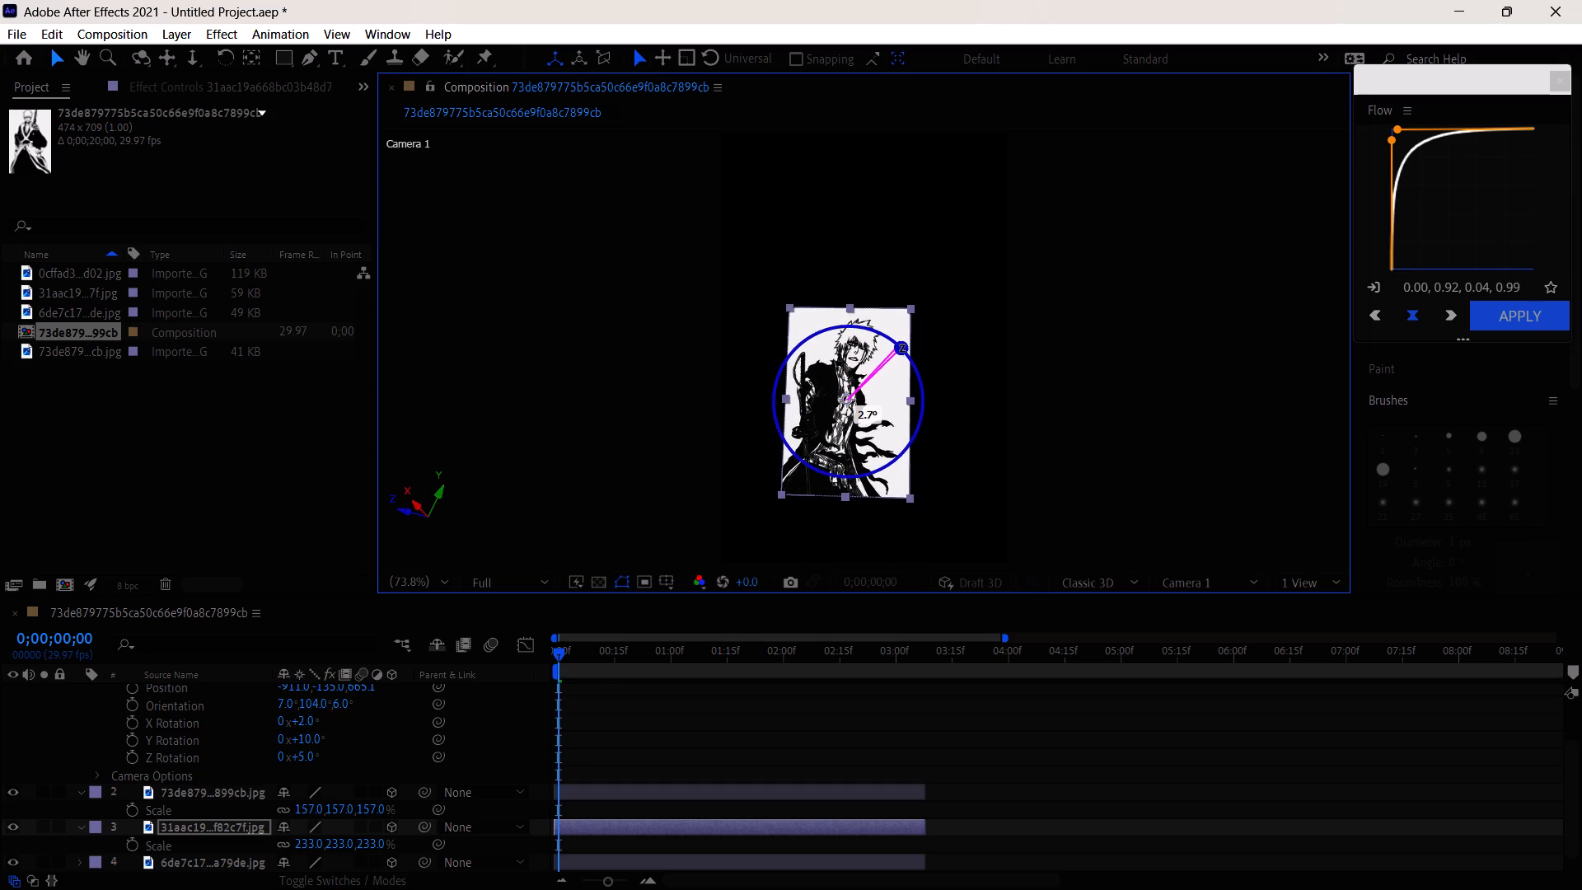
drag(845, 328, 845, 340)
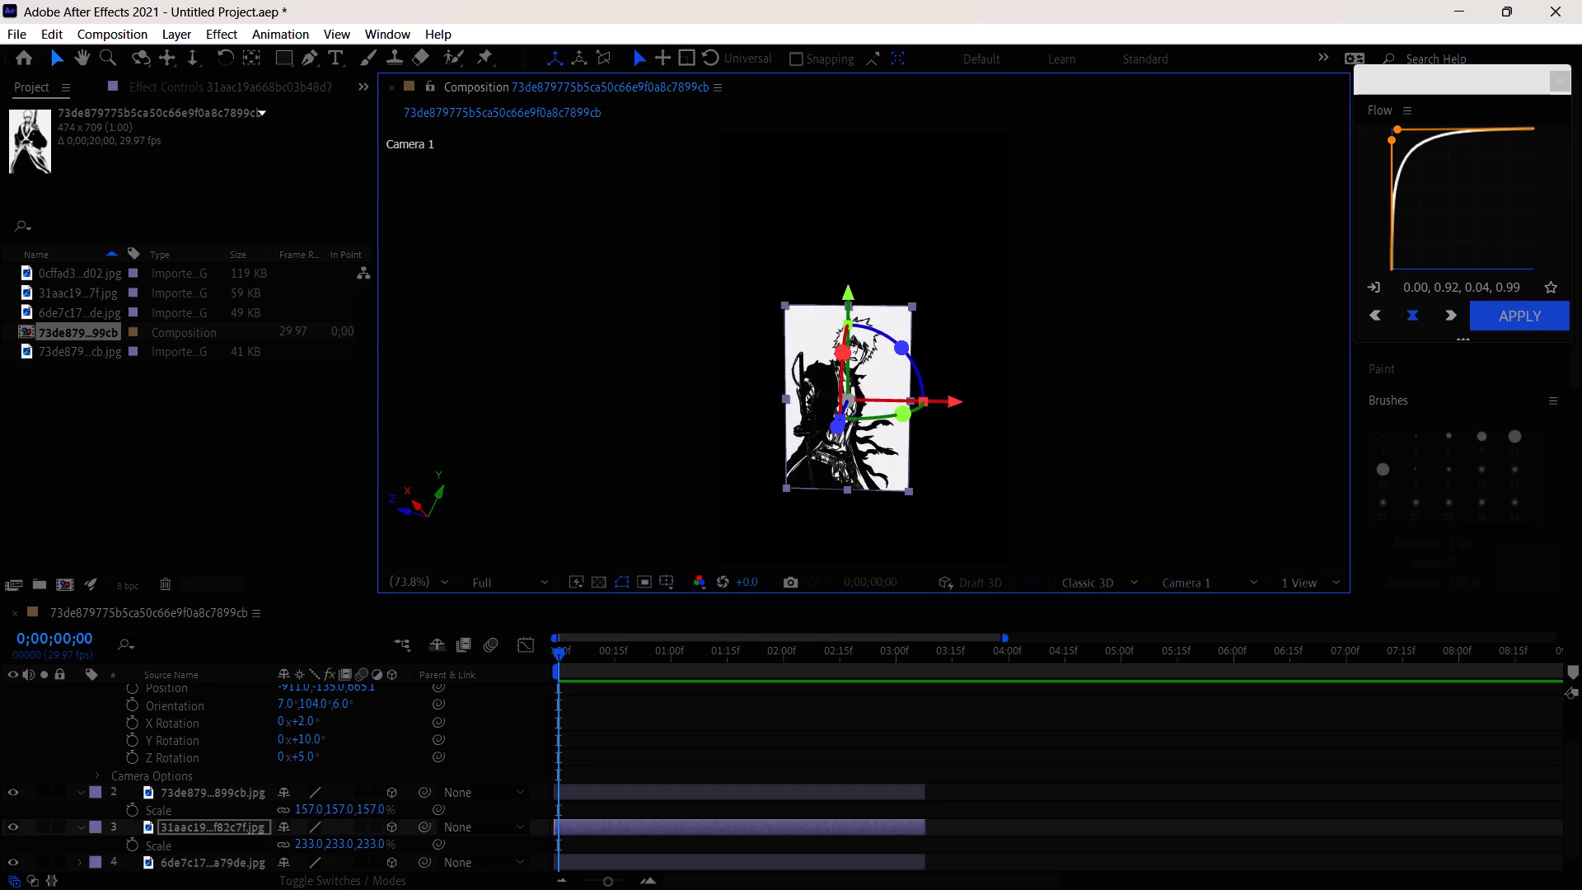
Raise the 31aac19 image layer to about -4174, -1201, -1714 and shift it along its X axis toward the frame's centre.
drag(852, 296, 850, 91)
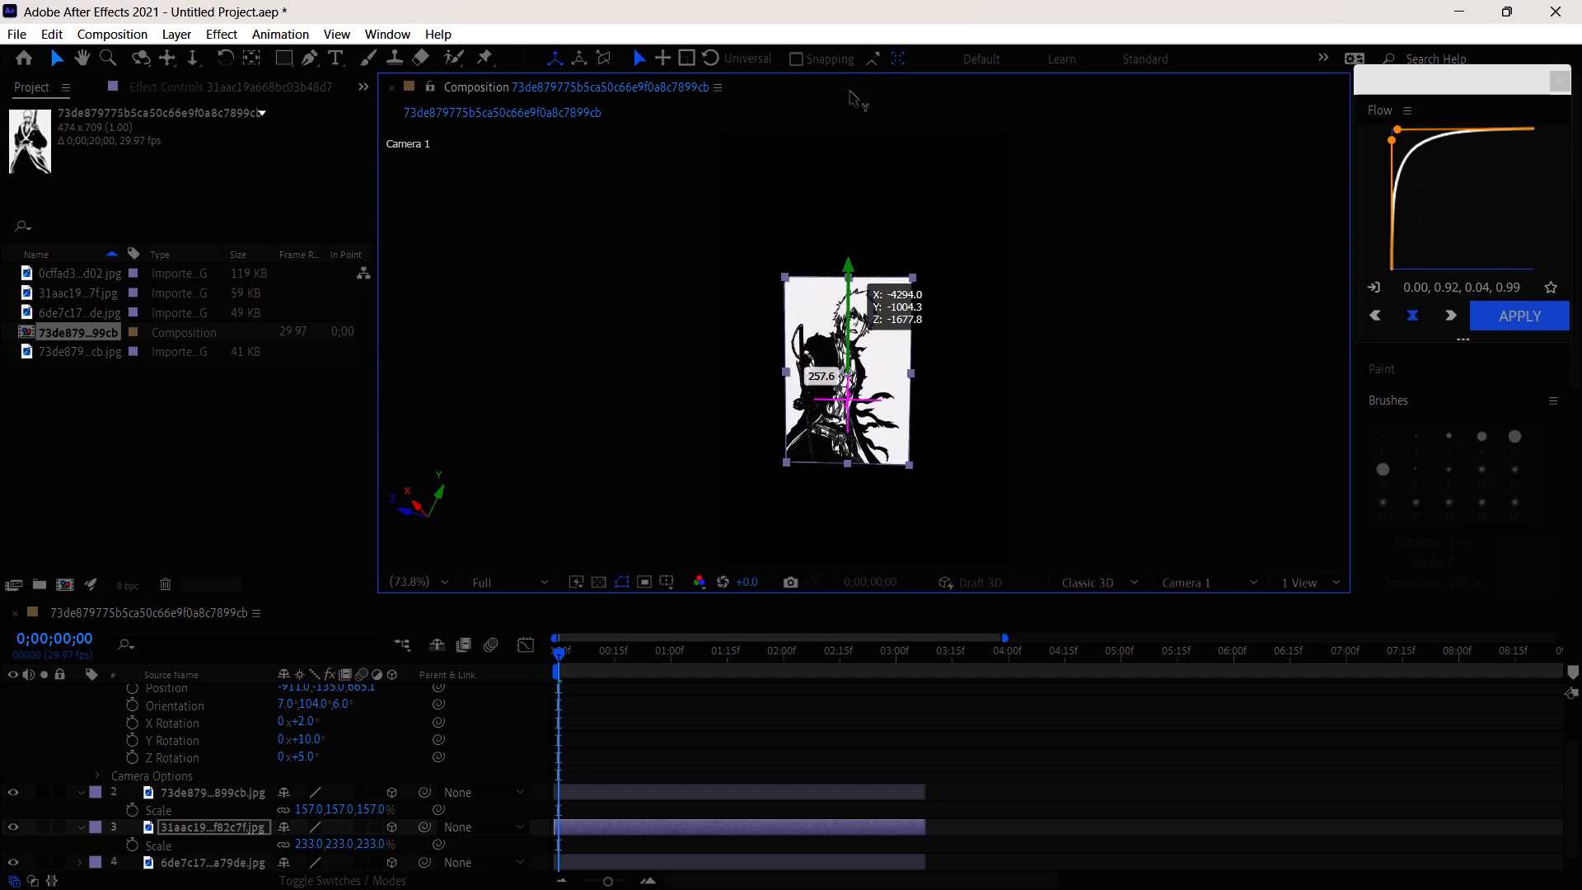
drag(850, 91, 850, 85)
drag(853, 260, 841, 173)
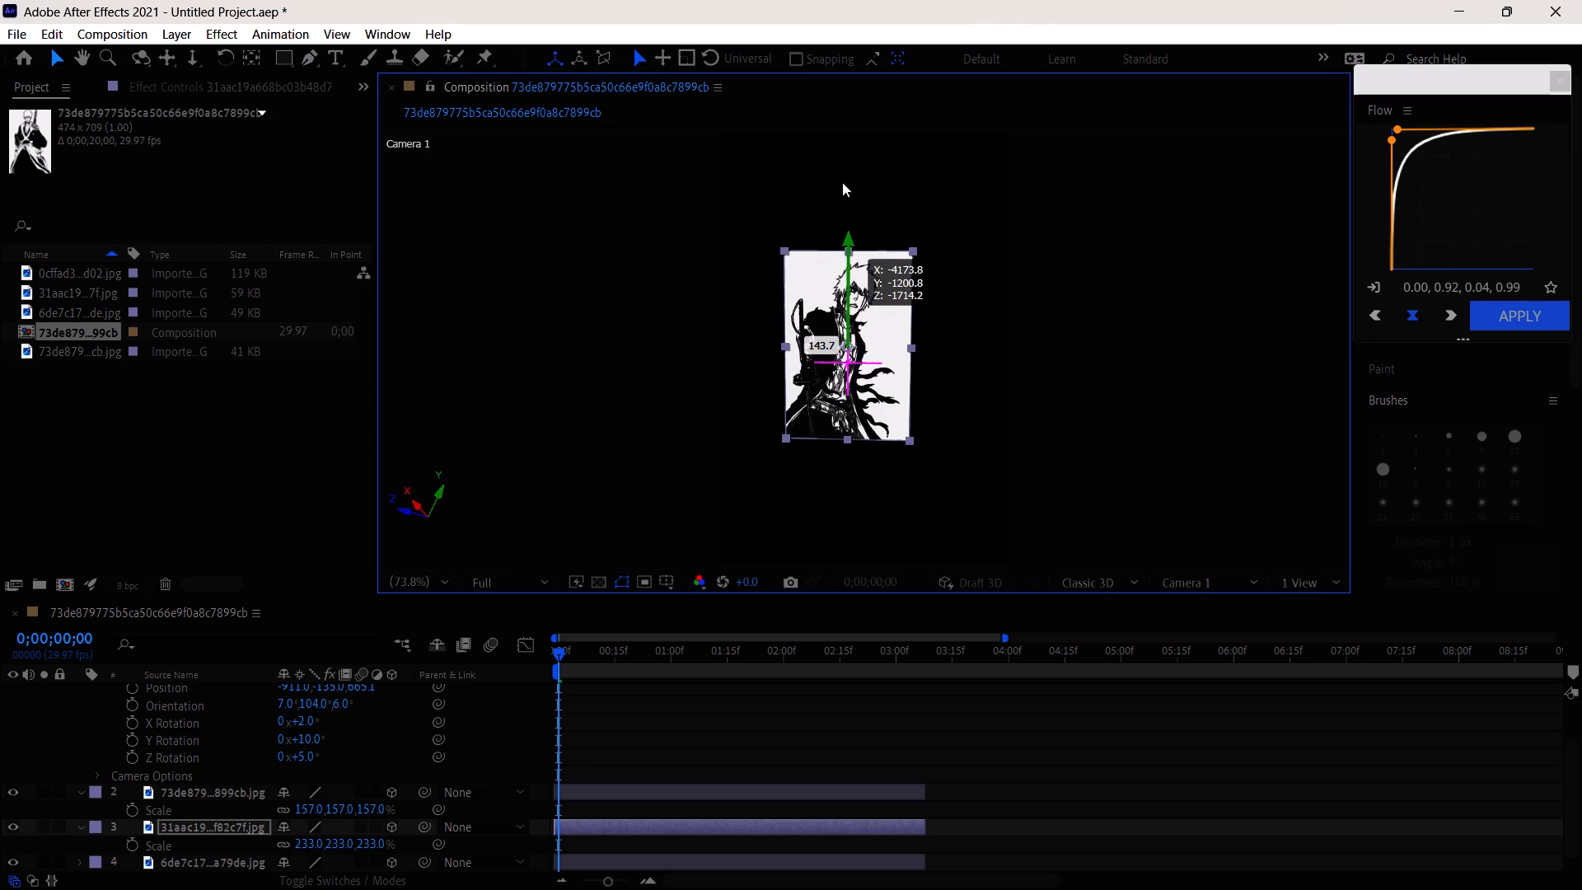
click(927, 350)
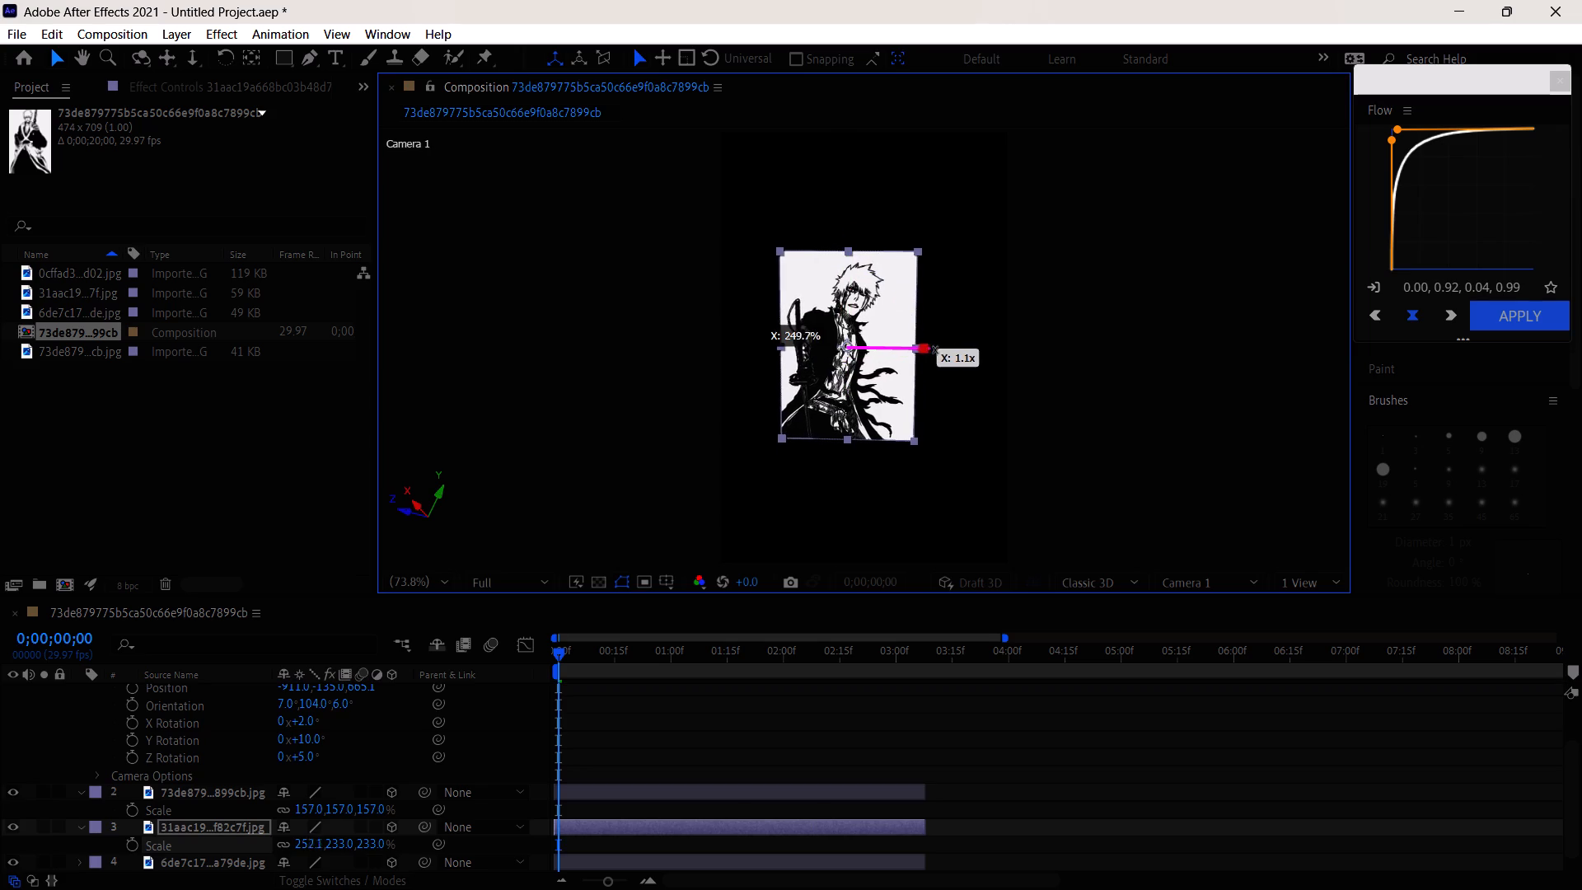
key(ctrl+z)
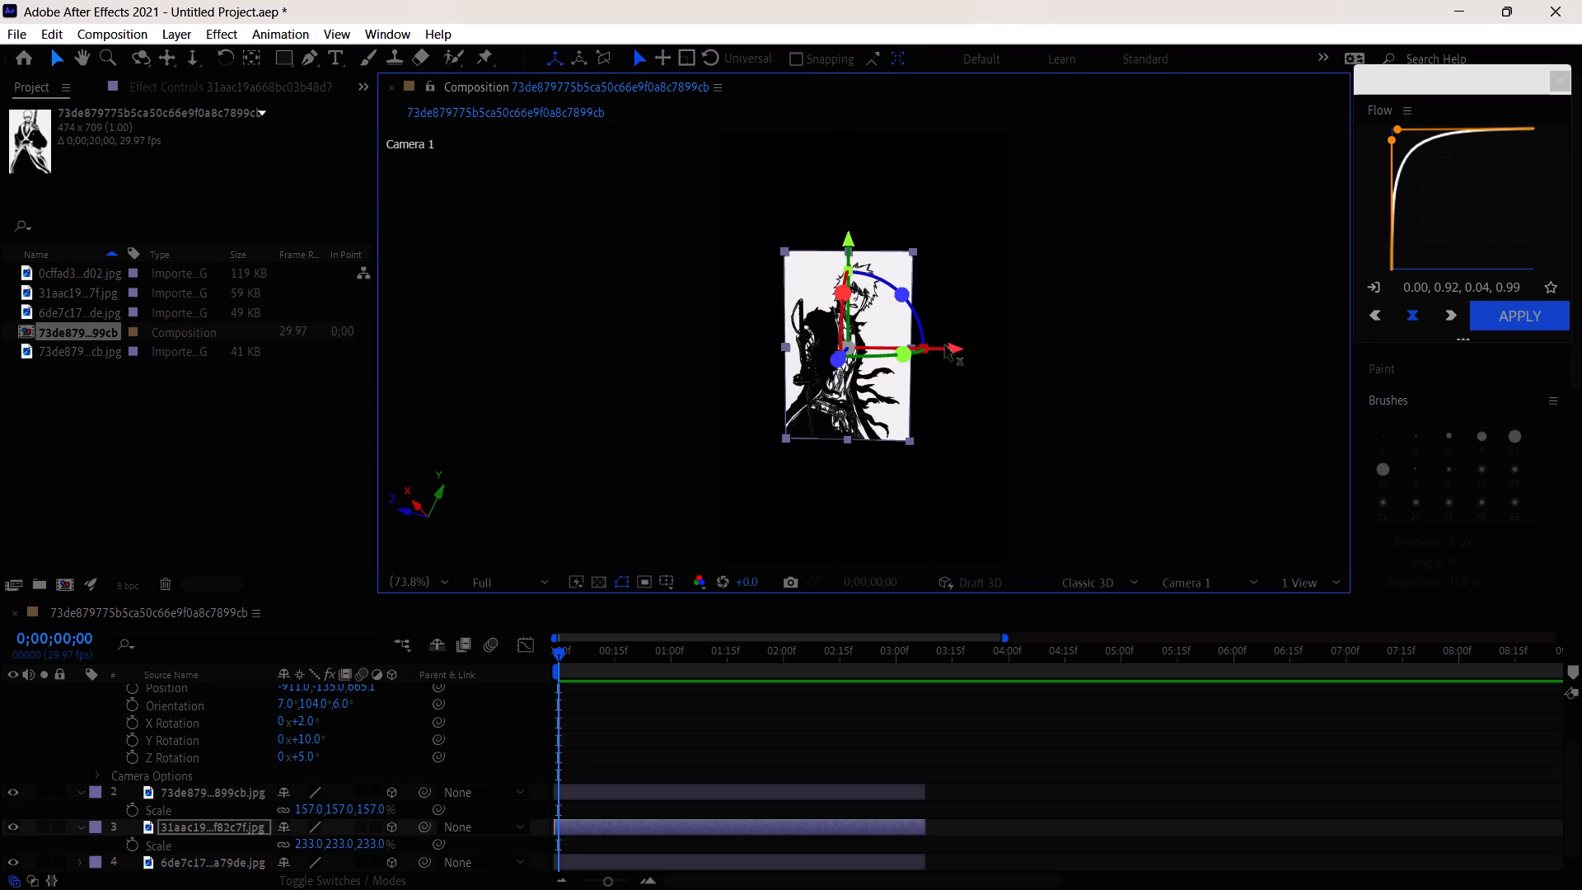
drag(957, 347, 1092, 352)
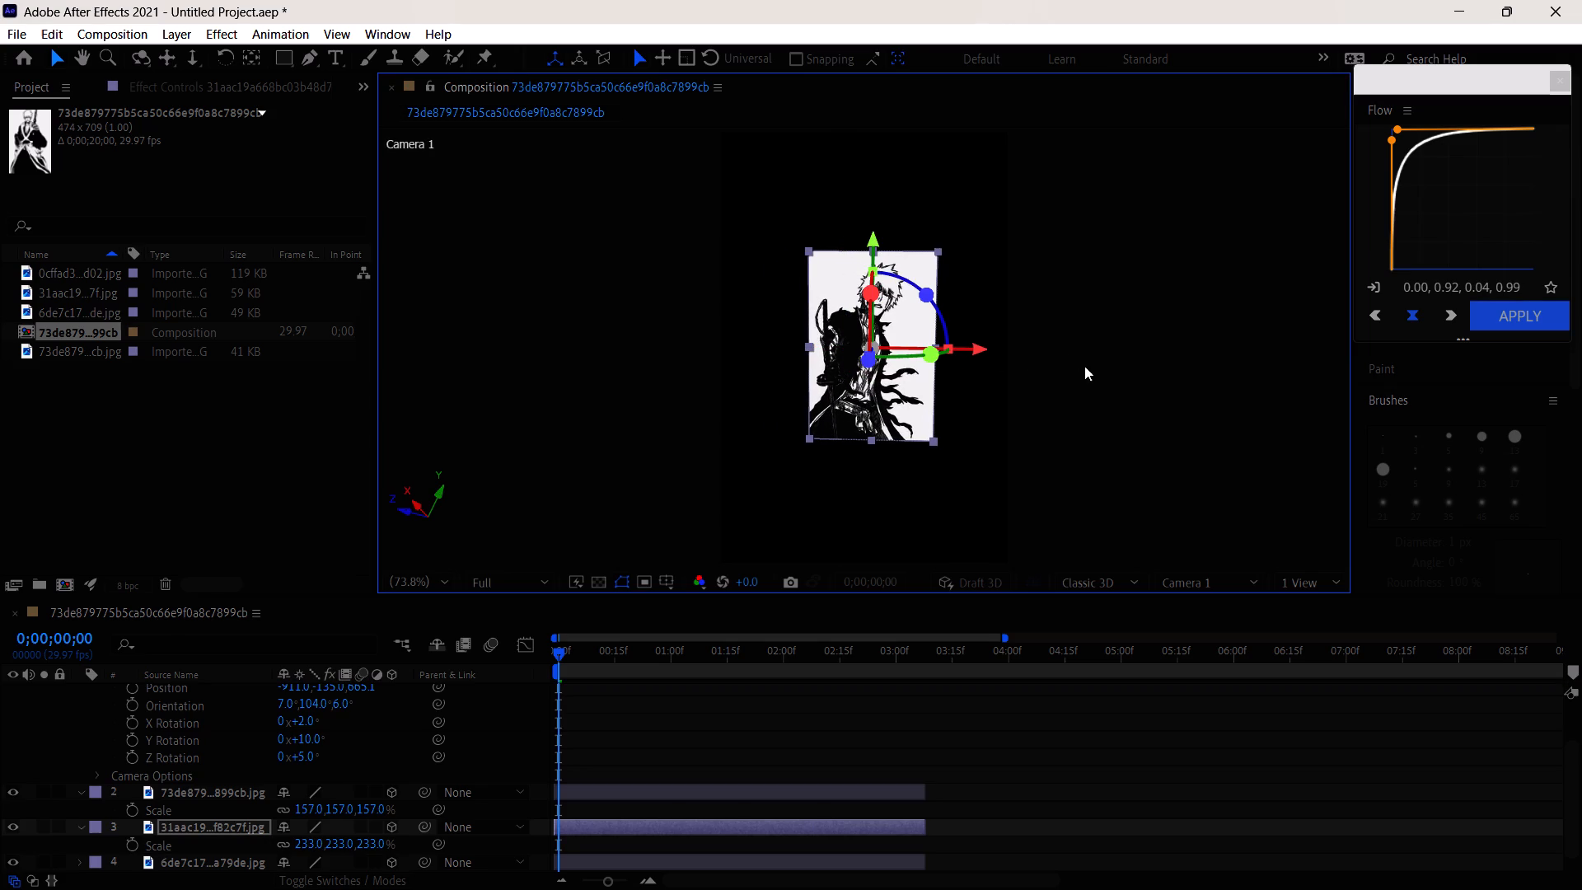
Enlarge the 31aac19 image layer uniformly to 292% and collapse the image layers' scale properties.
drag(321, 847, 332, 846)
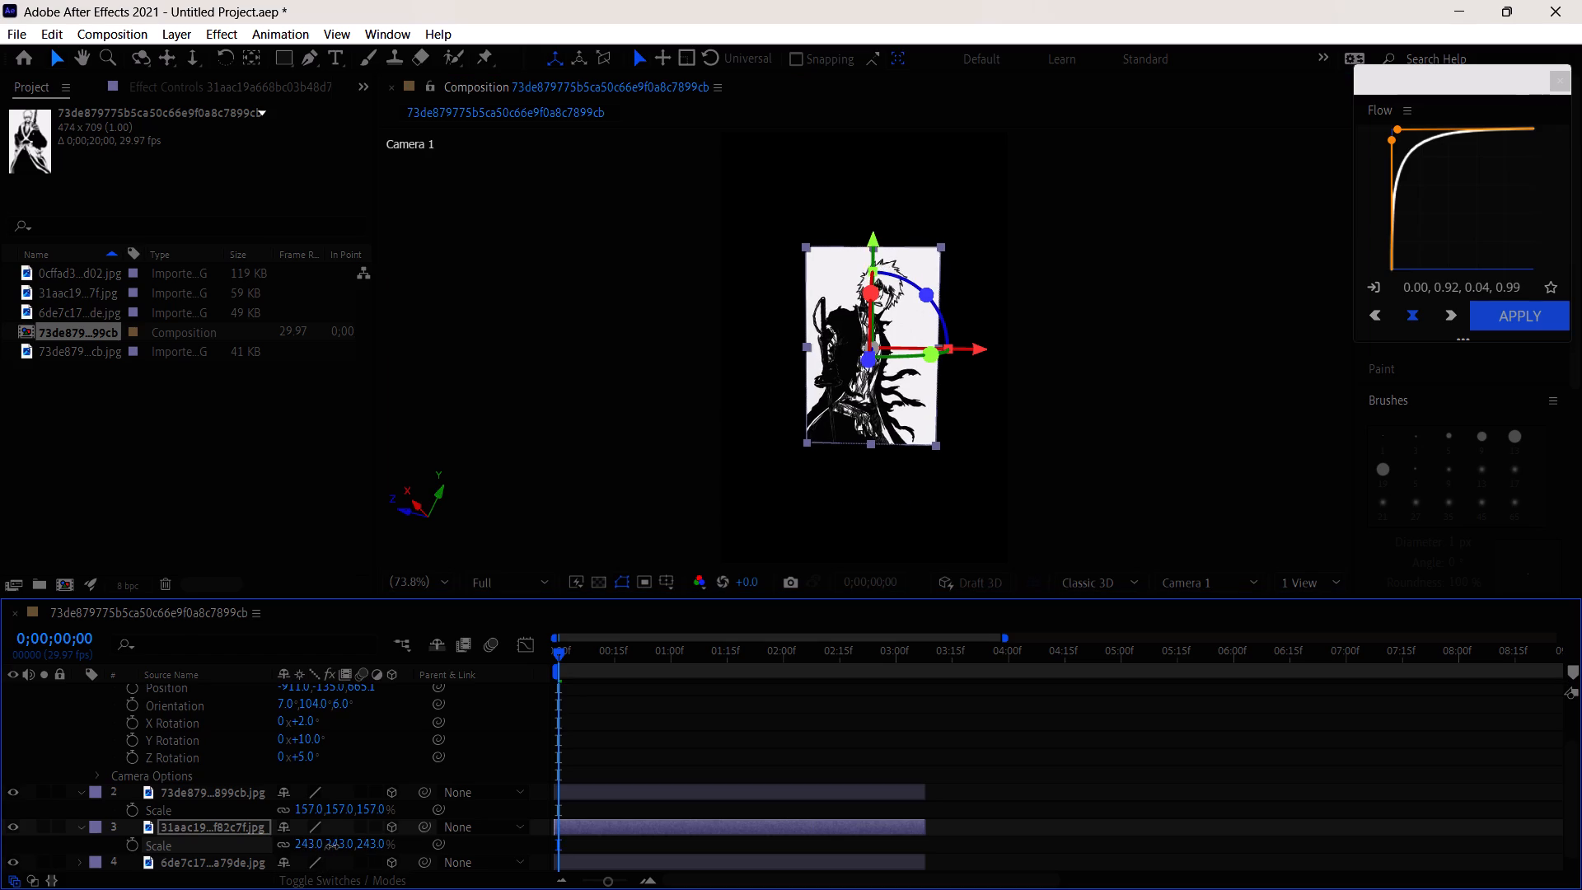
drag(332, 846, 380, 846)
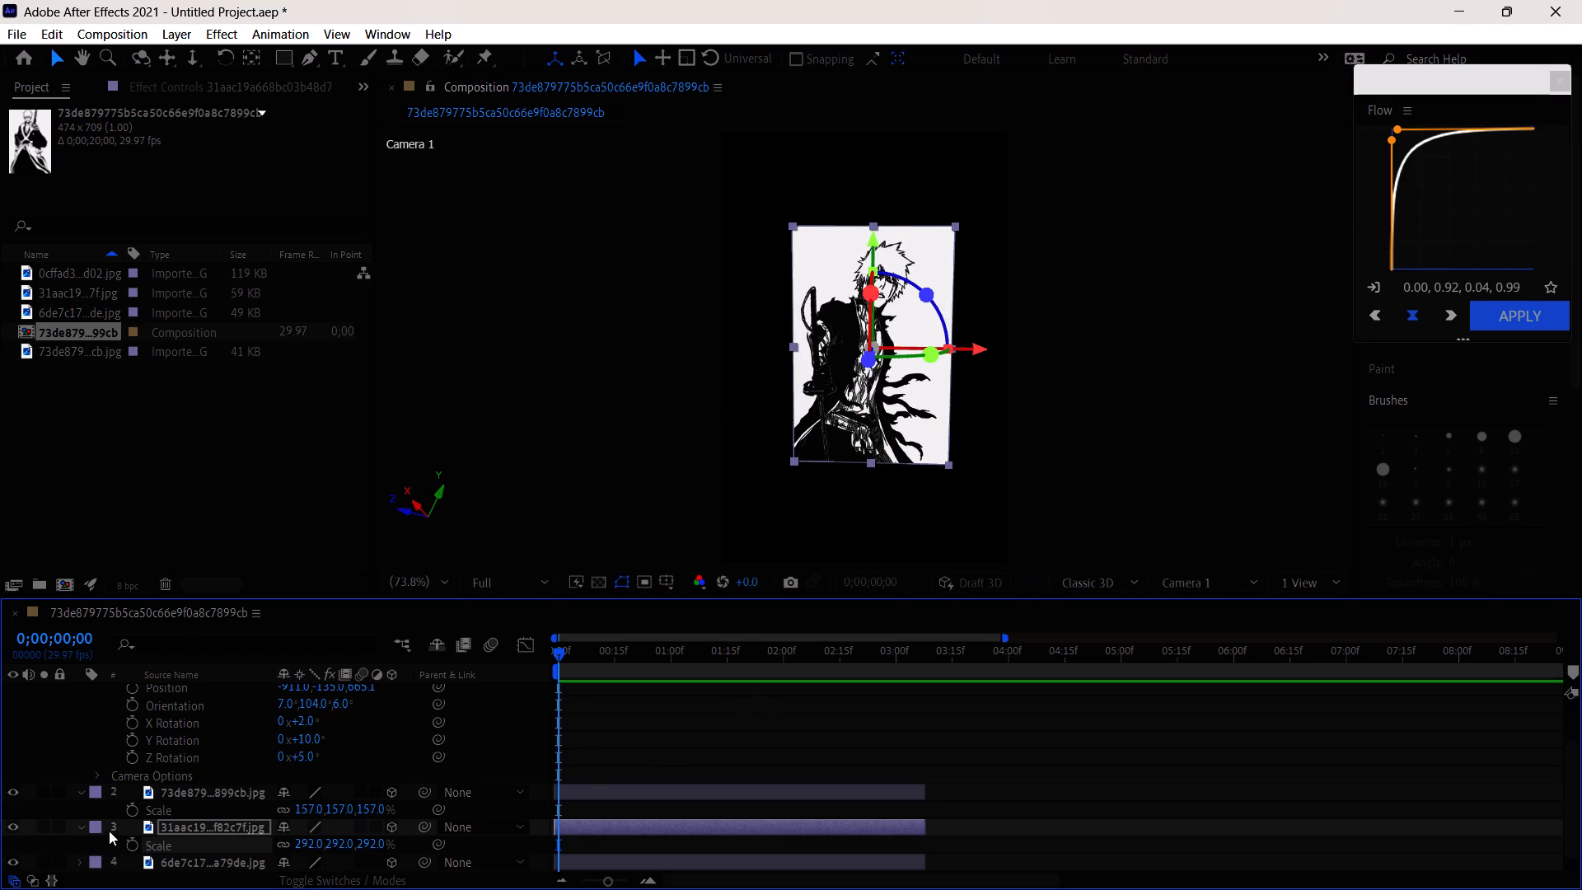
click(87, 831)
click(85, 829)
click(81, 792)
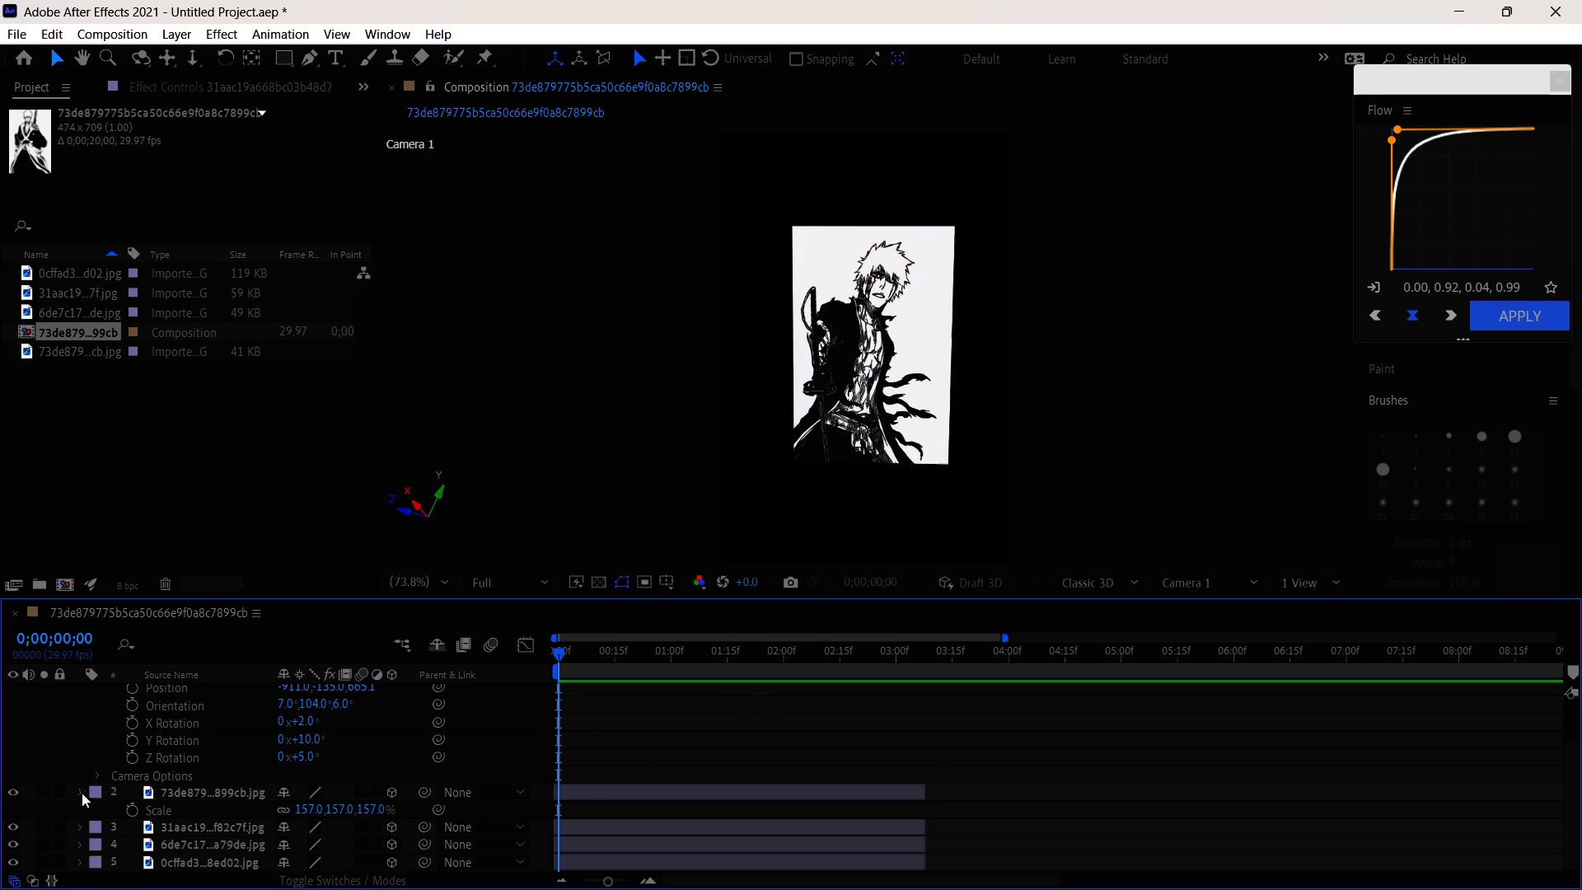
Set Camera 1's Y position to -142.
scroll(634, 719, up, 2)
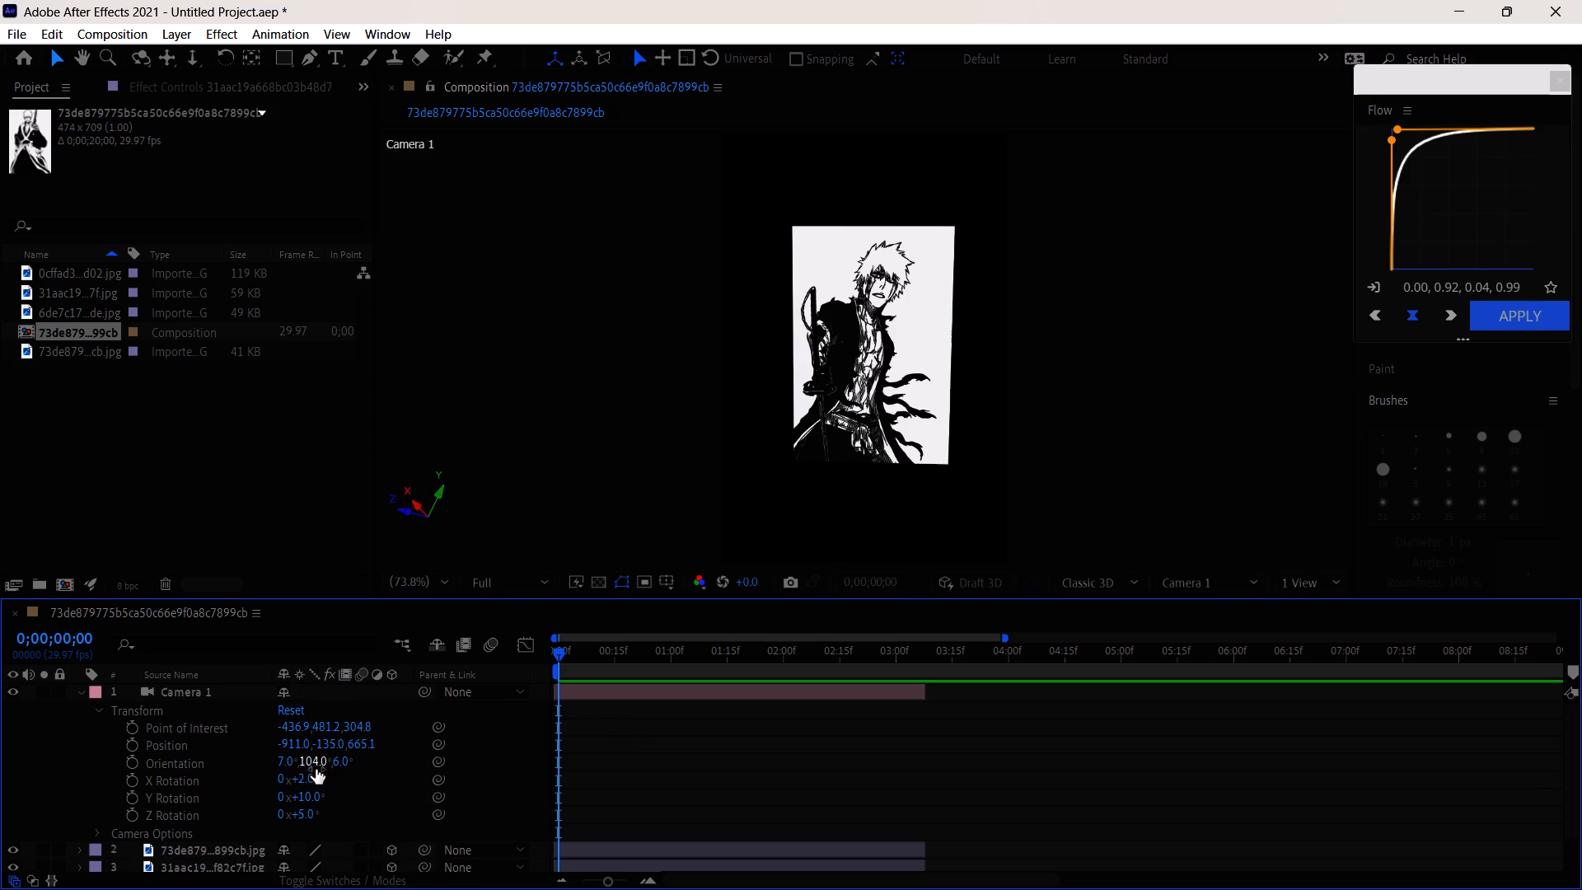
click(326, 746)
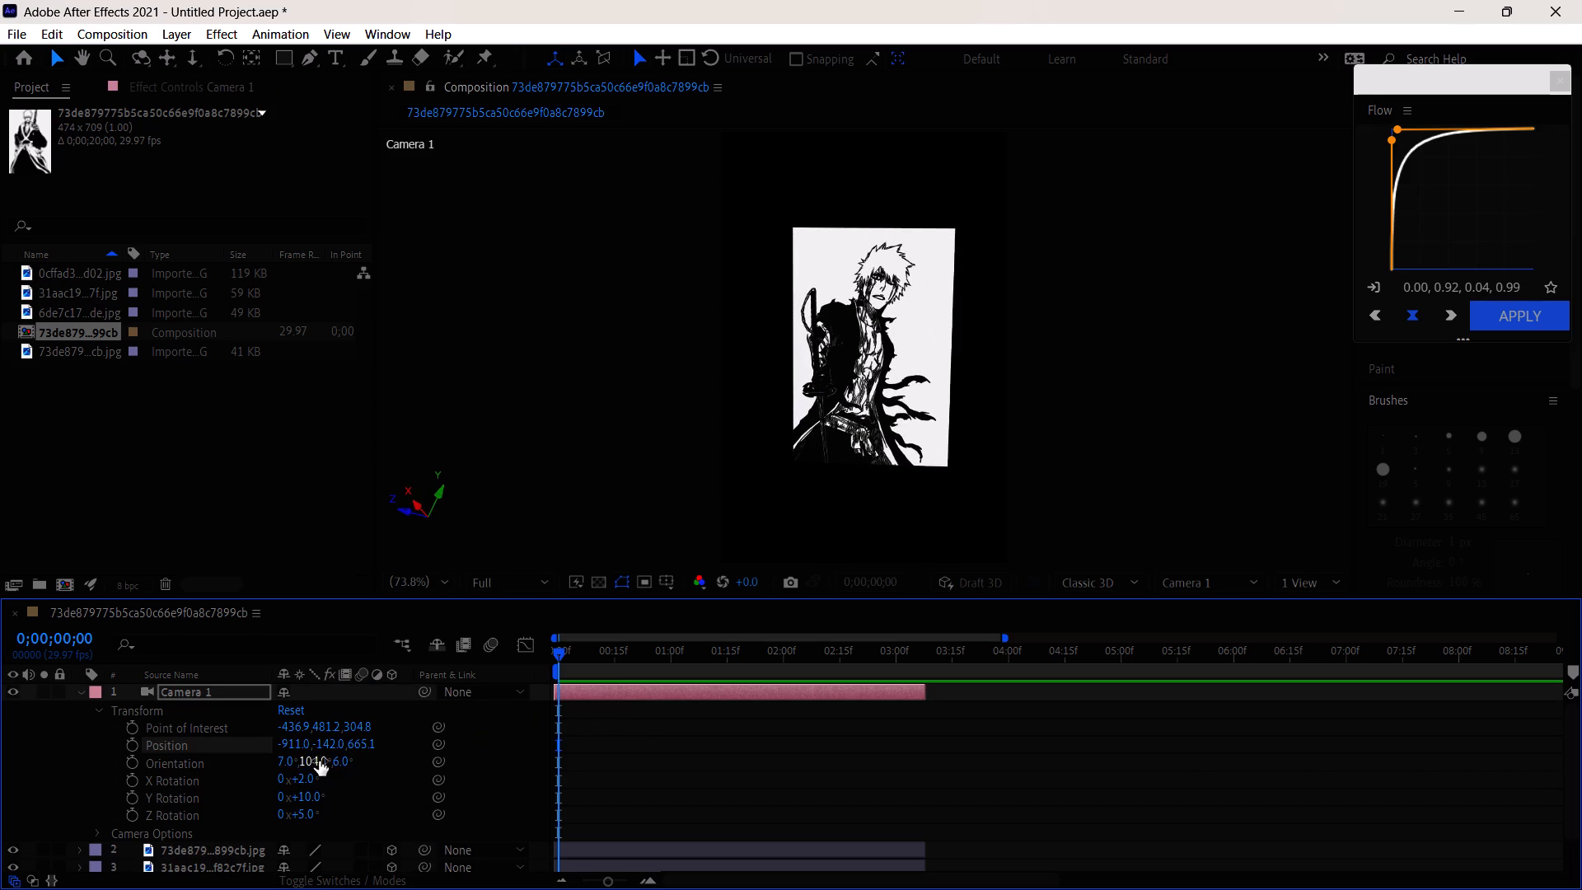
Swing Camera 1's Y orientation back to the standing-figure image and set it to 37°.
drag(317, 761, 408, 720)
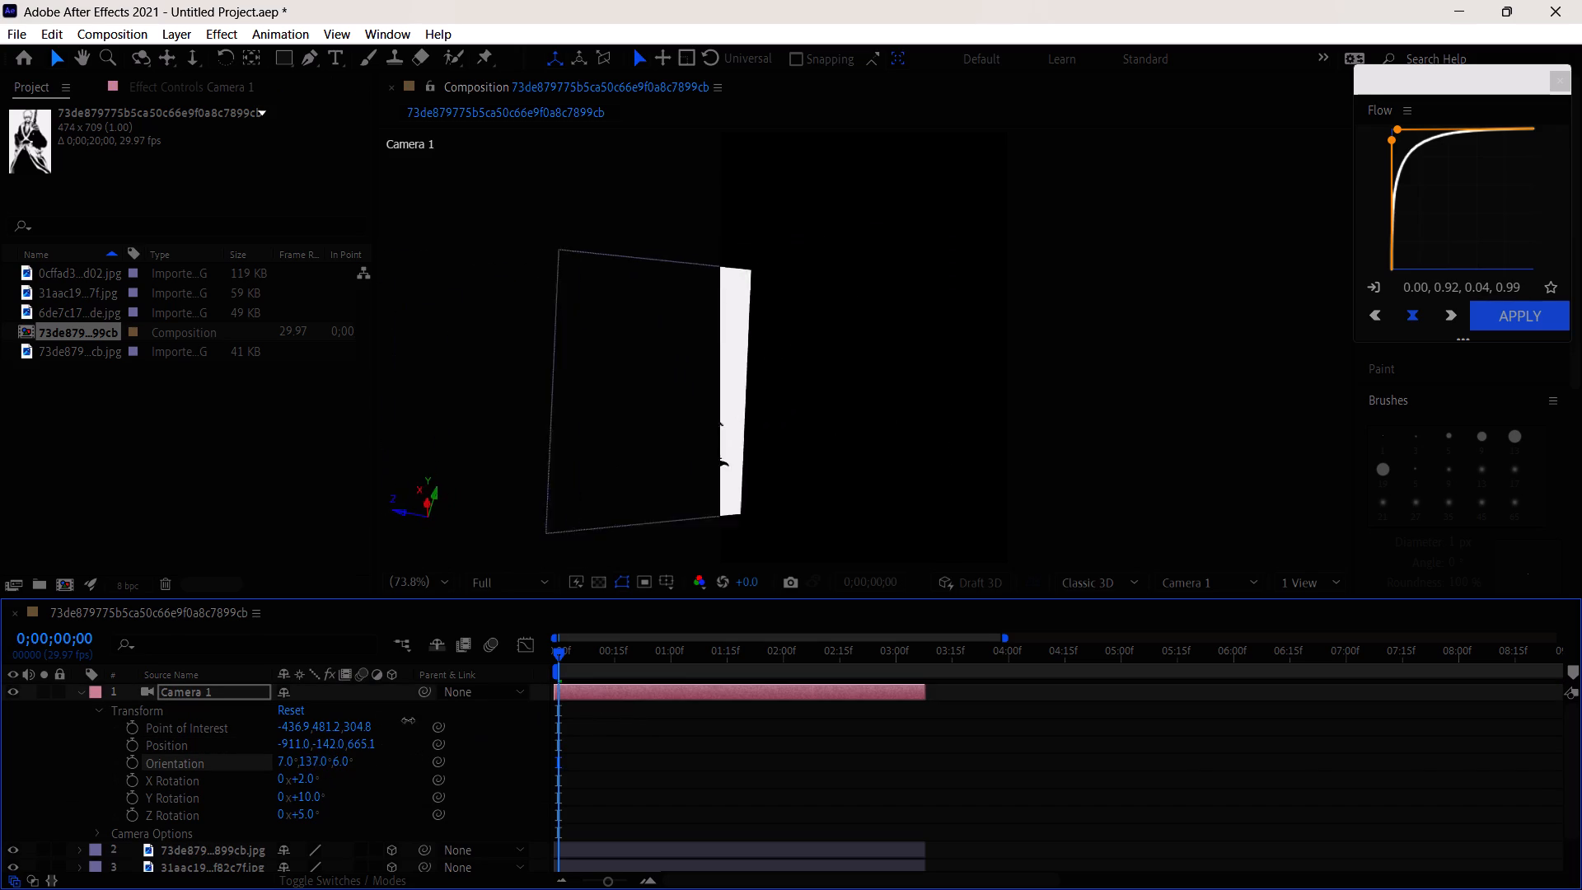
drag(408, 720, 275, 726)
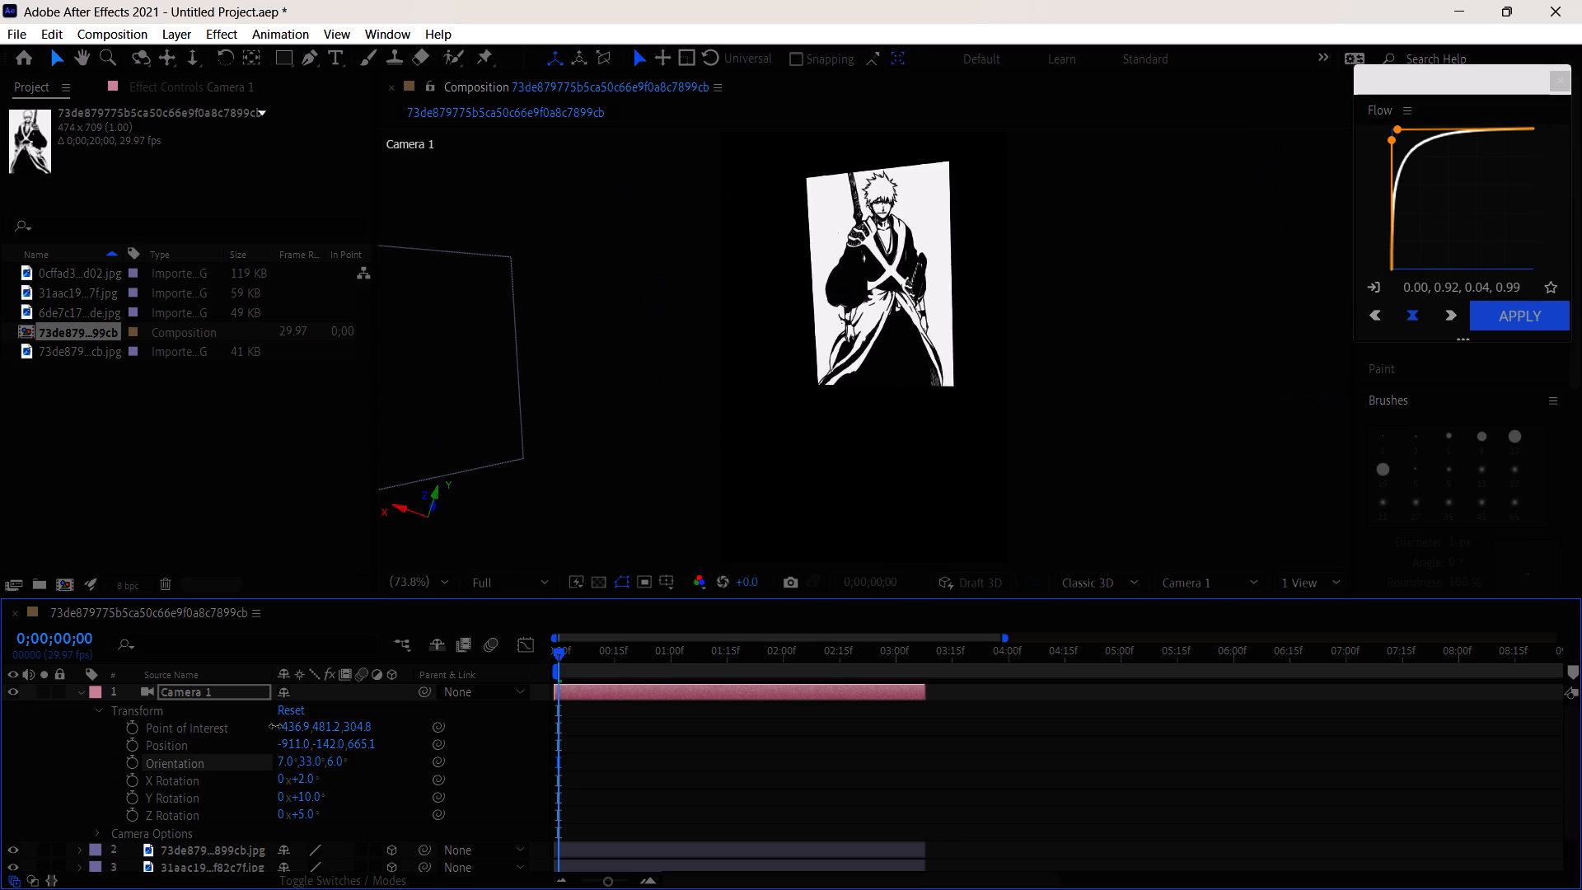
drag(275, 726, 271, 728)
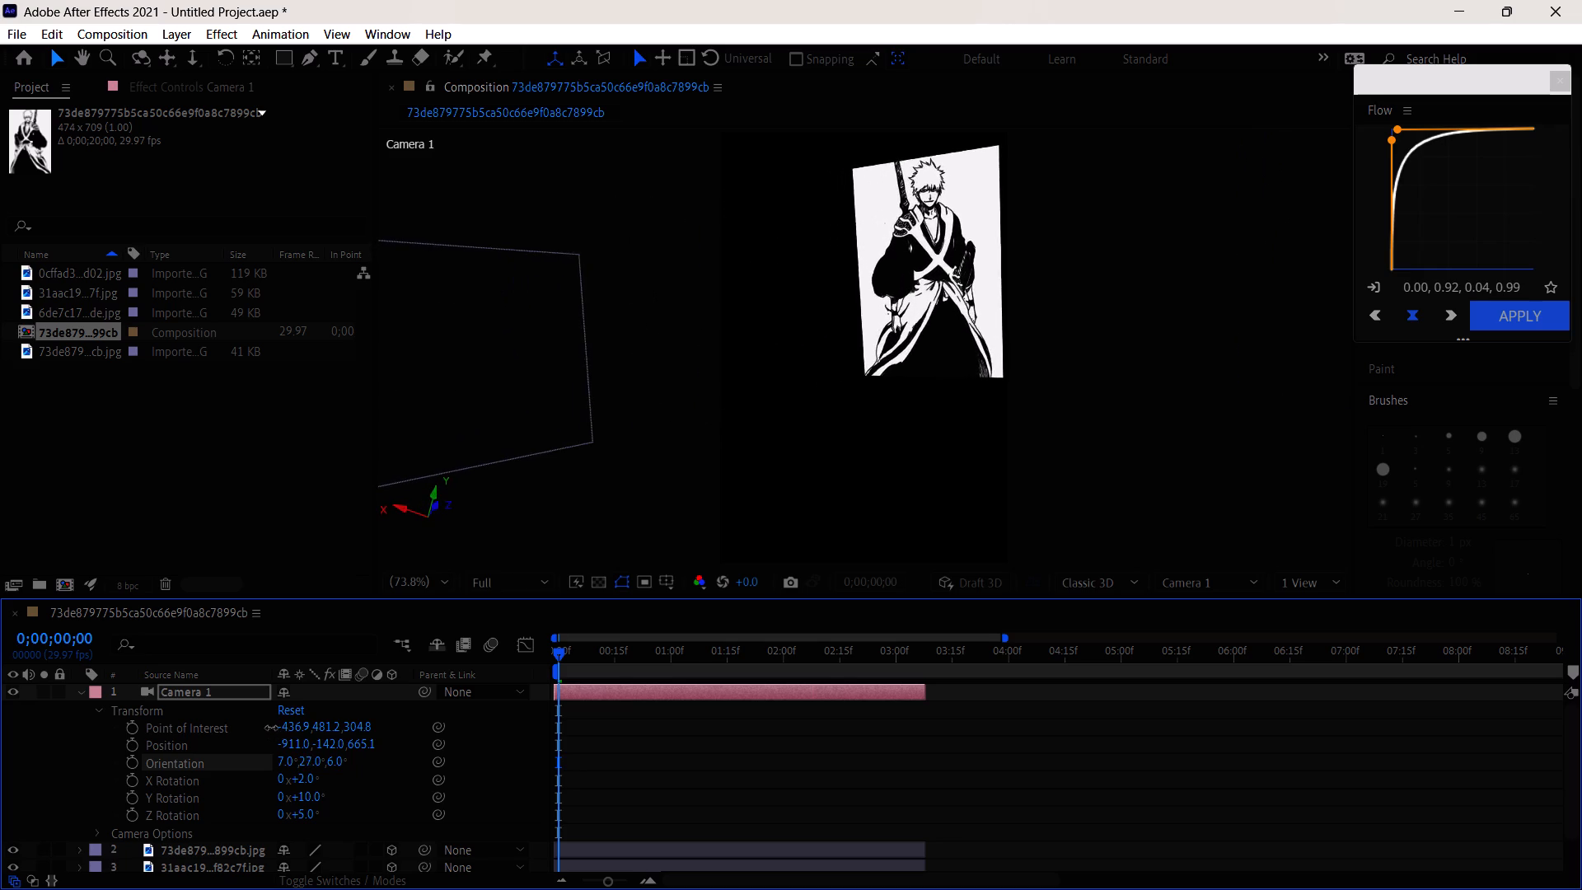
drag(271, 728, 274, 732)
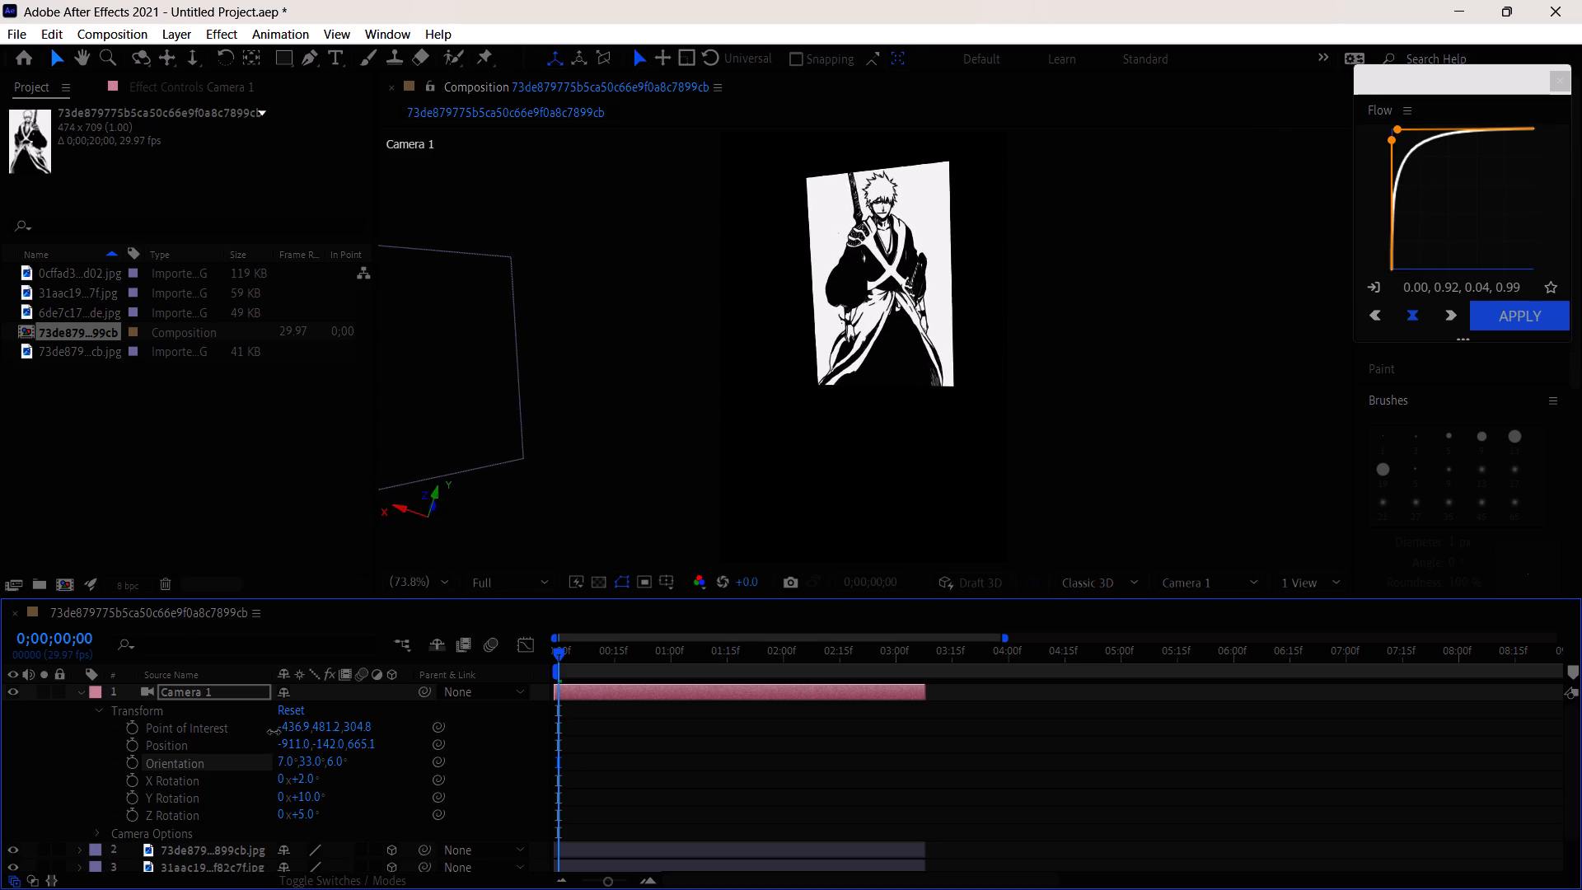
drag(274, 732, 274, 734)
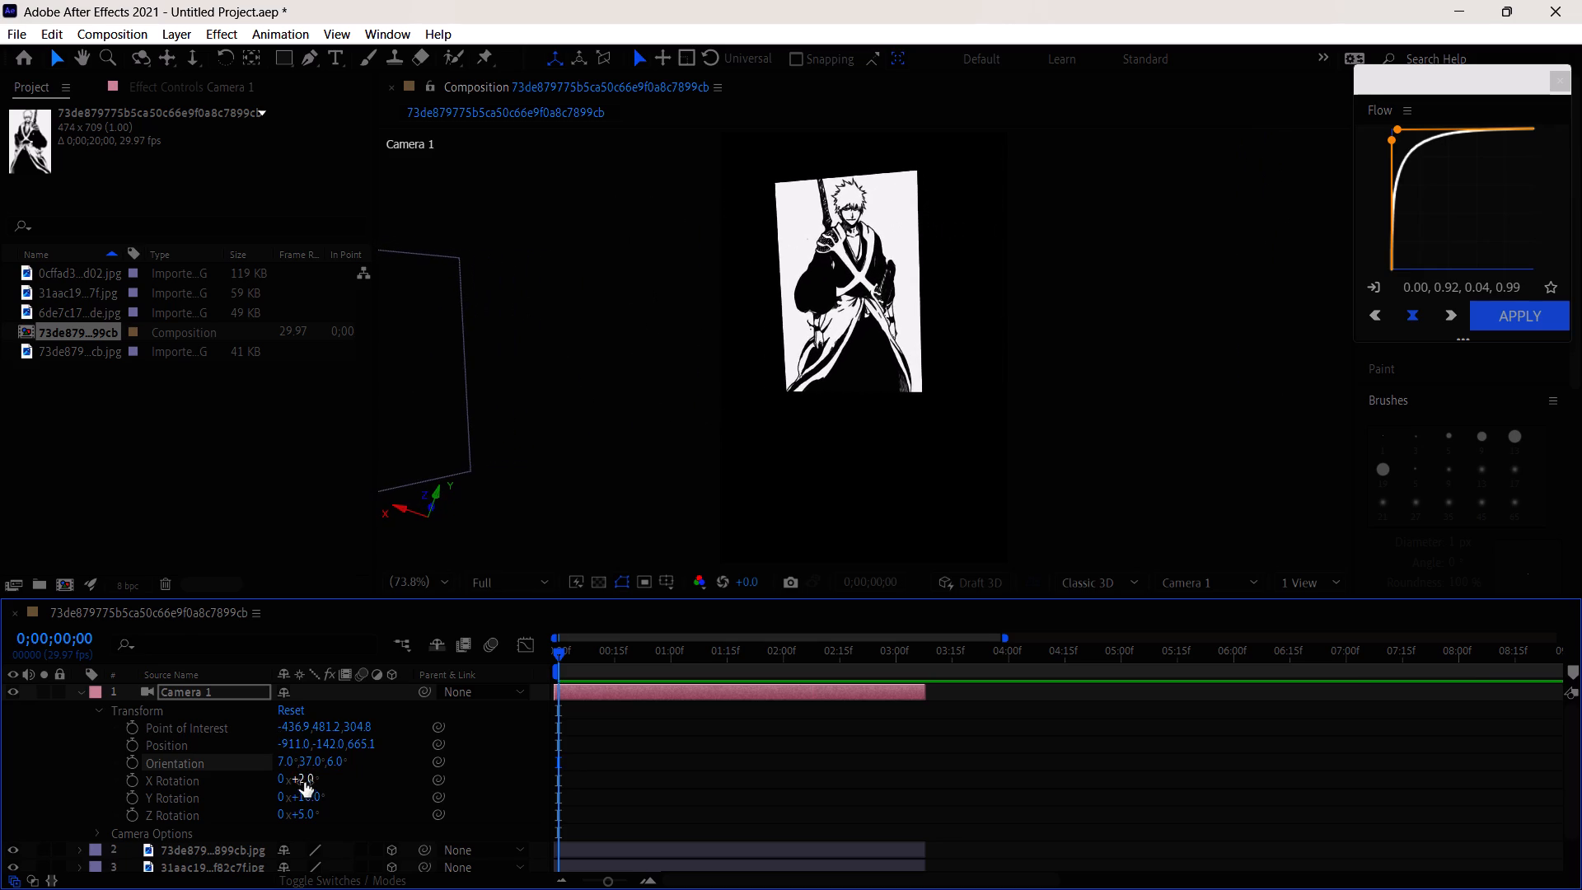
click(307, 763)
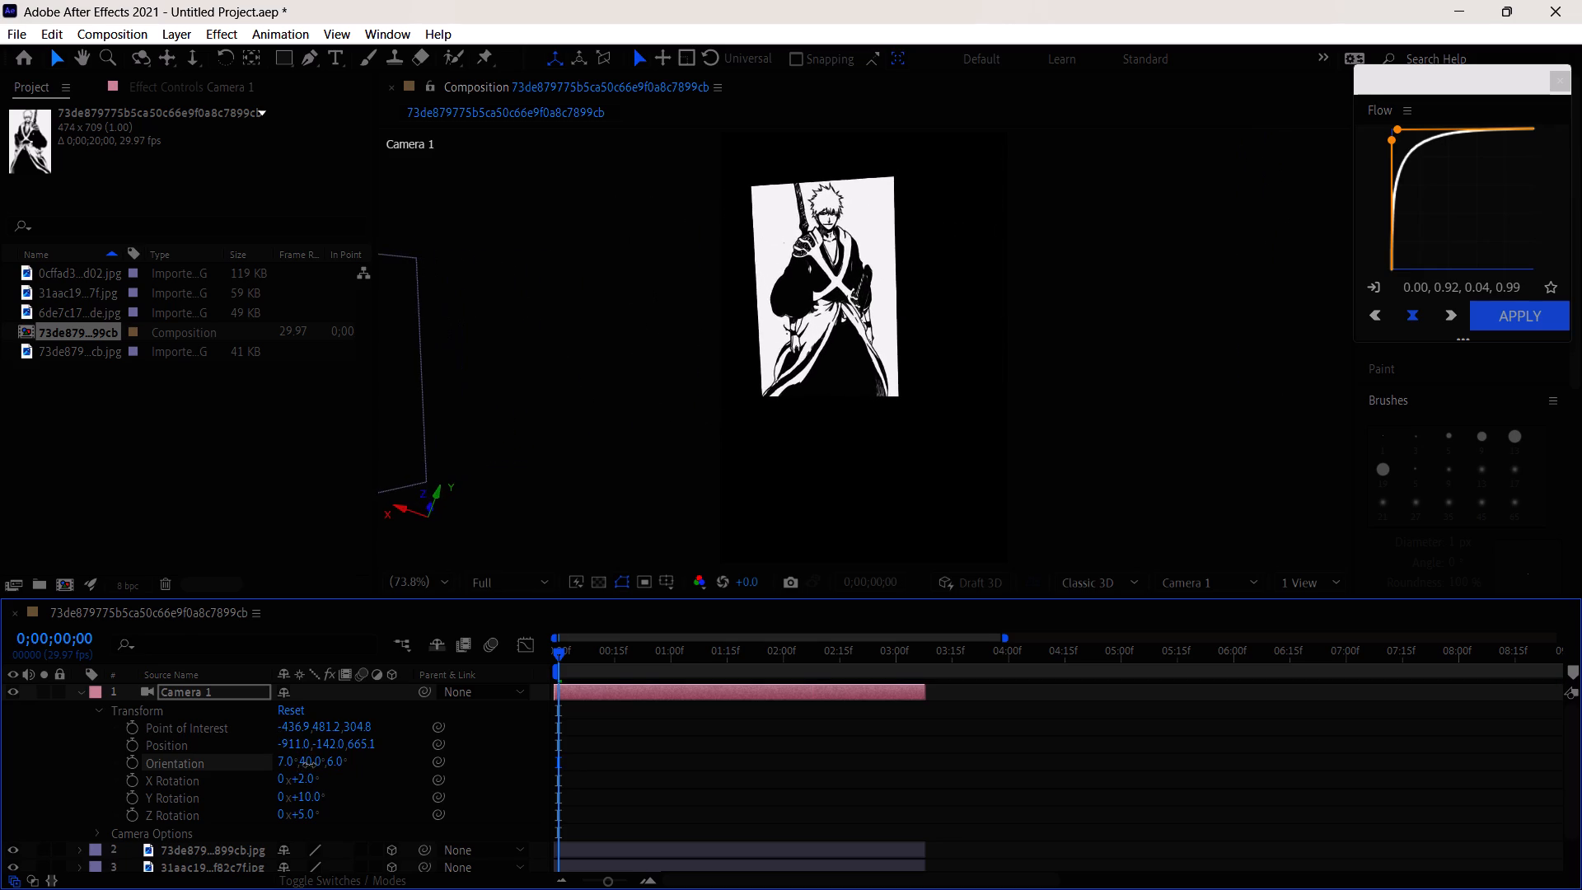
Lower the 73de879 standing-figure image layer, straighten its rotation toward the camera, and nudge it along its X axis to centre it.
click(861, 283)
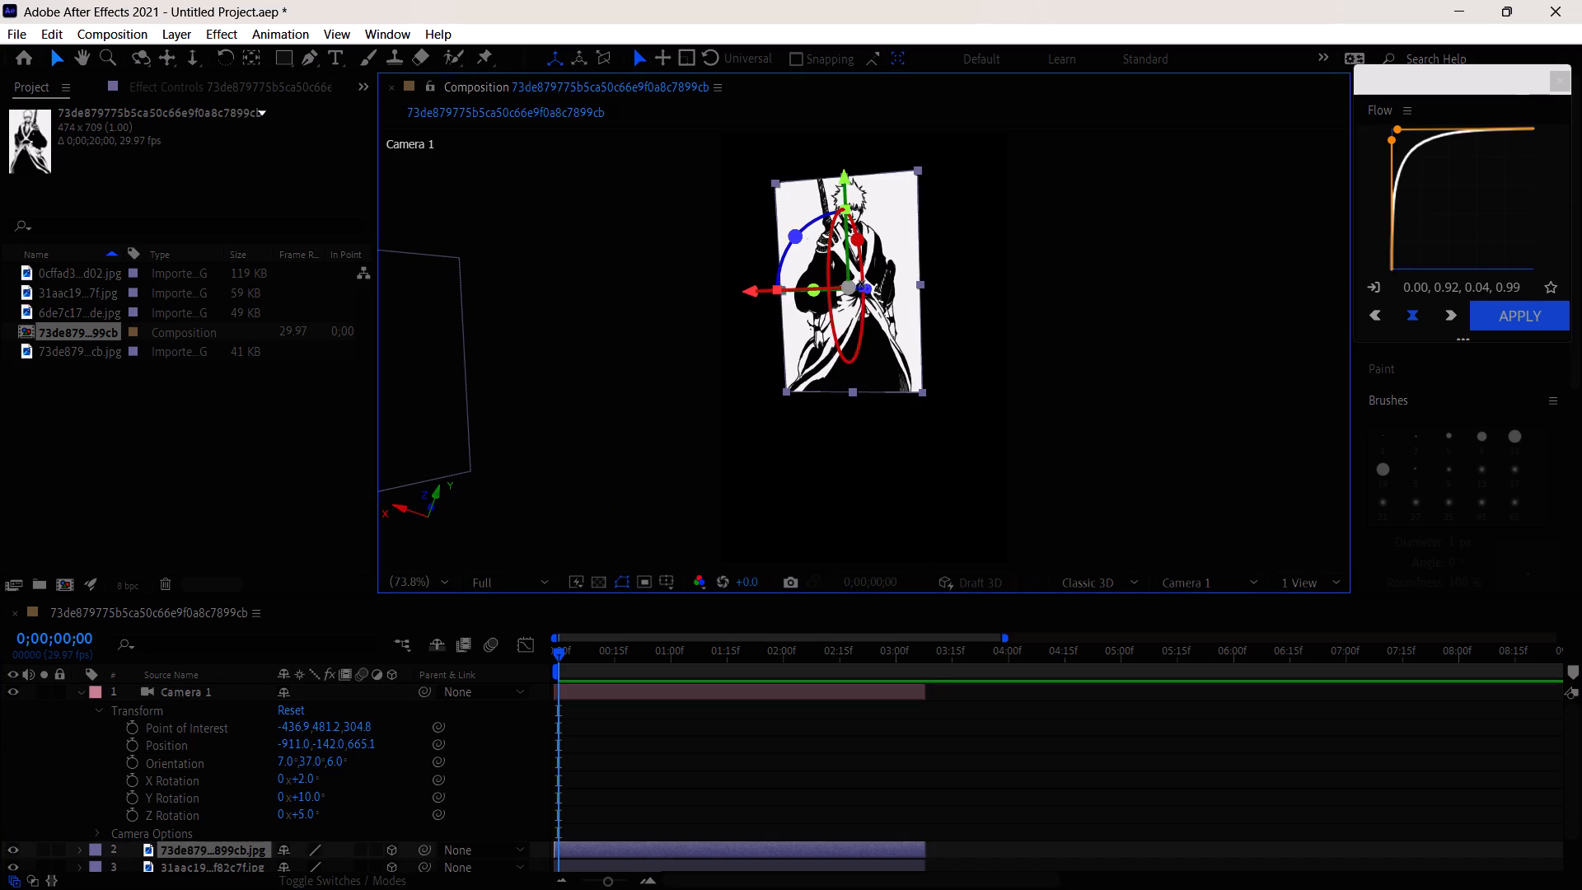
drag(852, 179, 887, 363)
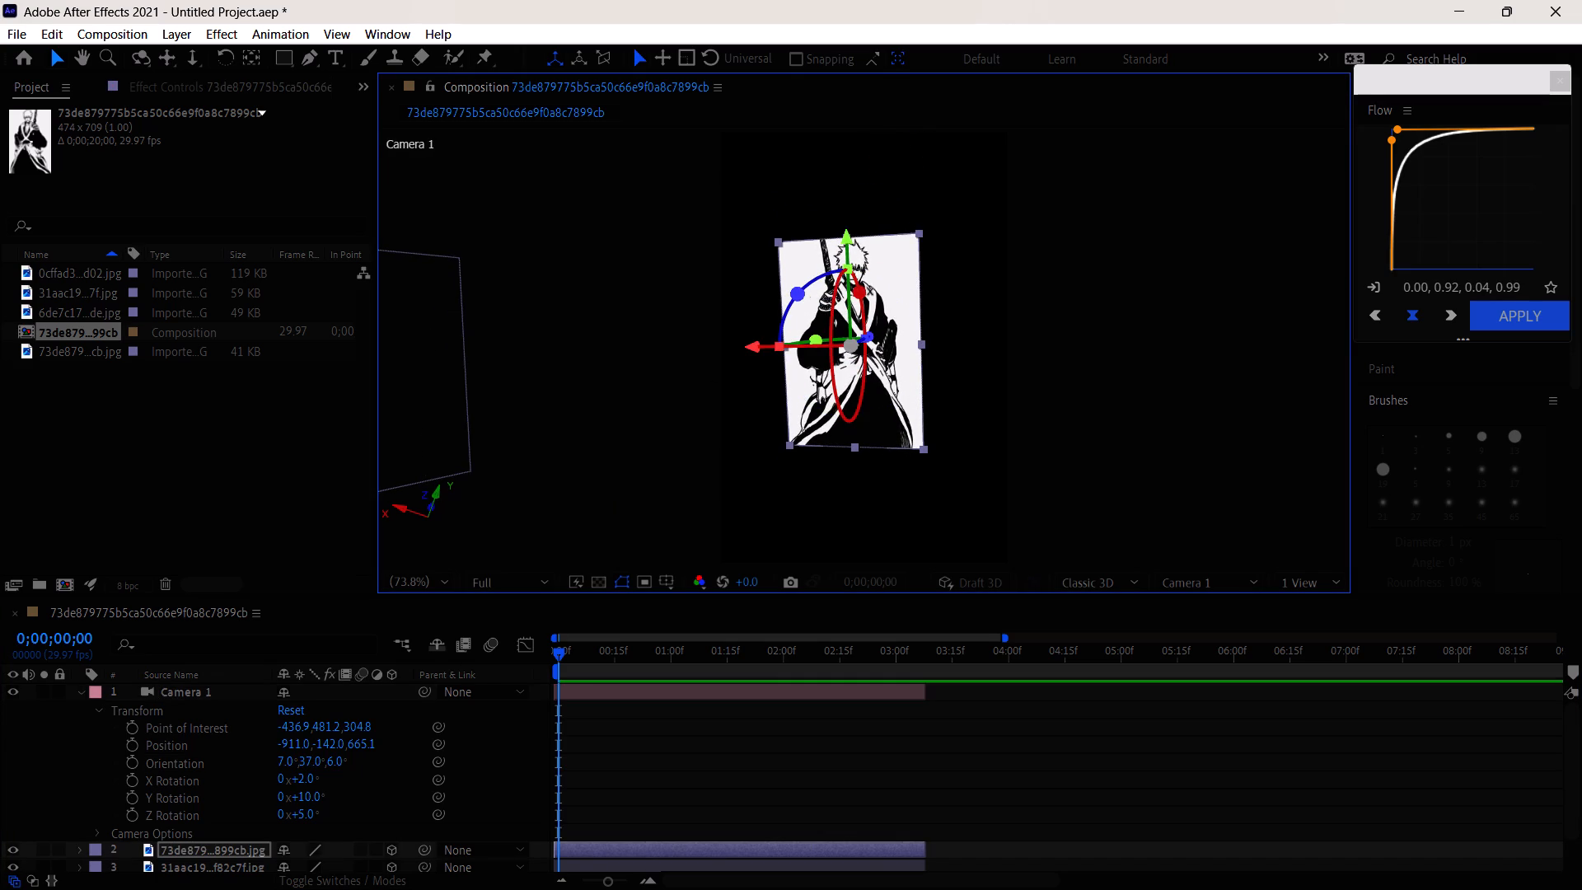
click(863, 288)
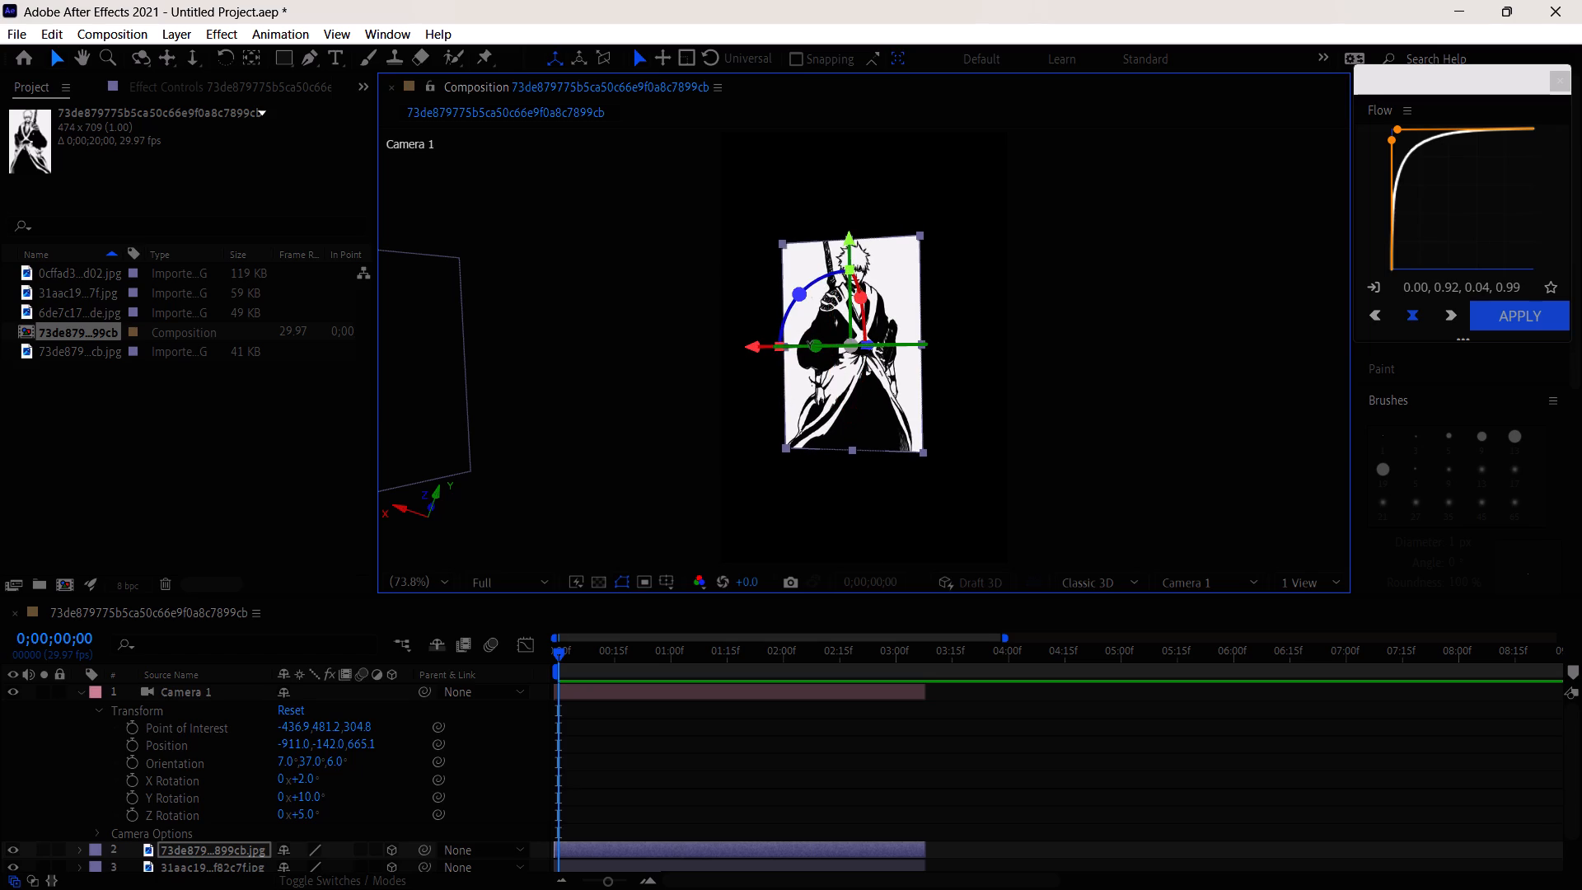
click(815, 346)
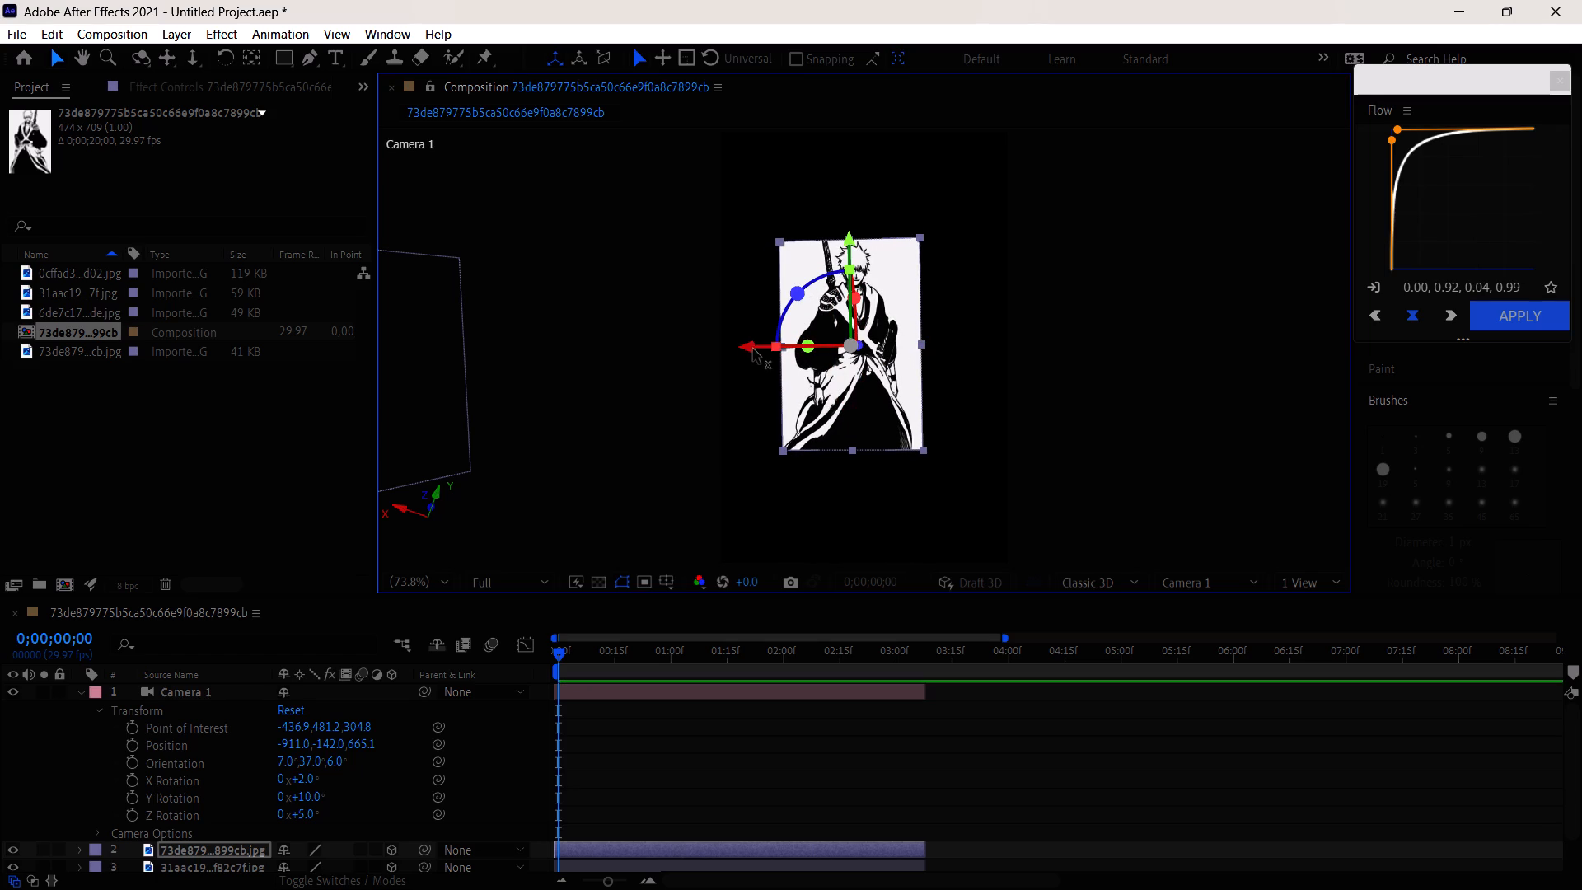
drag(751, 349, 784, 346)
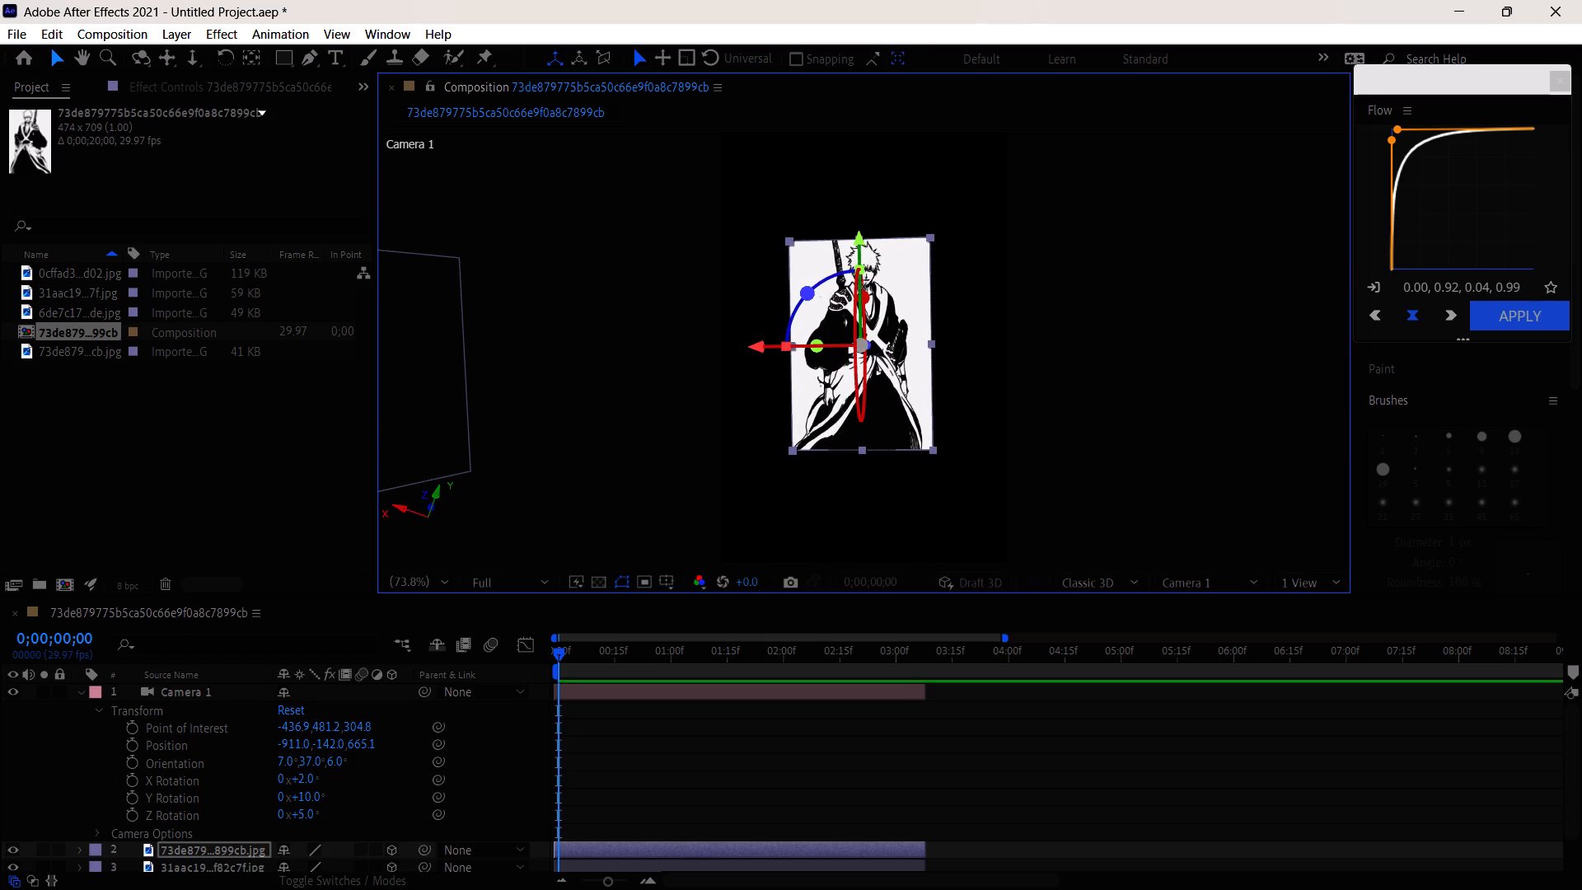
click(817, 283)
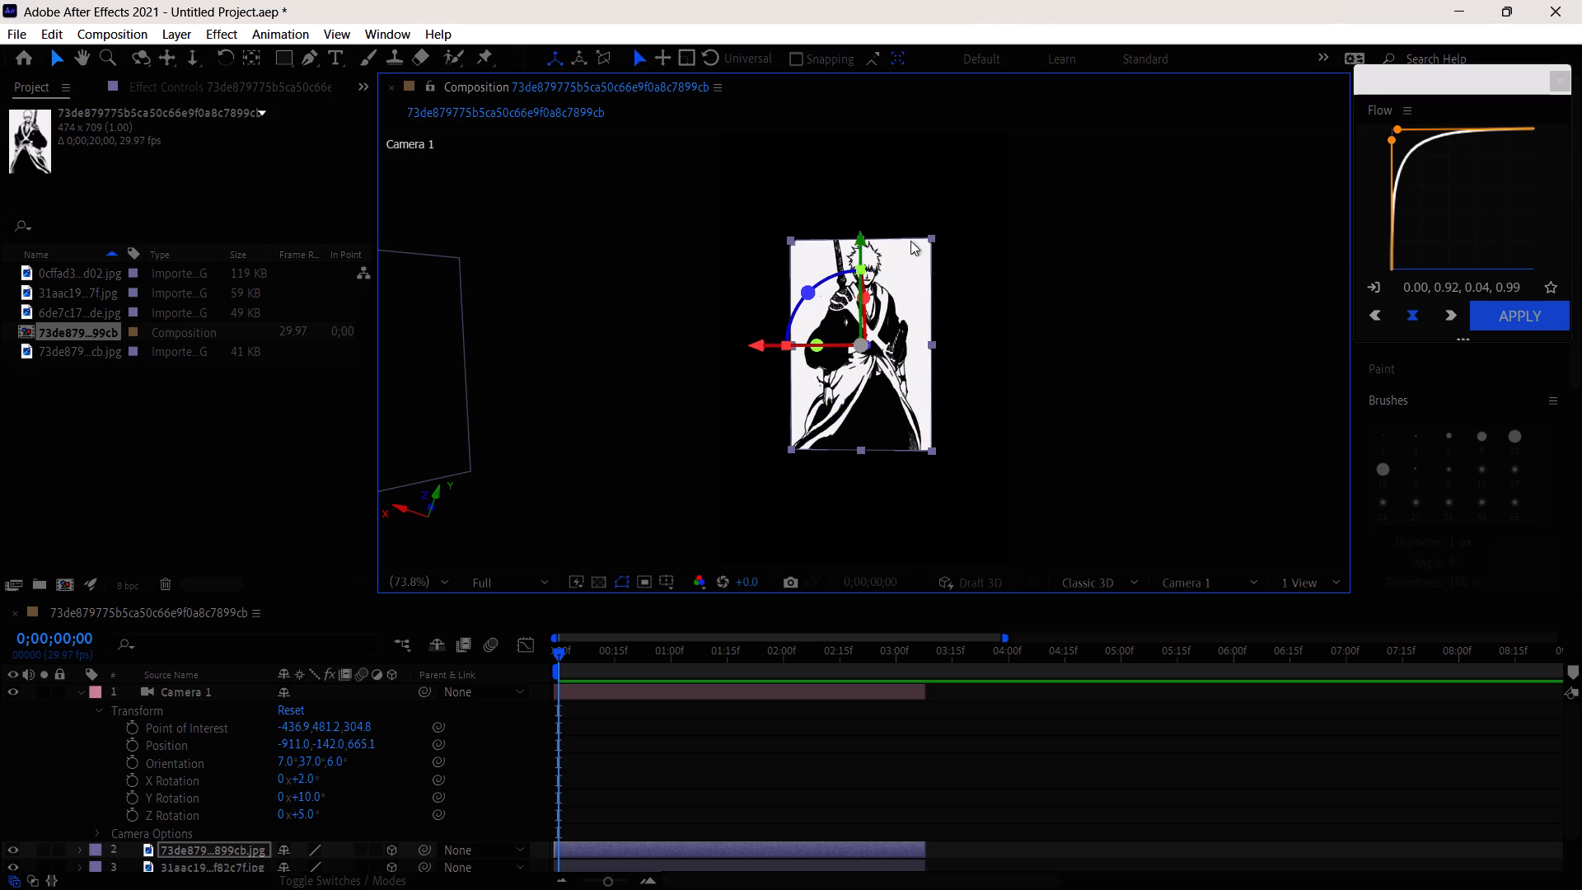
click(815, 518)
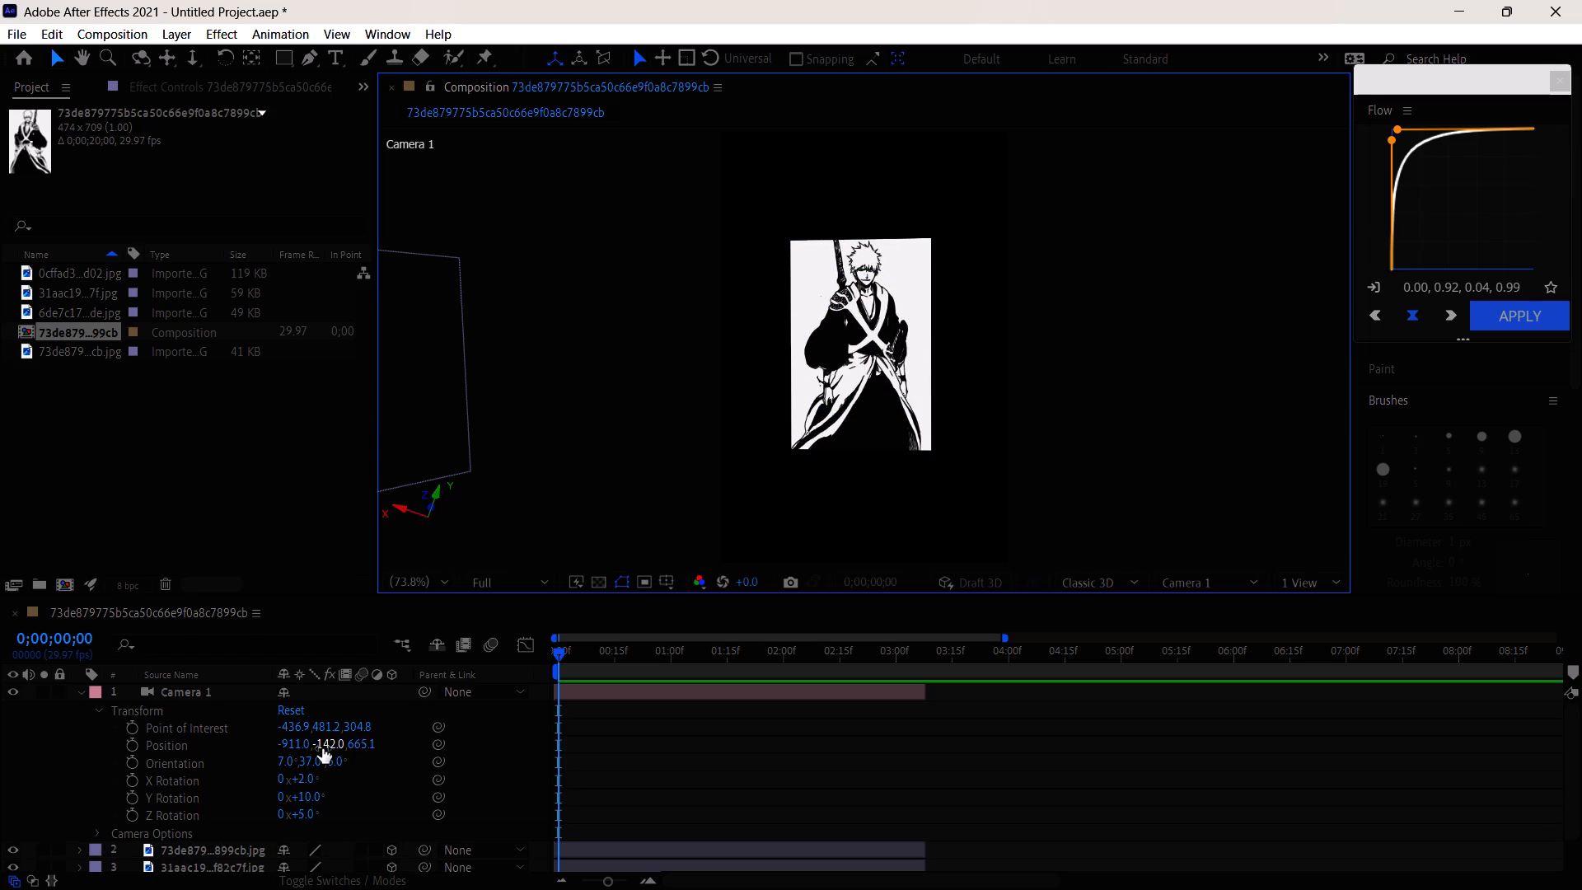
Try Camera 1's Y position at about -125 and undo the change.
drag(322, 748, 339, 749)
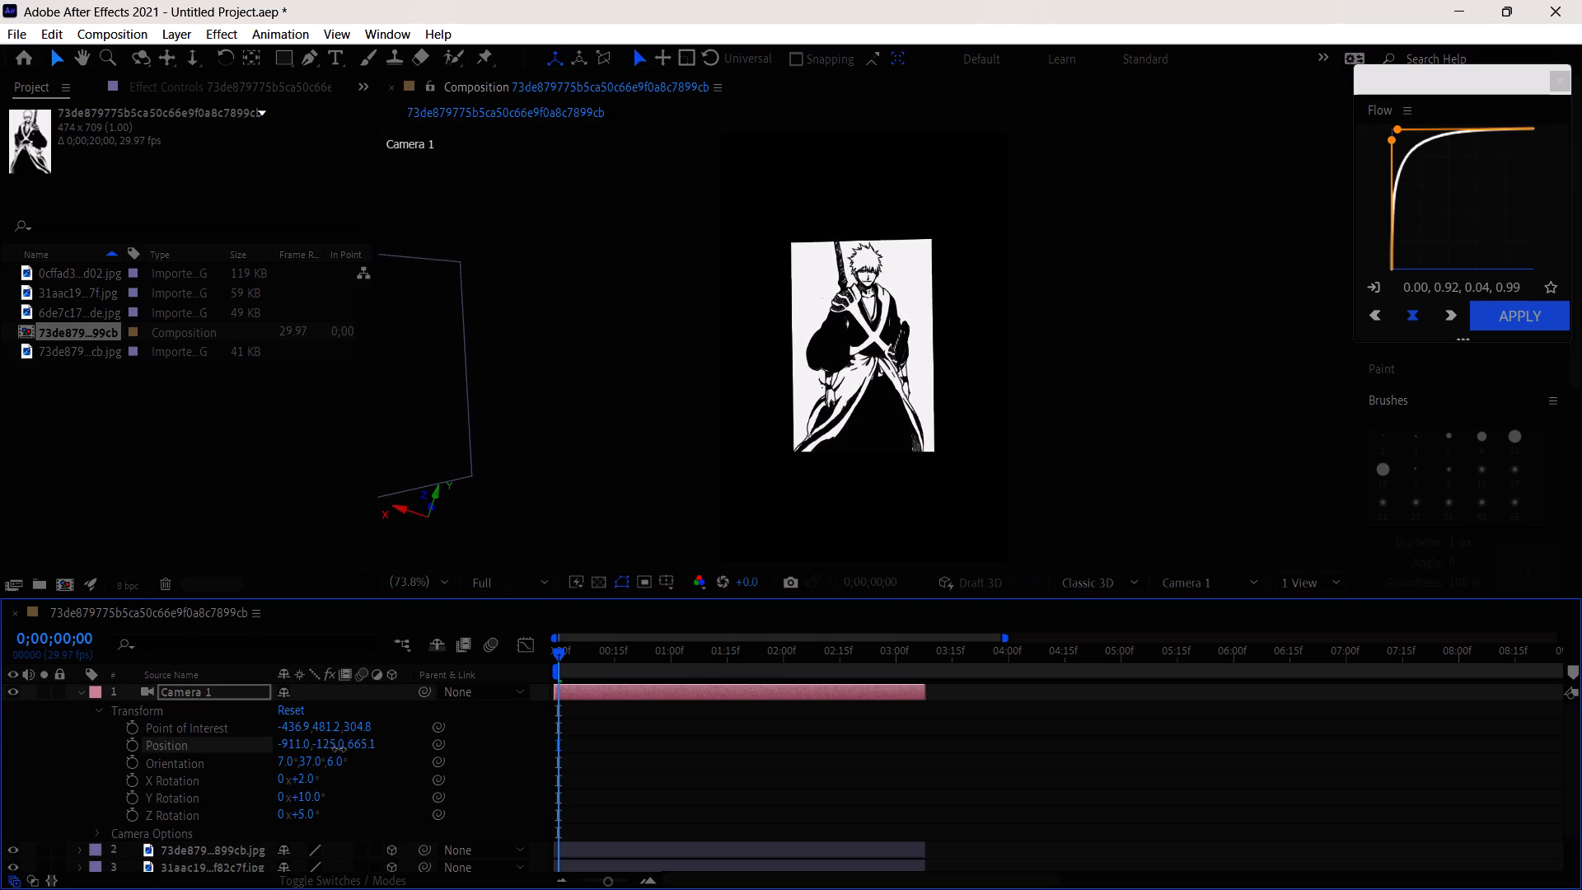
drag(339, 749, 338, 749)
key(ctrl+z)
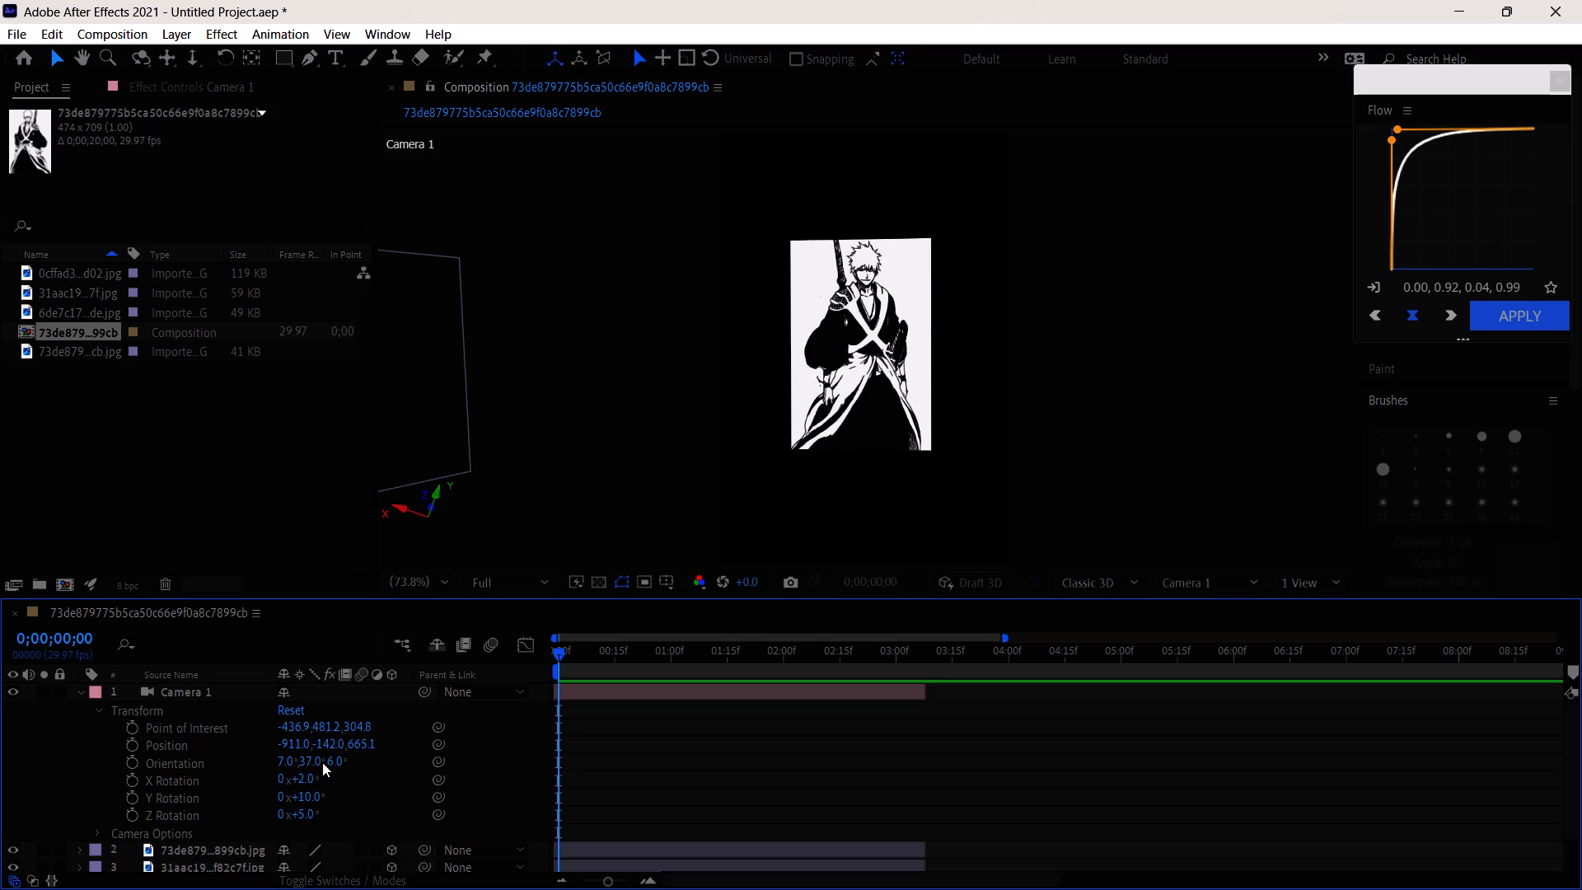
Swing Camera 1's Y orientation to 342° to frame the 6de7c17 image.
drag(313, 762, 256, 762)
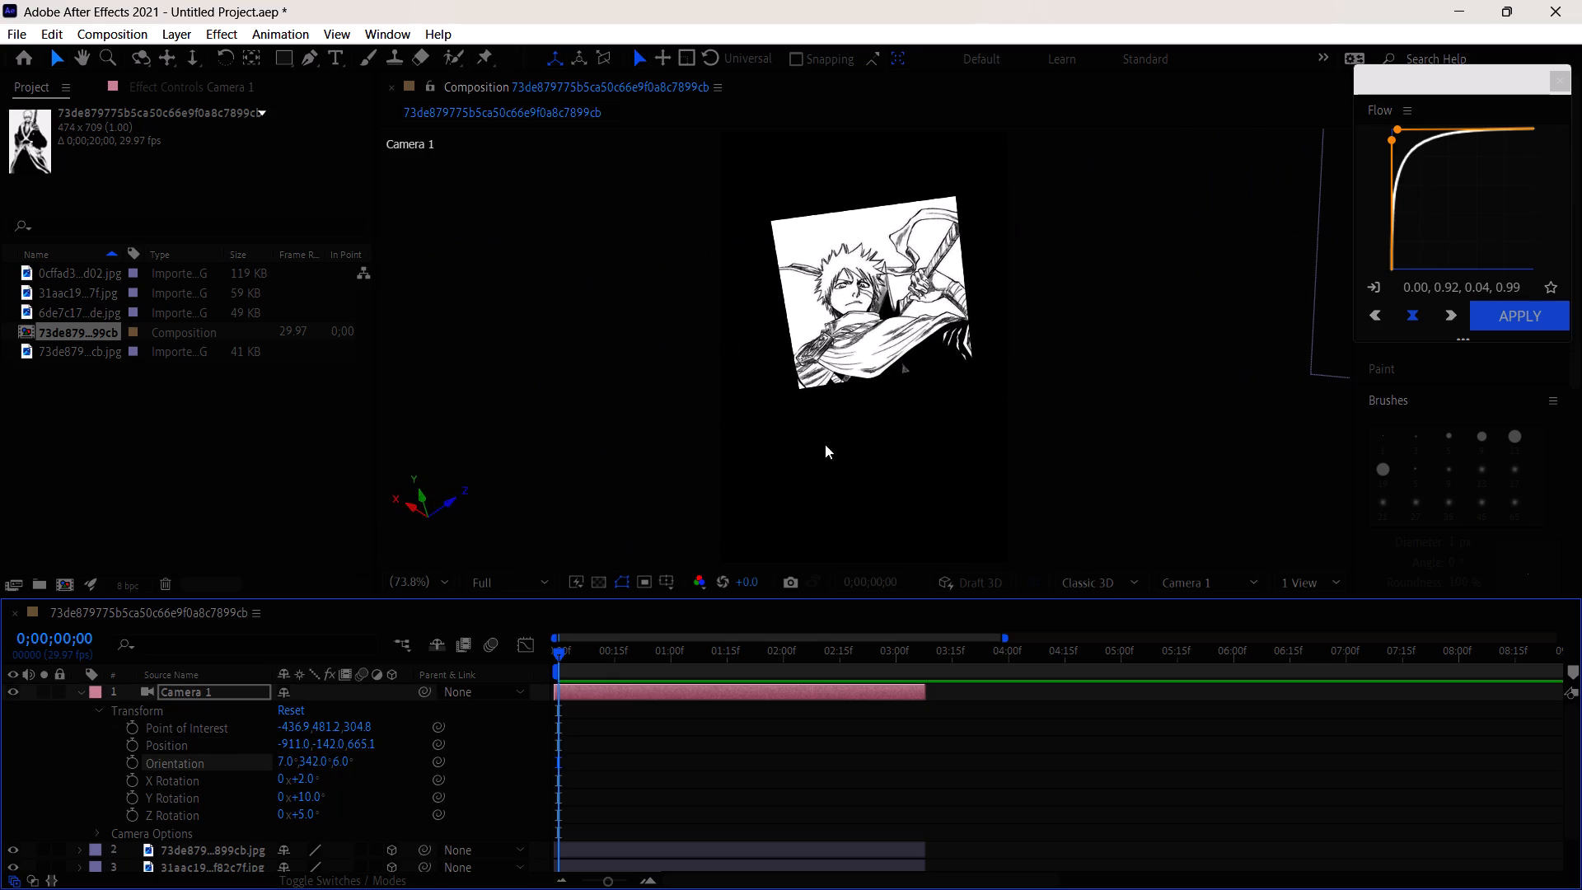
Lower the 6de7c17 image layer, straighten it by about -9° around Z, and bring it closer to the camera, centred in the frame.
click(868, 299)
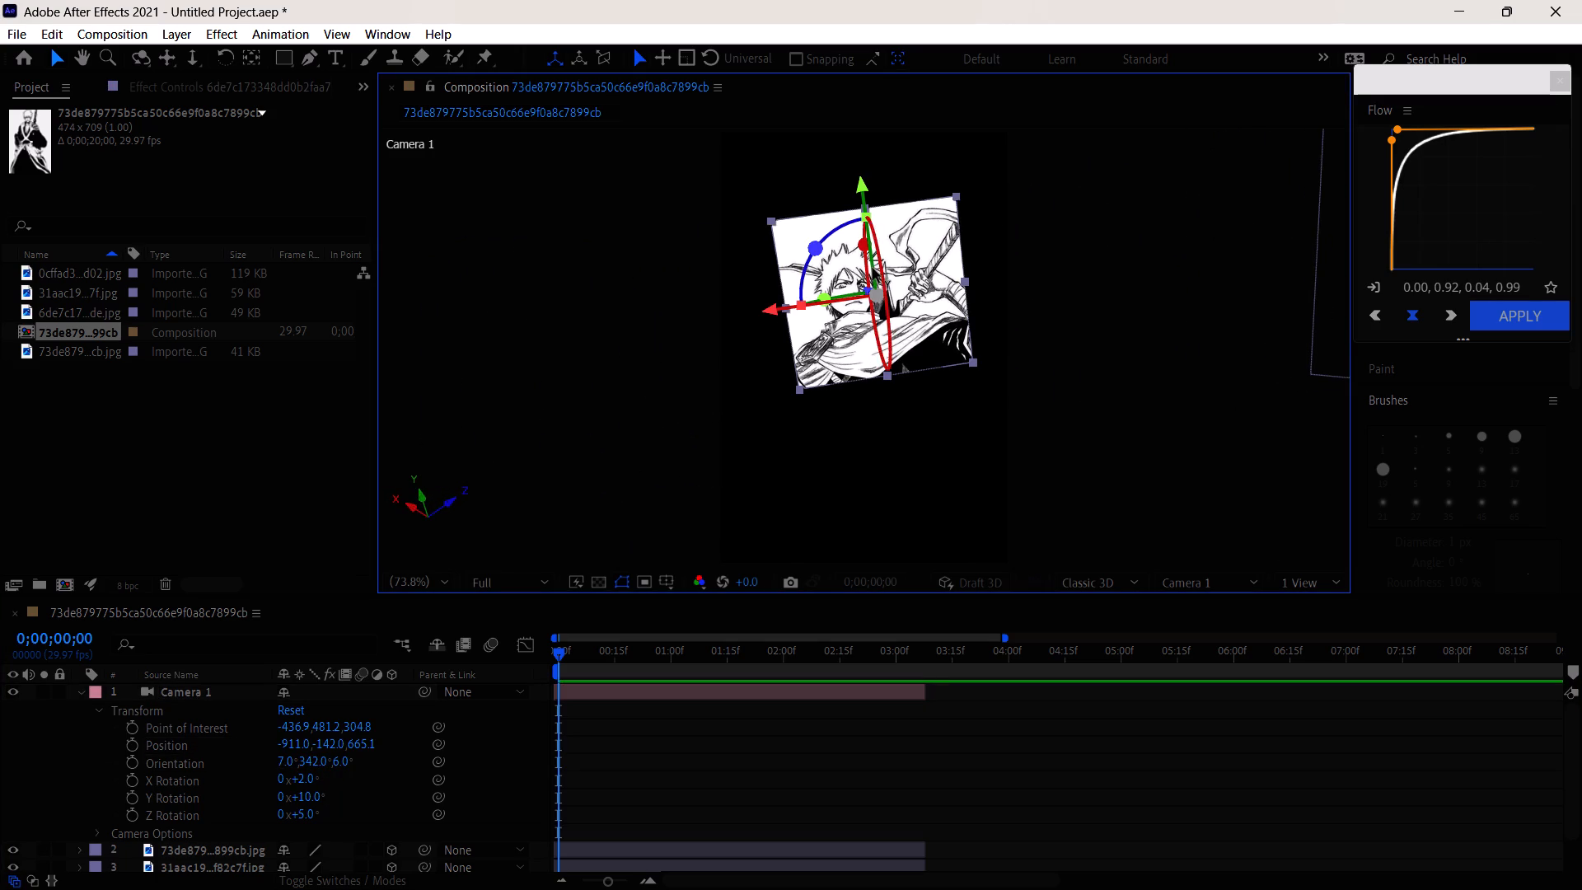
drag(863, 176, 883, 285)
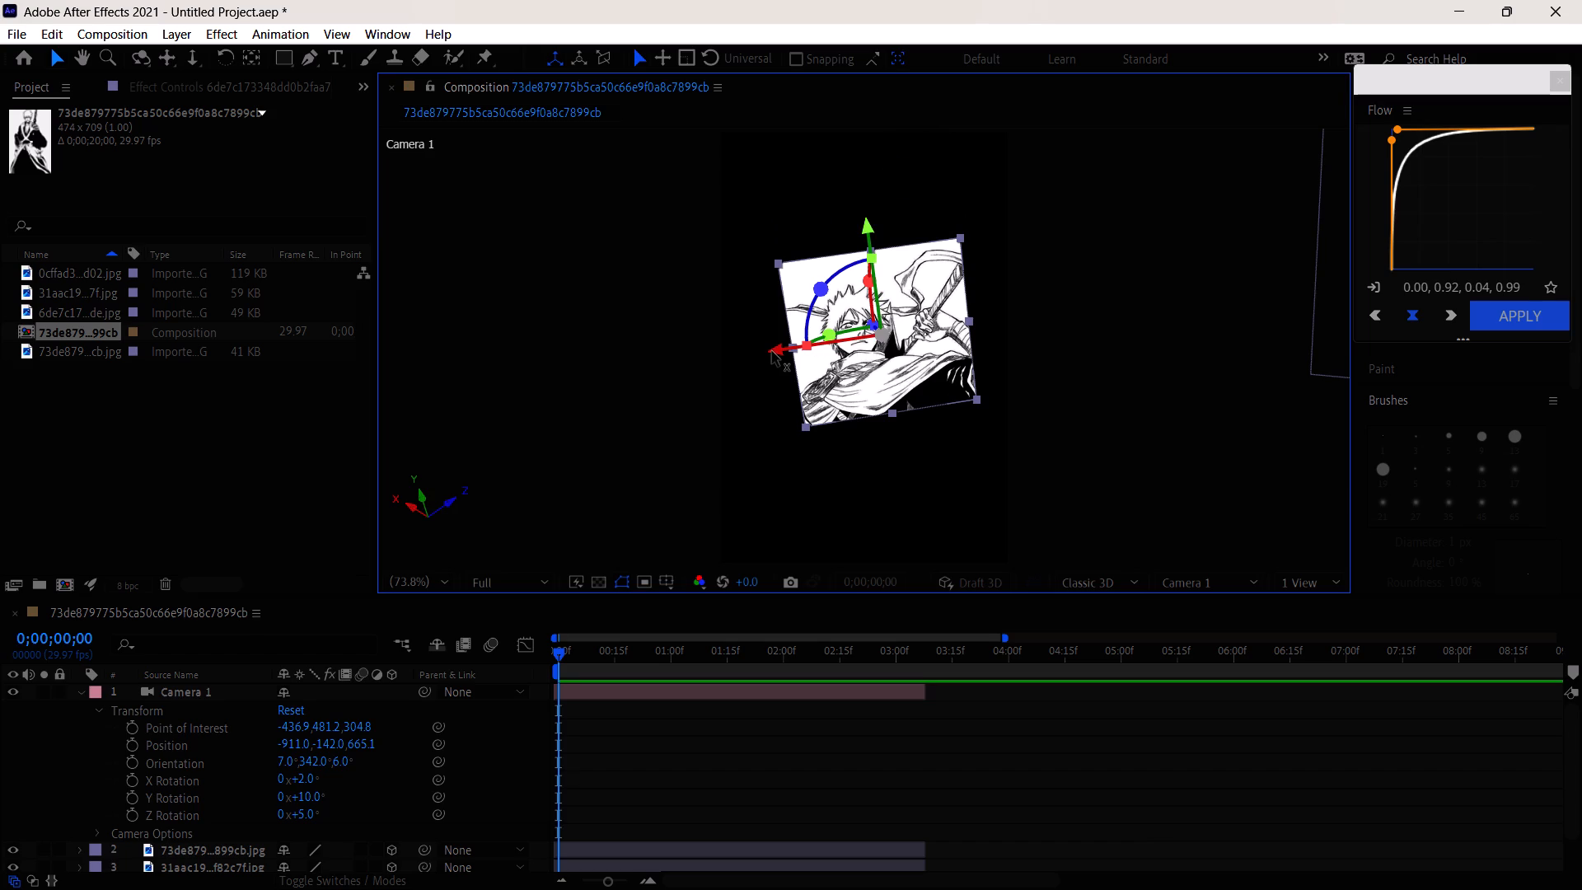
drag(771, 353, 660, 364)
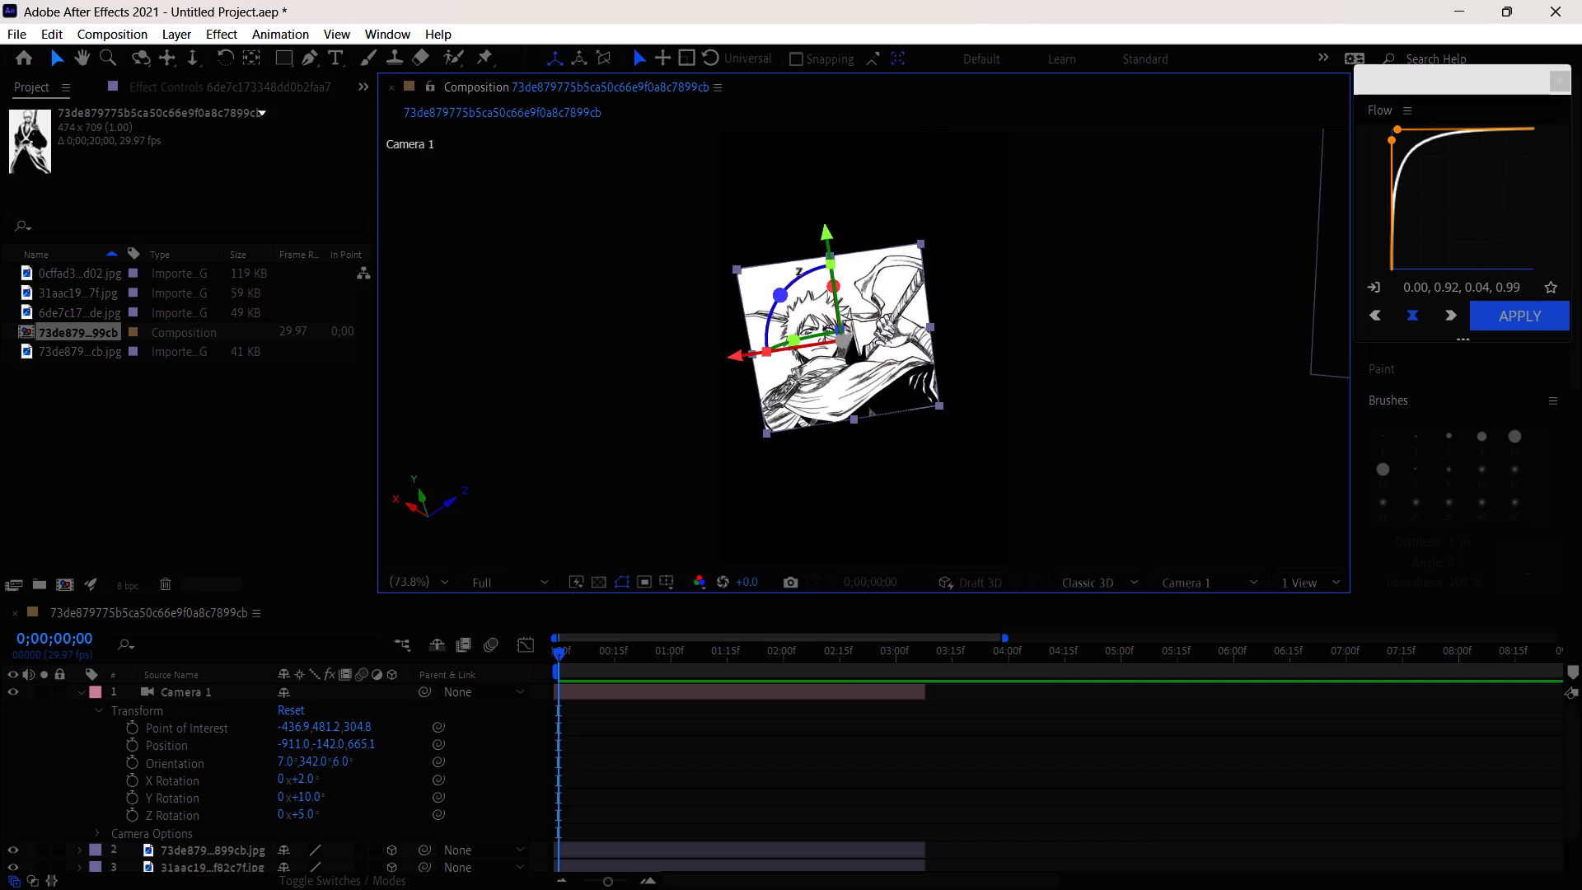
drag(779, 295, 779, 279)
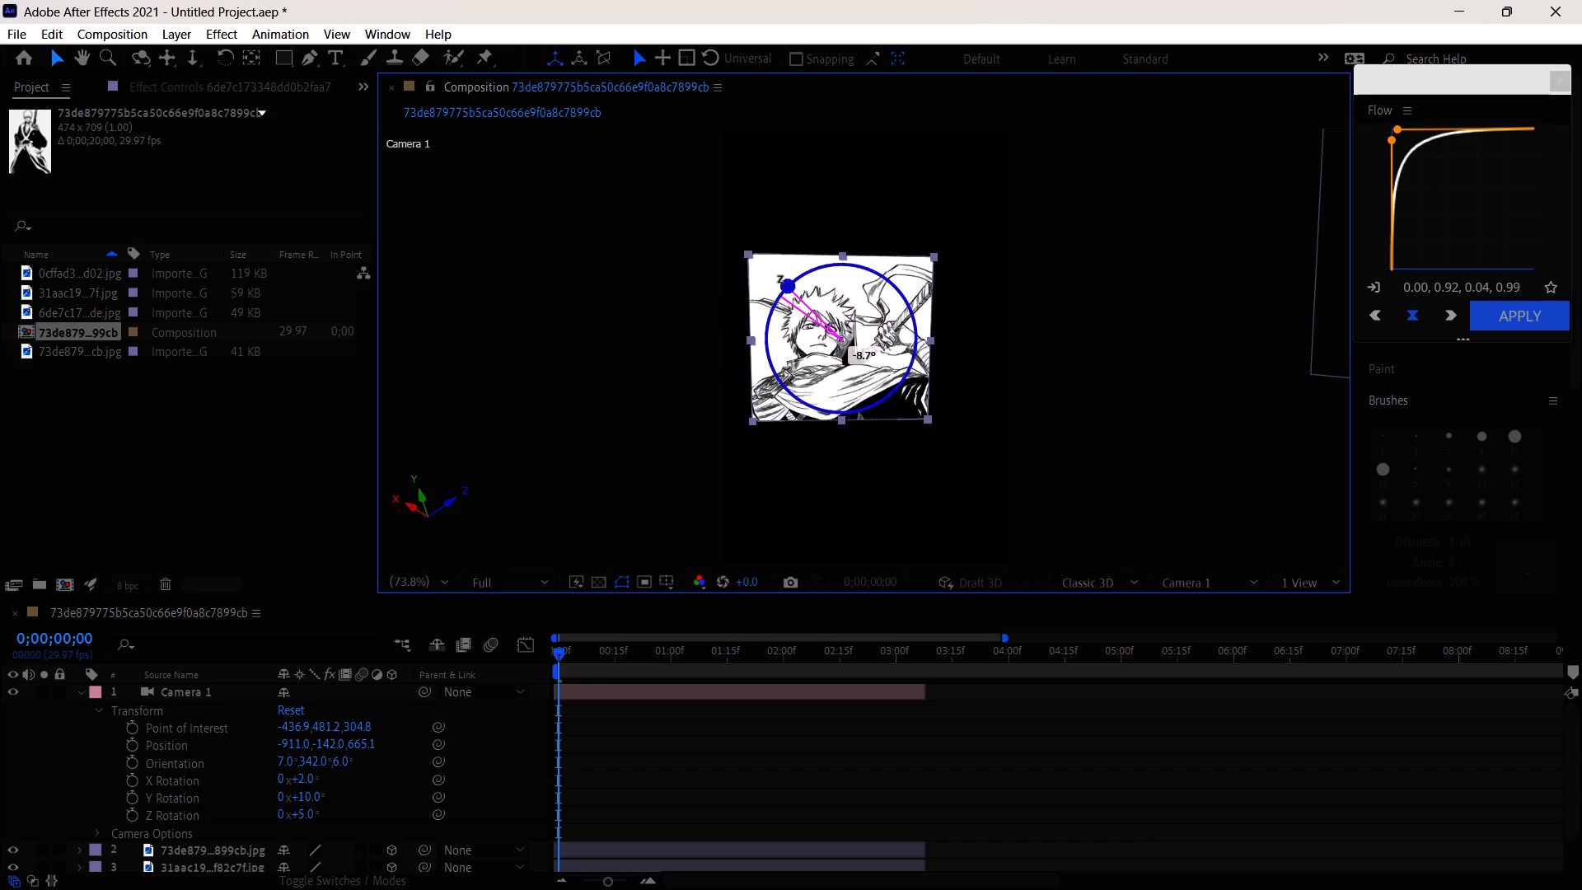
drag(779, 279, 778, 279)
drag(844, 342, 856, 358)
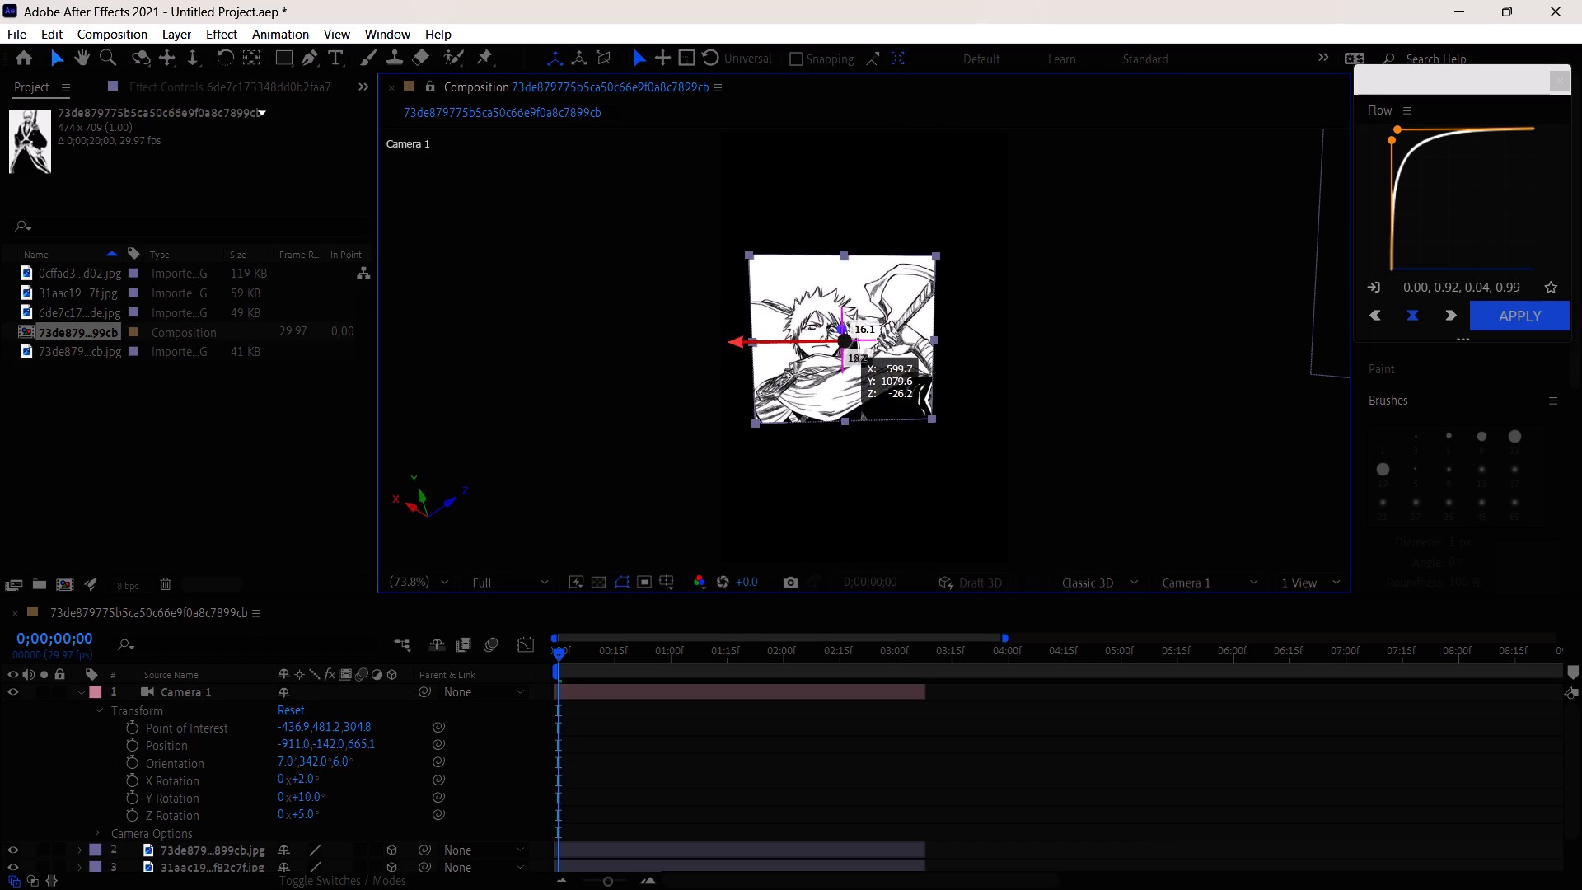
drag(856, 358, 910, 412)
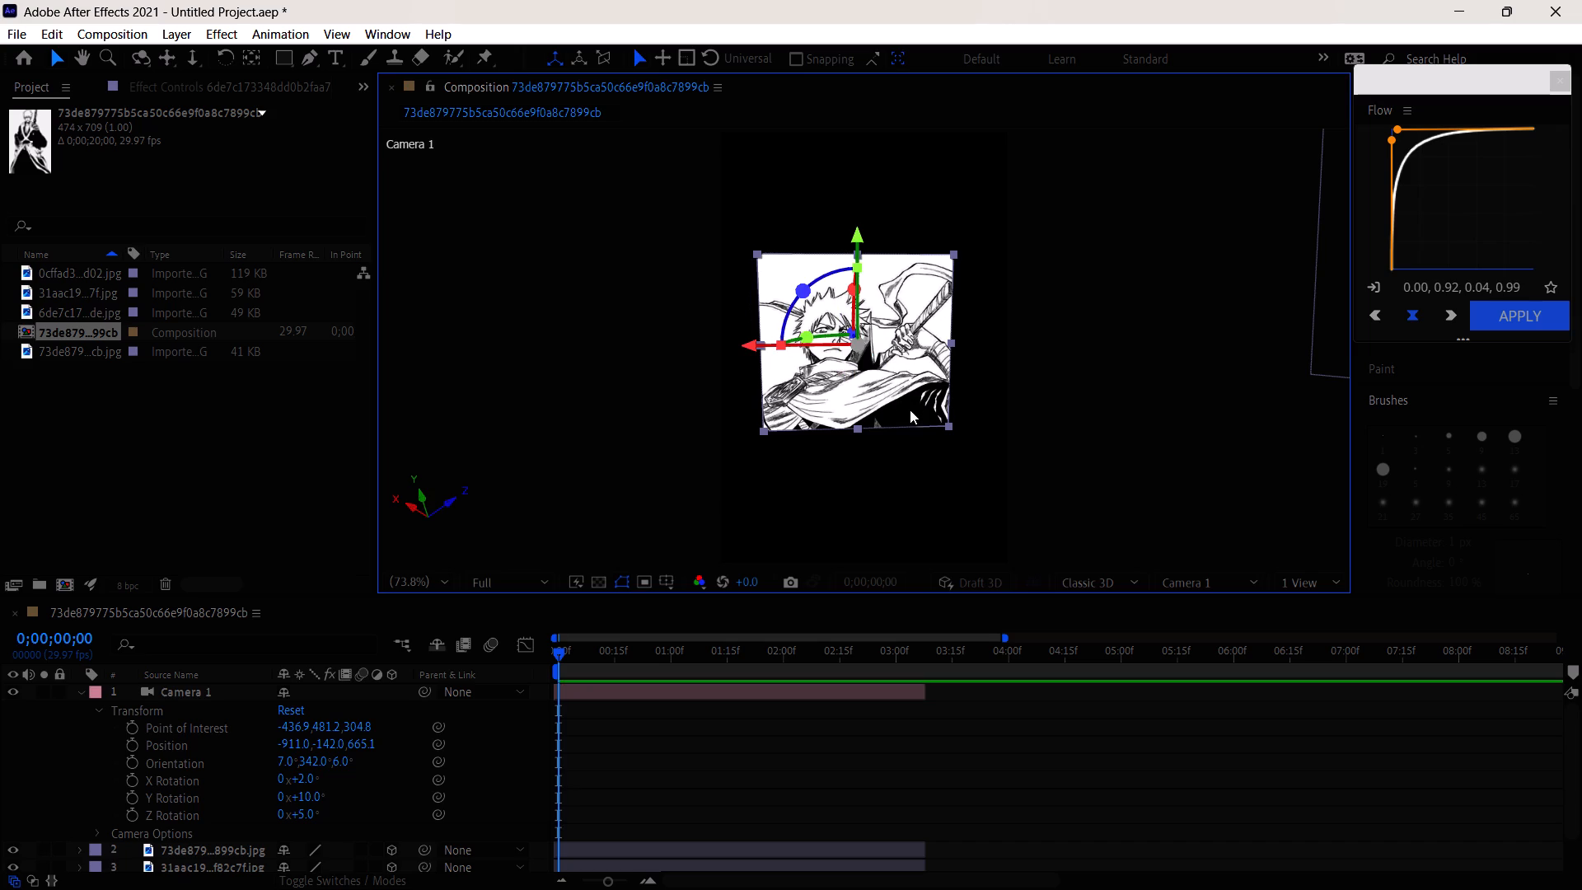
click(848, 288)
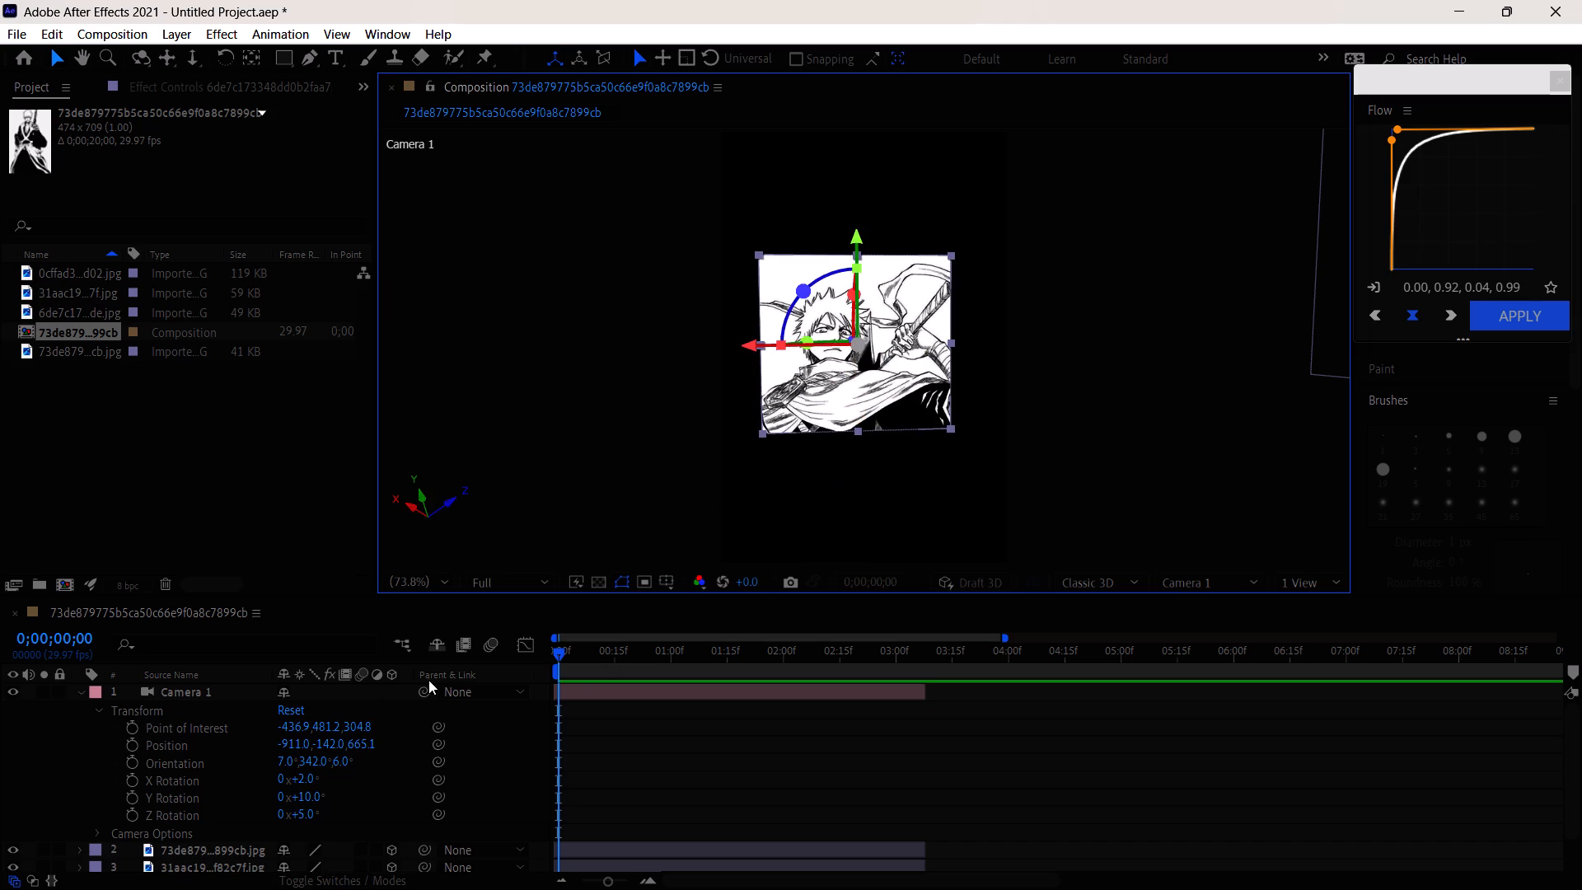
Start keyframing Camera 1's Orientation at 0;00;00;00.
drag(562, 646, 725, 664)
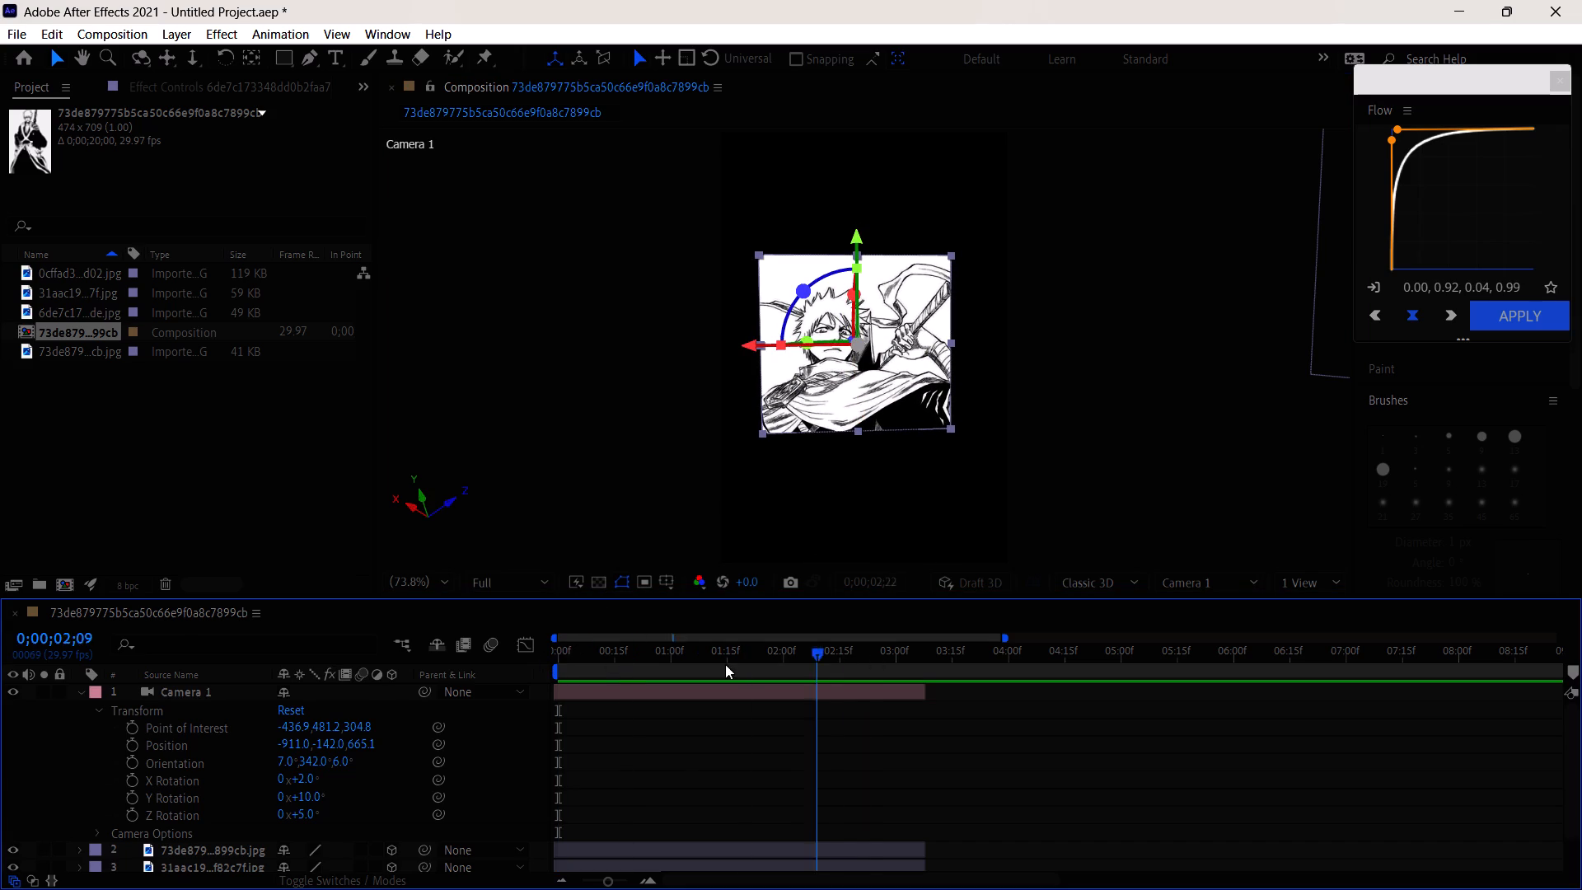
drag(725, 664, 516, 686)
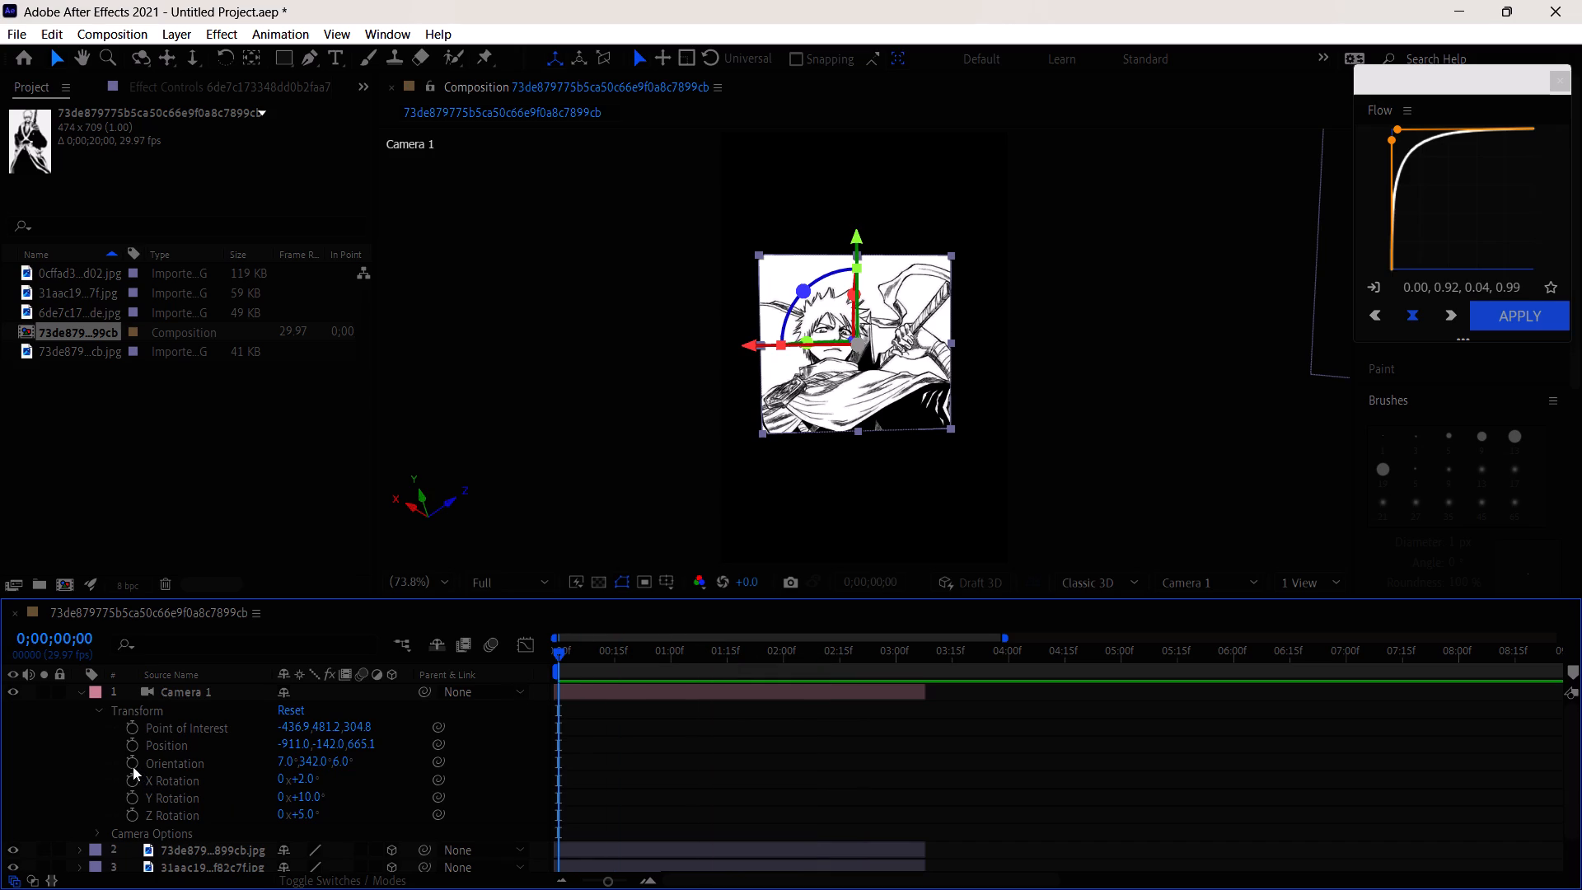
click(129, 766)
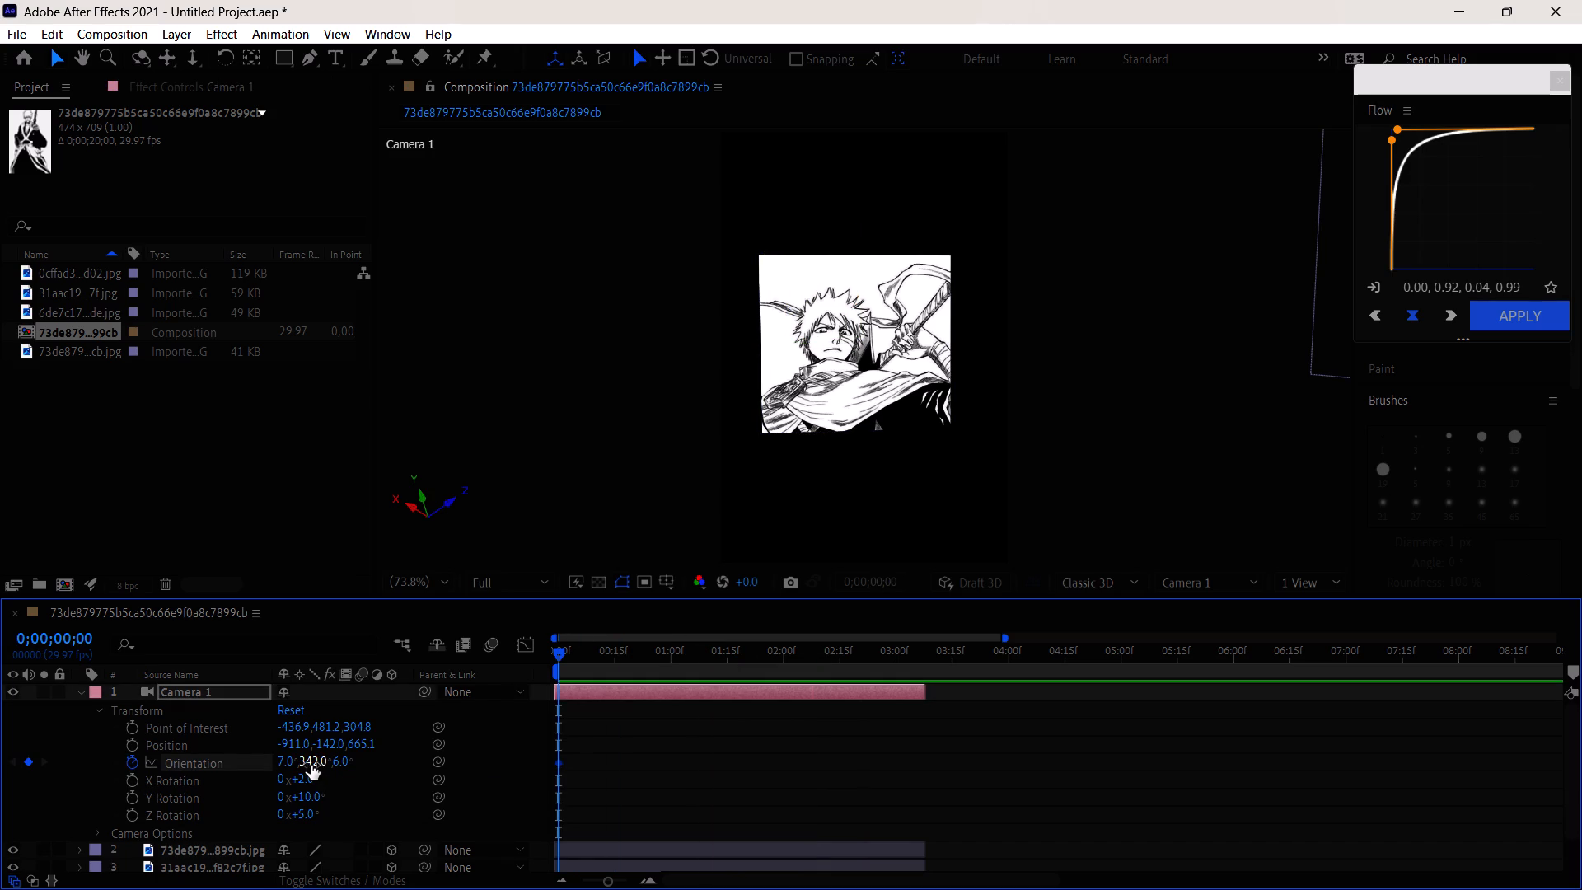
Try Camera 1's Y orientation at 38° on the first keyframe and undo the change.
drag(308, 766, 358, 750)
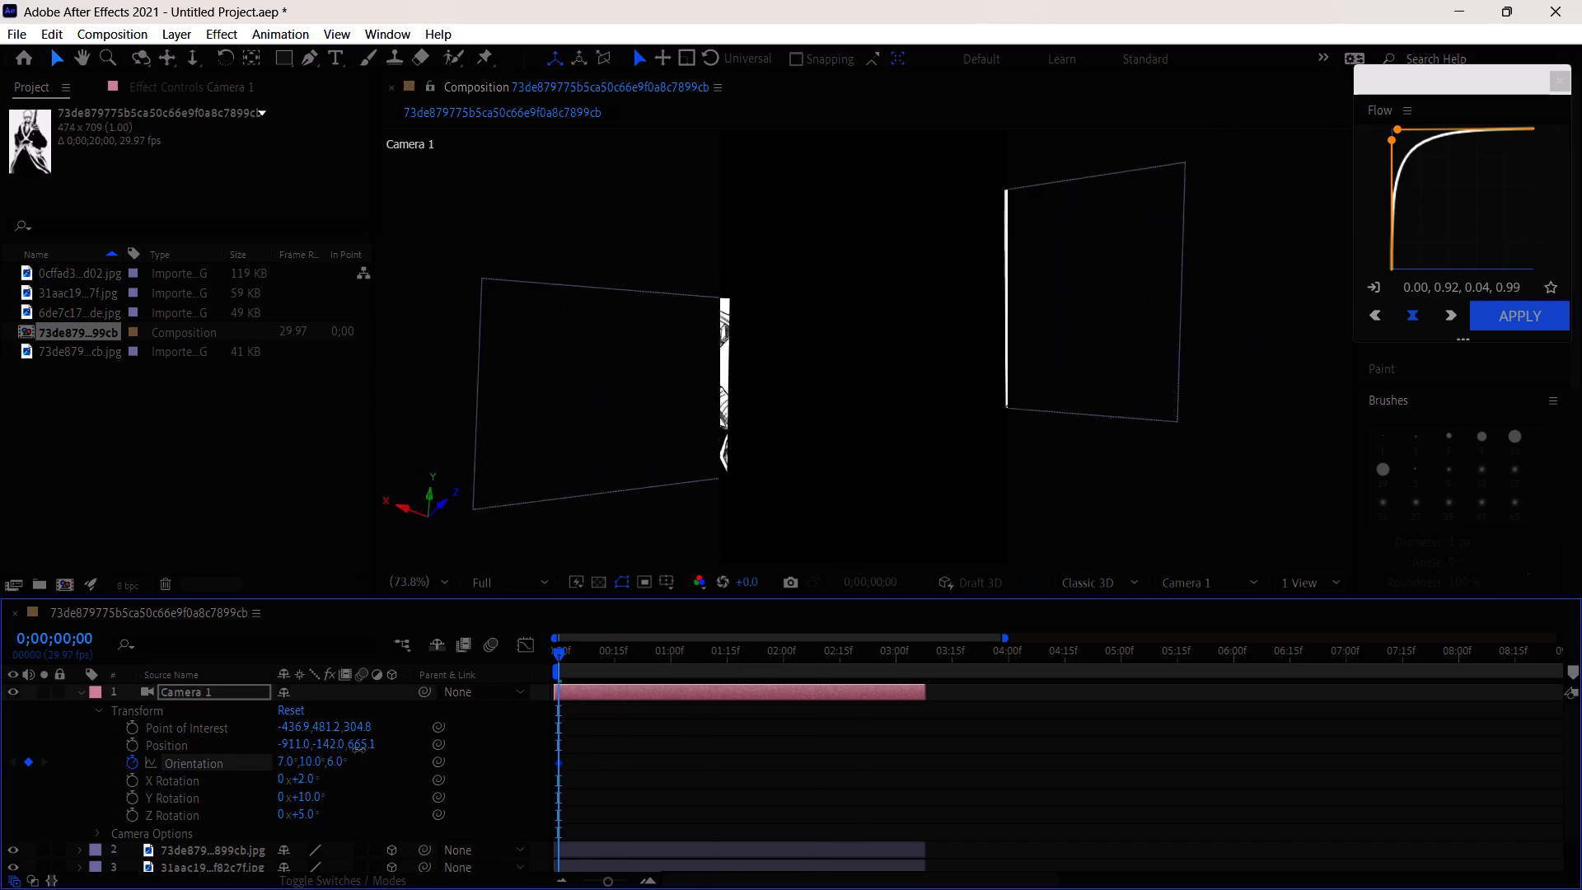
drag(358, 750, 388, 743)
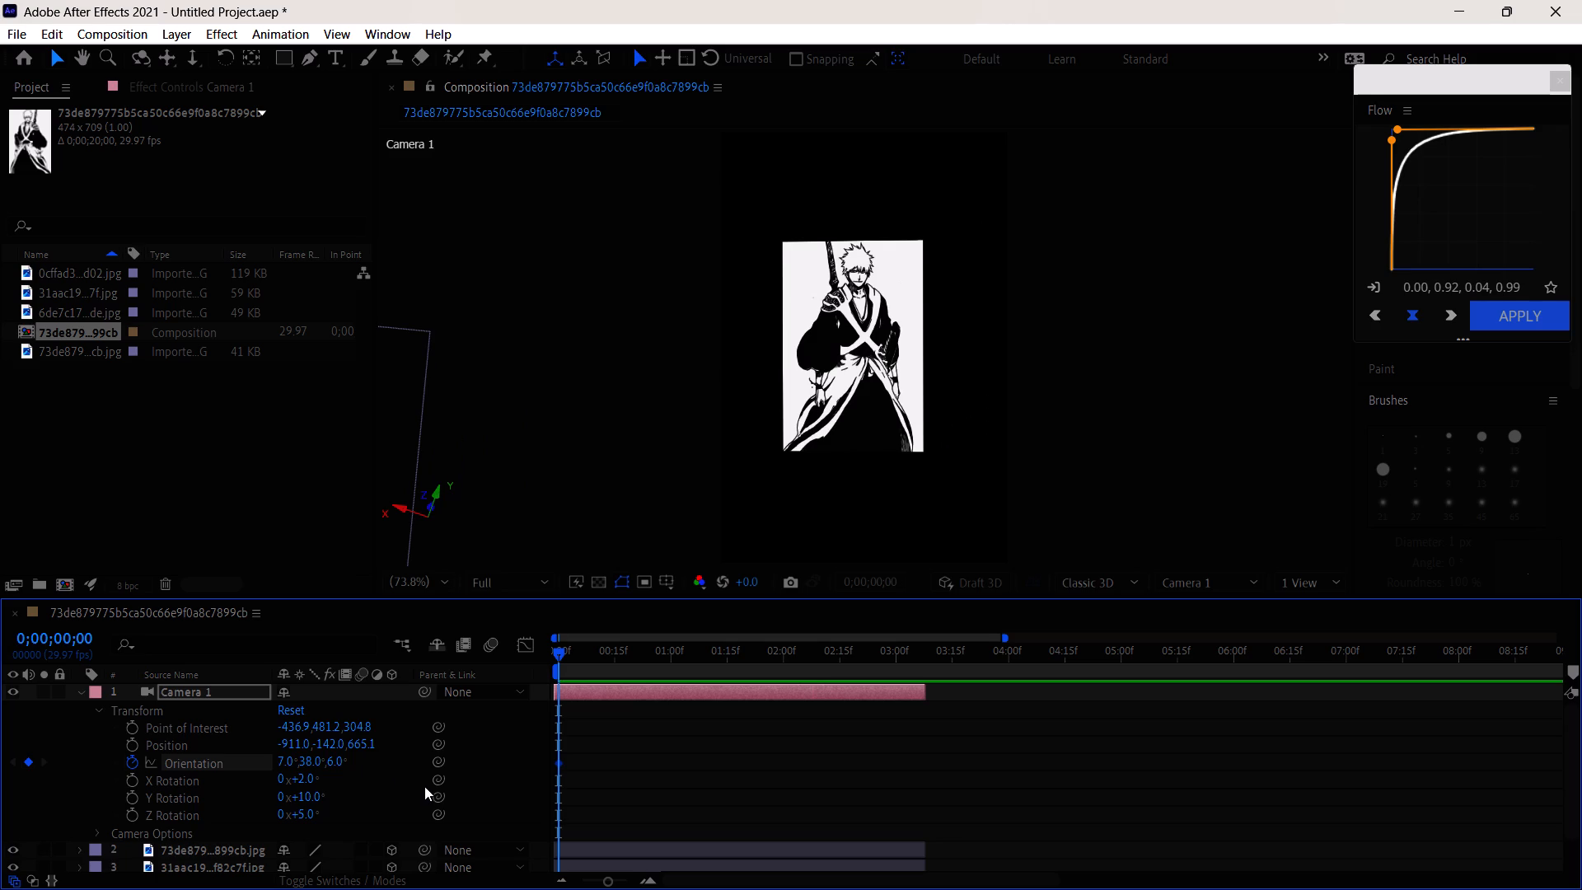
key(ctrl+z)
At 0;00;00;21, keyframe Camera 1's Y orientation at 38° to frame the standing-figure image.
drag(559, 658, 637, 672)
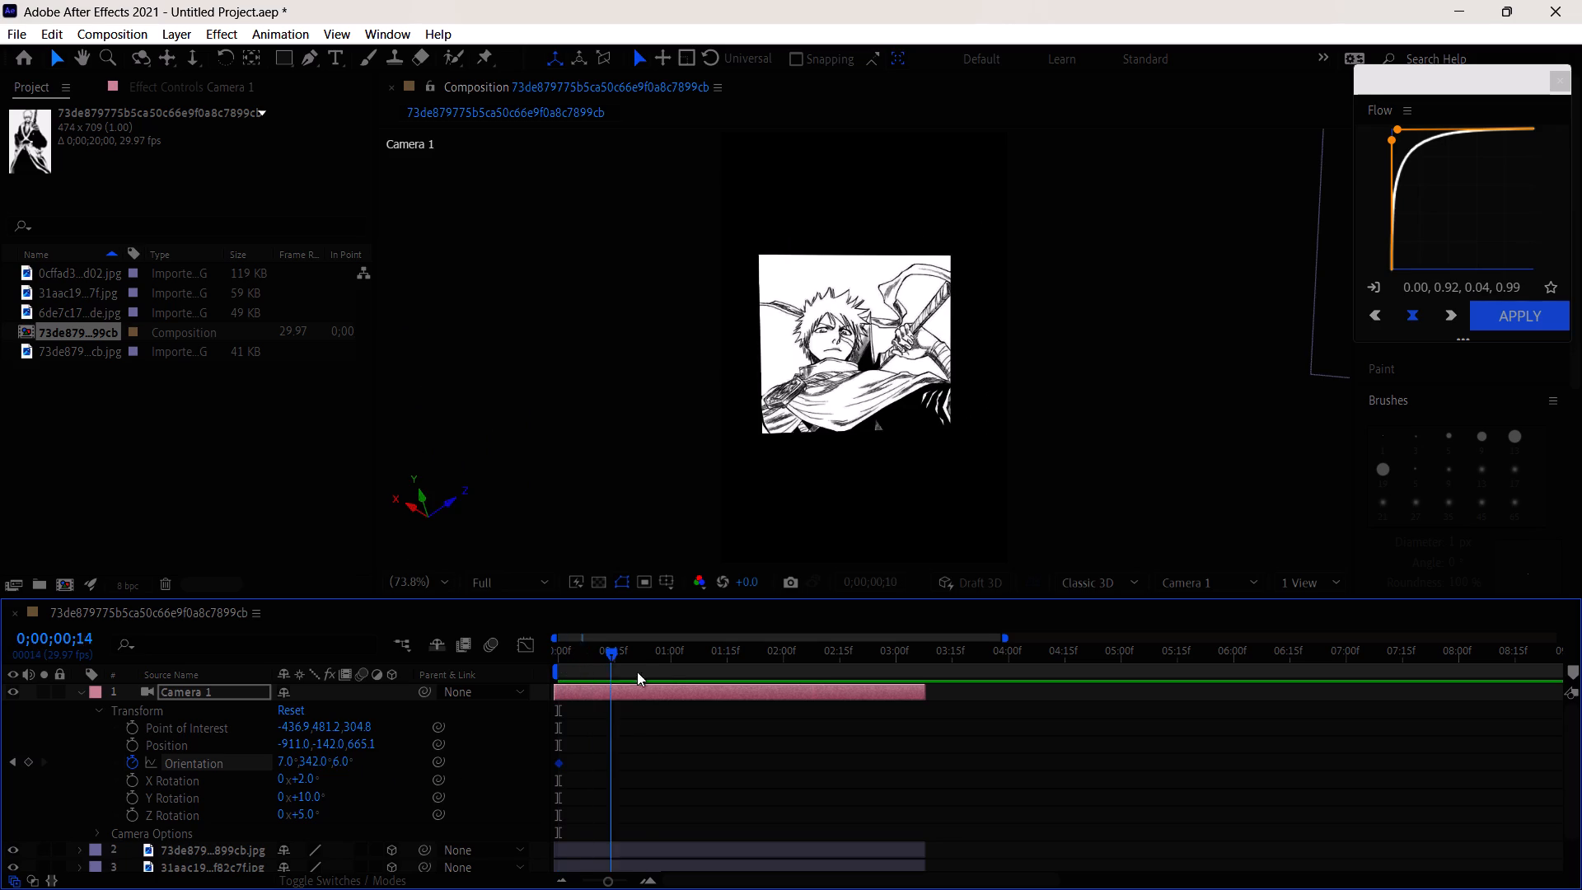
drag(637, 672, 666, 677)
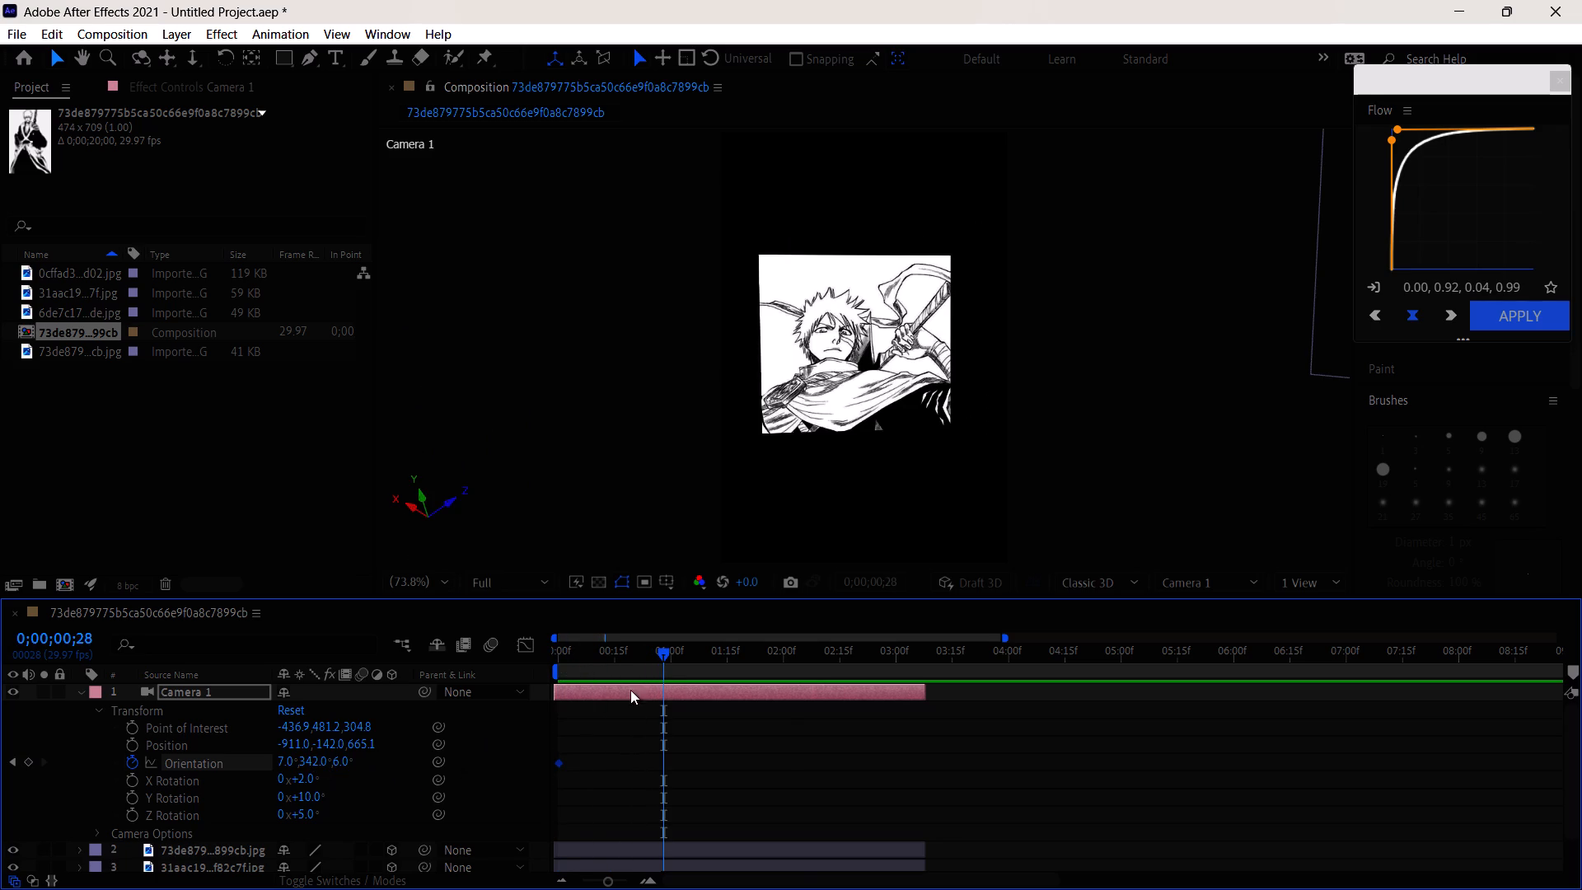
drag(665, 656, 638, 658)
drag(308, 764, 361, 763)
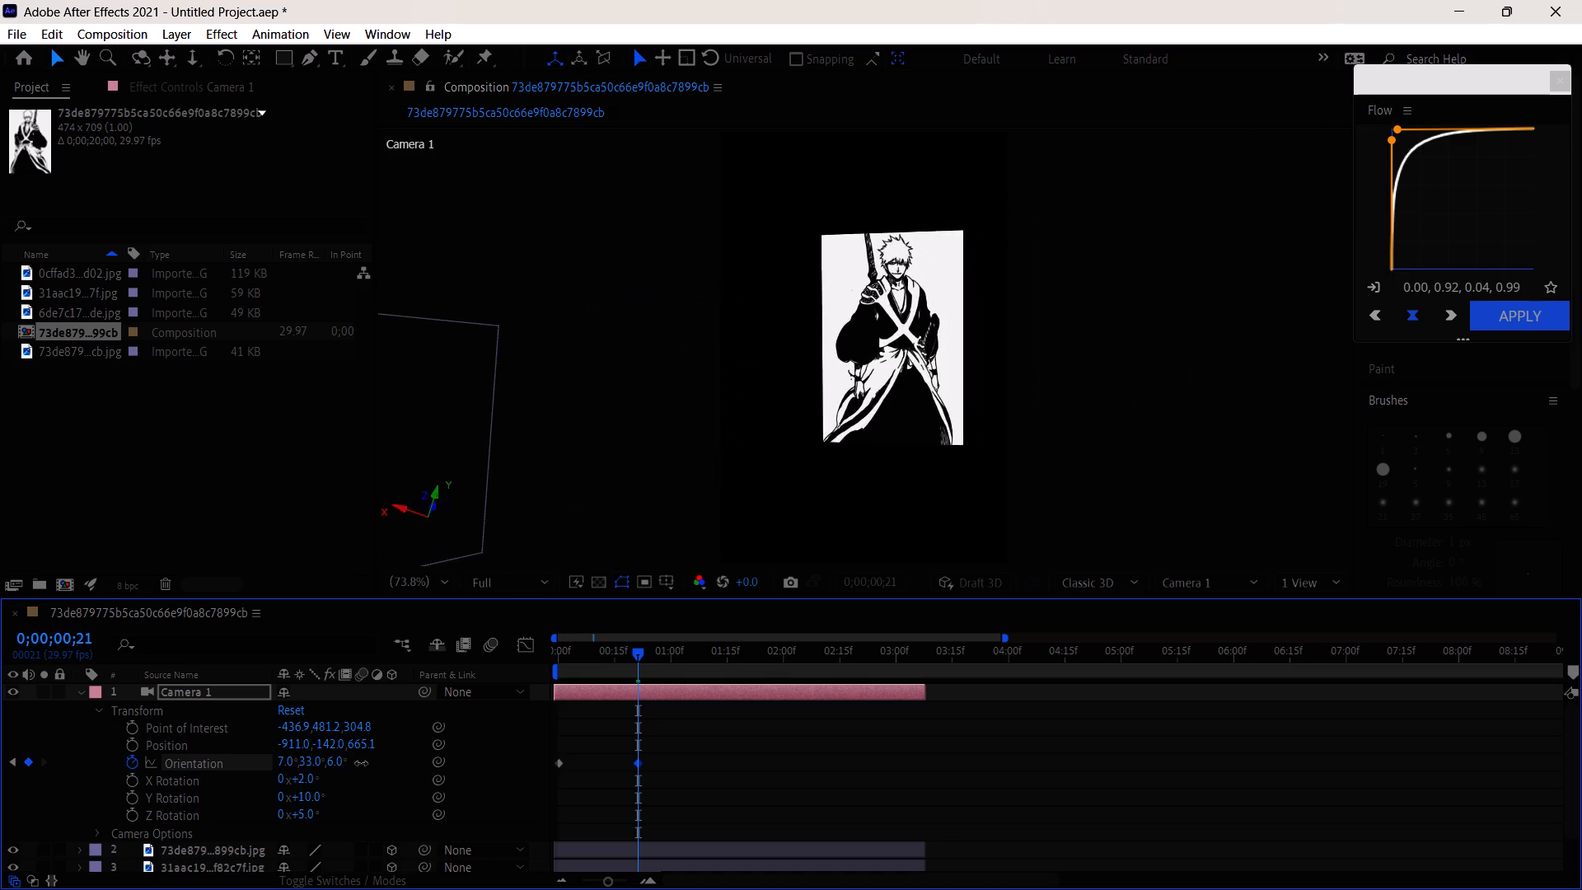
drag(361, 763, 366, 763)
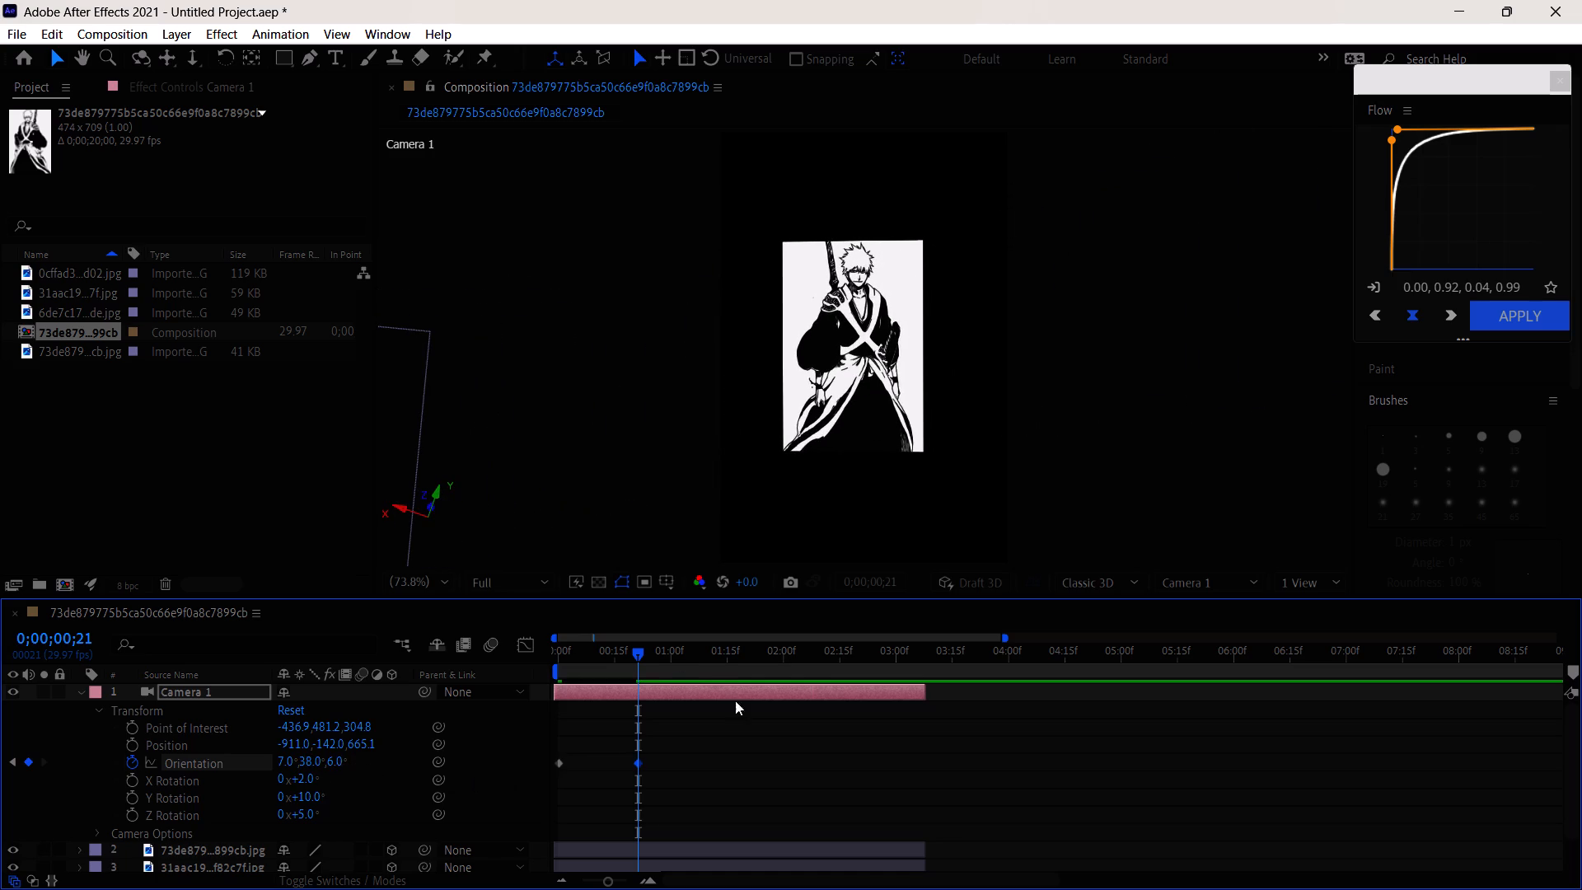
At 0;00;01;19, keyframe Camera 1's Y orientation at 106° to frame the third image.
drag(639, 653, 747, 668)
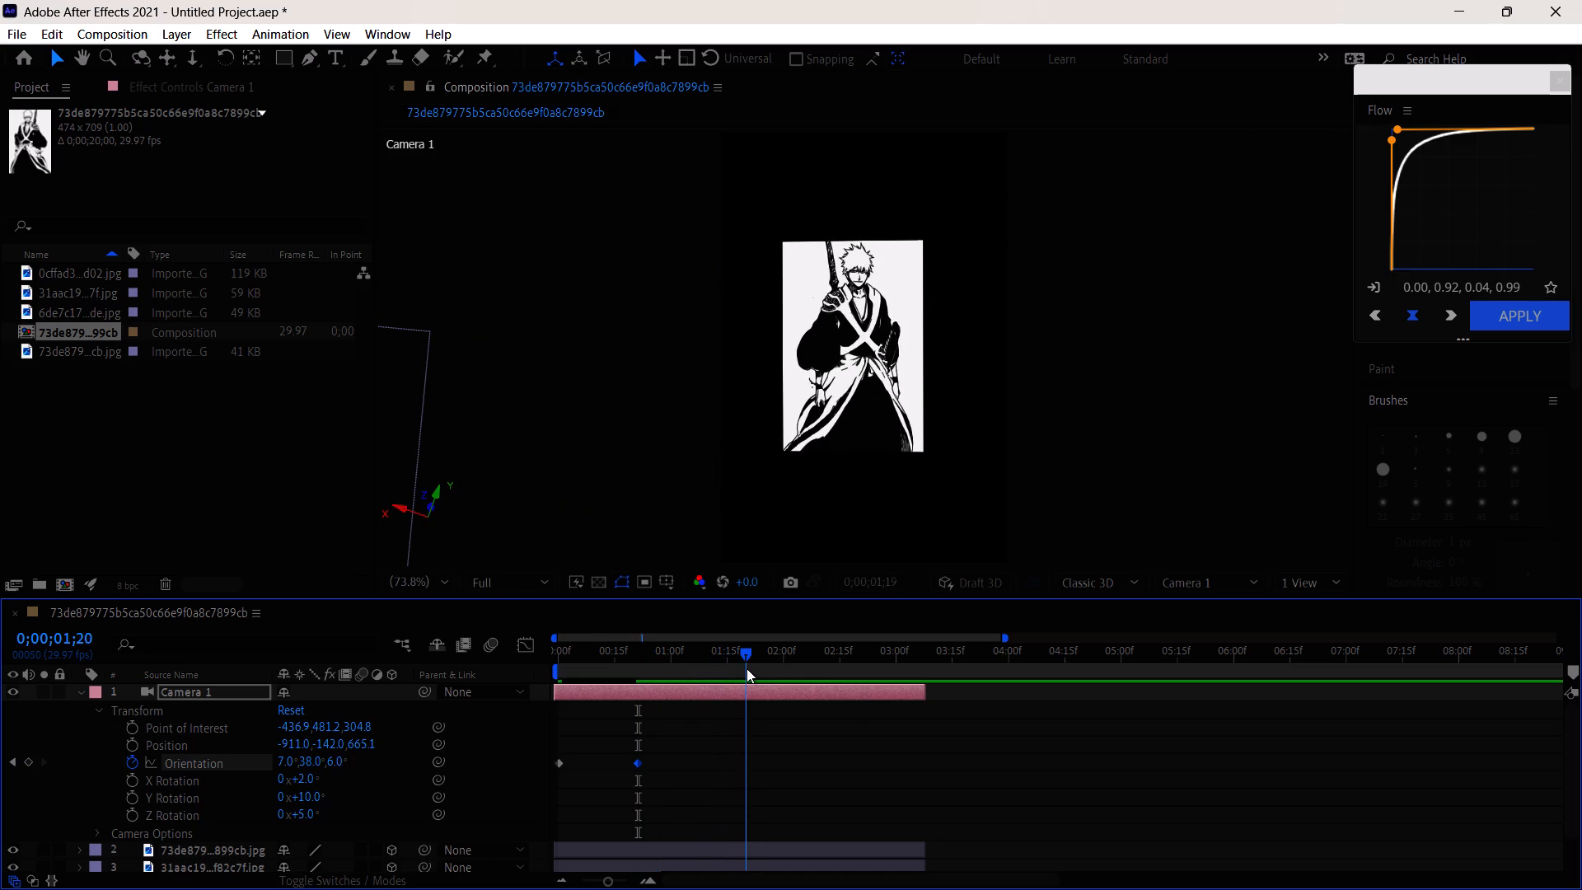
drag(747, 668, 746, 670)
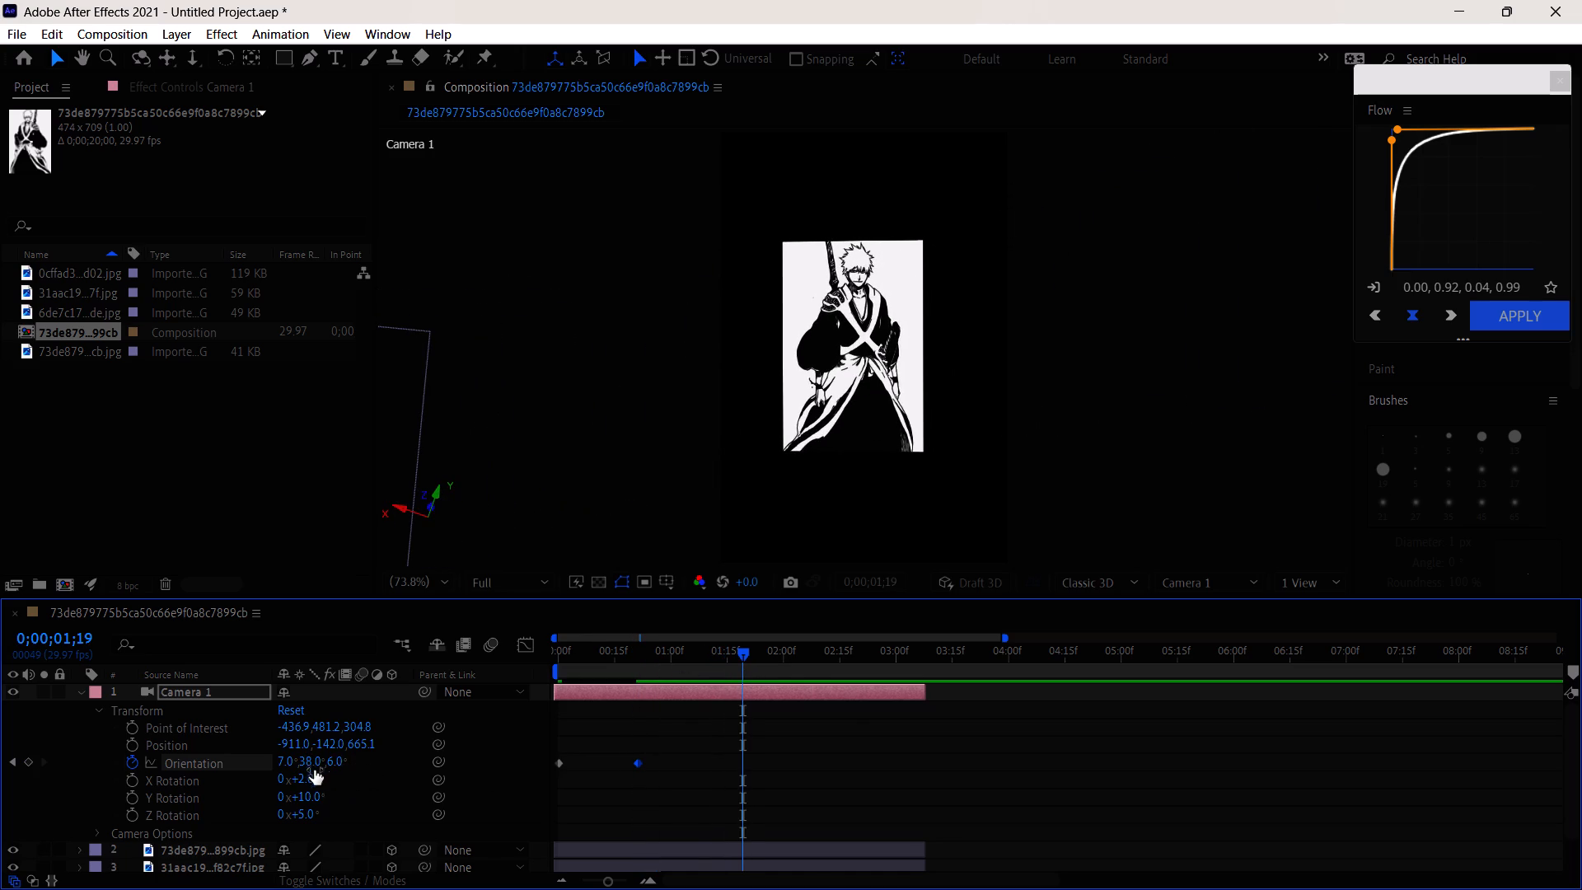
drag(309, 765, 377, 761)
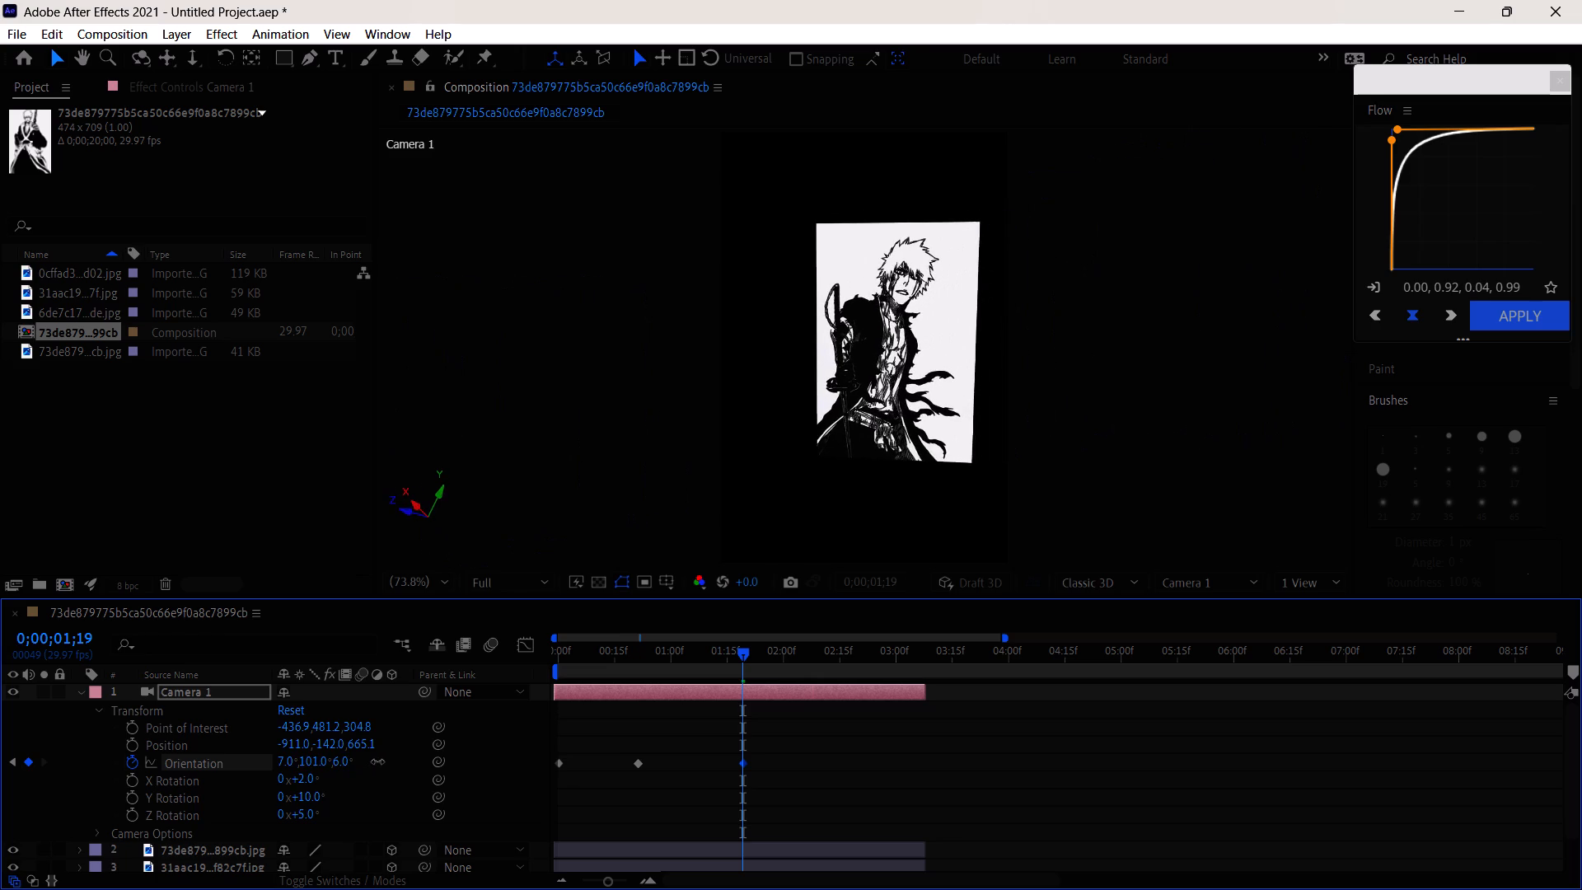
drag(377, 761, 383, 761)
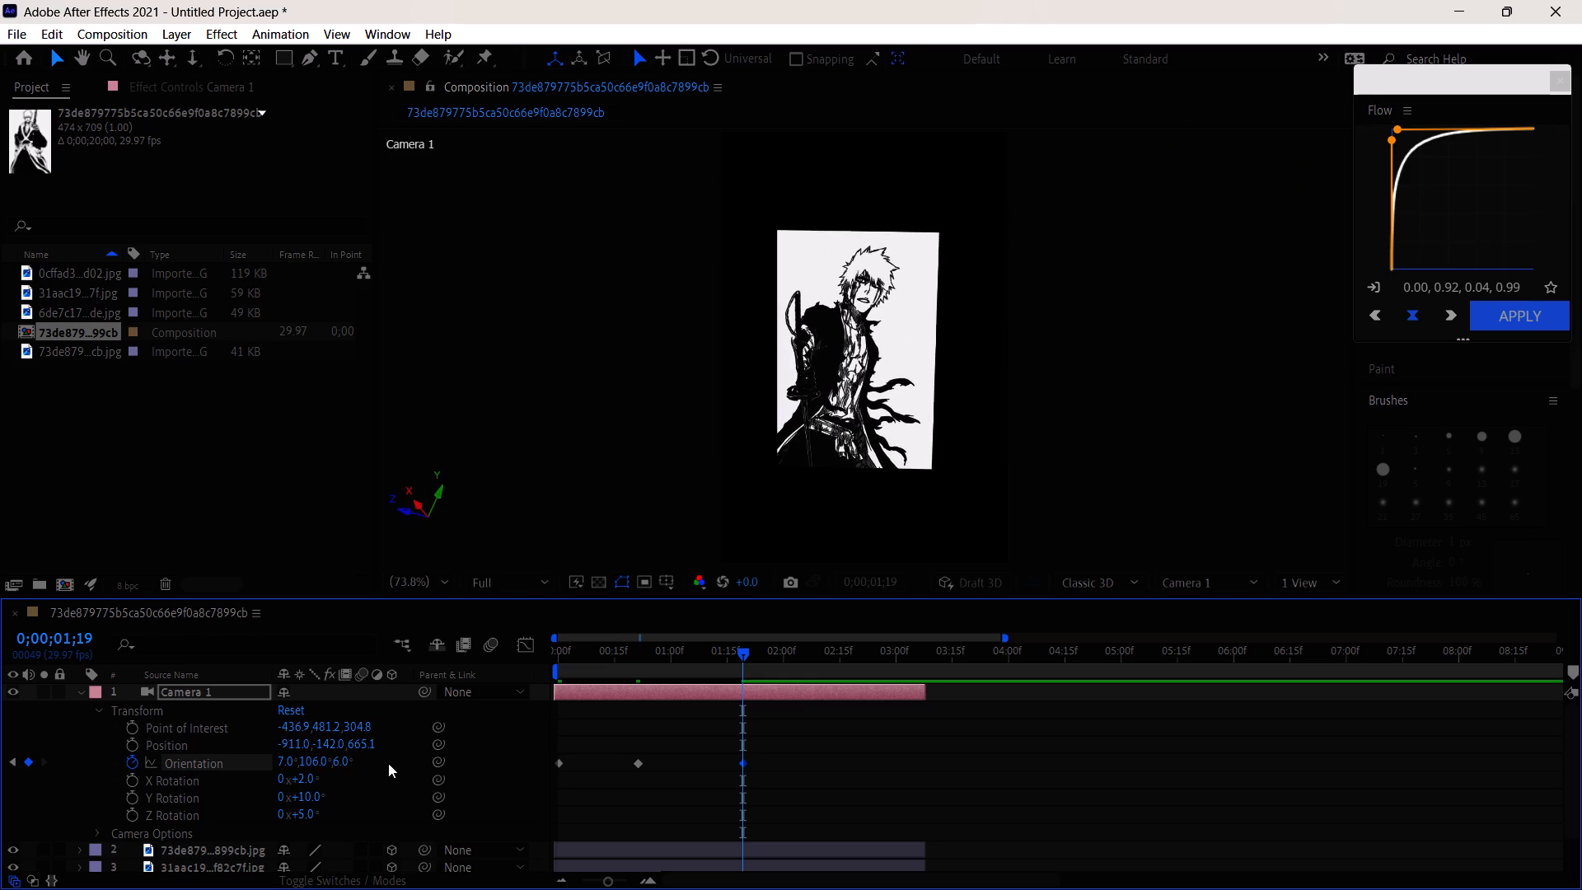
At 0;00;03;05, keyframe Camera 1's Y orientation at 280° to frame the fourth image, the sword-swinging figure.
drag(743, 655, 845, 661)
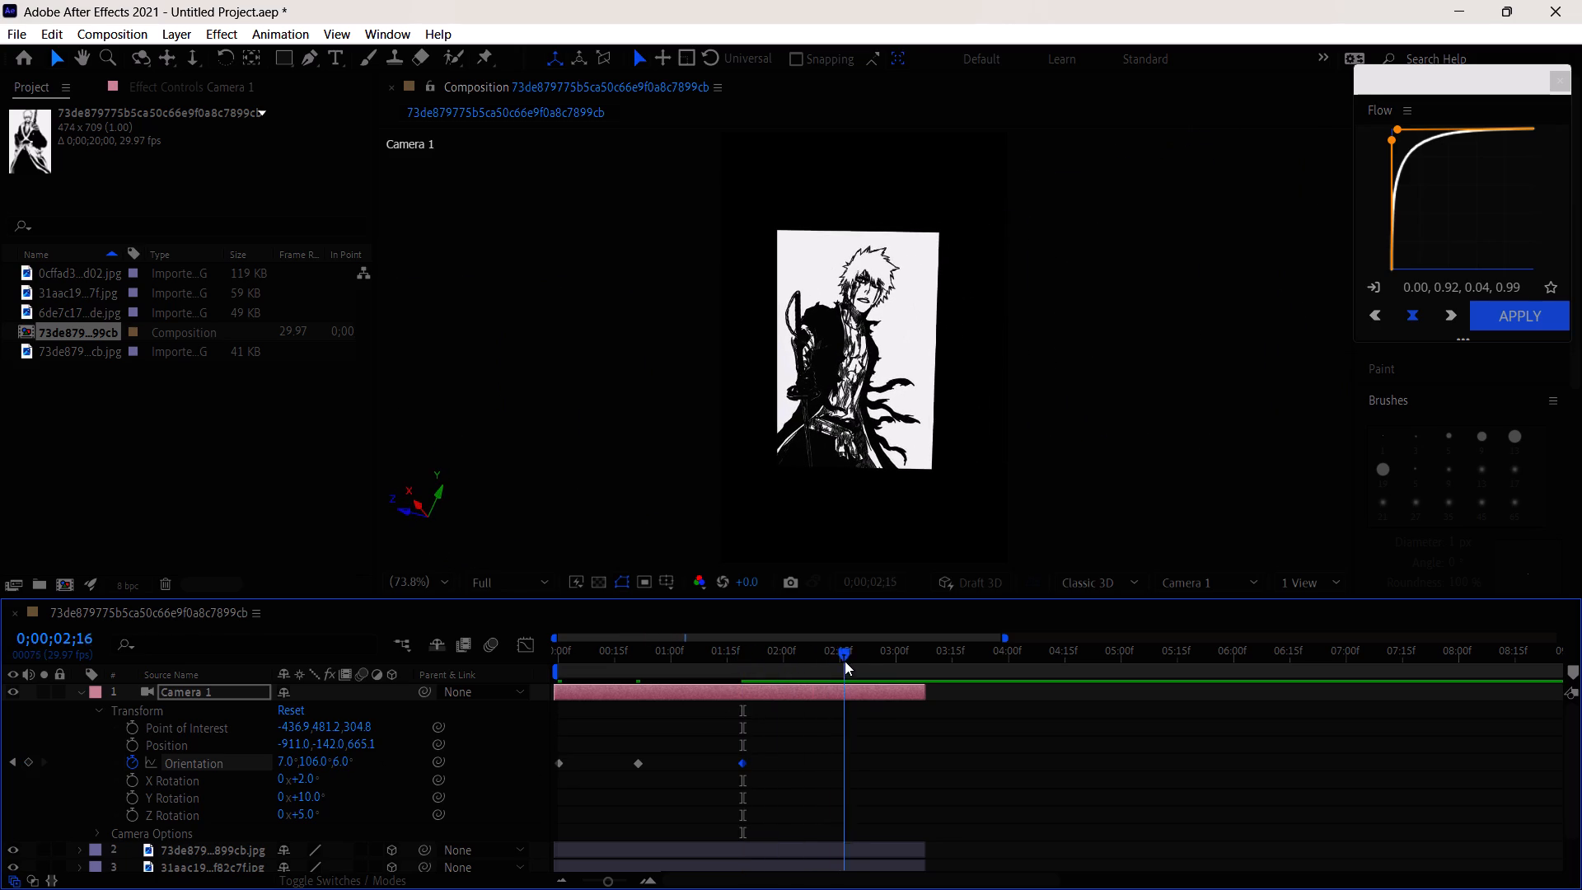
drag(845, 661, 878, 671)
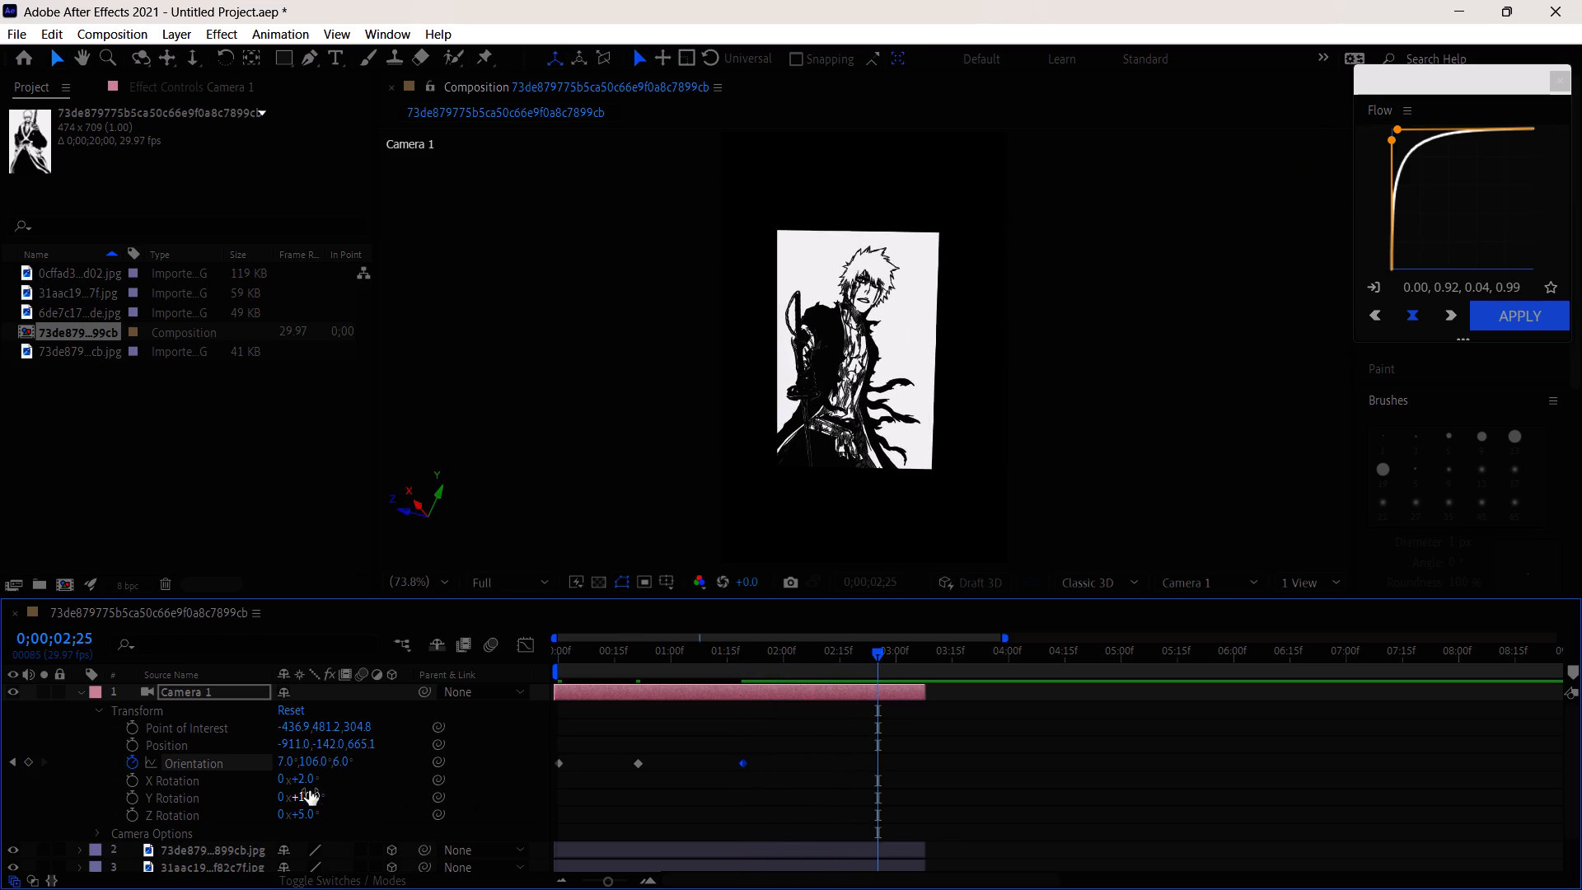
drag(868, 653, 915, 660)
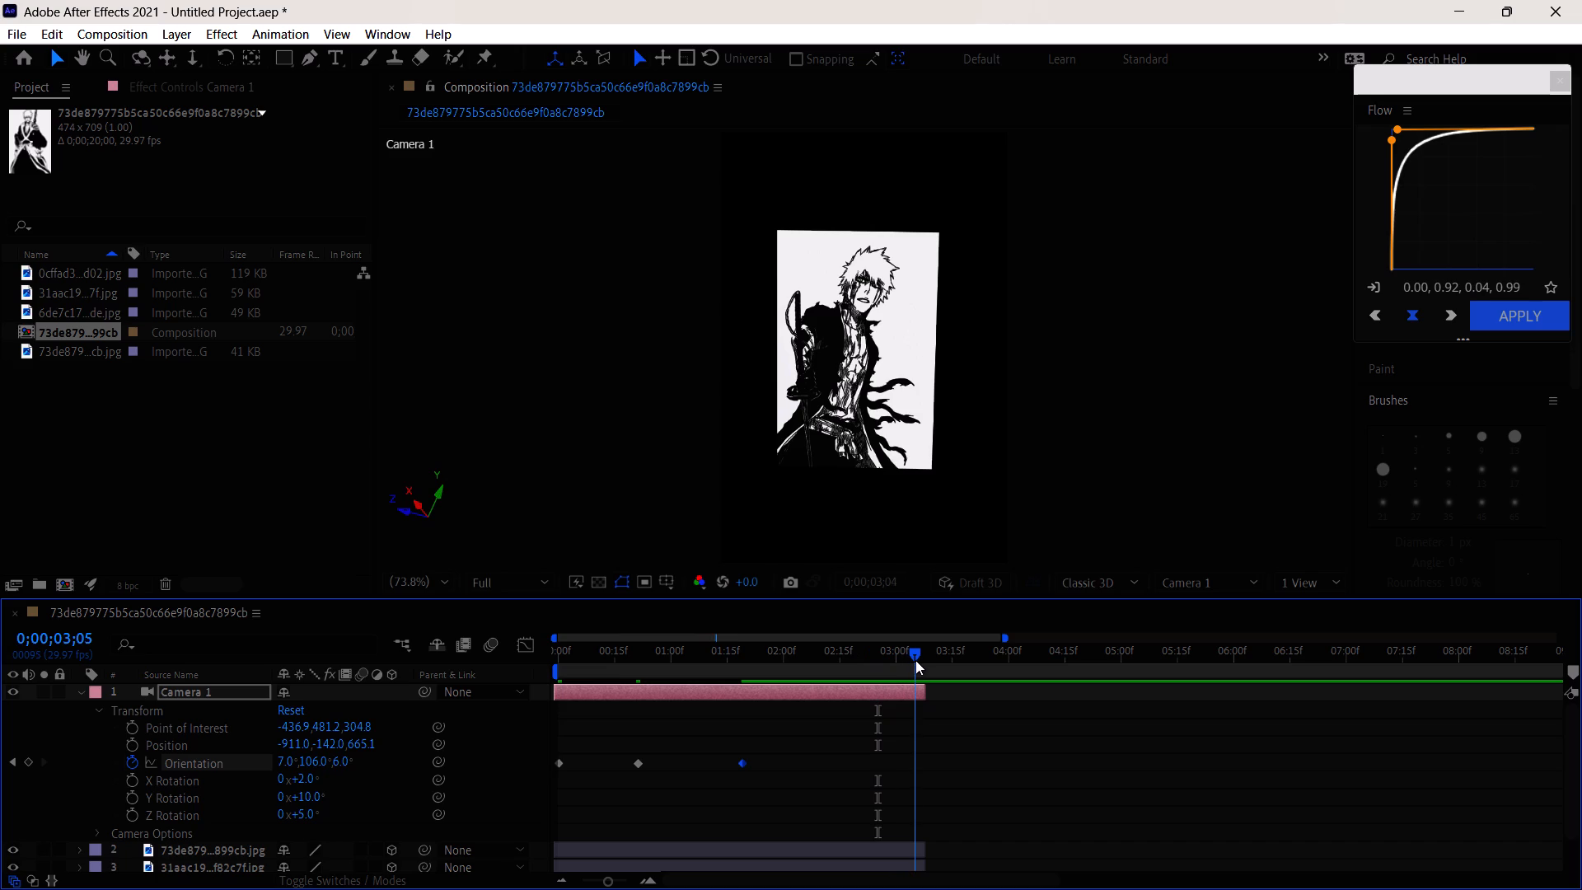
drag(915, 660, 915, 660)
drag(313, 761, 395, 753)
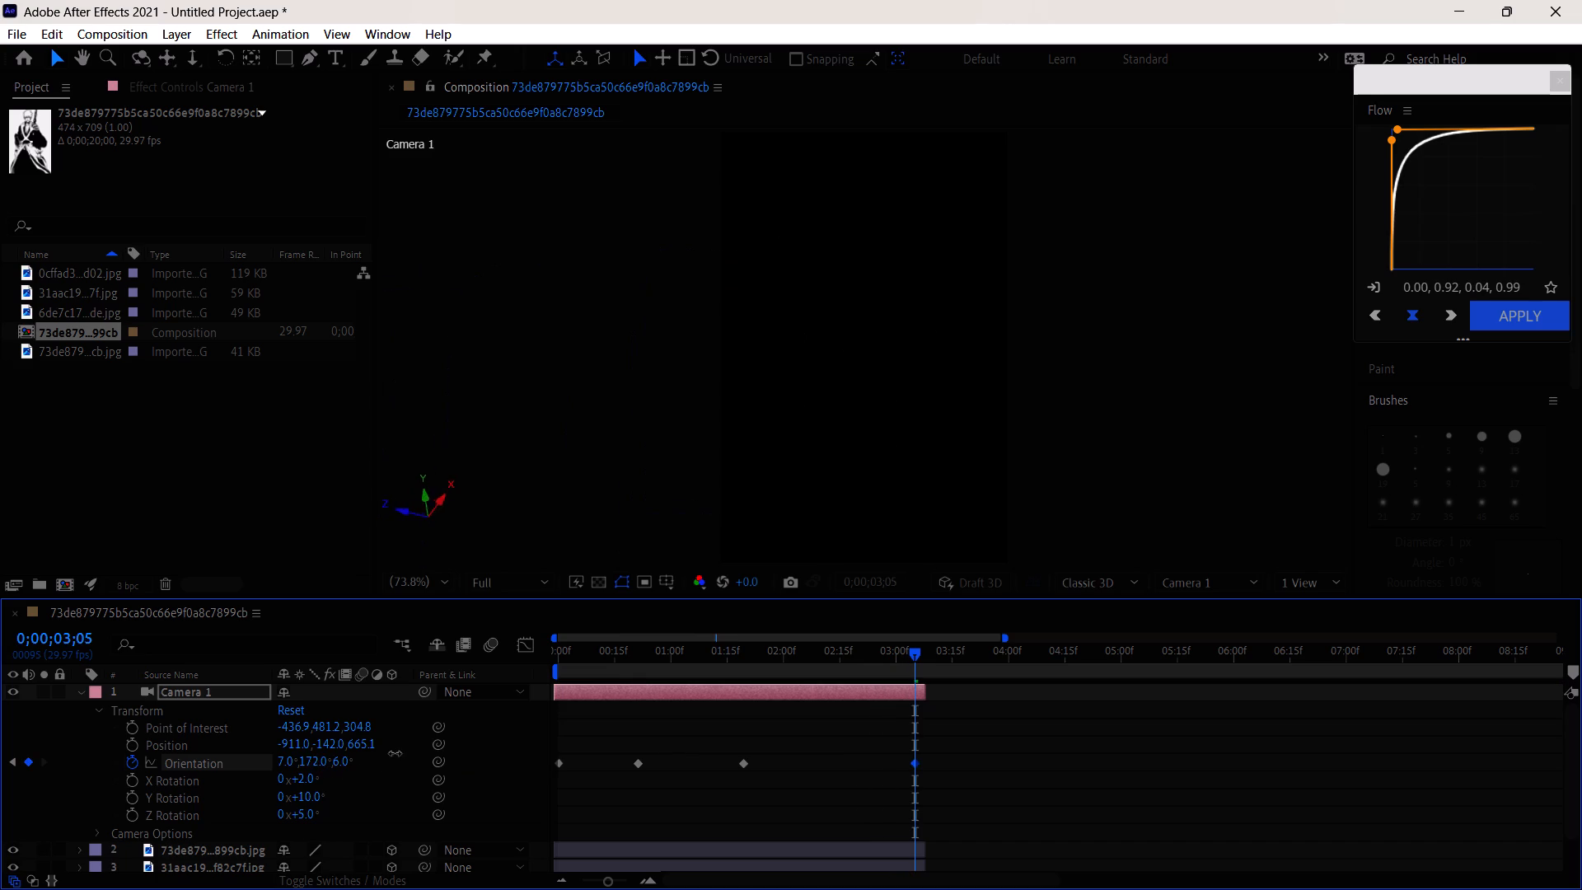
drag(395, 753, 419, 769)
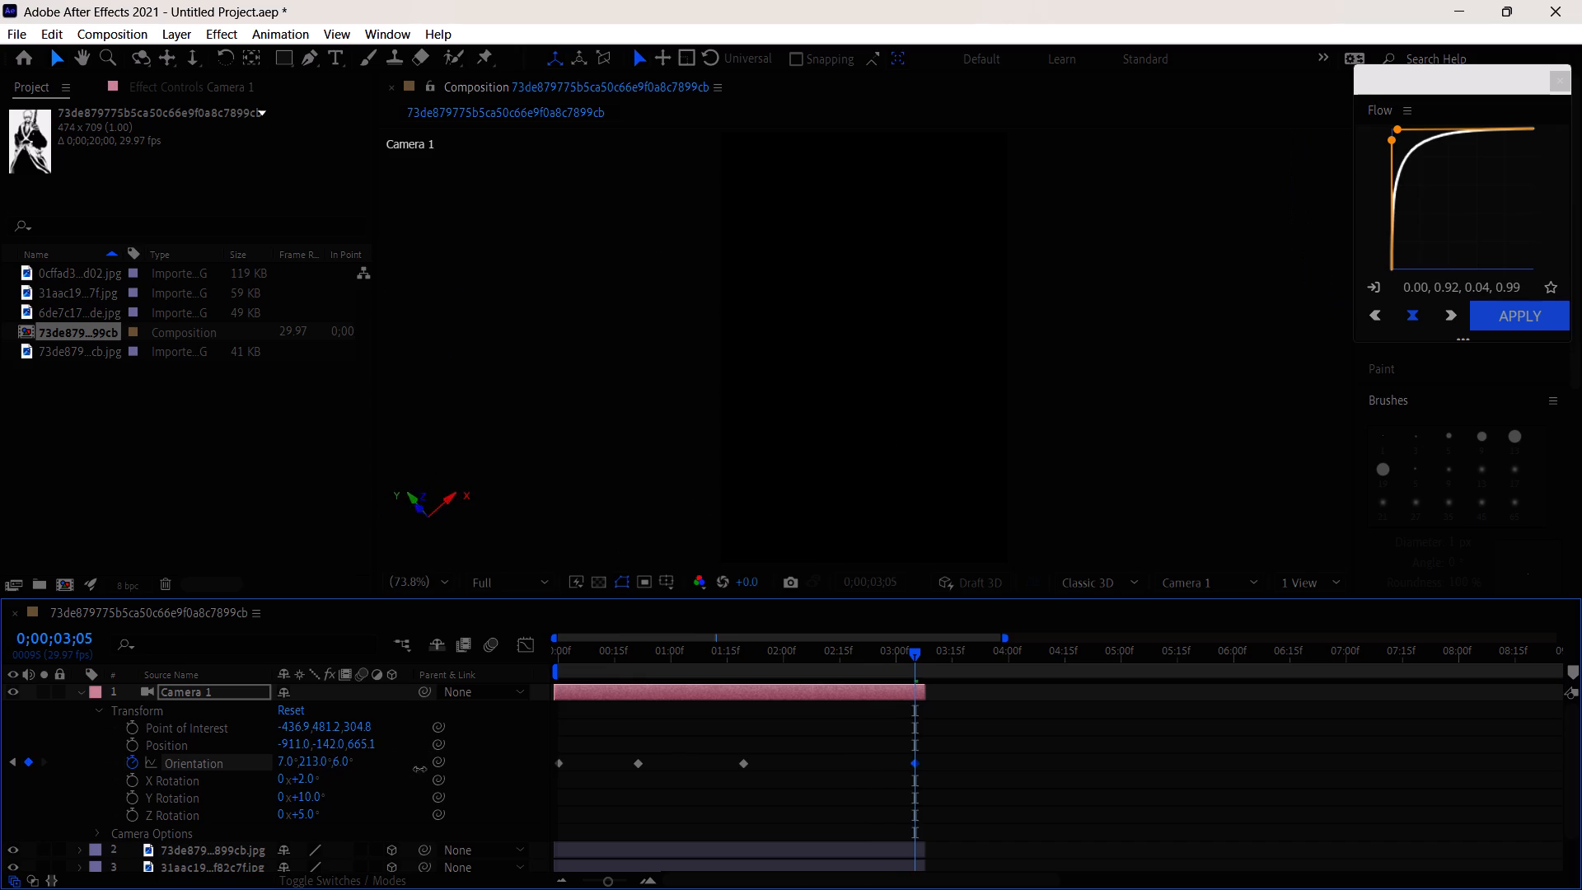
drag(419, 769, 498, 750)
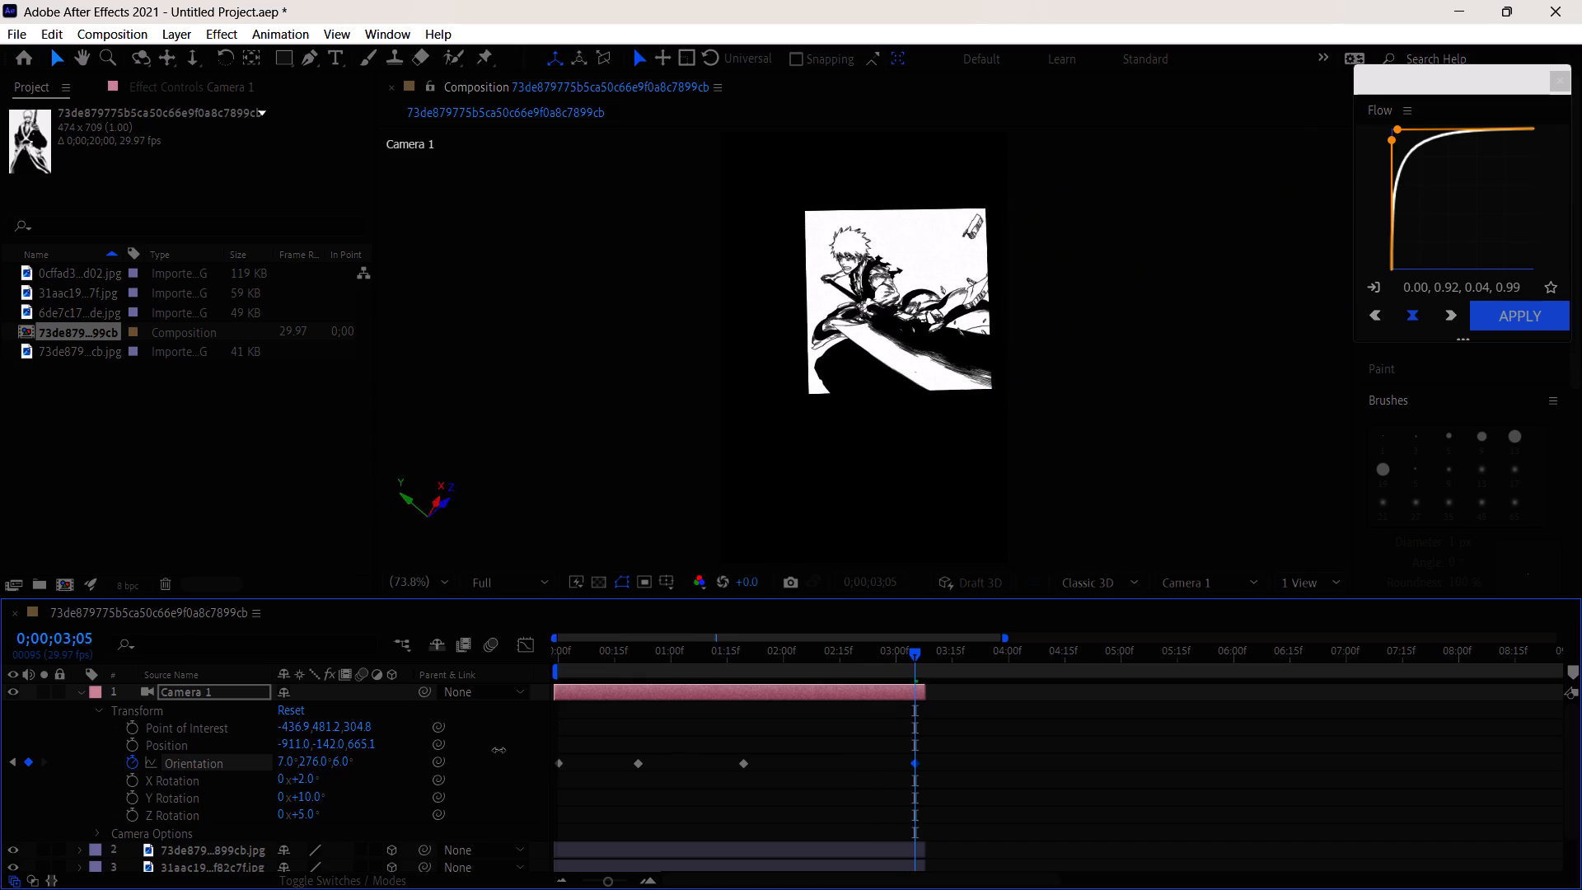
drag(498, 750, 501, 747)
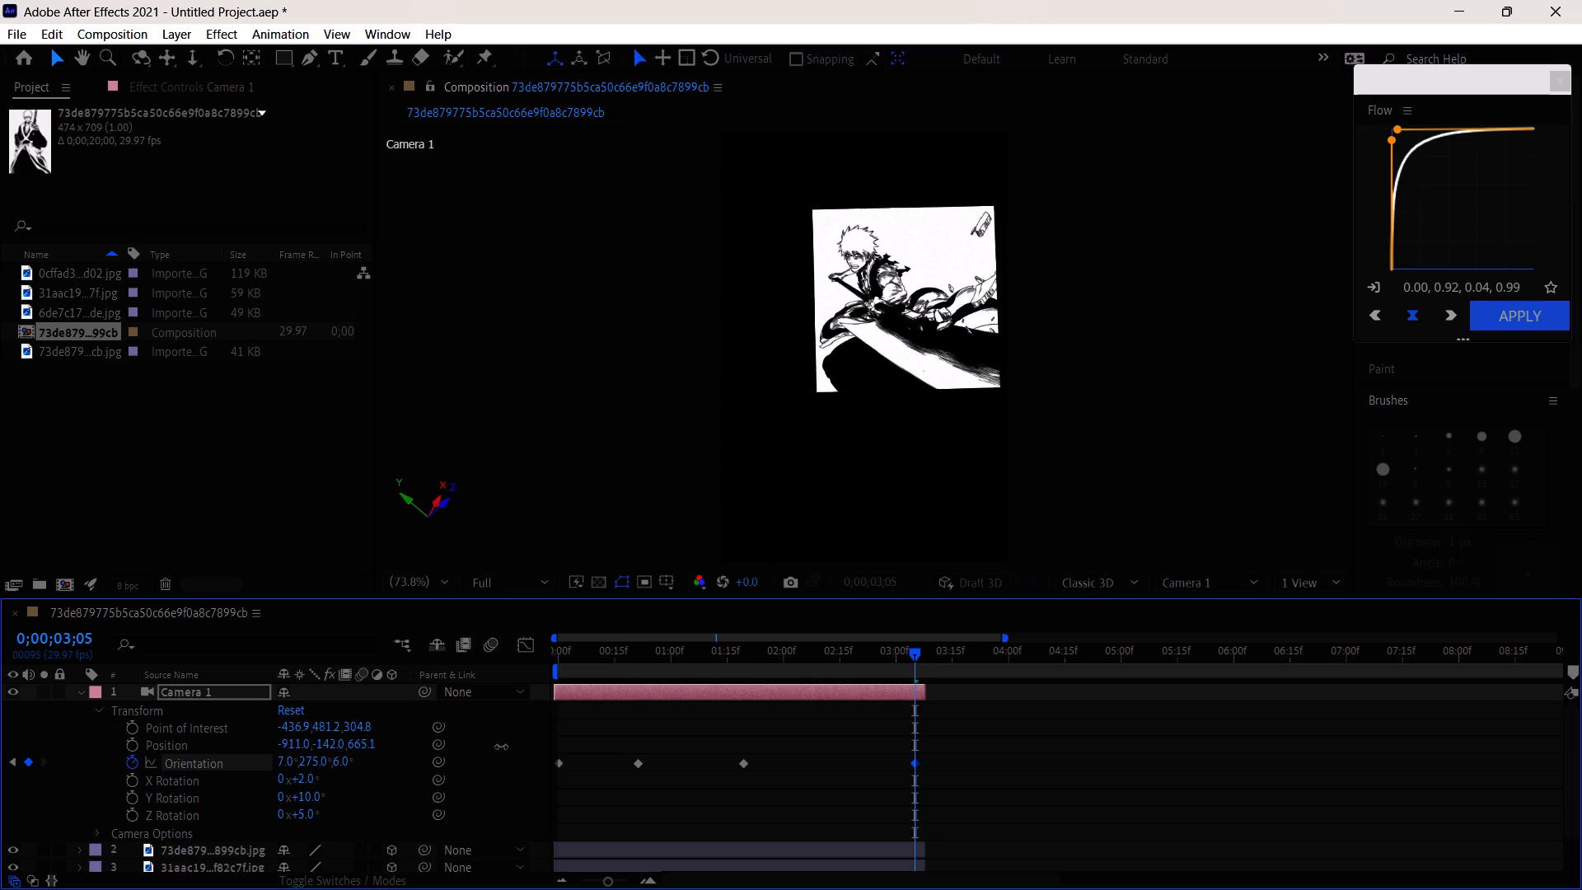
drag(501, 747, 505, 747)
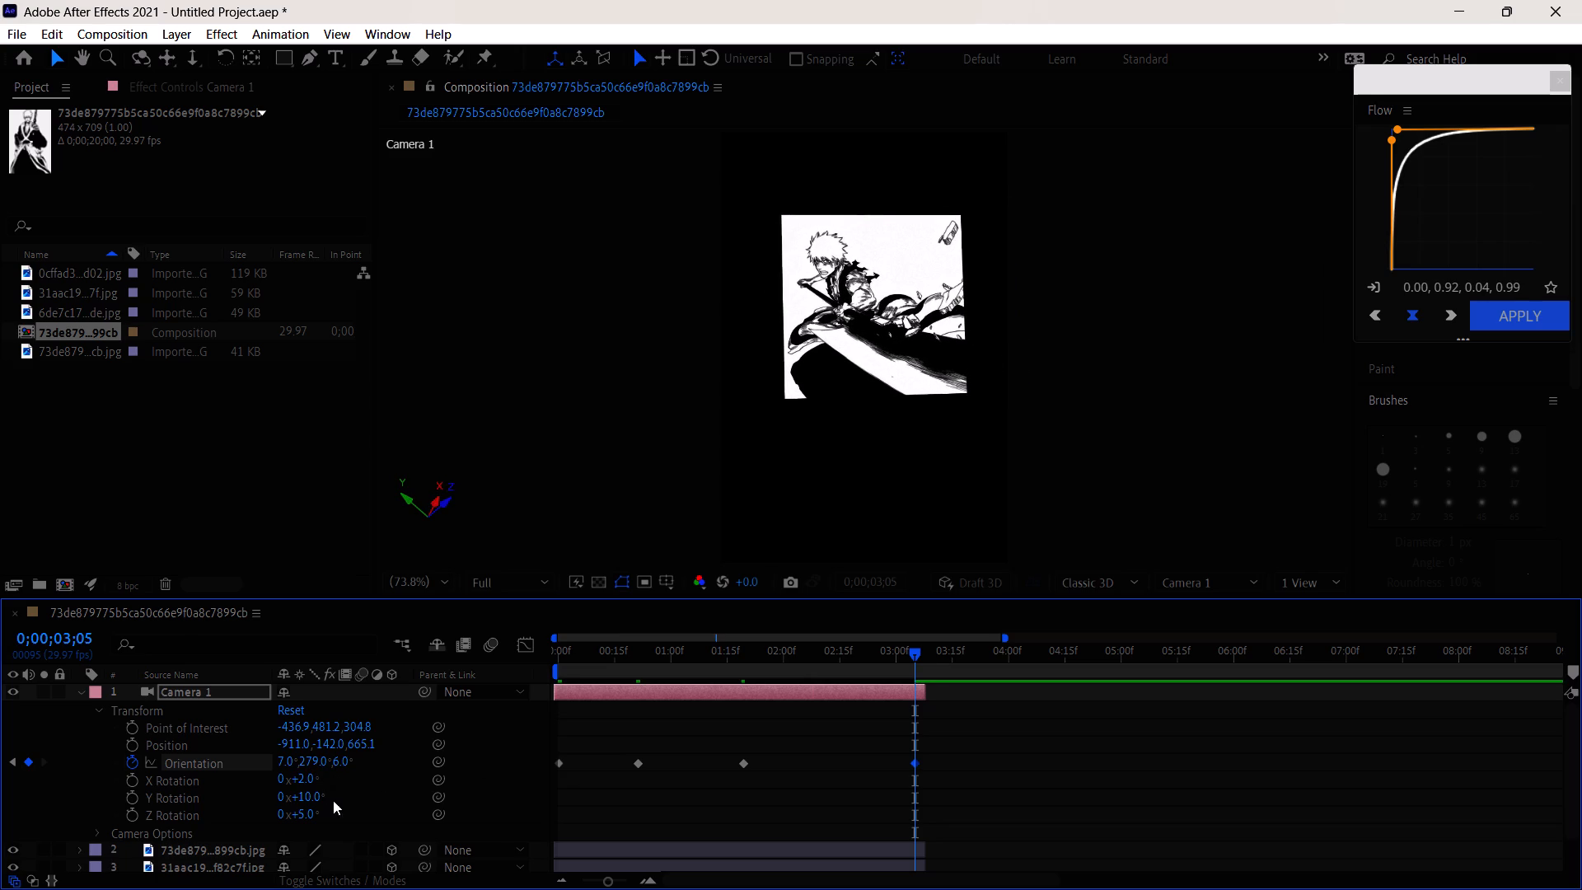
click(309, 767)
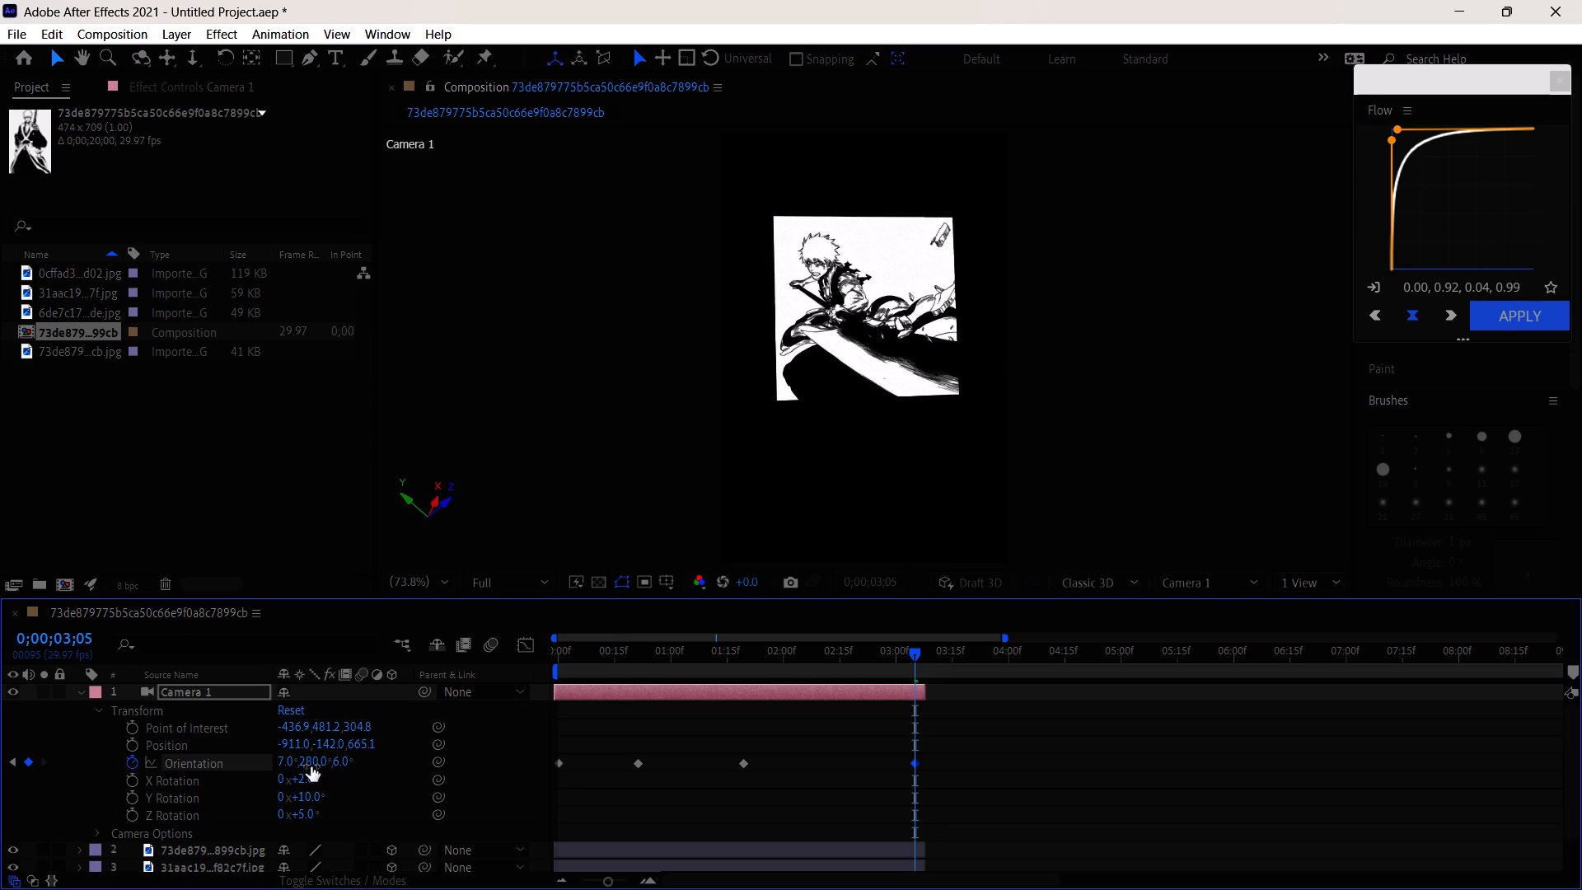
Preview the camera animation from the start of the composition and return to 0;00;00;00.
drag(904, 657, 426, 691)
key(space)
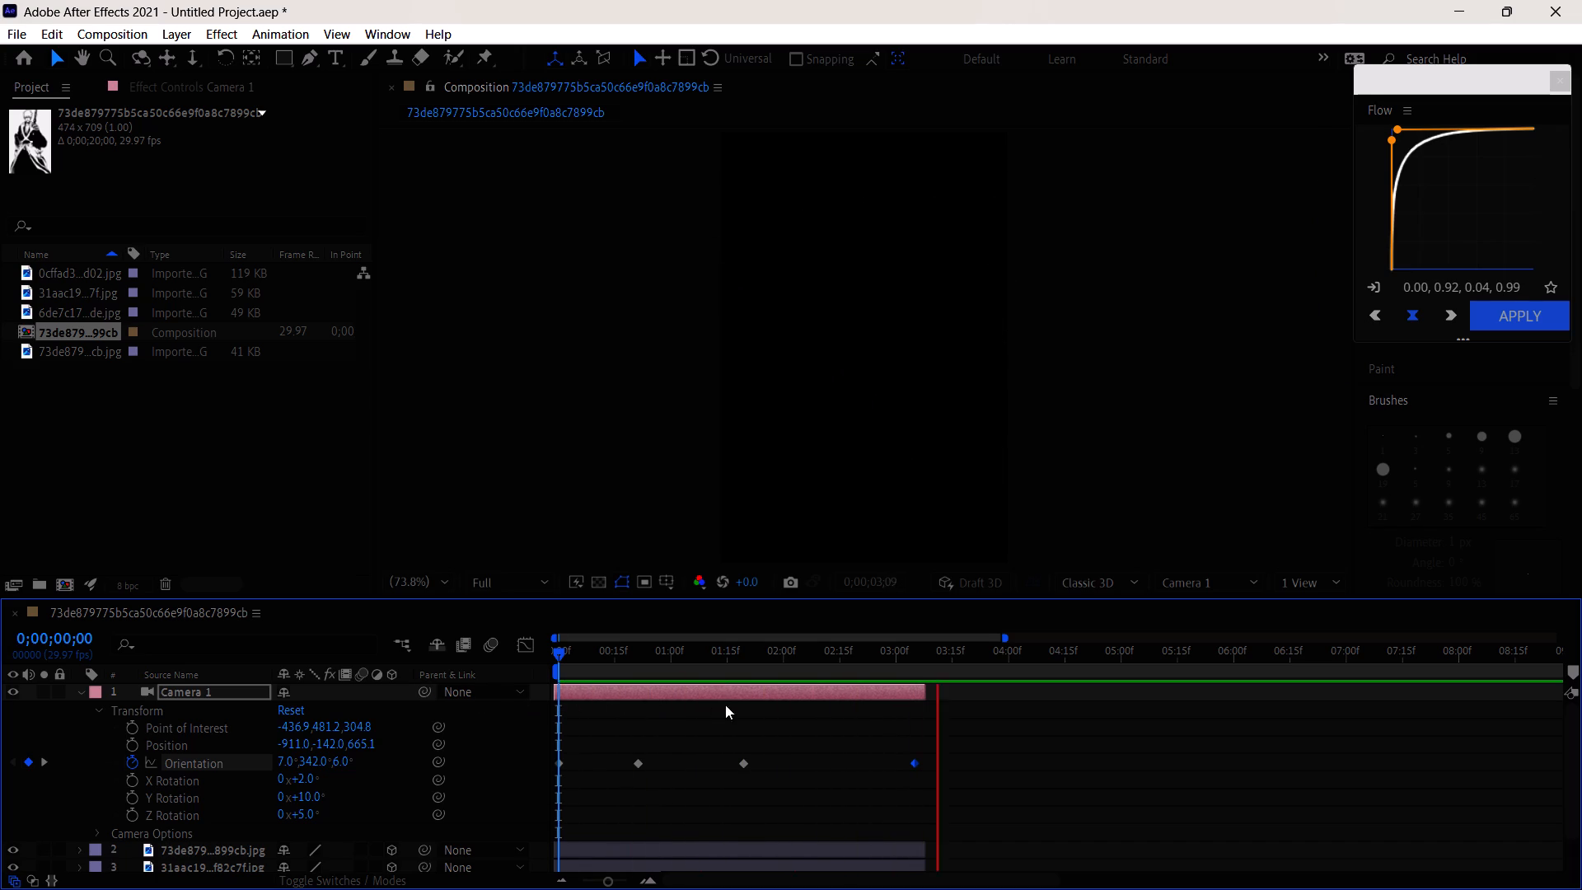
drag(715, 651, 546, 671)
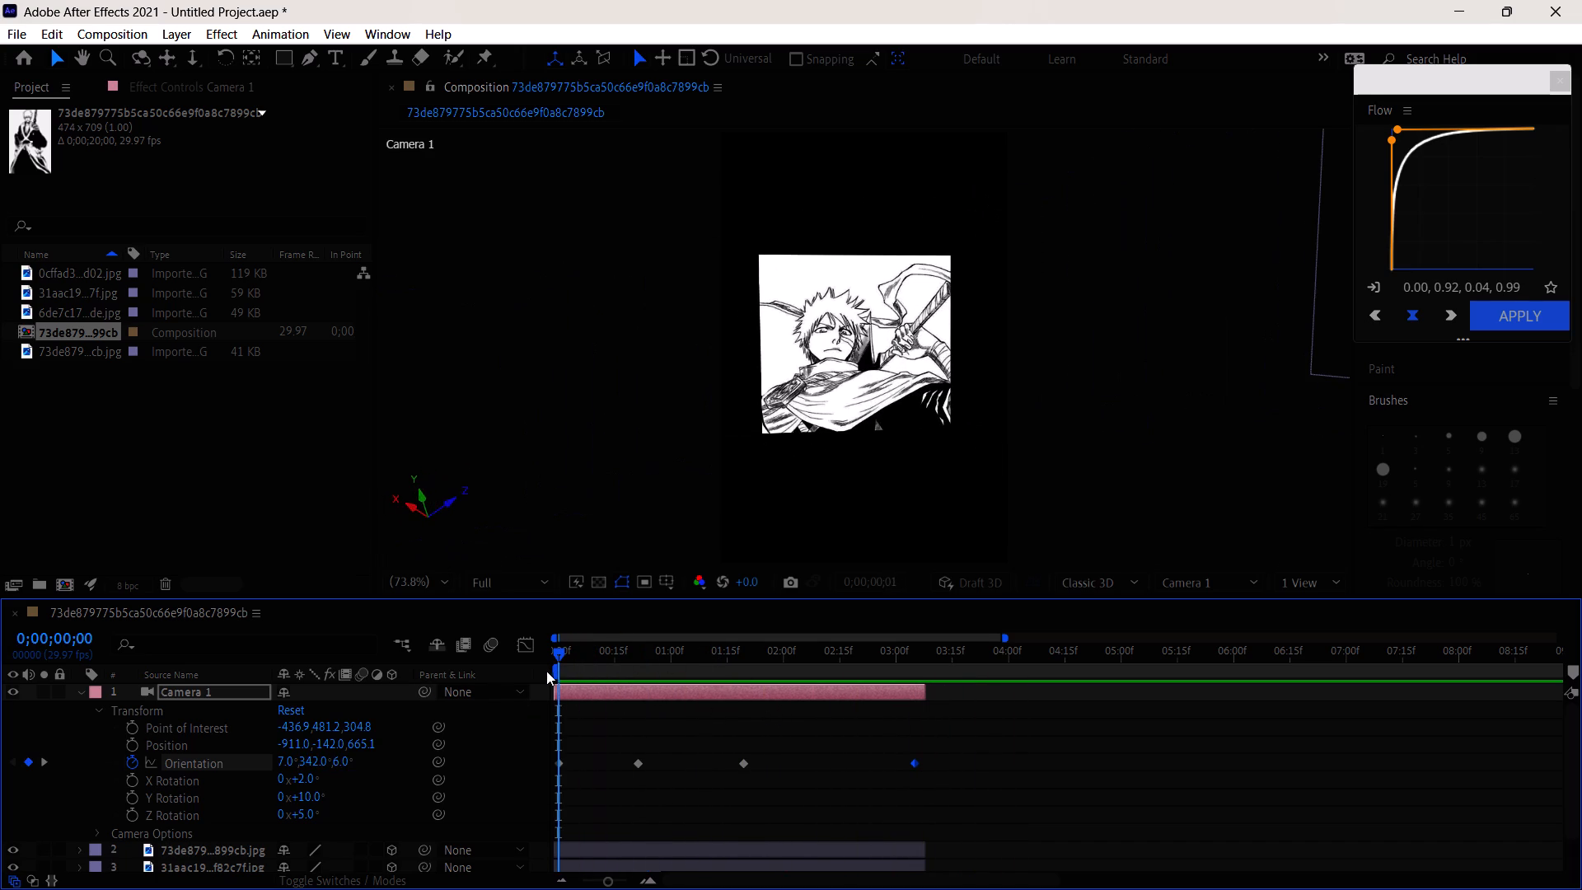
drag(546, 671, 545, 671)
Retime Camera 1's second and third Orientation keyframes to about one second and two seconds, spacing the four keyframes more evenly.
click(558, 760)
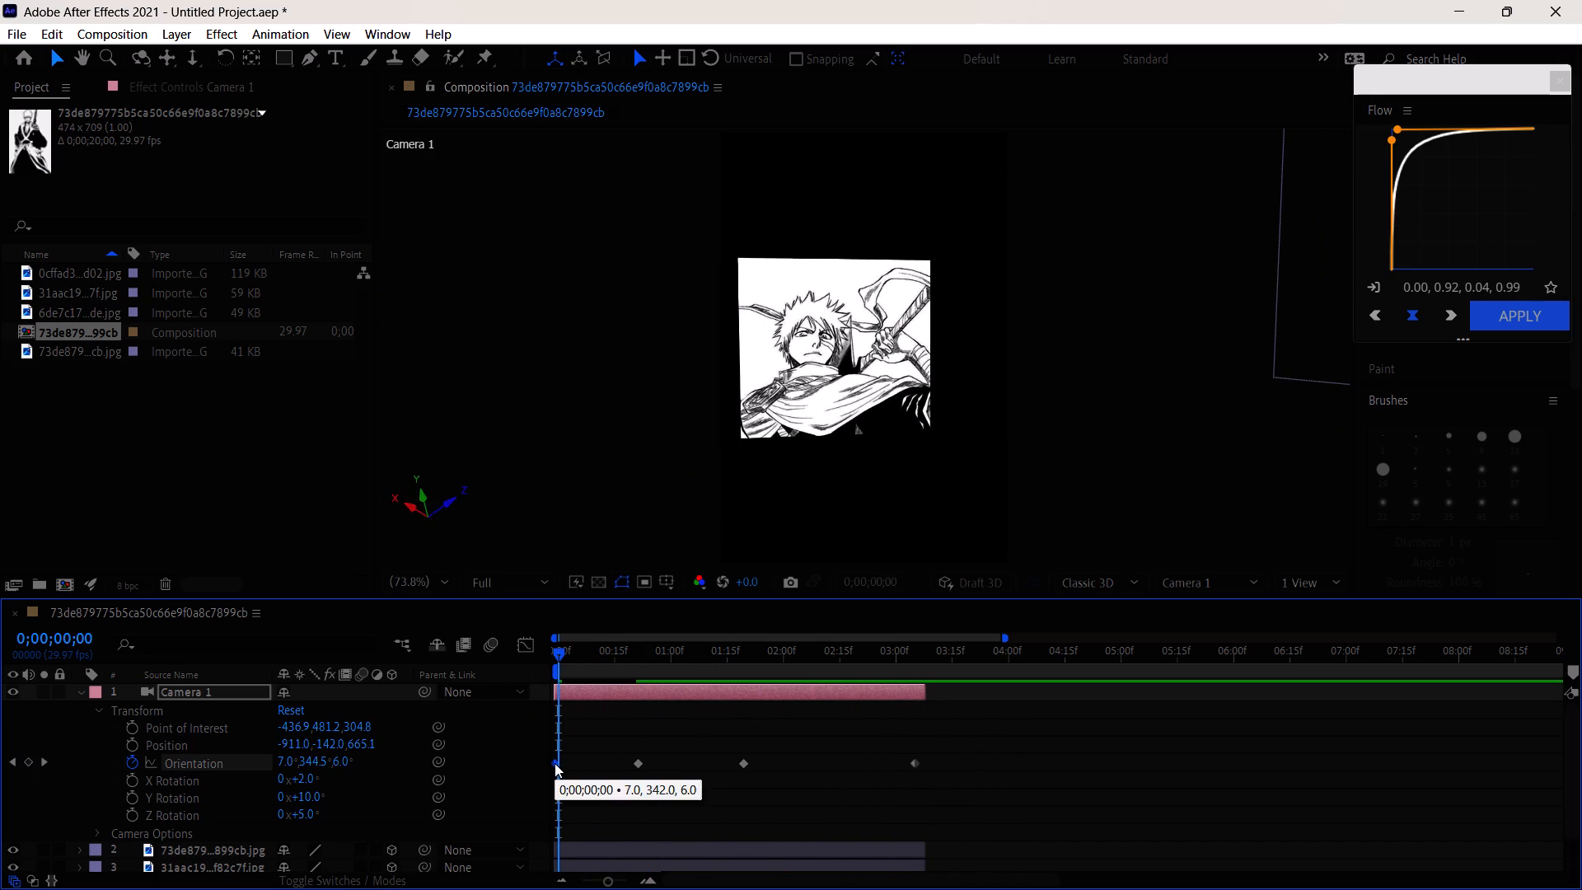
drag(639, 762, 653, 765)
drag(654, 638, 662, 644)
drag(648, 640, 648, 640)
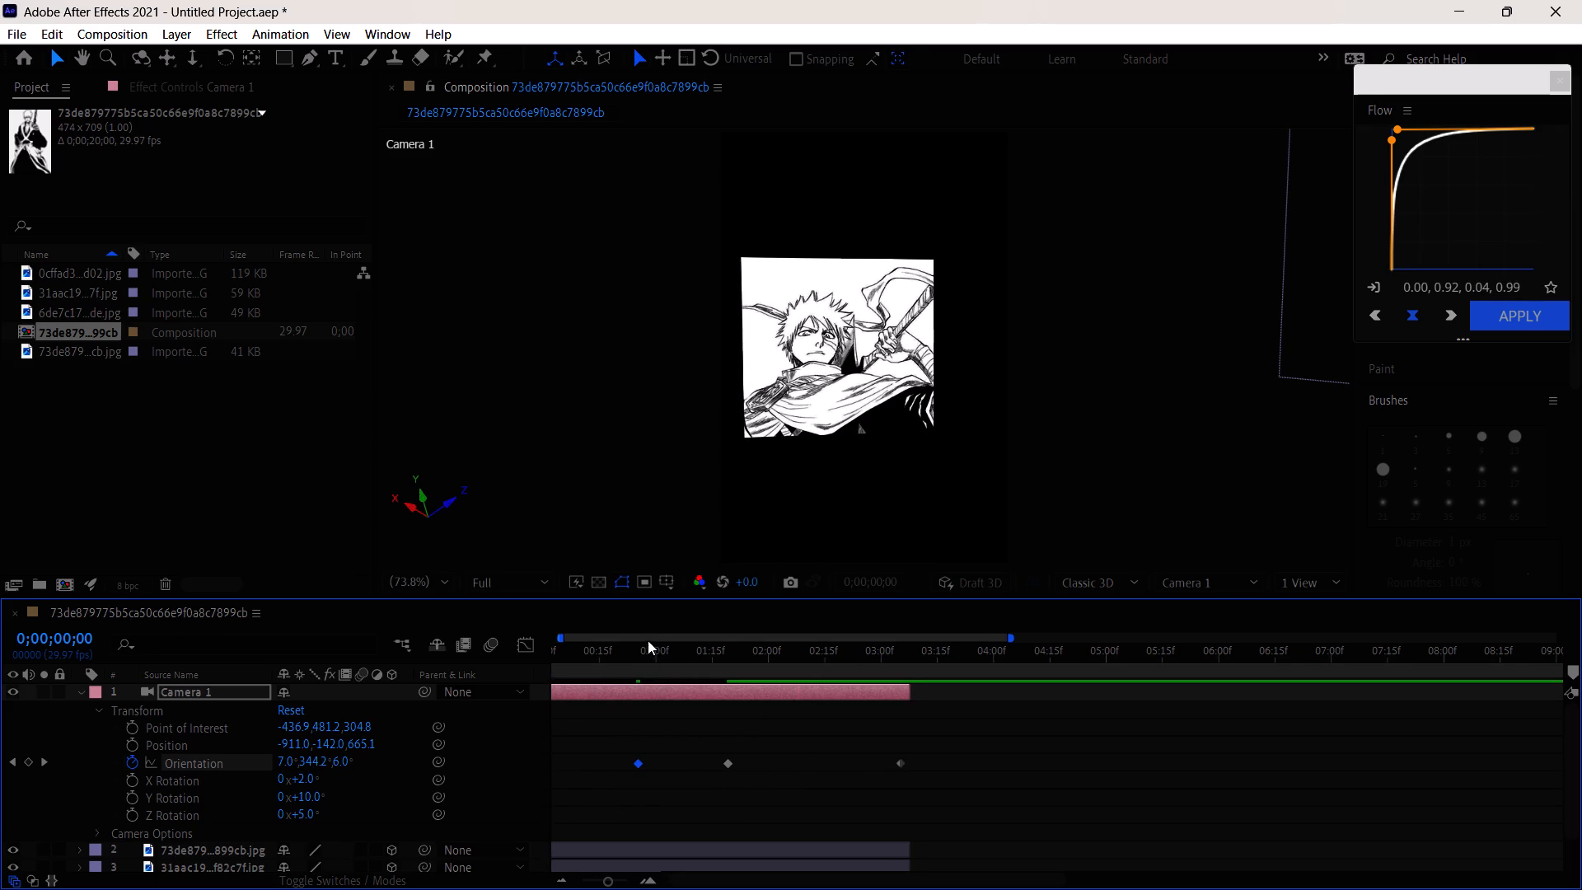
drag(648, 640, 612, 642)
drag(644, 660, 681, 665)
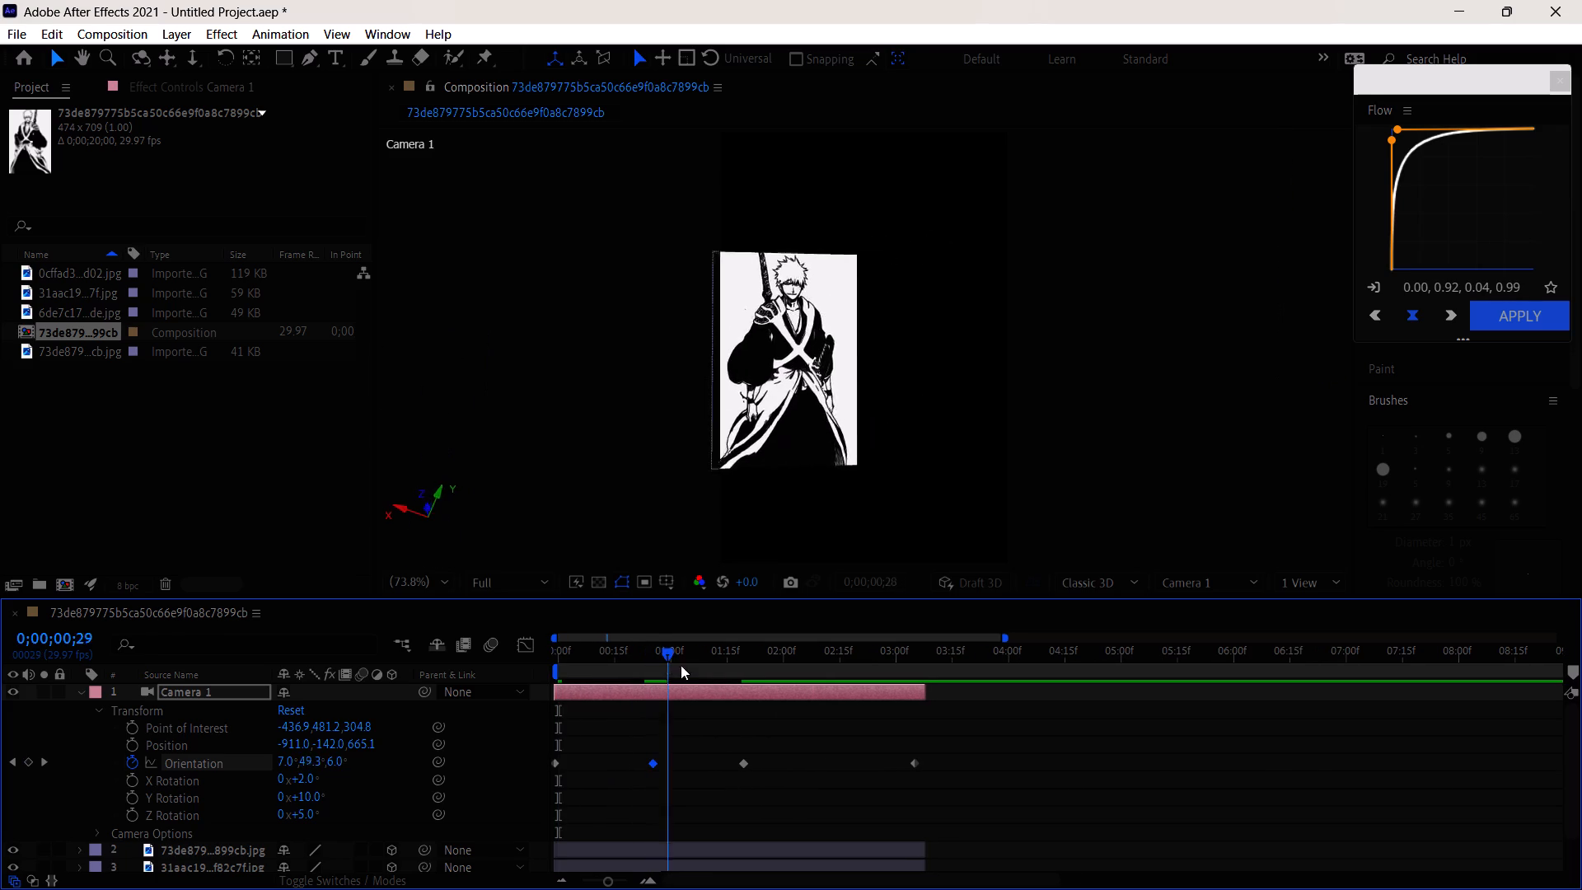
drag(681, 665, 761, 667)
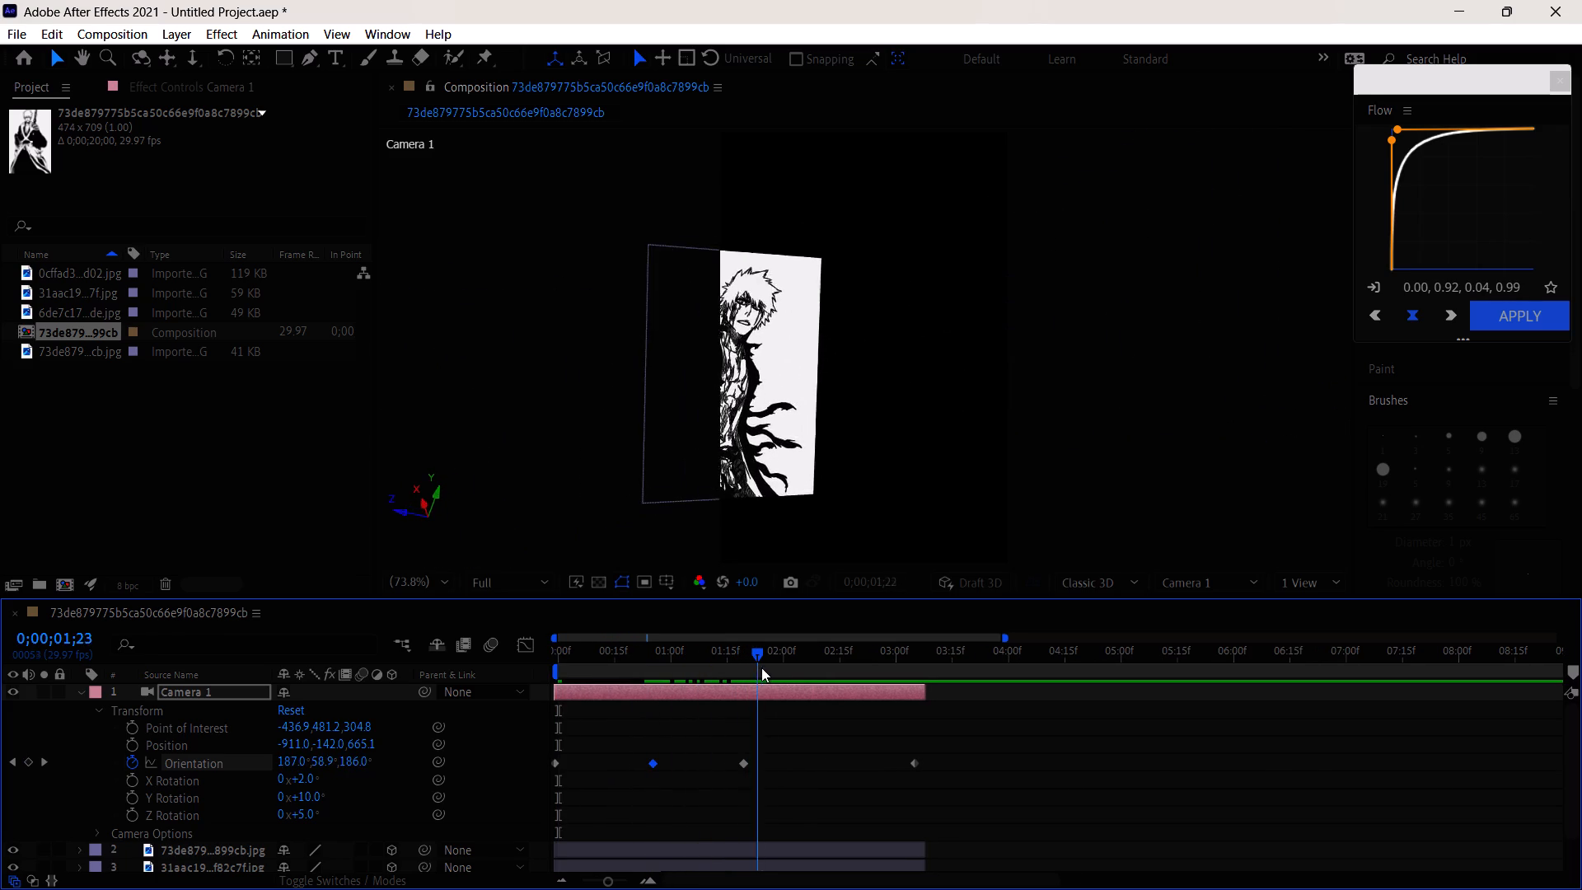
drag(761, 667, 743, 670)
drag(745, 762, 767, 765)
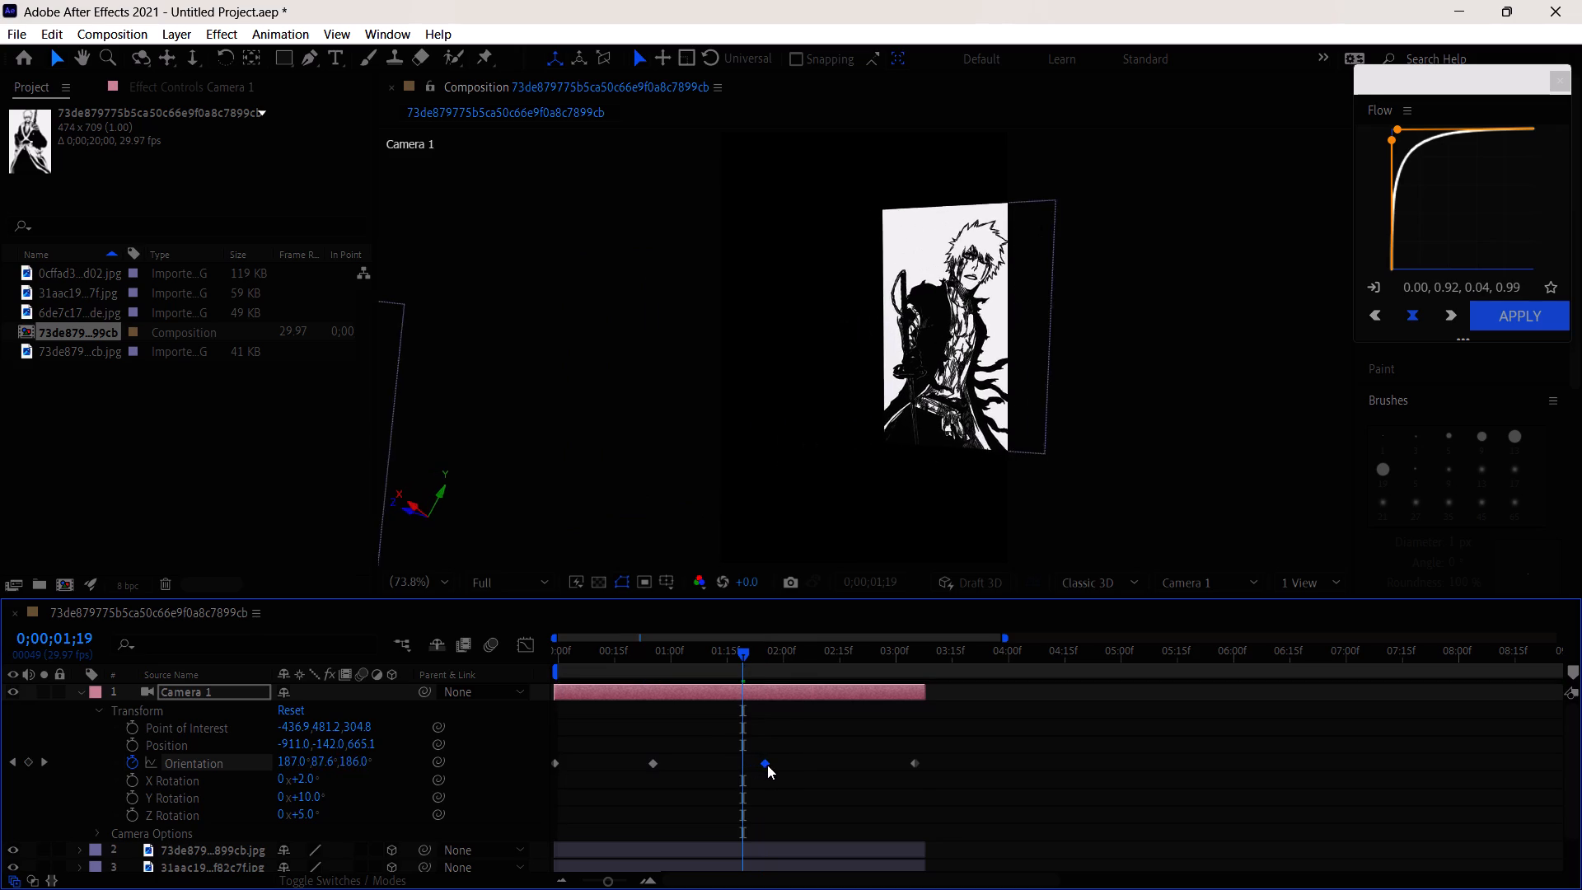
drag(767, 765, 773, 766)
drag(652, 766, 664, 765)
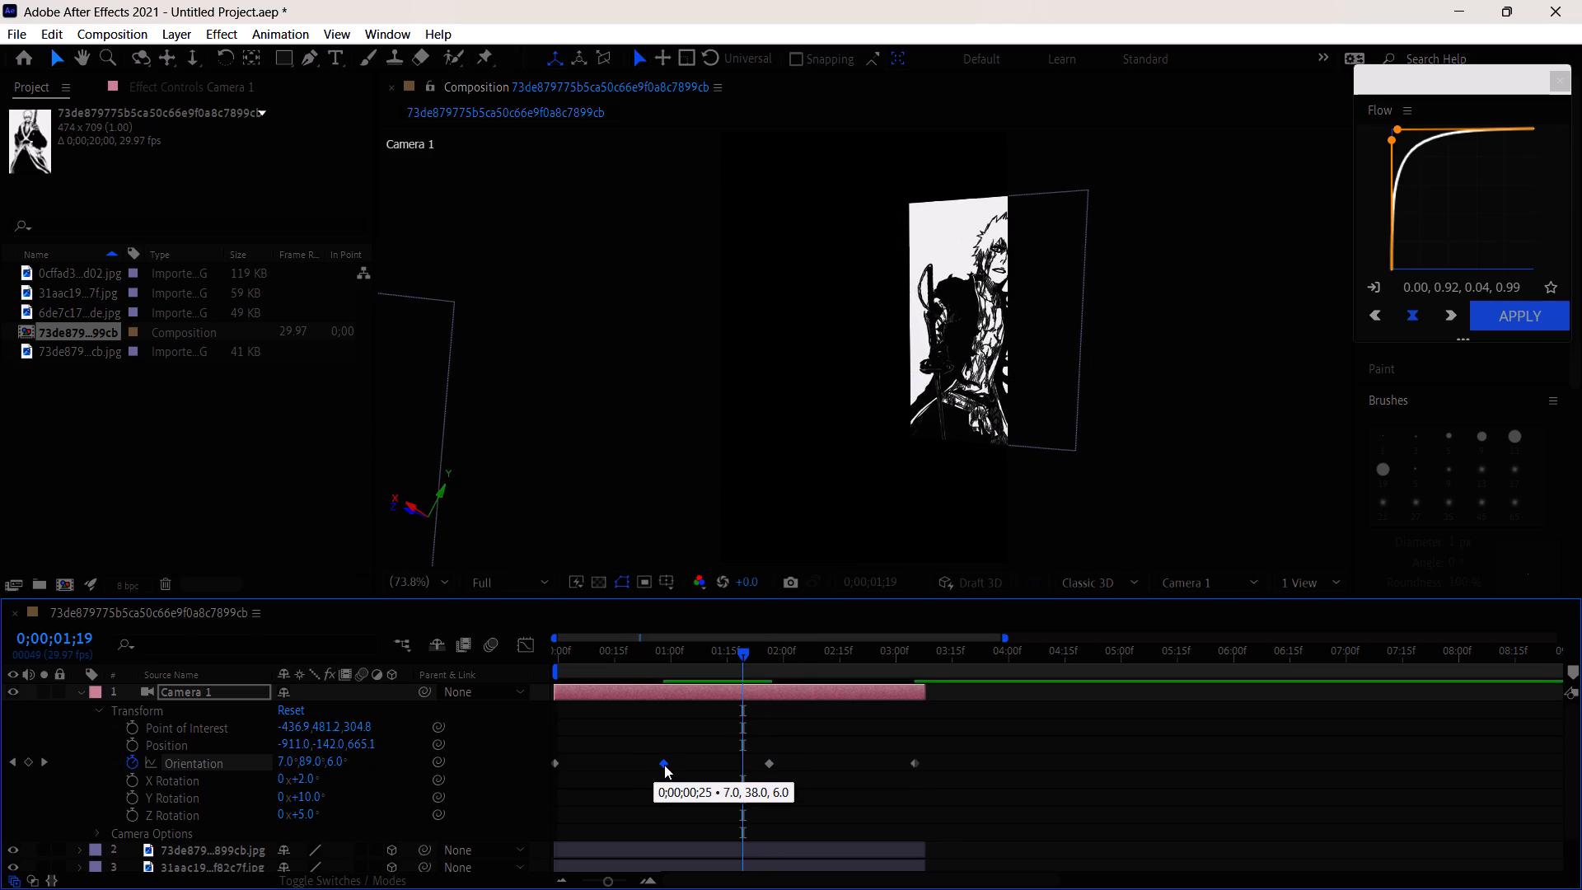
drag(664, 765, 665, 765)
drag(766, 762, 784, 762)
At 0;00;03;05, select the 0cffad3…8ed02.jpg layer and move it down along its Y axis toward the vertical centre of the camera frame.
drag(754, 656, 835, 668)
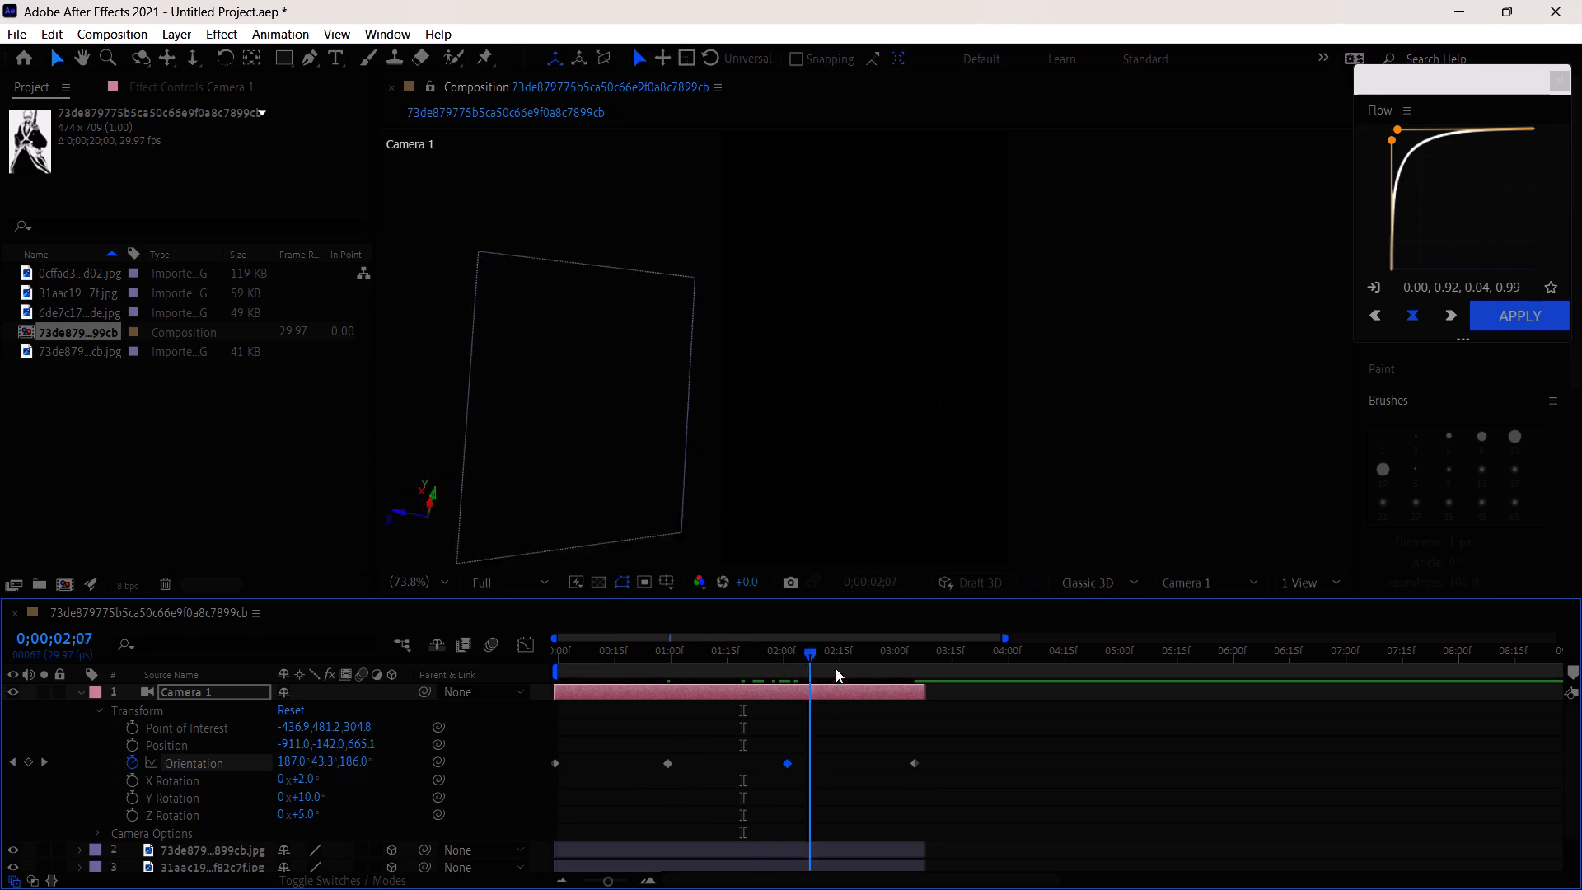
drag(835, 668, 915, 686)
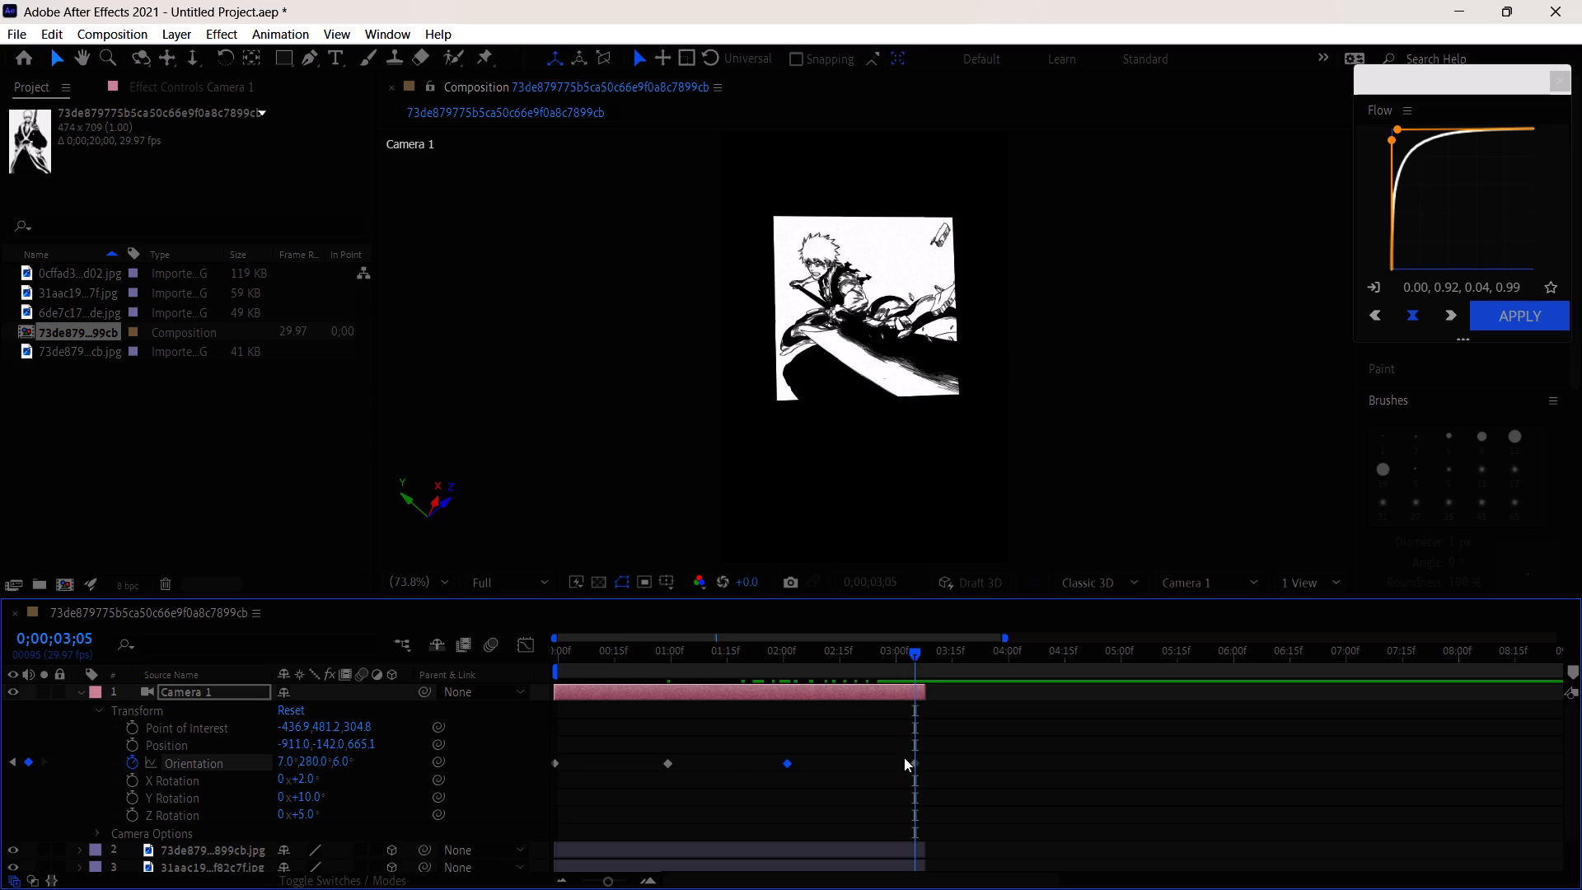
click(896, 845)
scroll(896, 845, down, 1)
click(886, 826)
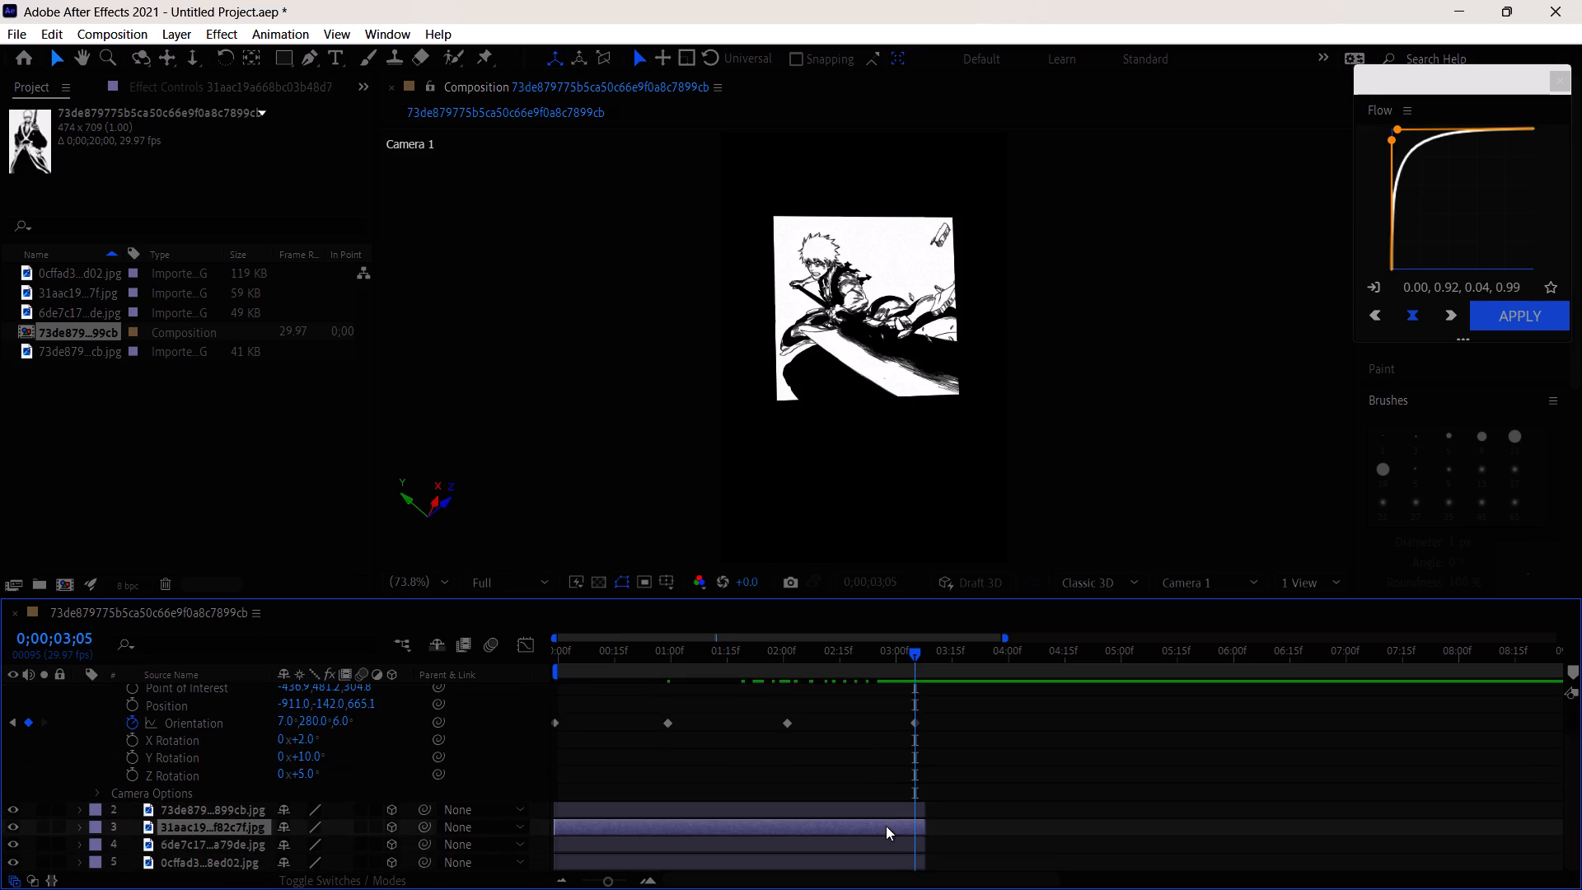
click(892, 838)
click(894, 851)
click(896, 860)
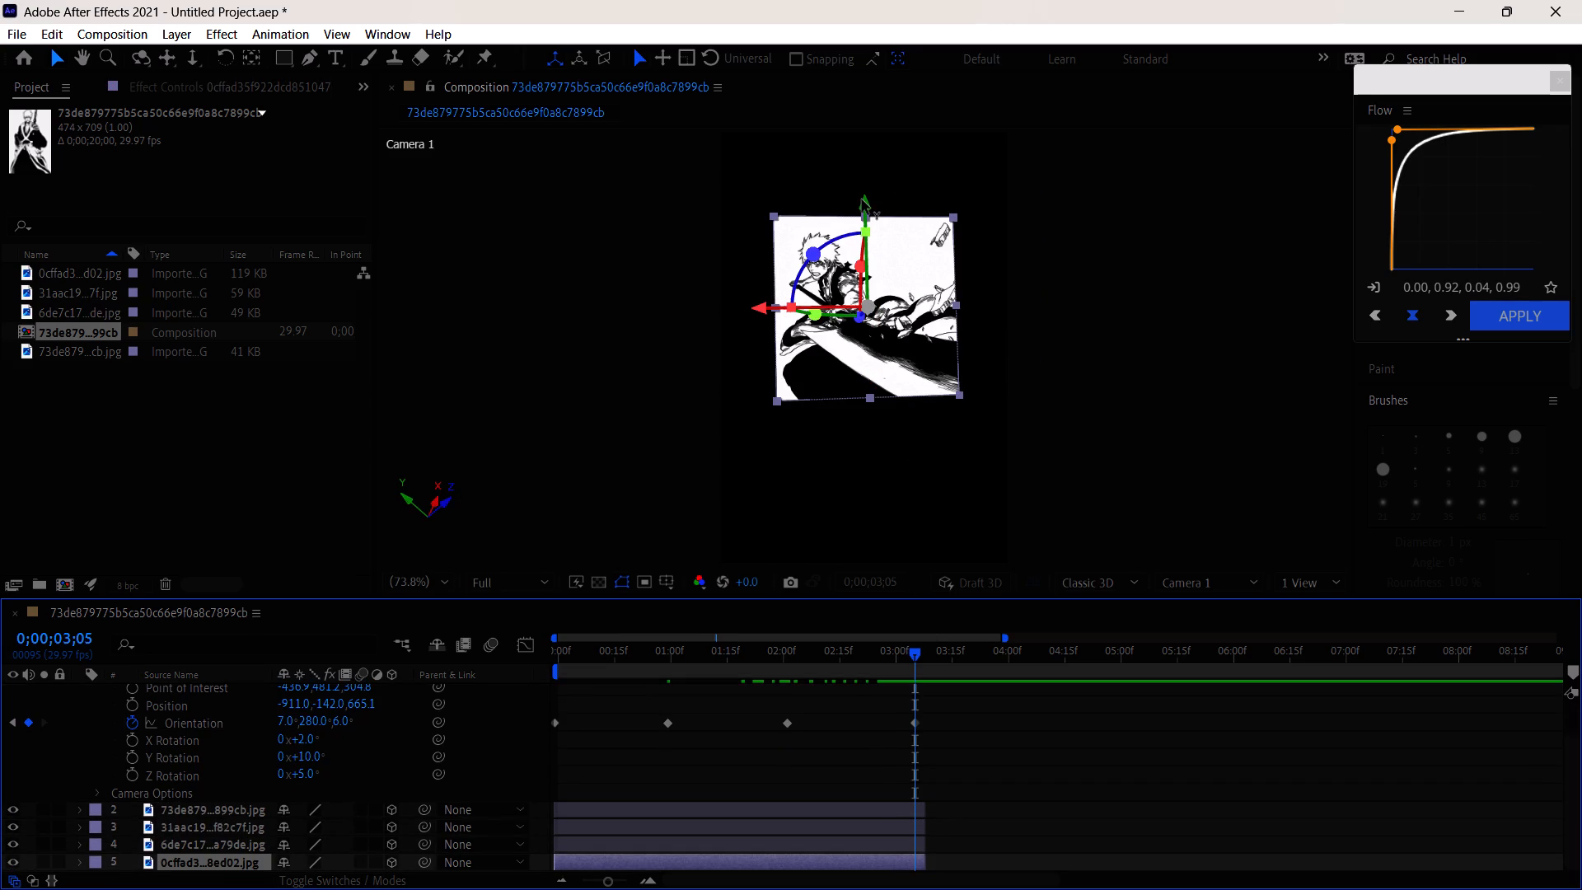
drag(865, 203, 877, 369)
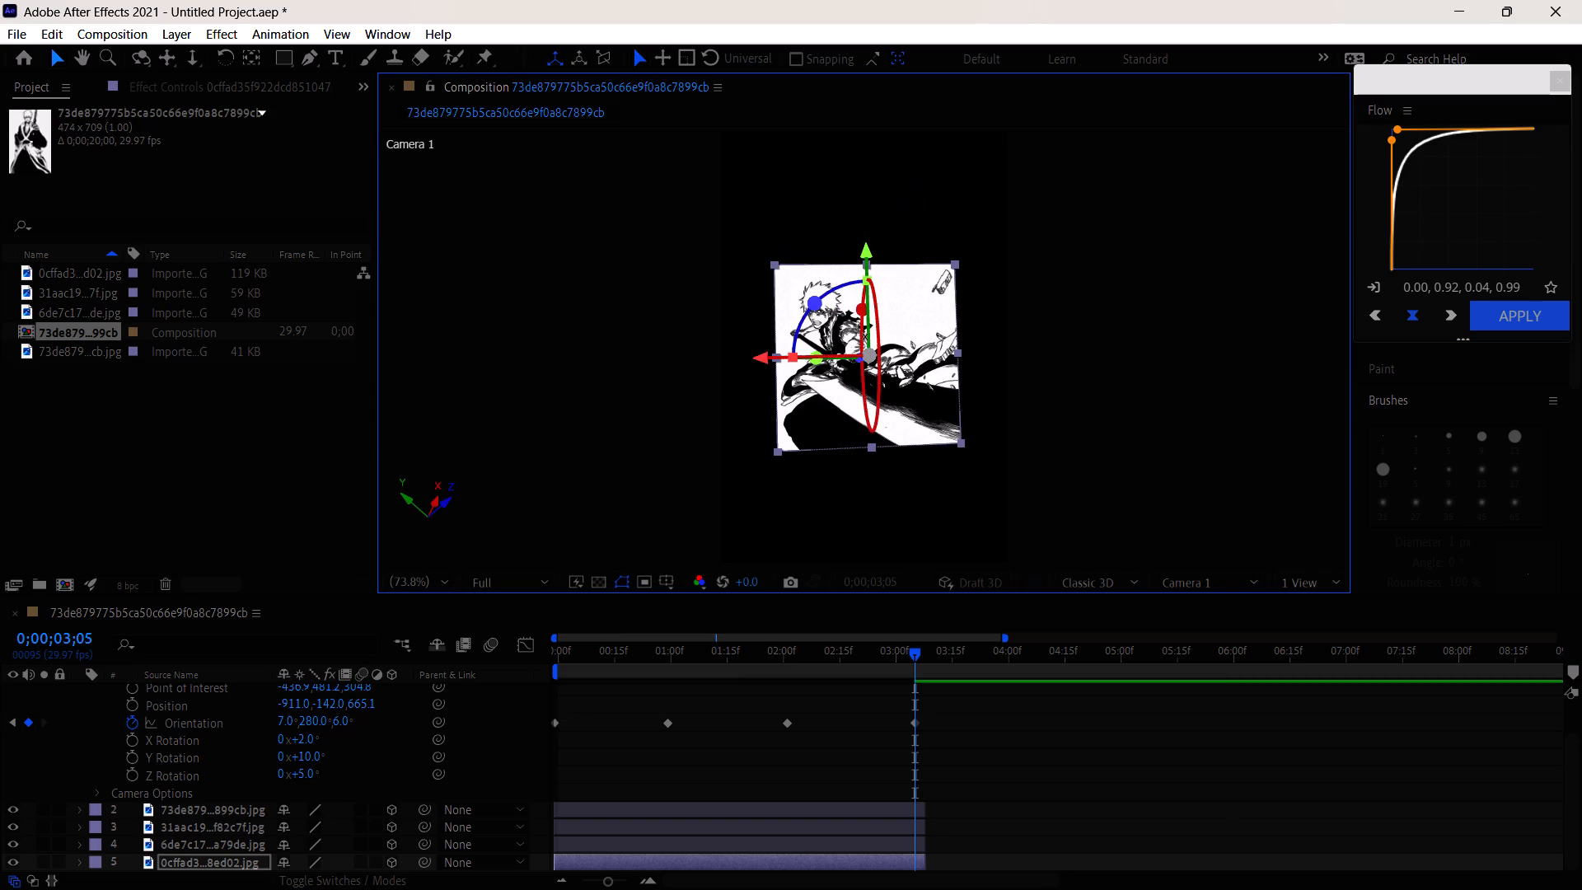
Rotate the 0cffad3…8ed02.jpg layer a few degrees about its X and Y axes to square it up in the Camera 1 view.
drag(864, 314, 865, 323)
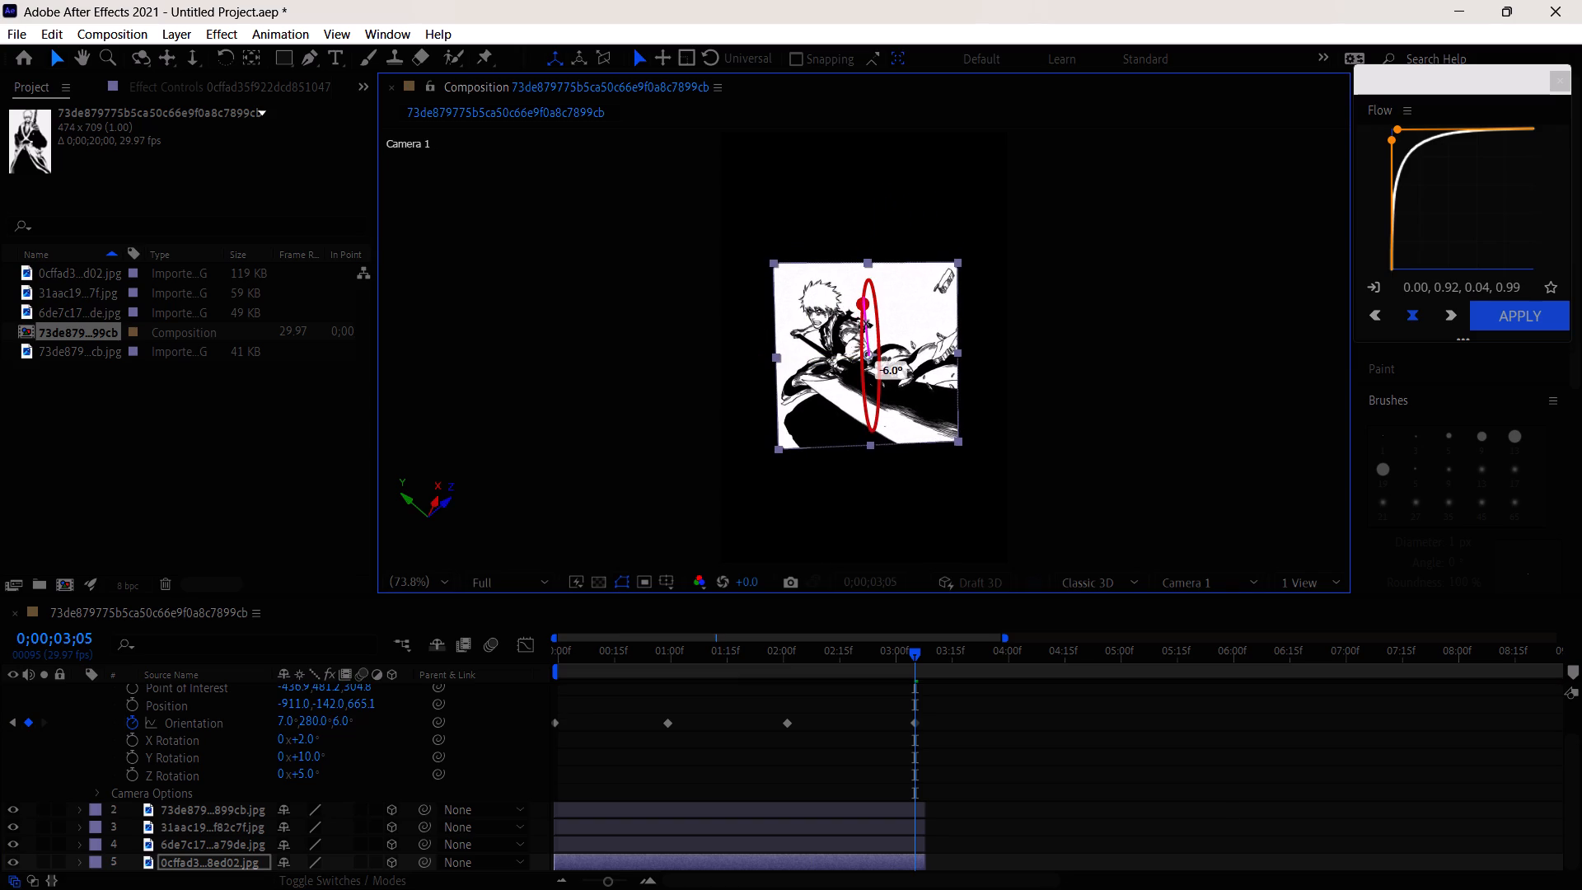
drag(865, 323, 865, 326)
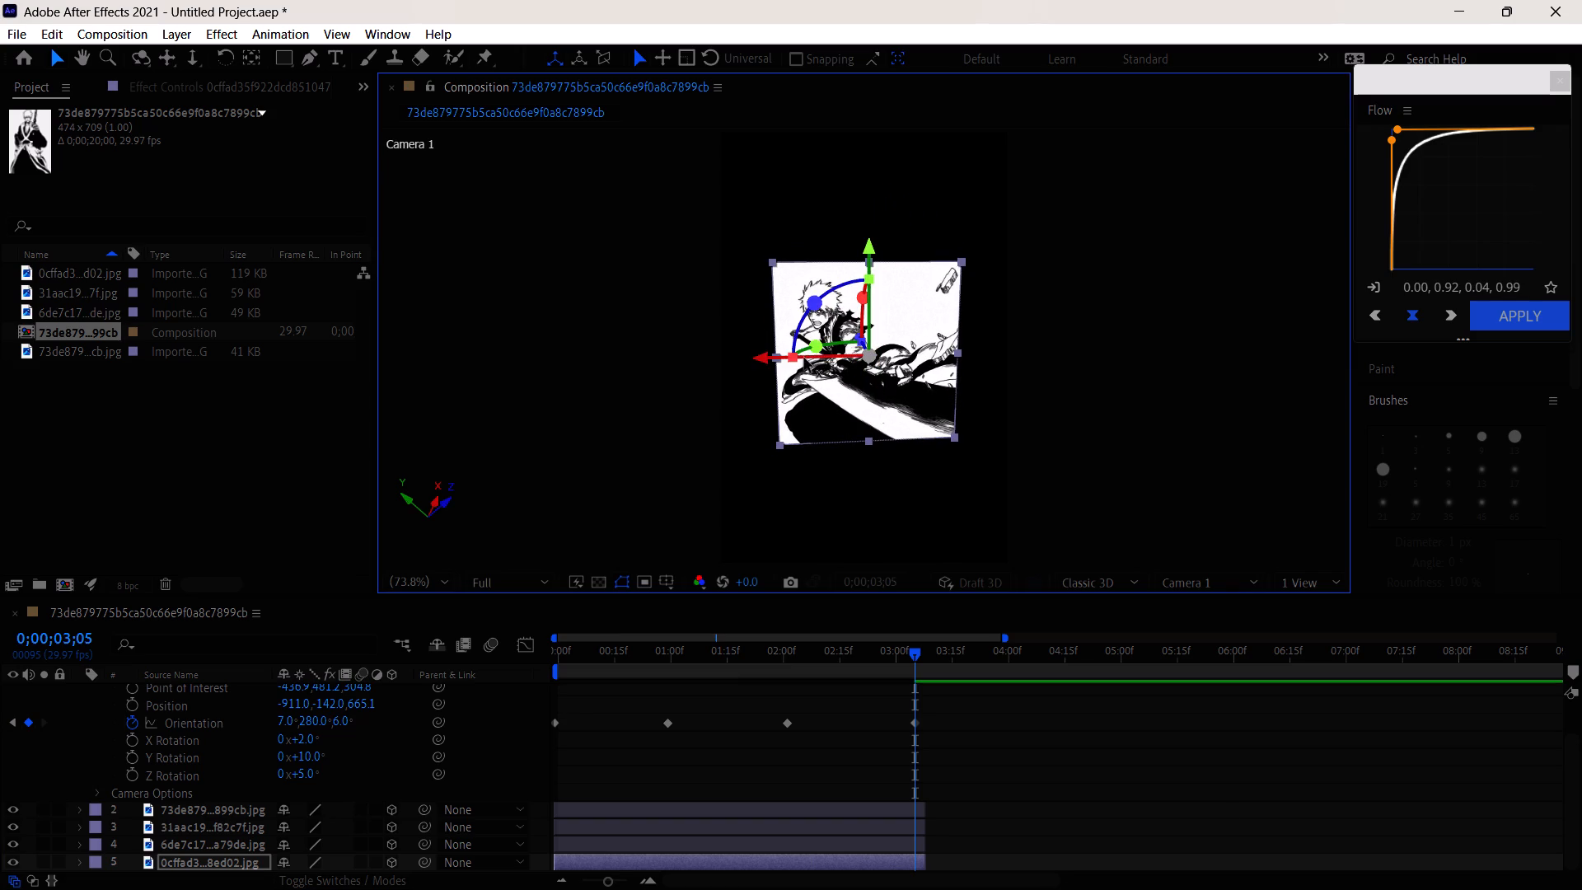
click(814, 346)
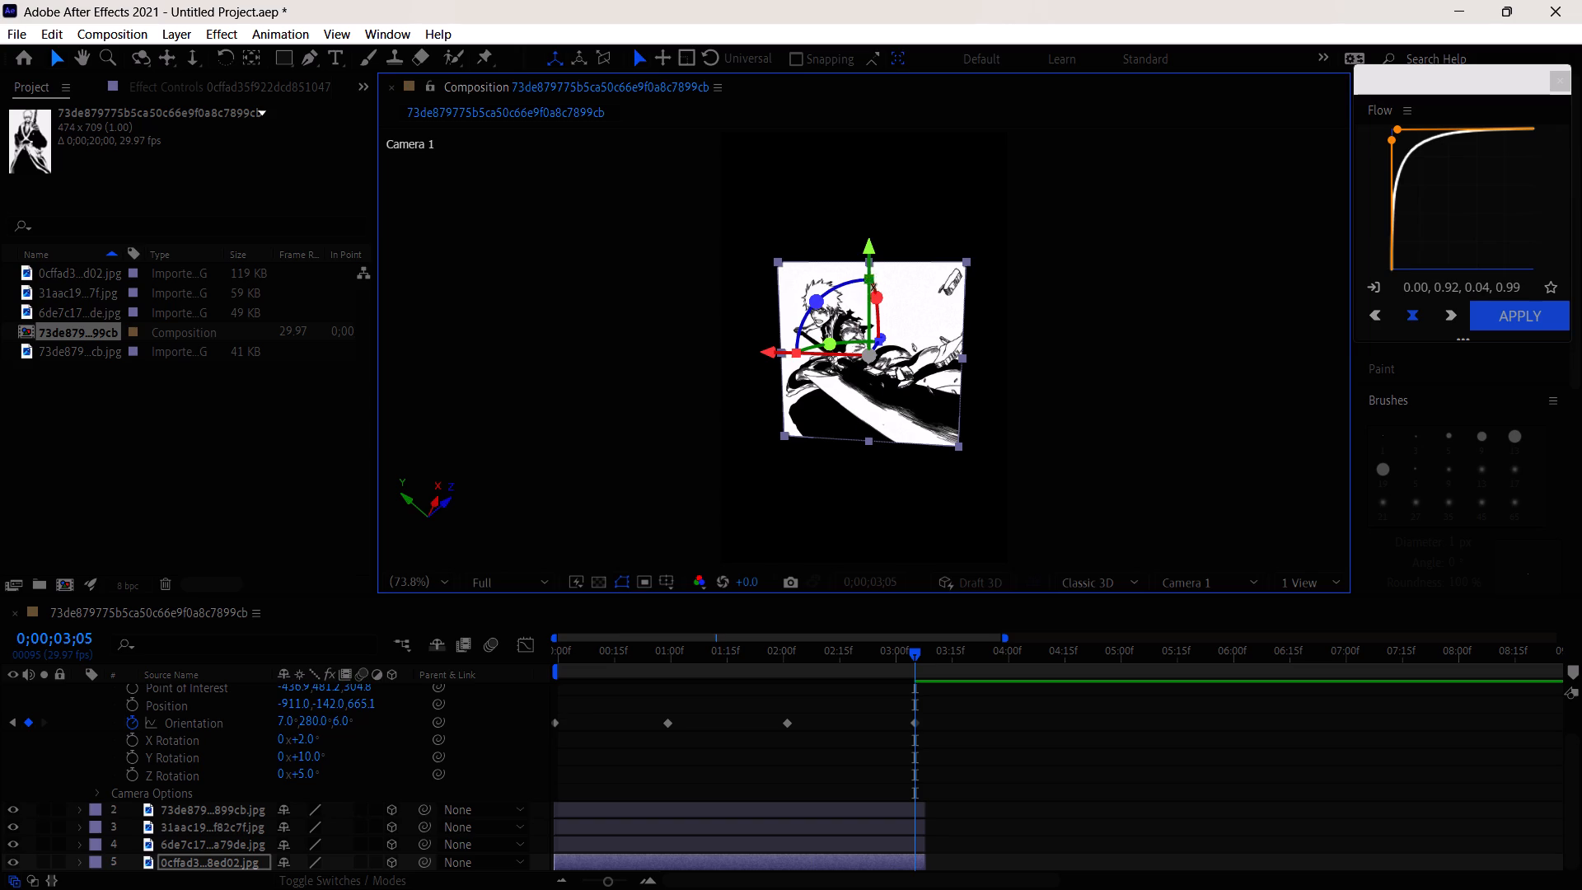
drag(878, 293, 867, 286)
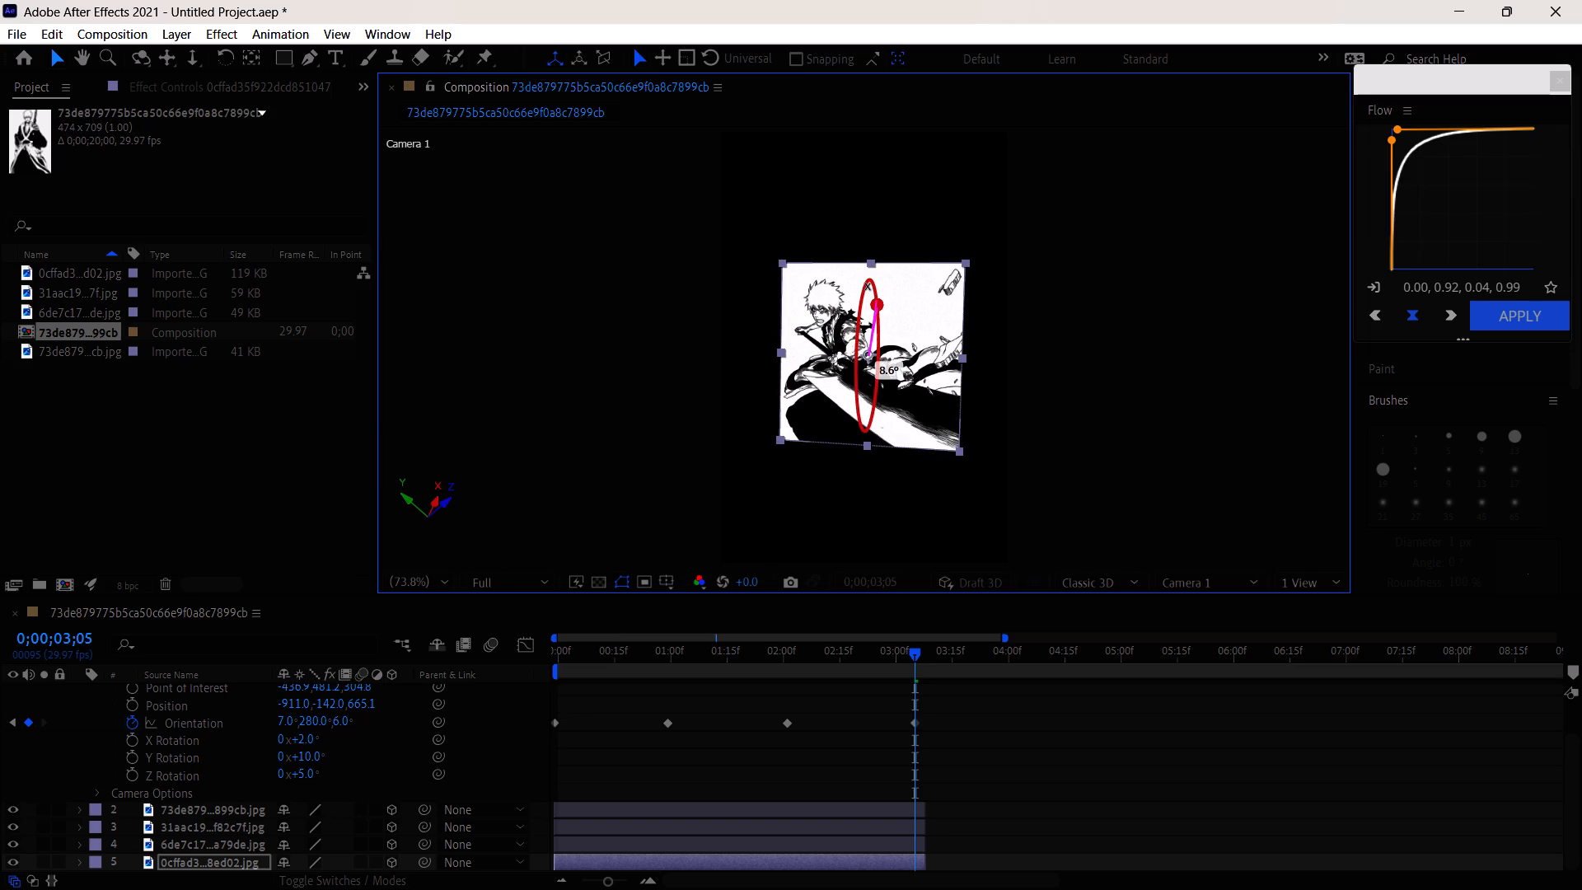
drag(867, 286, 867, 289)
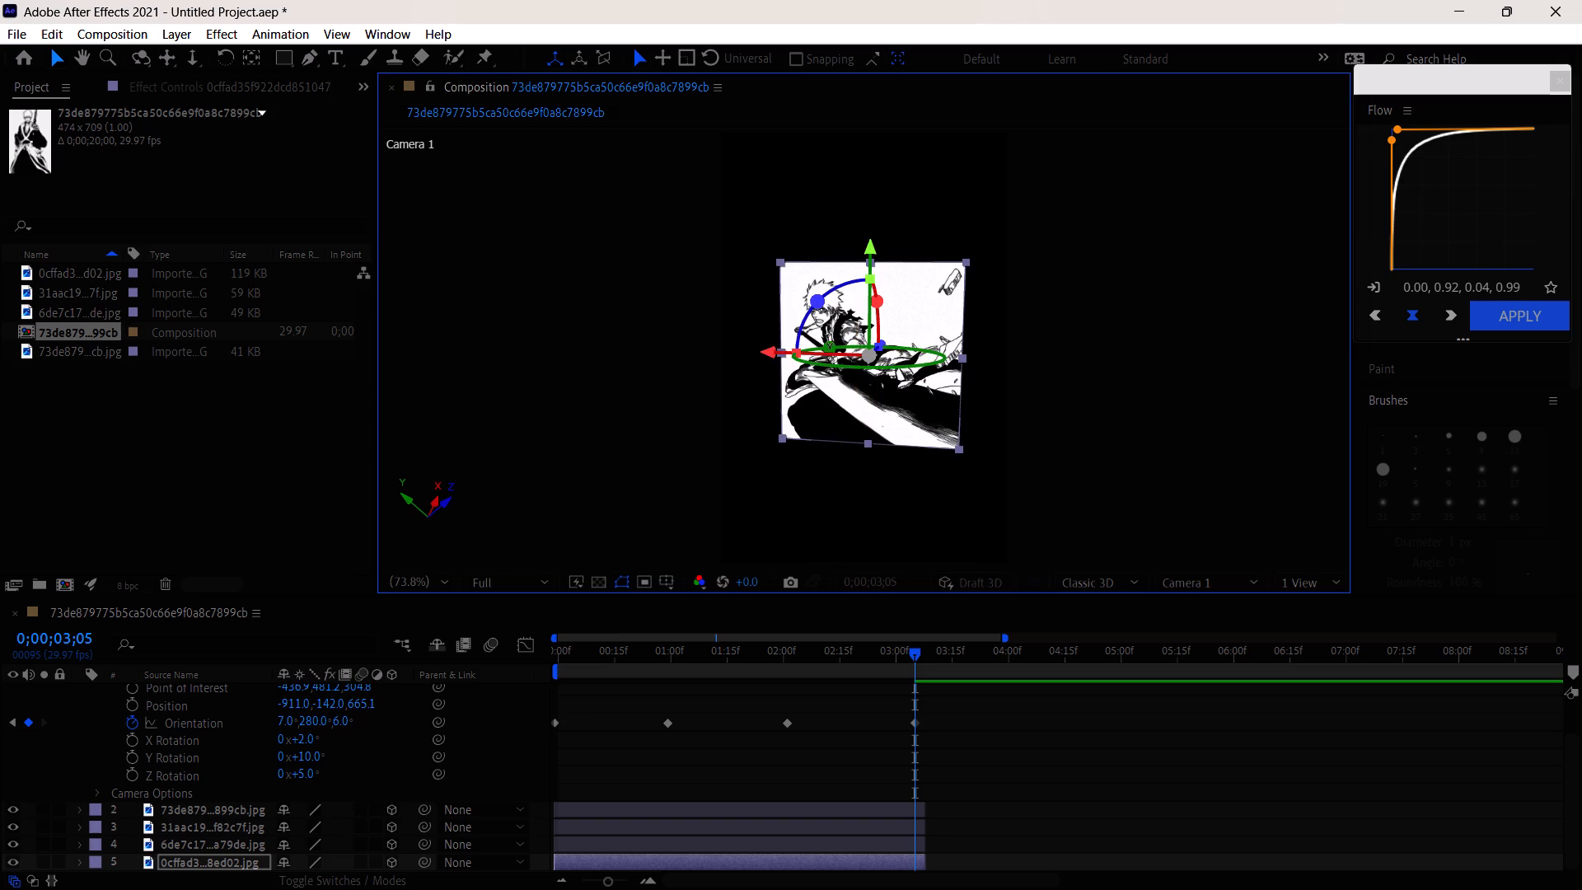
click(827, 345)
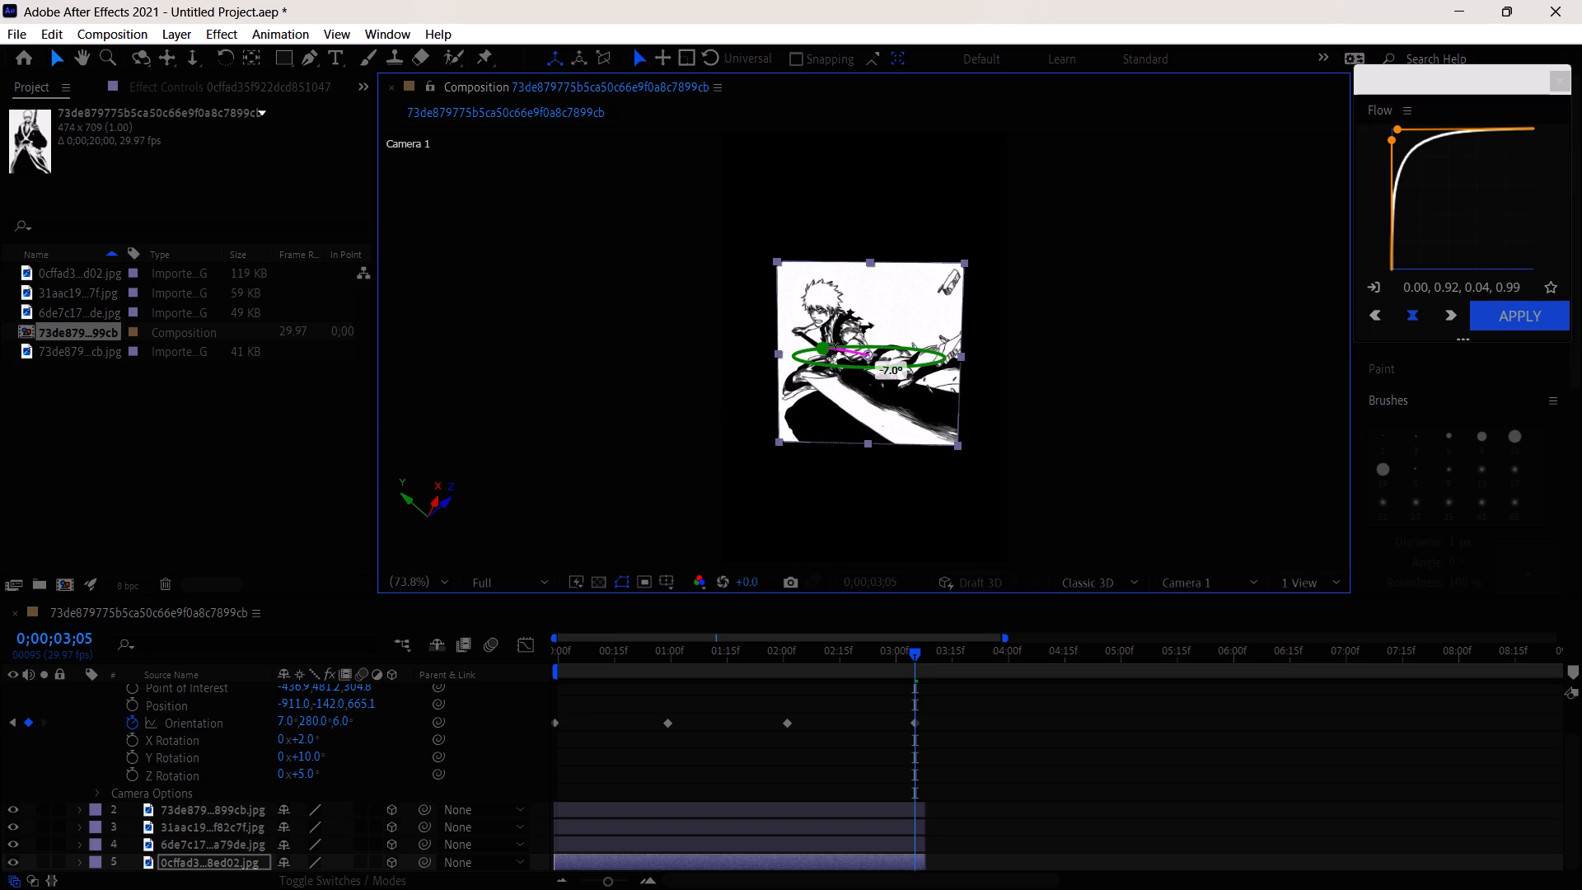
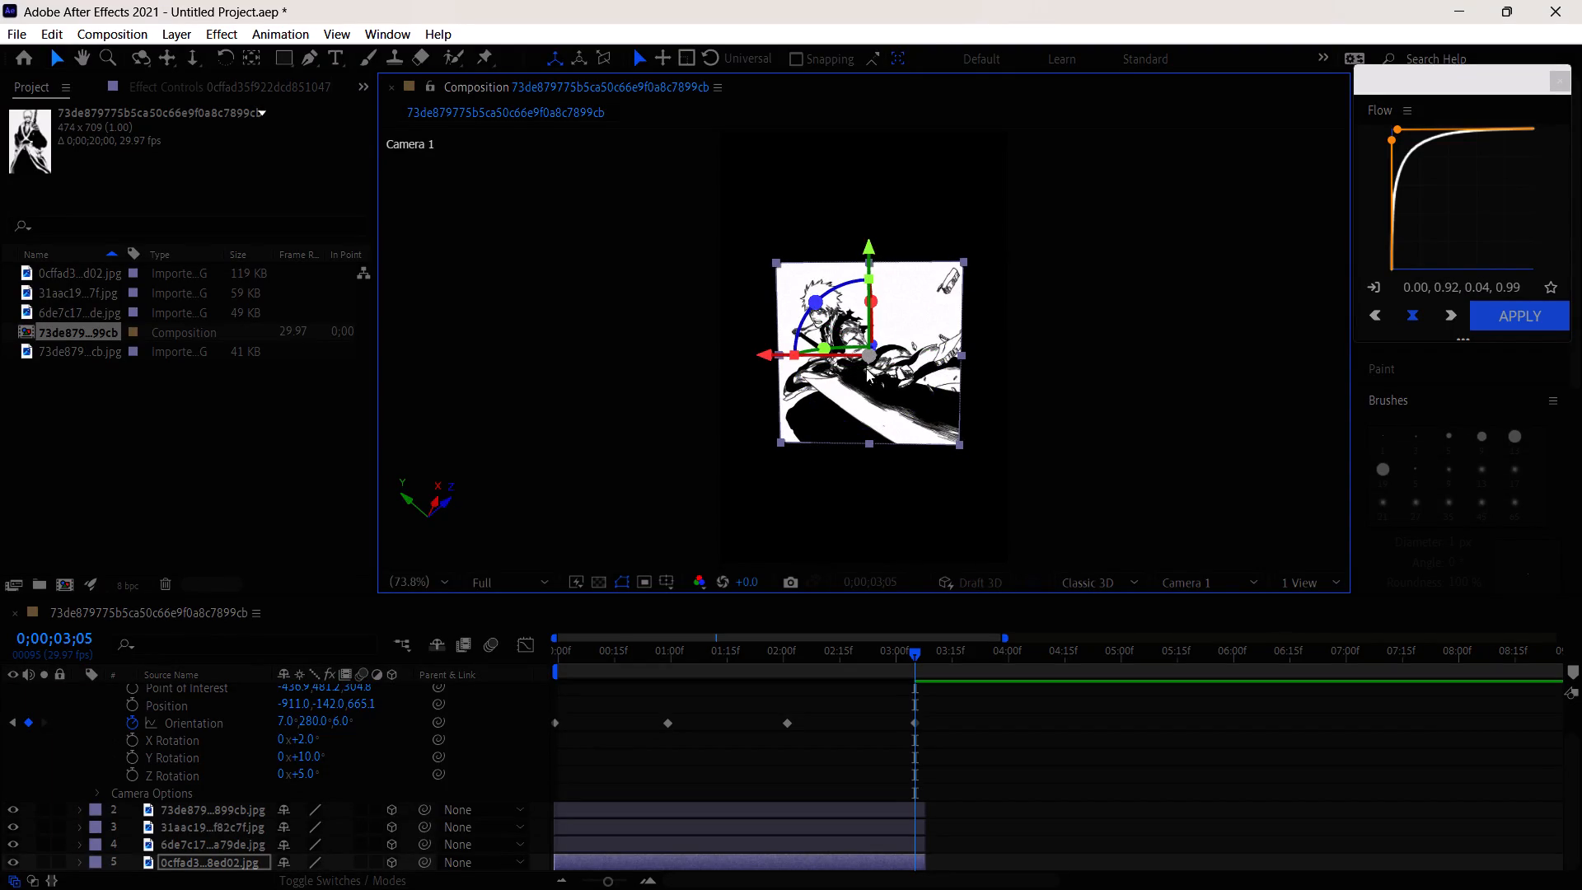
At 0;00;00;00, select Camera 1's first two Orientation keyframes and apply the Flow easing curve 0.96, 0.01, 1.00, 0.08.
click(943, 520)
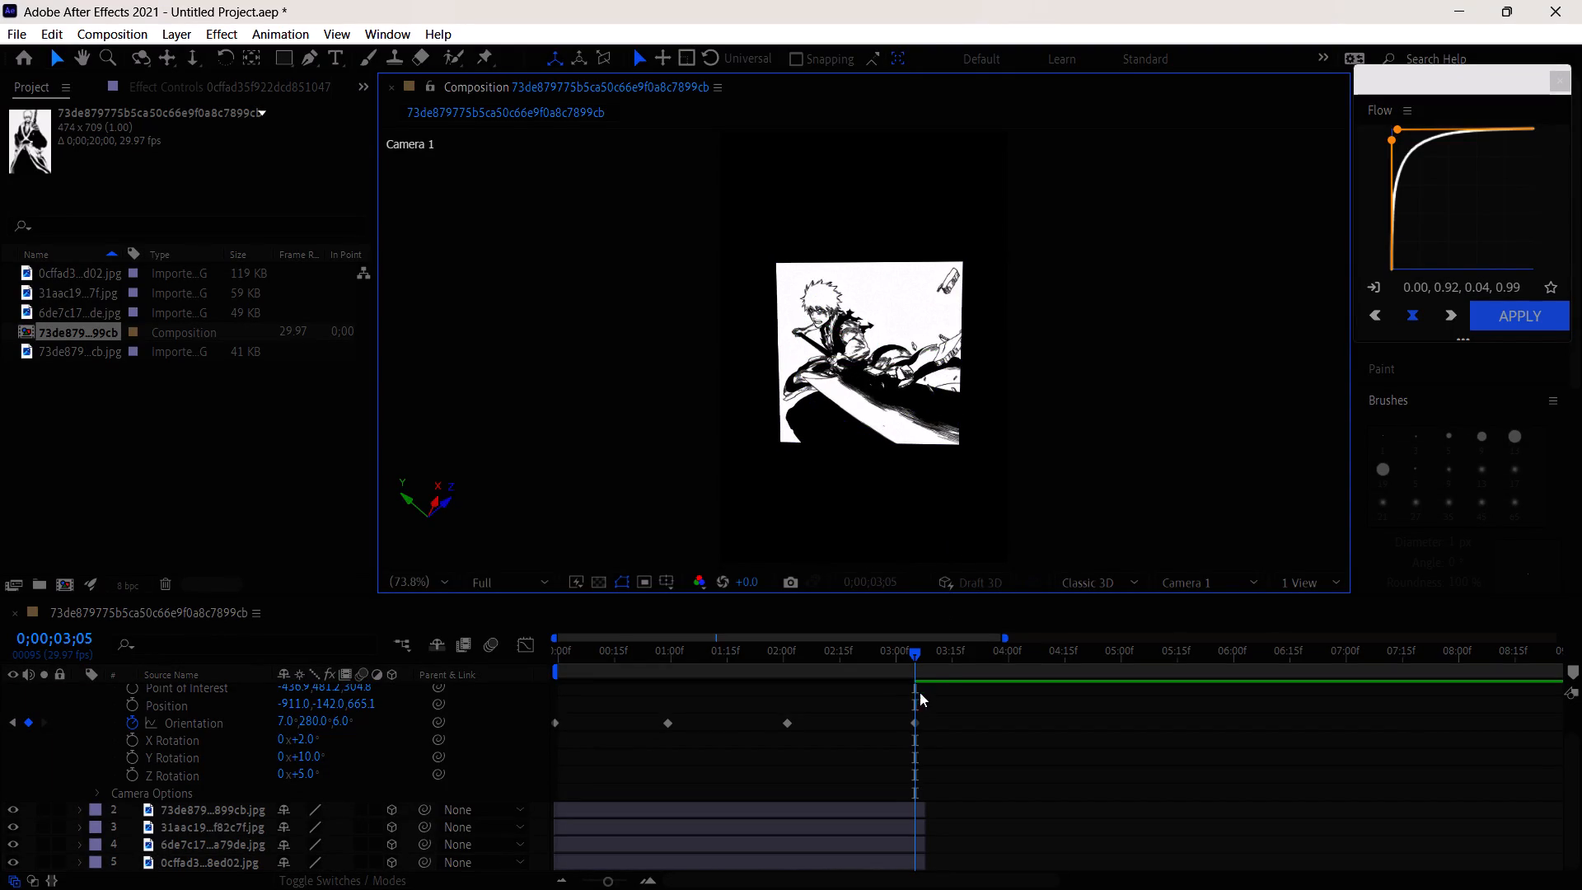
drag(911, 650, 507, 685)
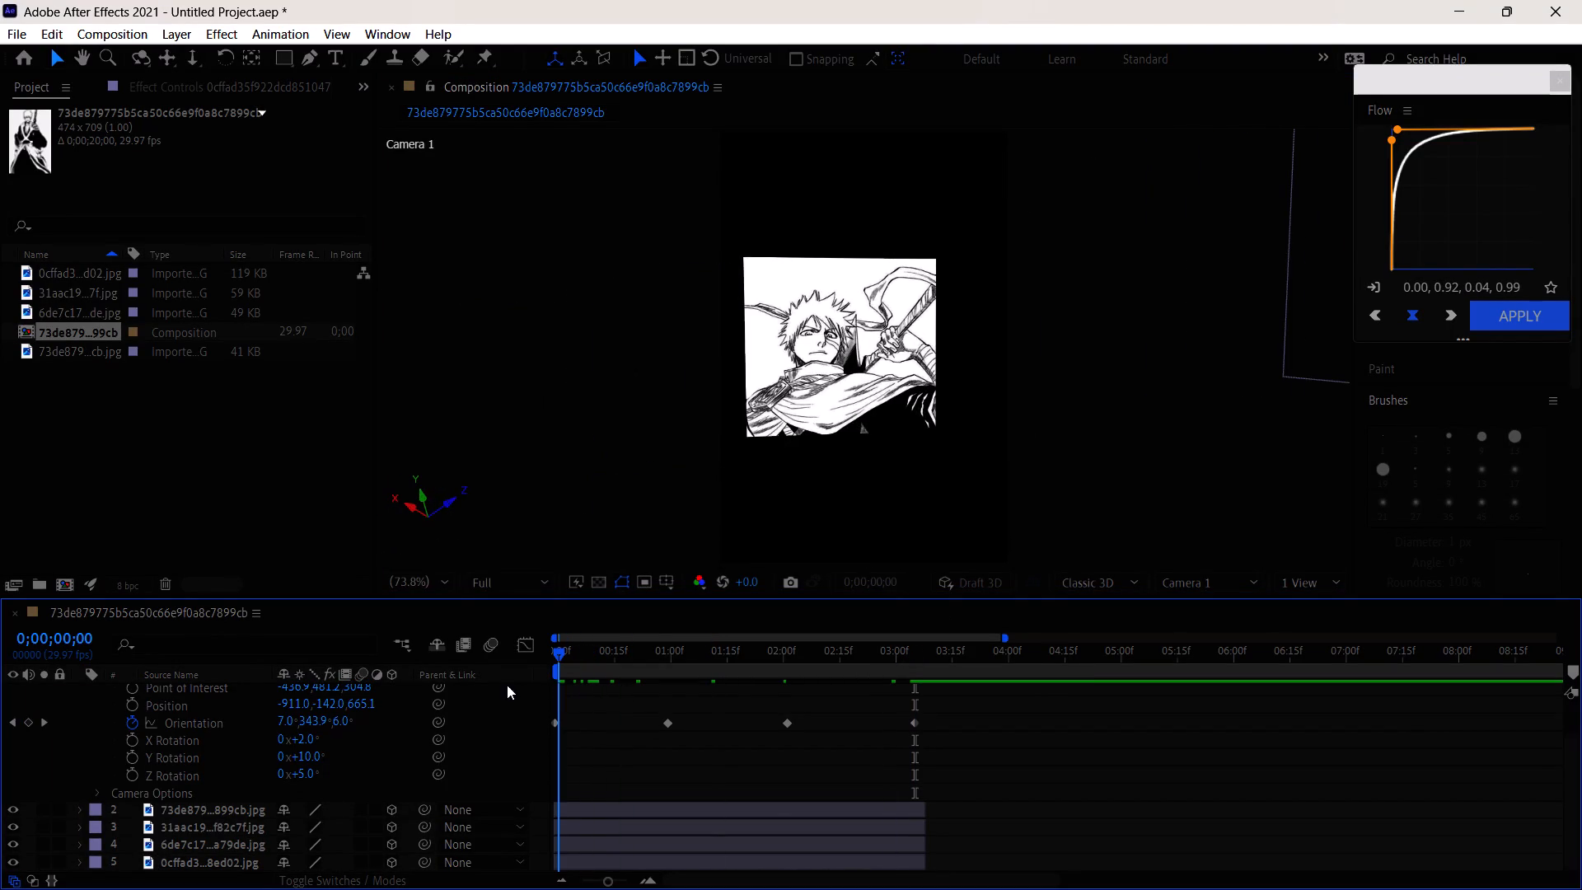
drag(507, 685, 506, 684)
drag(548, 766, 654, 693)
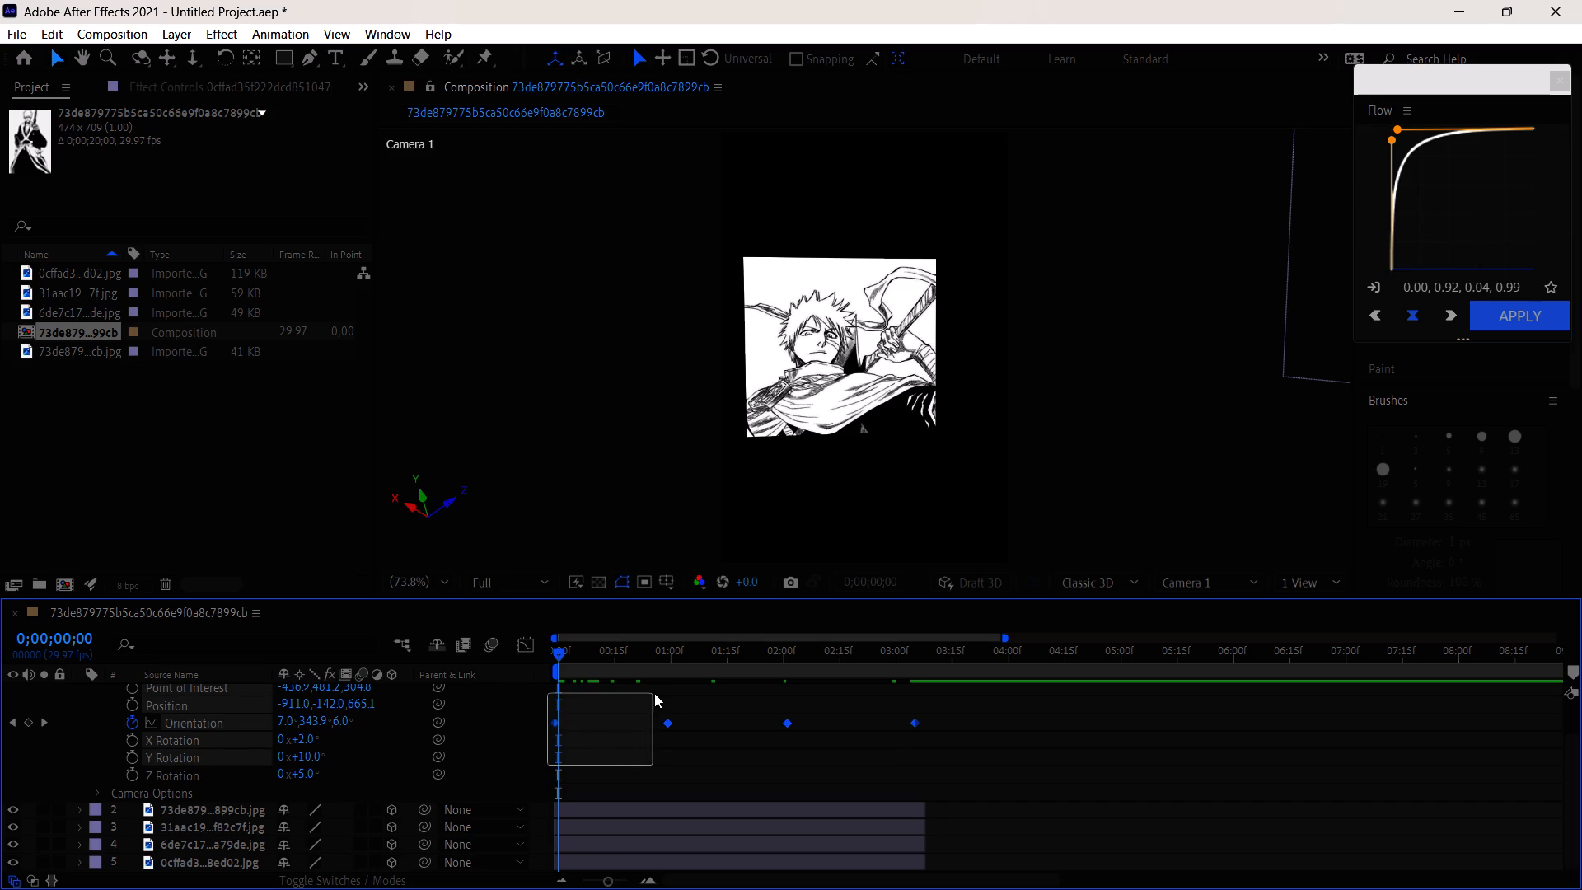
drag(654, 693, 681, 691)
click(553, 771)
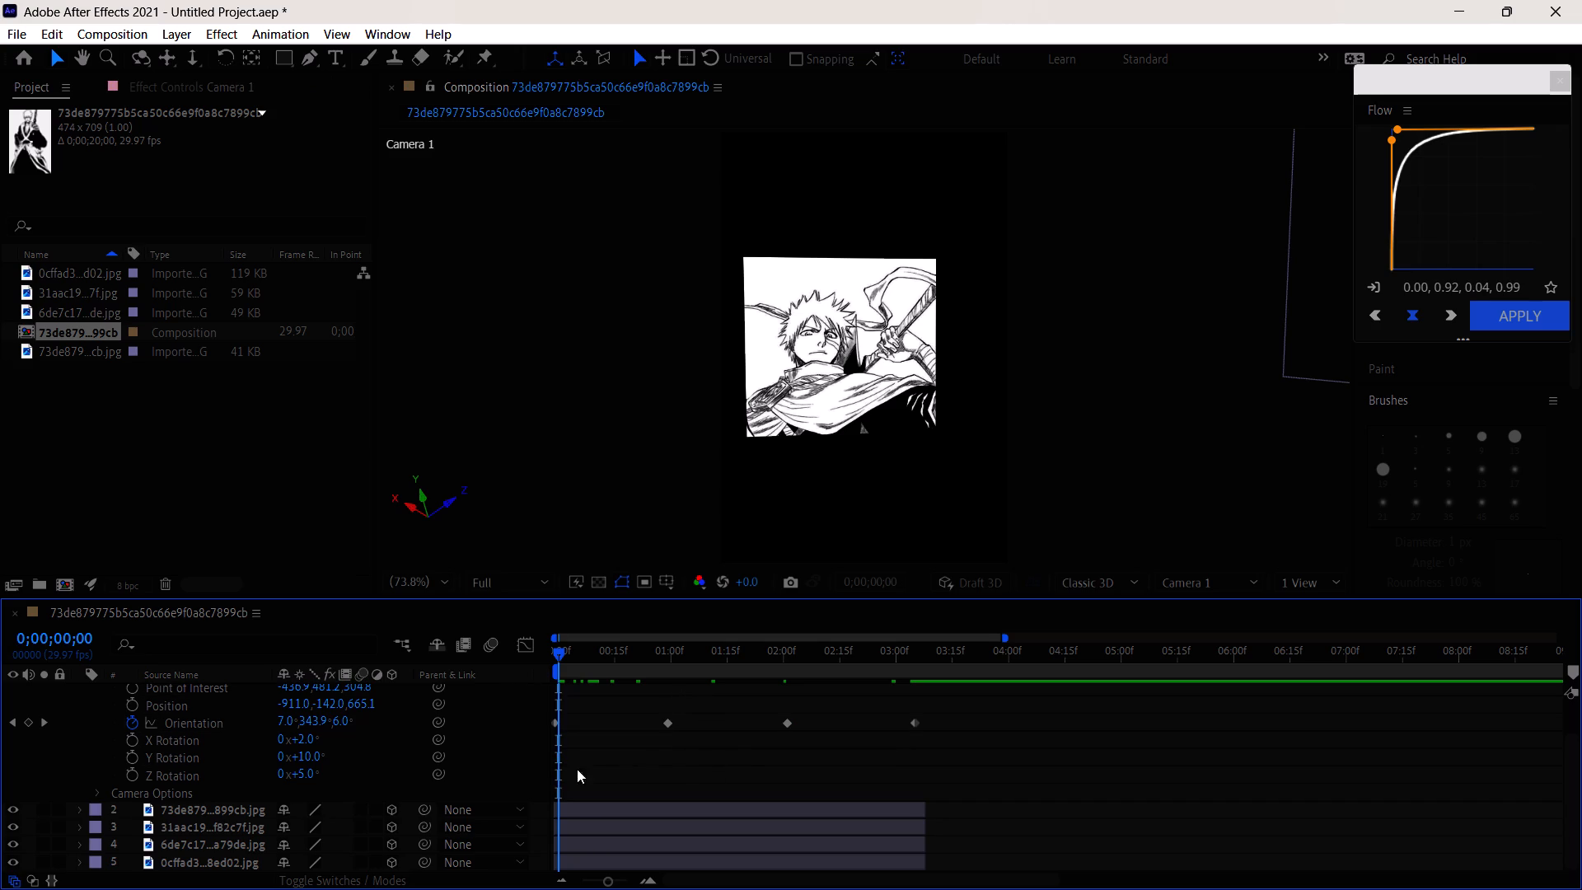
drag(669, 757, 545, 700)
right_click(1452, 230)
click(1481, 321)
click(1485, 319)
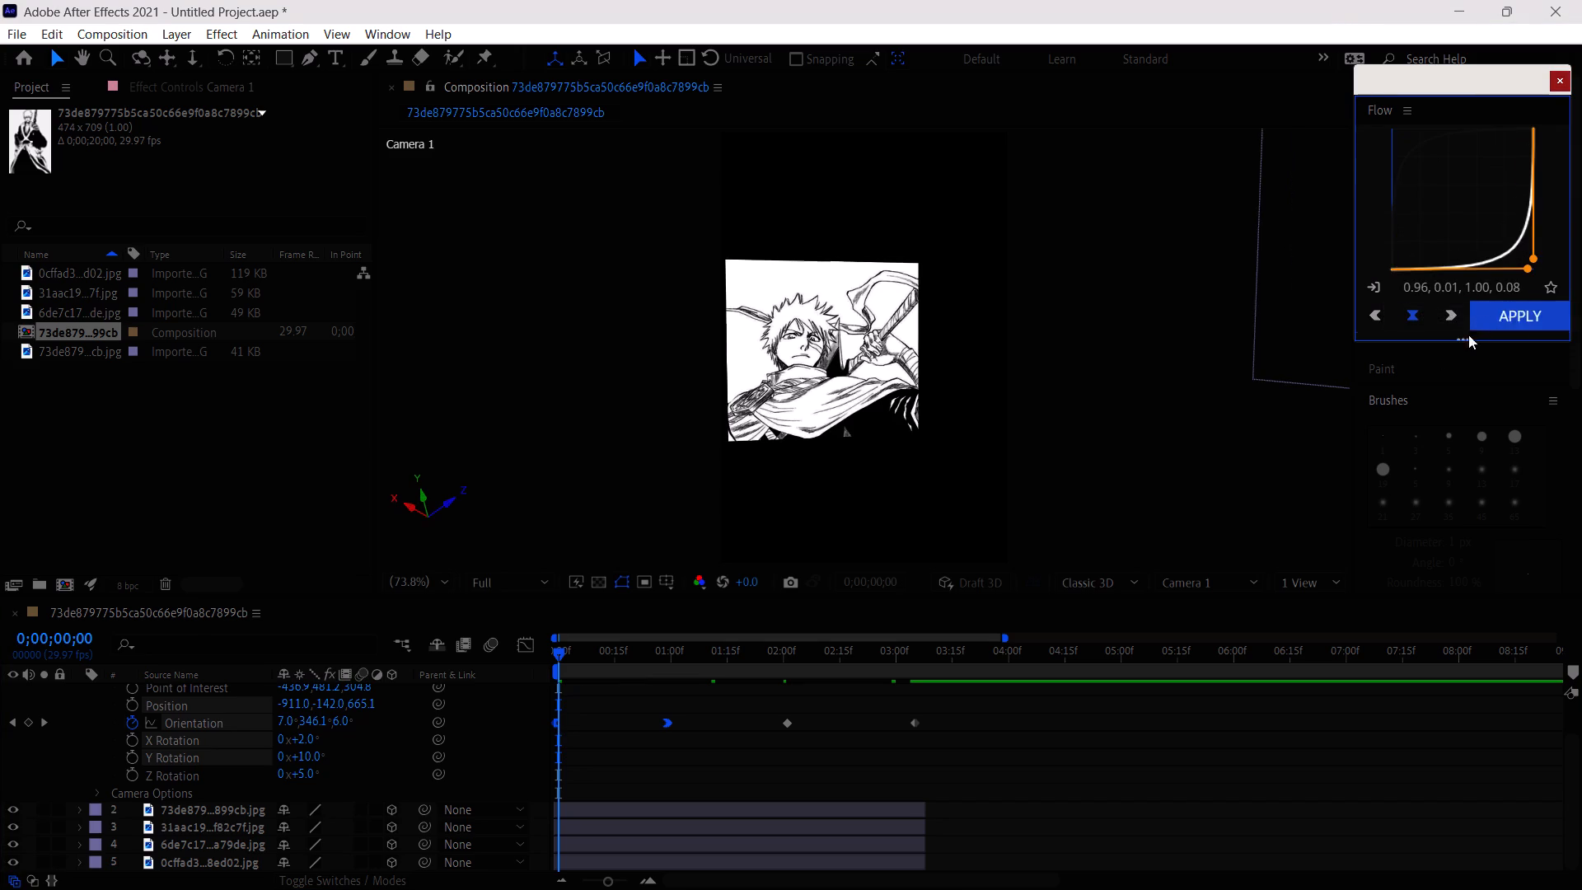
Scrub and play the eased camera move between 0;00;00;00 and one second, ending back at the start.
drag(558, 650, 645, 662)
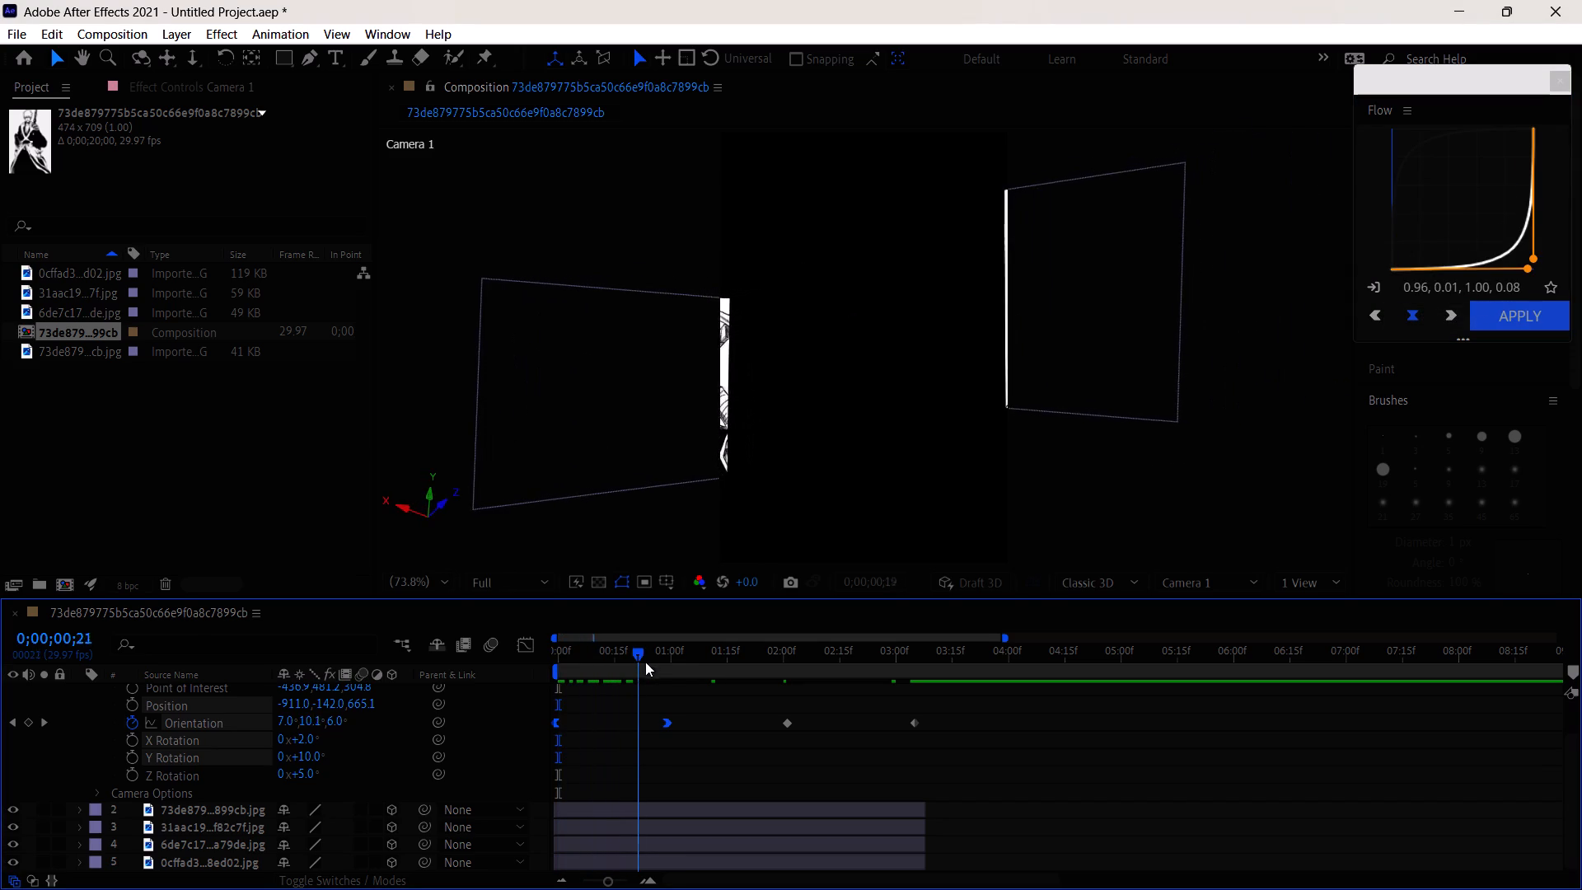
drag(645, 662, 669, 672)
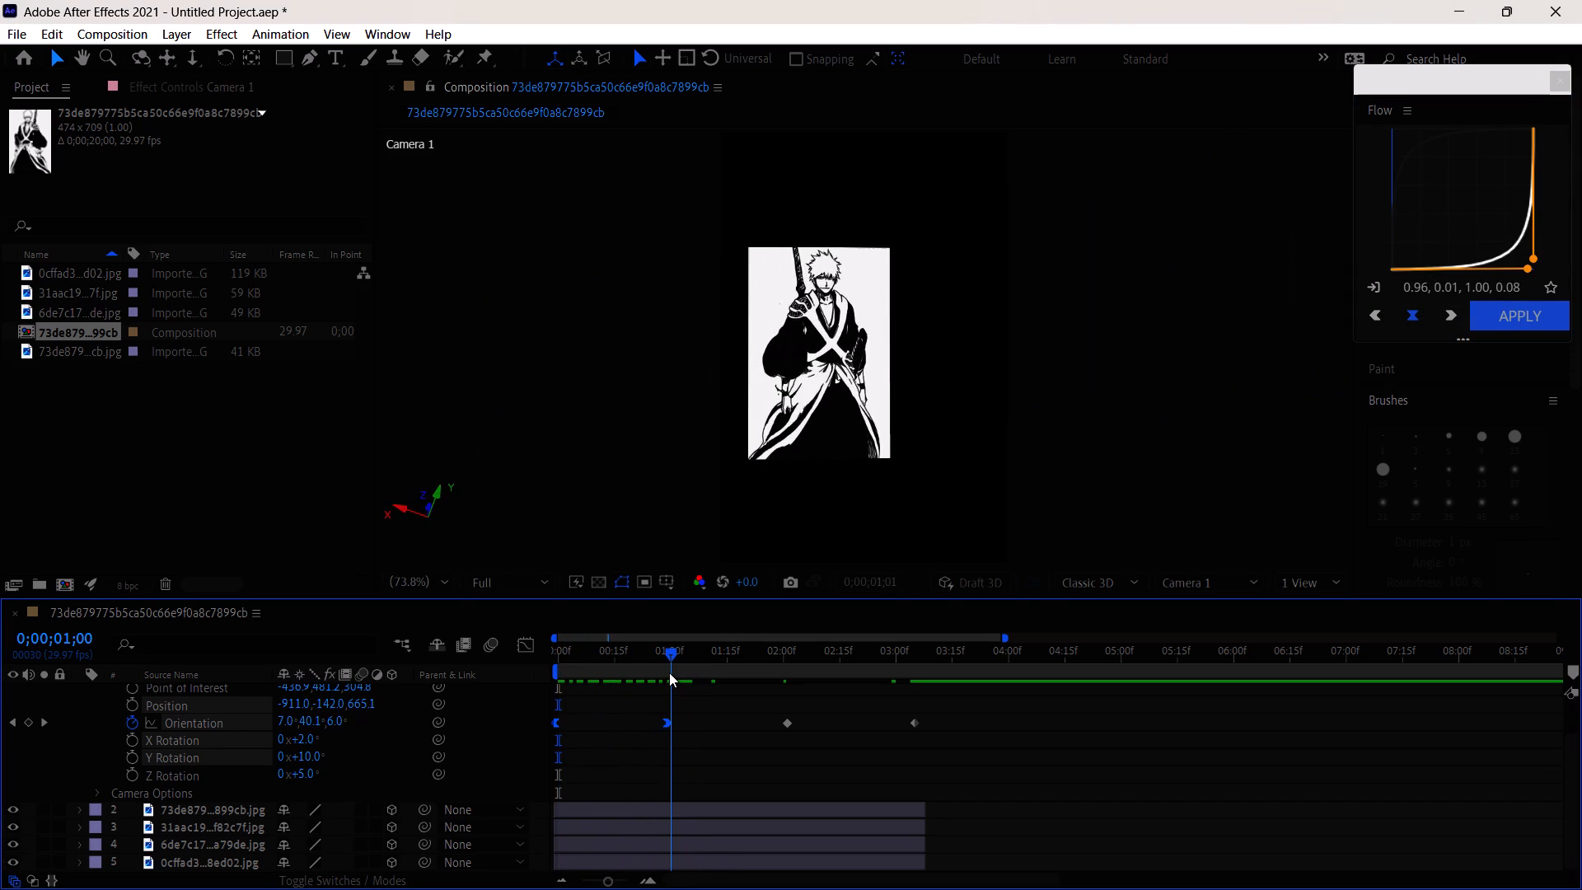
drag(669, 672, 544, 682)
key(space)
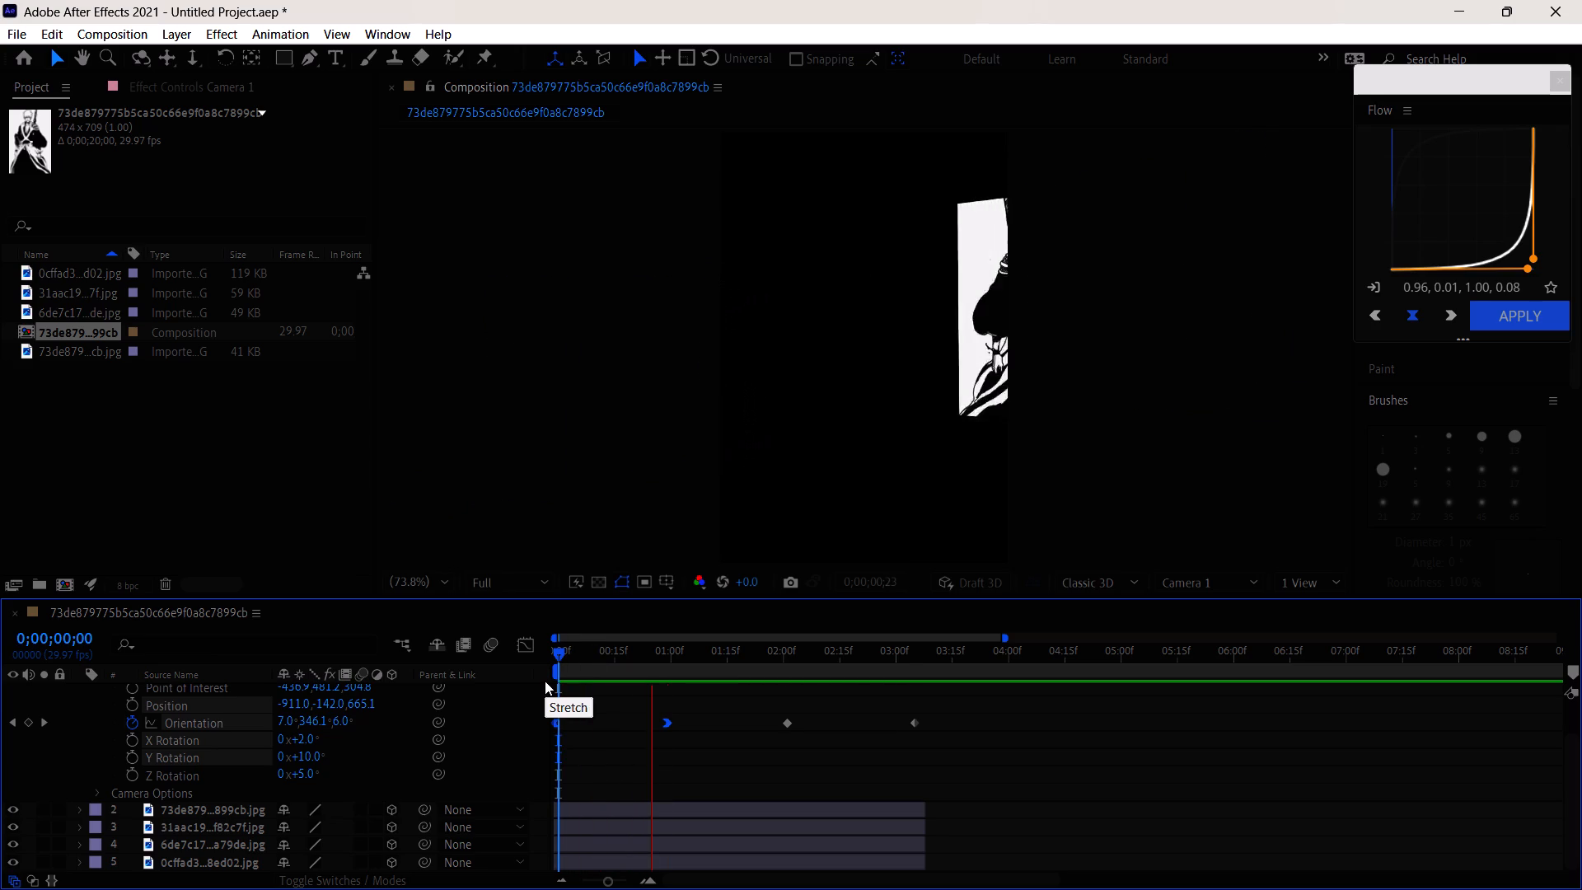
drag(640, 663, 531, 661)
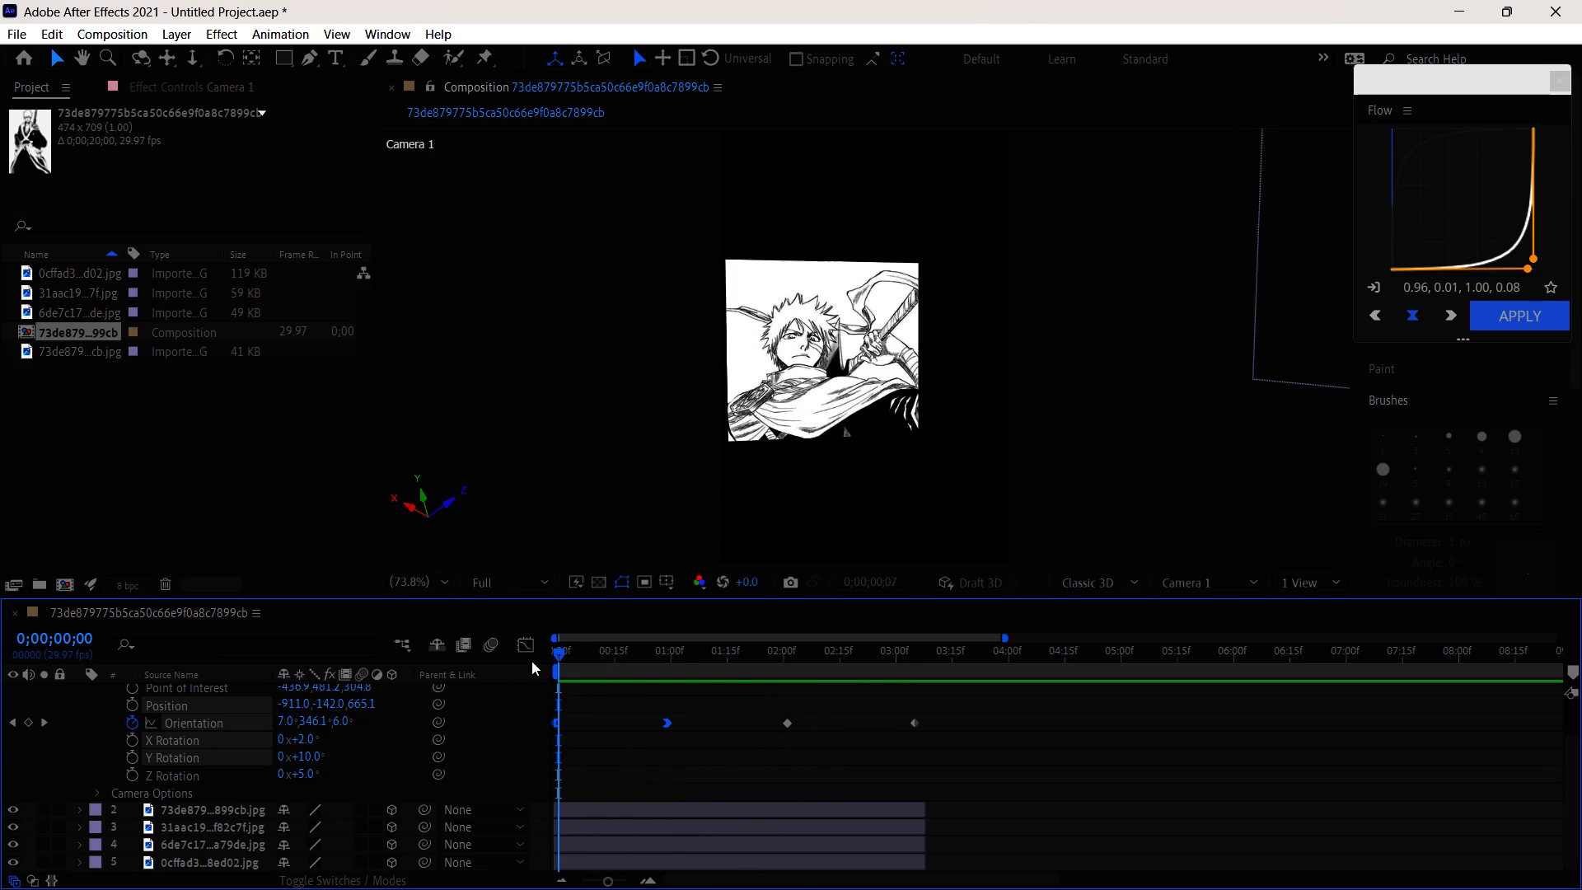
drag(531, 661, 662, 667)
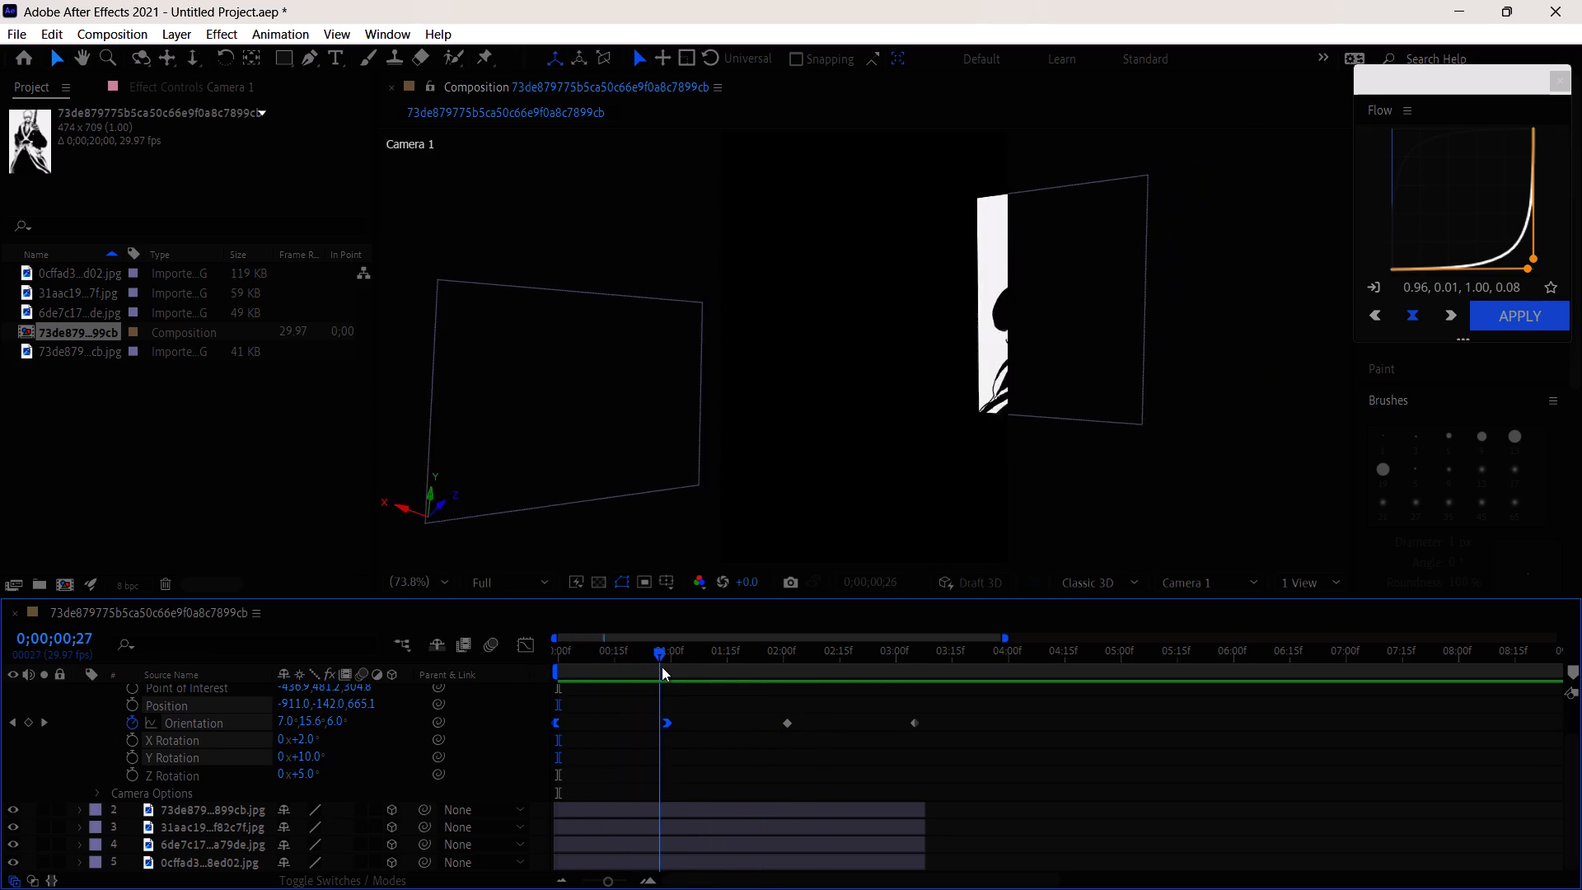
drag(662, 667, 576, 667)
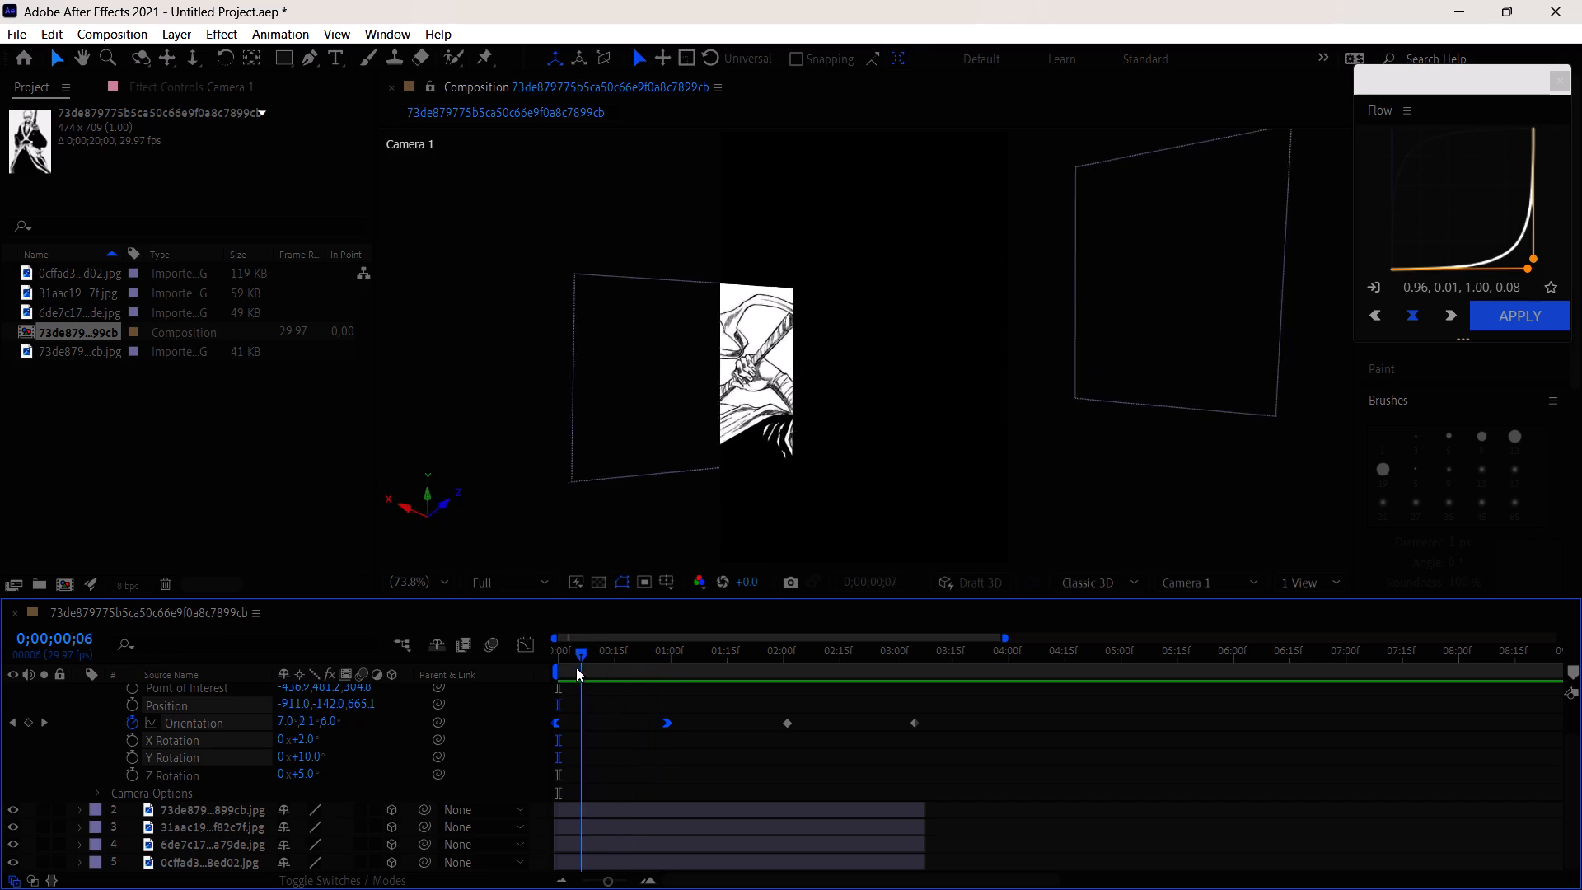
drag(576, 667, 669, 691)
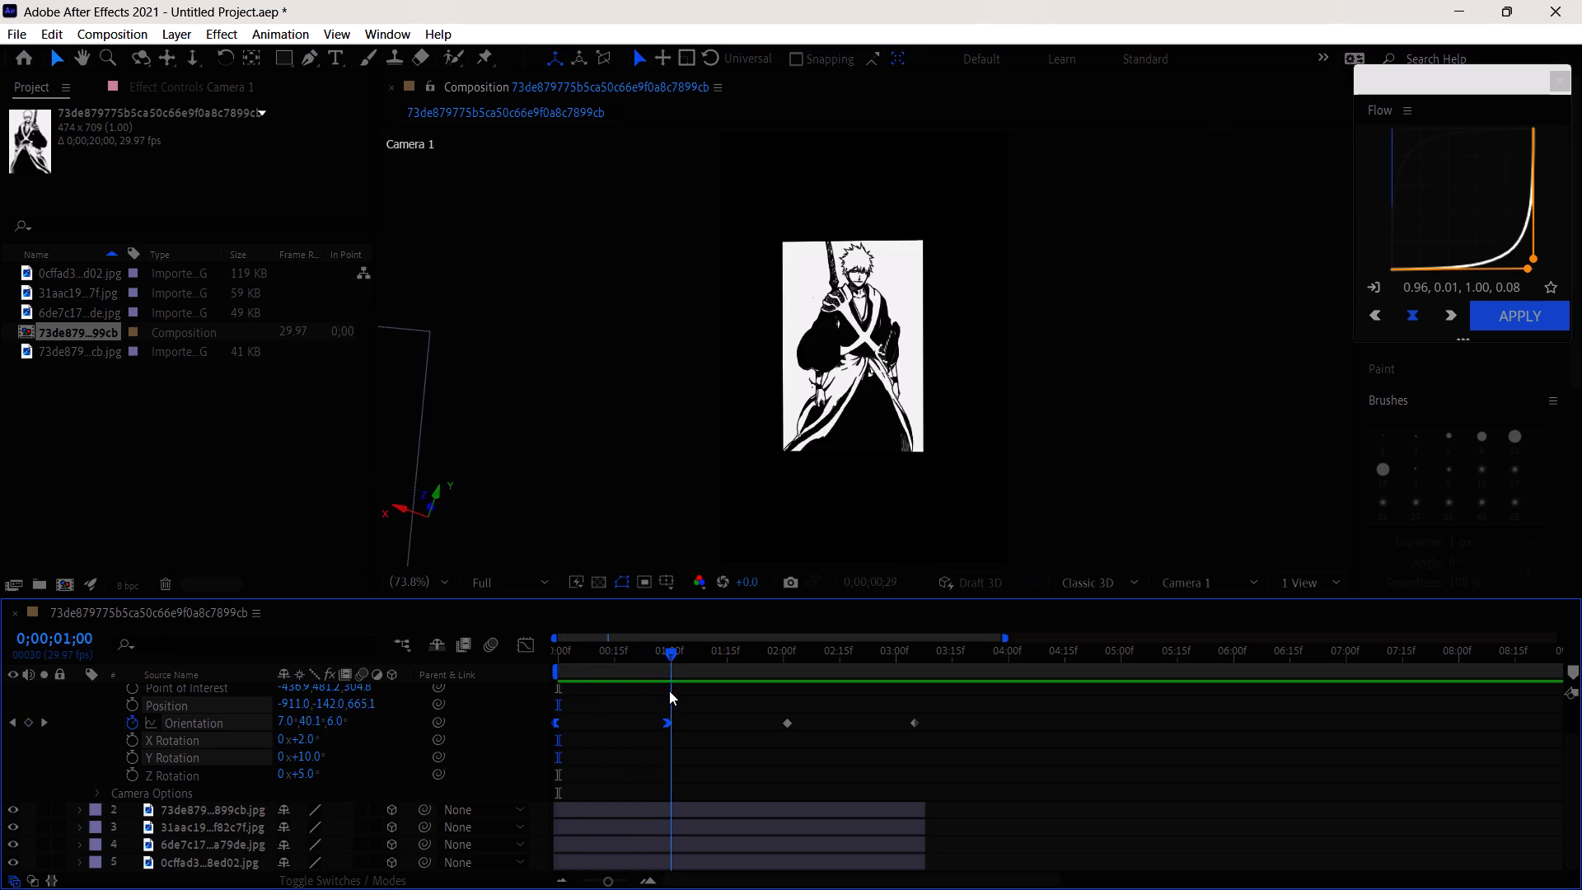
drag(669, 691, 597, 688)
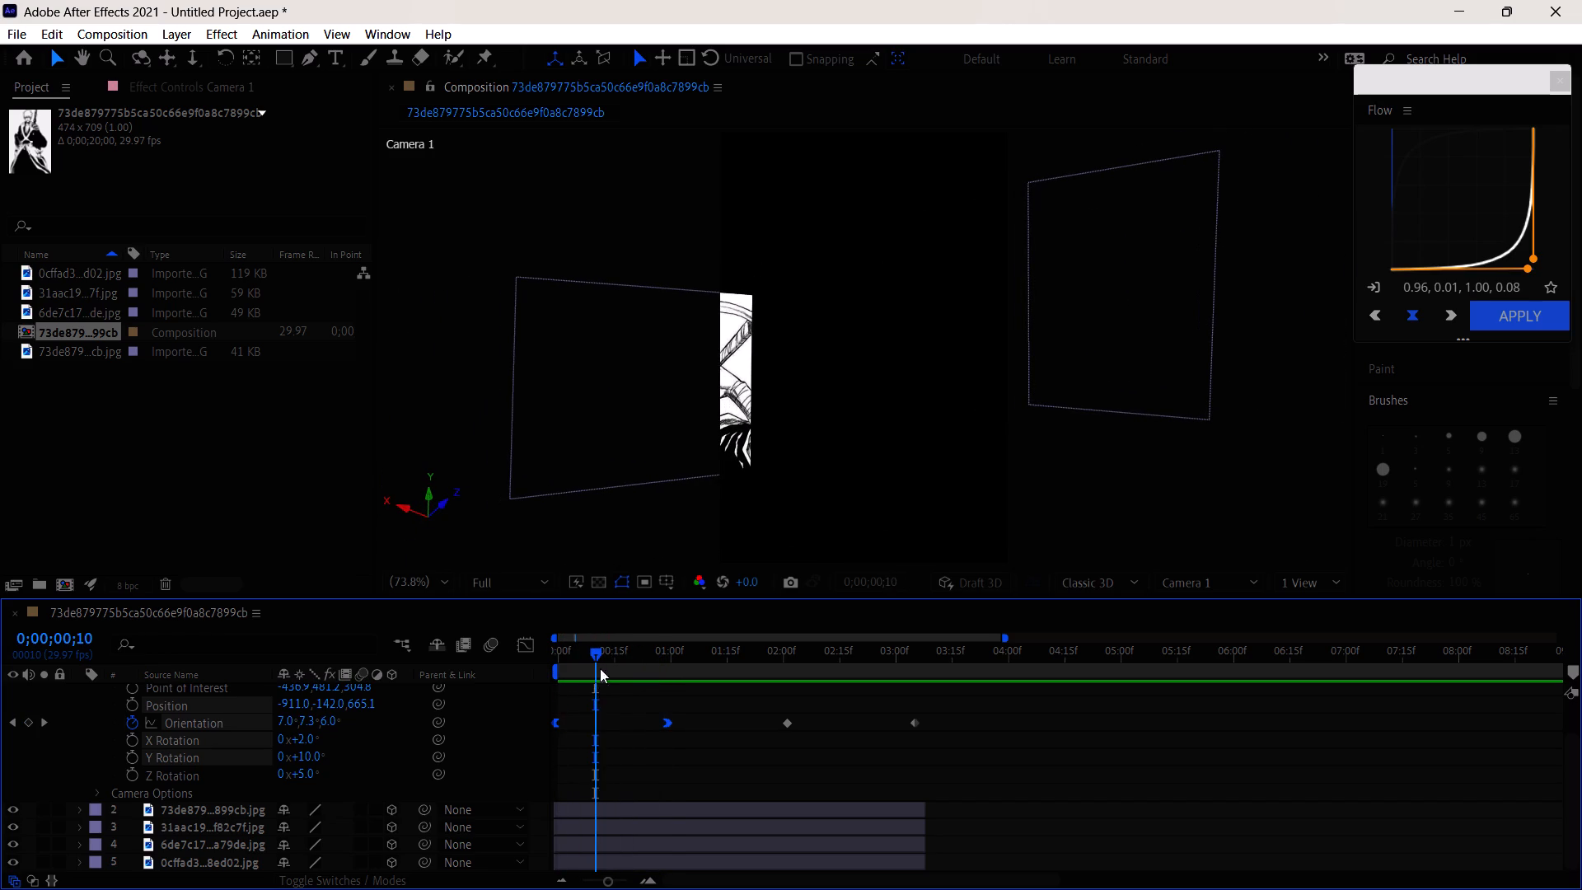
drag(598, 659, 512, 684)
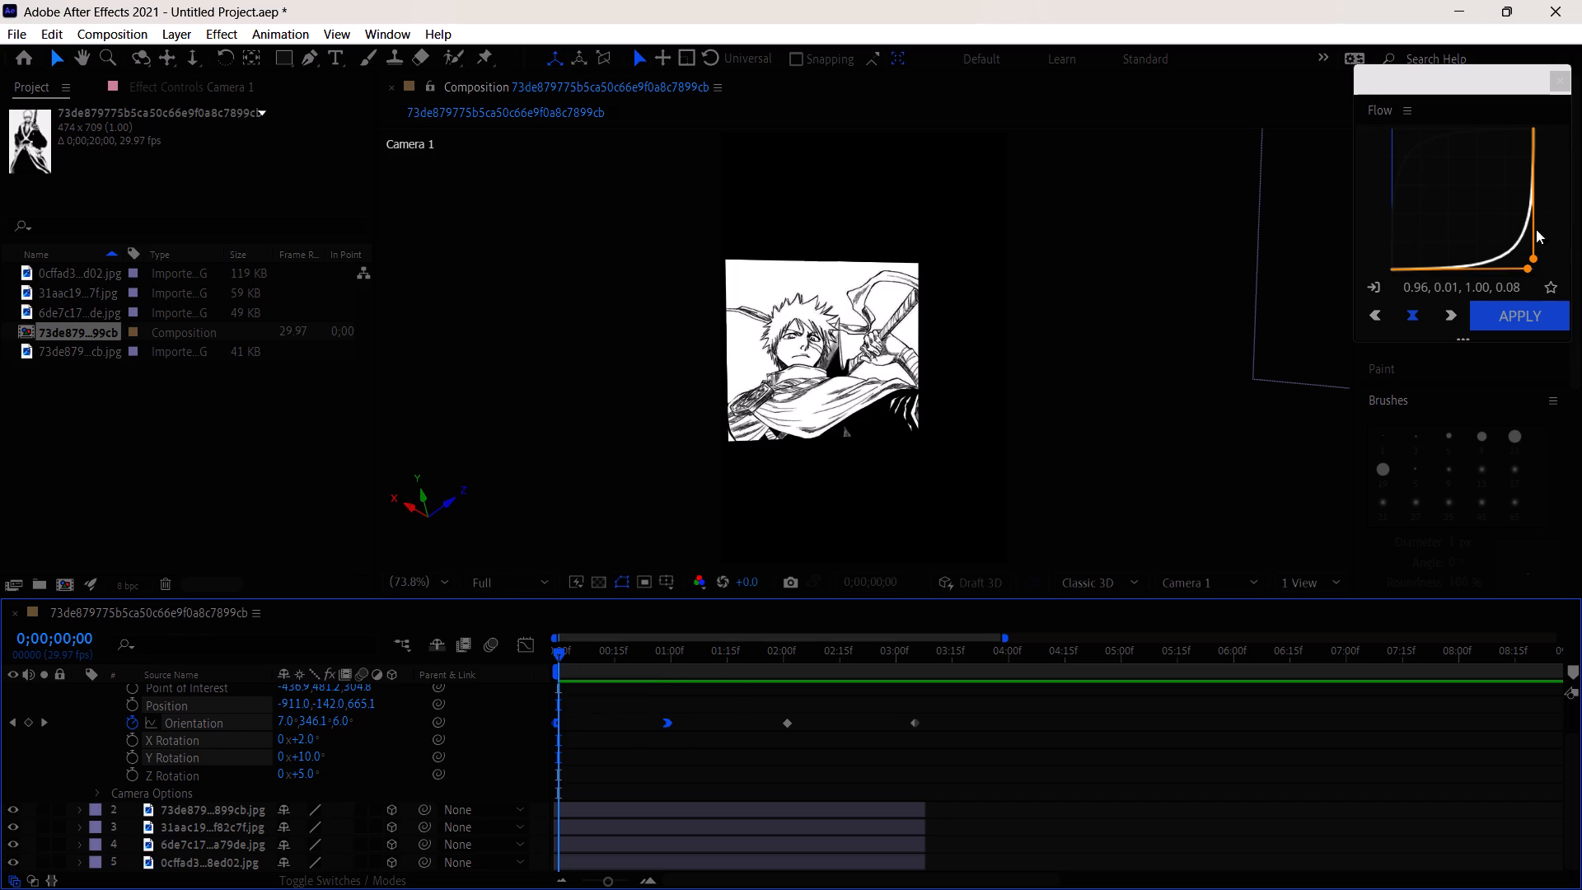
Reshape the Flow curve to 0.00, 0.96, 1.00, -0.02 and try to apply it to Camera 1's first two Orientation keyframes.
drag(1523, 263, 1514, 258)
drag(1509, 251, 1400, 201)
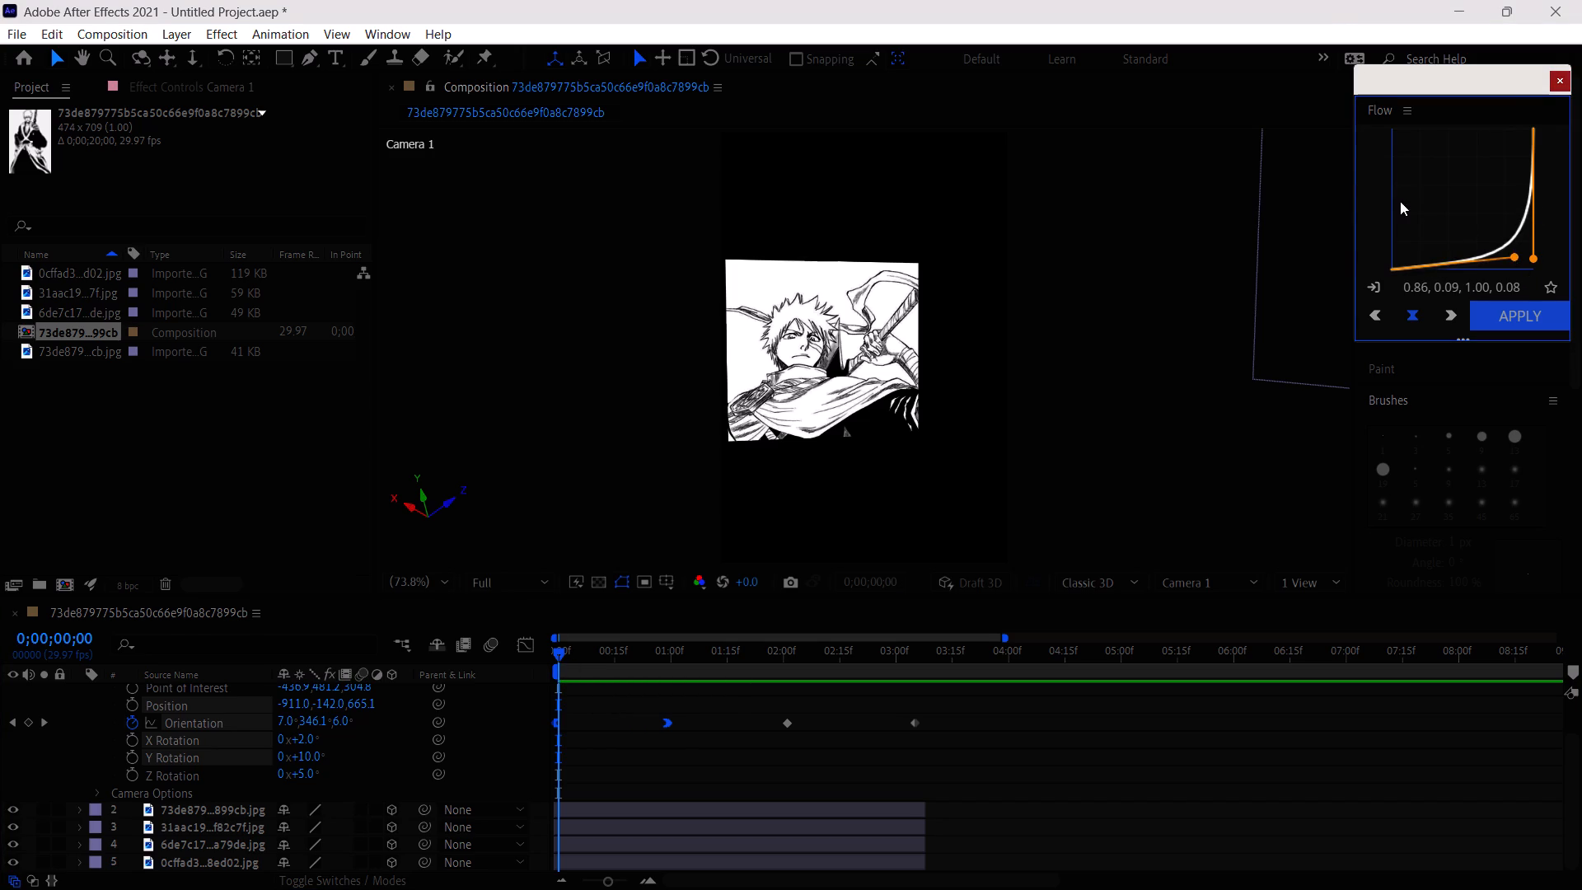
drag(1400, 201, 1401, 205)
drag(1397, 205, 1352, 110)
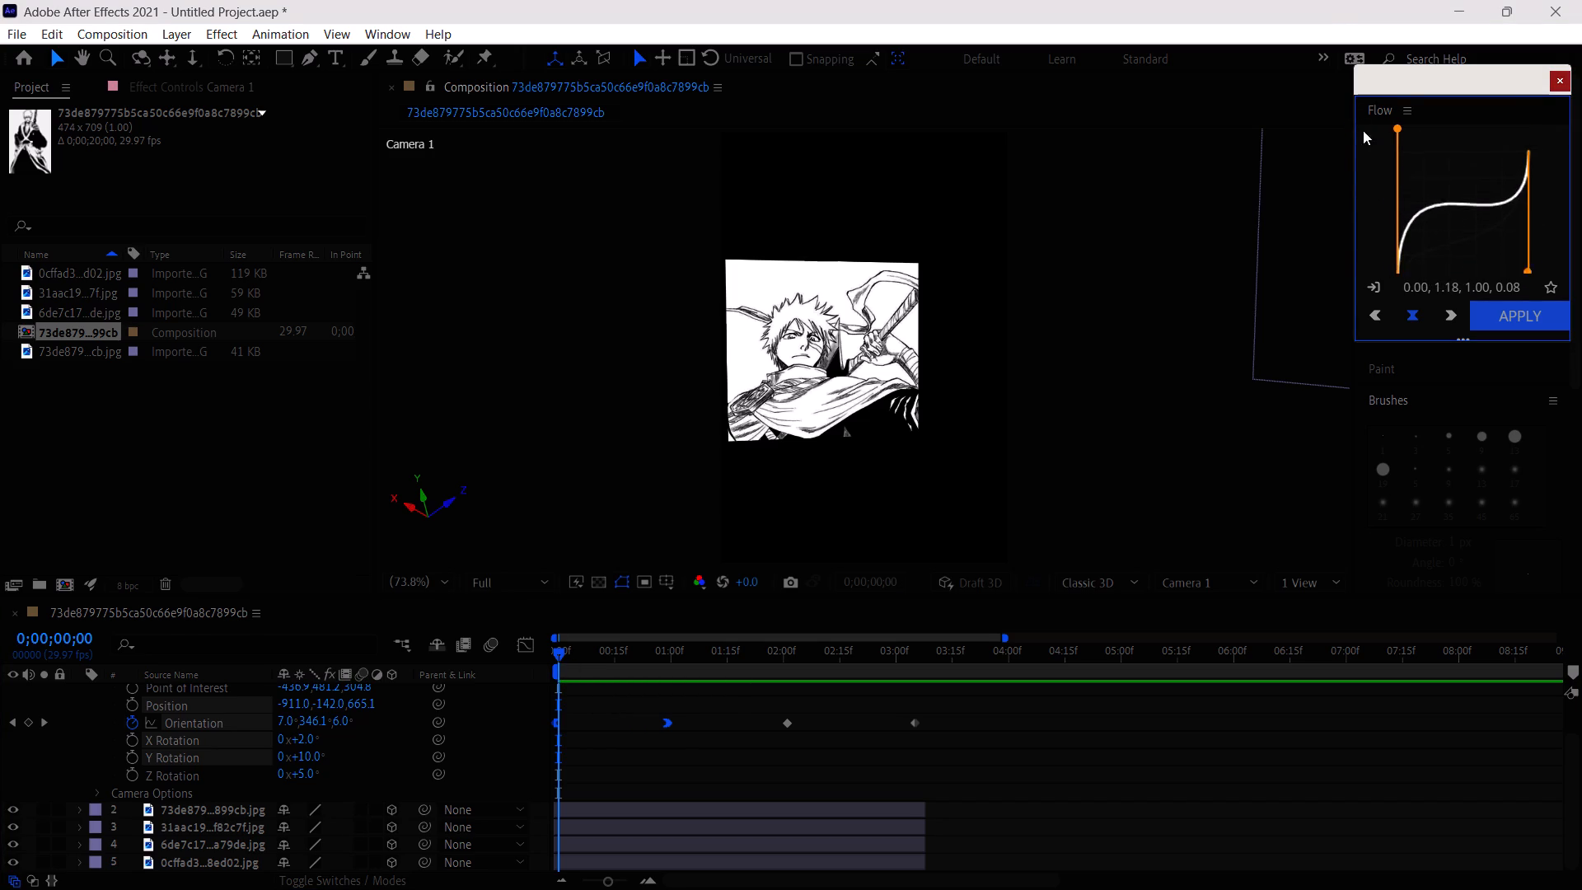
drag(1398, 127, 1392, 156)
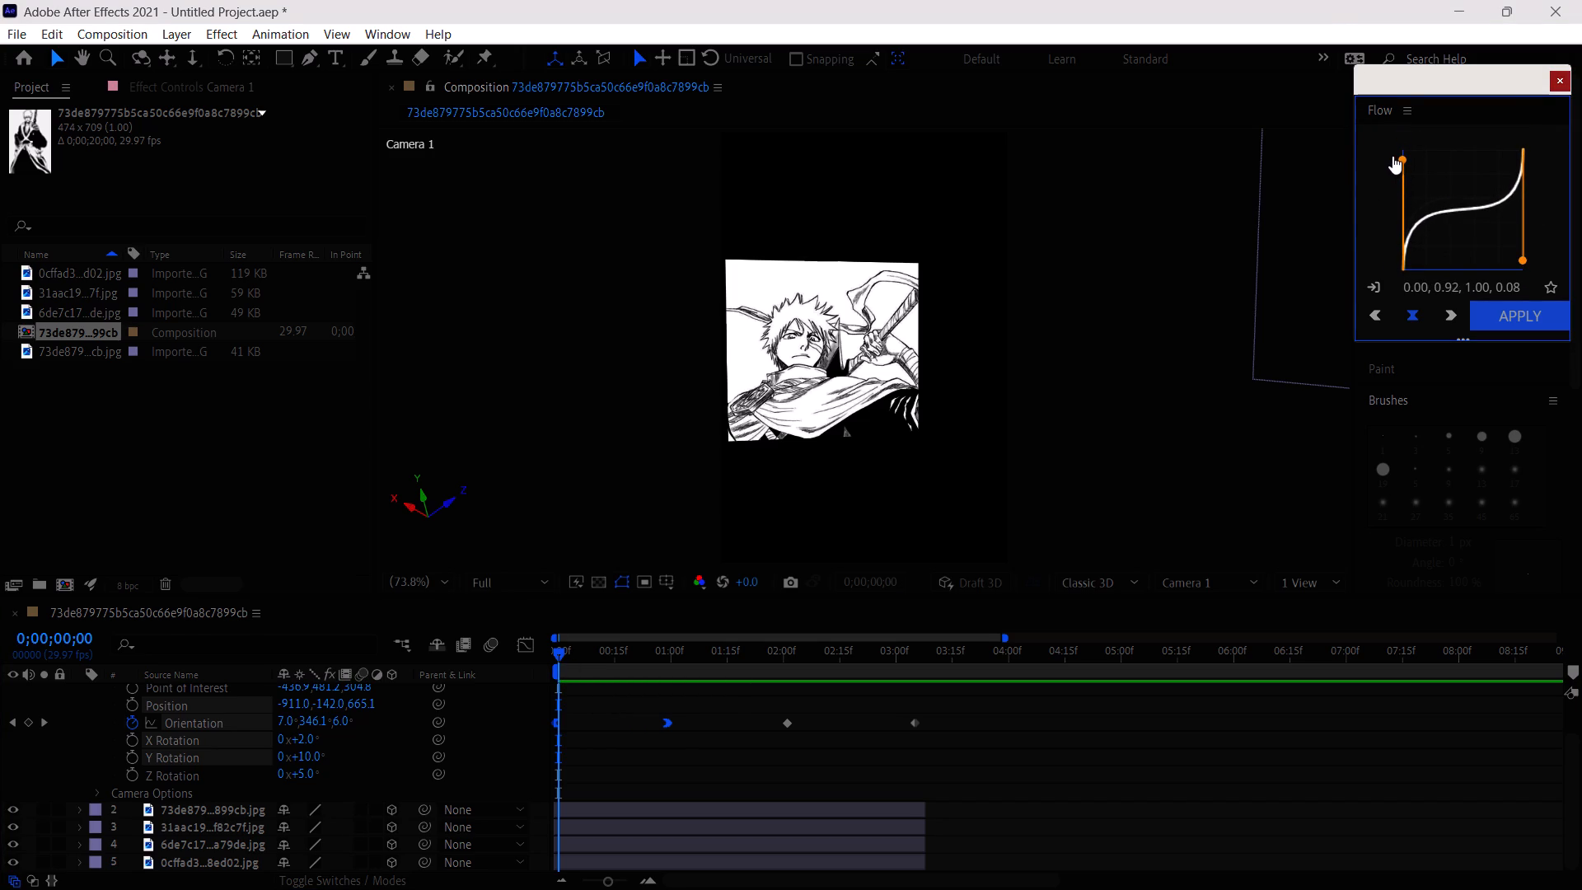
drag(1392, 156, 1397, 153)
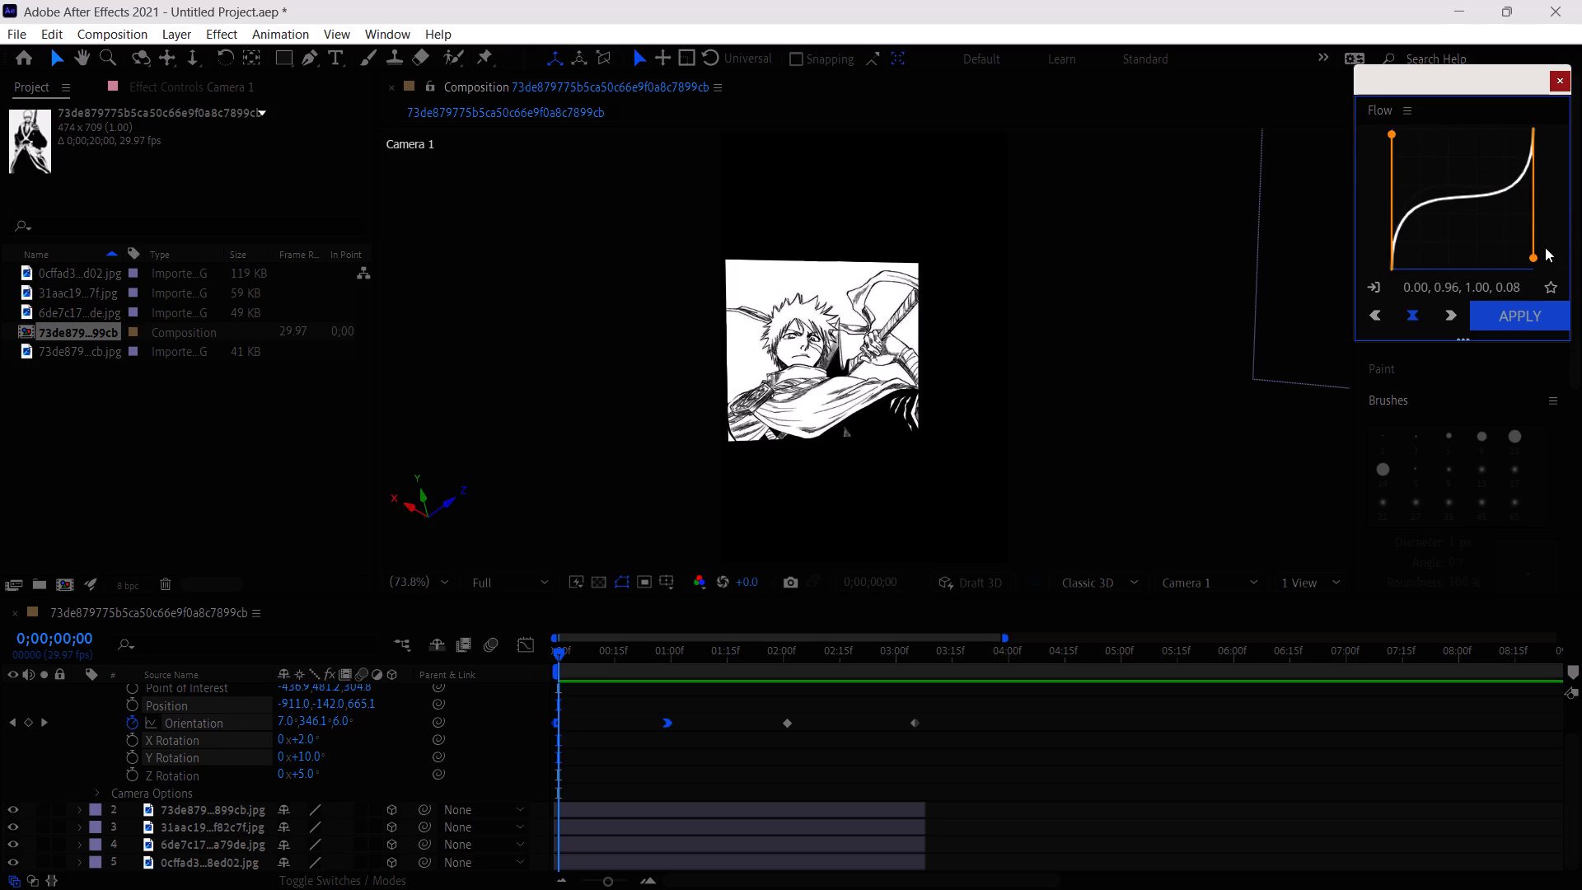
drag(1533, 256, 1542, 269)
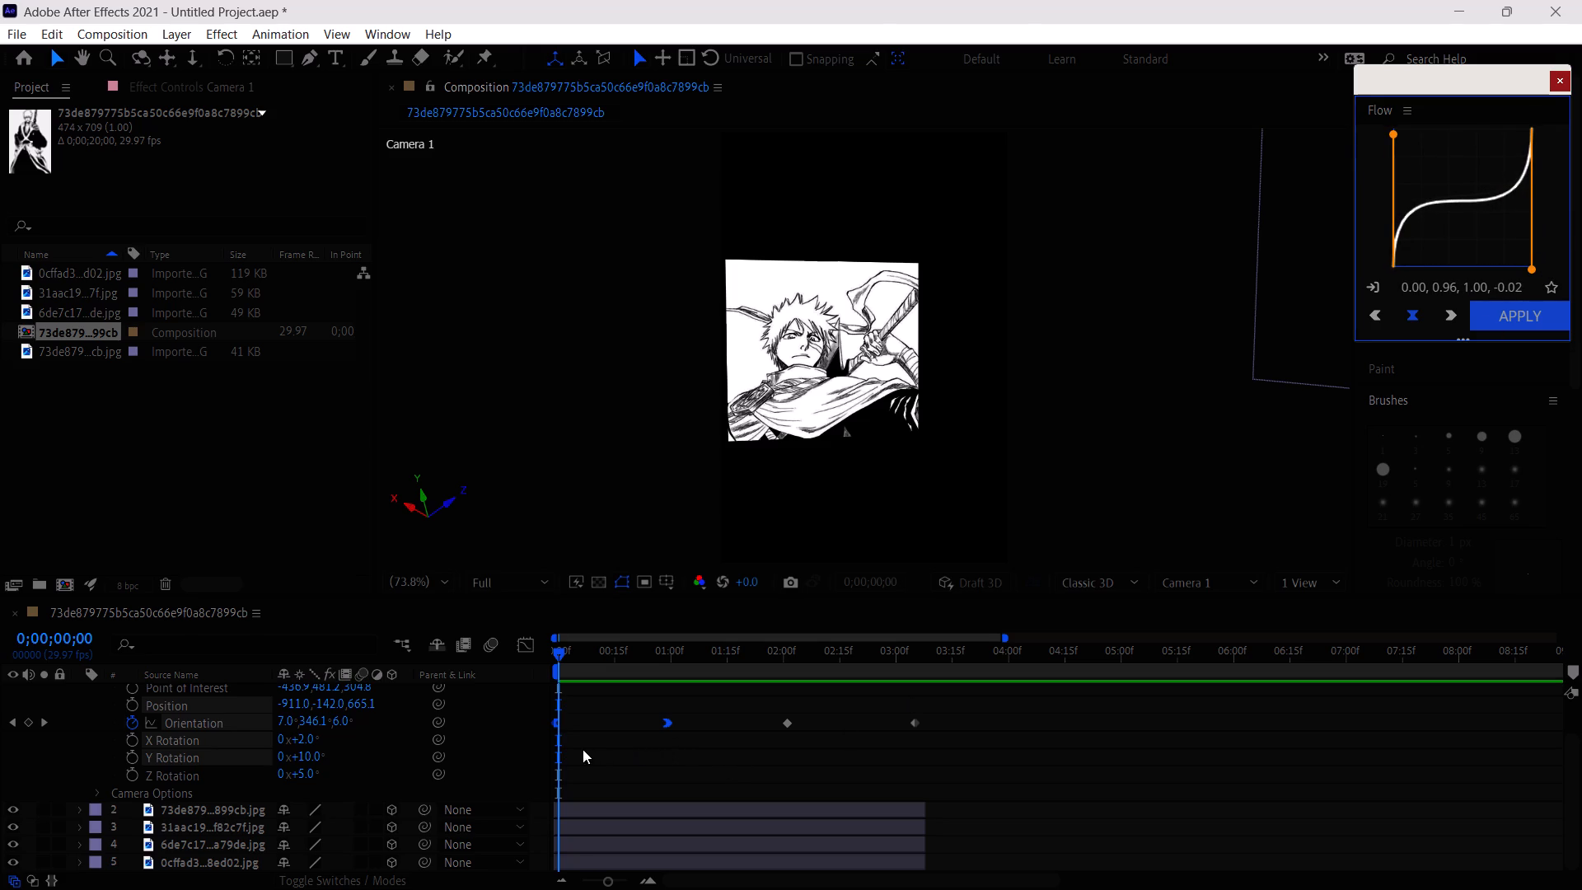
drag(553, 750, 676, 691)
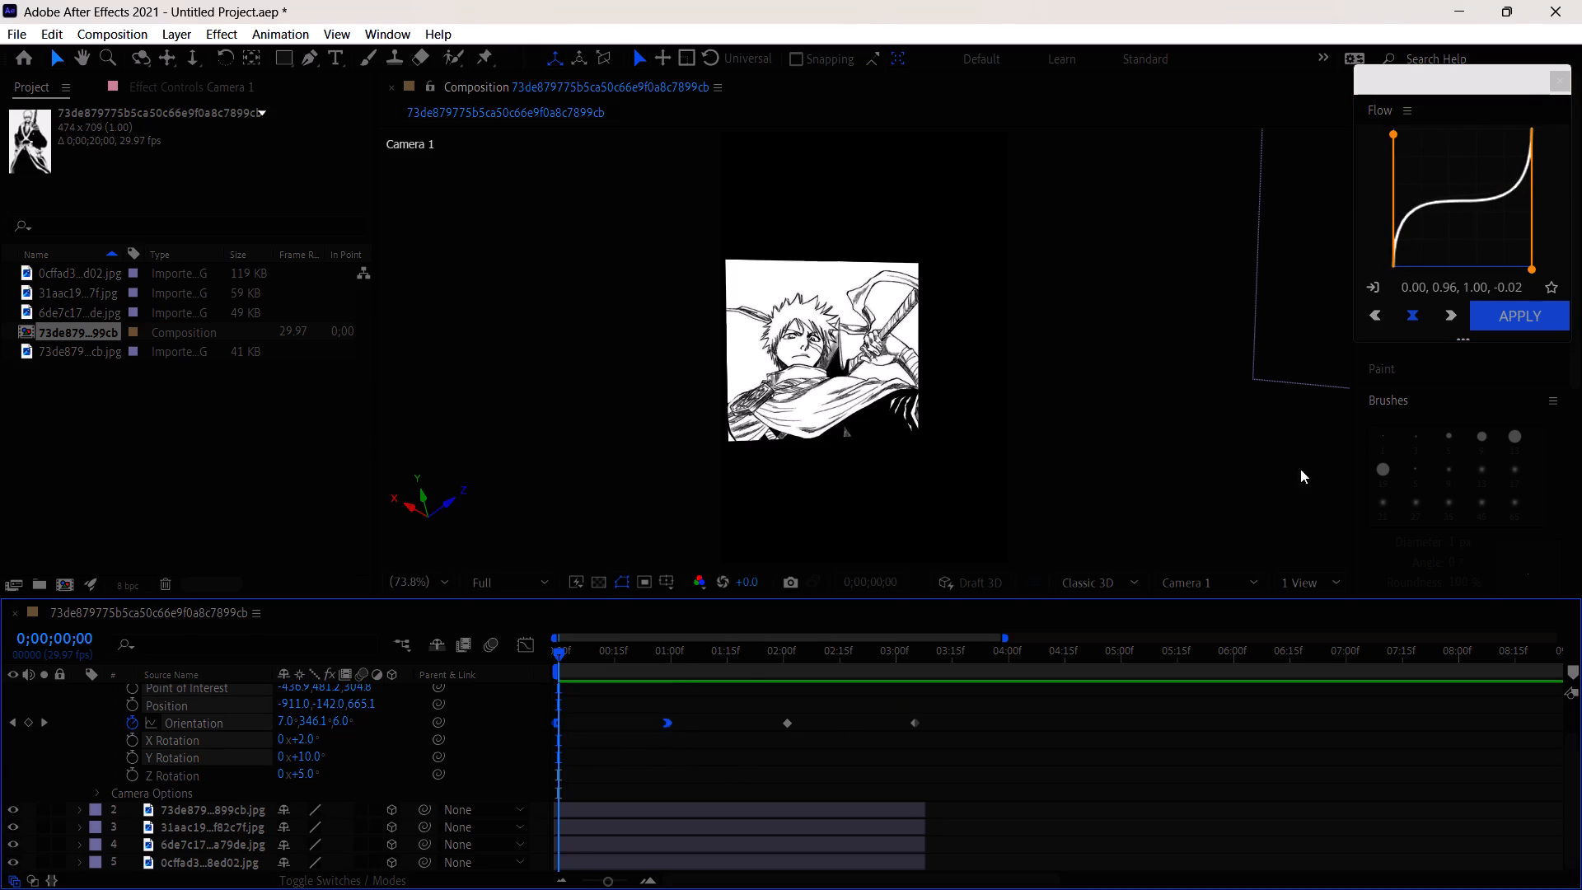
click(1501, 313)
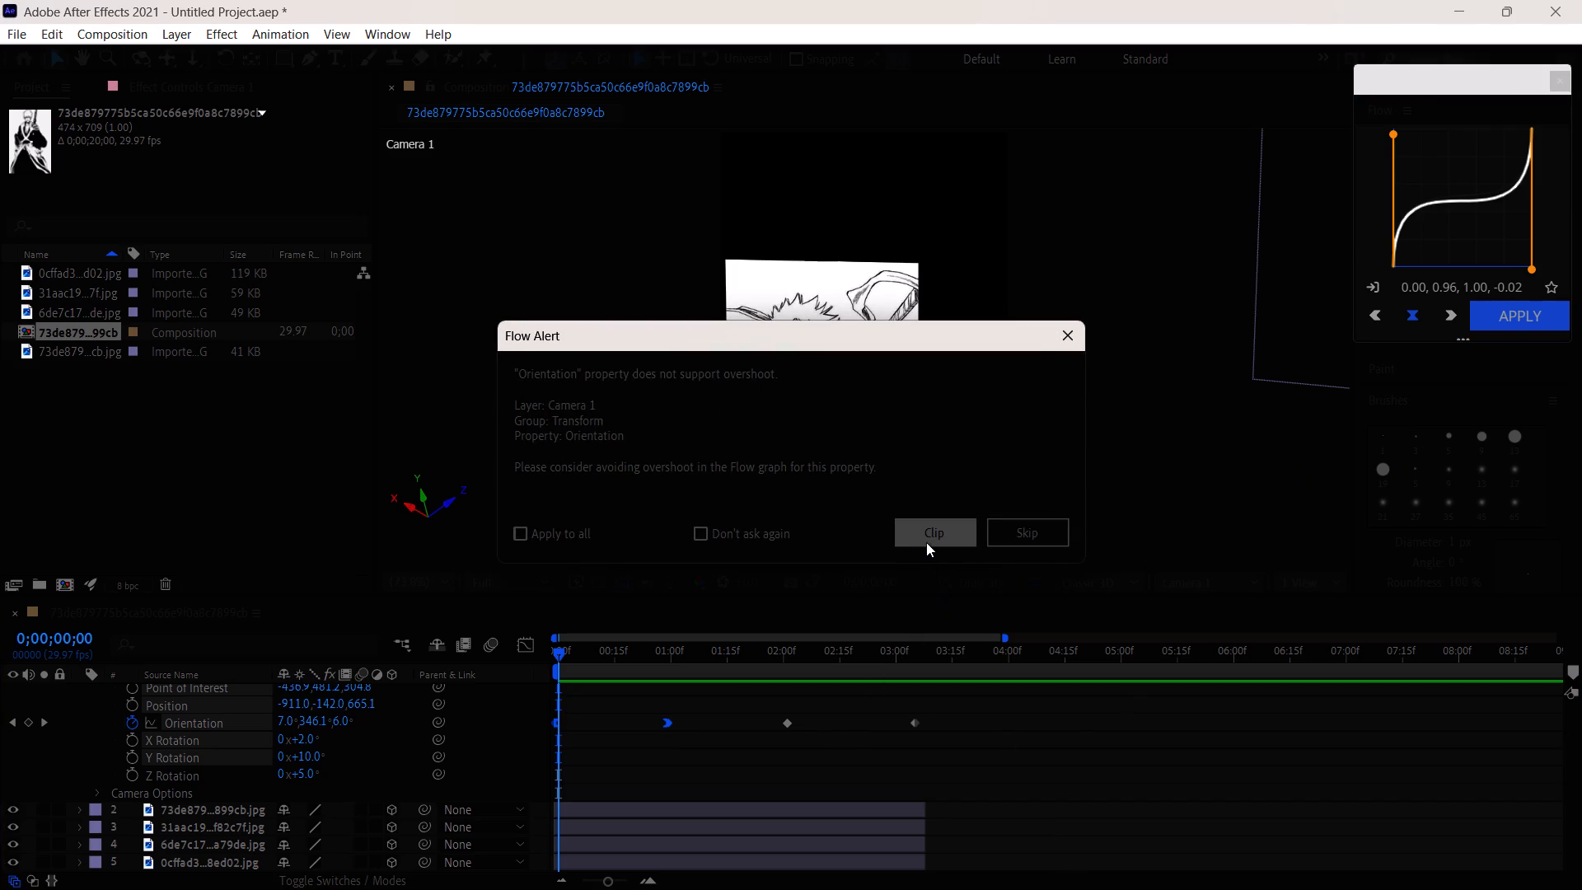
click(1046, 540)
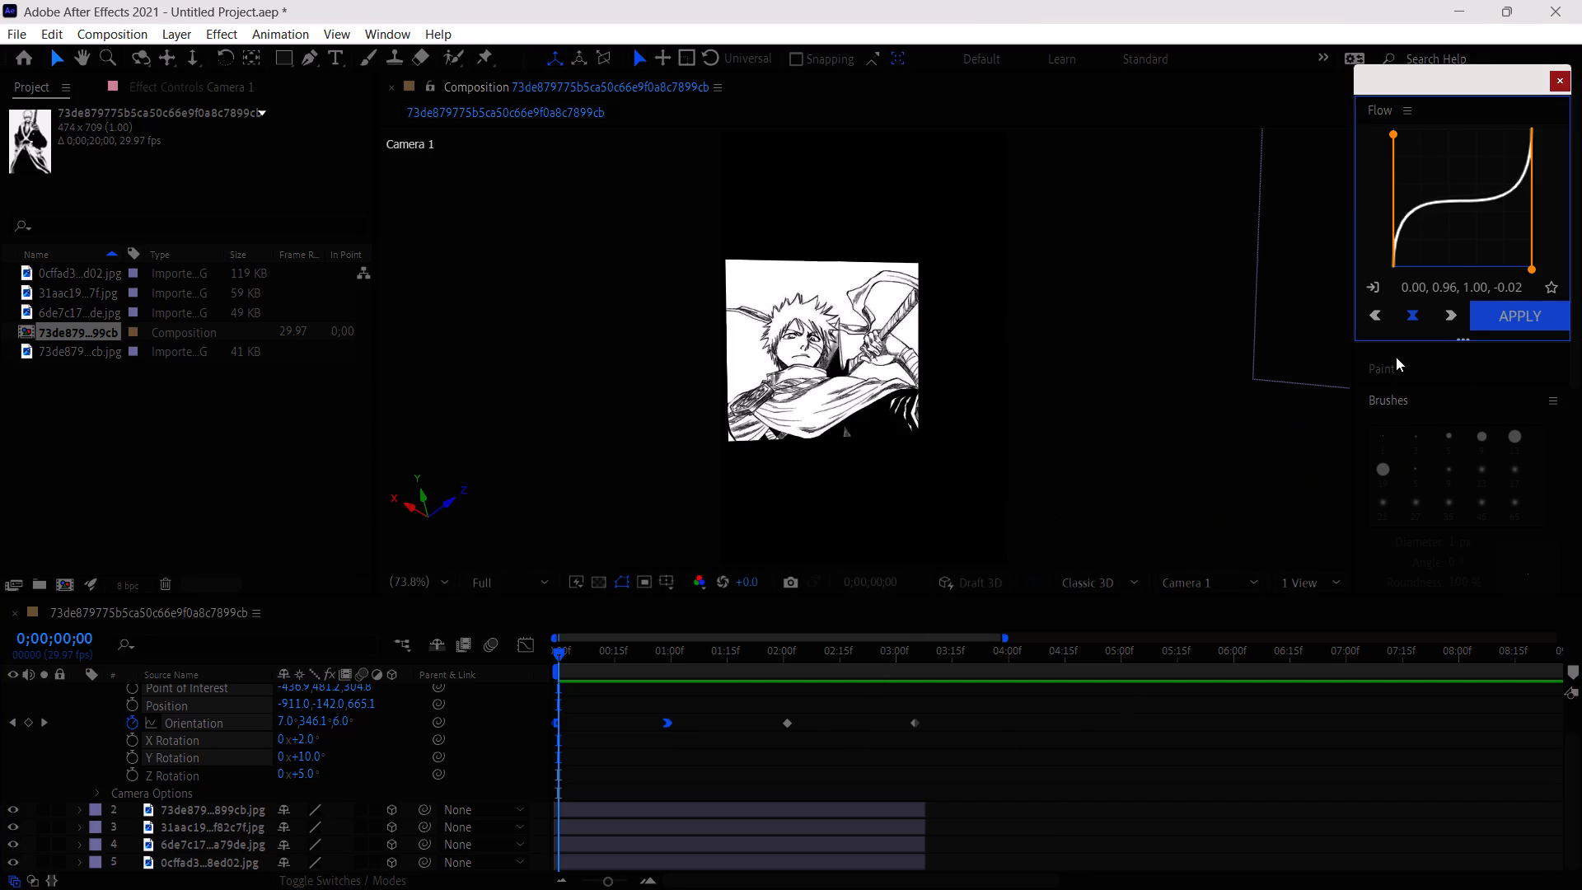
Adjust the Flow curve to 0.00, 0.94, 1.00, 0.02 and apply it to Camera 1's first two Orientation keyframes.
click(1532, 269)
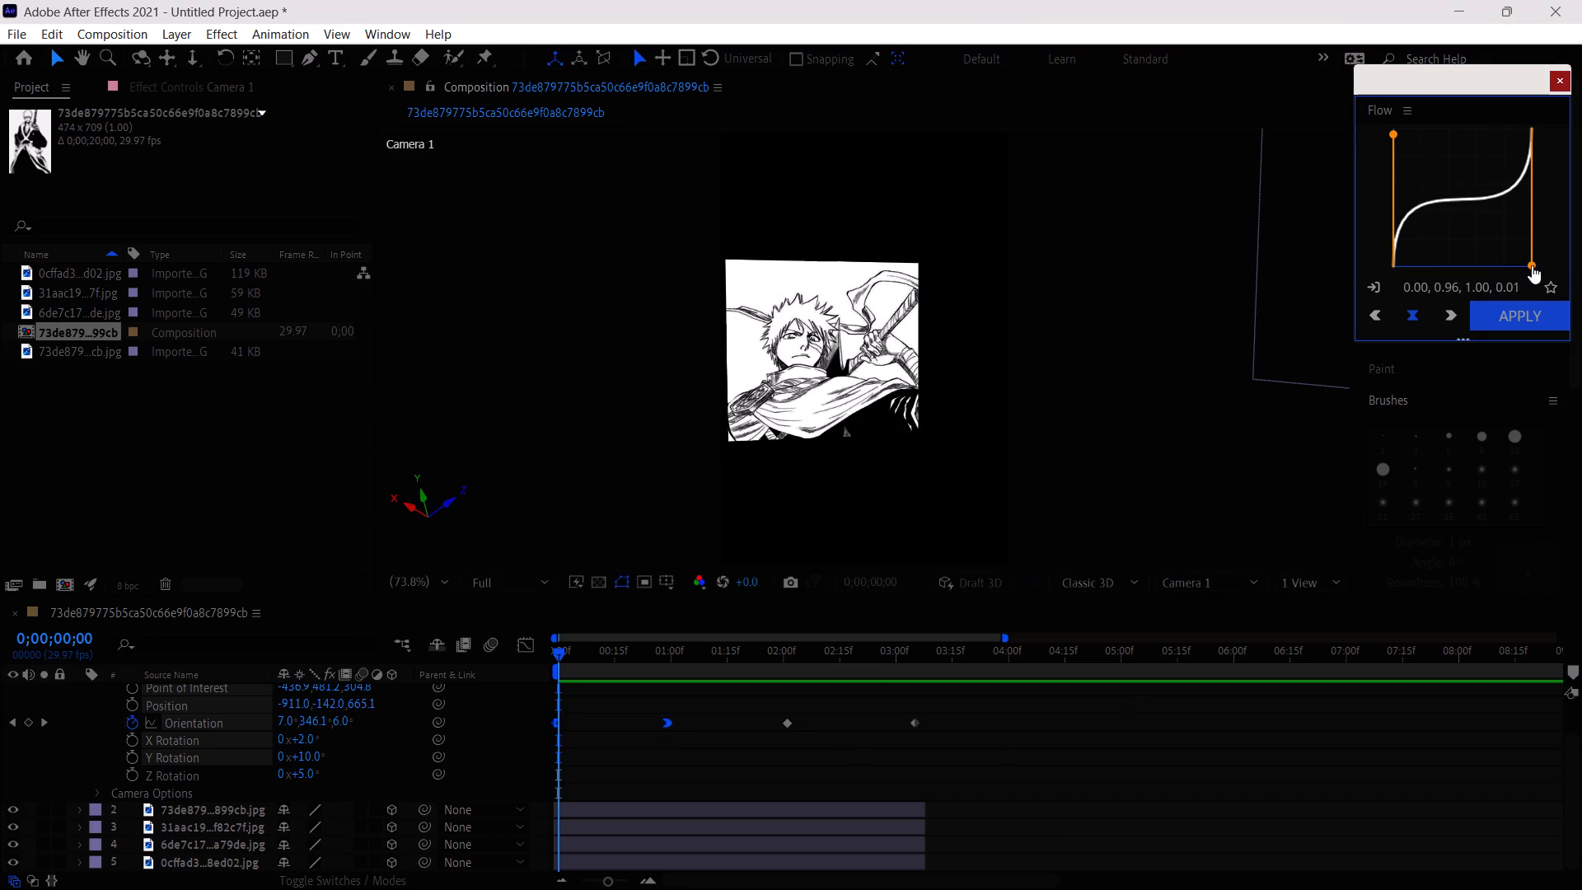
click(1389, 135)
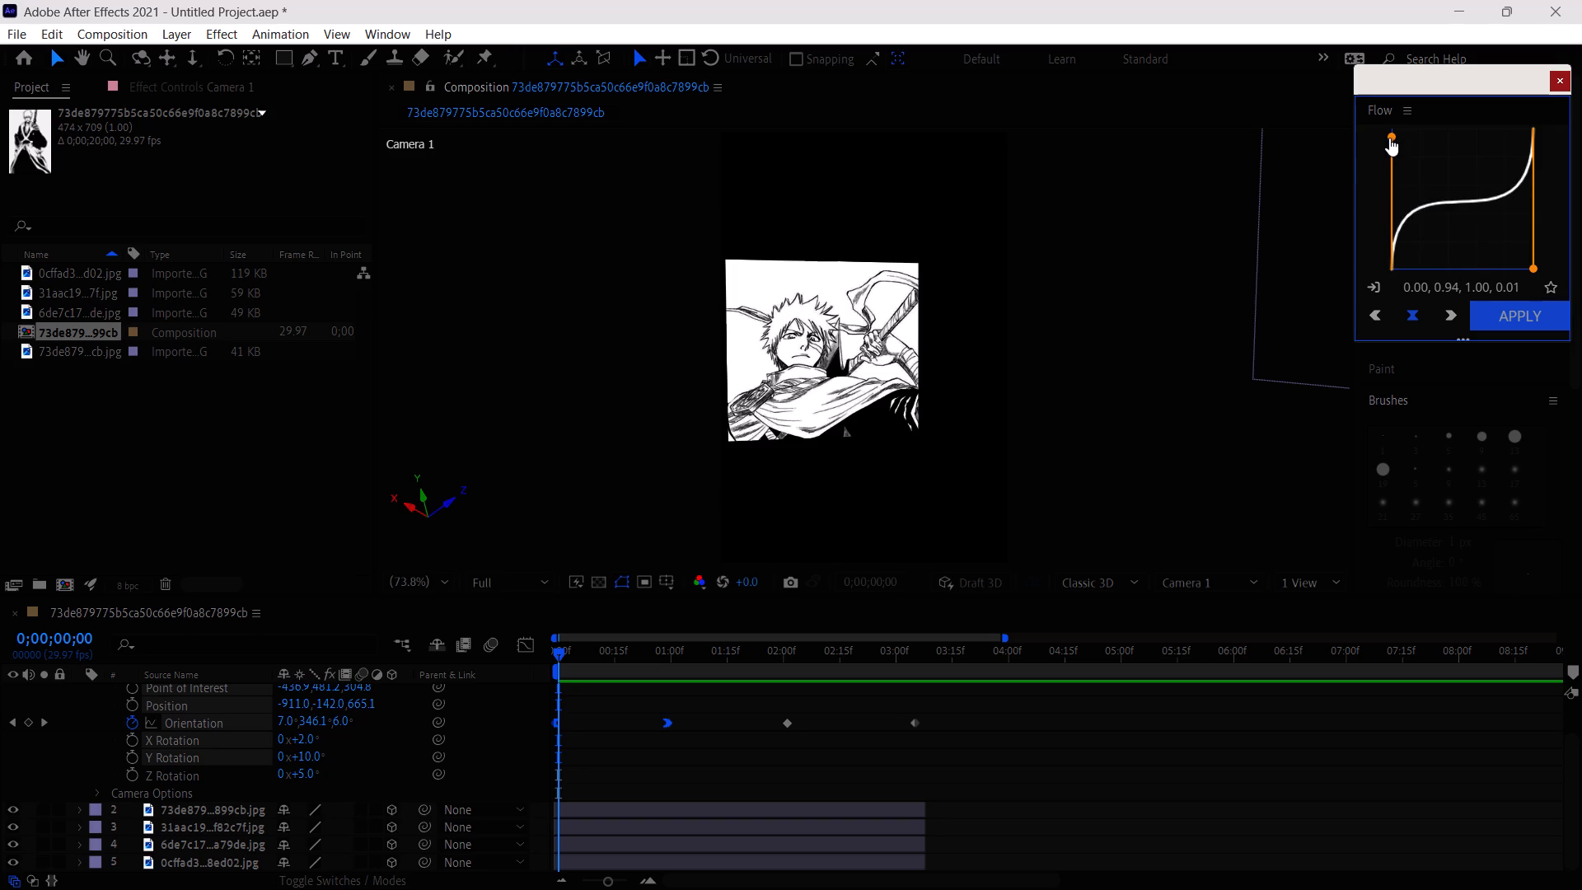
click(1533, 267)
click(1536, 314)
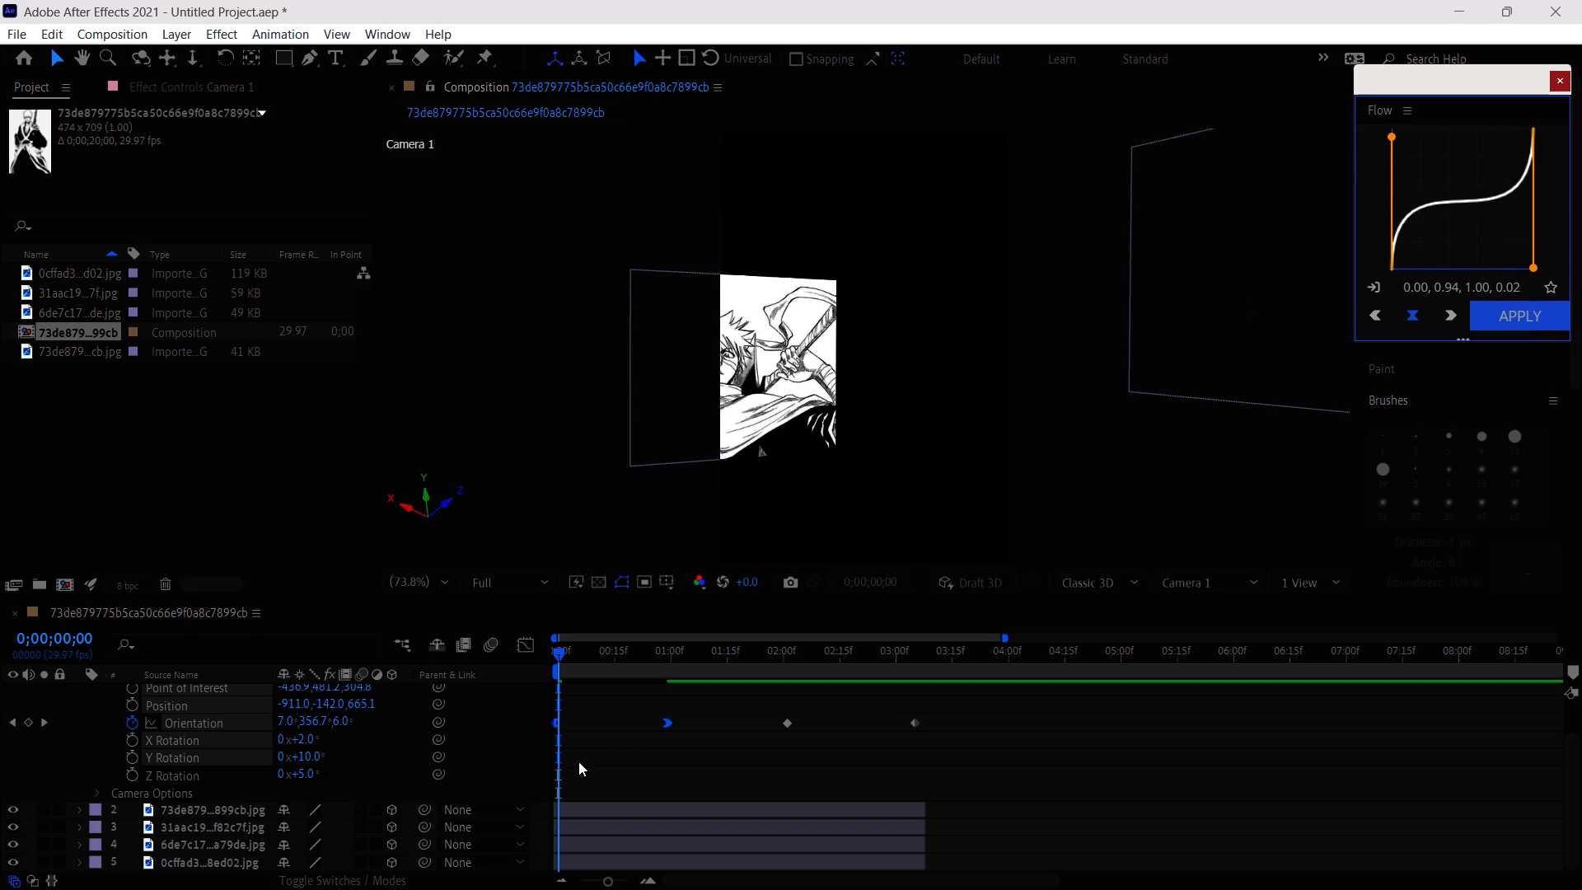
Preview the first second of the camera move with the applied easing and return to 0;00;00;00.
drag(569, 654, 681, 662)
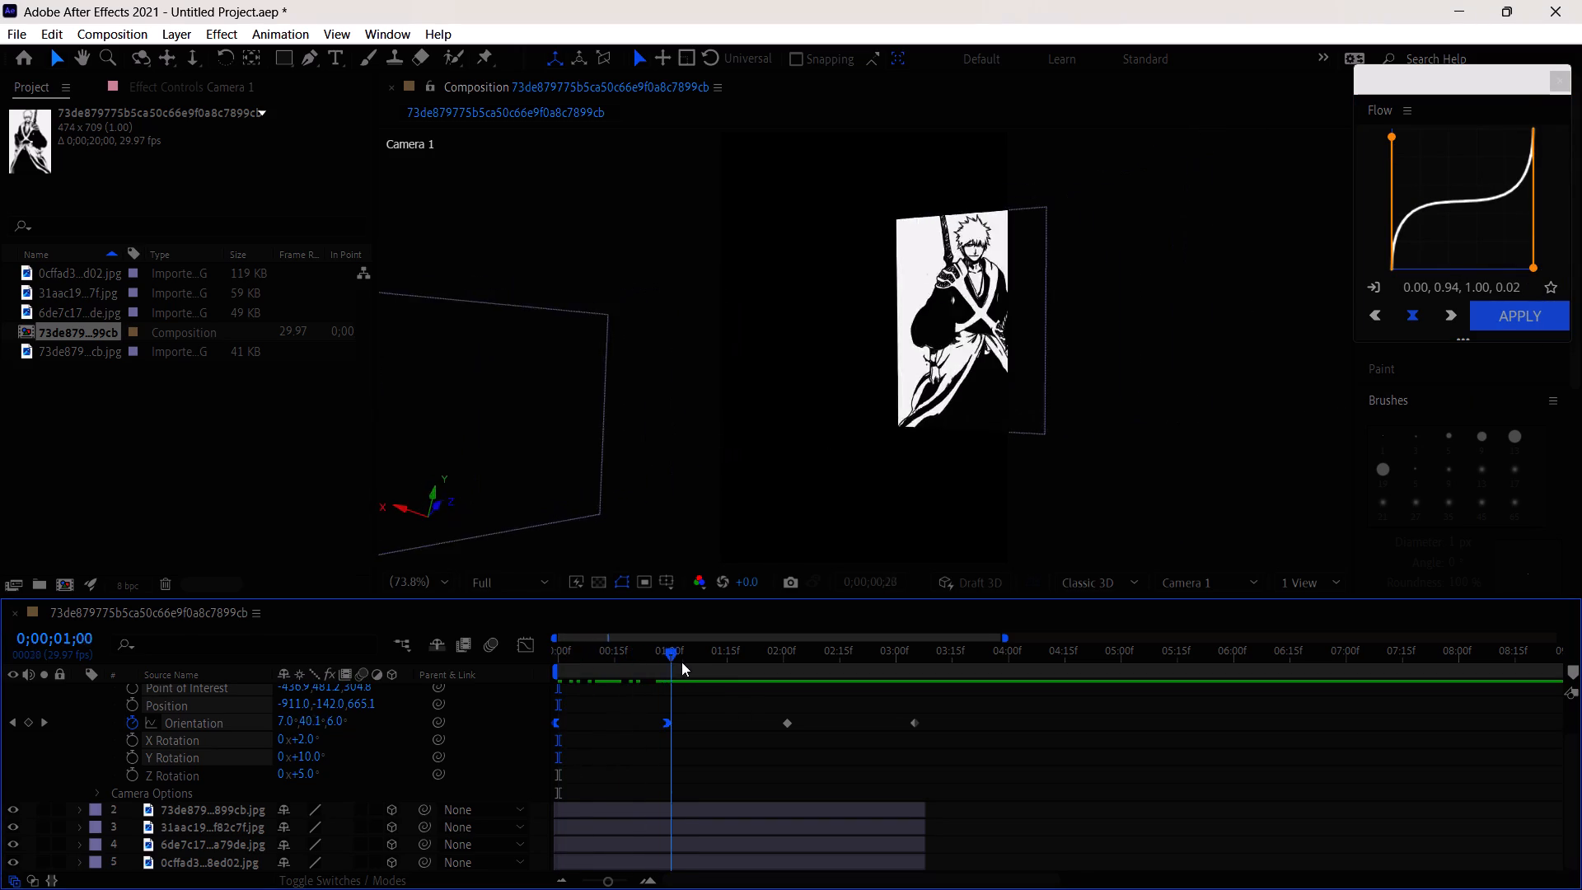
drag(681, 662, 676, 664)
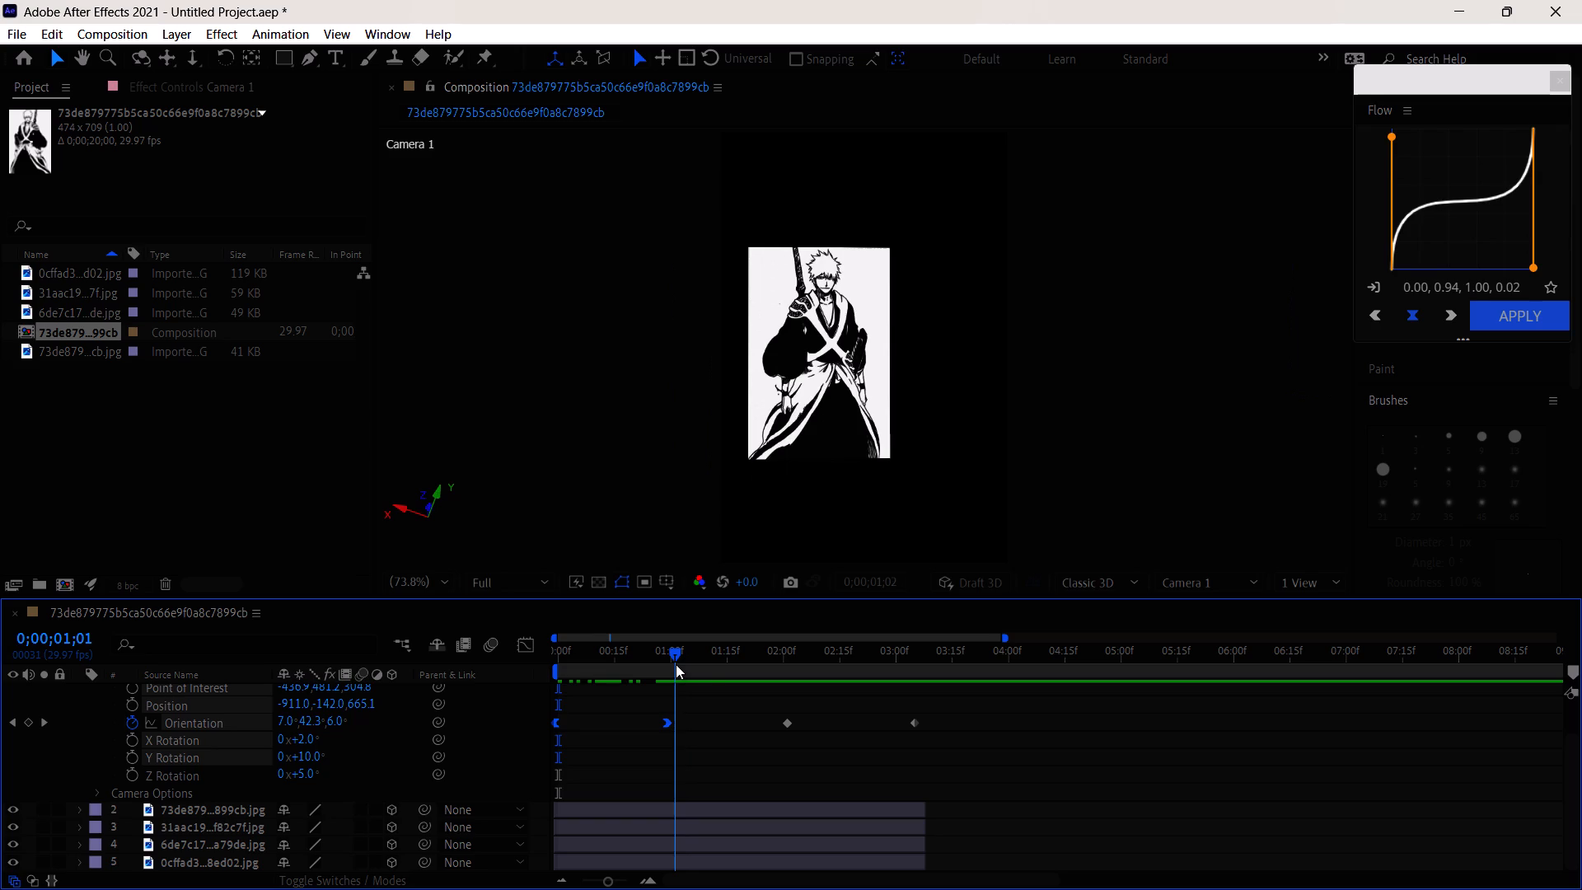
drag(676, 664, 515, 700)
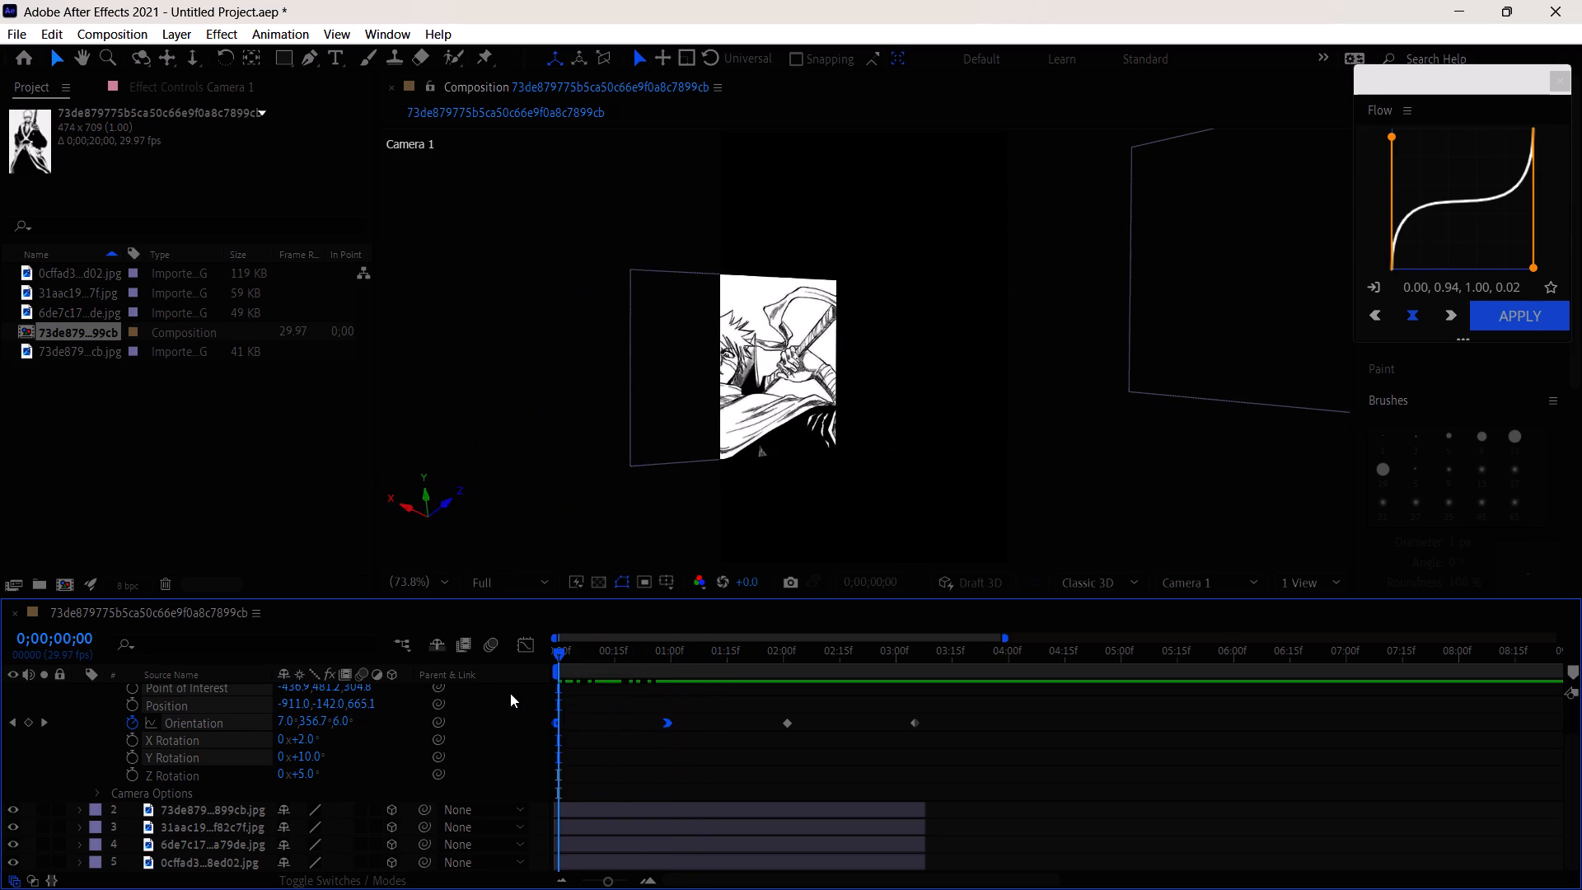
key(space)
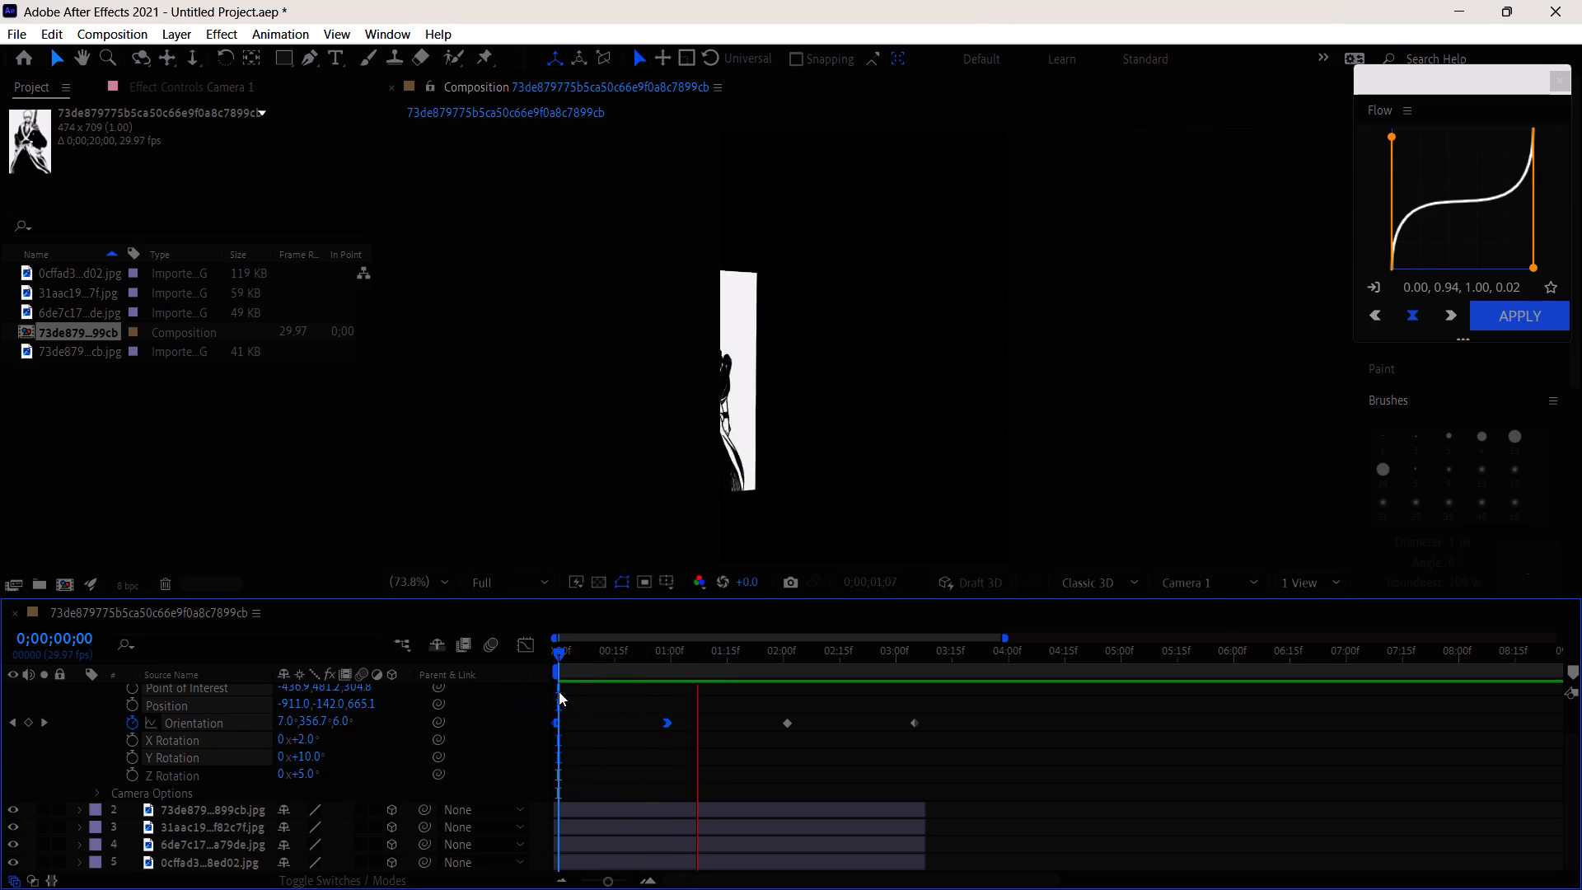
drag(618, 657, 488, 658)
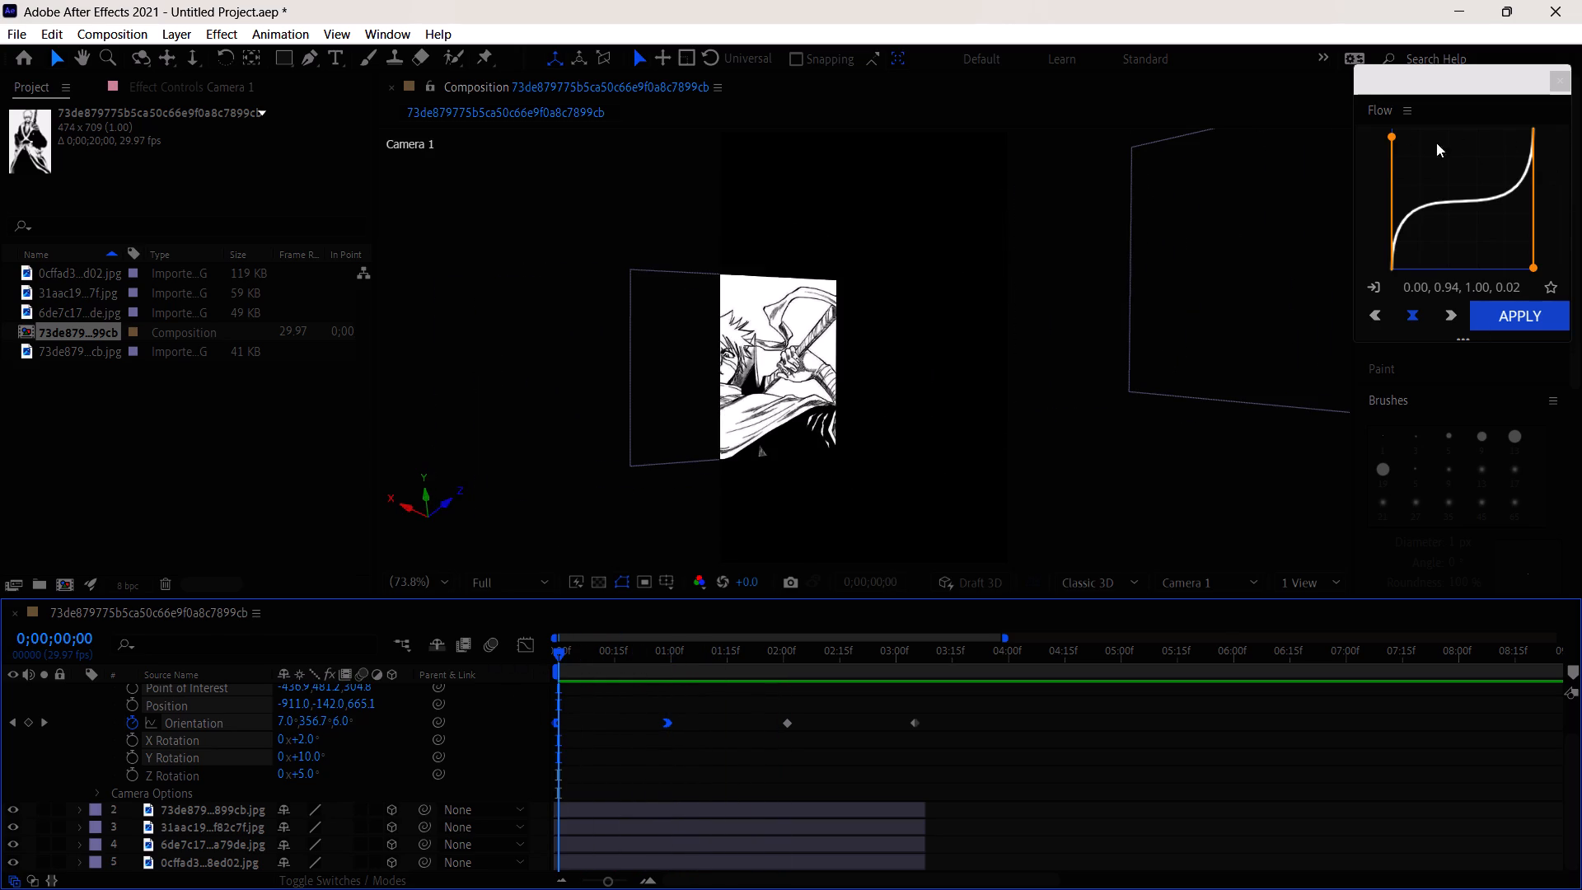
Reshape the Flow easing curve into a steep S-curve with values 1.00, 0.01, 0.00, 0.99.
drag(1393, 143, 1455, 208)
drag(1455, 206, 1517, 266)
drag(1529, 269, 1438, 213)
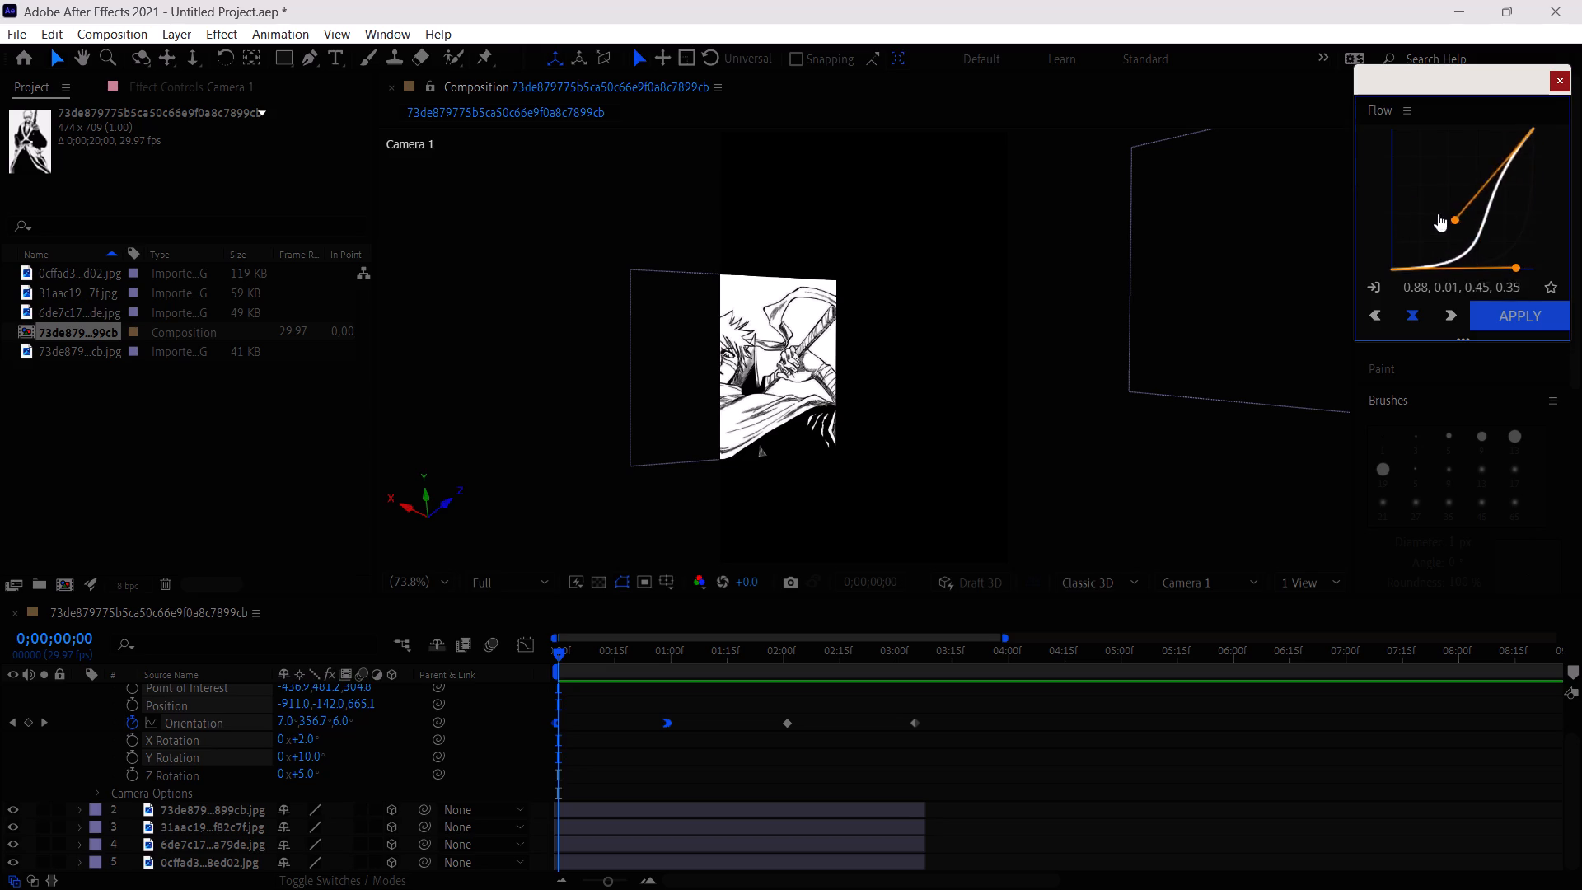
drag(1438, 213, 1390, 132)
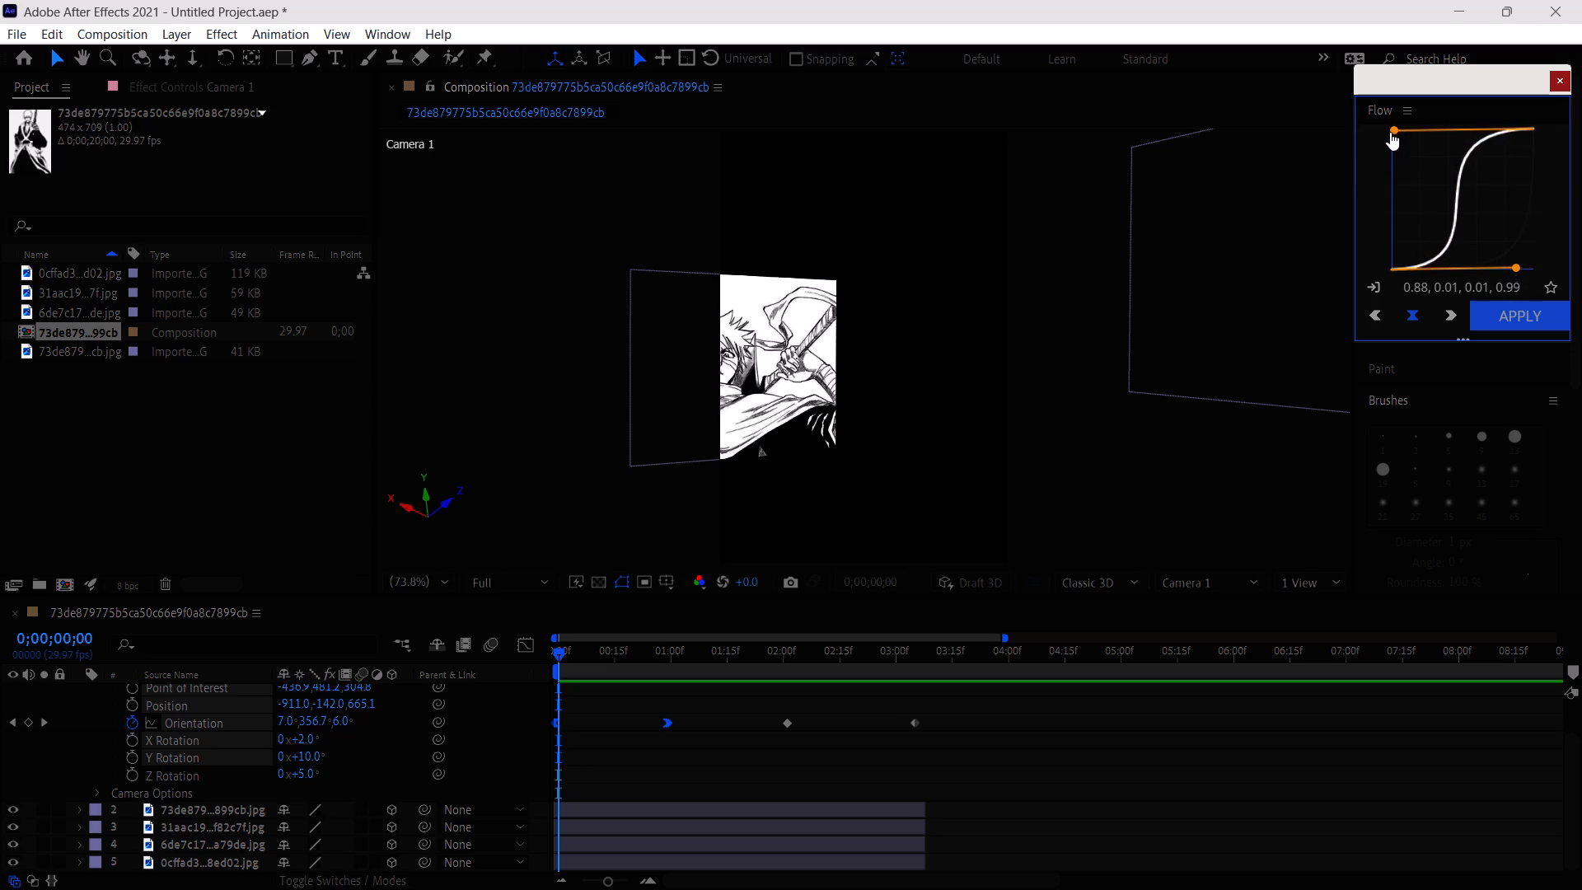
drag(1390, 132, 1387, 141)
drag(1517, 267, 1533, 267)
Play the camera move from 0;00;00;00 and scrub through its first second to review the motion.
drag(602, 656, 494, 662)
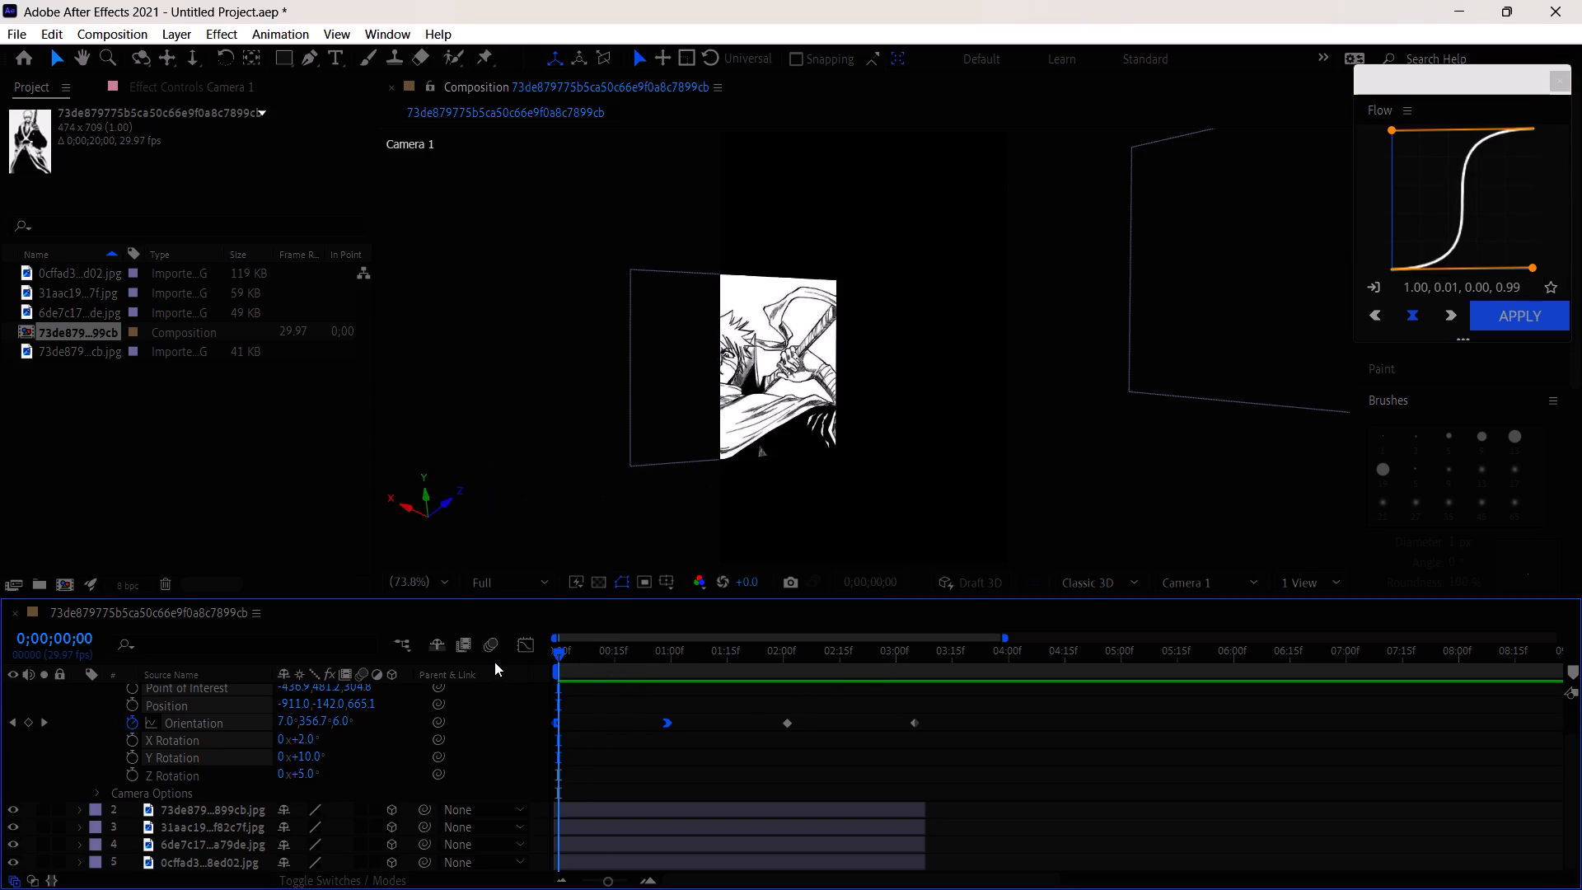
drag(494, 662, 494, 662)
key(space)
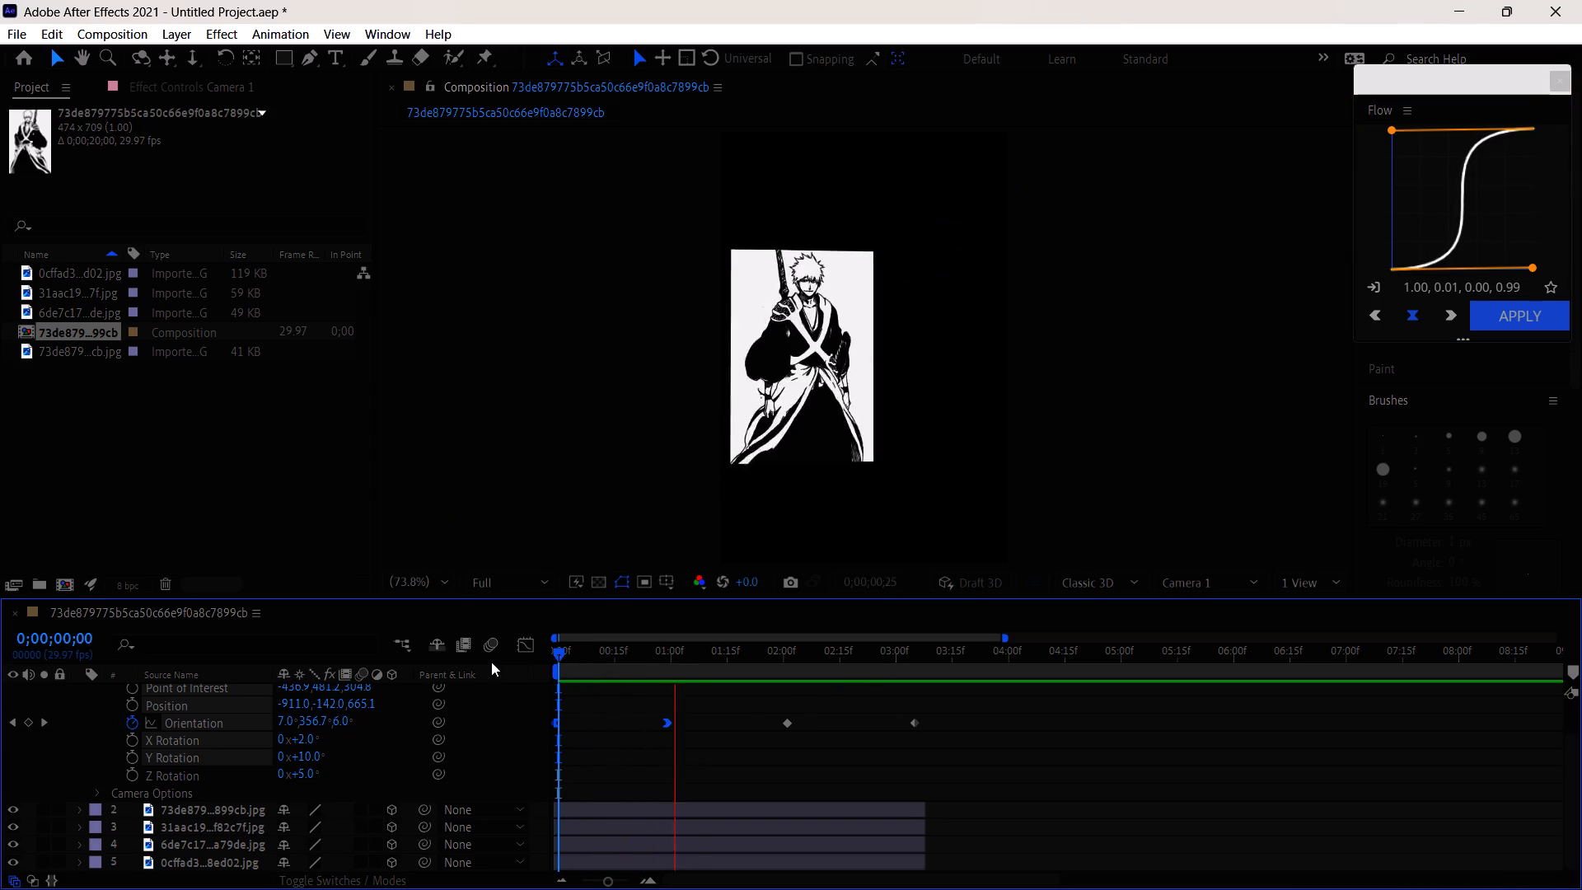
click(637, 641)
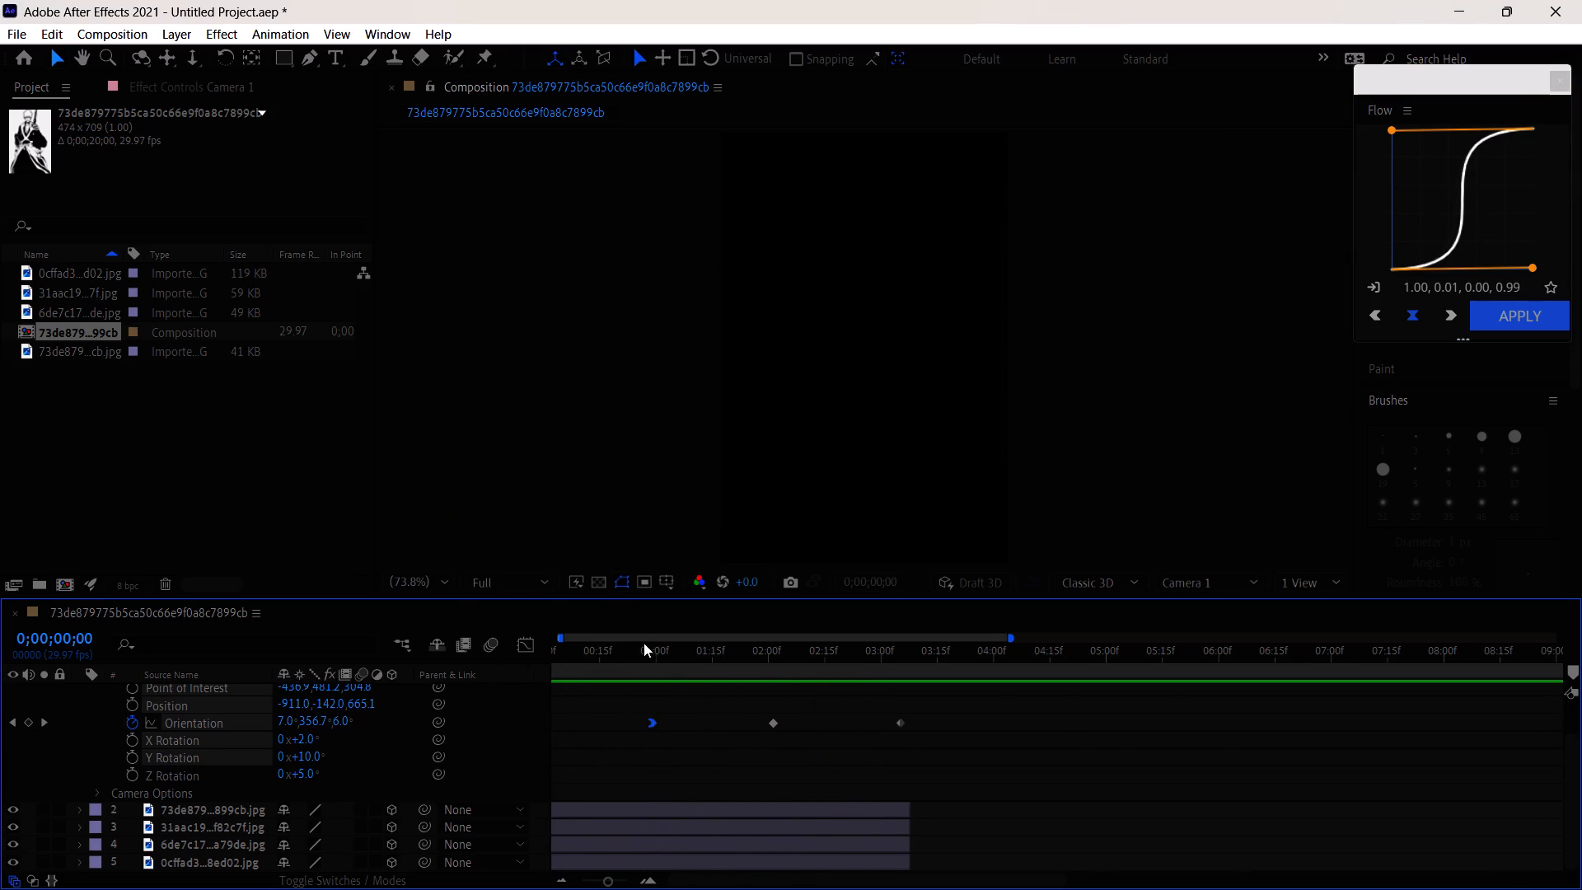
drag(625, 639, 588, 642)
click(666, 659)
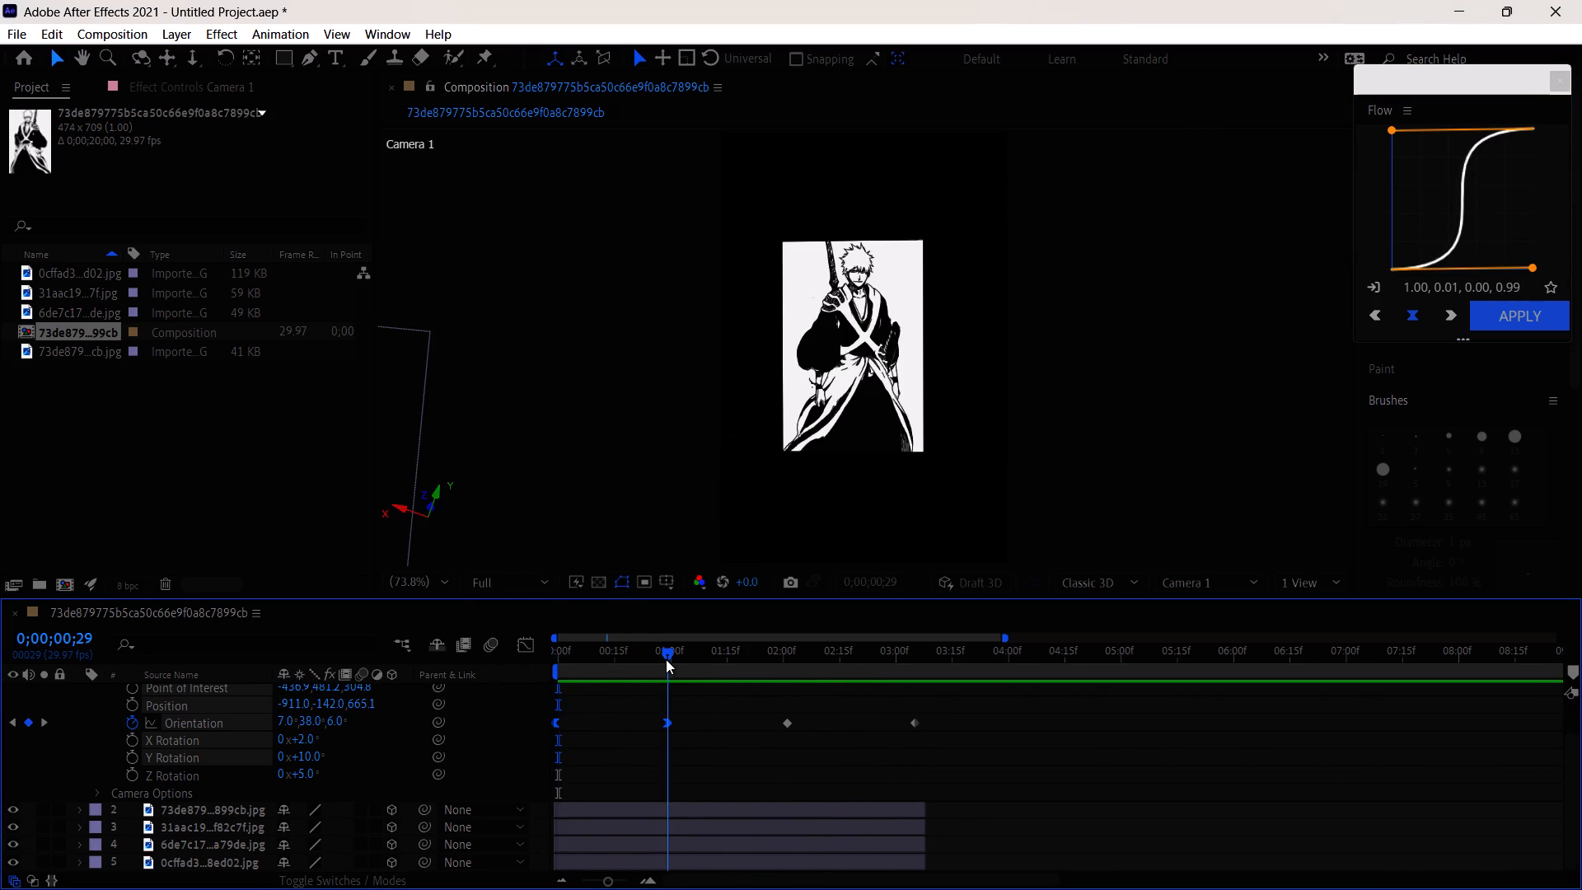
drag(664, 652, 613, 667)
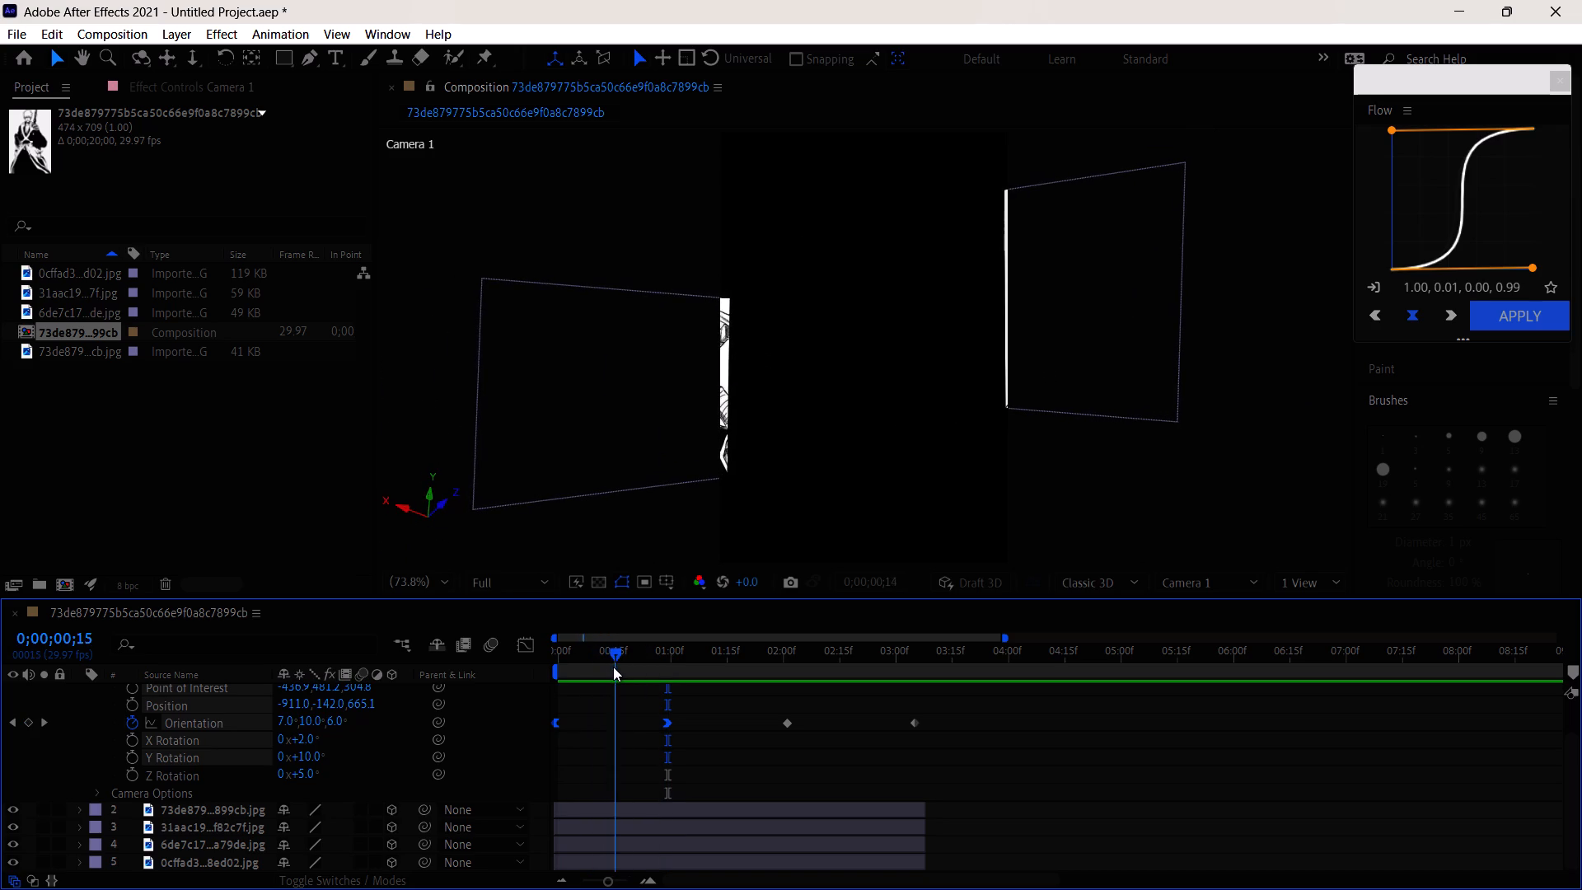
drag(613, 667, 667, 636)
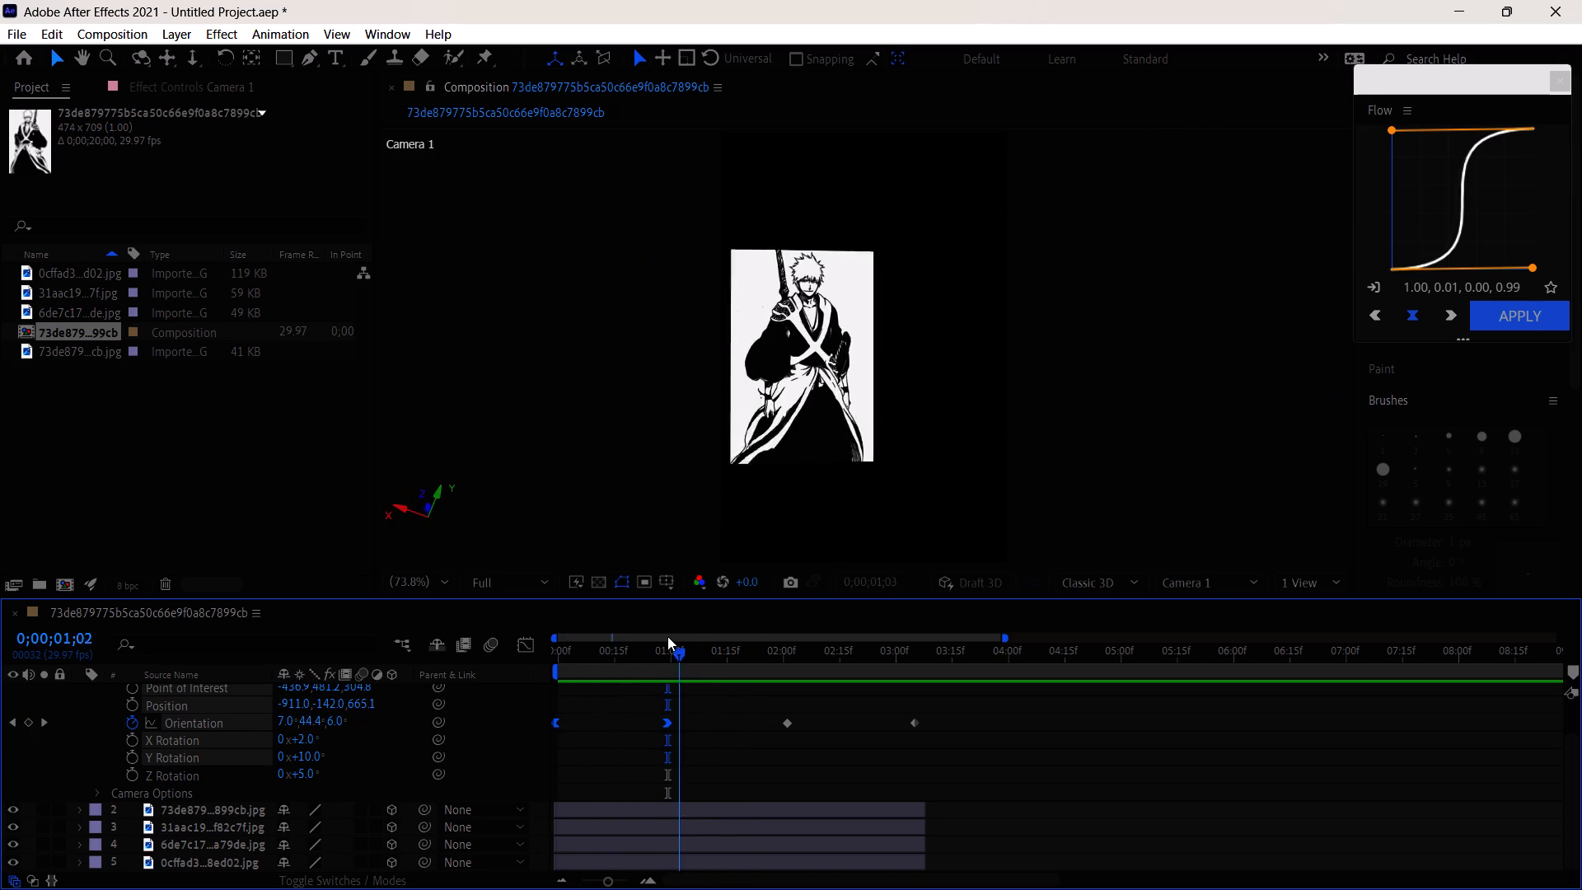
drag(667, 636, 664, 632)
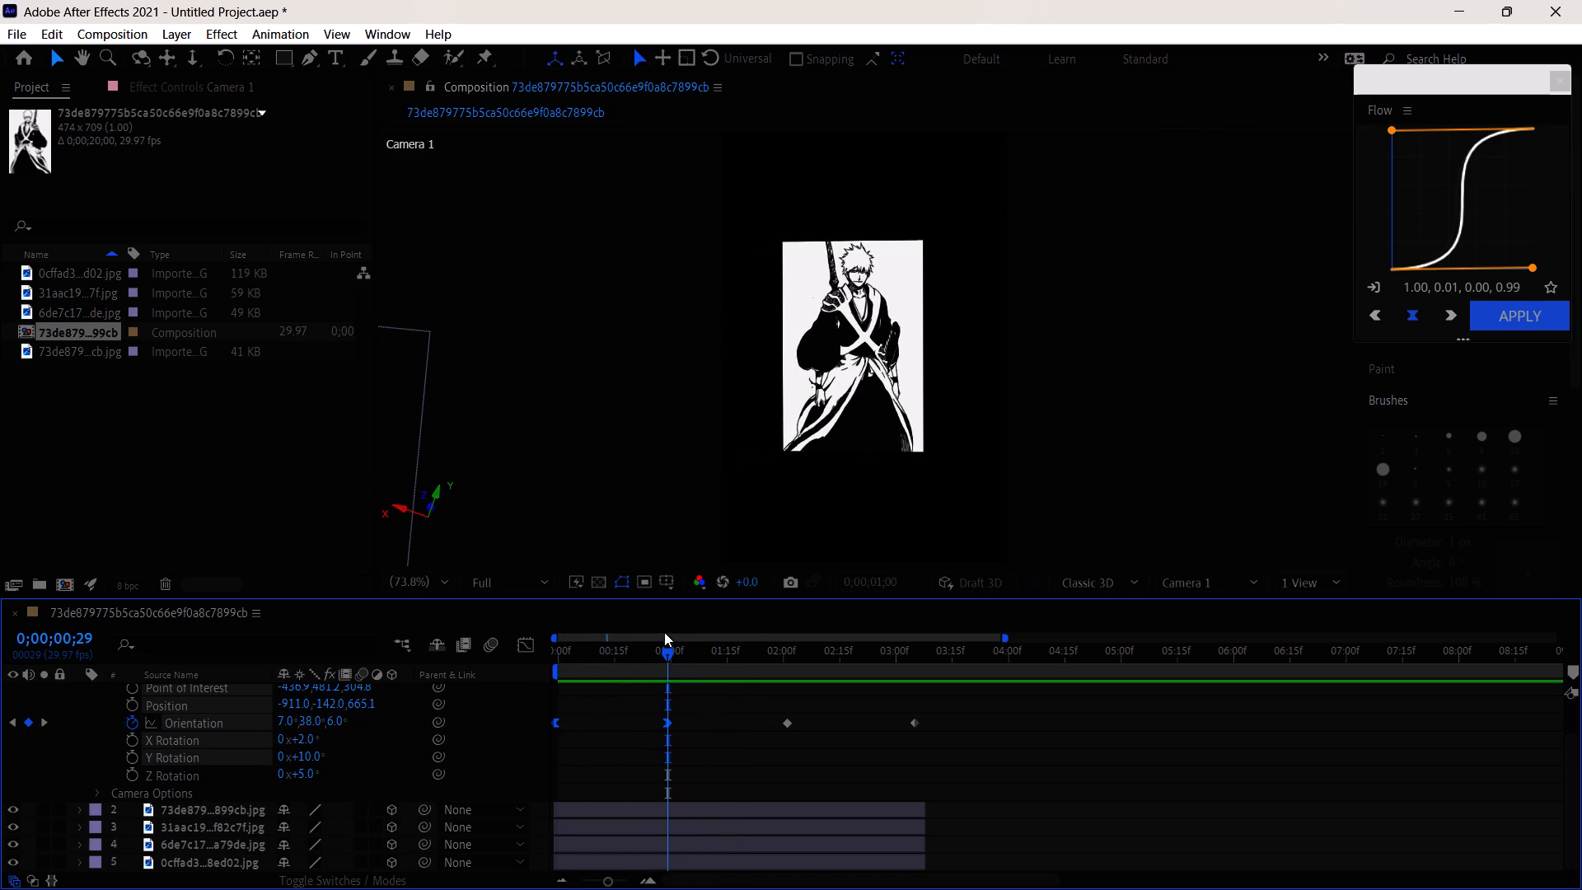
drag(664, 632, 570, 635)
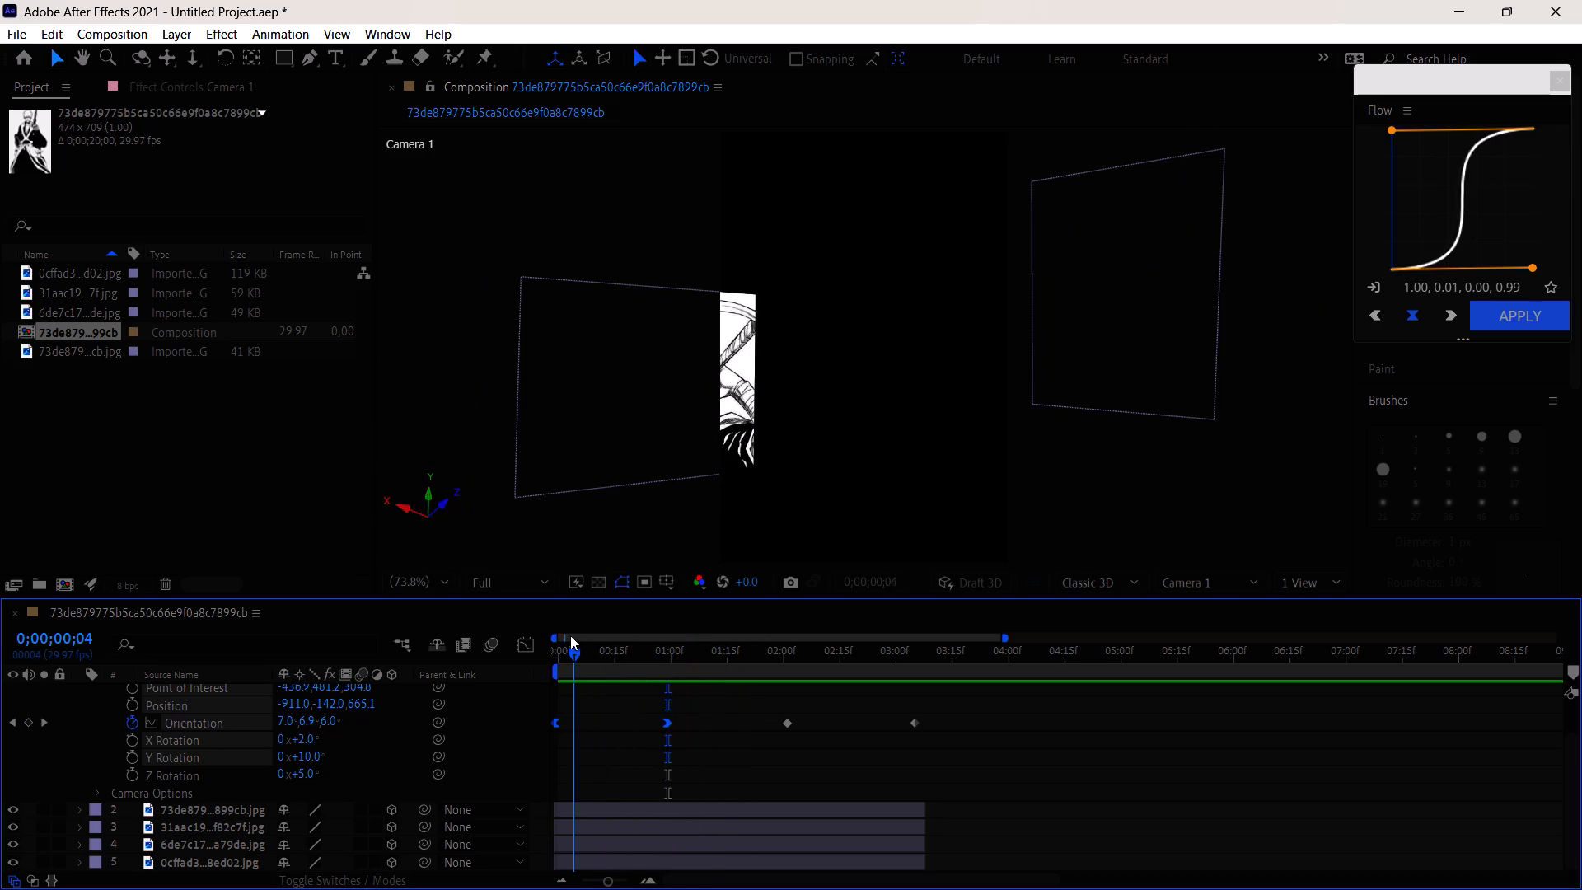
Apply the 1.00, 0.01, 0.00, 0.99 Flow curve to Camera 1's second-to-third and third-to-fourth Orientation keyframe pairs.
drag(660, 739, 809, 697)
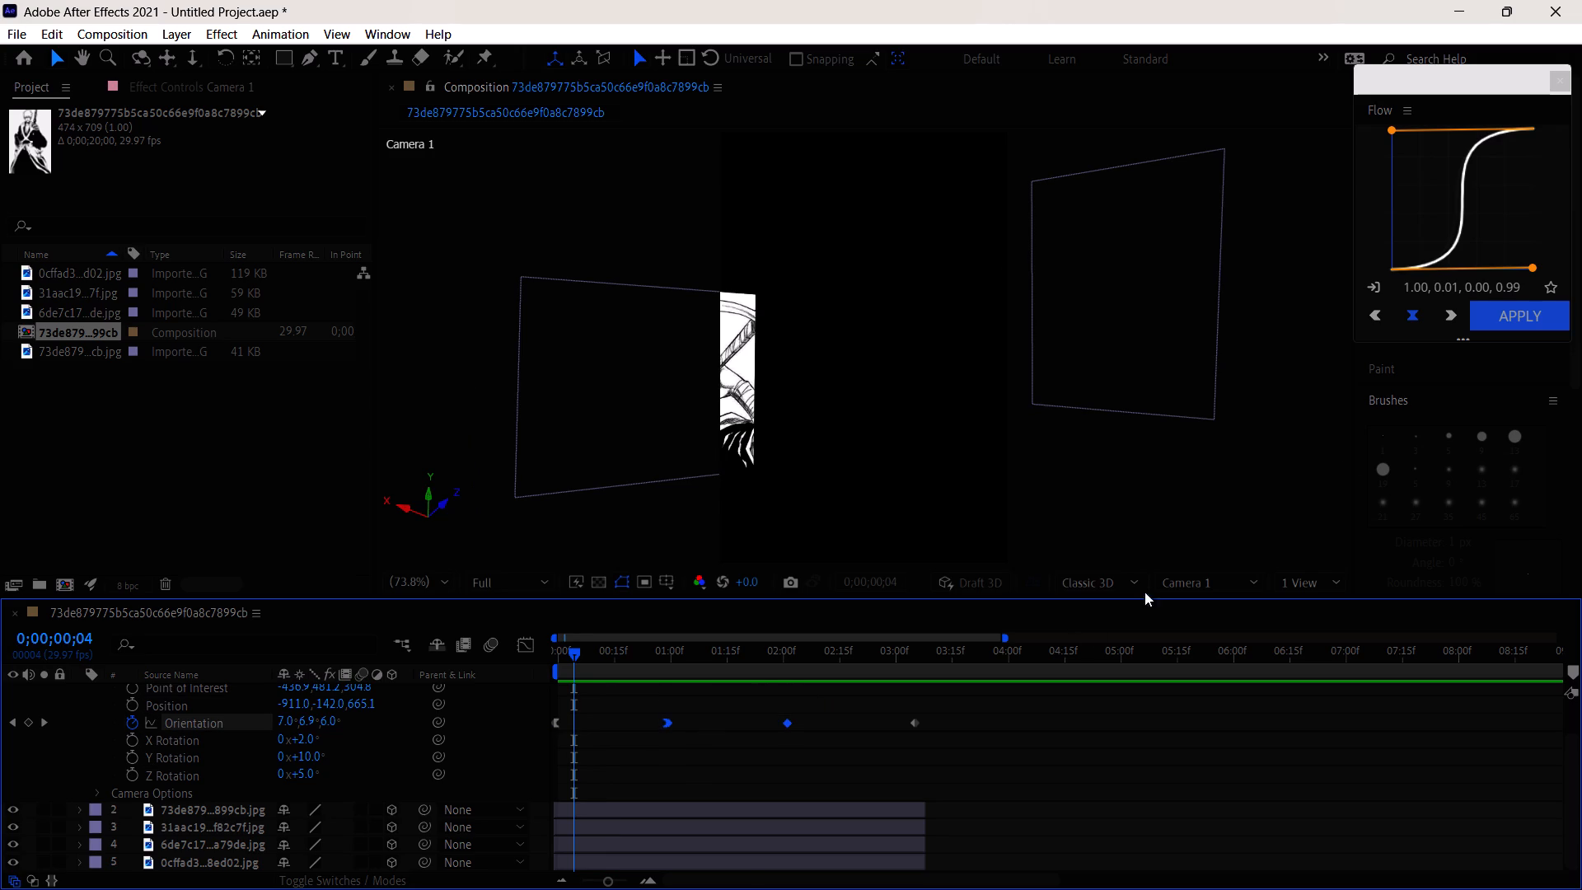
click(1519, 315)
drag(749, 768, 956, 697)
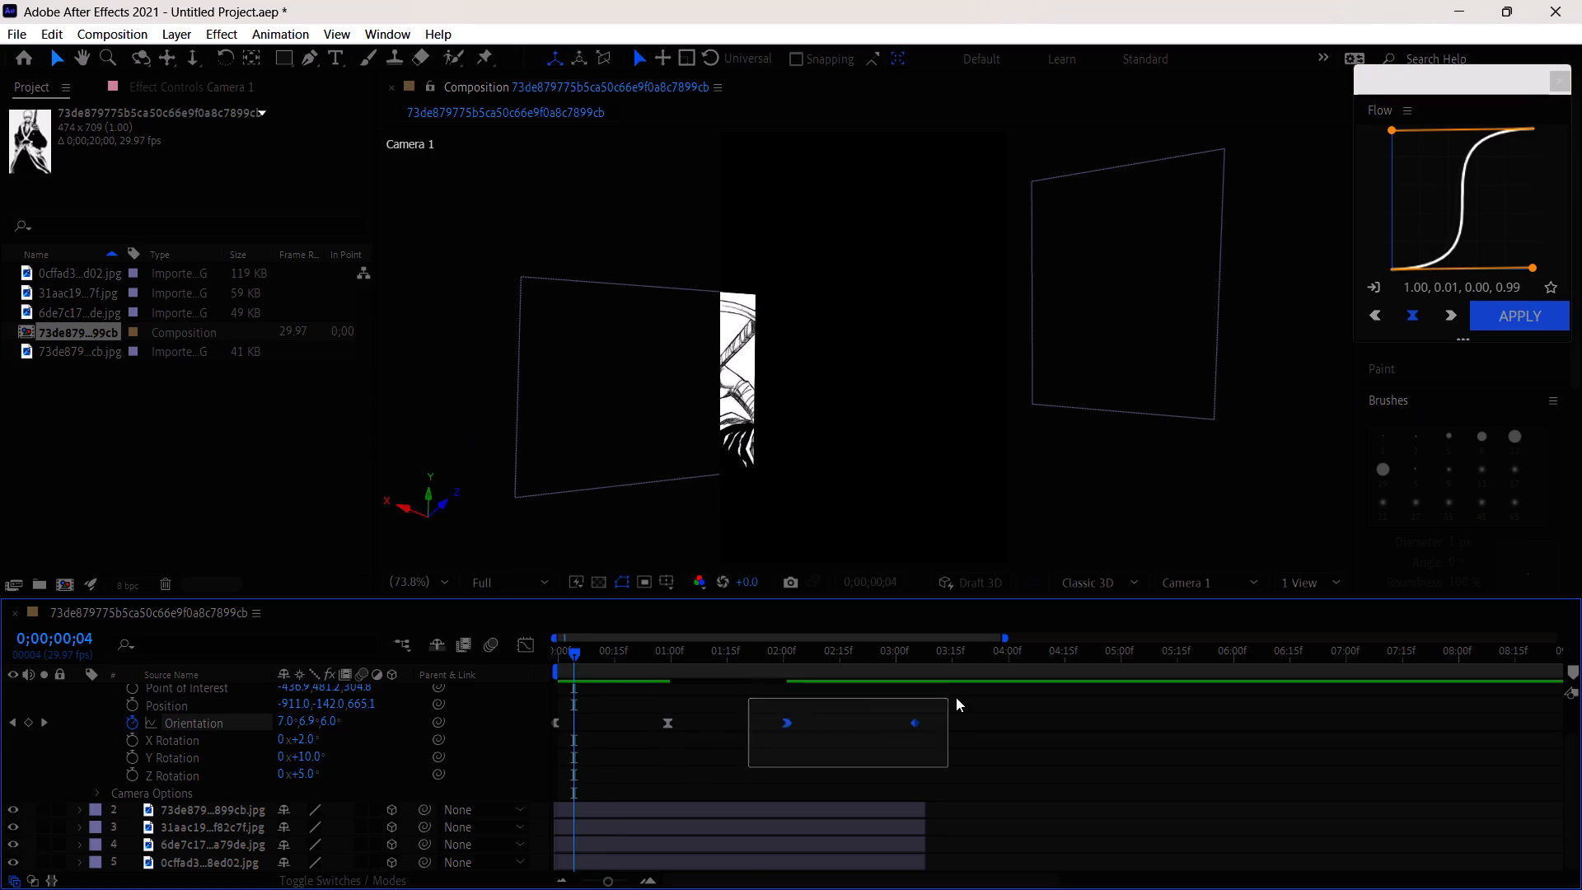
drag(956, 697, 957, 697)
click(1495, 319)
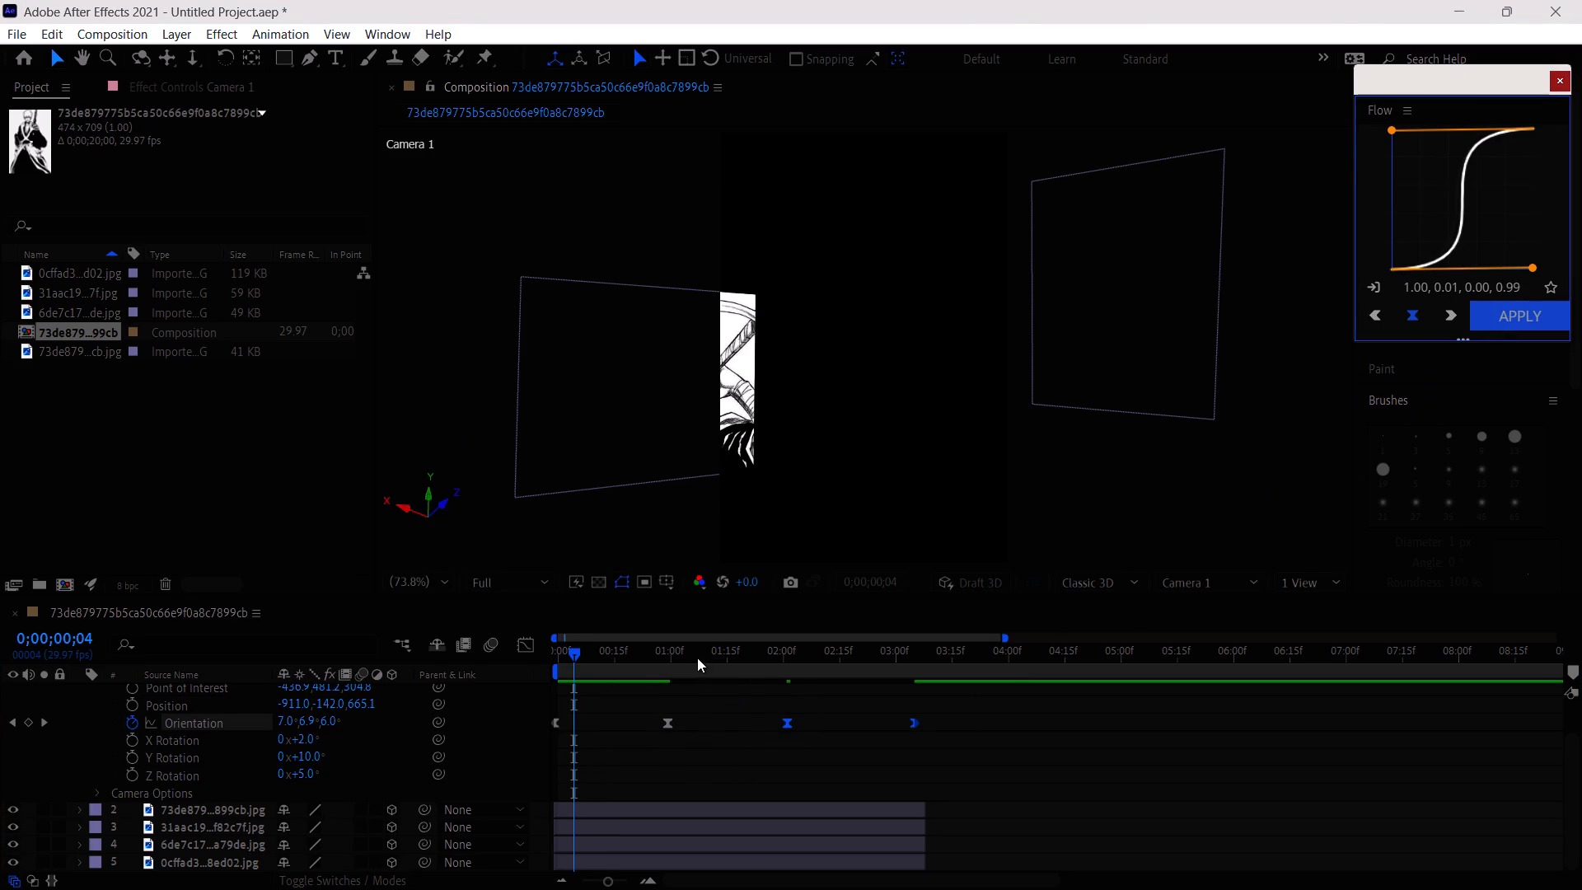
Play the camera animation from the start and scrub through all four Orientation keyframes to check the easing.
drag(693, 656, 527, 675)
key(space)
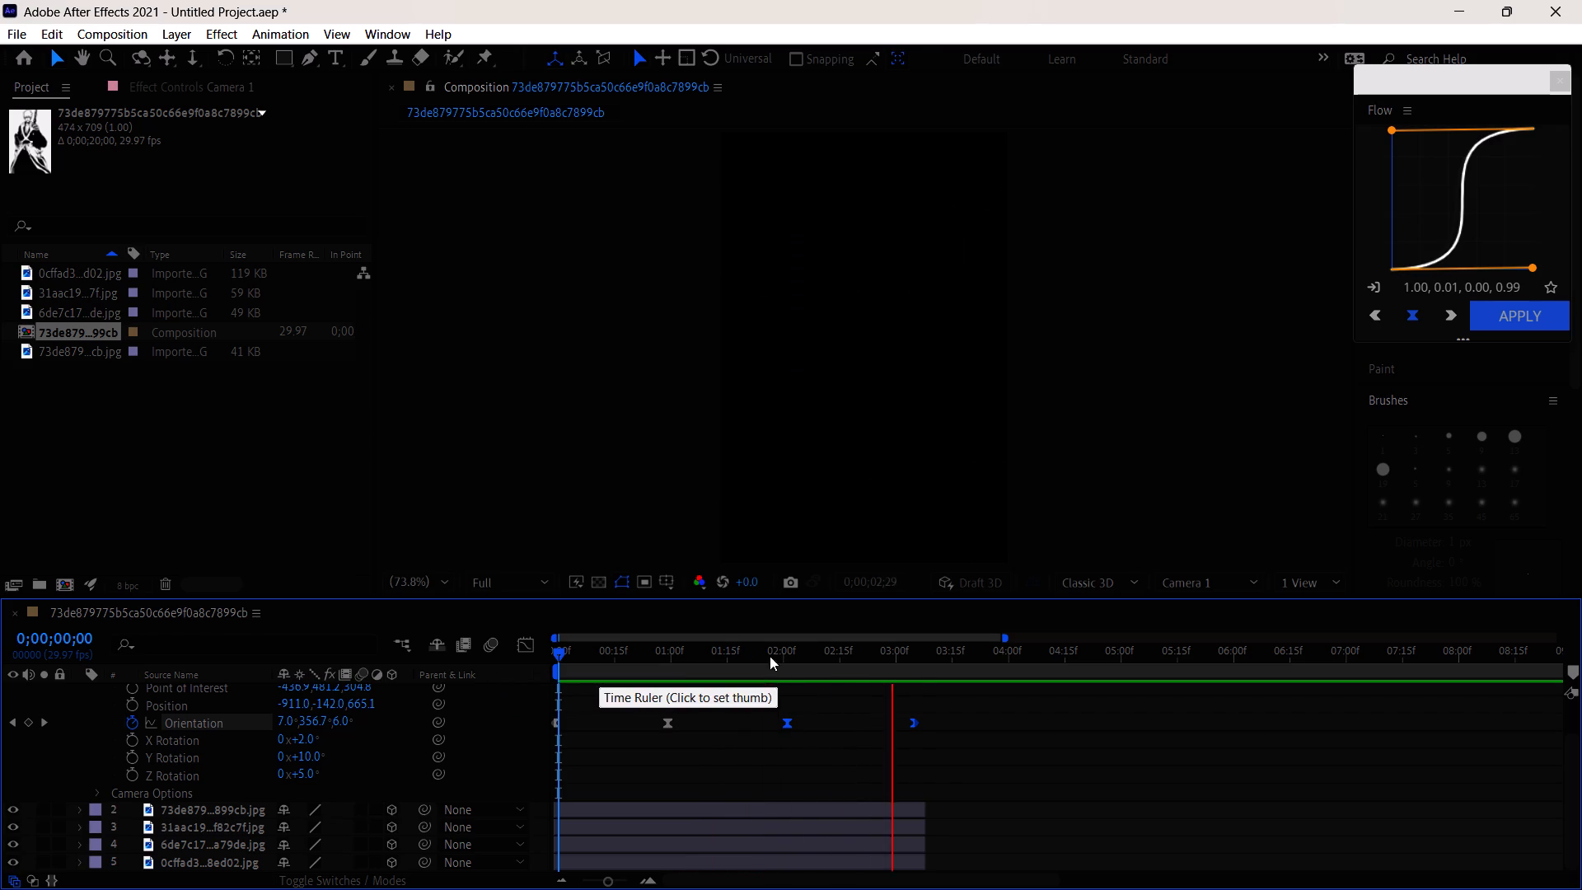
drag(768, 660, 785, 665)
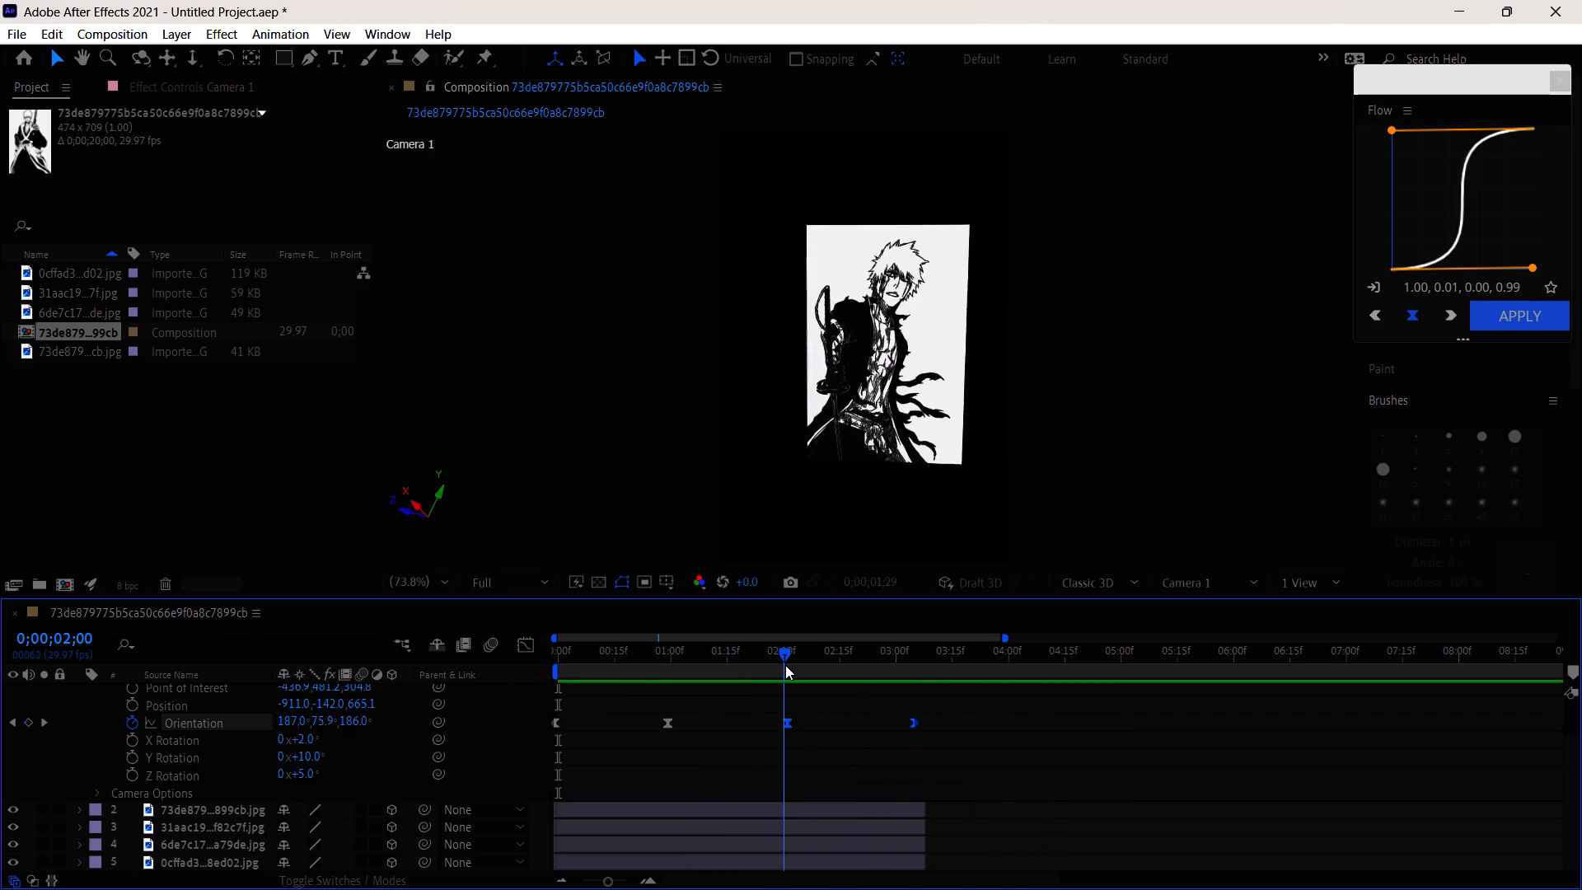
drag(785, 665, 917, 679)
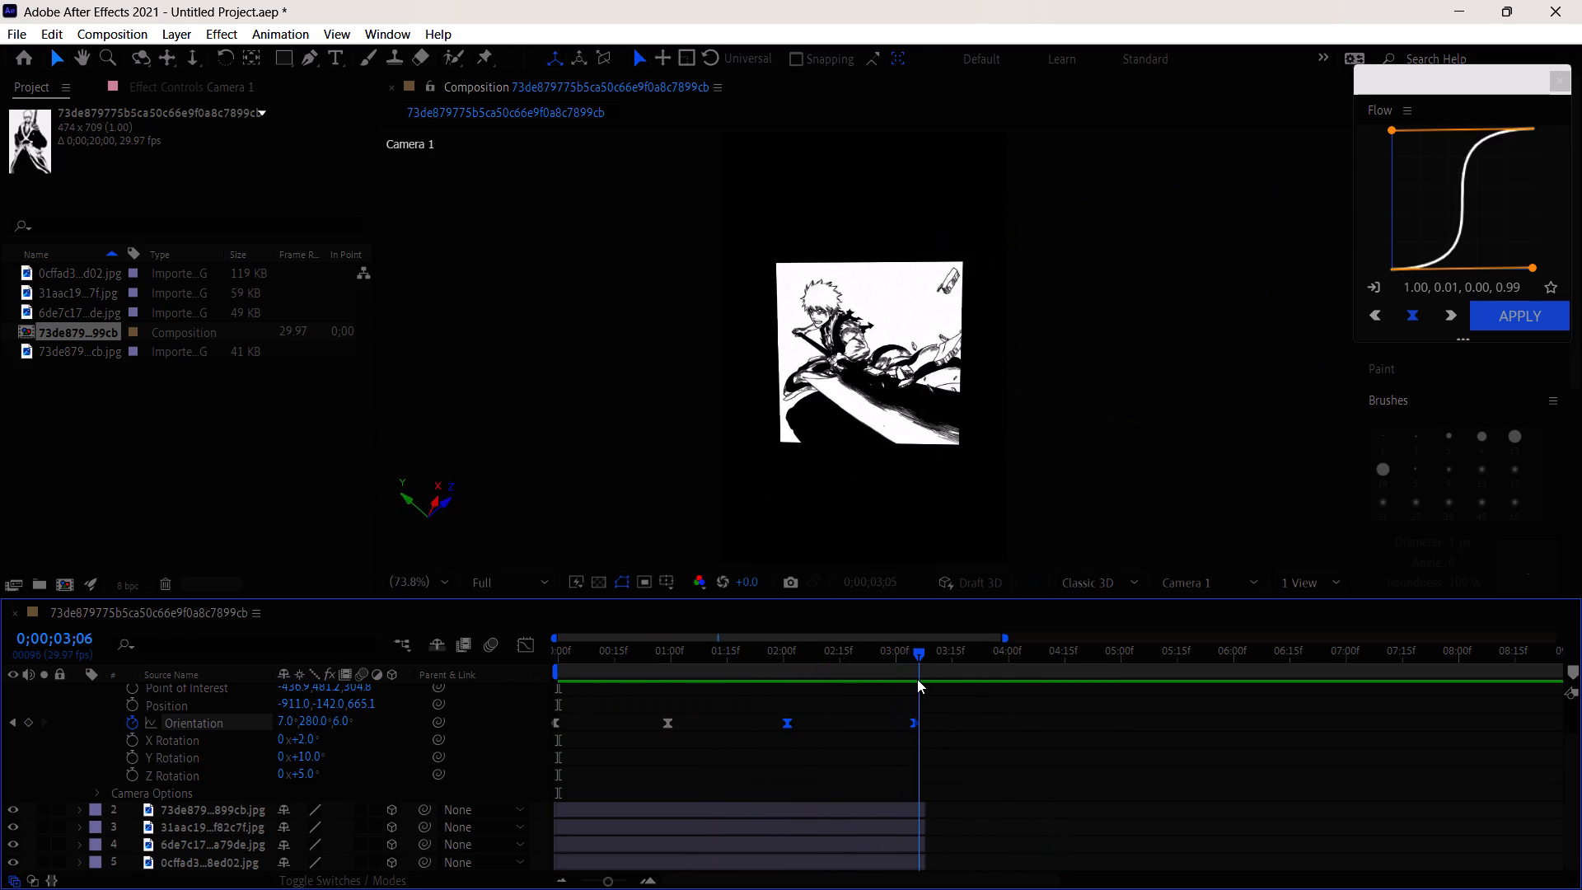
drag(917, 679, 528, 676)
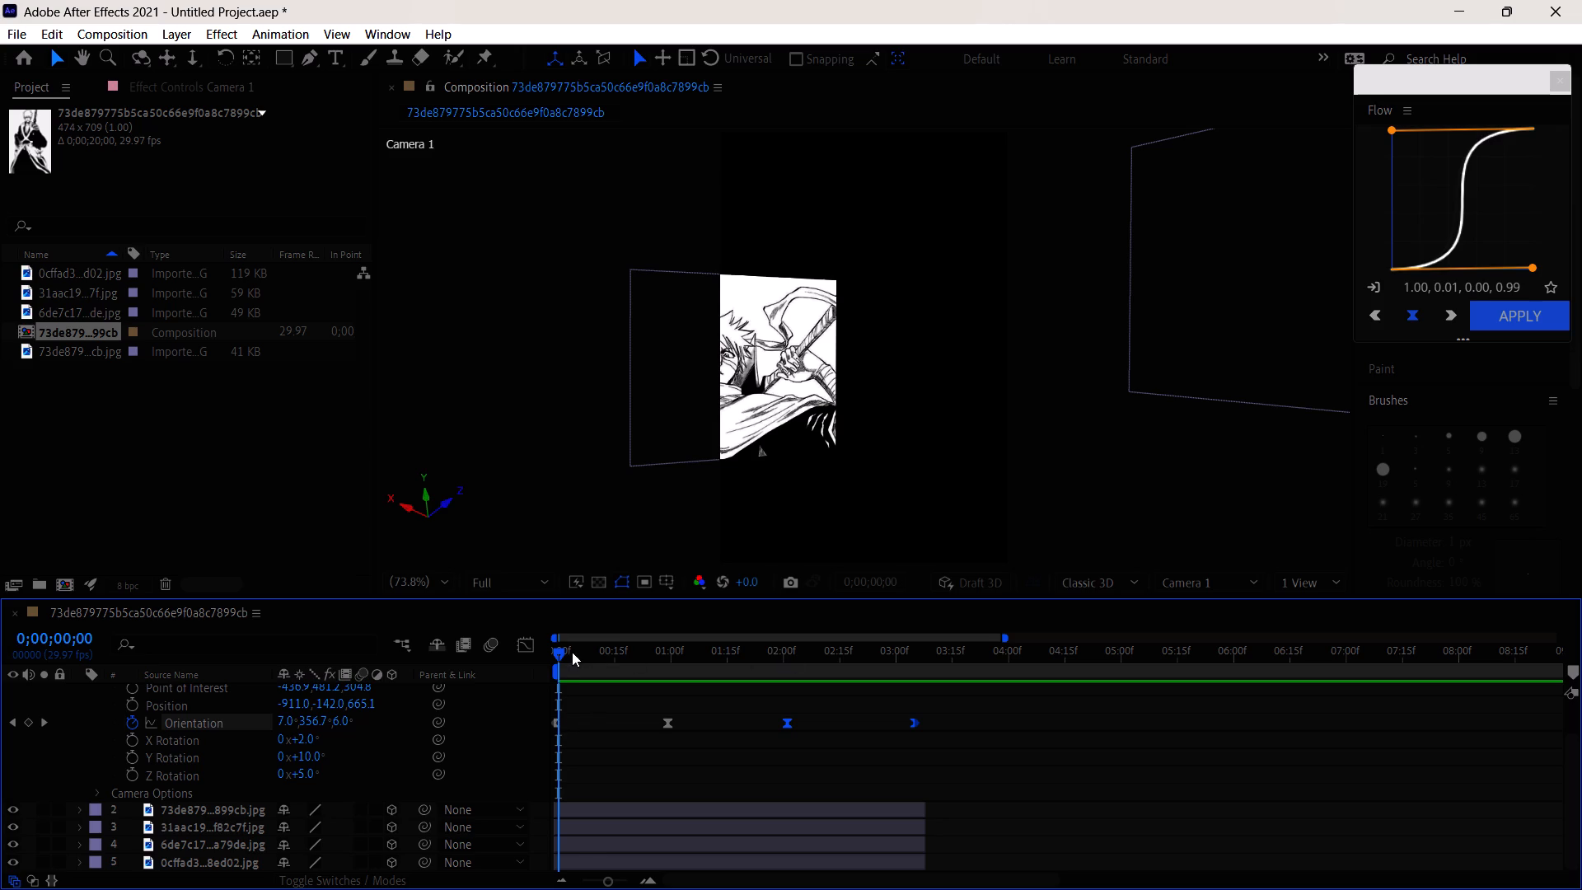
drag(572, 651, 665, 668)
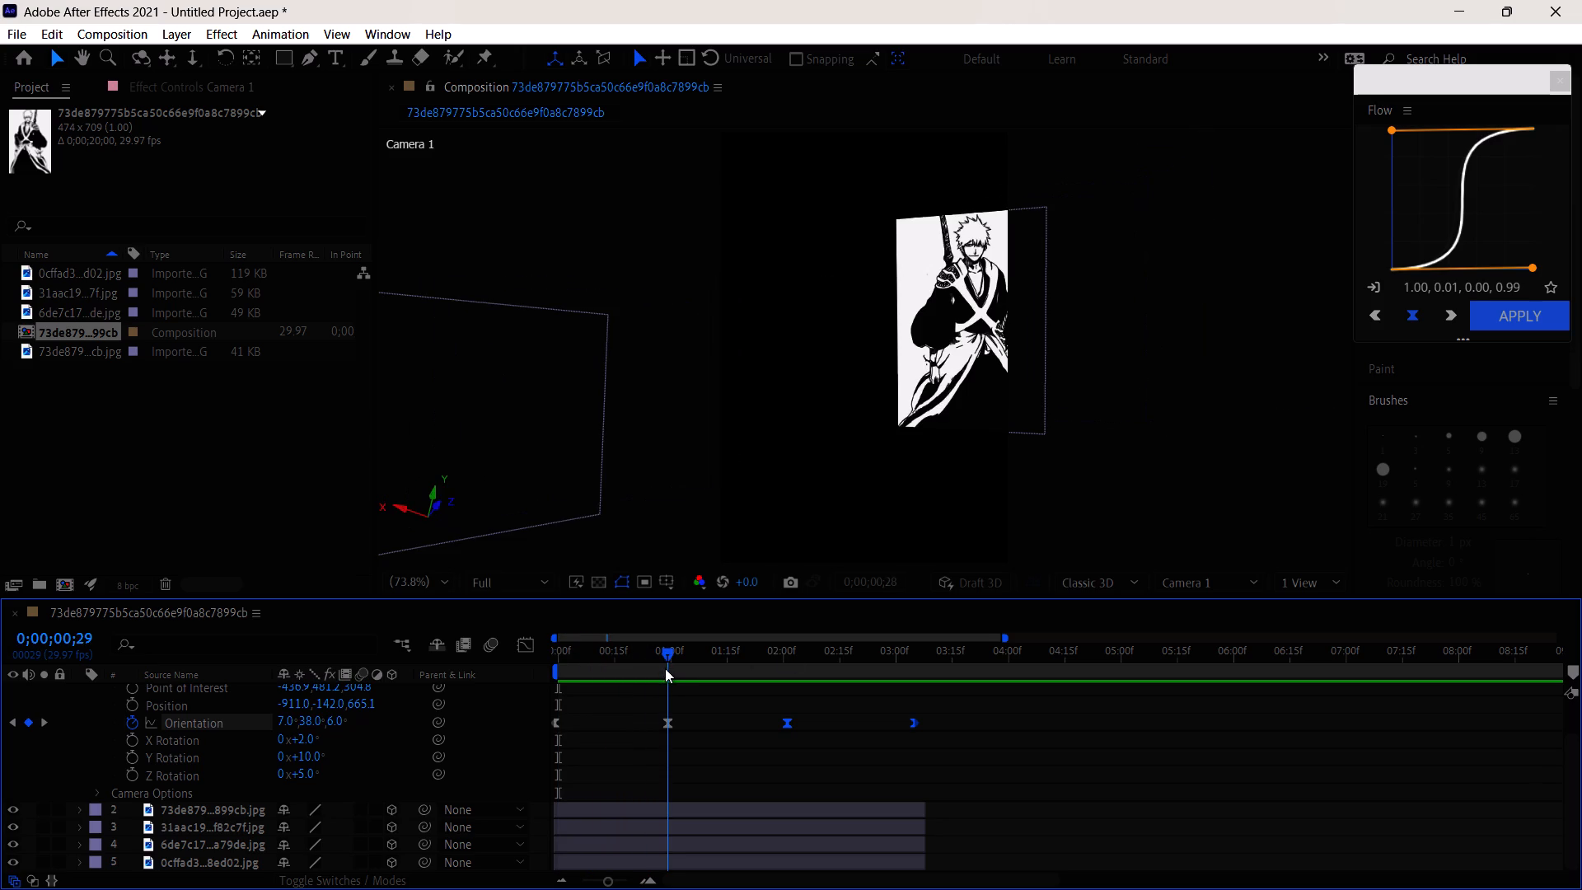
drag(665, 668, 772, 668)
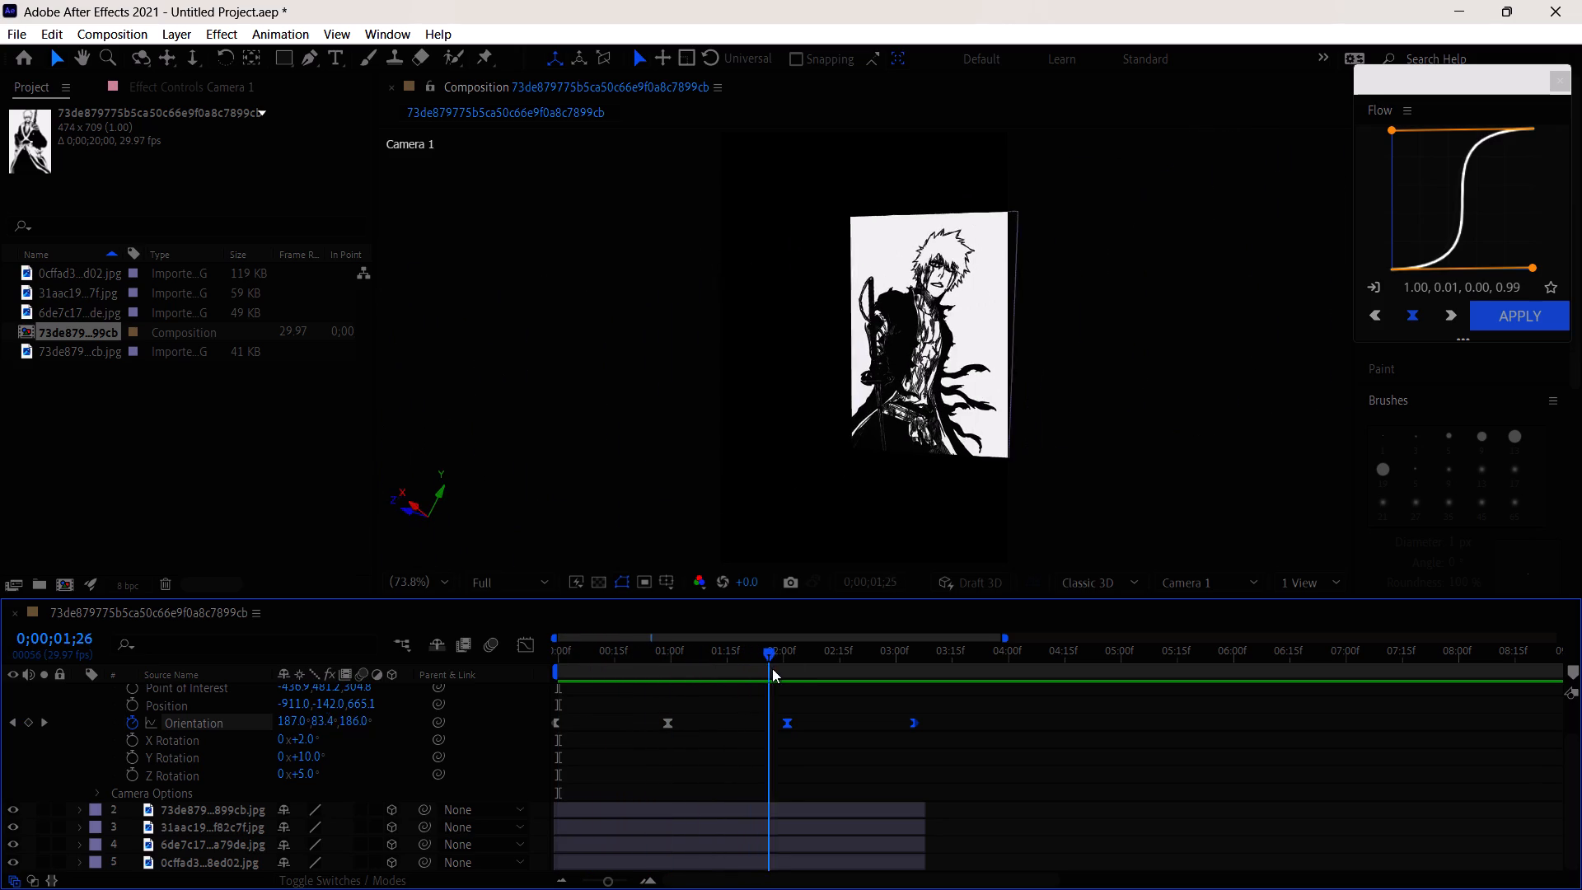
drag(772, 668, 869, 672)
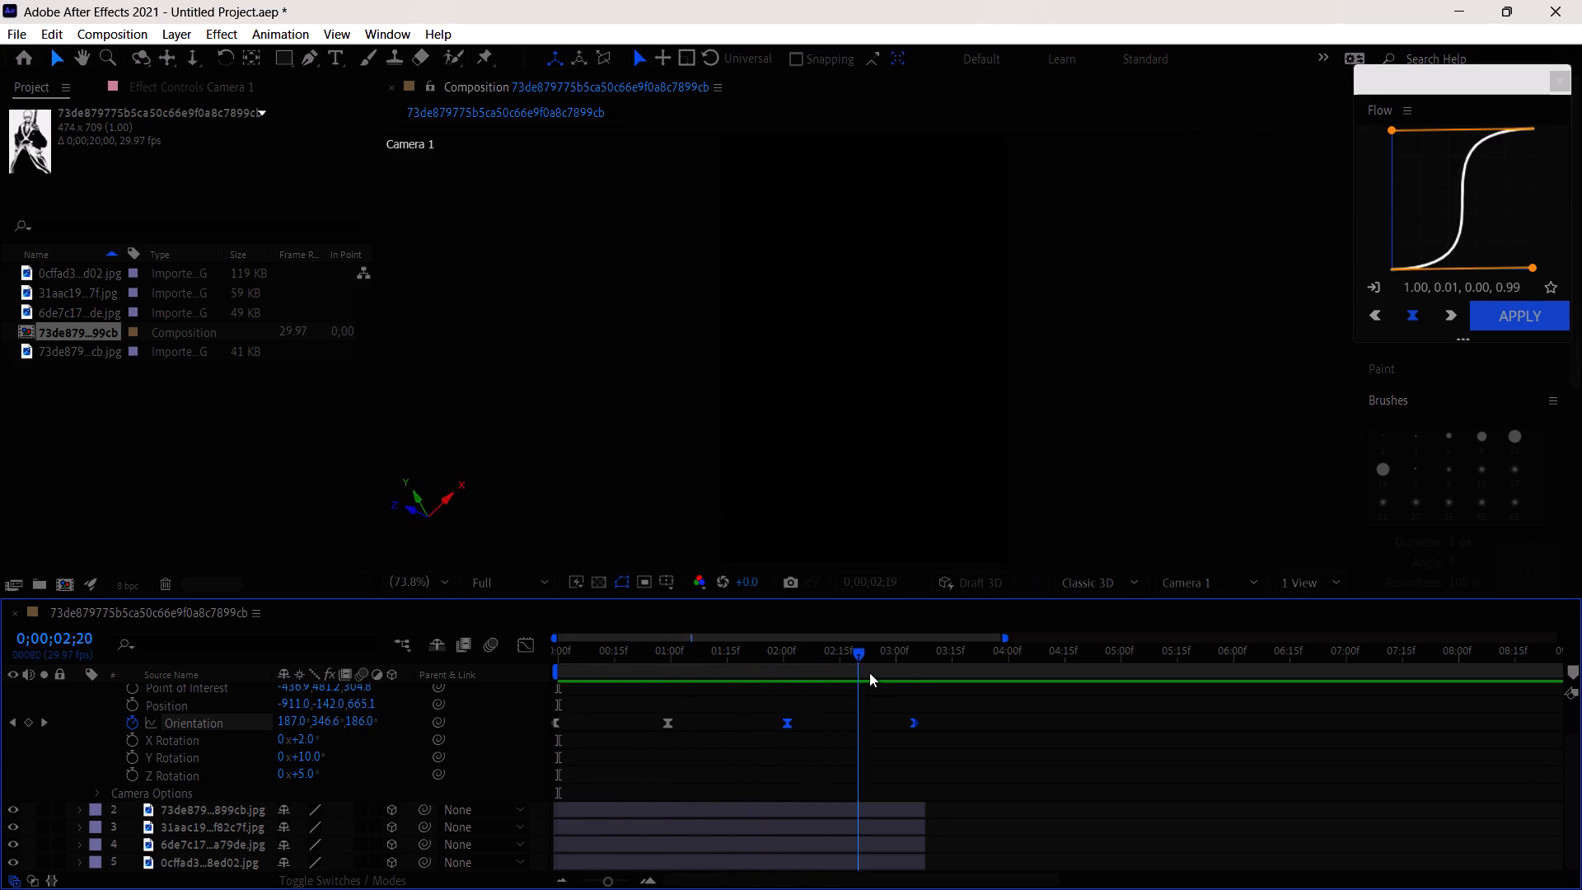
drag(869, 672, 792, 679)
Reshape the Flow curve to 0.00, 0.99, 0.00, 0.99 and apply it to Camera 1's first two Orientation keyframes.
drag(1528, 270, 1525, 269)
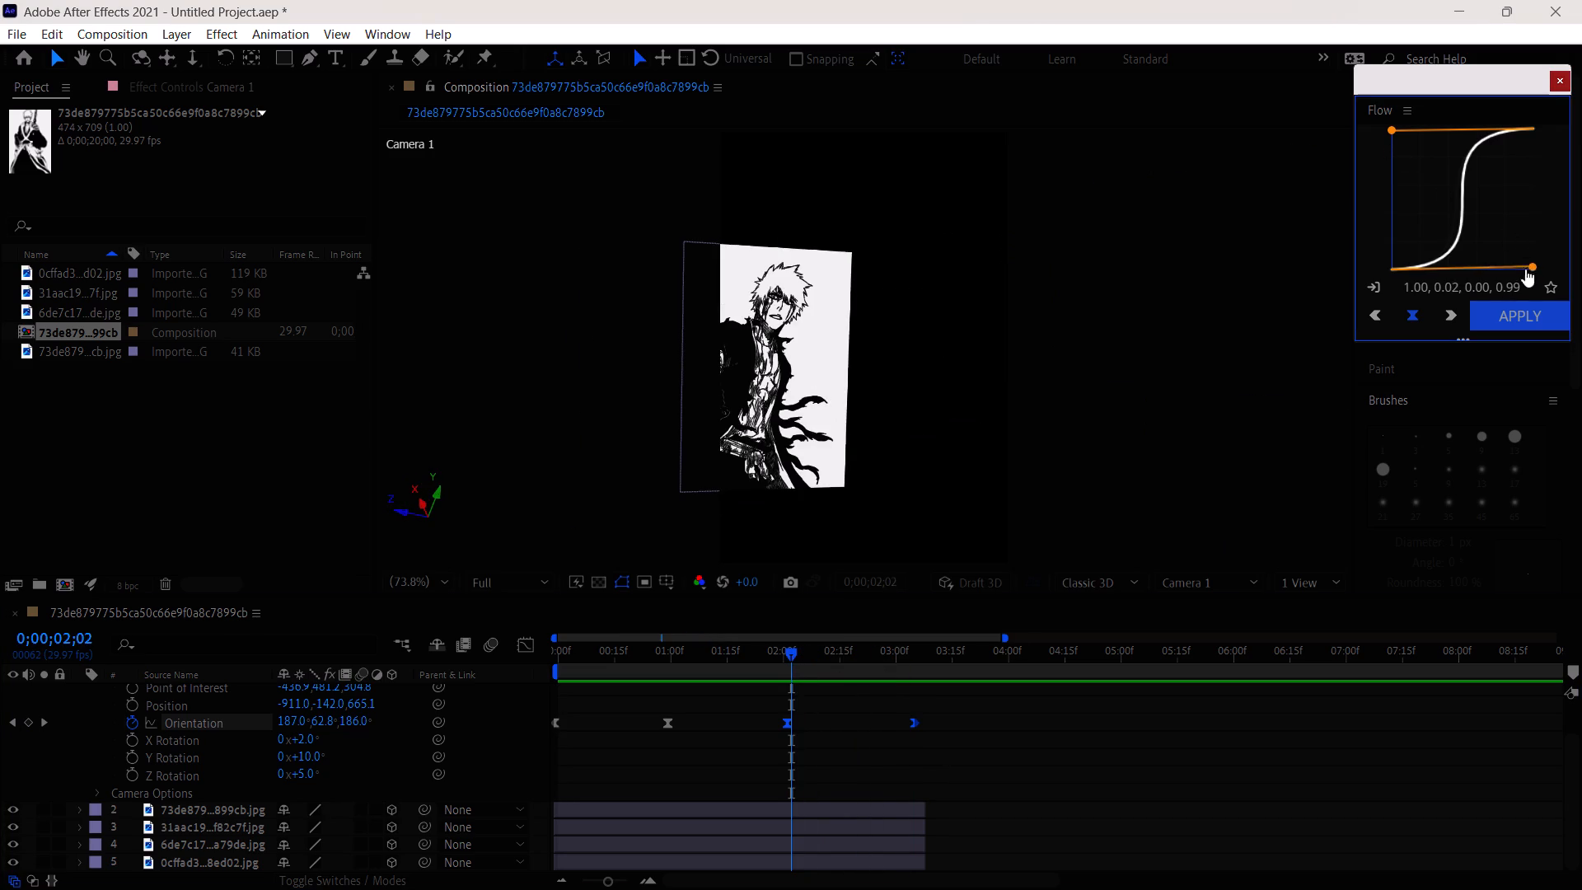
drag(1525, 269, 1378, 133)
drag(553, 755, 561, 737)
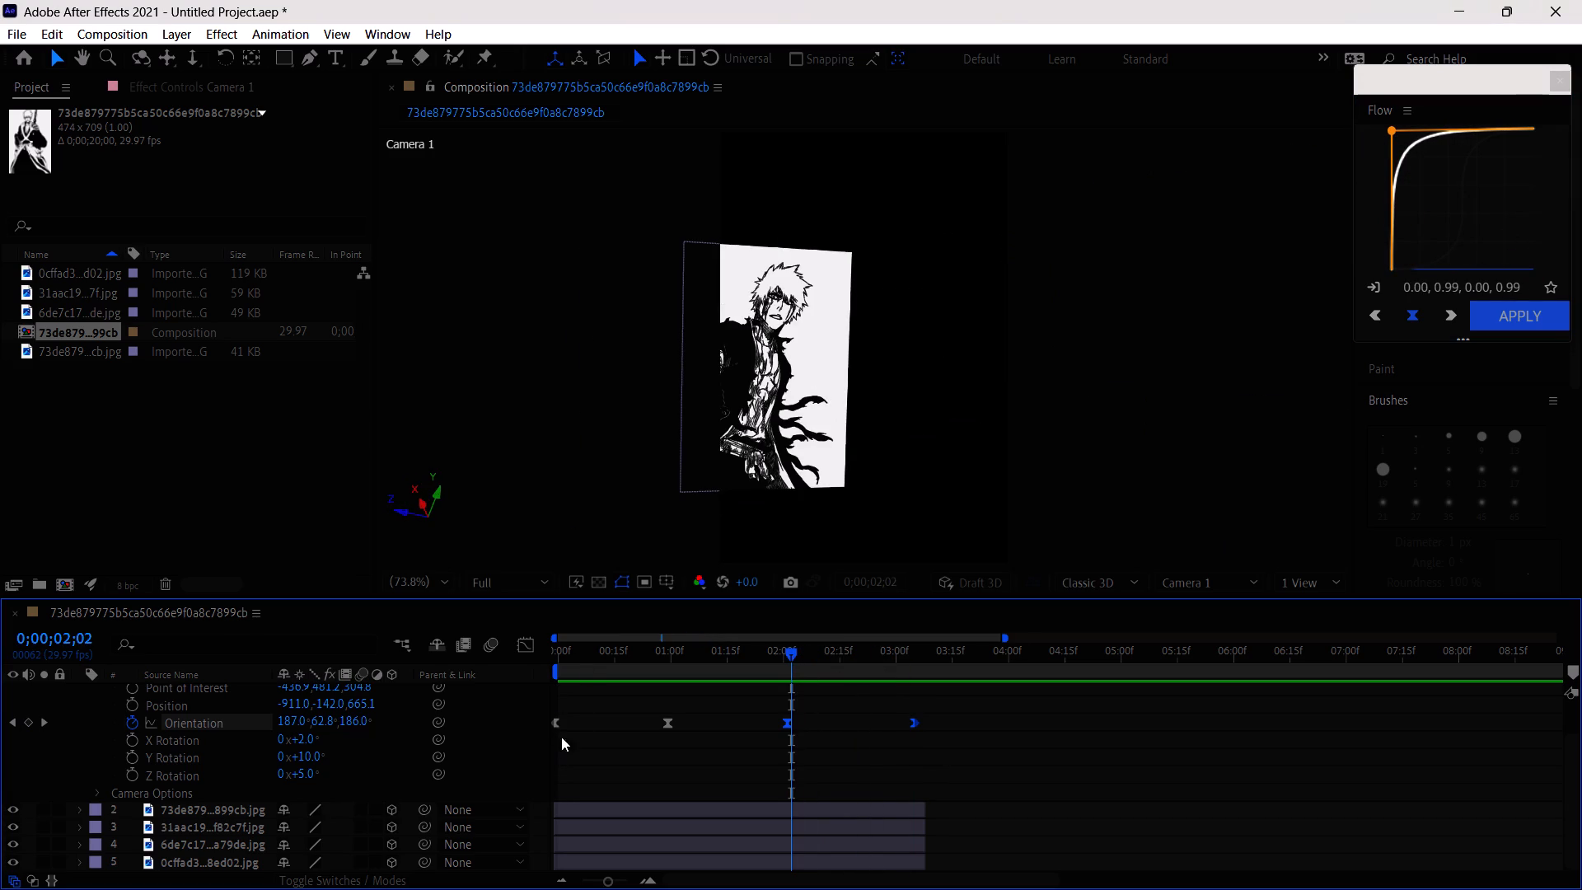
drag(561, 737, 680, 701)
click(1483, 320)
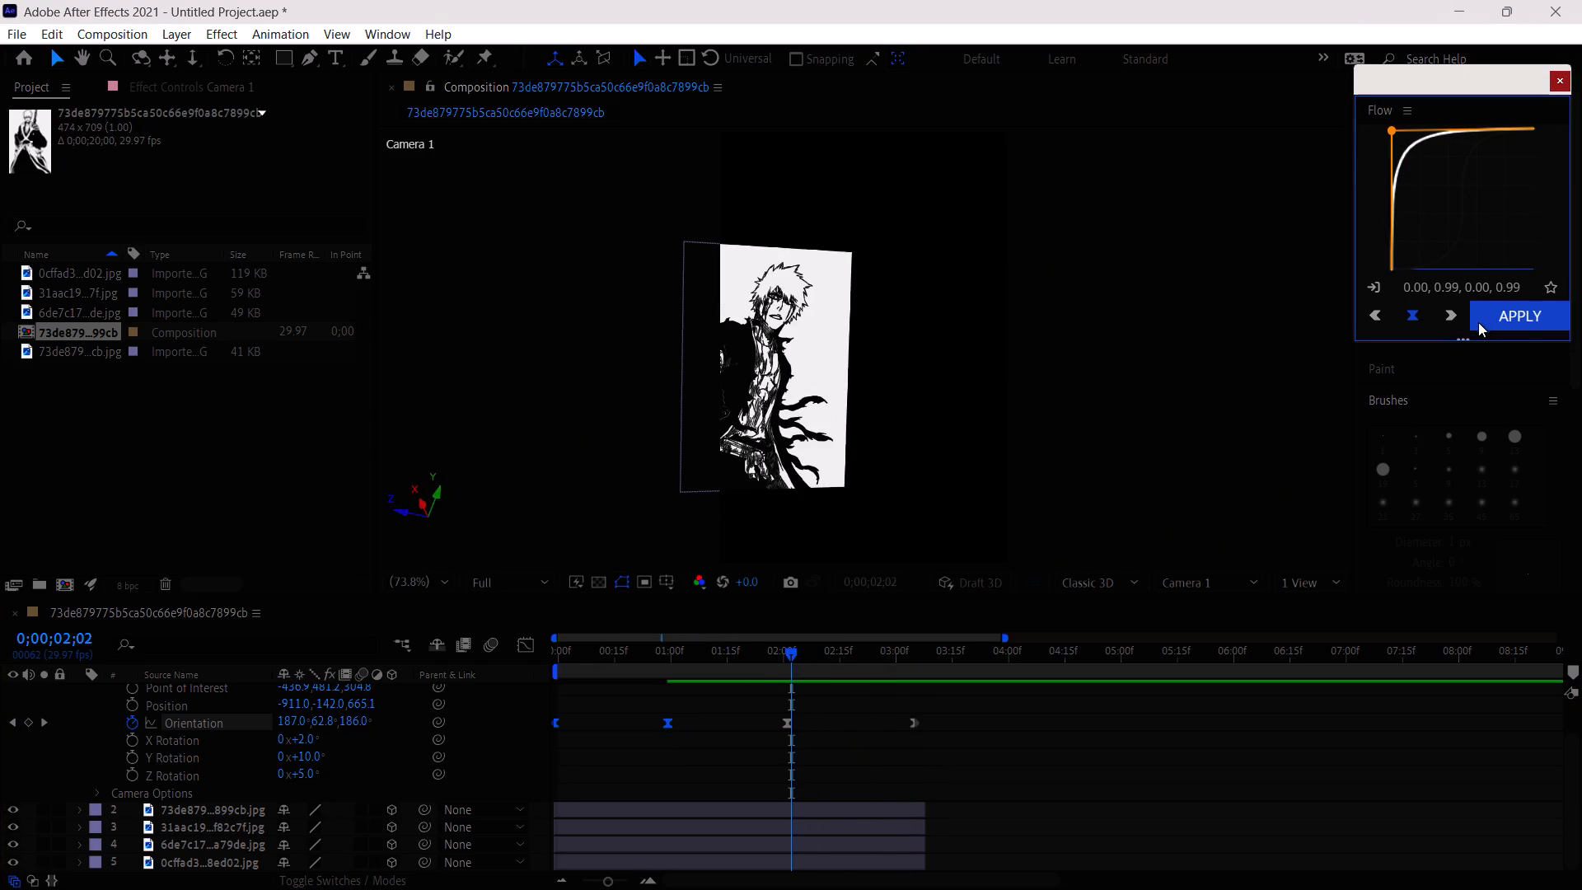
Preview the first camera move from 0;00;00;00 and park the playhead on the second keyframe at 0;00;00;29.
drag(789, 650, 470, 664)
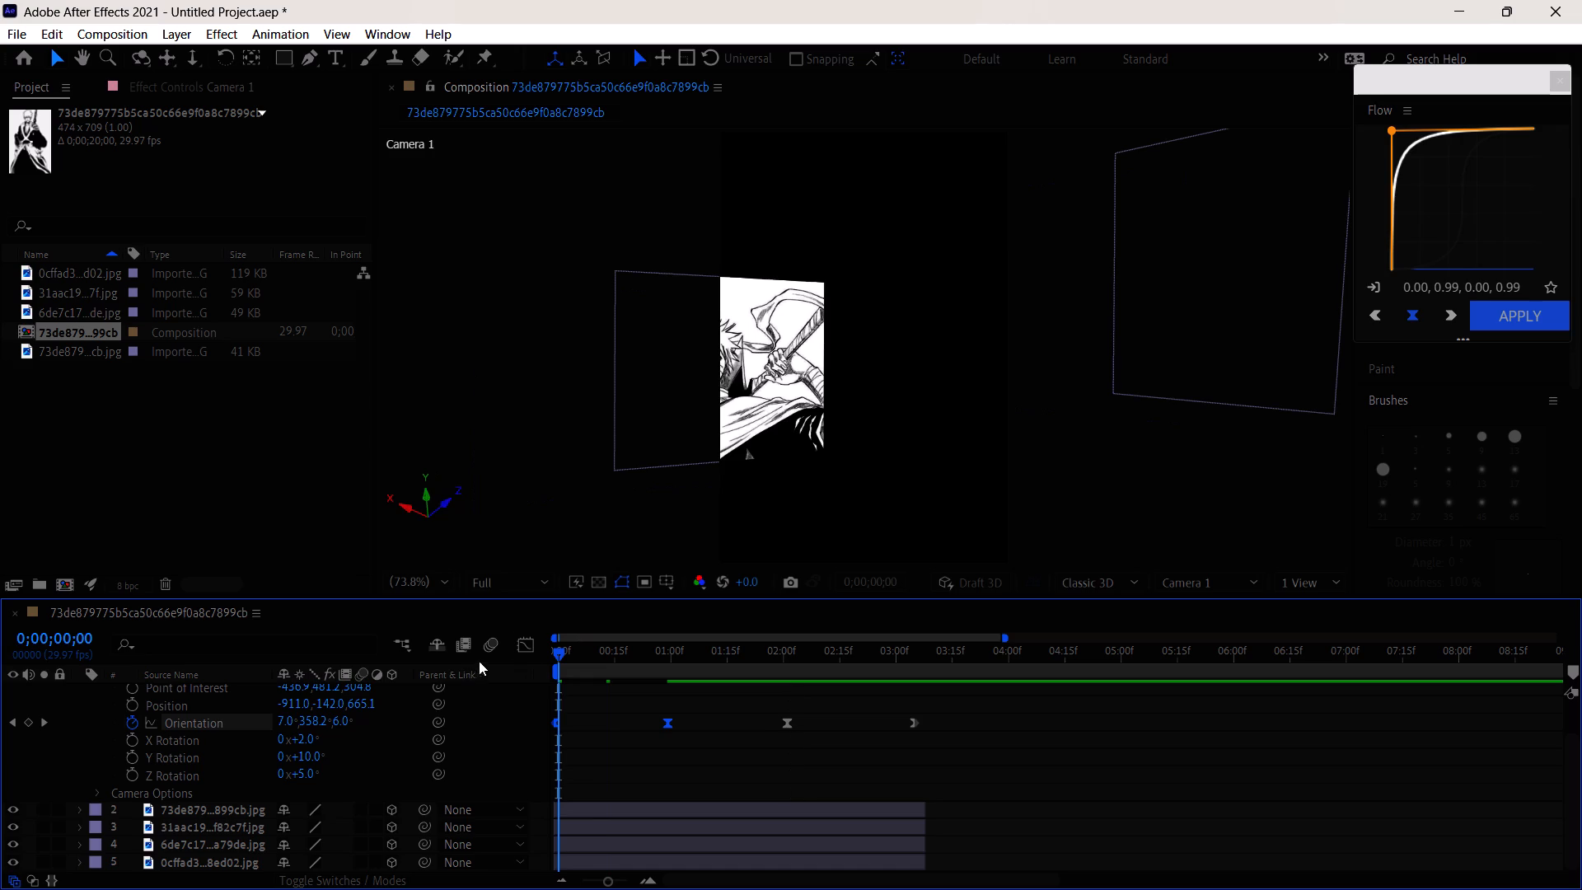
key(space)
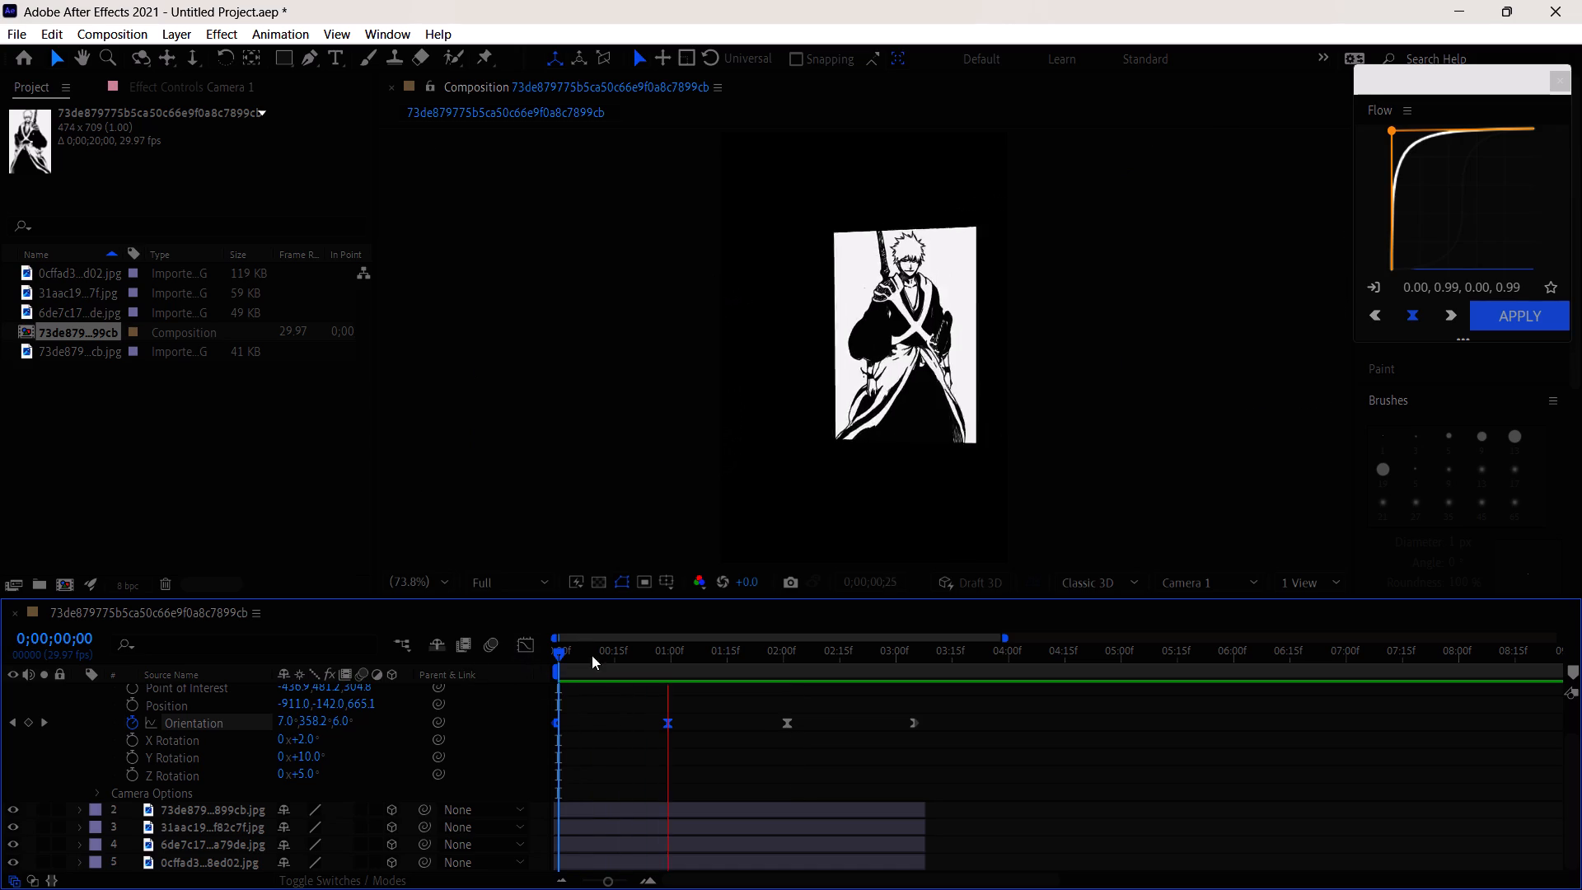
drag(700, 646, 666, 650)
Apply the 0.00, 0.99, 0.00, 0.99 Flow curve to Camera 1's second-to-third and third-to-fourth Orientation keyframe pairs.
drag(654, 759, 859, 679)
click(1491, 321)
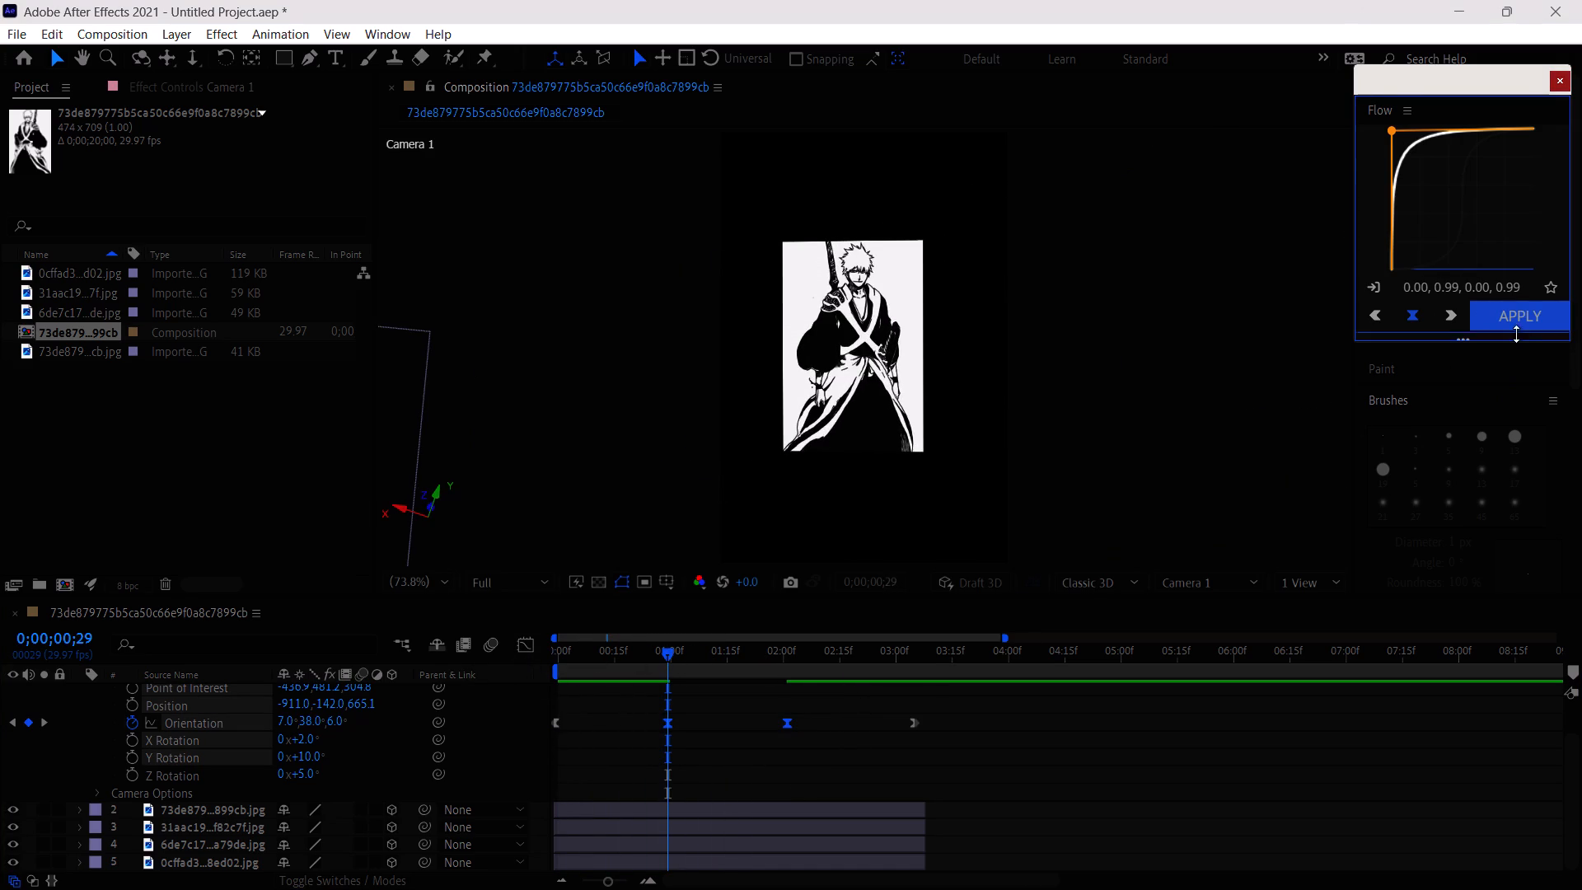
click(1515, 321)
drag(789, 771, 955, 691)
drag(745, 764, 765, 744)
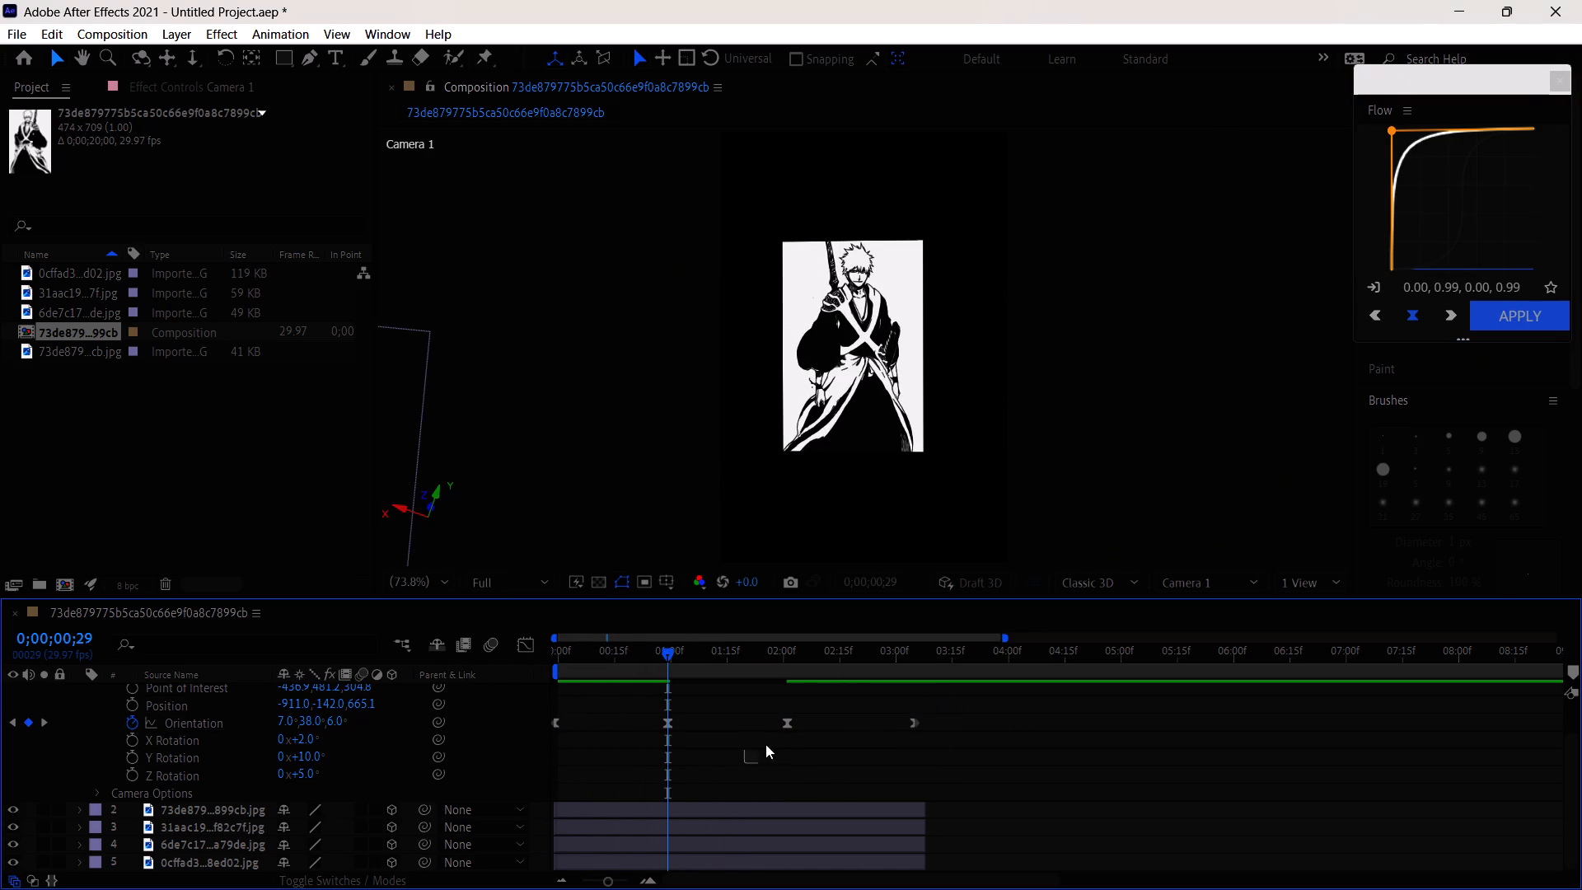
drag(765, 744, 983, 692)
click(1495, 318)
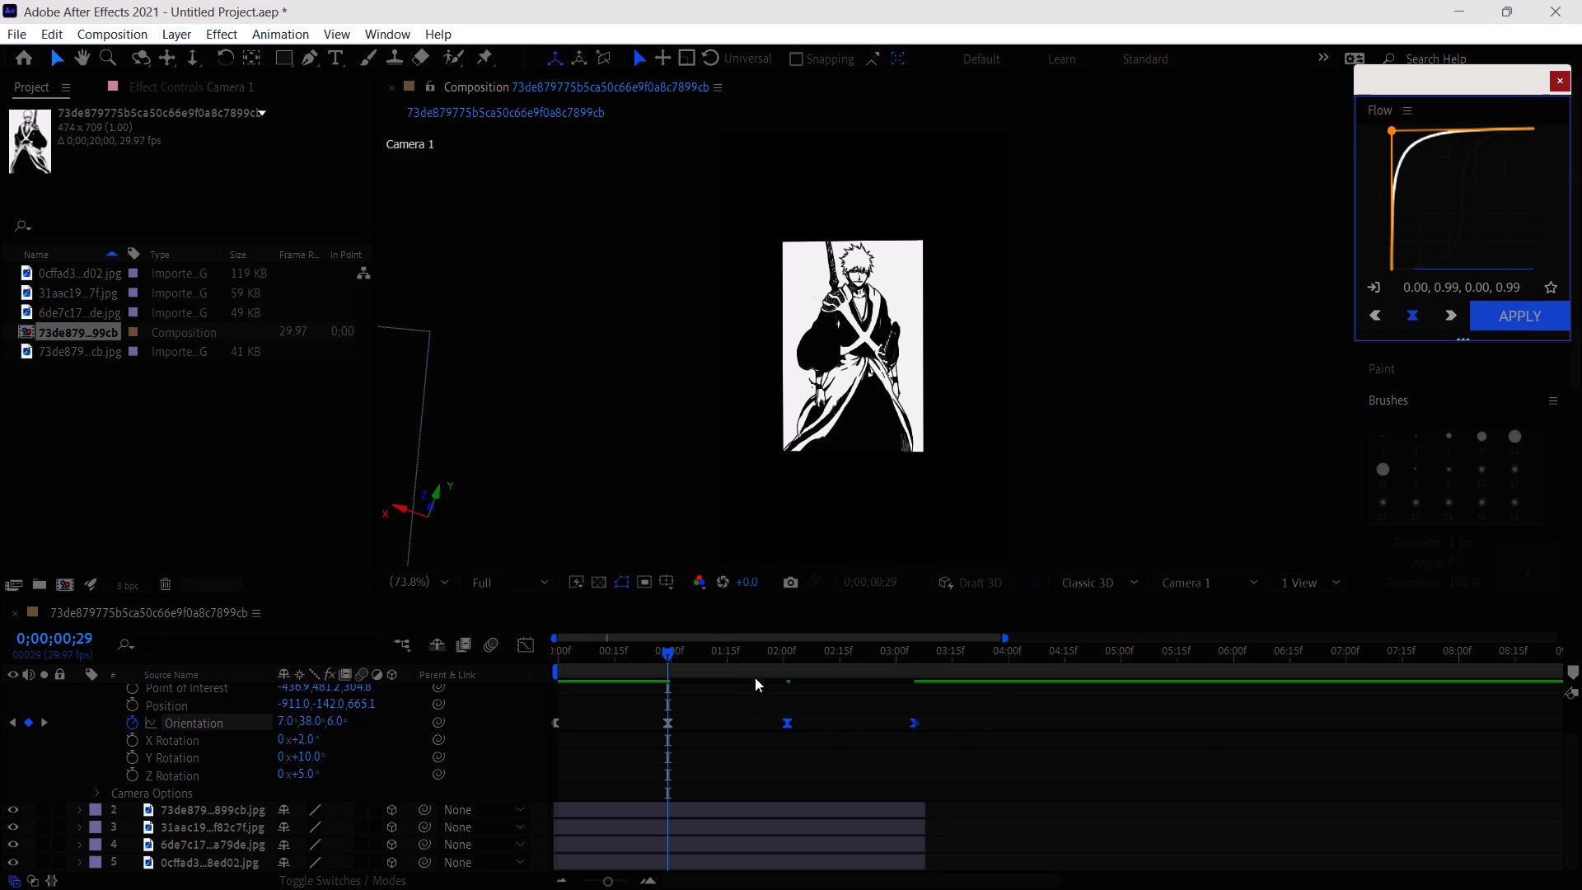
Preview the full three-second camera animation from the beginning and return to 0;00;00;00.
drag(732, 651, 505, 680)
key(space)
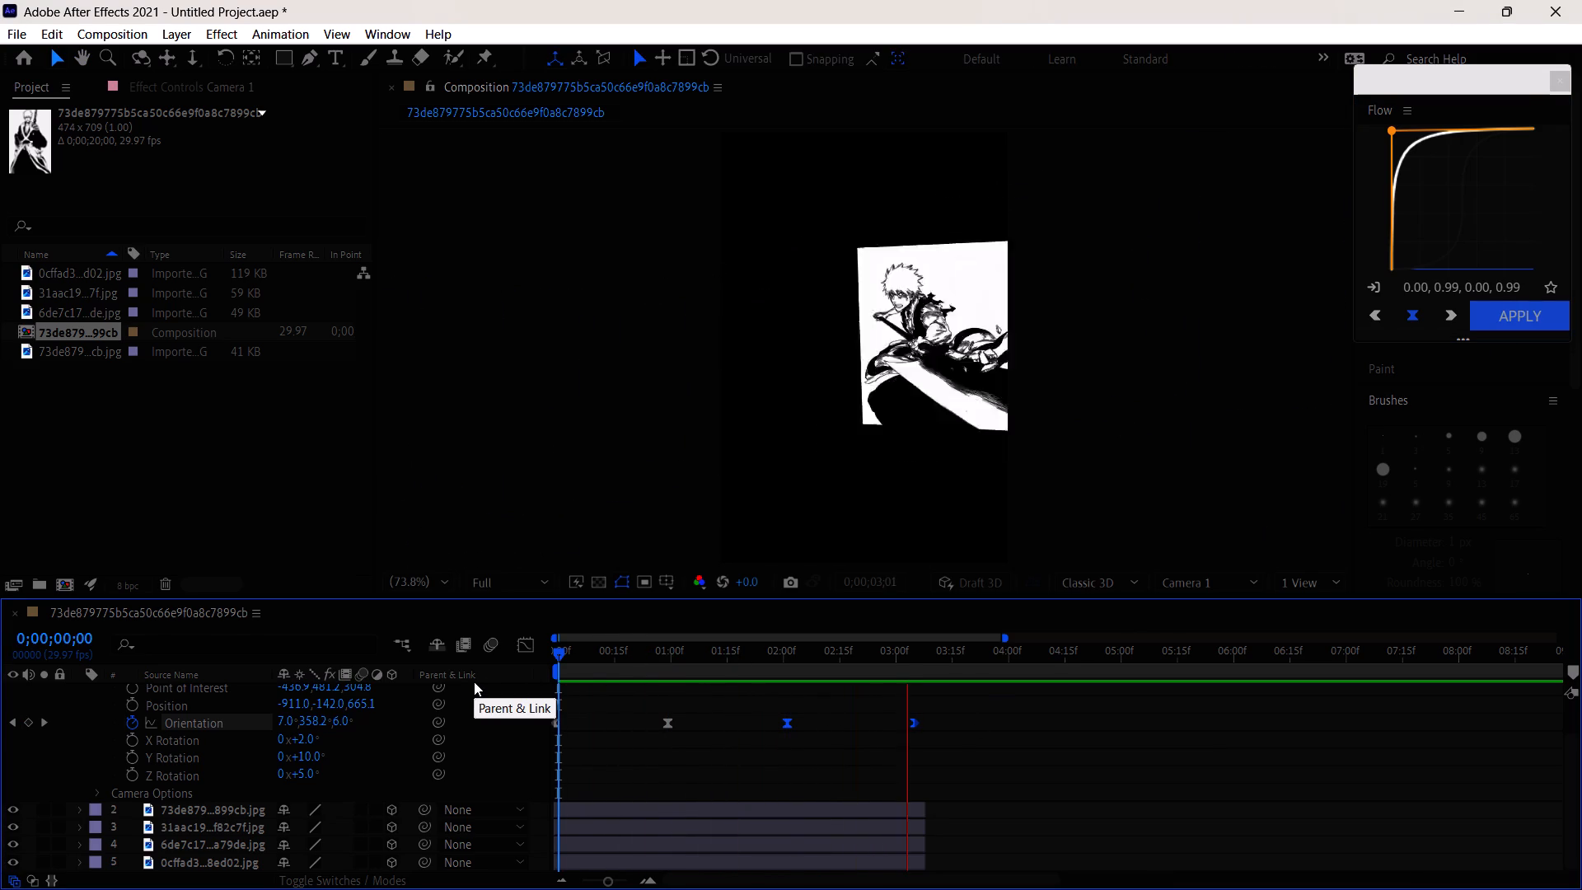
drag(746, 649, 573, 667)
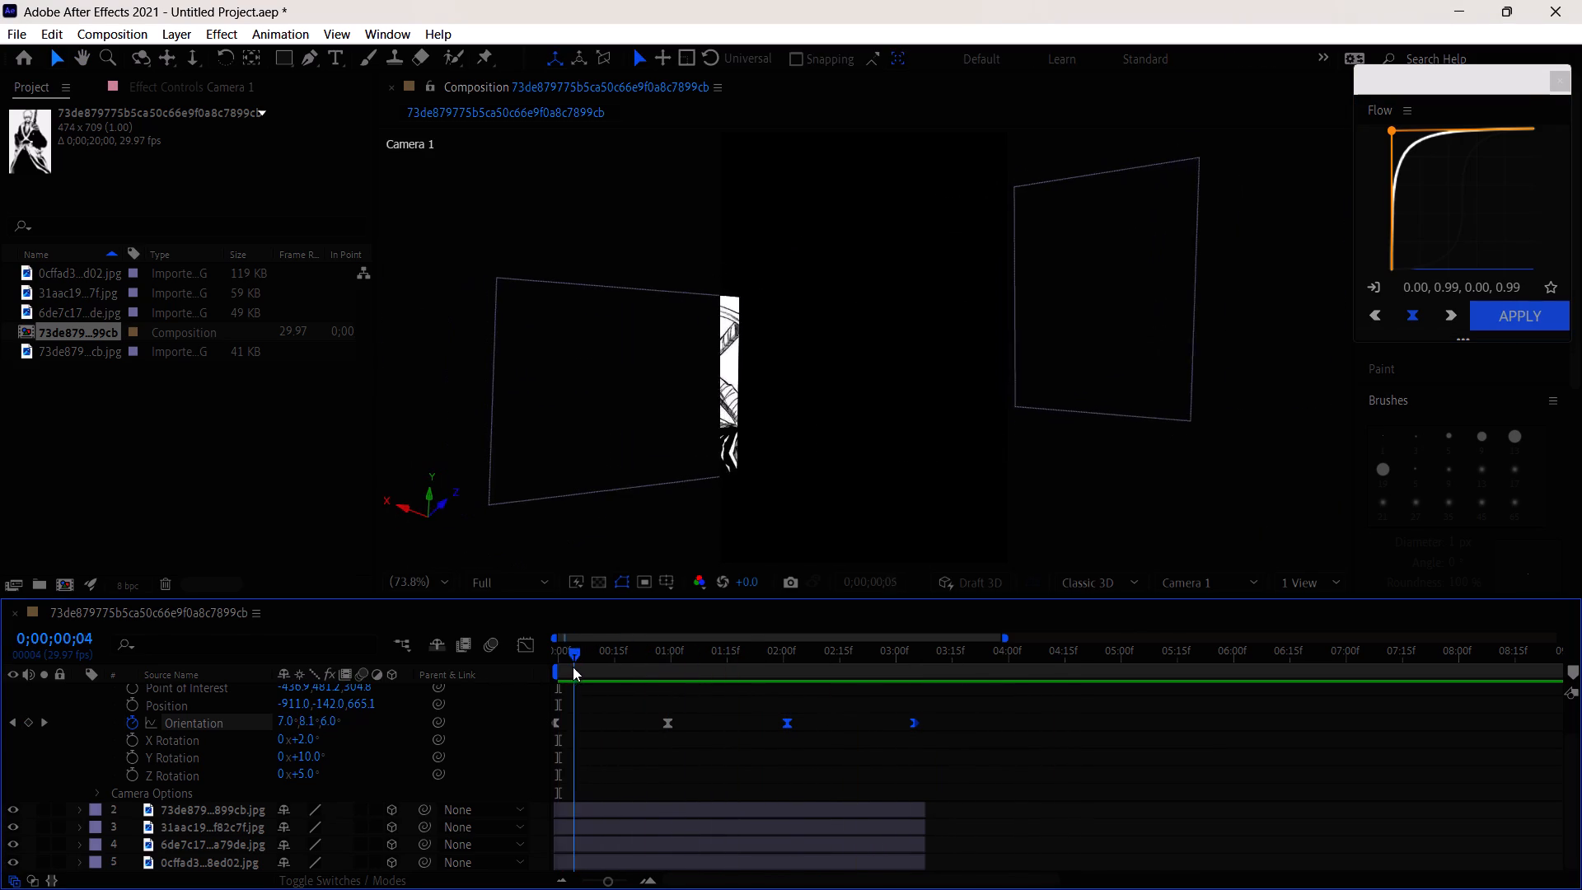
drag(573, 667, 548, 672)
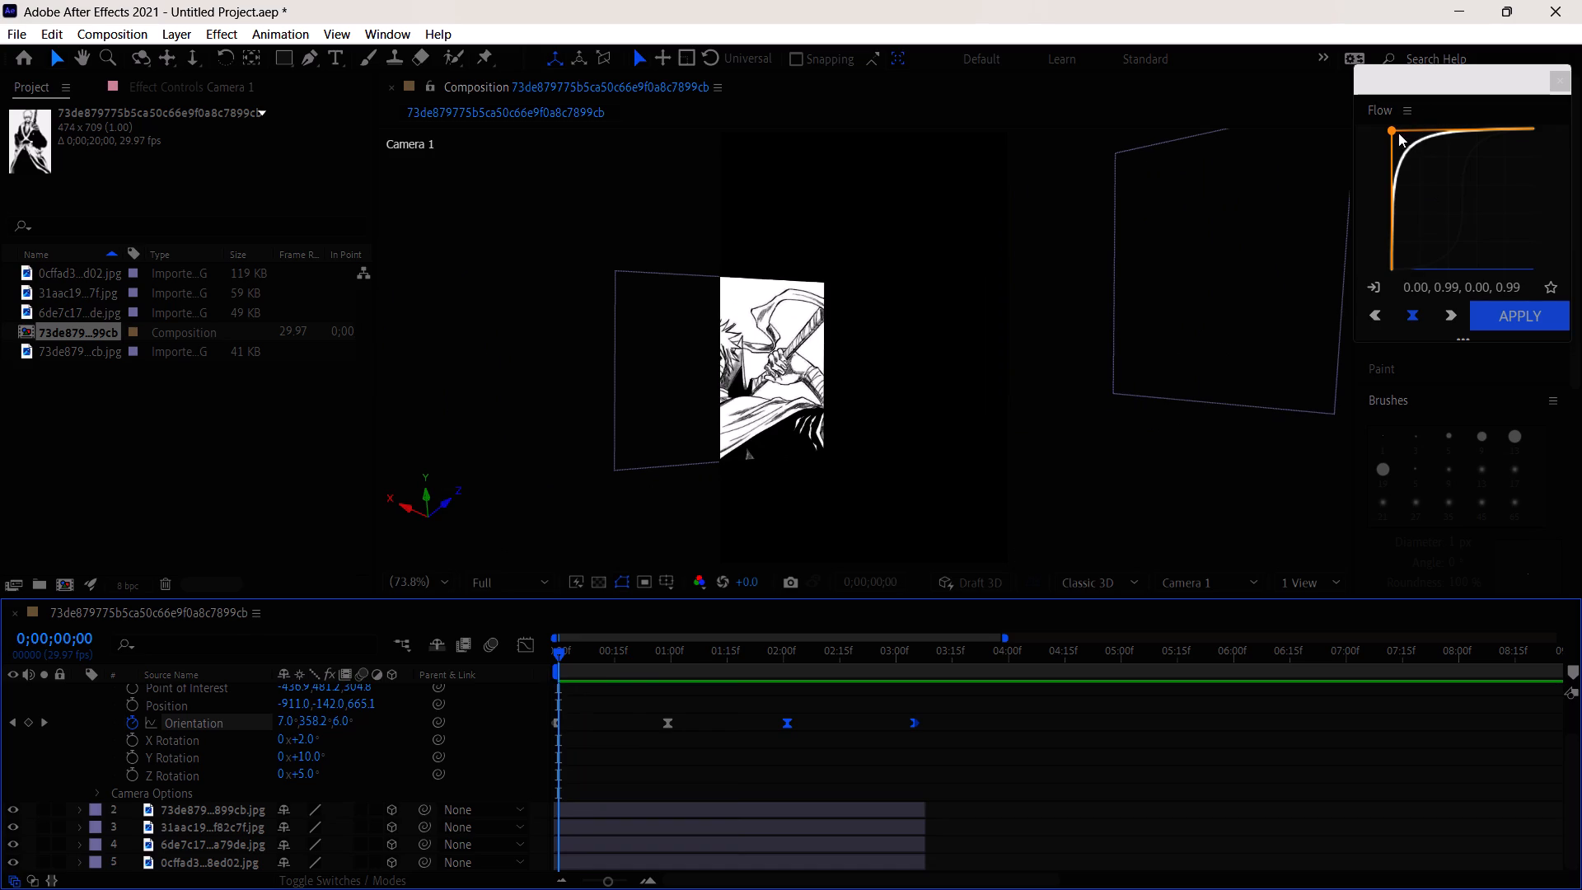
Soften the Flow curve to 0.00, 0.88, 0.13, 0.99 and apply it to all four of Camera 1's Orientation keyframes.
drag(1392, 133, 1411, 134)
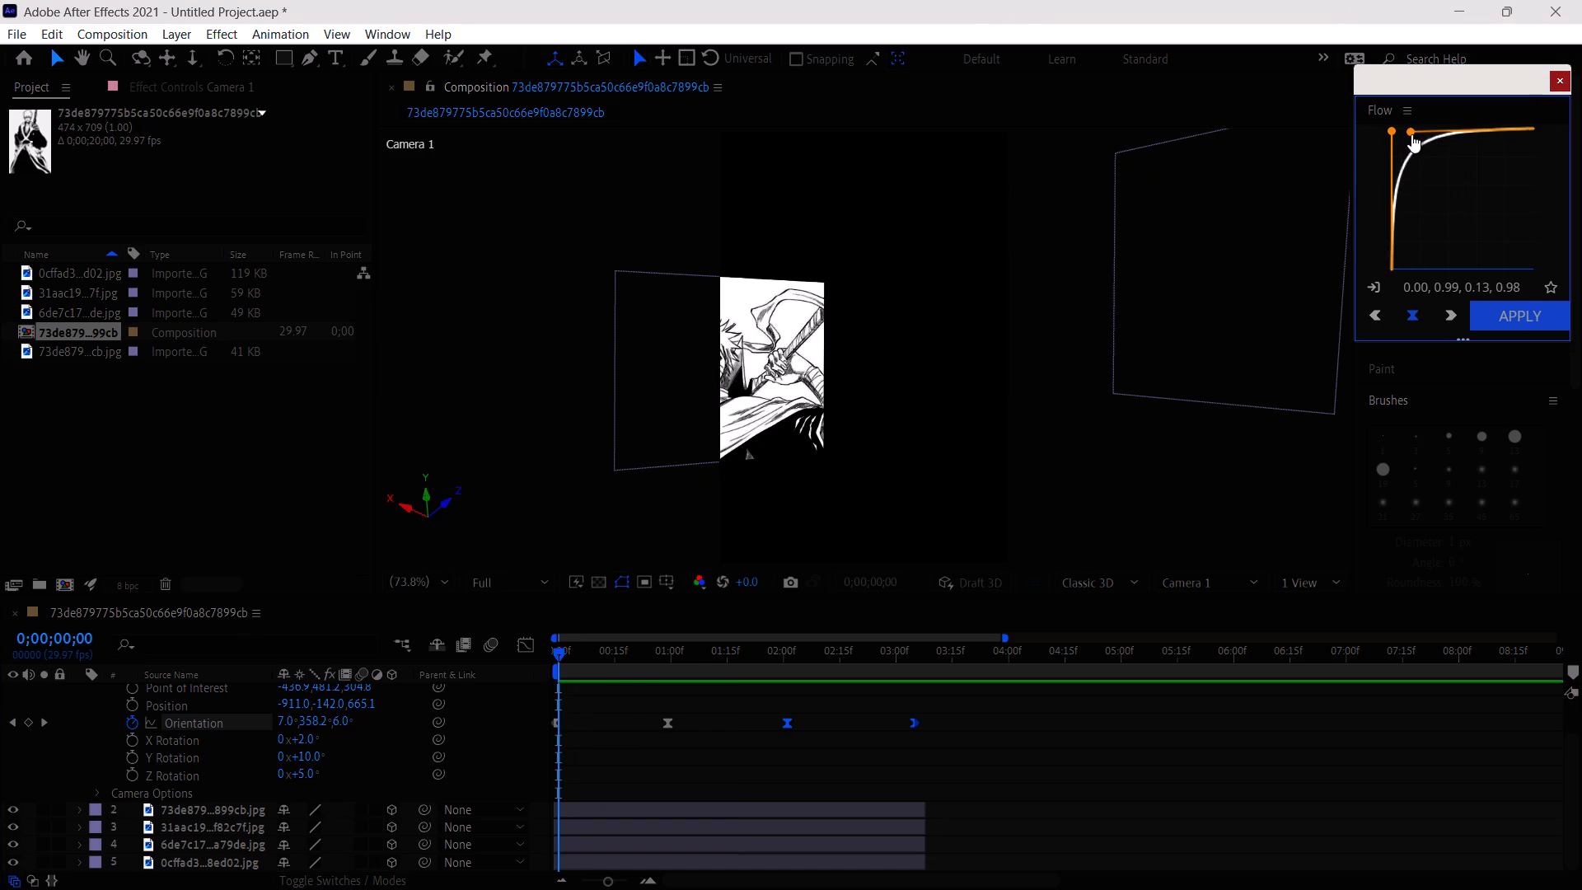
drag(1411, 134, 1411, 133)
drag(1392, 131, 1392, 146)
click(1512, 320)
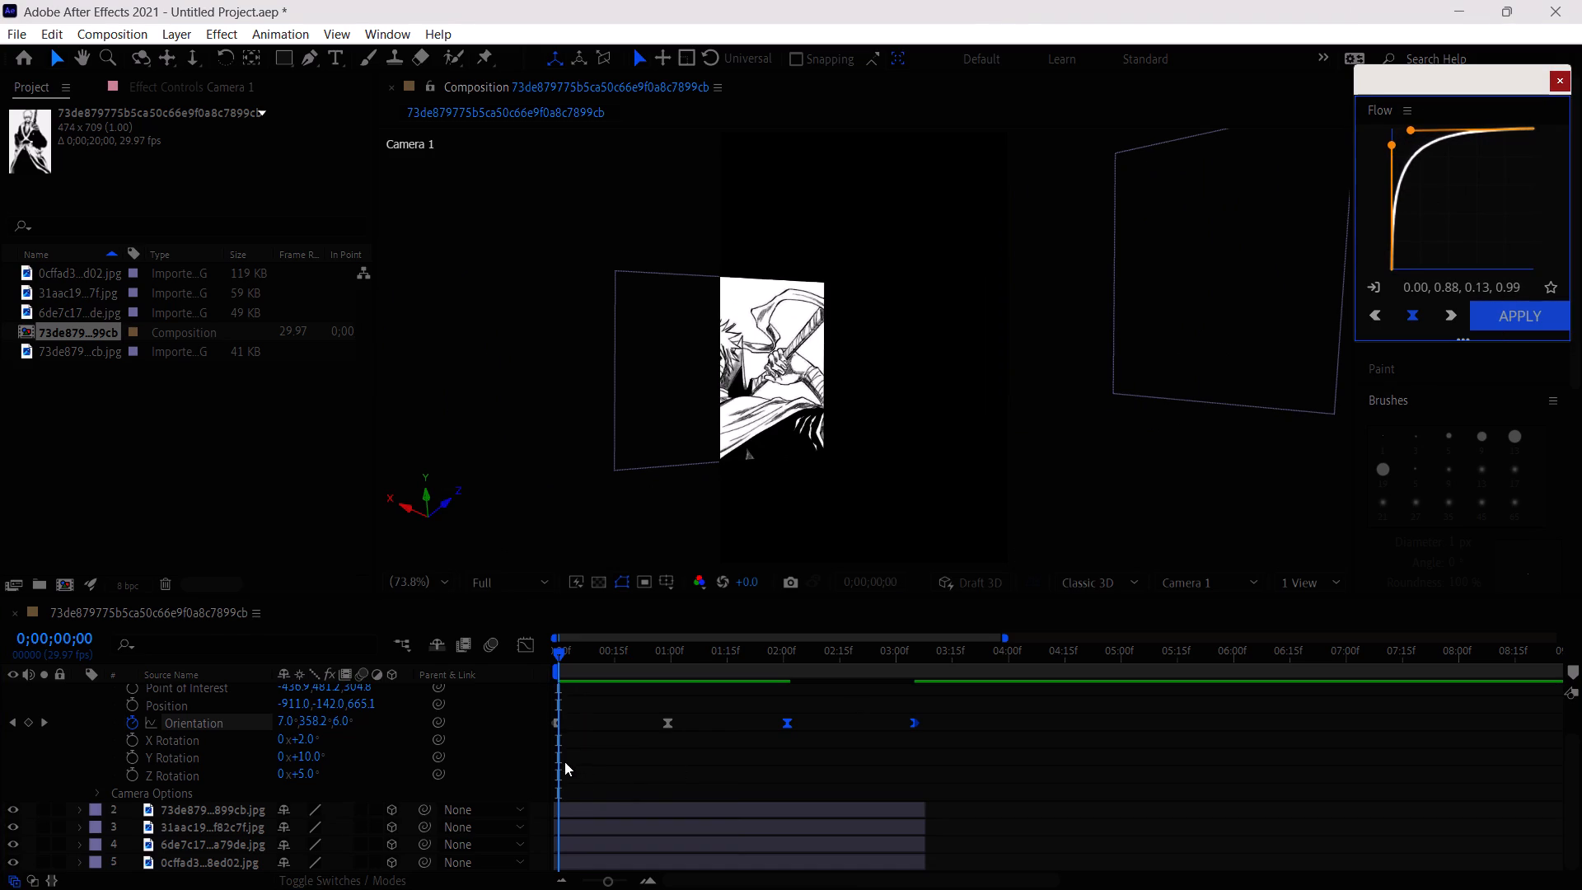
drag(552, 756, 967, 691)
click(1493, 322)
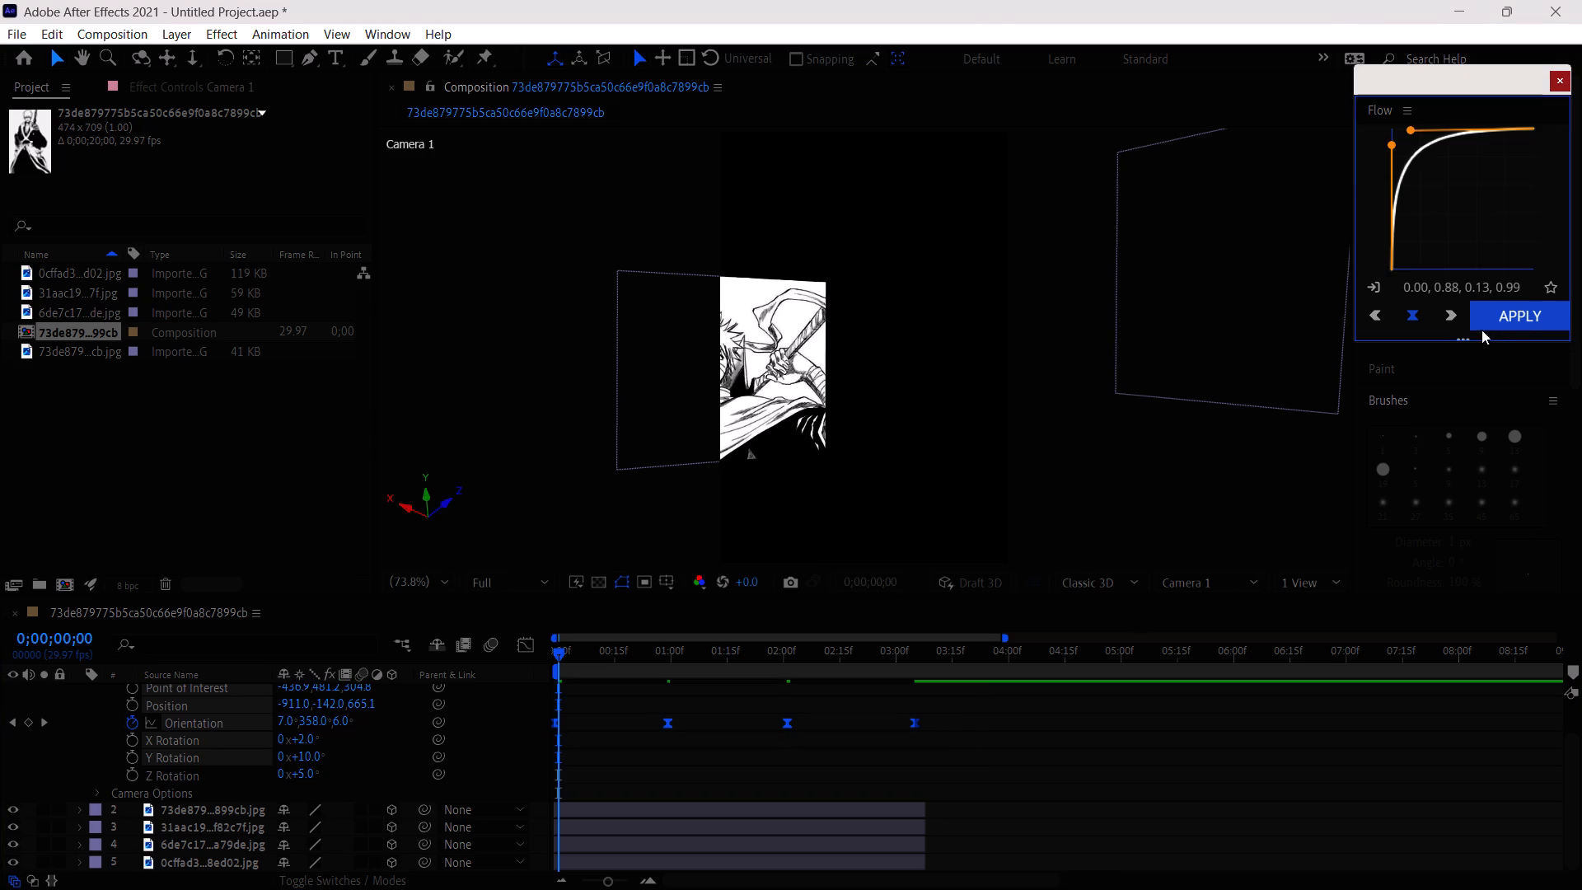
Preview the eased camera animation from the beginning and return to 0;00;00;00.
drag(608, 649, 525, 660)
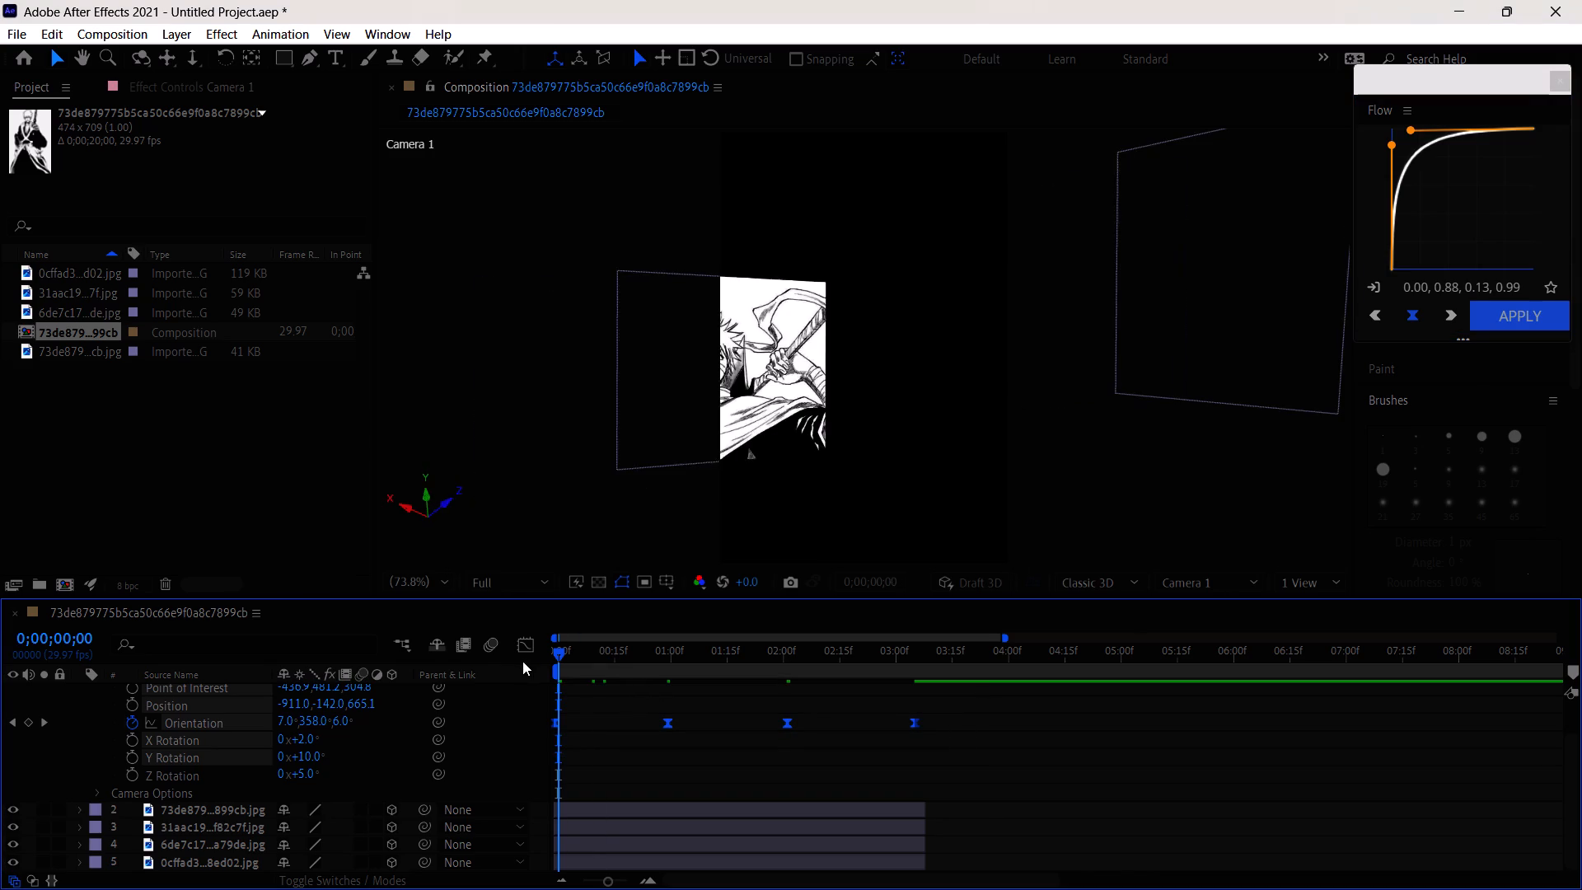
key(space)
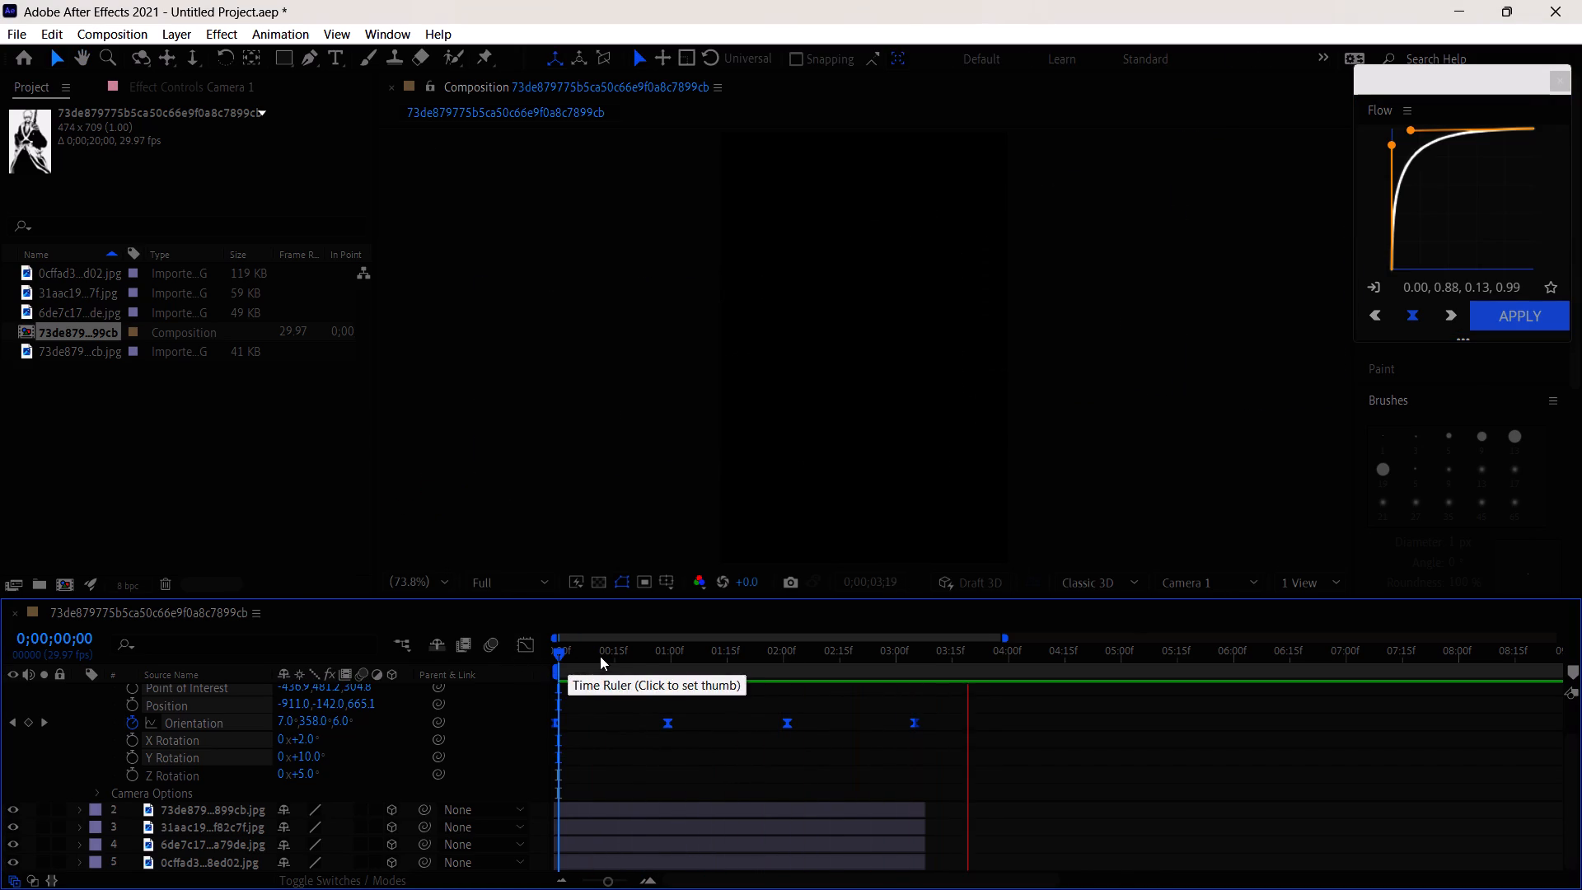
drag(601, 656, 517, 683)
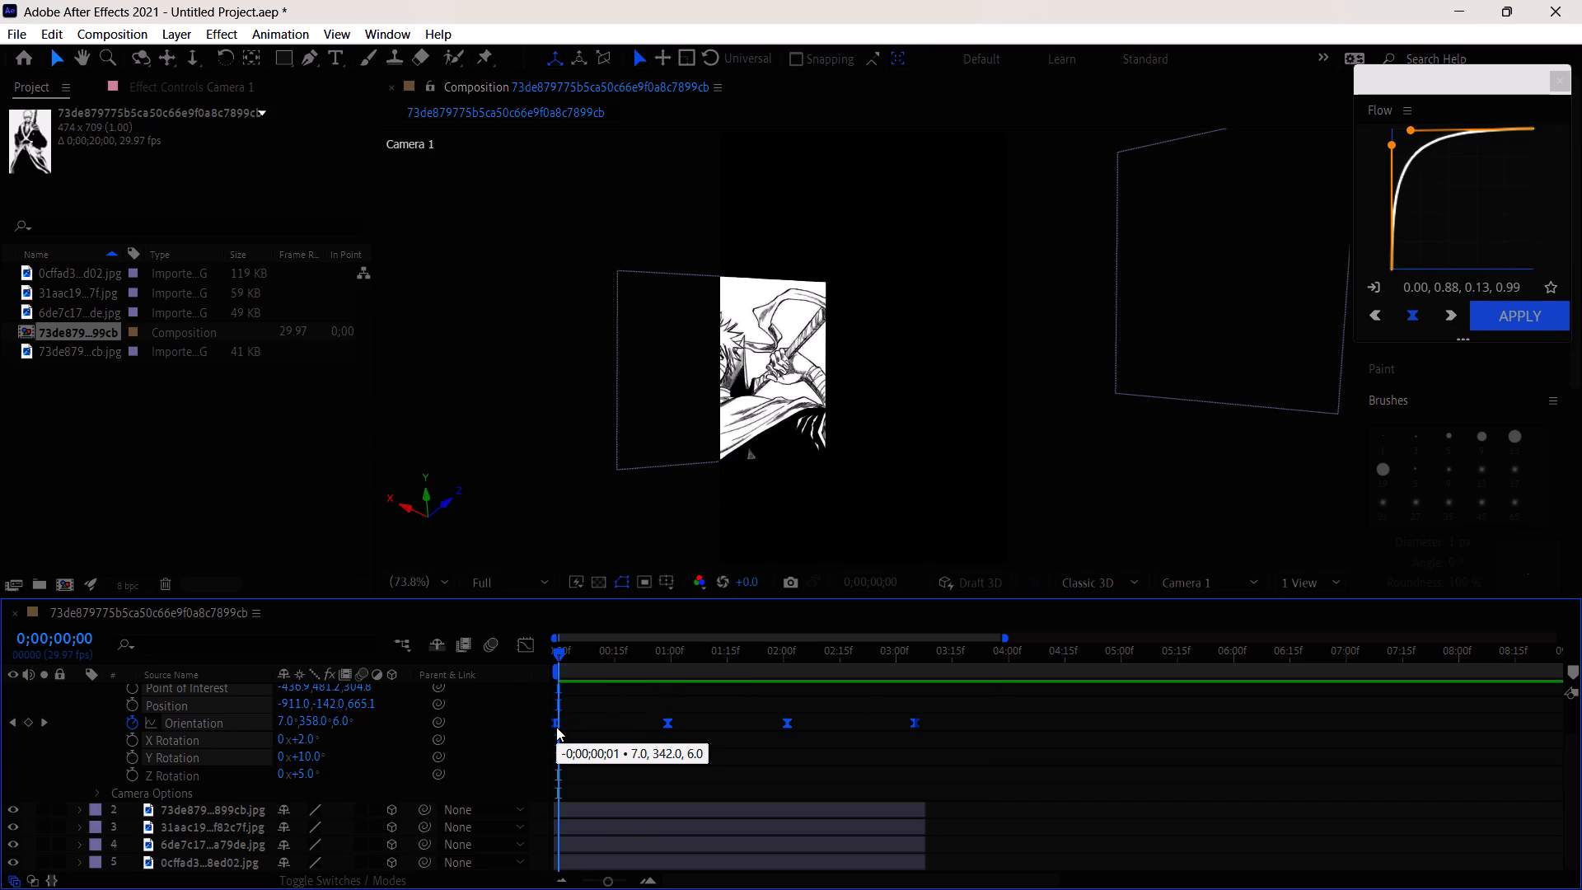
Shift all four of Camera 1's Orientation keyframes together so that the first one sits exactly at 0;00;00;00.
drag(556, 727, 578, 728)
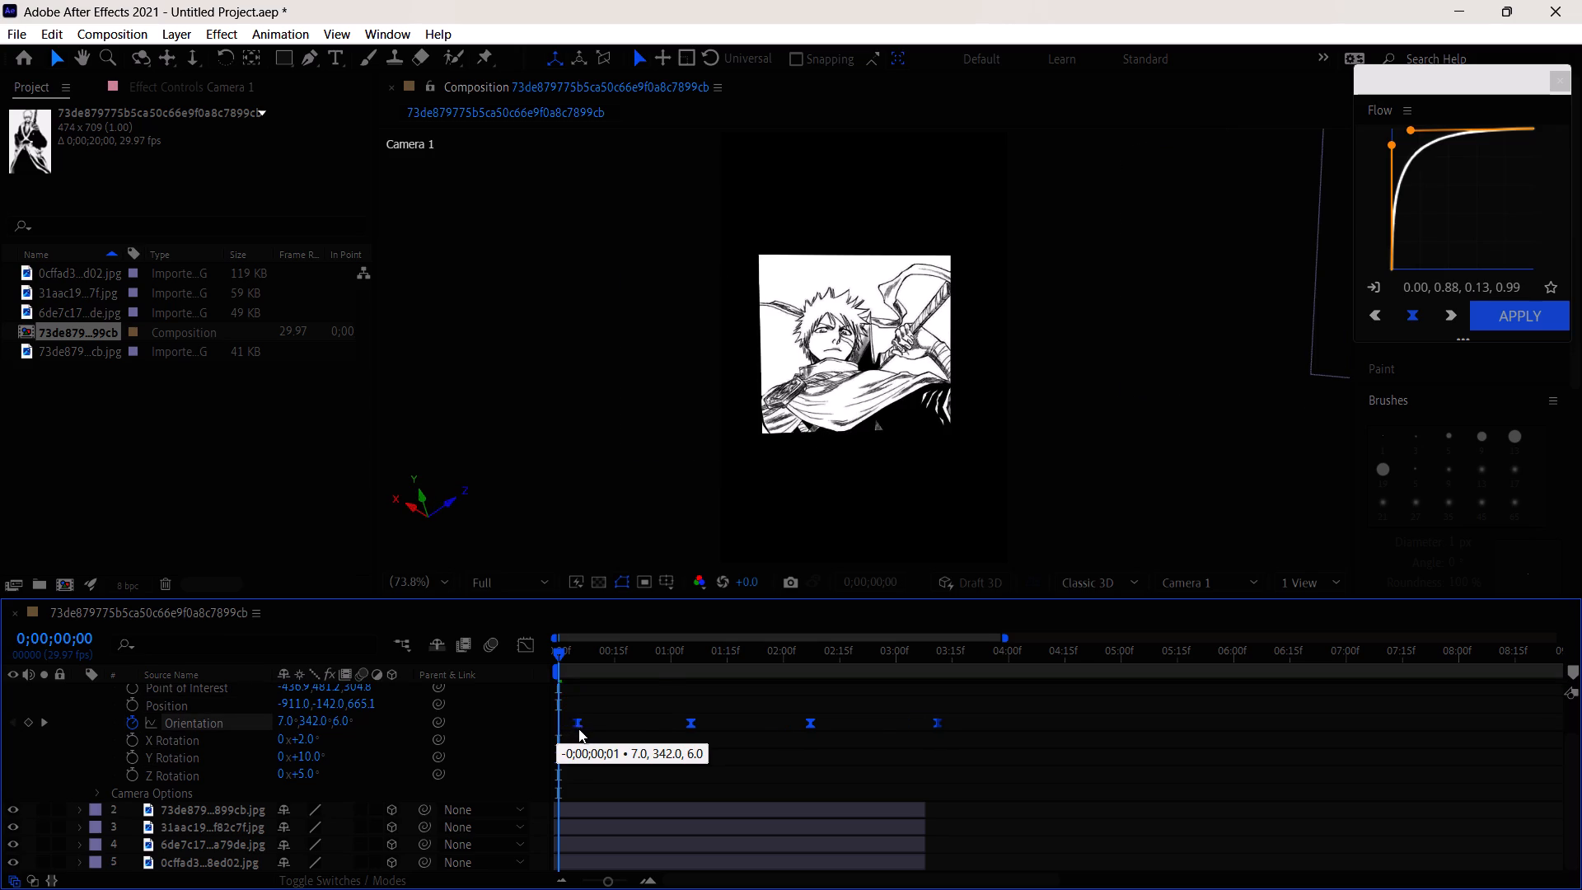
drag(578, 728, 657, 737)
drag(563, 650, 594, 659)
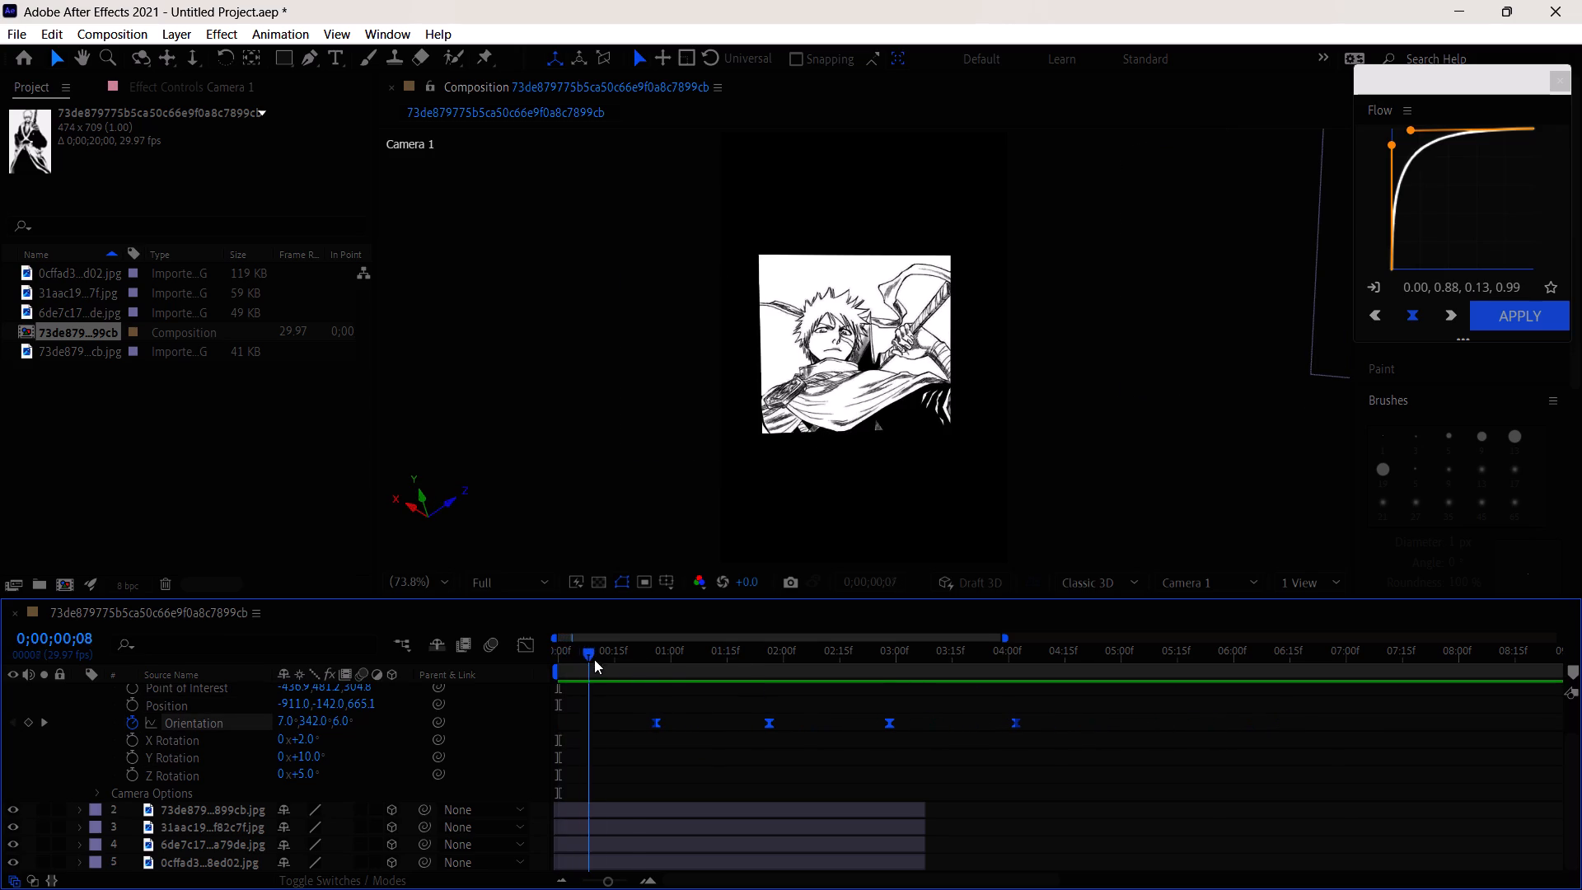
drag(594, 659, 531, 667)
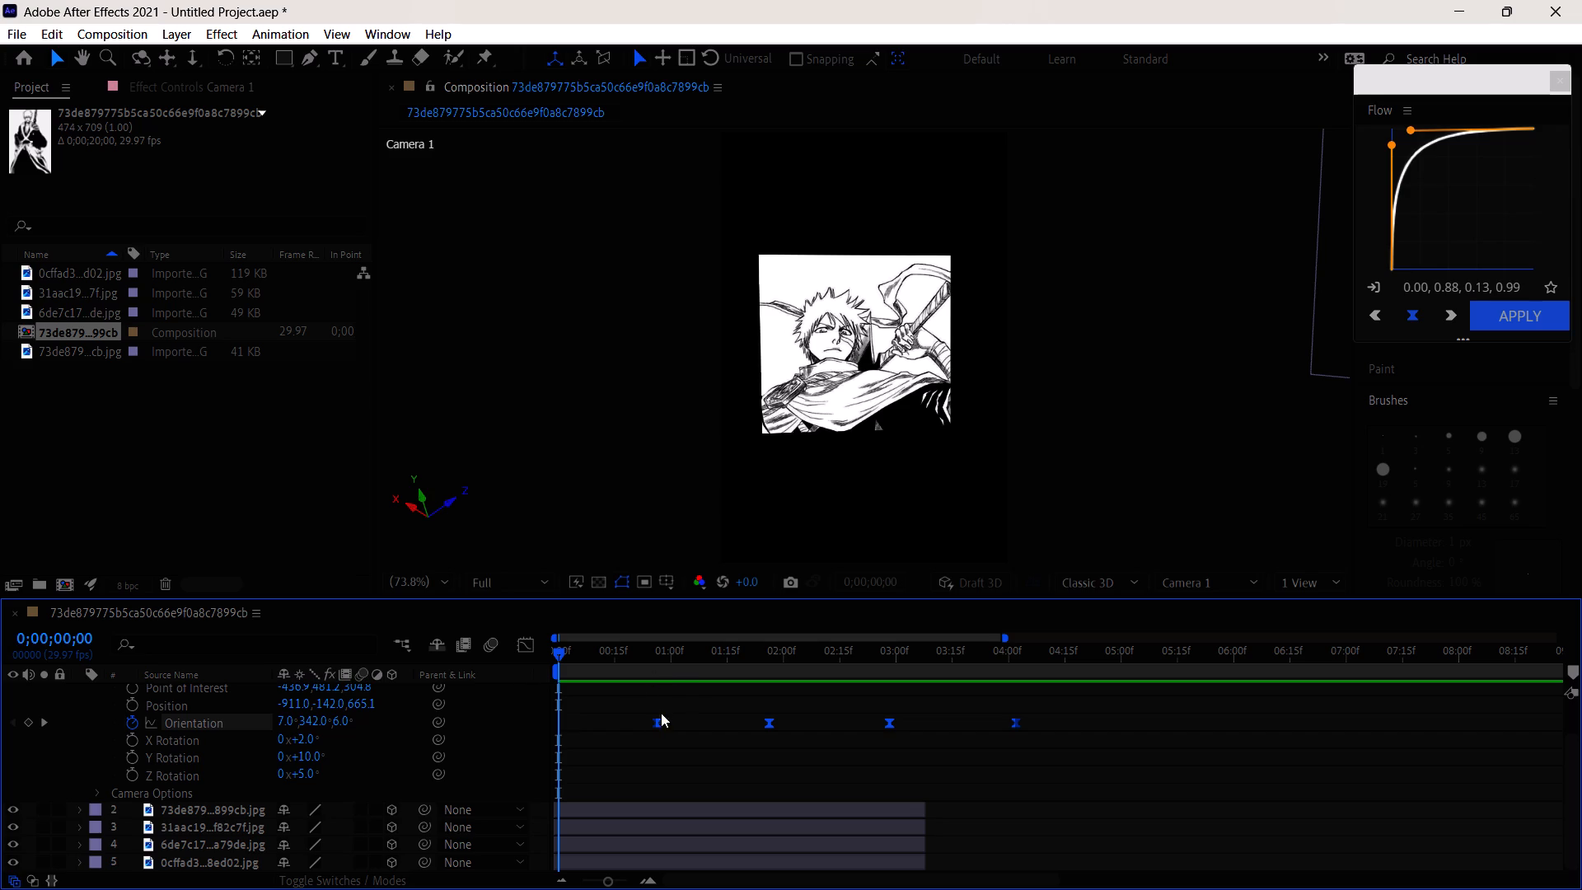
drag(655, 724, 557, 738)
Scrub through the first second of the camera move and return to 0;00;00;00.
drag(568, 652, 671, 664)
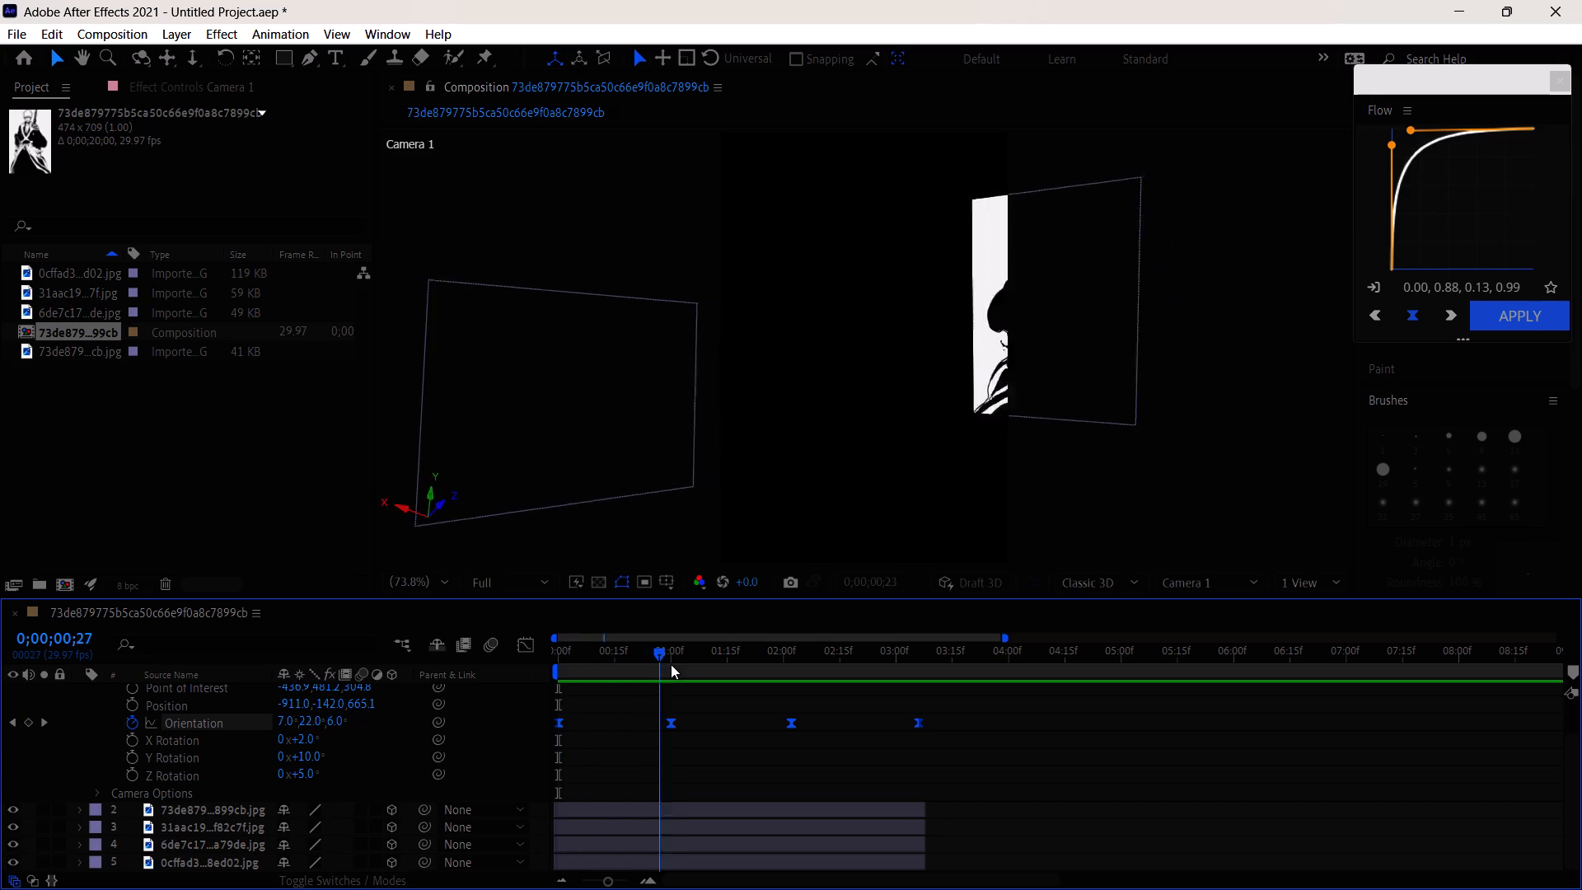
drag(671, 664, 554, 674)
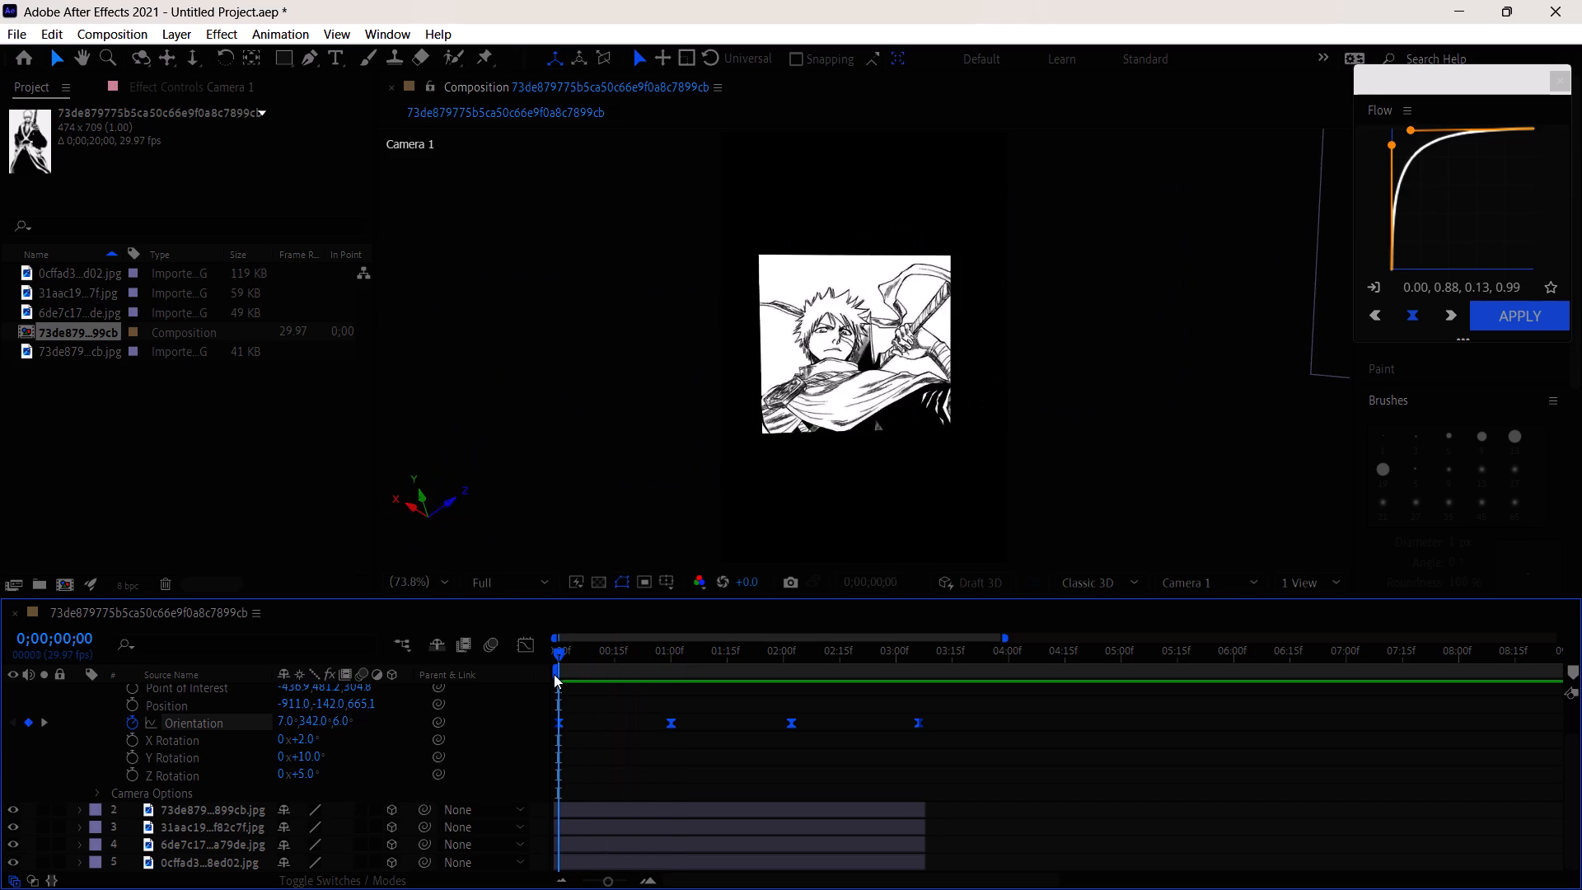
drag(554, 674, 604, 670)
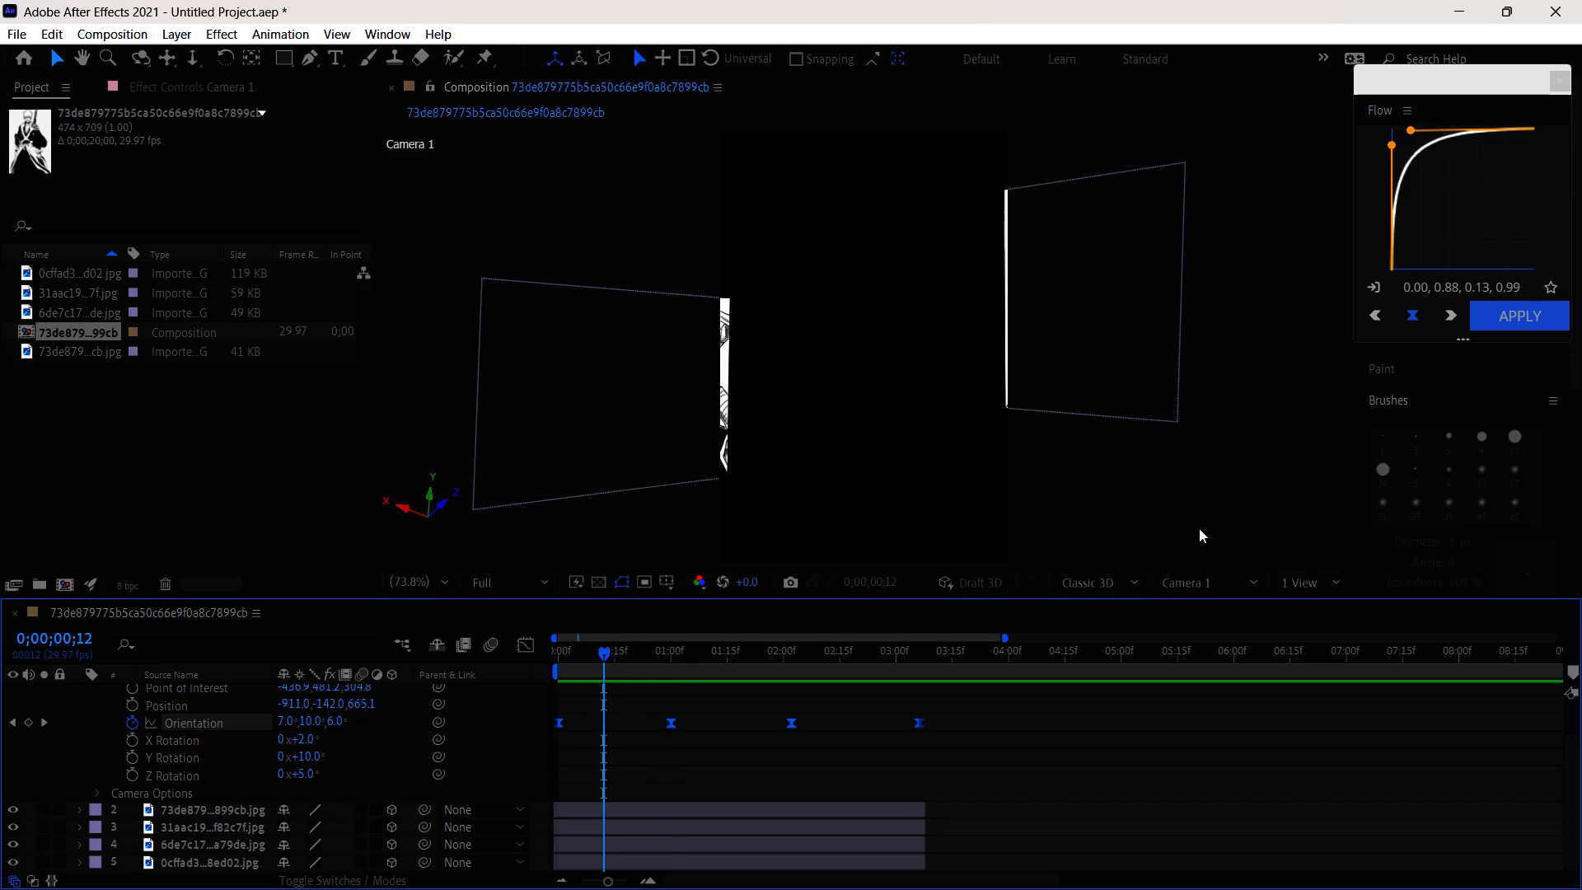
drag(604, 658, 564, 667)
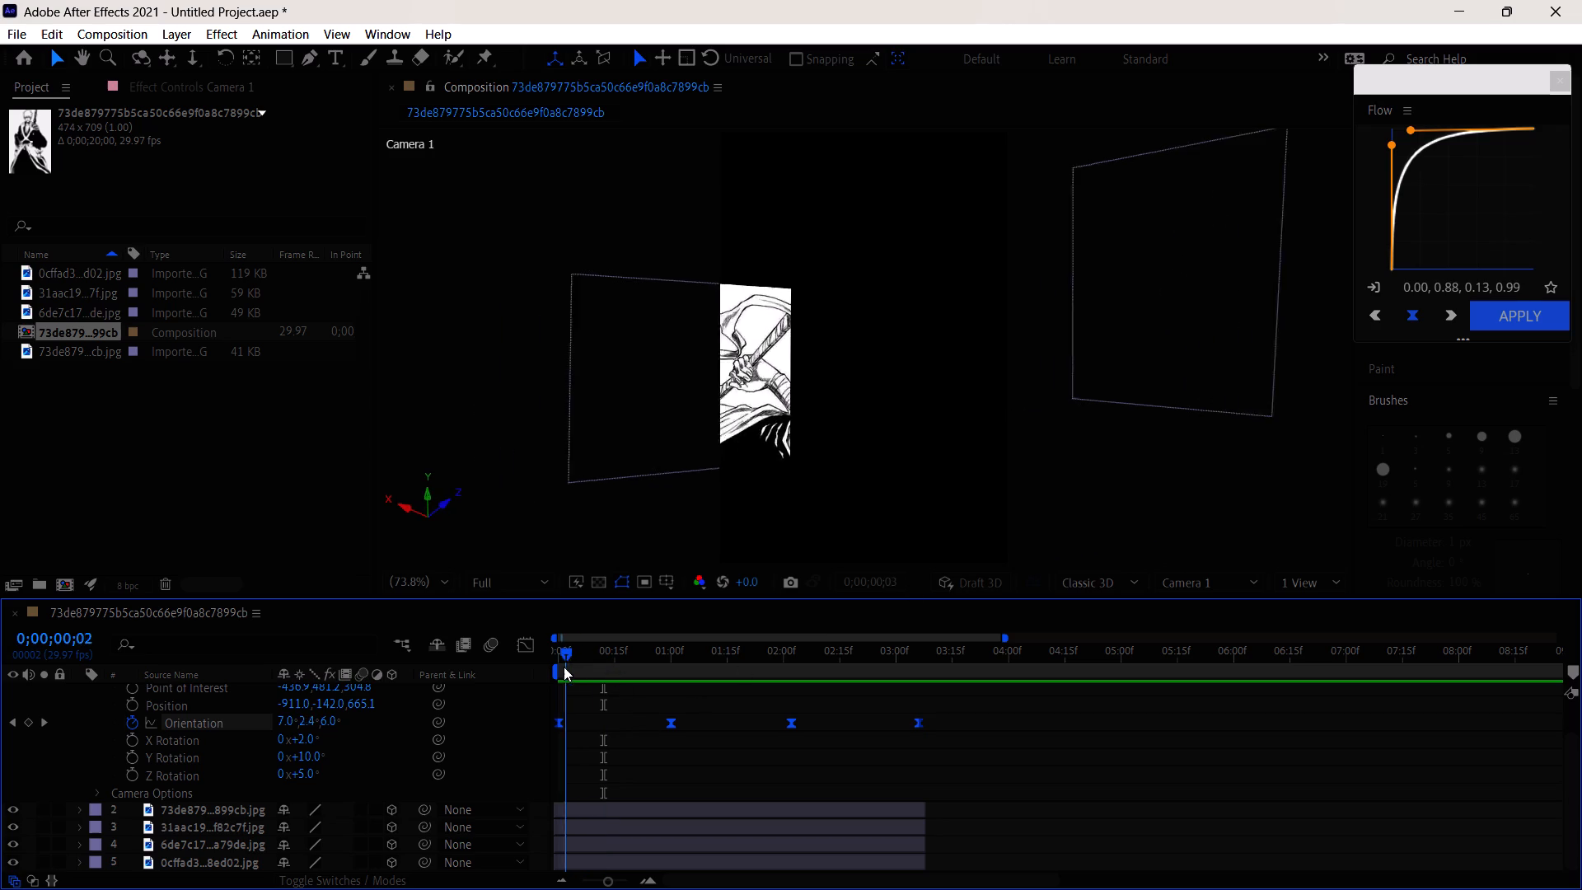
drag(564, 667, 548, 672)
Reshape the Flow curve to 0.00, 1.04, 1.00, 0.98 and try to apply it to all four Orientation keyframes, skipping the unsupported property.
drag(1416, 133, 1432, 133)
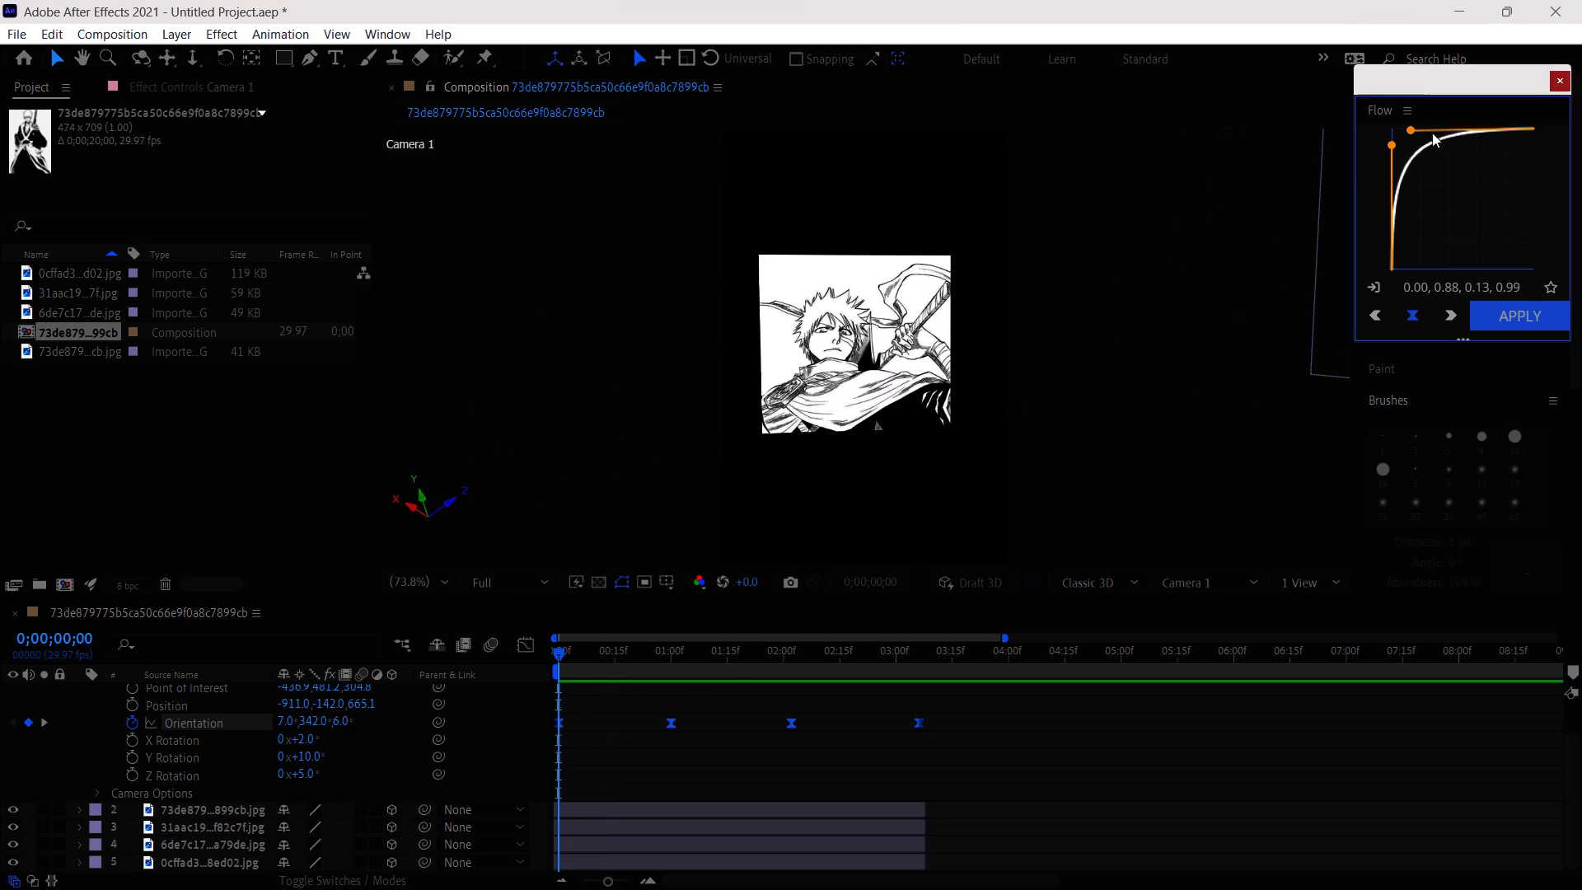
drag(1432, 133, 1507, 124)
drag(1508, 129, 1538, 135)
drag(1393, 143, 1388, 125)
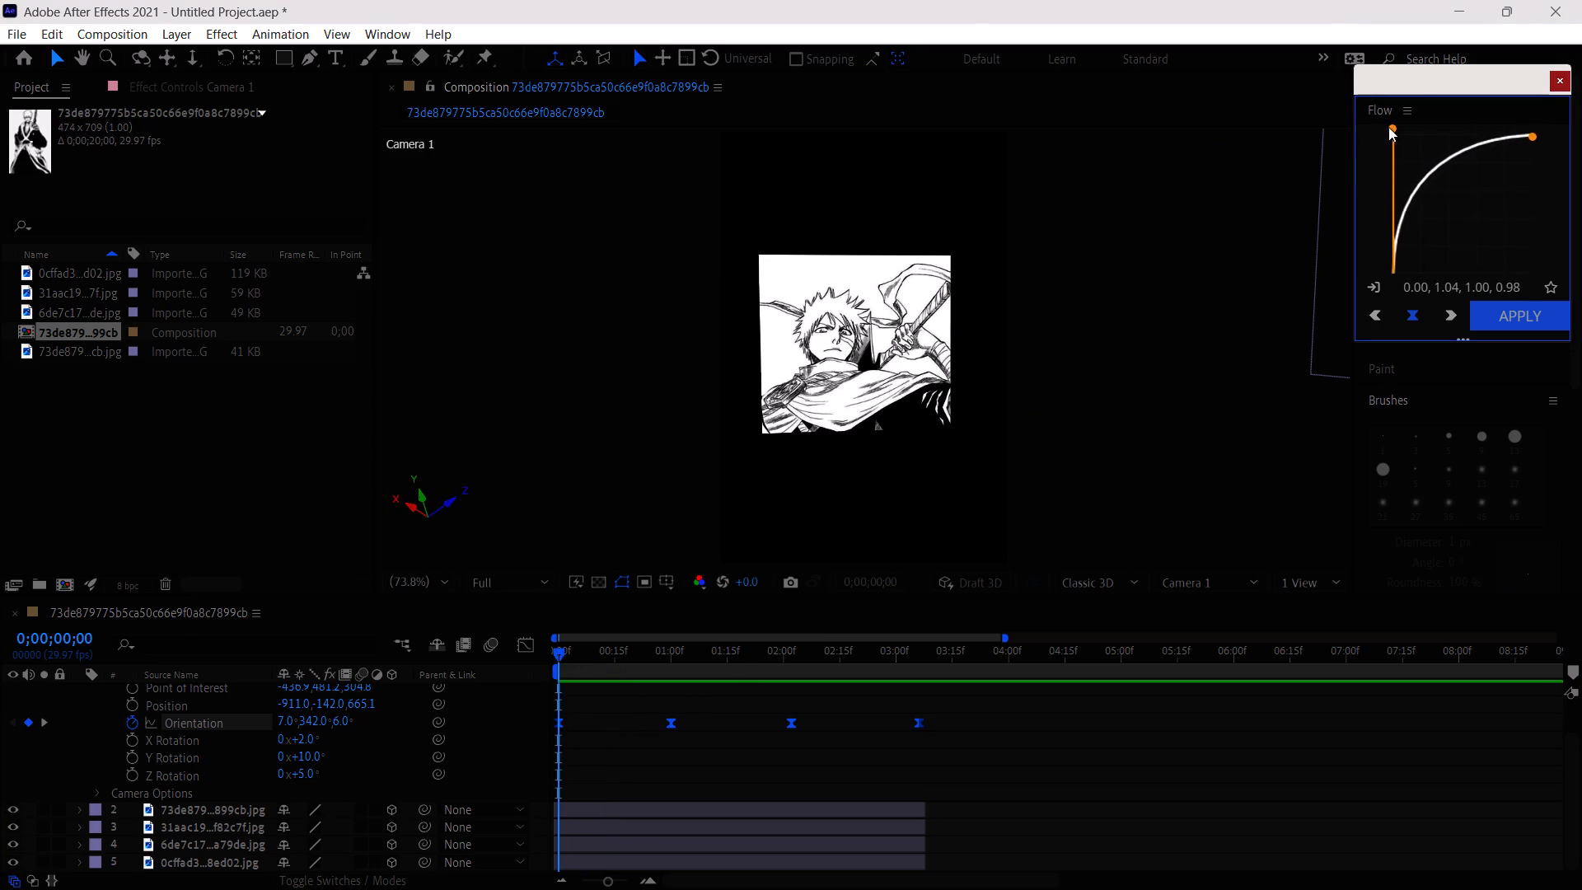
click(1533, 307)
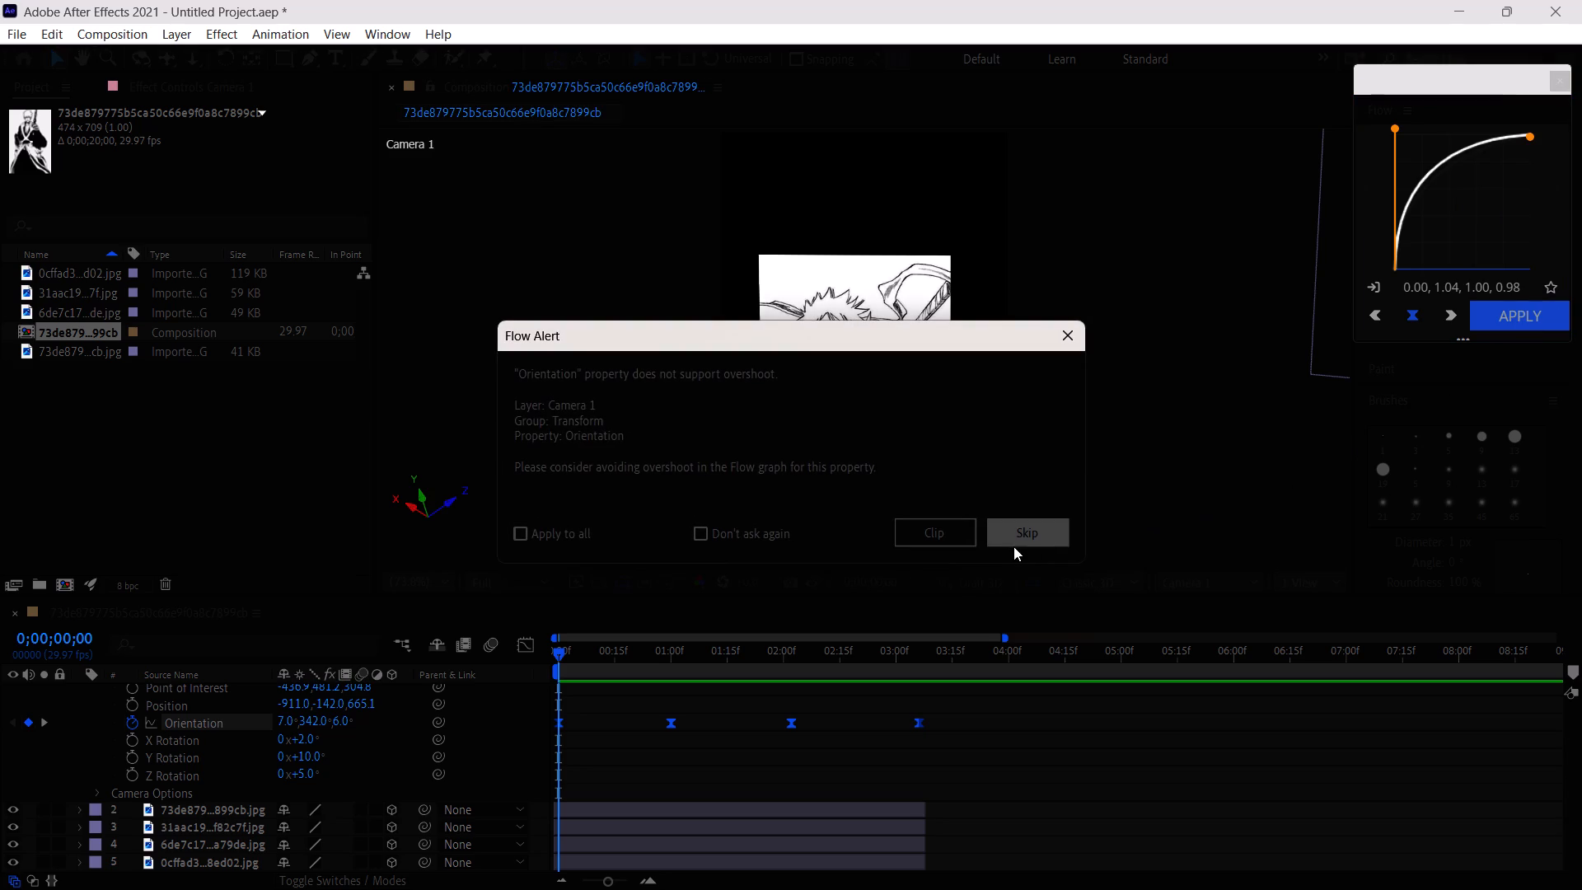
click(1018, 540)
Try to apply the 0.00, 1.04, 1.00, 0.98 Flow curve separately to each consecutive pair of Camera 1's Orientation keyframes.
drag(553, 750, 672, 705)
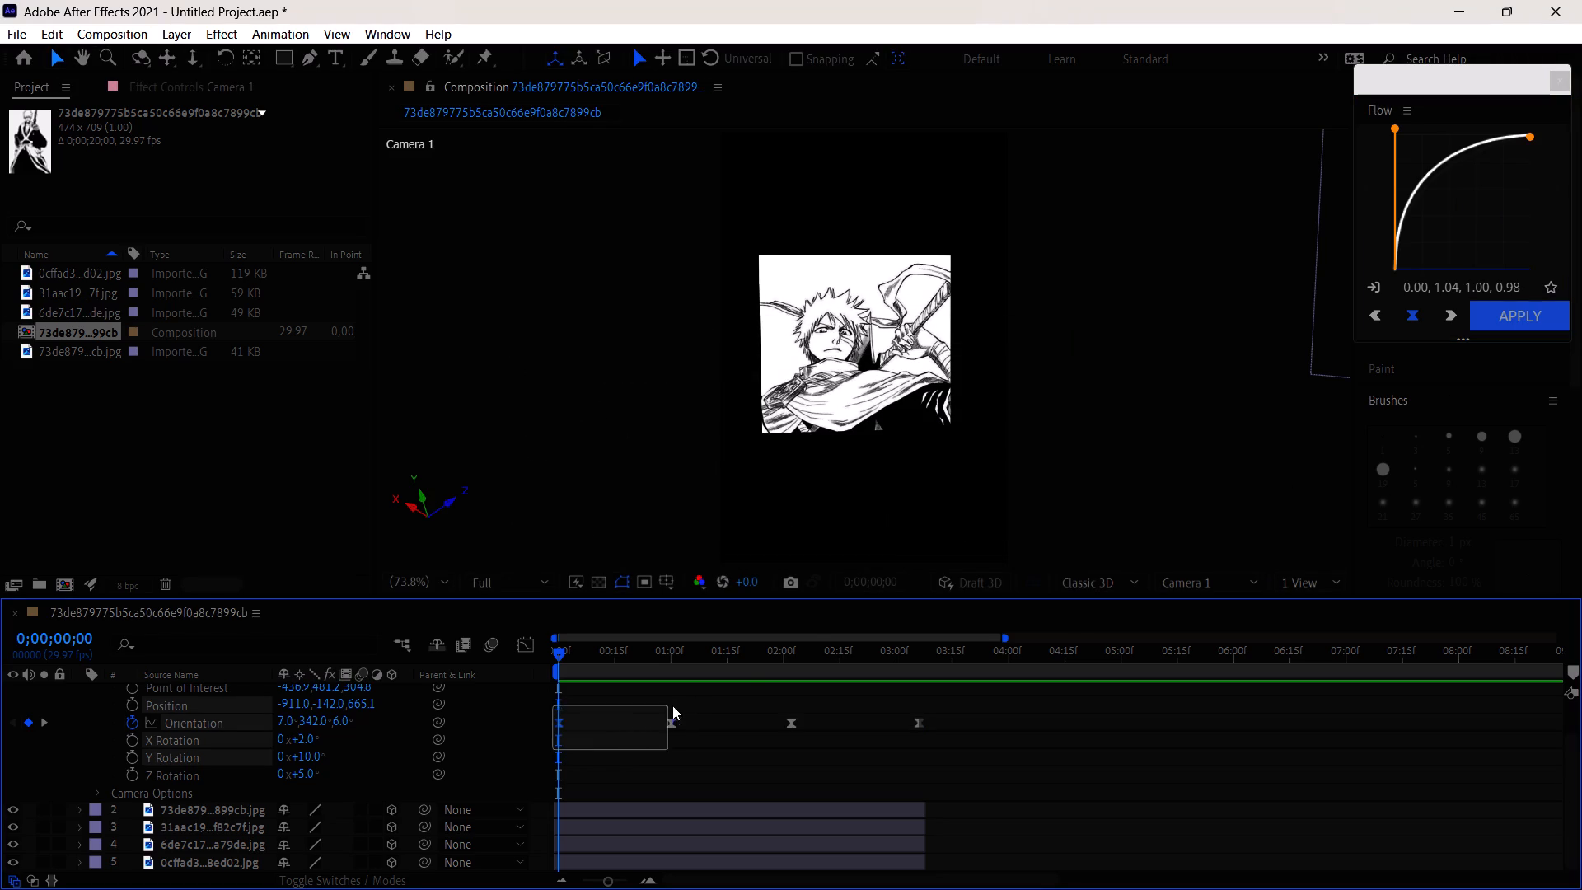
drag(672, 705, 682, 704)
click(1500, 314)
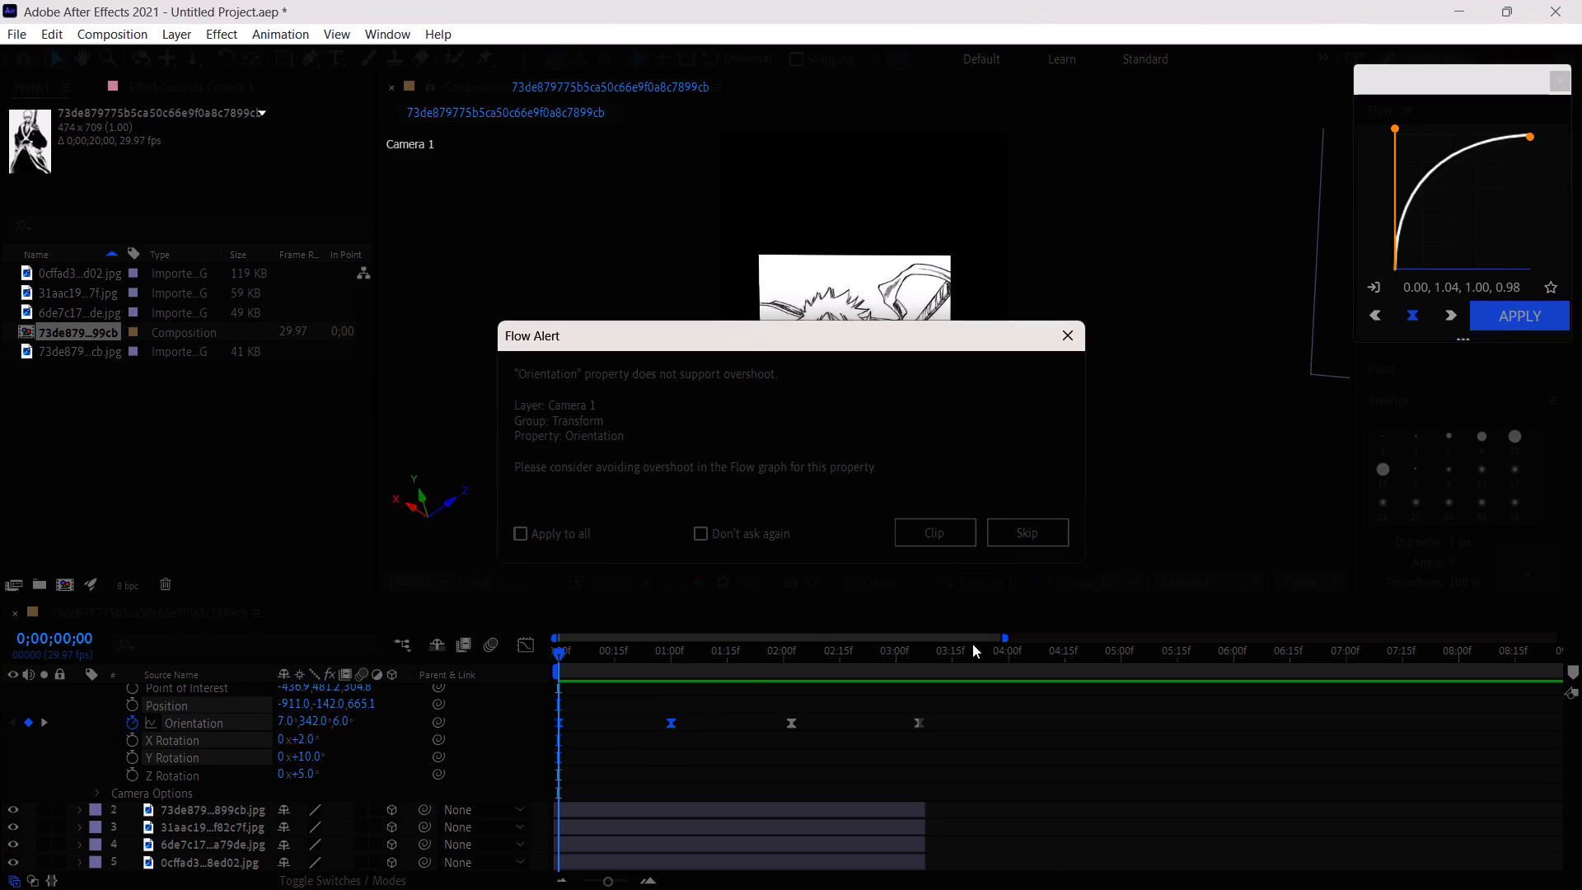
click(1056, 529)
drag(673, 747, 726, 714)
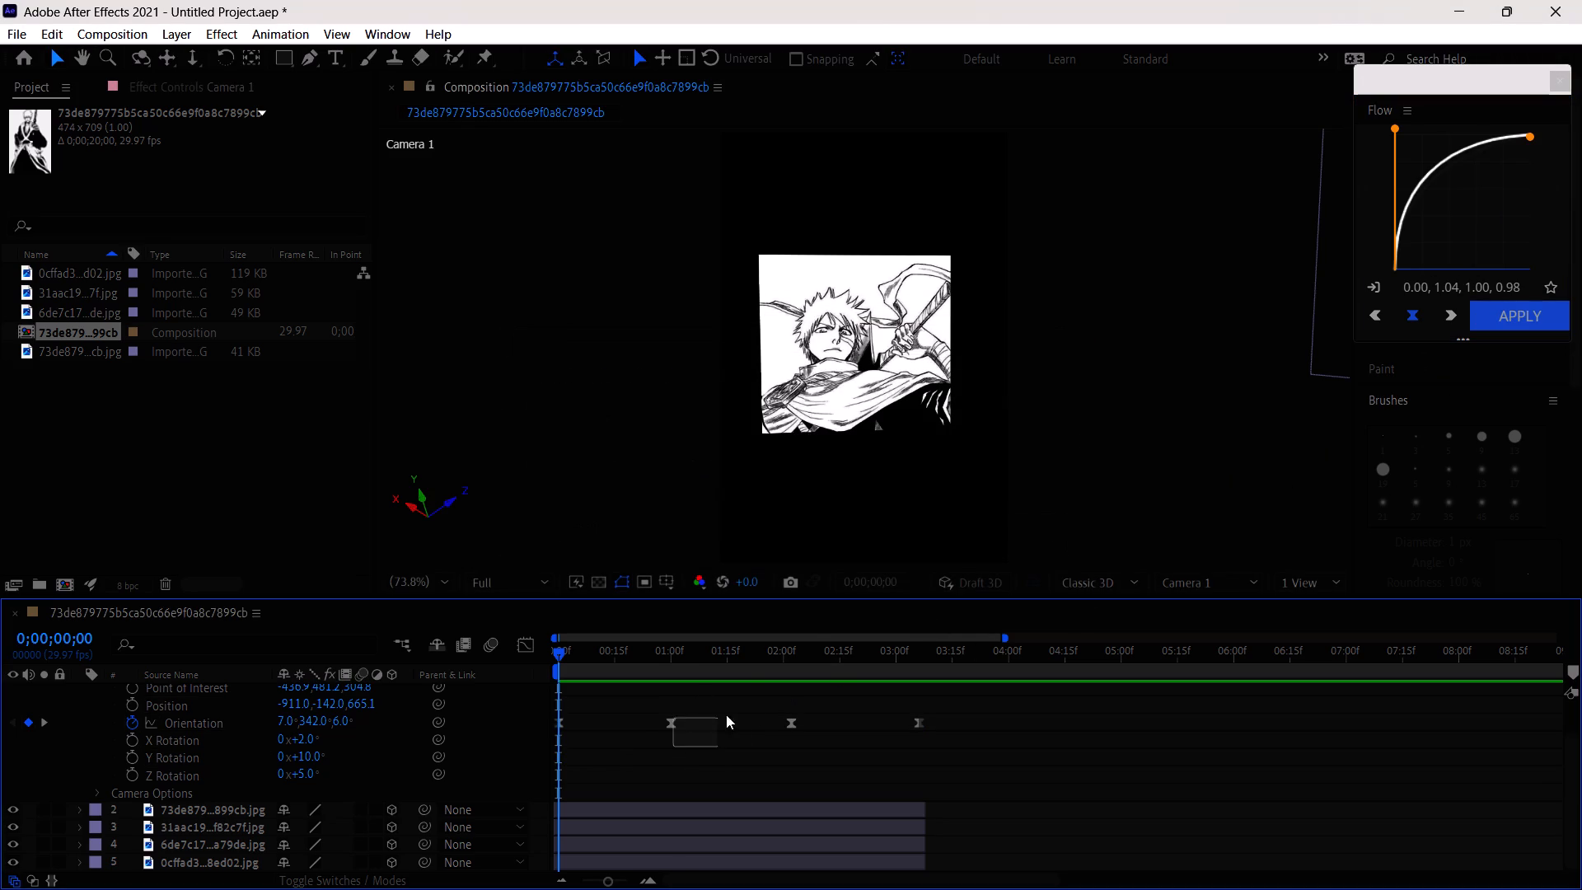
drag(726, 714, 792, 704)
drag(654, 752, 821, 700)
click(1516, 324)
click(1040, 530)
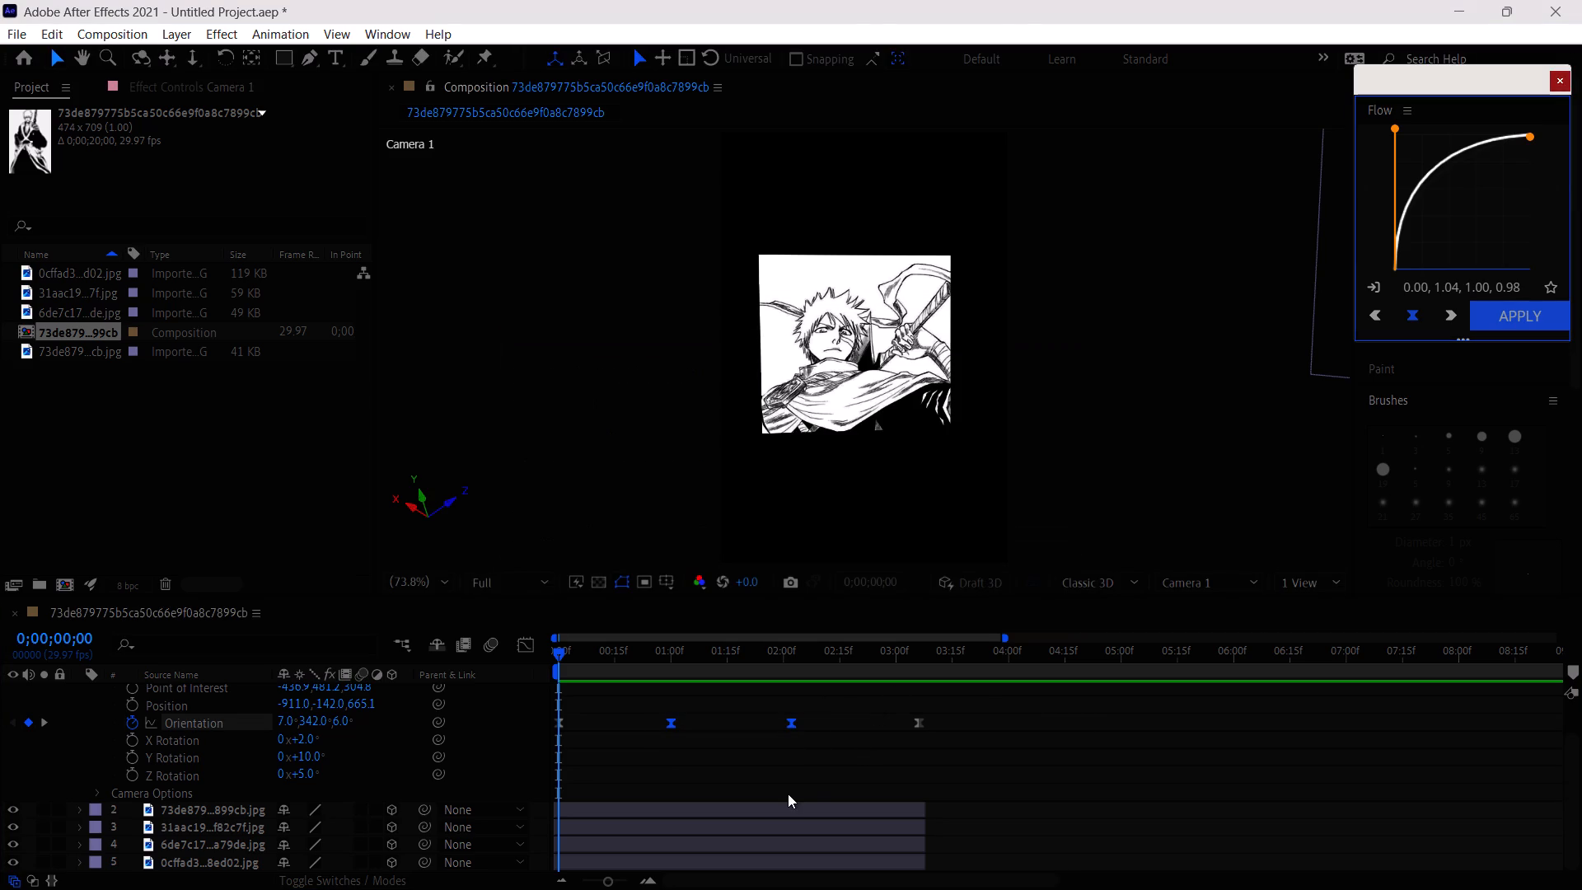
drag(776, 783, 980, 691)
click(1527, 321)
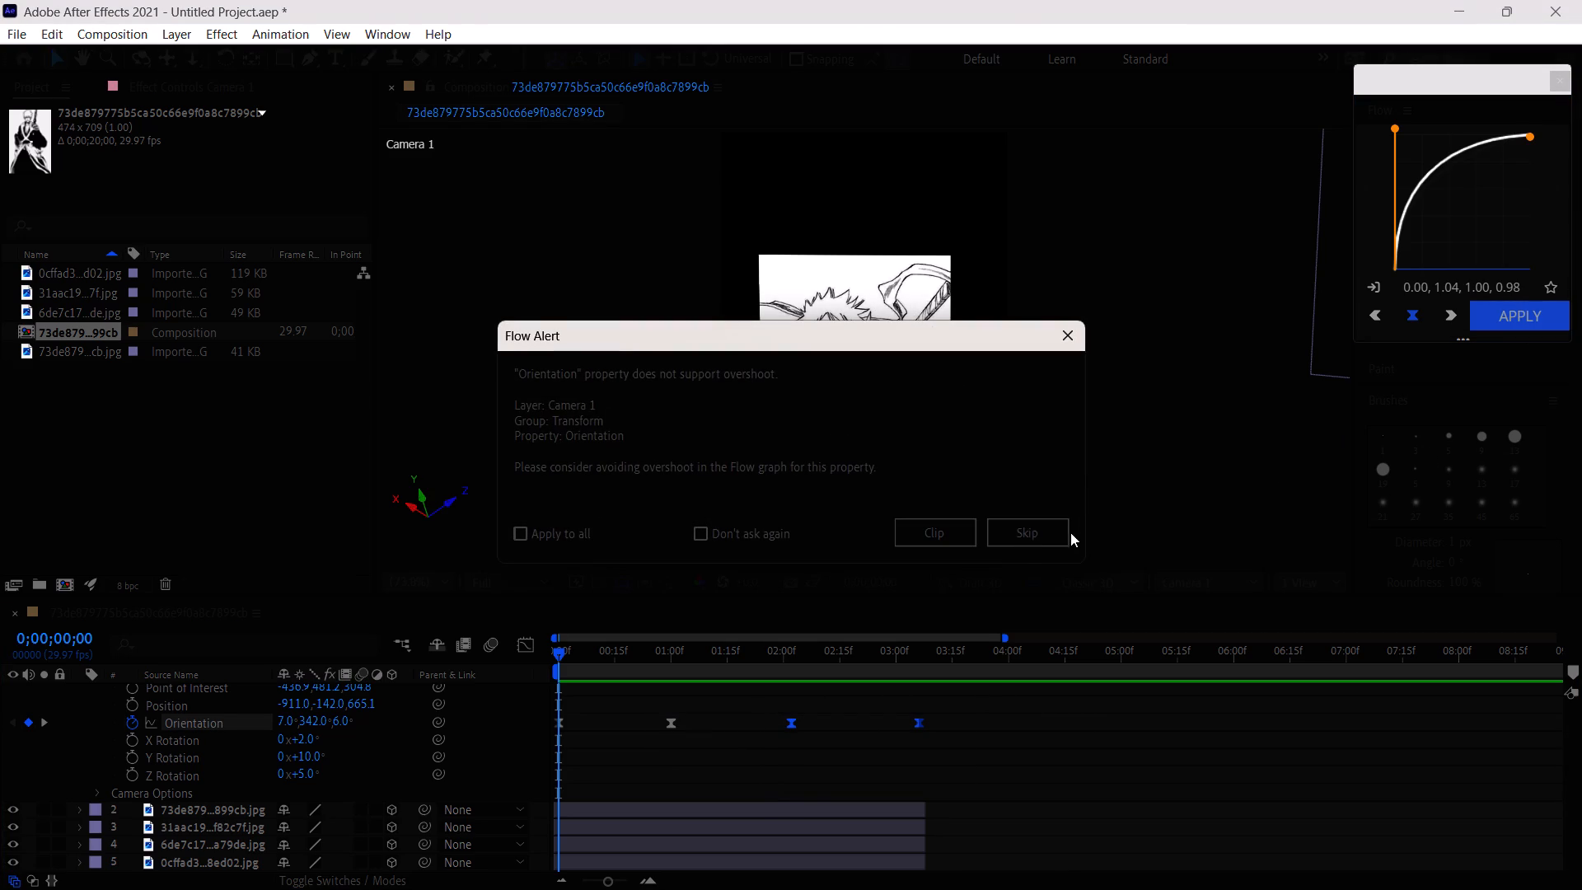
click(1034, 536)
Preview the camera animation from 0;00;00;00 and scrub back to 0;00;00;01.
key(space)
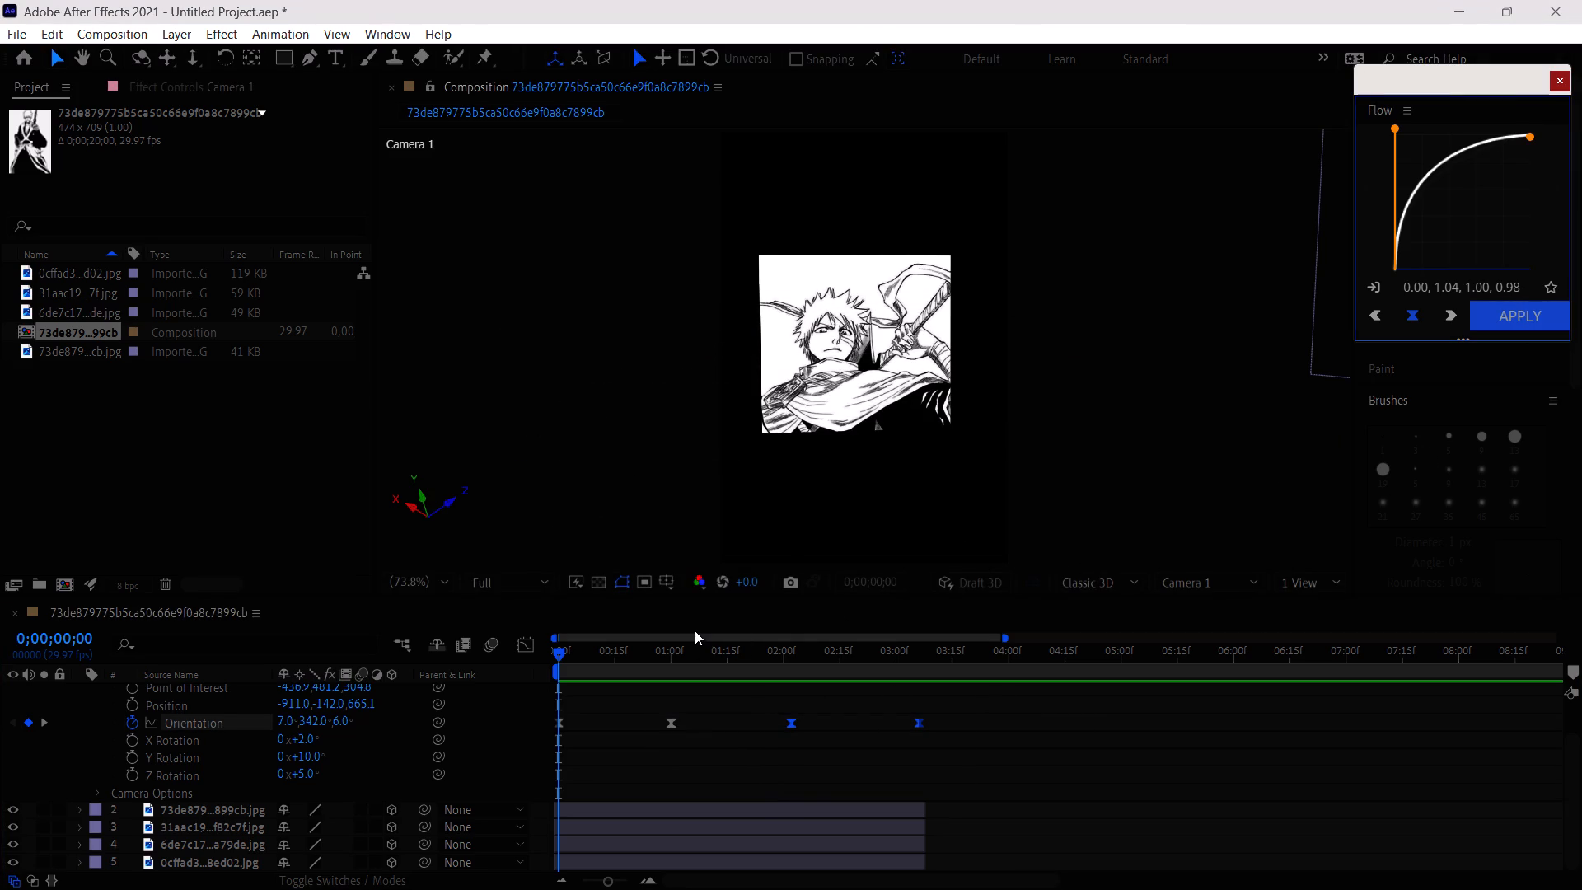
drag(578, 651, 558, 660)
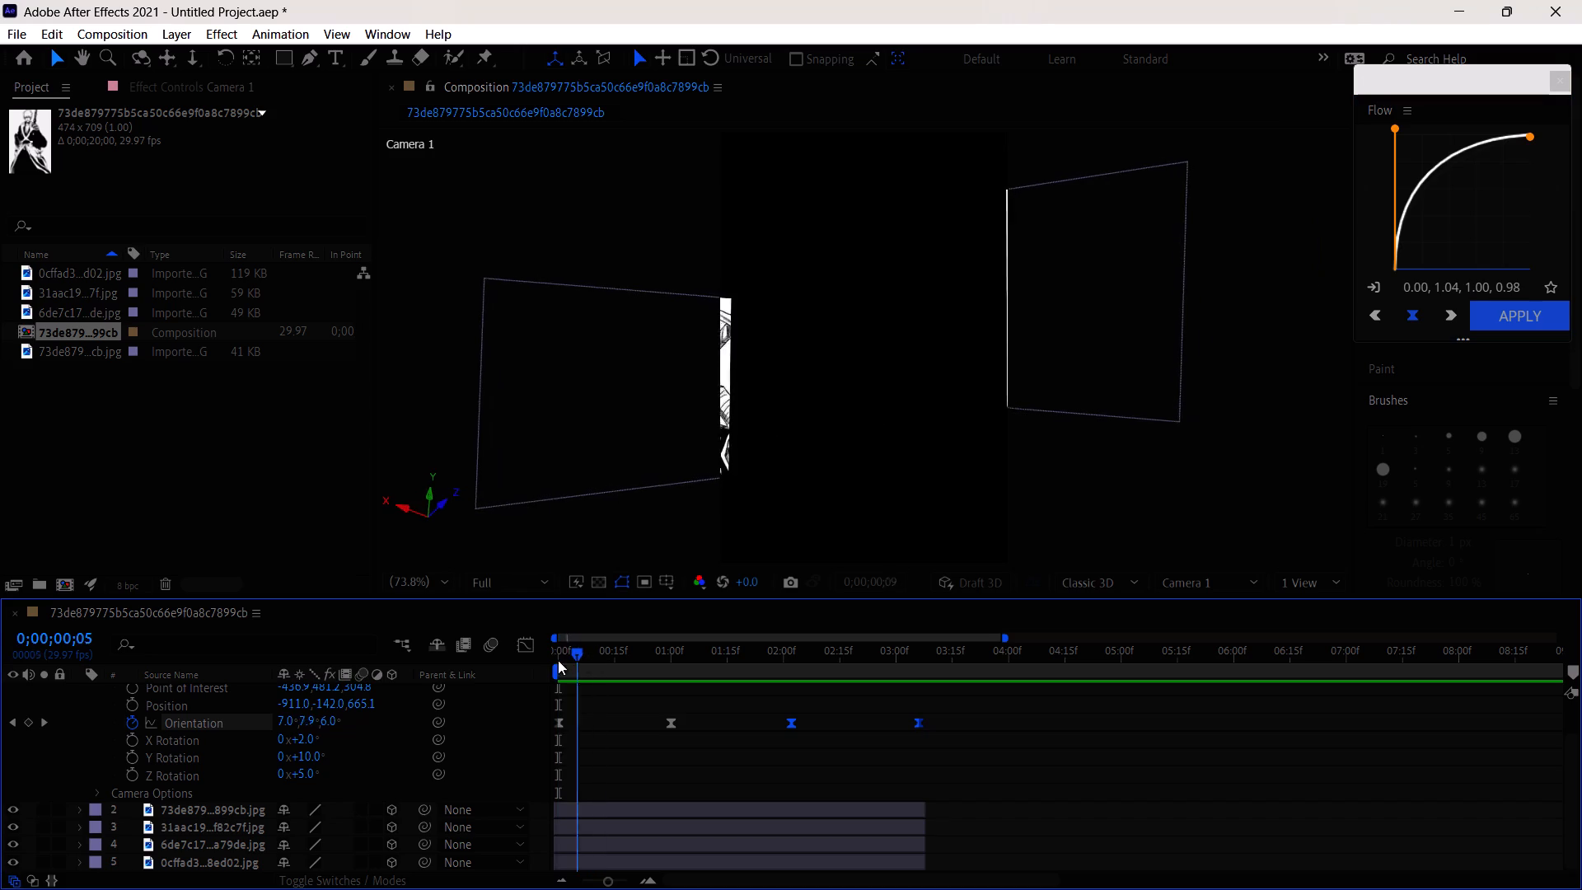
drag(558, 660, 523, 663)
key(space)
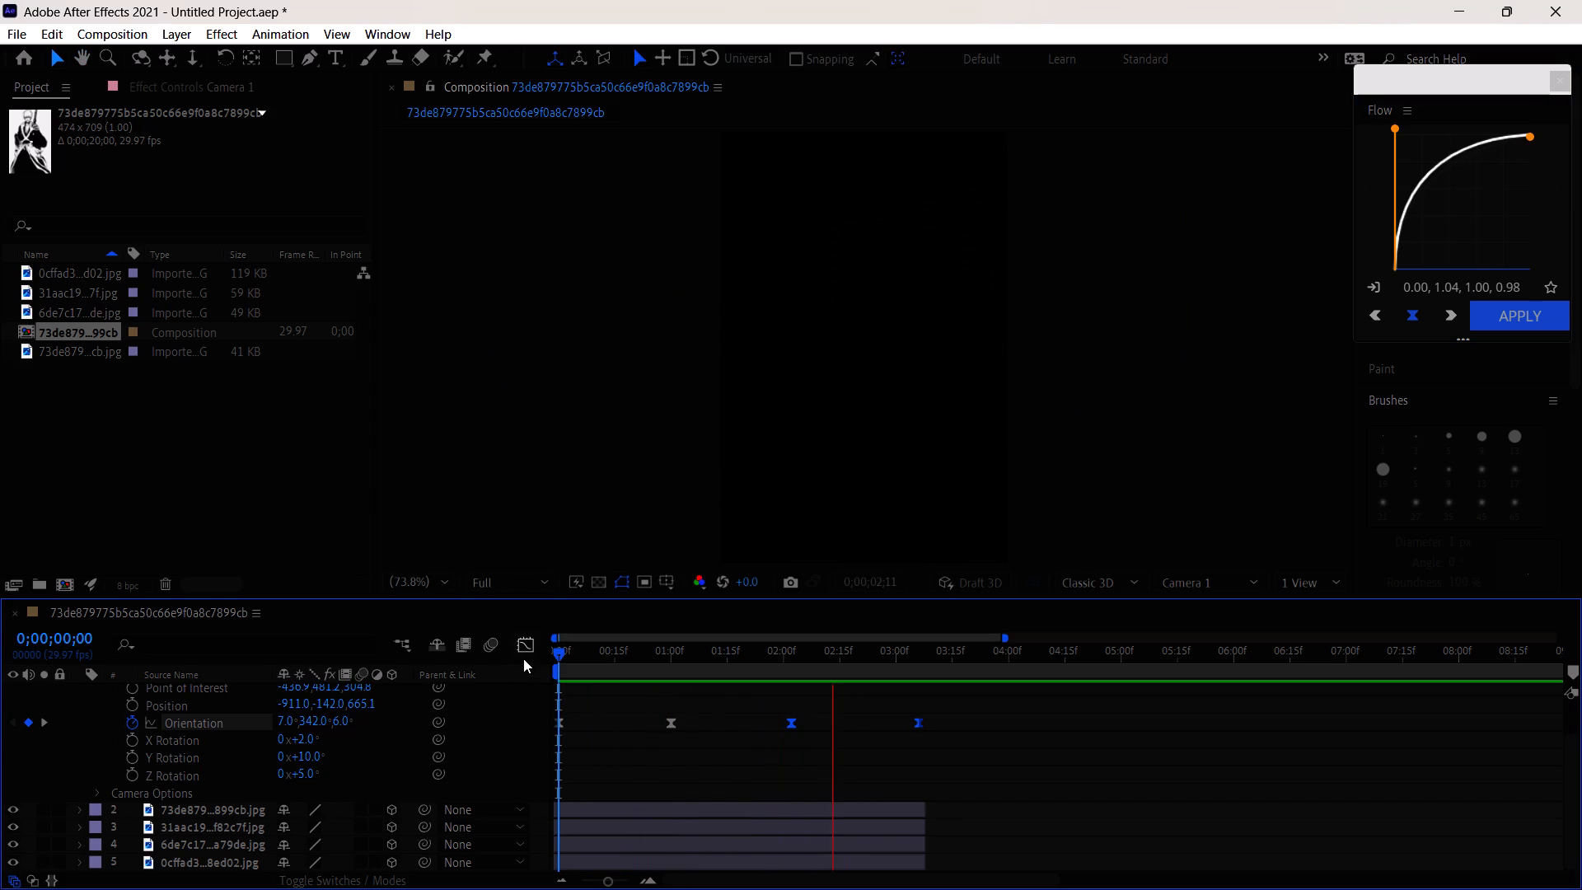
drag(625, 654, 572, 662)
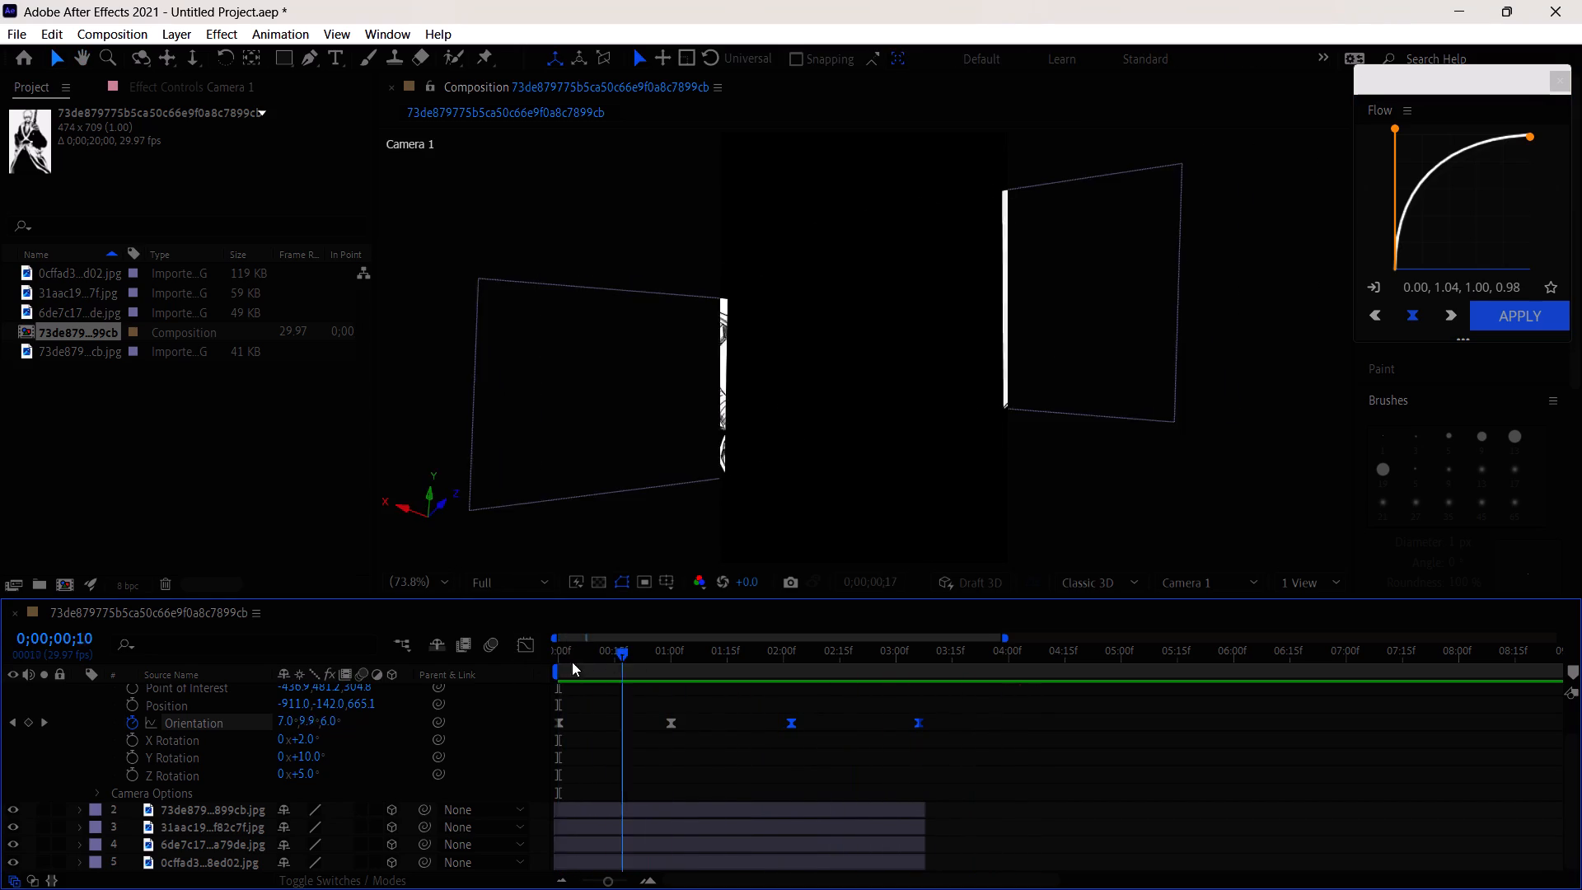
drag(572, 662, 560, 664)
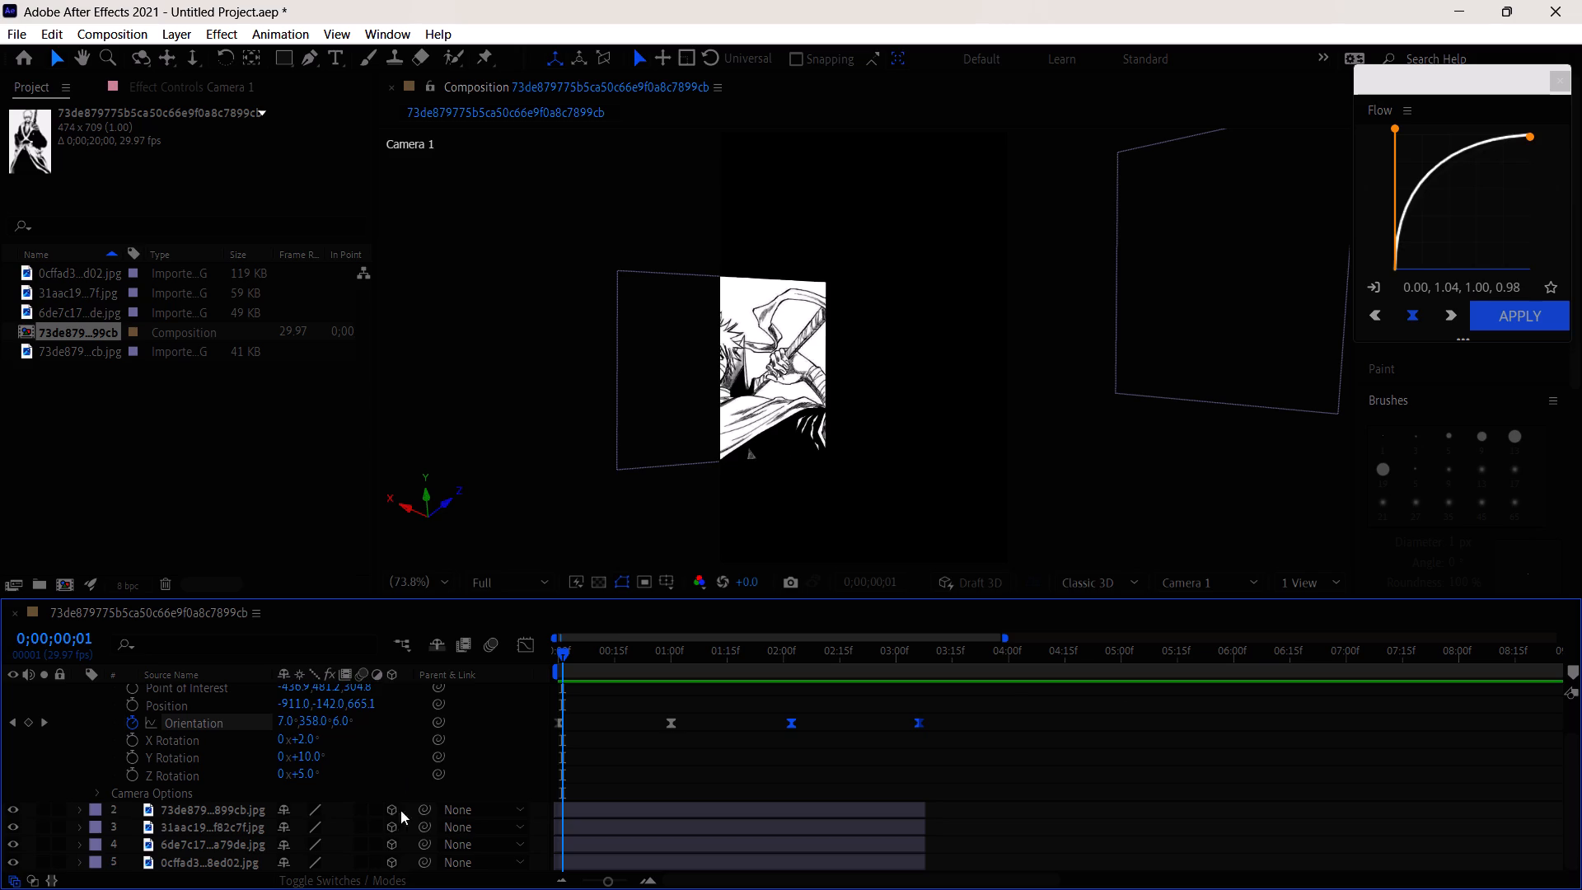
Enable motion blur for the composition and for all four image layers, 2 through 5.
click(360, 810)
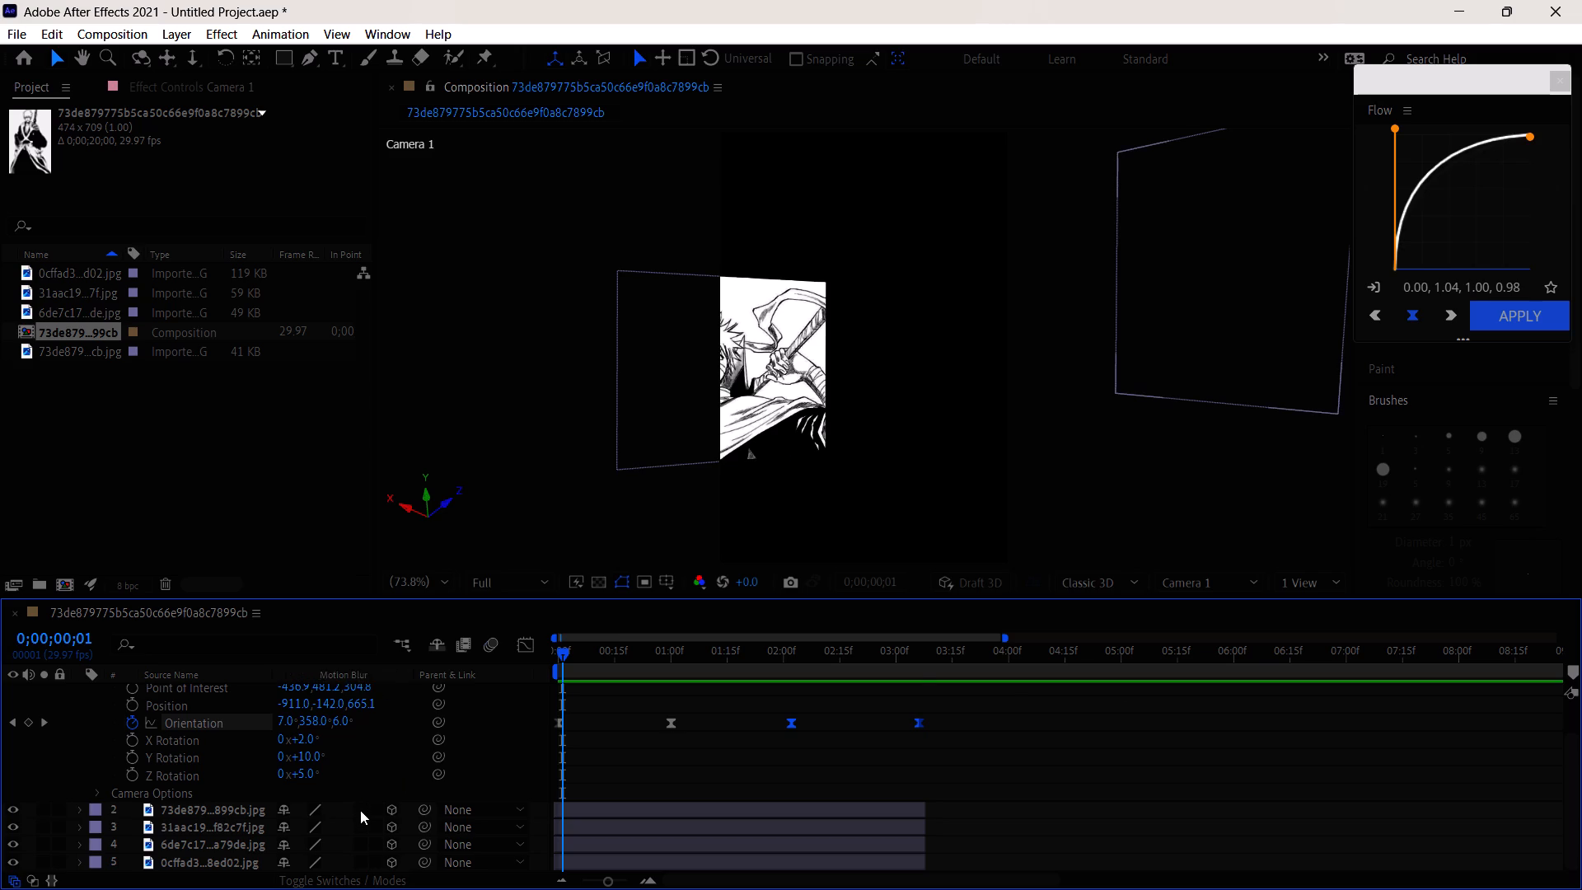
scroll(372, 738, up, 2)
scroll(373, 712, down, 2)
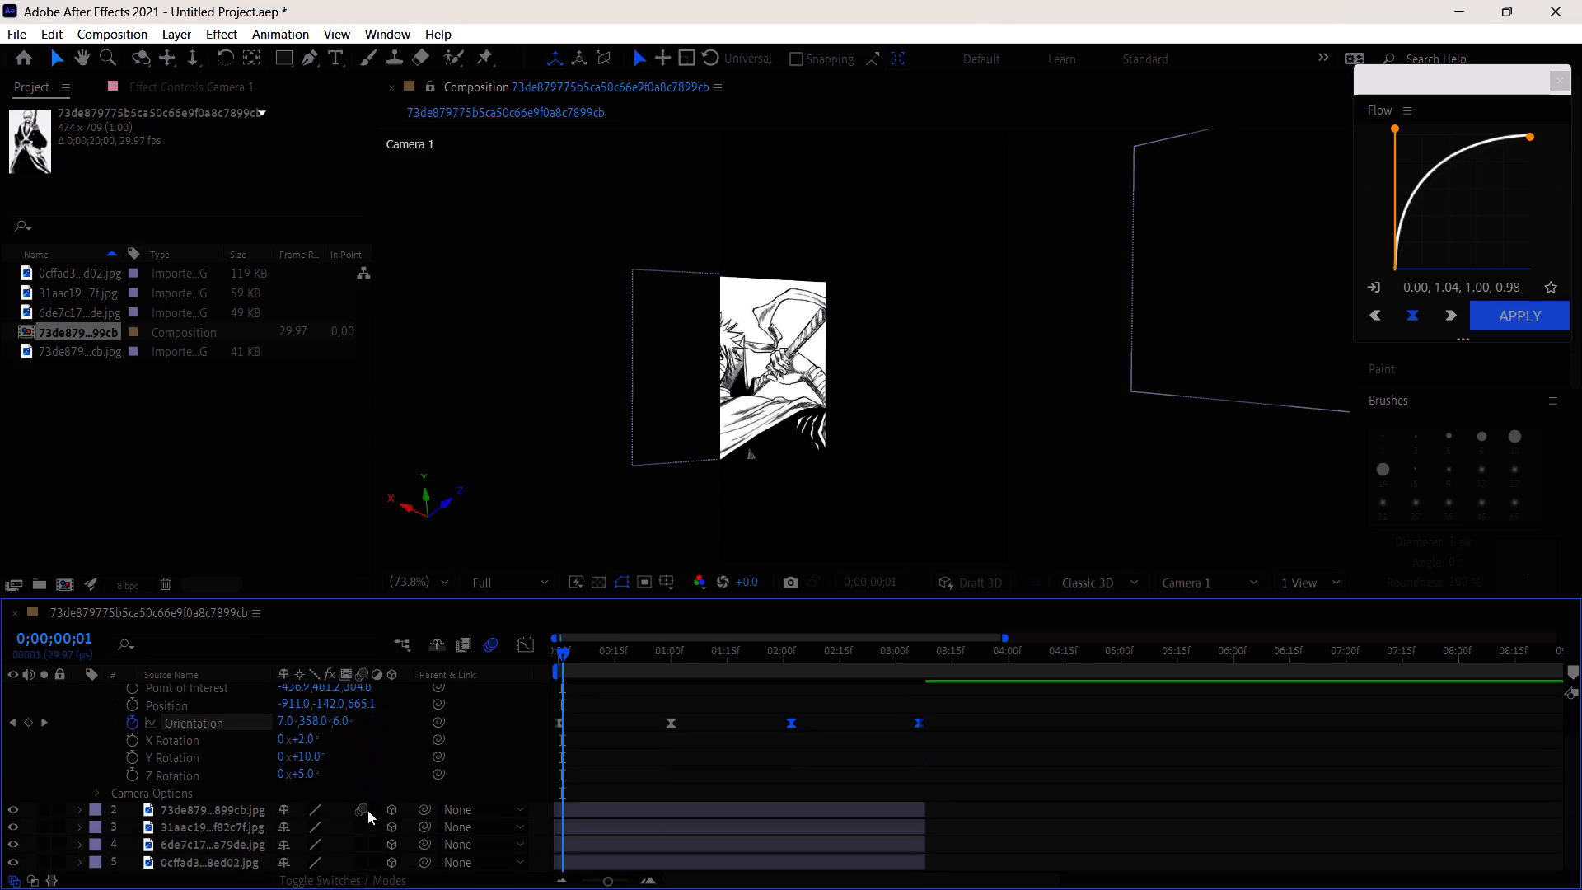
click(359, 827)
scroll(360, 827, down, 2)
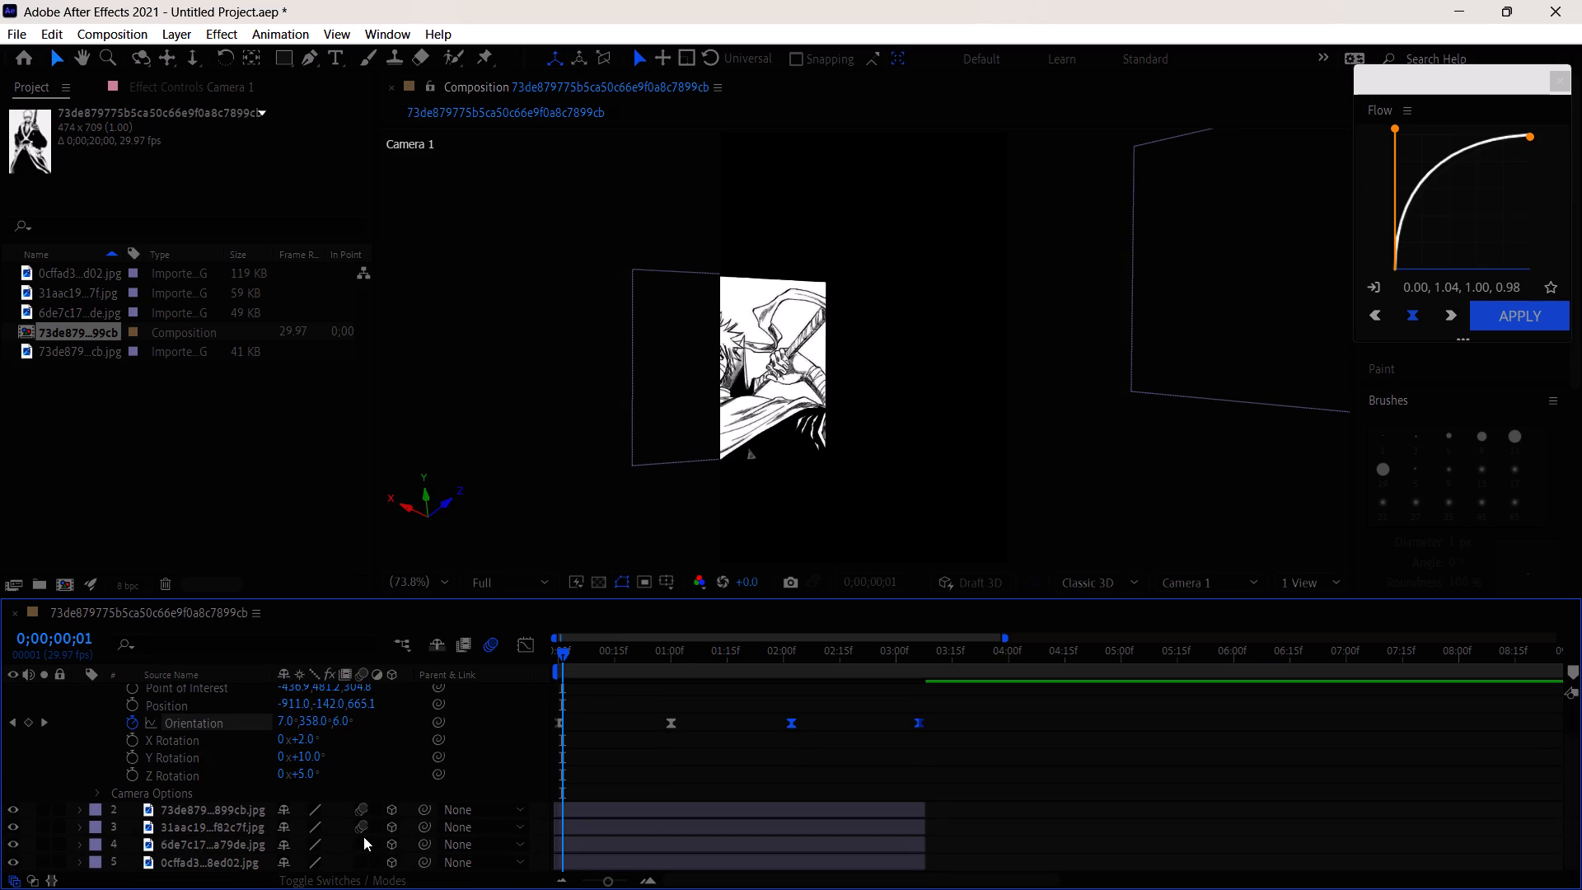
click(363, 841)
scroll(363, 842, down, 1)
click(360, 855)
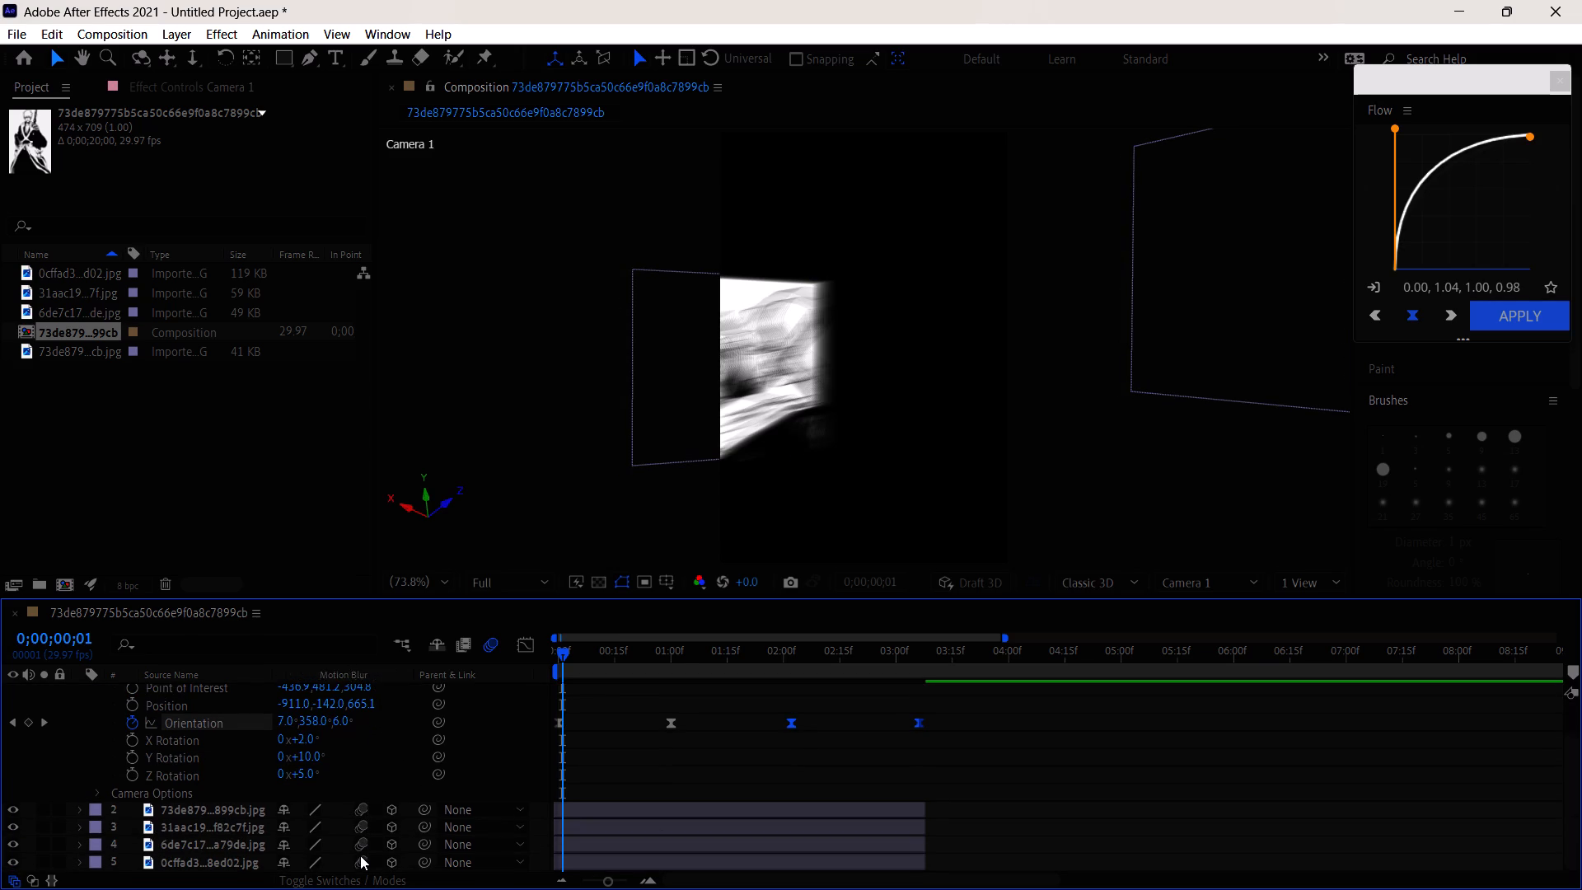
Preview the camera animation with motion blur and scrub through its opening frames to 0;00;00;05.
scroll(372, 826, down, 3)
scroll(372, 825, up, 4)
key(space)
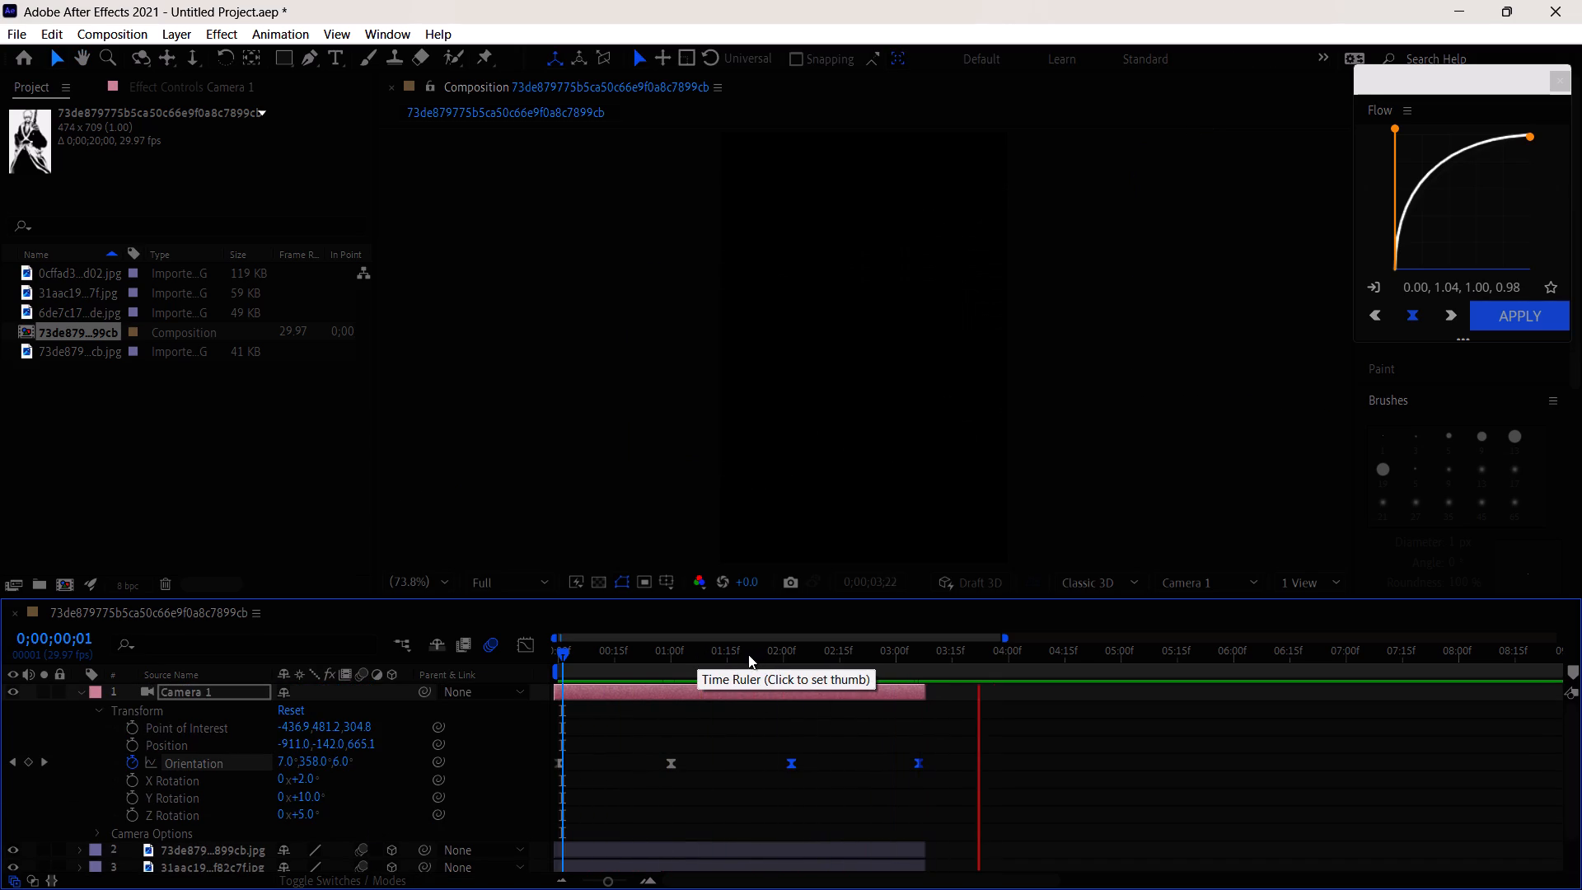
drag(747, 656, 535, 683)
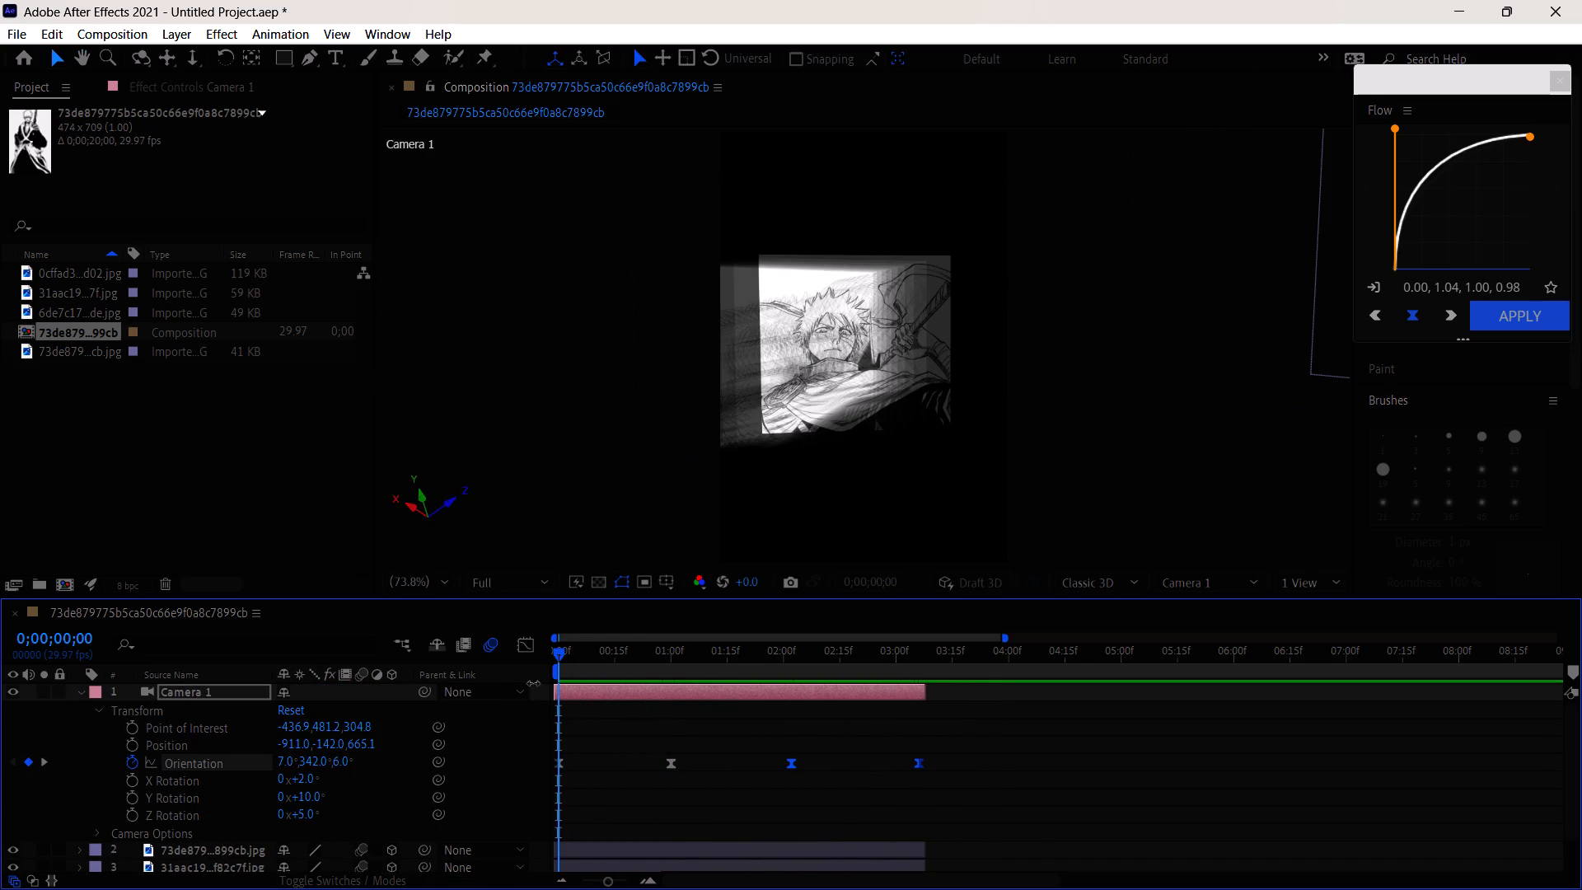
click(578, 663)
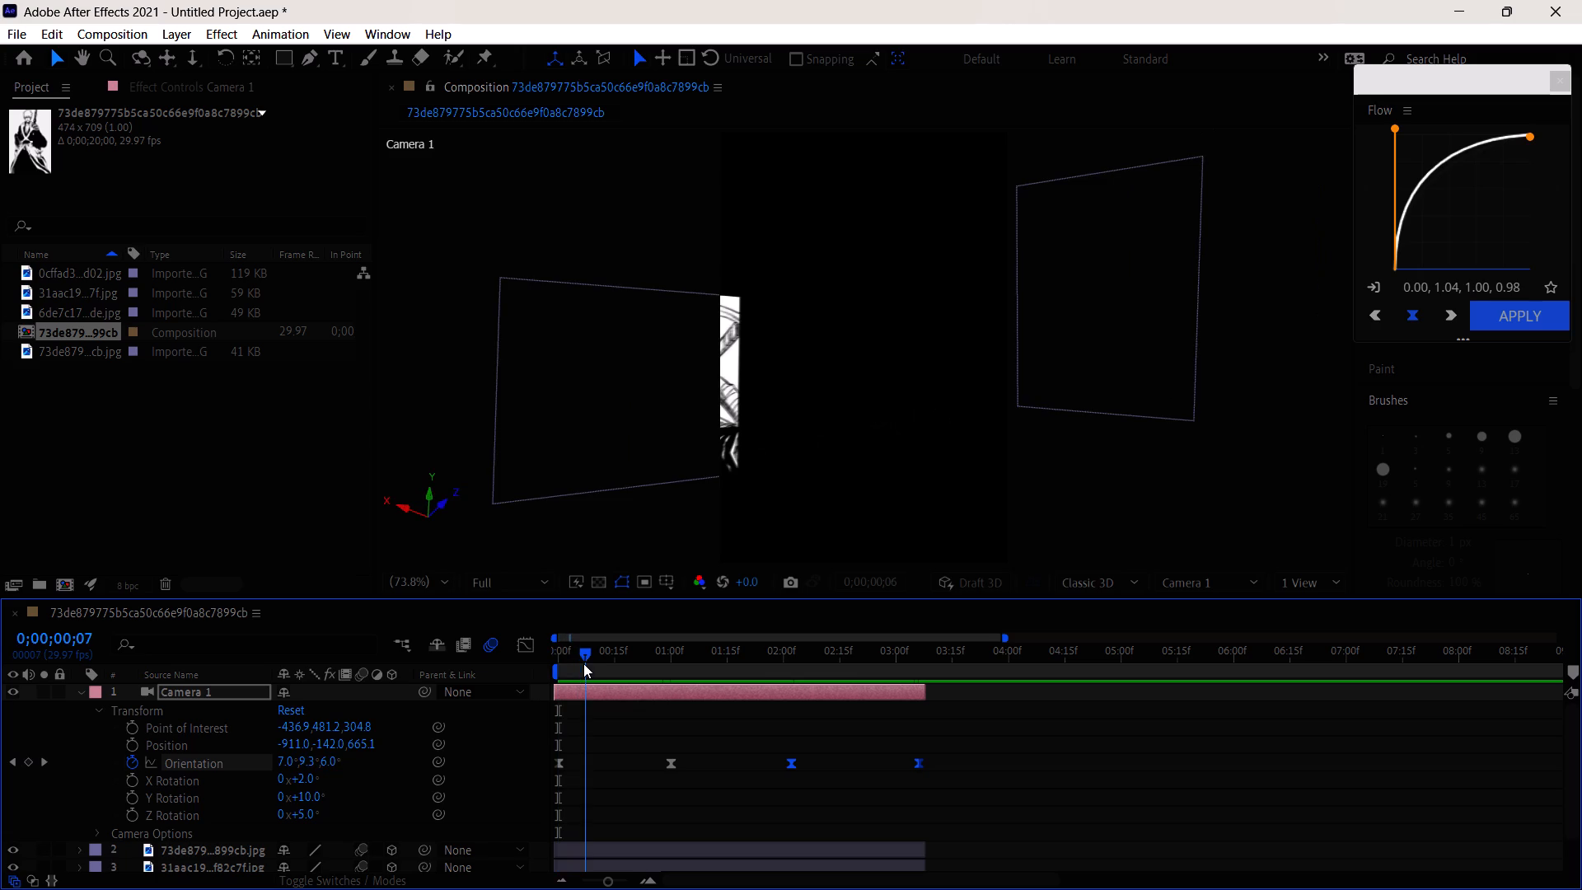
Reverse the Flow curve to 0.00, 0.02, 1.00, -0.04 and try to apply it to the third and fourth Orientation keyframes.
right_click(1481, 223)
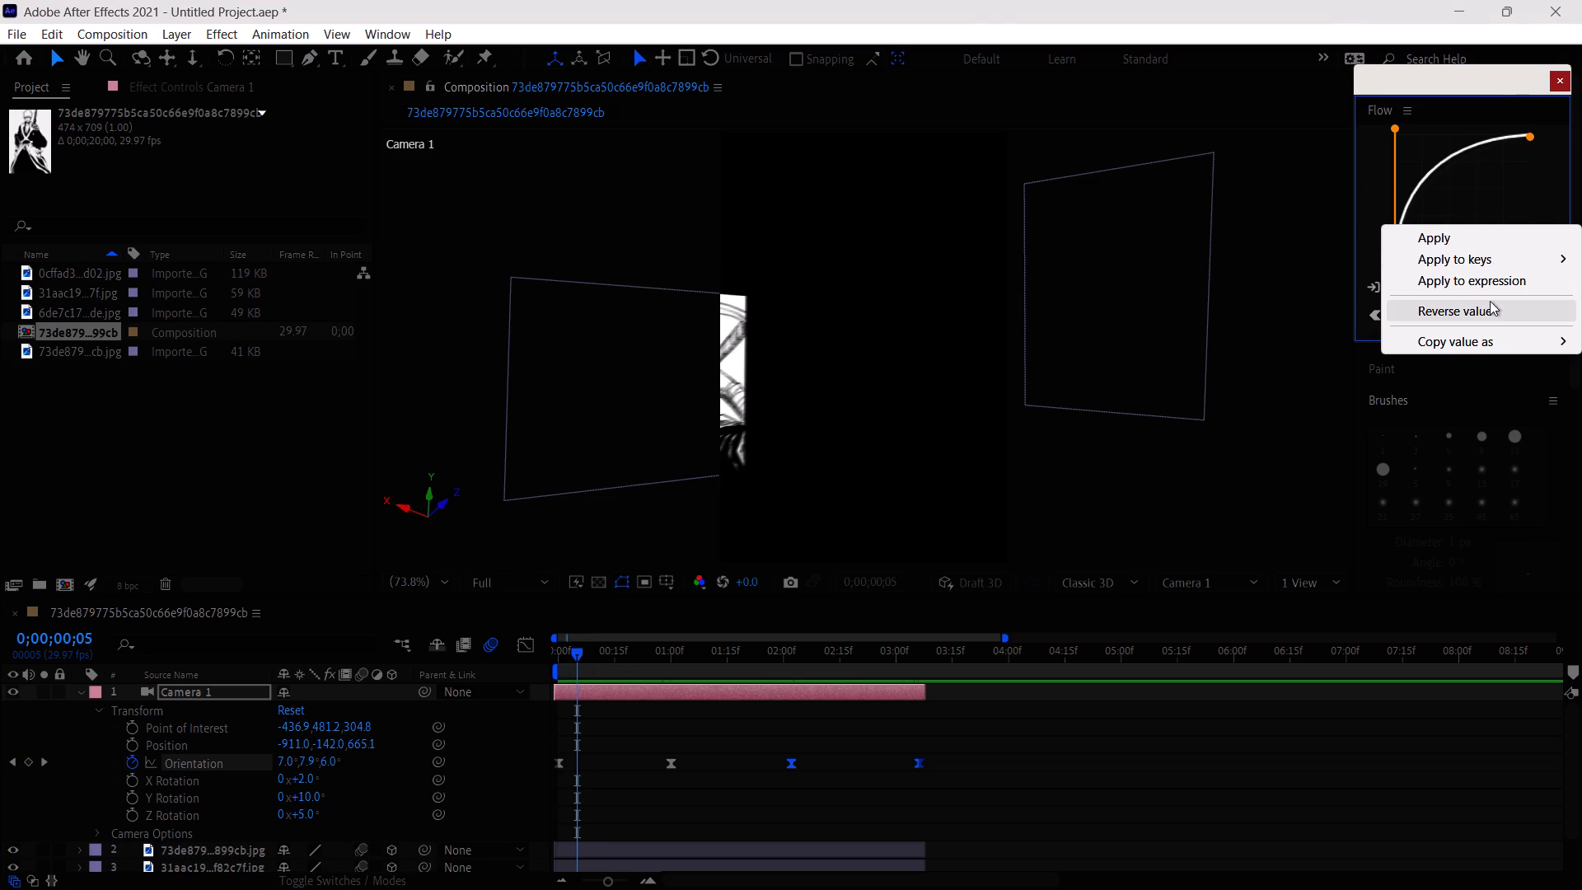
click(1490, 306)
click(1492, 321)
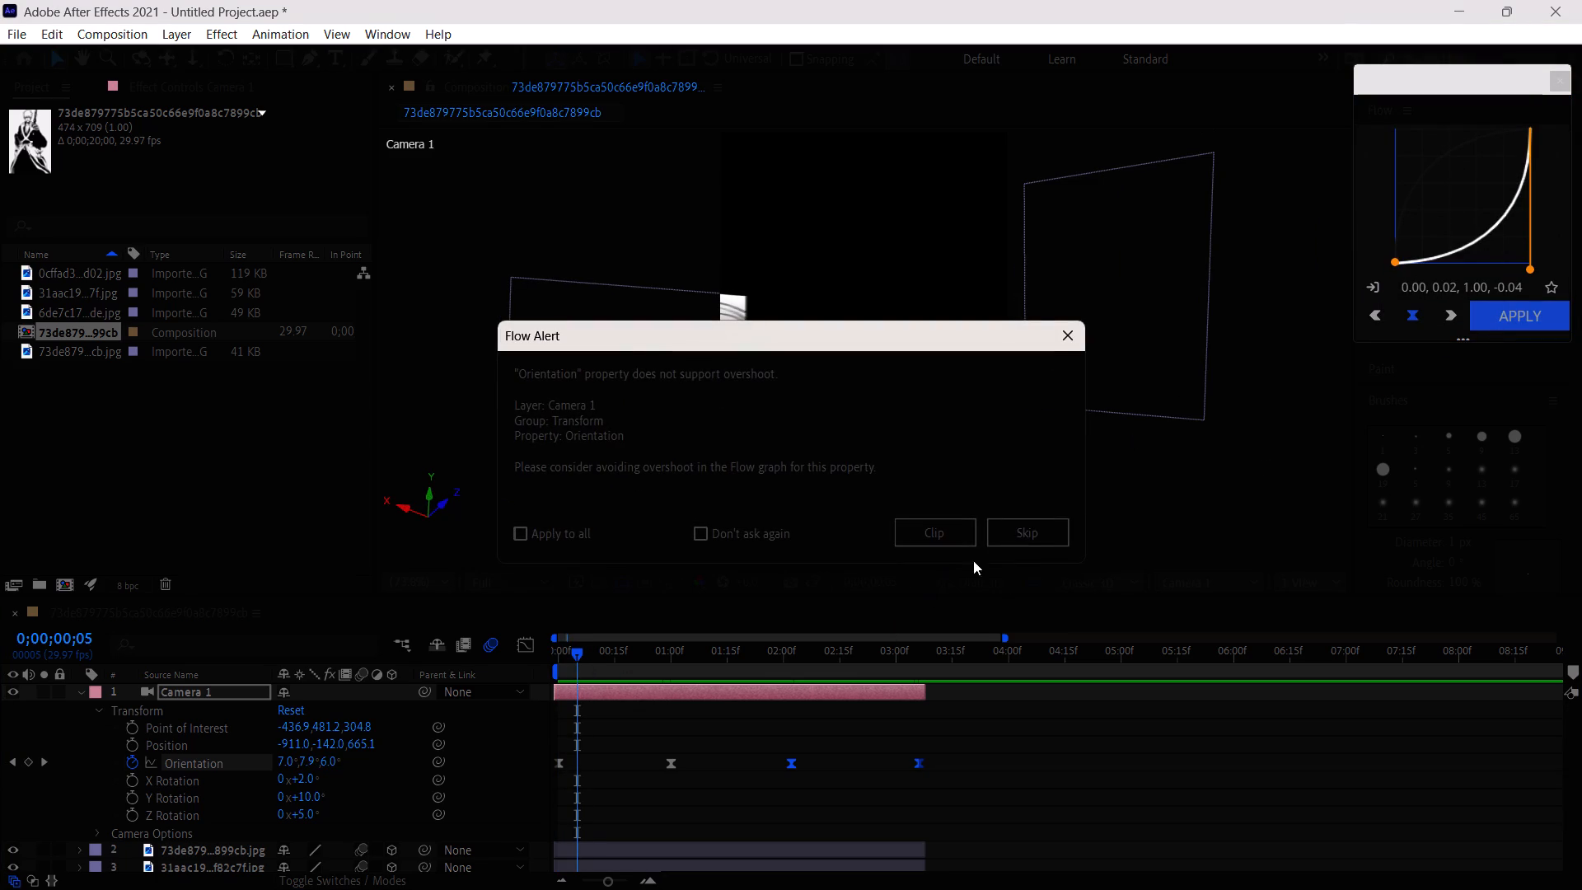
click(1025, 535)
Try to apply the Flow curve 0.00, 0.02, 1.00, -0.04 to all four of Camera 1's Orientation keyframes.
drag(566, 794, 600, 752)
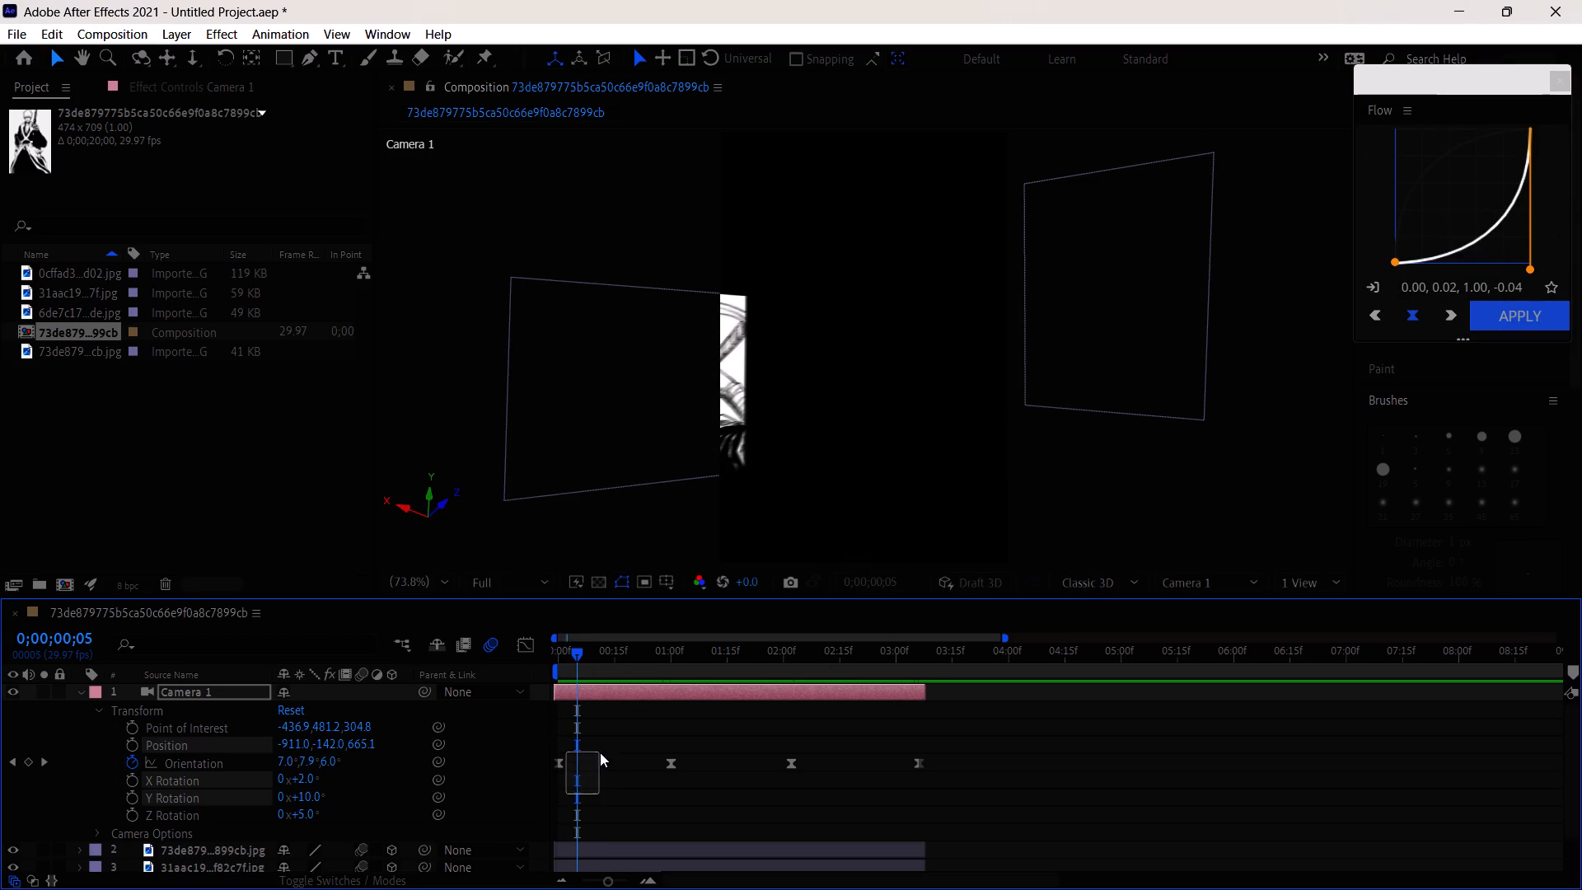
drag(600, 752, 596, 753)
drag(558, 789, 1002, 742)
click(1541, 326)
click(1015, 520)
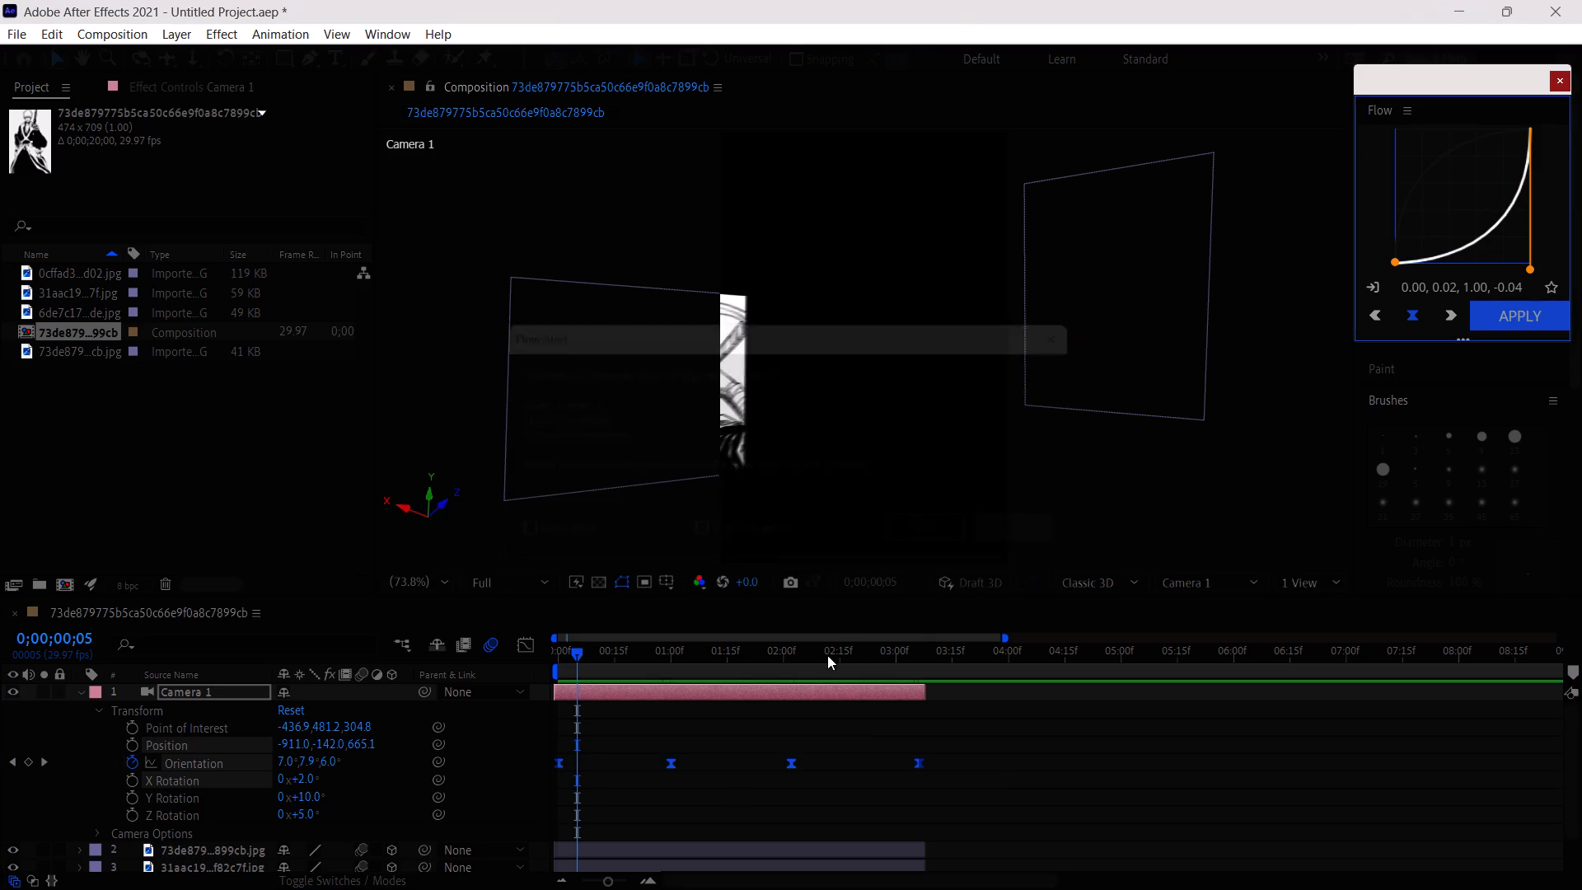
Preview the camera animation from 0;00;00;00 and move the current time to 0;00;01;16.
key(space)
drag(639, 644, 528, 667)
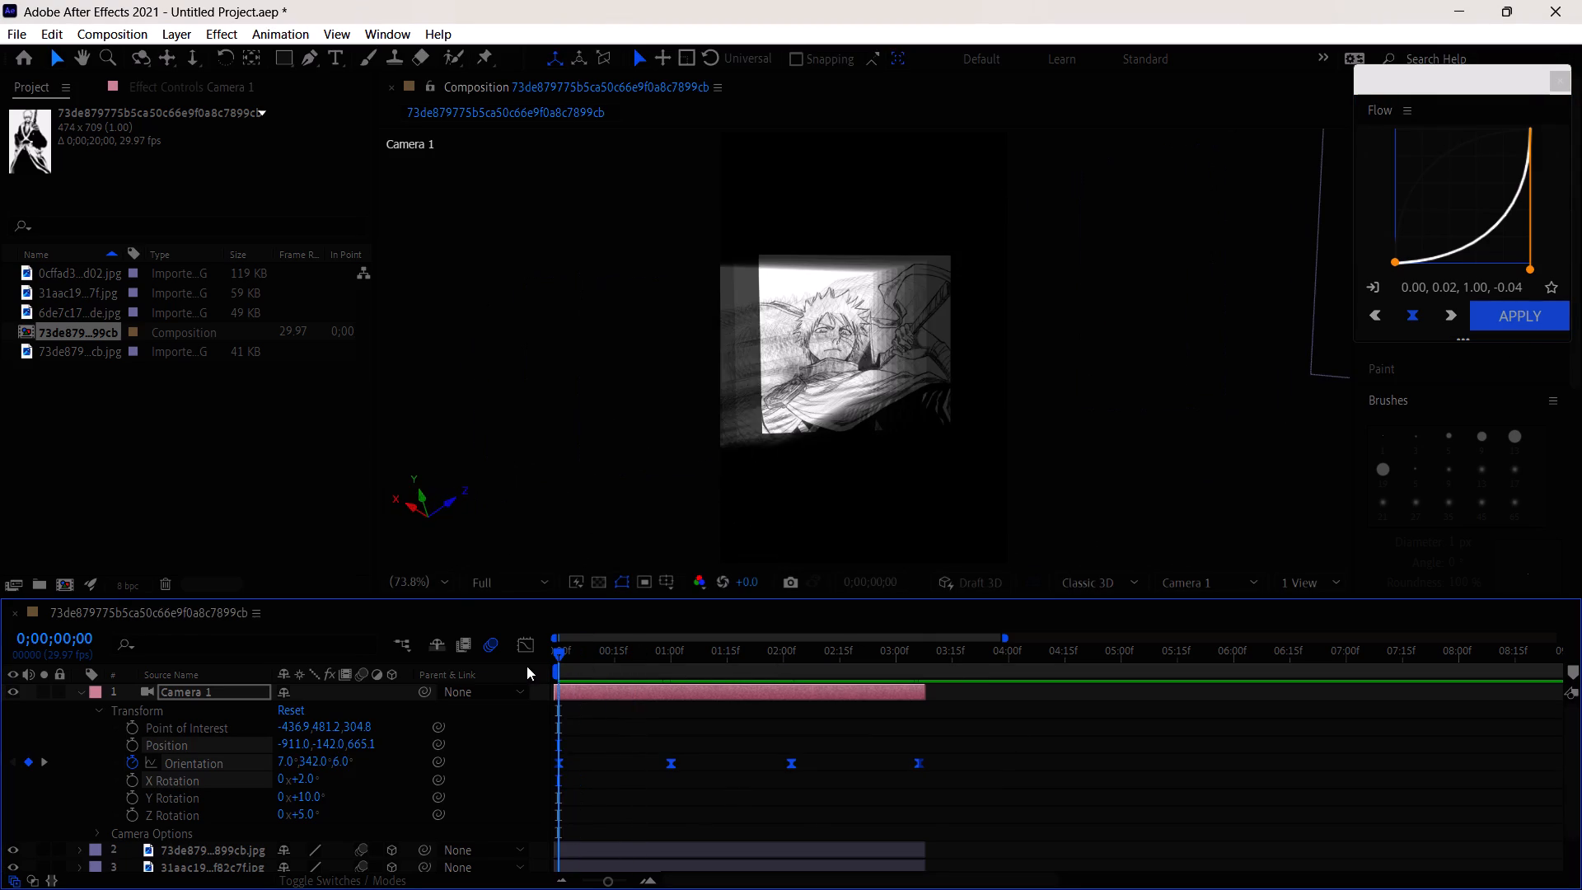
key(space)
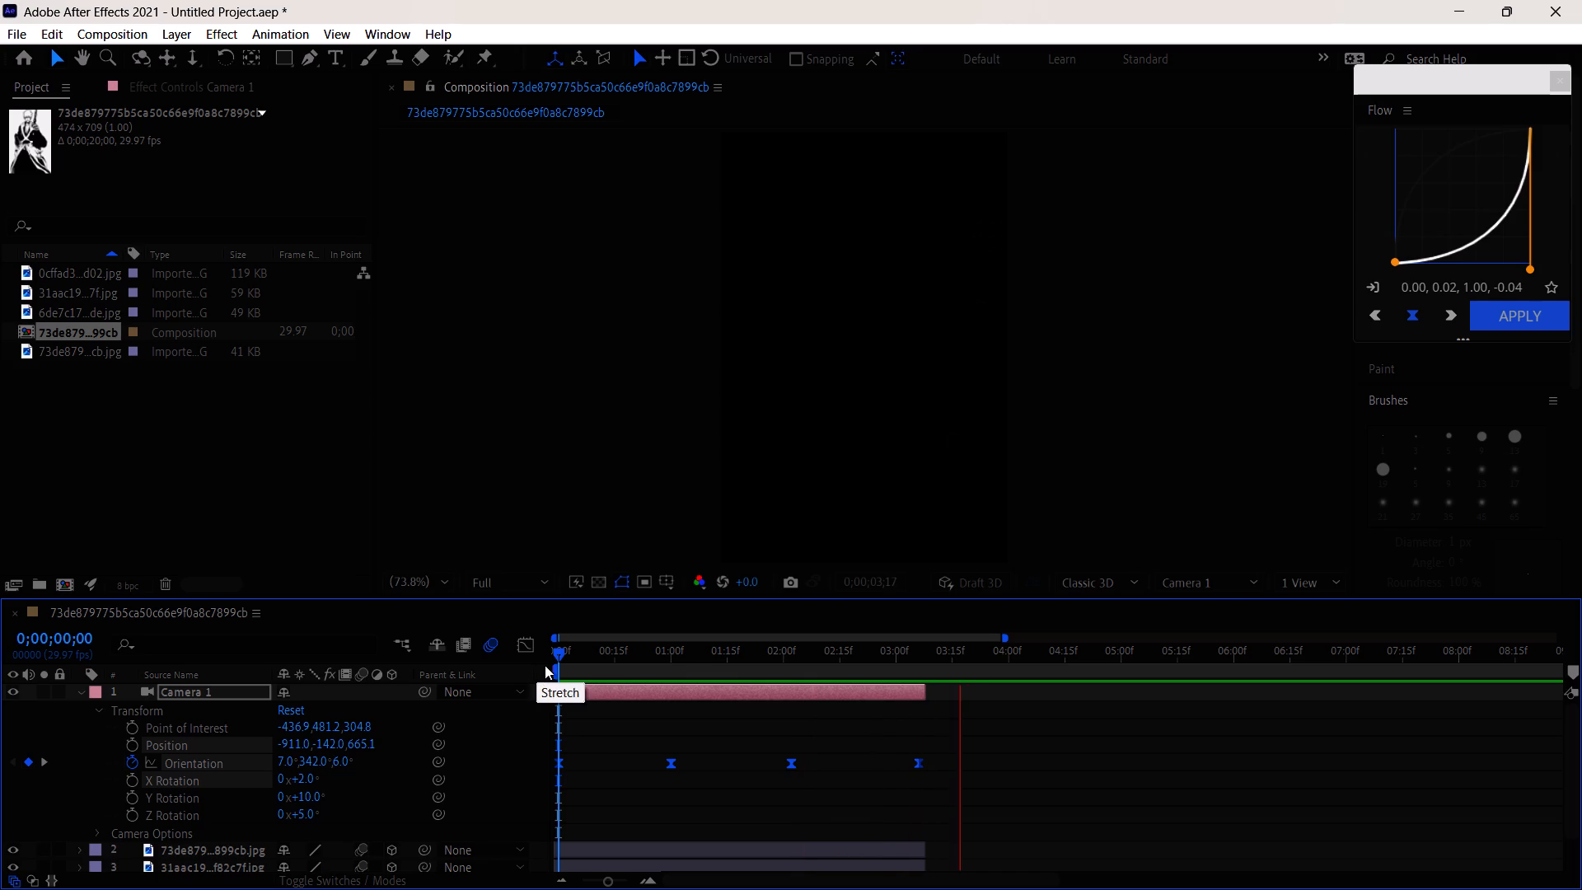
click(726, 658)
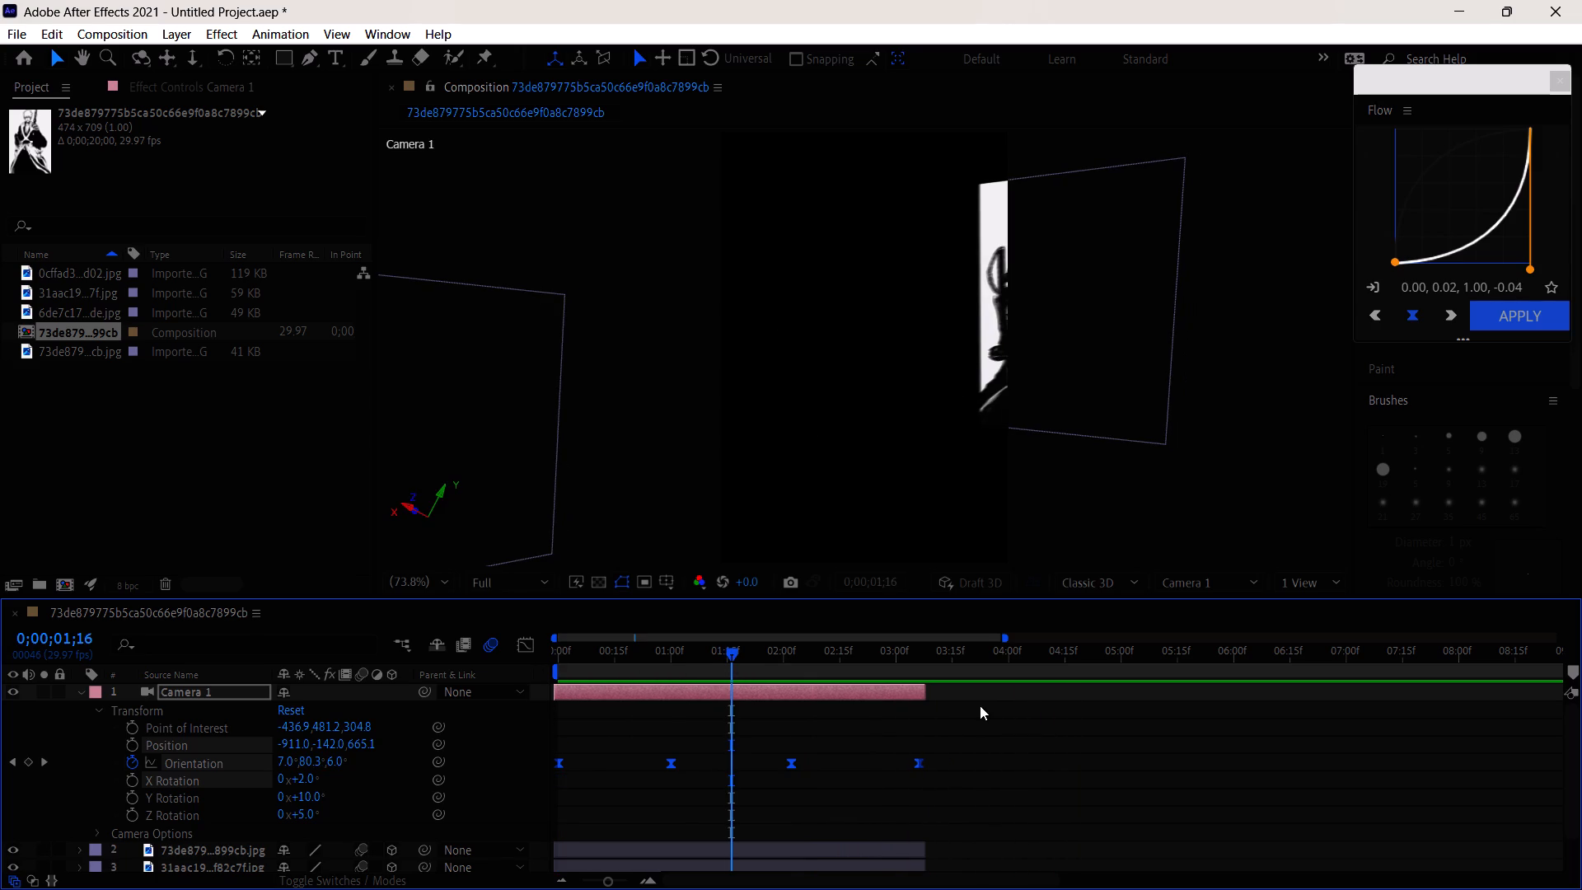
Extend the ends of the Camera 1 layer and image layer 2 to about 0;00;07;26.
scroll(1009, 704, down, 1)
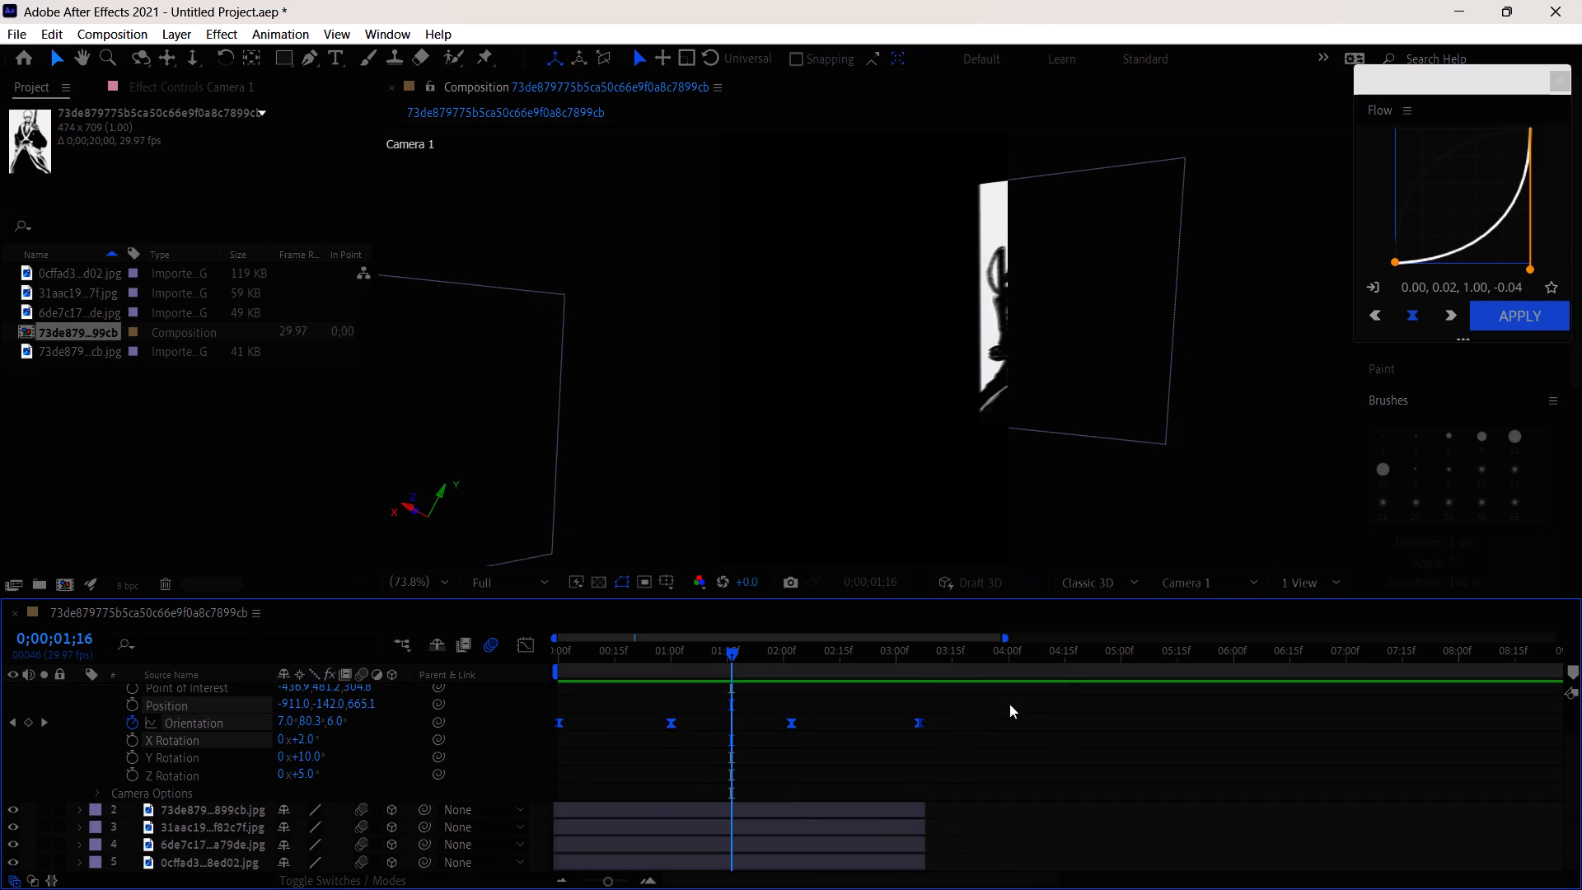
scroll(983, 704, up, 1)
drag(928, 688, 976, 688)
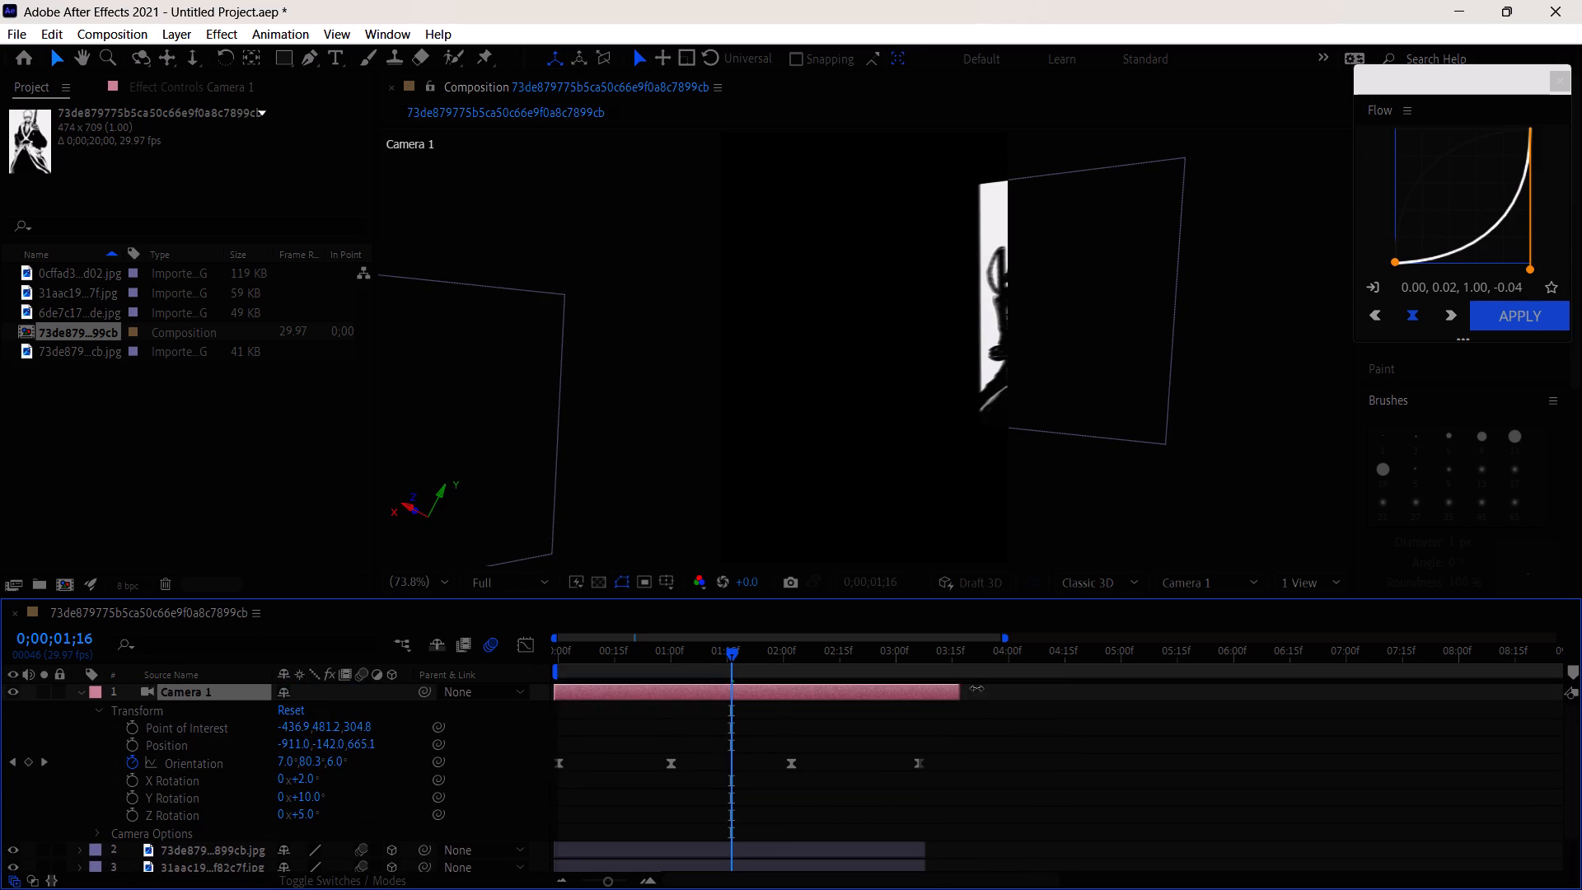
drag(976, 688, 1306, 686)
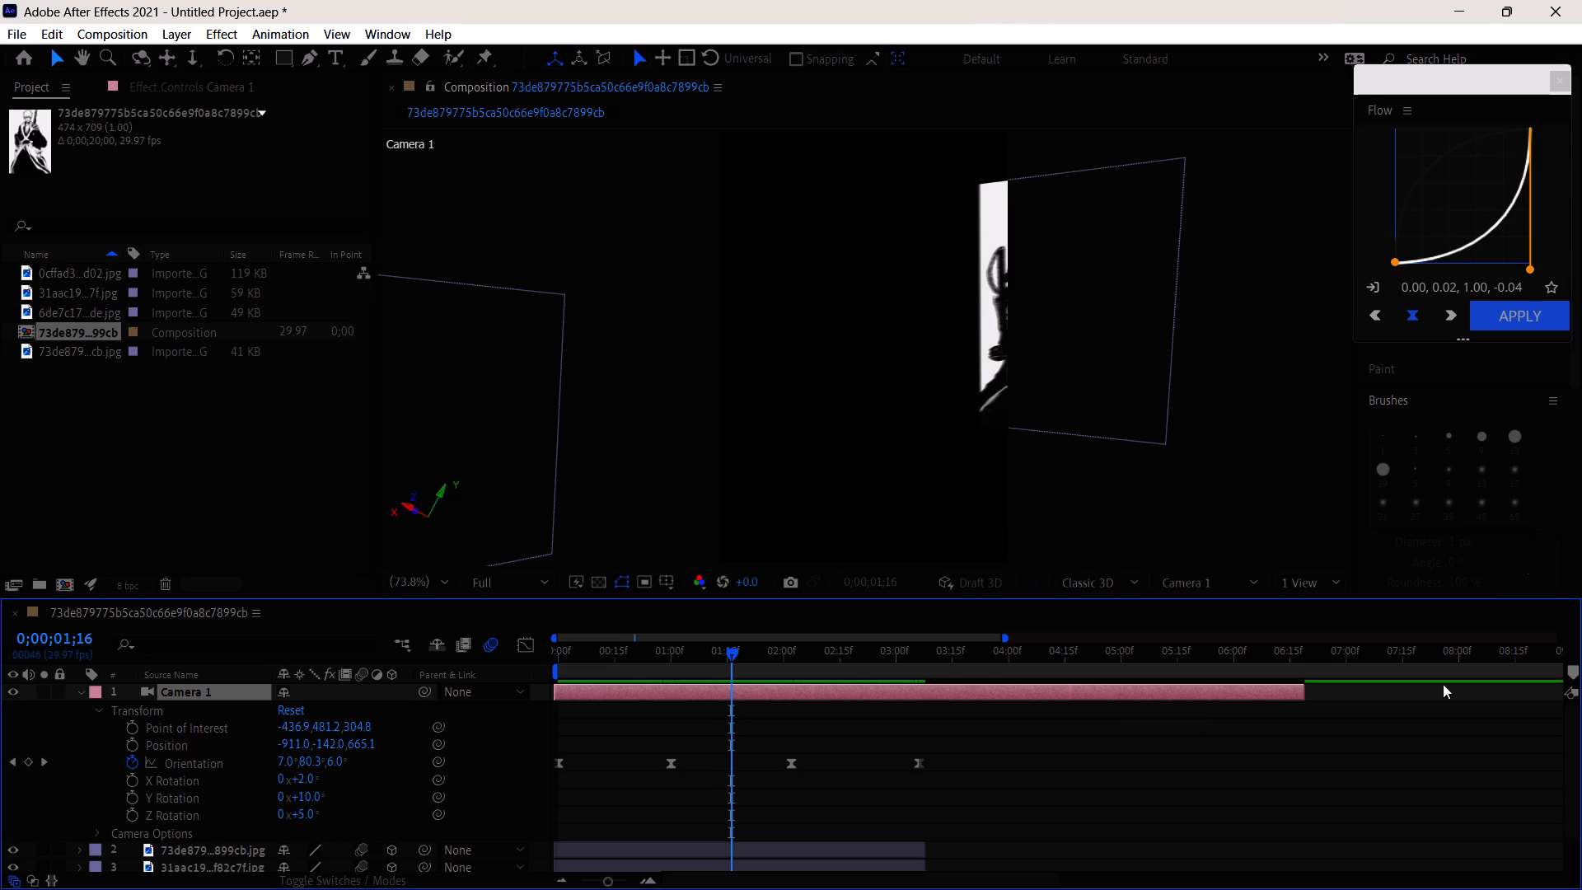
drag(1309, 692, 1449, 691)
scroll(1381, 738, down, 1)
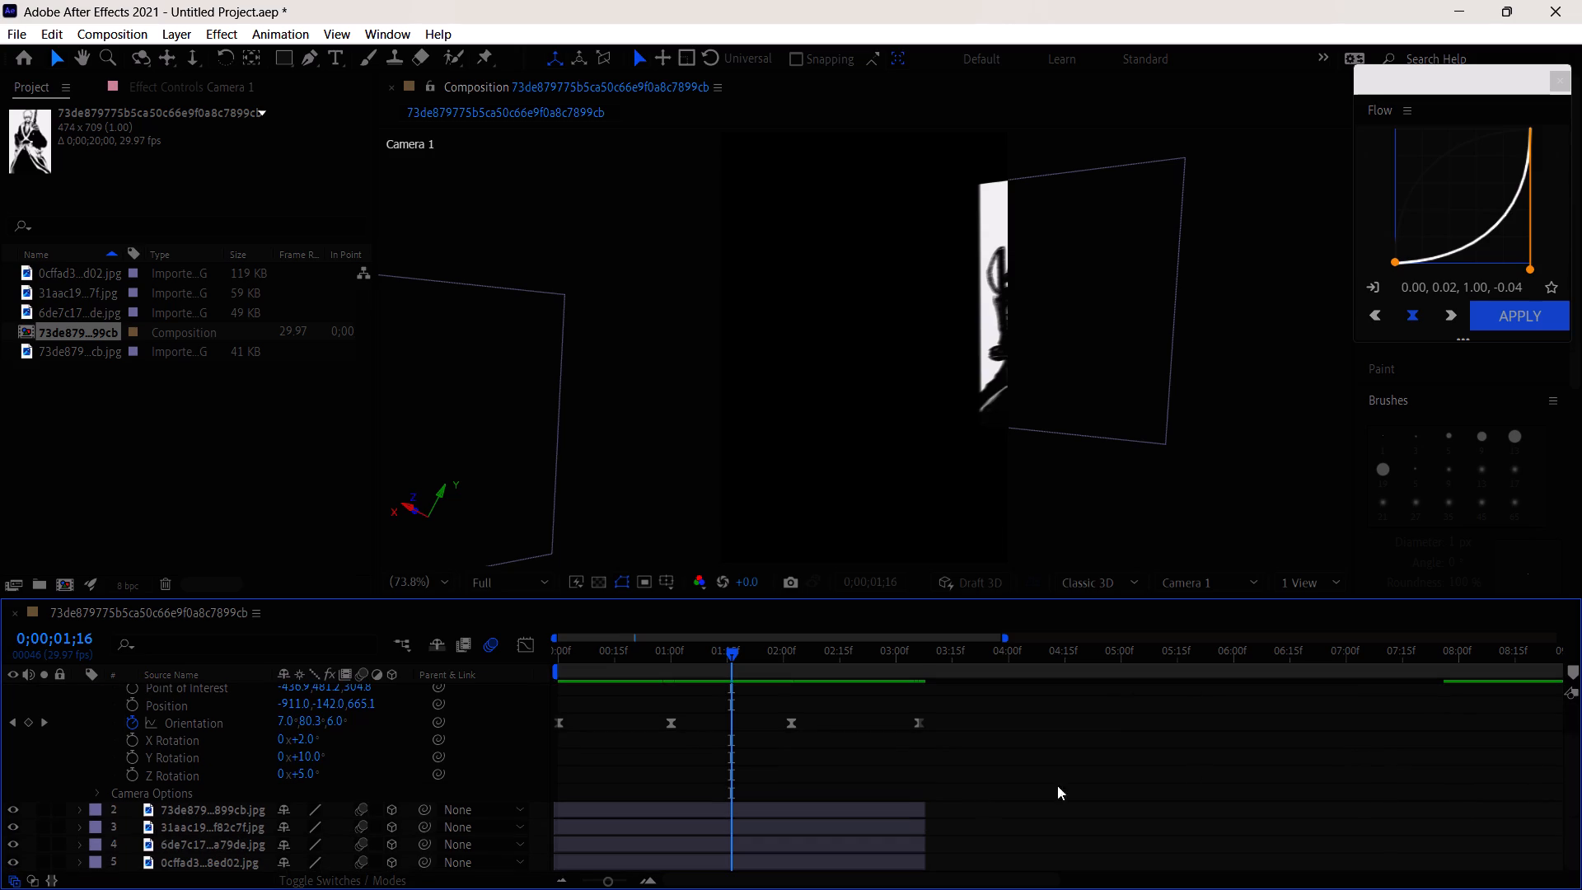
drag(925, 808, 1443, 786)
scroll(1443, 785, up, 2)
click(1446, 845)
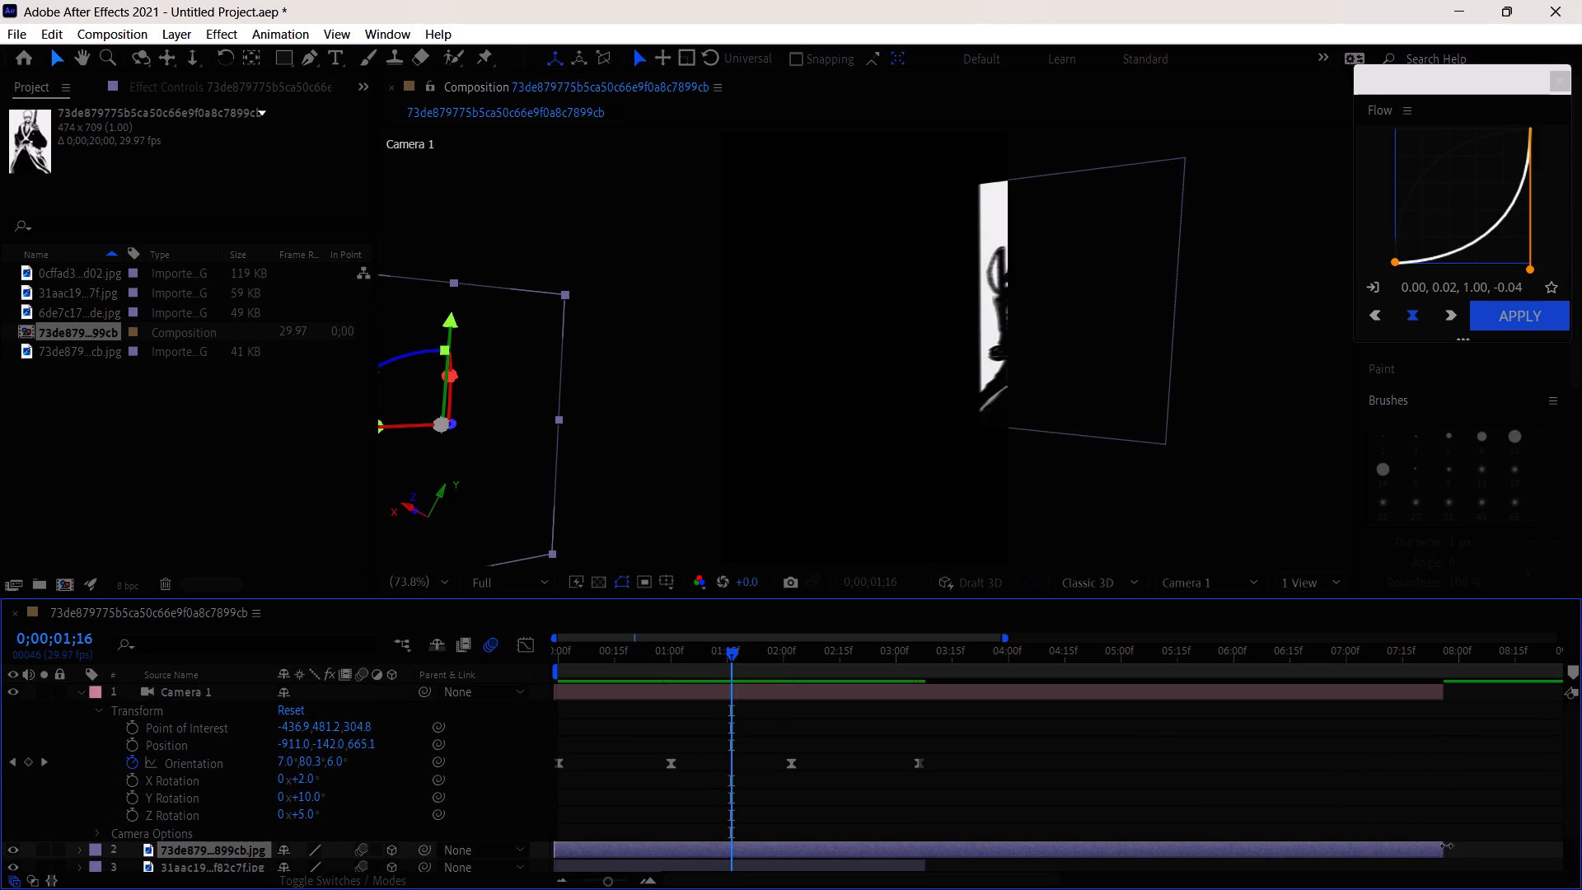
Set the current time to 0;00;07;26 and extend image layers 4 and 3 to end there.
click(1442, 653)
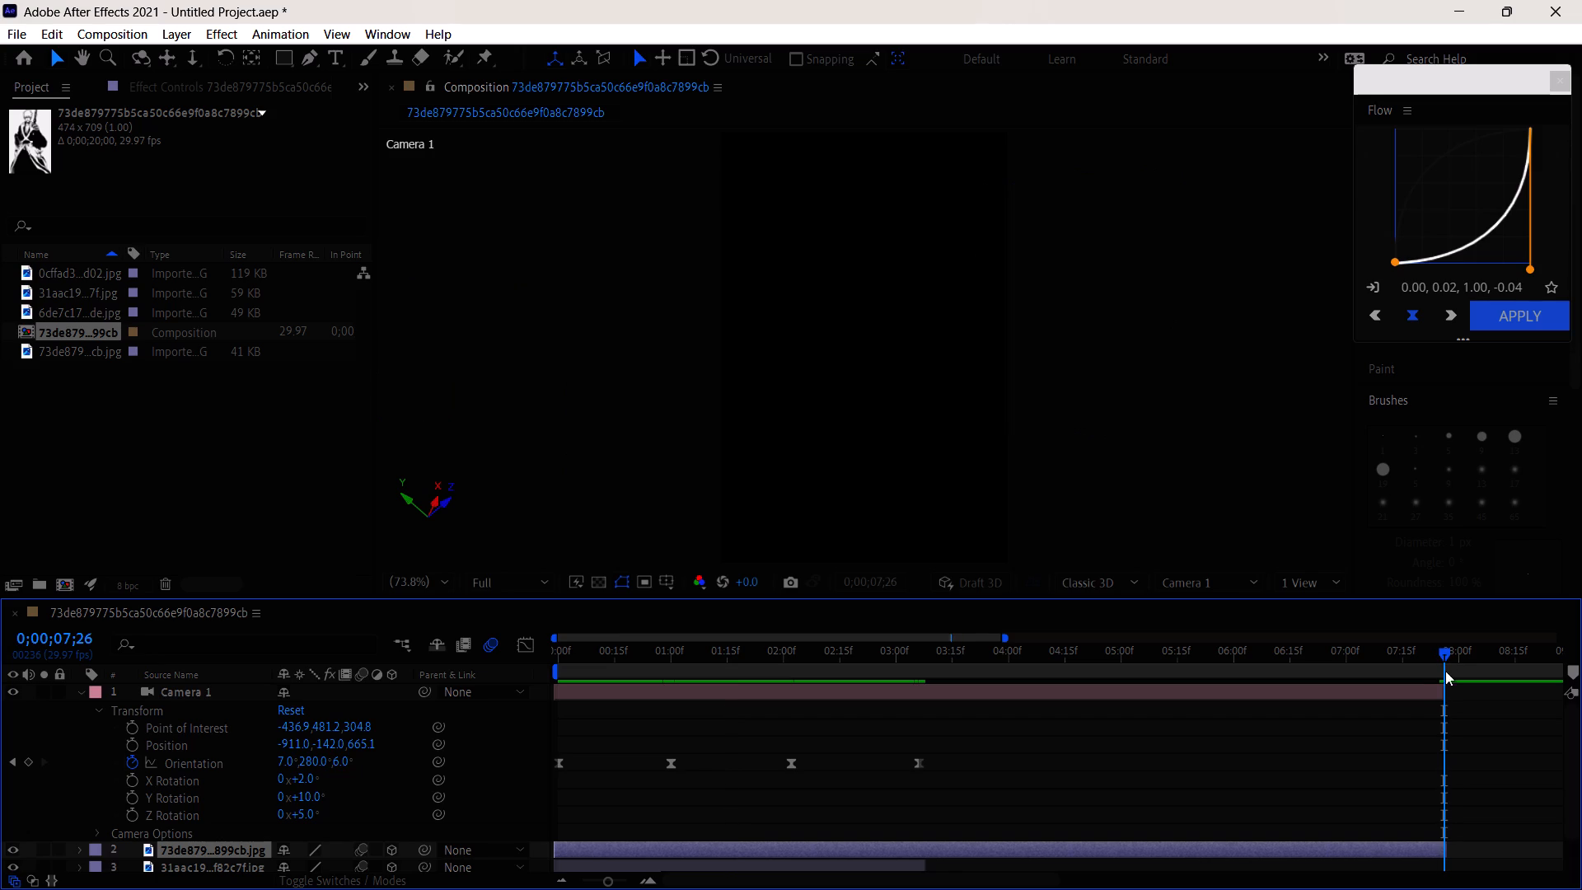
click(1449, 691)
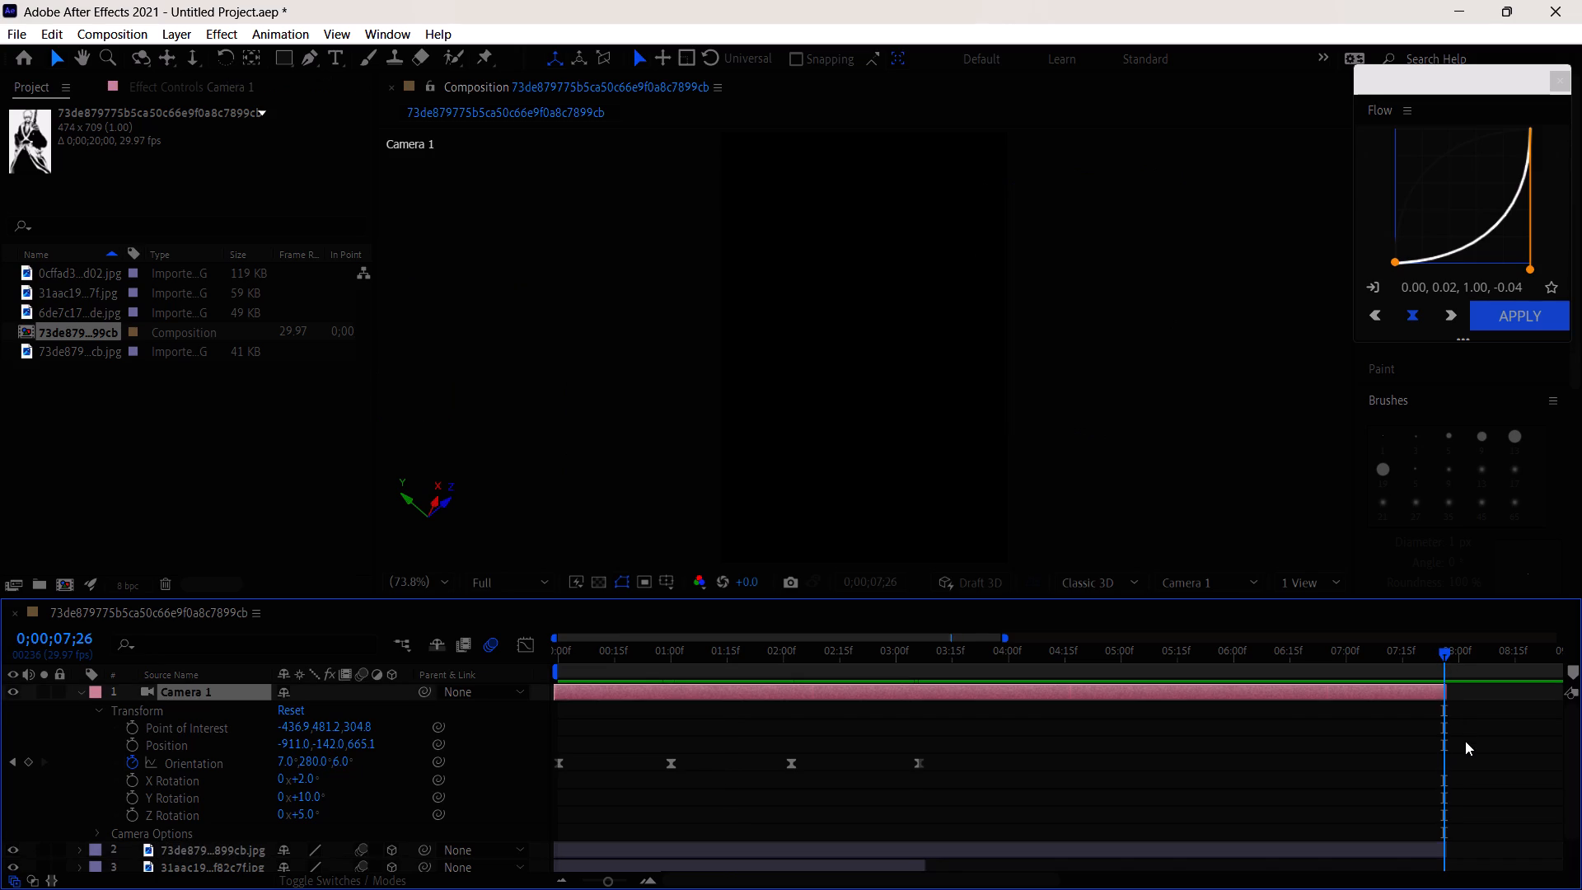
scroll(1465, 741, down, 2)
drag(925, 836, 940, 836)
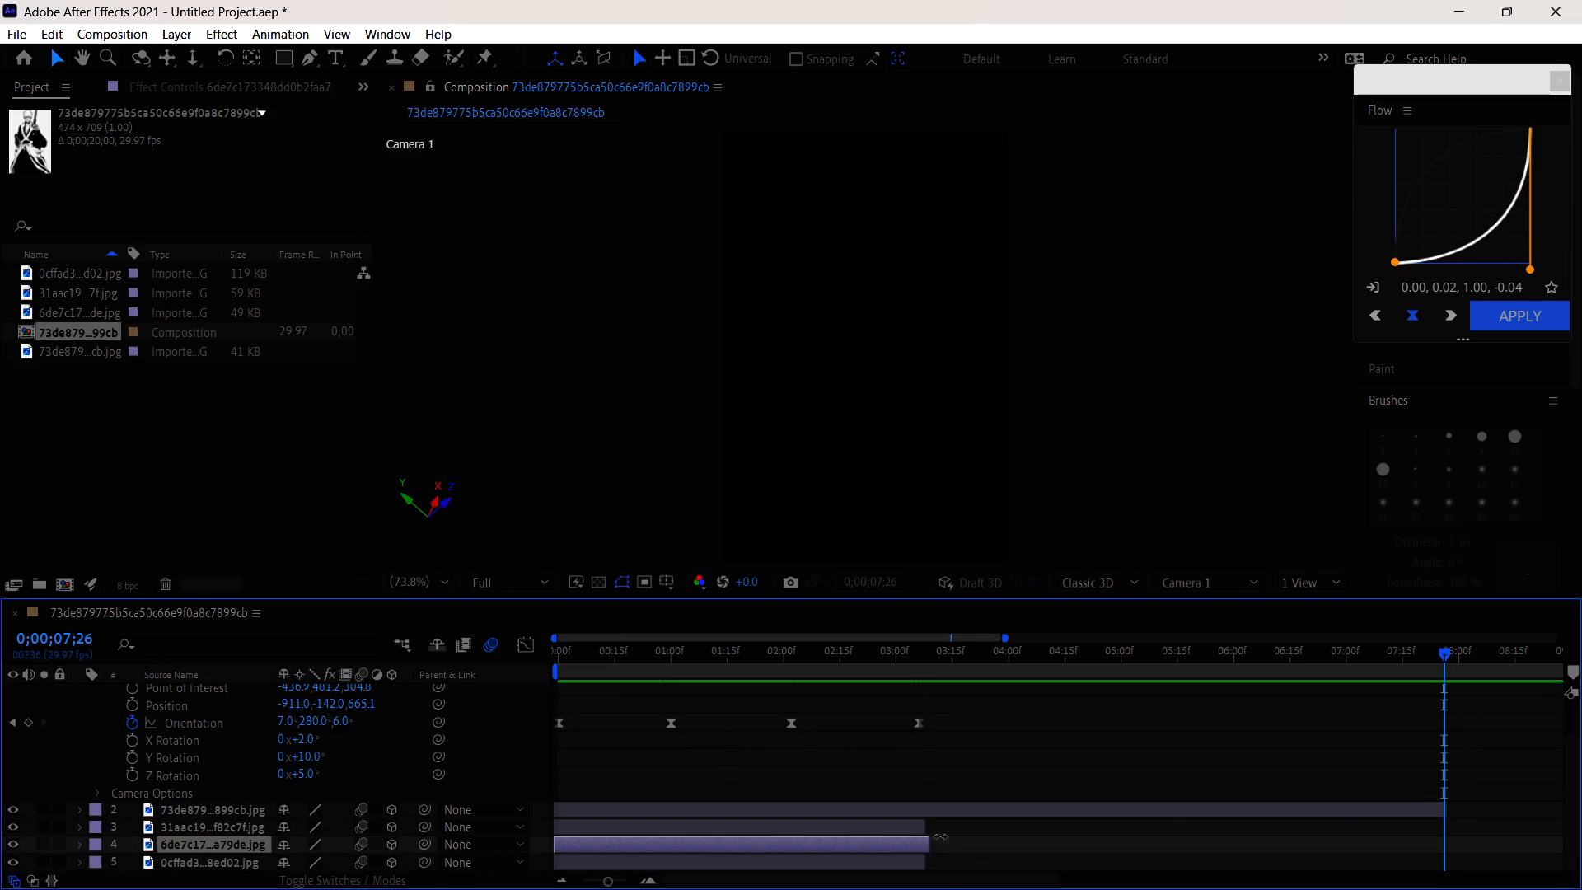
drag(940, 836, 1424, 836)
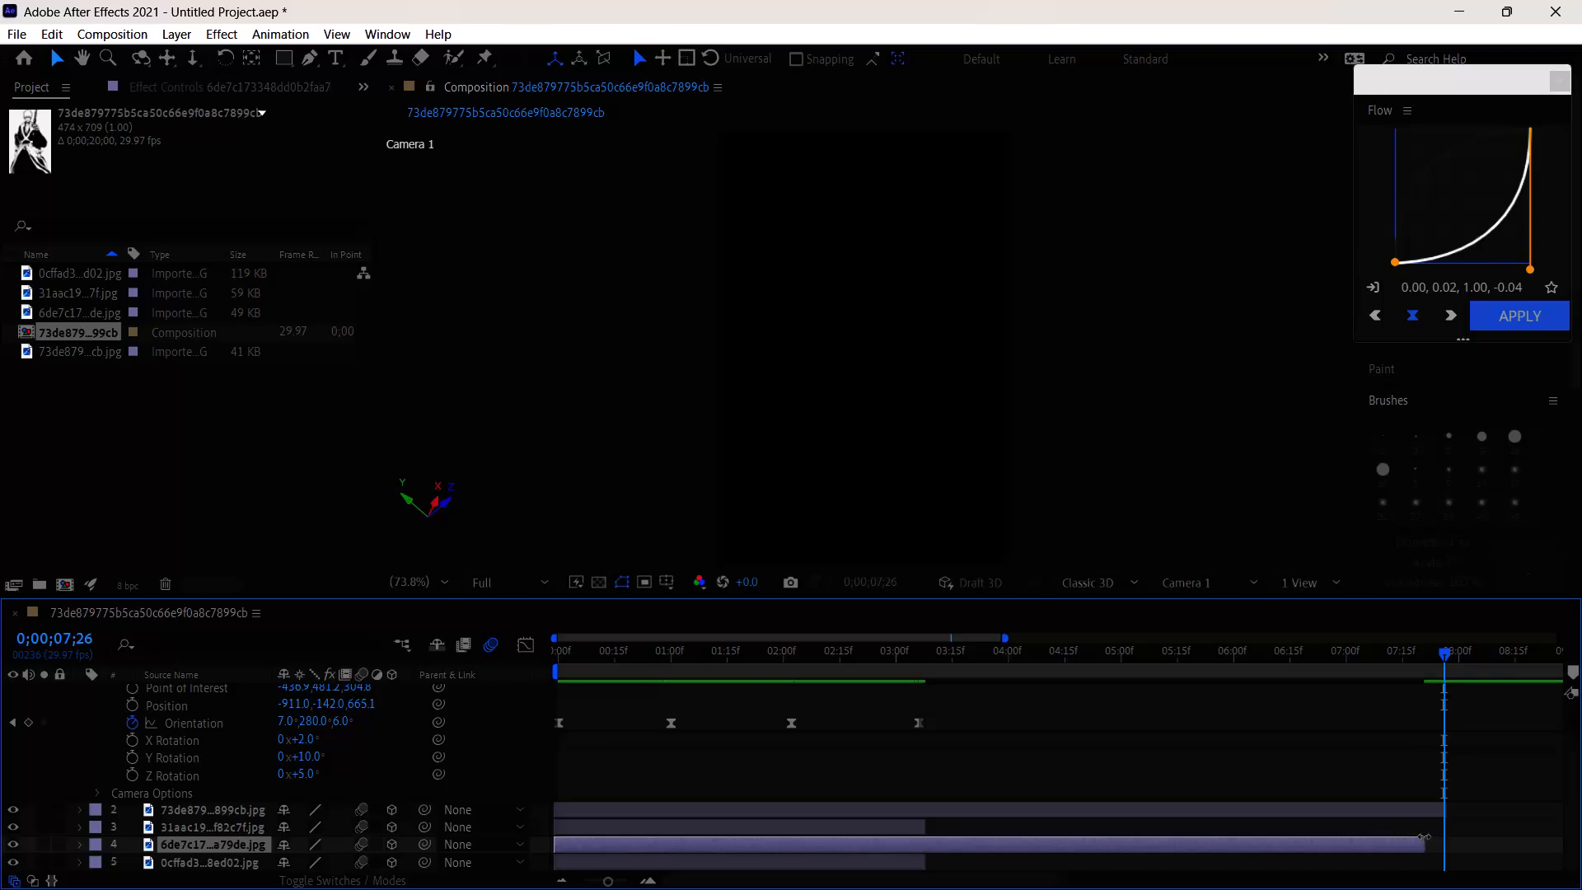
drag(1424, 836, 1444, 831)
drag(927, 827, 1372, 834)
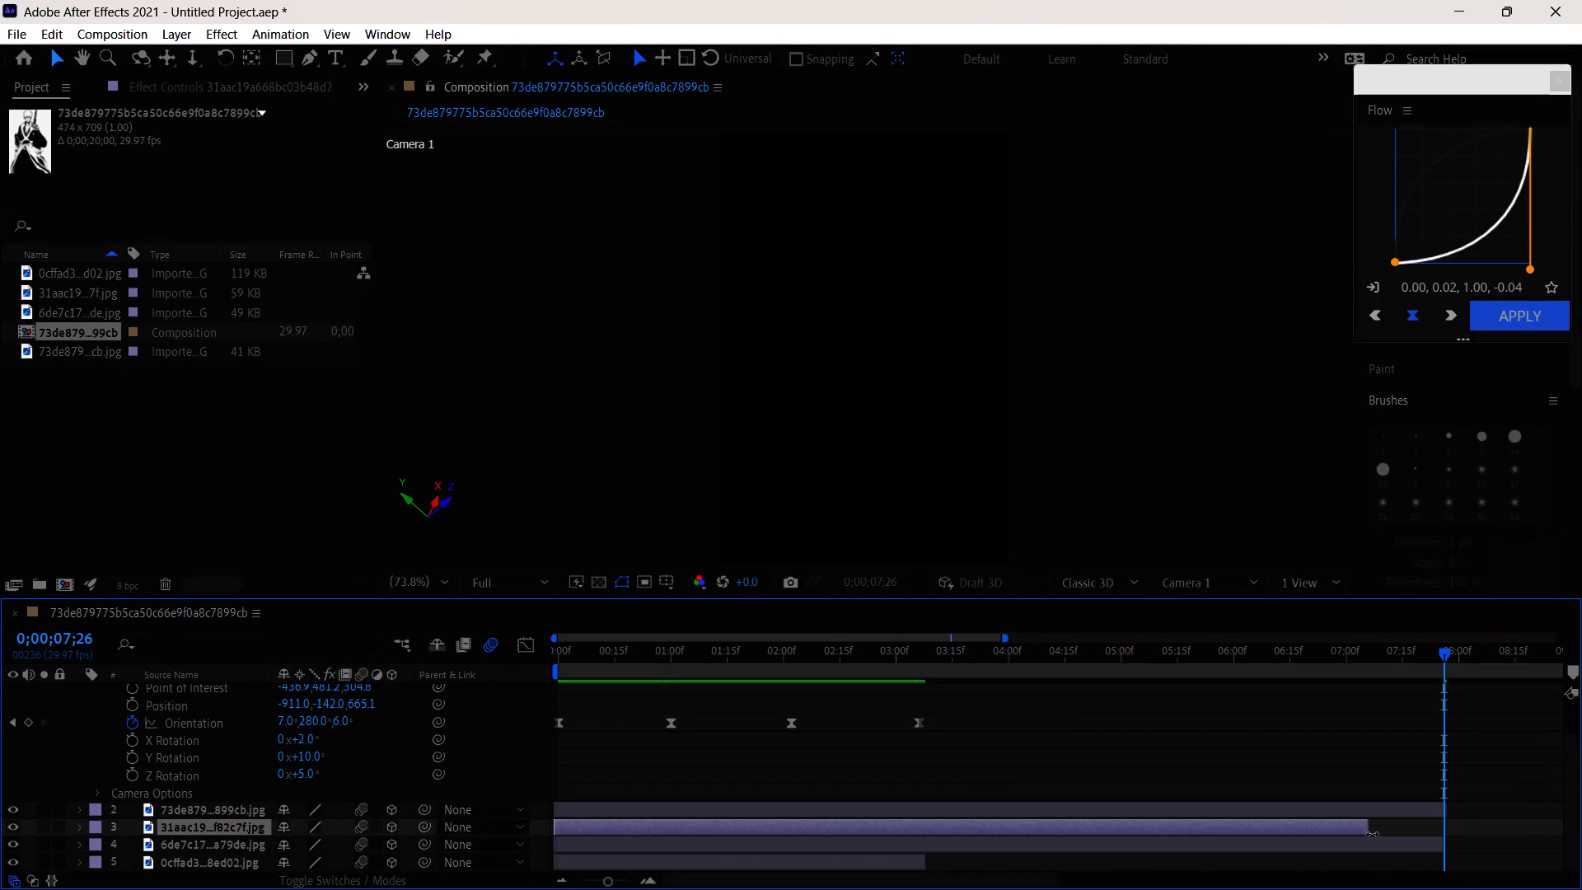
drag(1372, 834, 1447, 840)
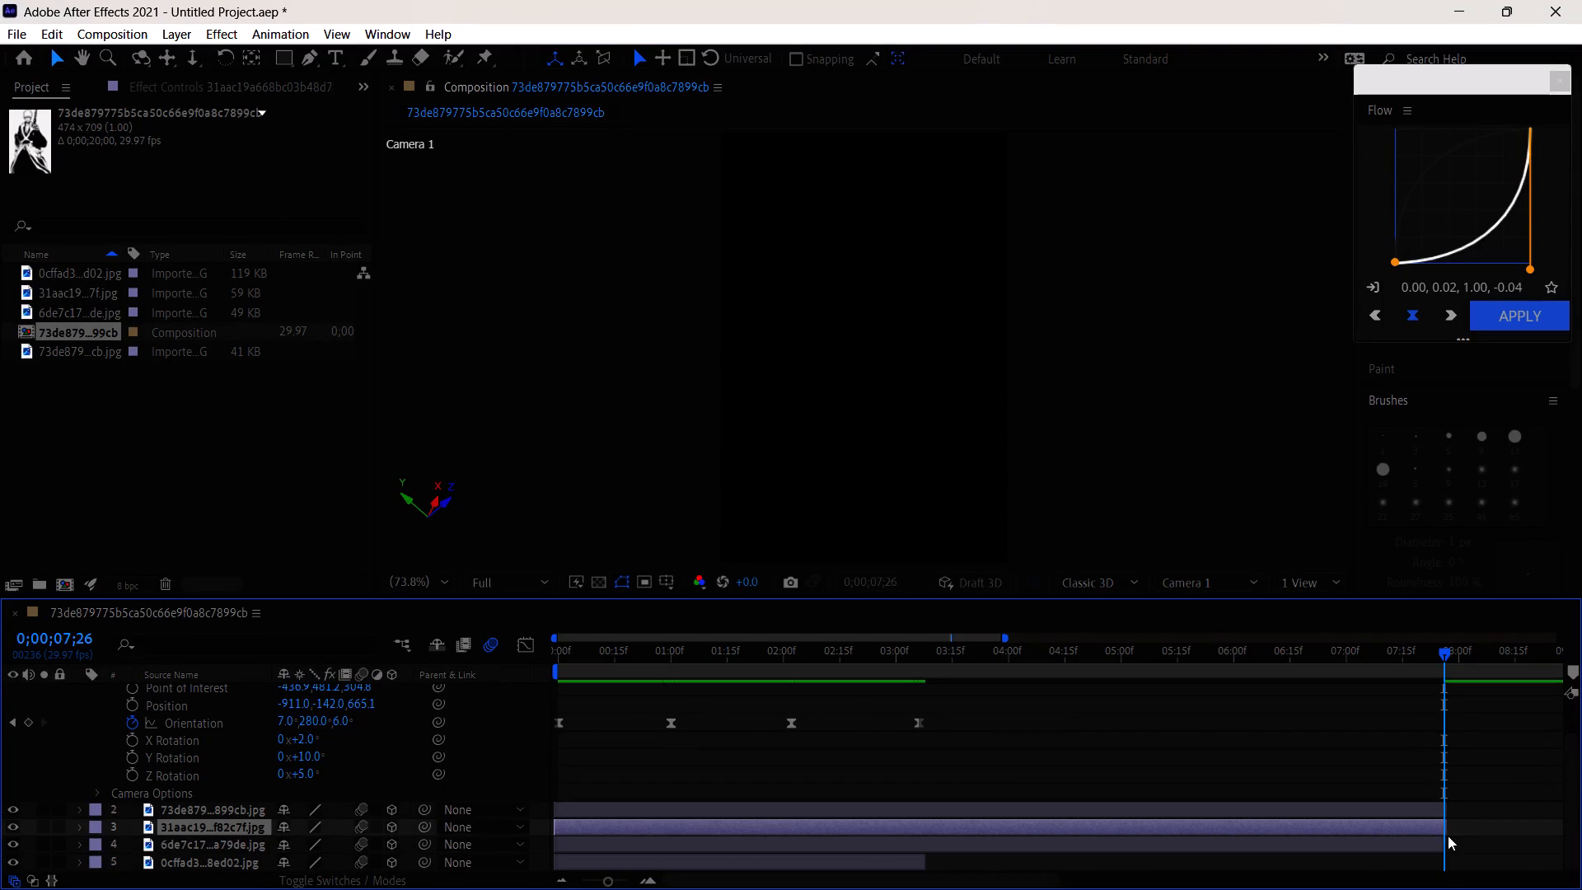
click(1449, 834)
click(1448, 813)
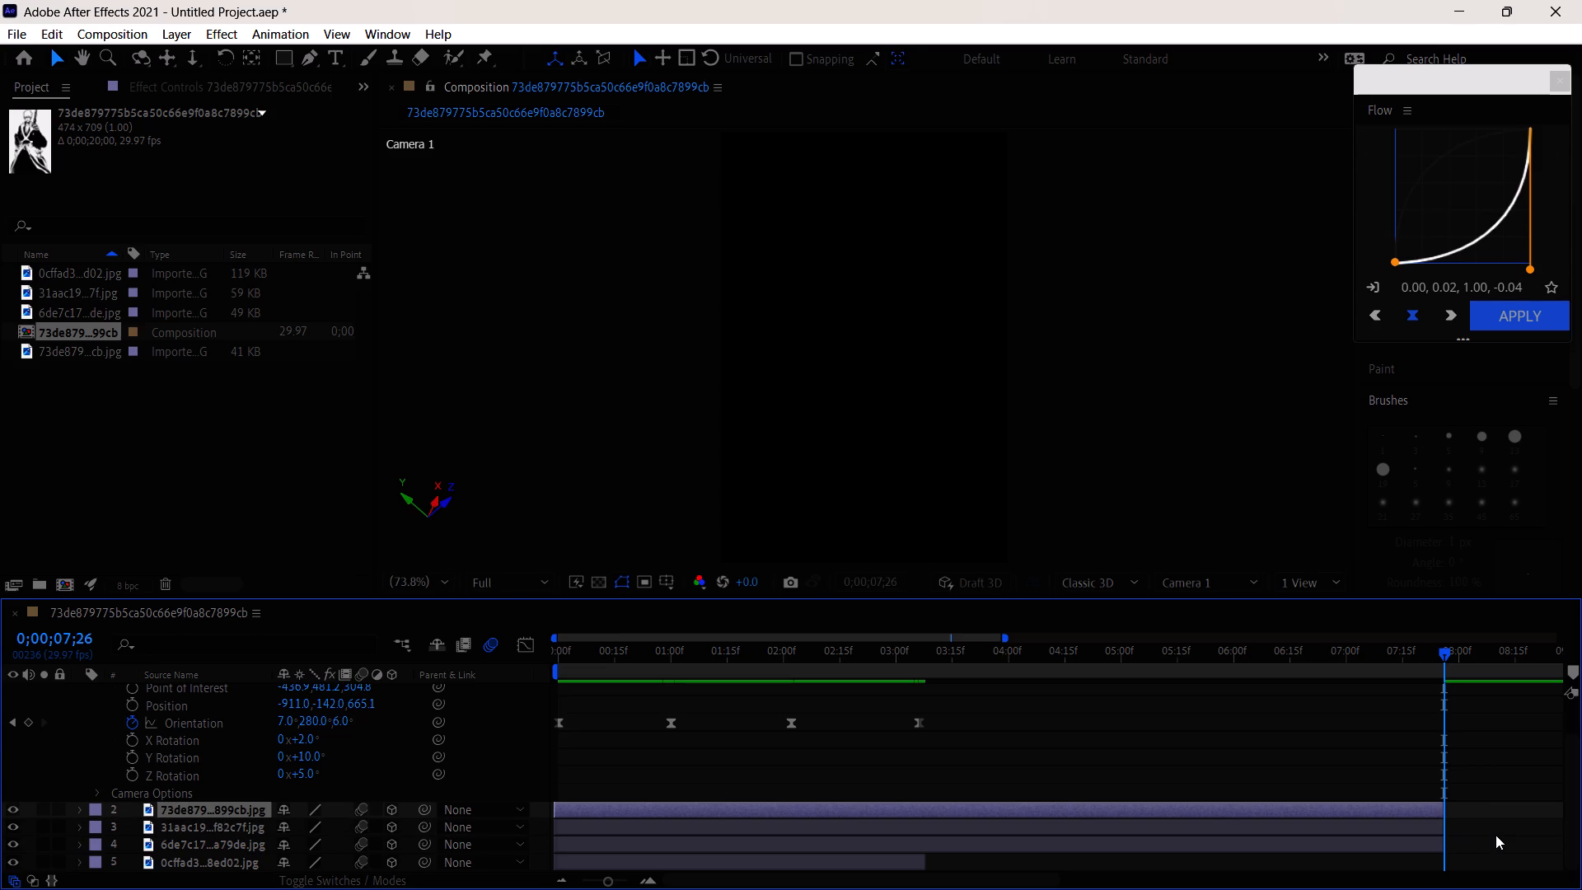
Extend image layer 5 so it ends at 0;00;07;26 like the other layers.
scroll(1495, 835, up, 2)
scroll(1460, 791, down, 2)
scroll(1447, 752, up, 2)
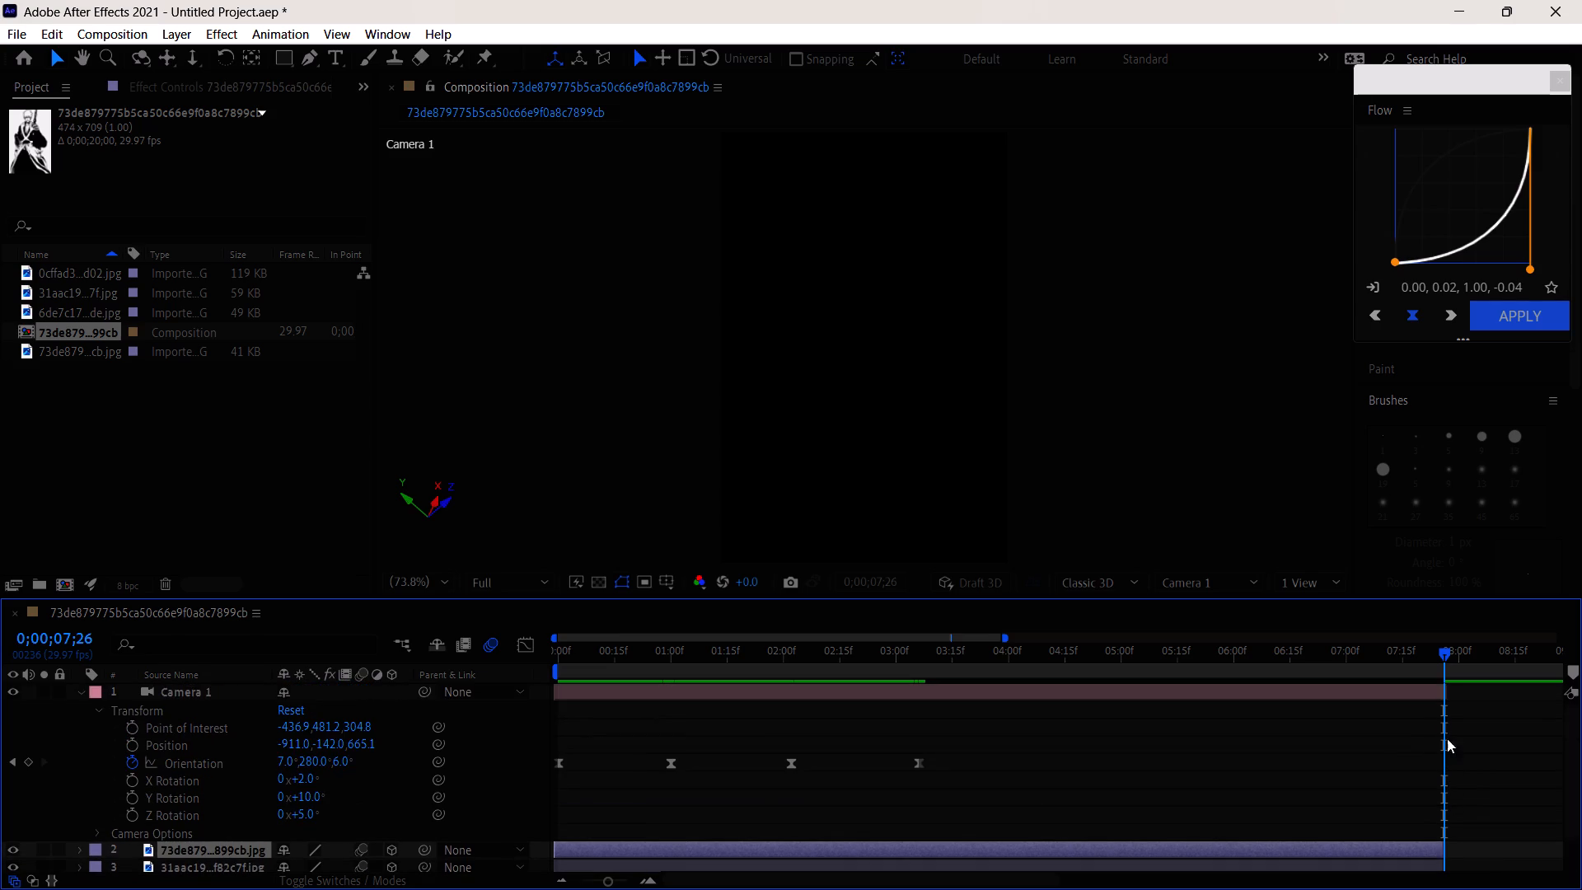
click(1443, 693)
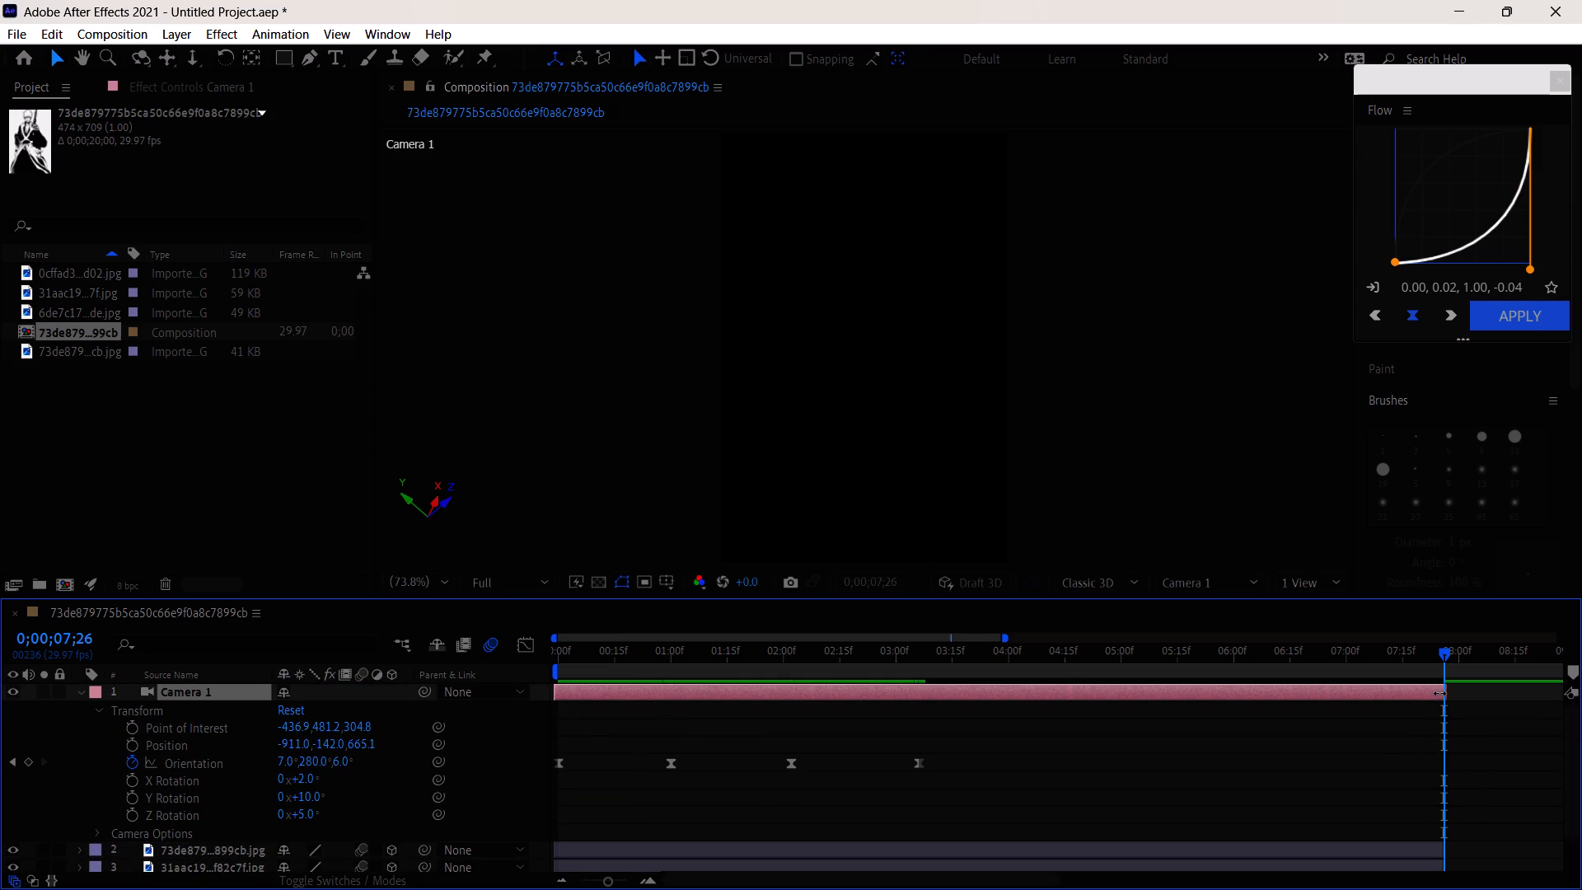
scroll(1478, 789, down, 3)
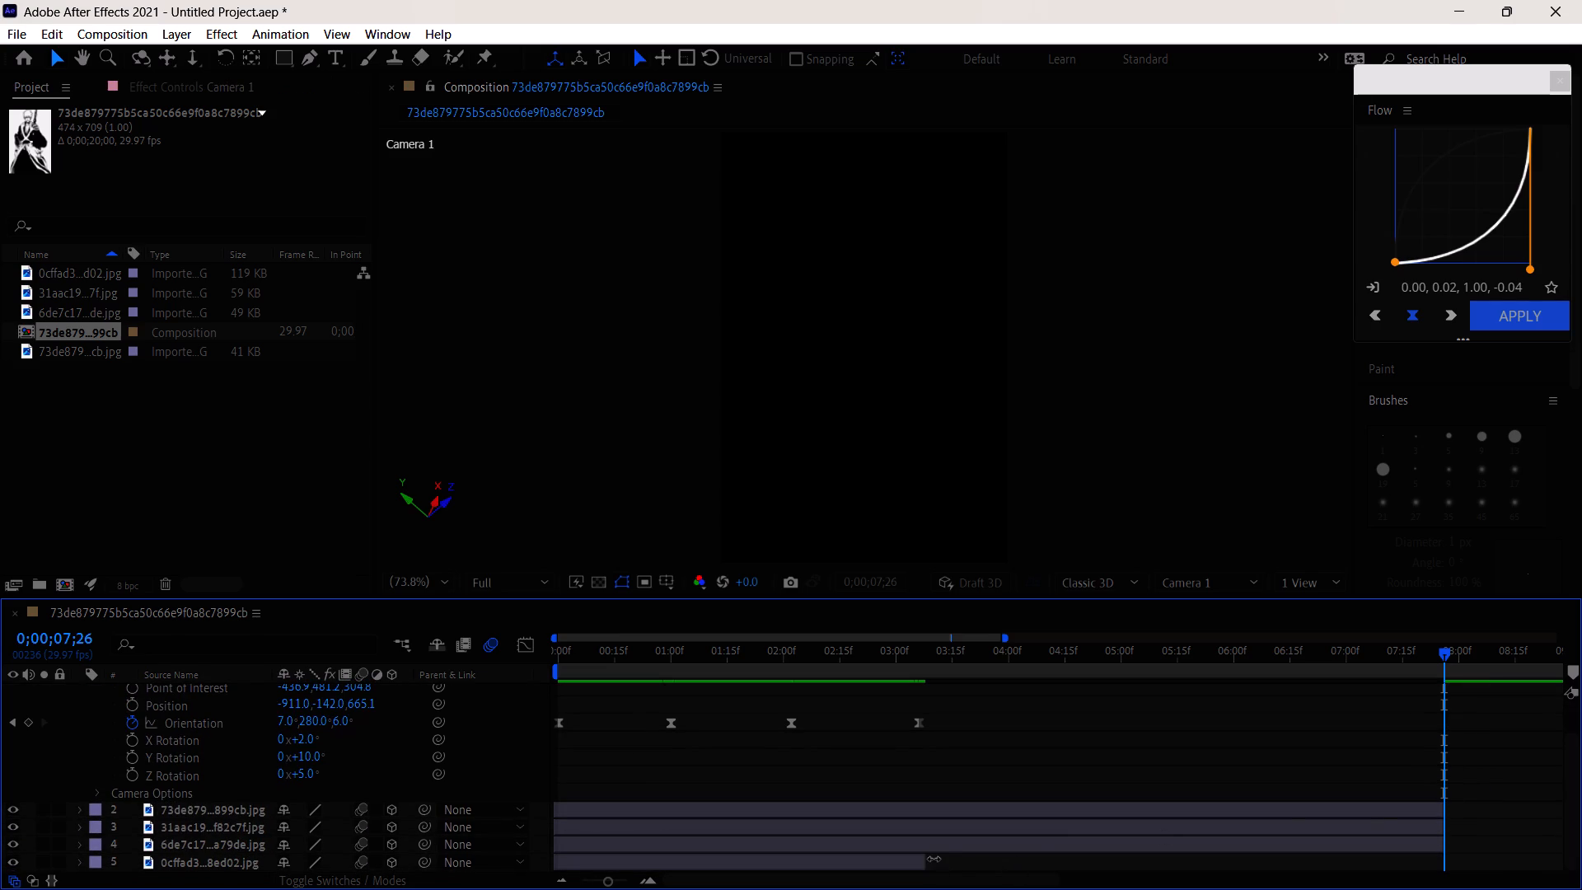
drag(929, 859, 1433, 861)
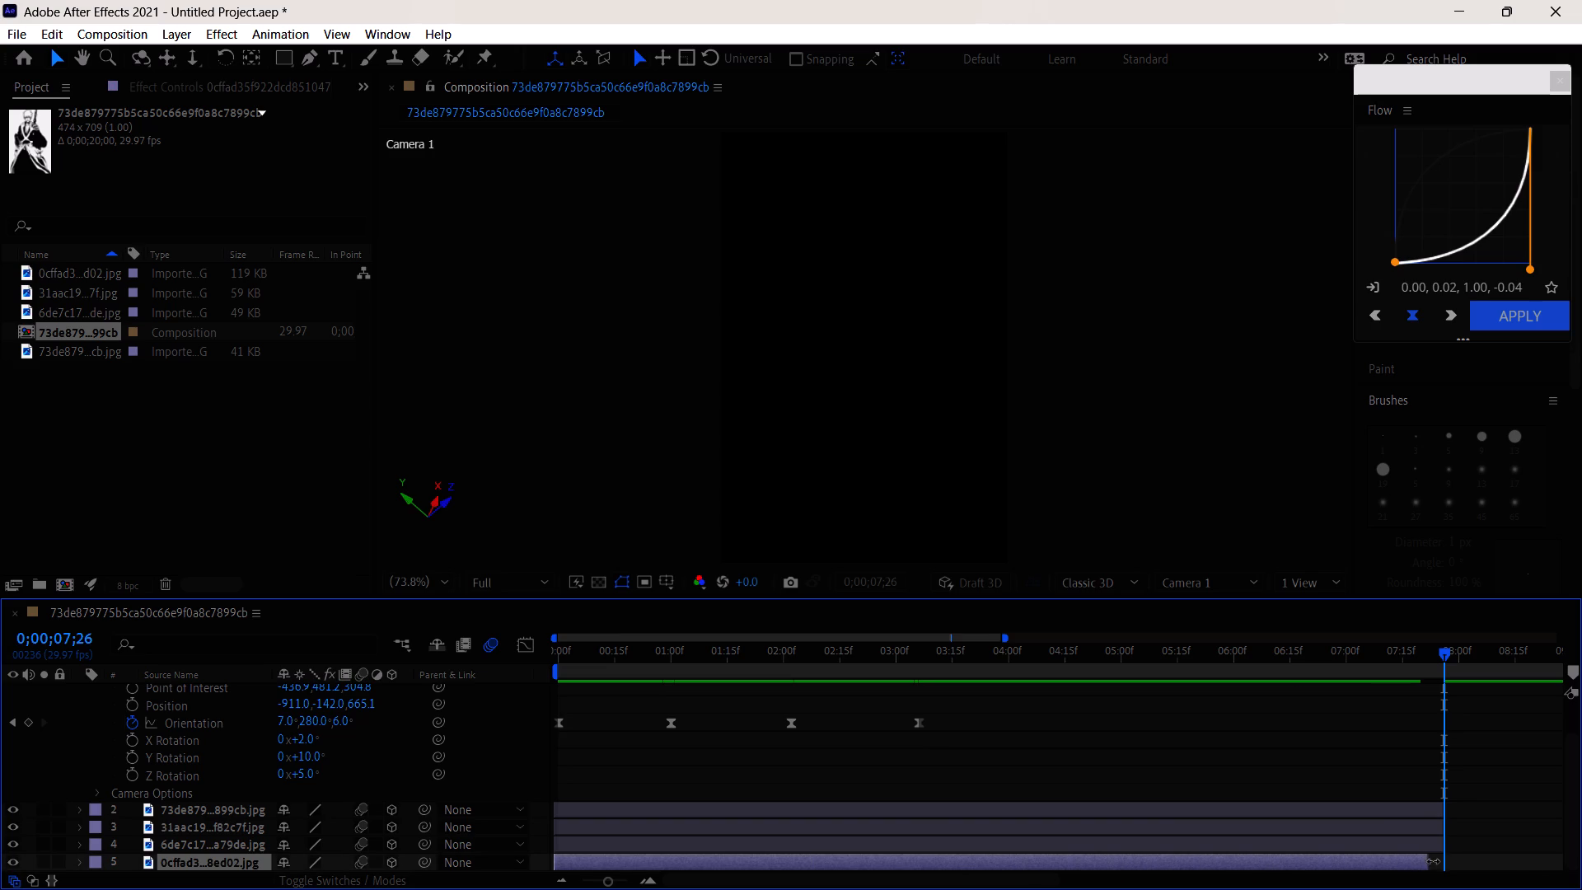
drag(1433, 861, 1446, 862)
scroll(1507, 803, up, 3)
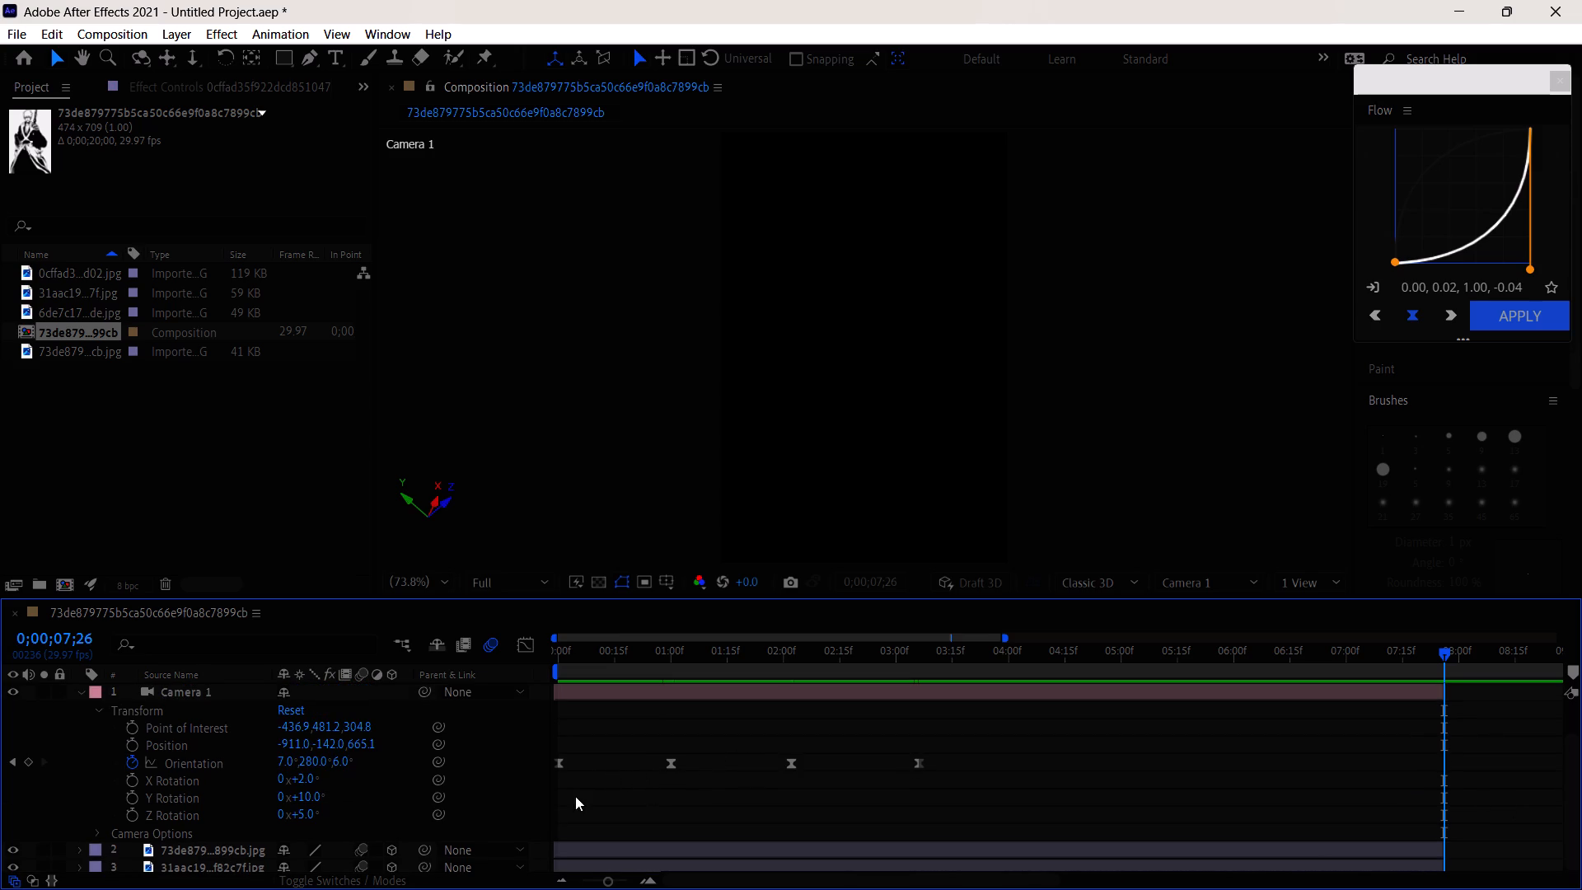
Convert all four of Camera 1's Orientation keyframes to linear interpolation.
drag(566, 798, 975, 747)
drag(550, 789, 607, 756)
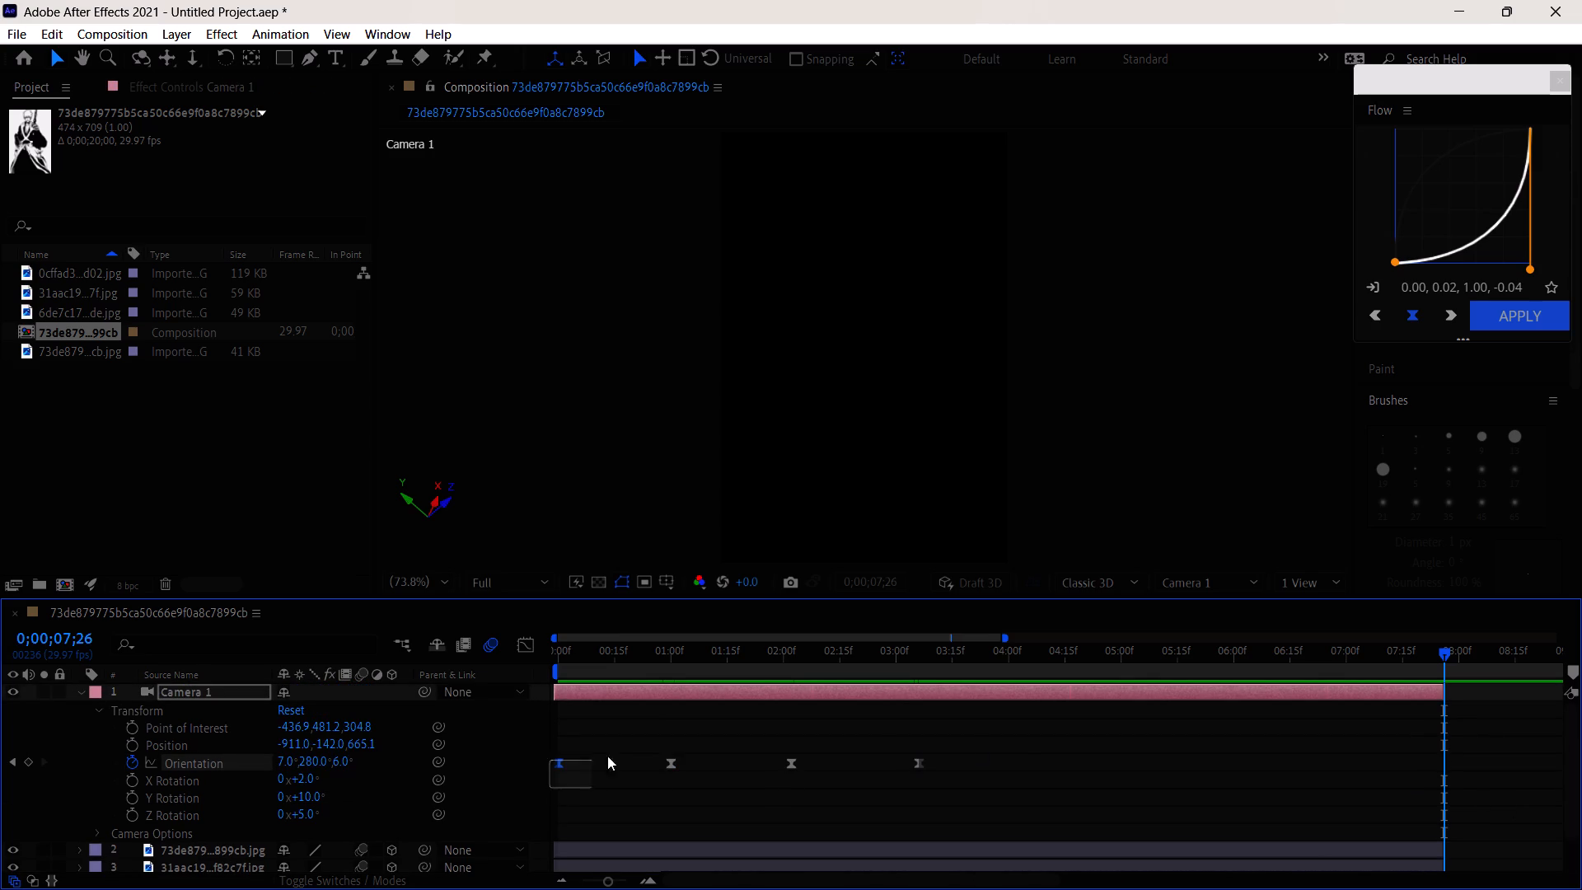
drag(607, 756, 1013, 742)
ctrl+drag(919, 764, 993, 767)
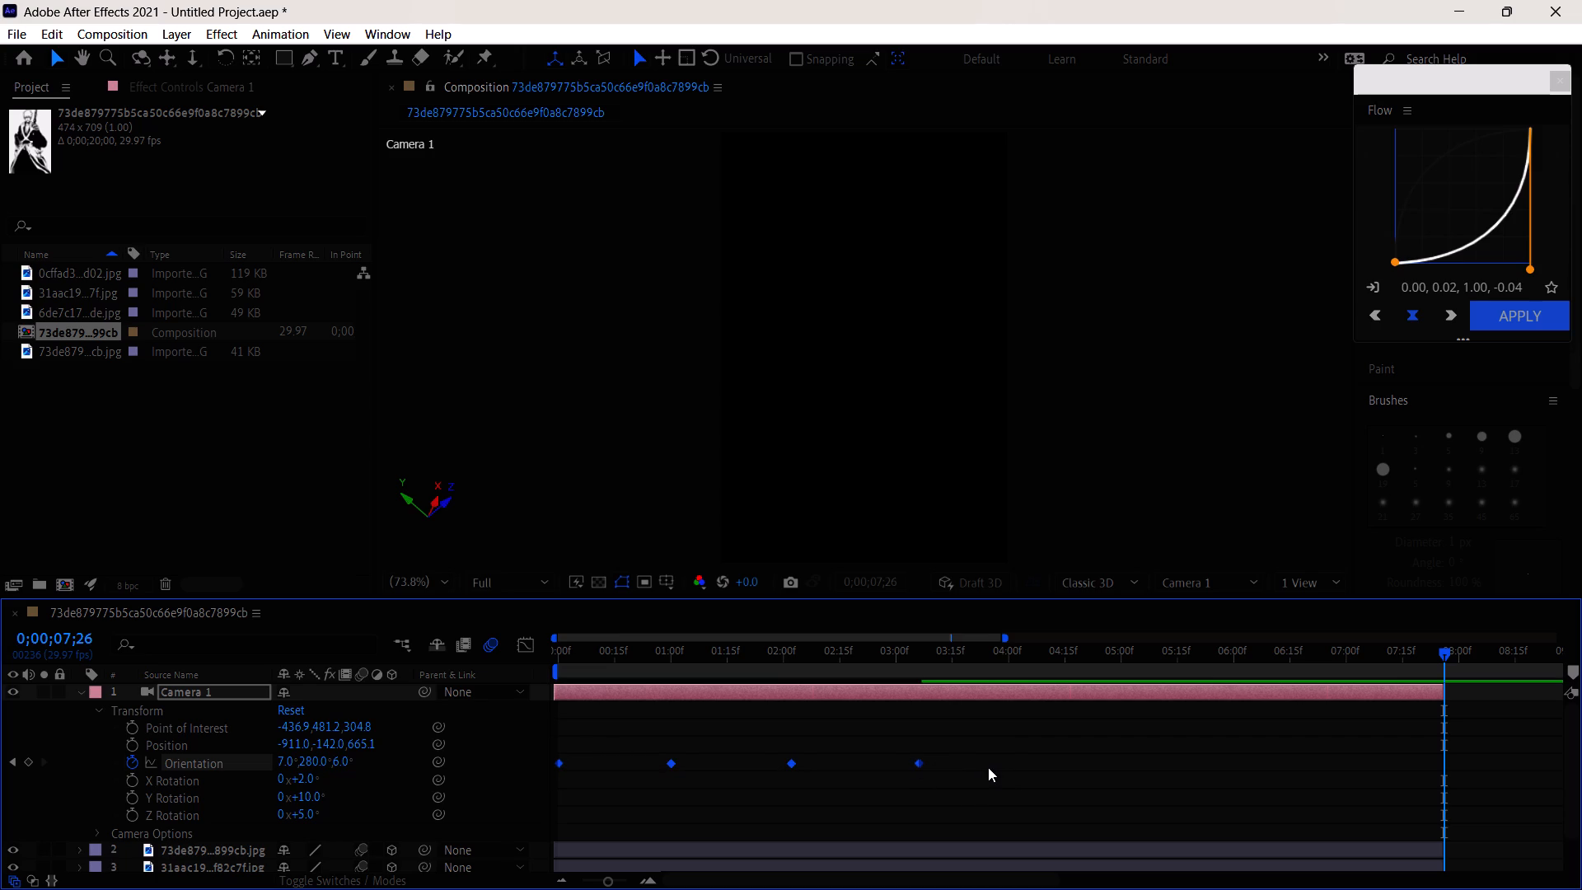
click(976, 776)
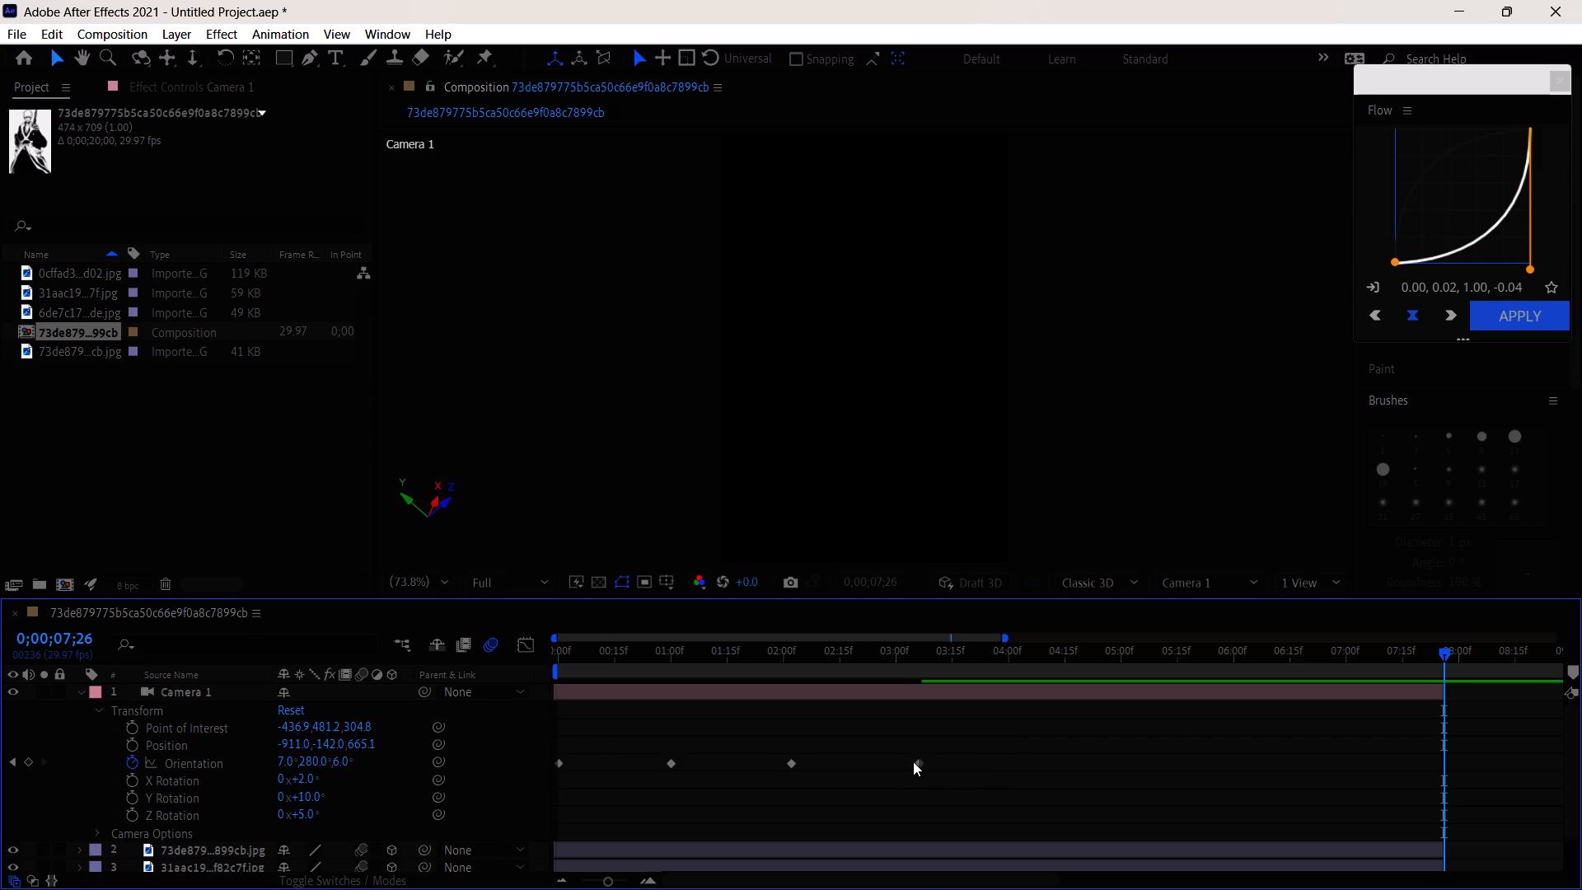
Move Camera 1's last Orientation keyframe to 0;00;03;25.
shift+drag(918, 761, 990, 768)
Shift all four Orientation keyframes together about one second forward in time, keeping their spacing.
drag(587, 812, 550, 766)
drag(550, 766, 965, 741)
drag(545, 785, 1055, 747)
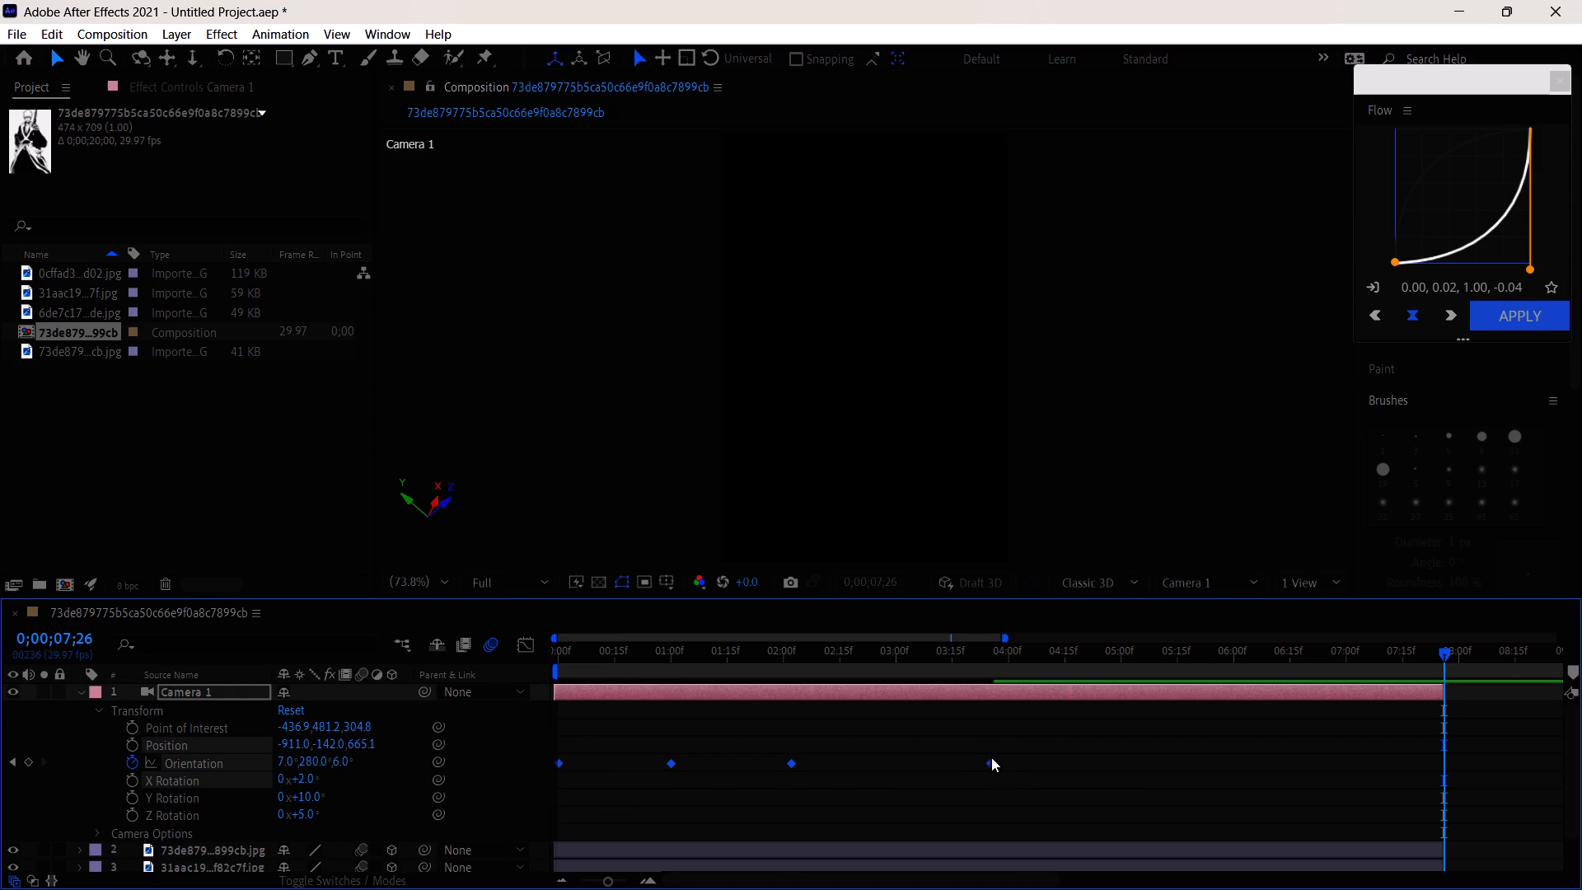
shift+drag(993, 756, 1055, 756)
shift+drag(991, 762, 1227, 771)
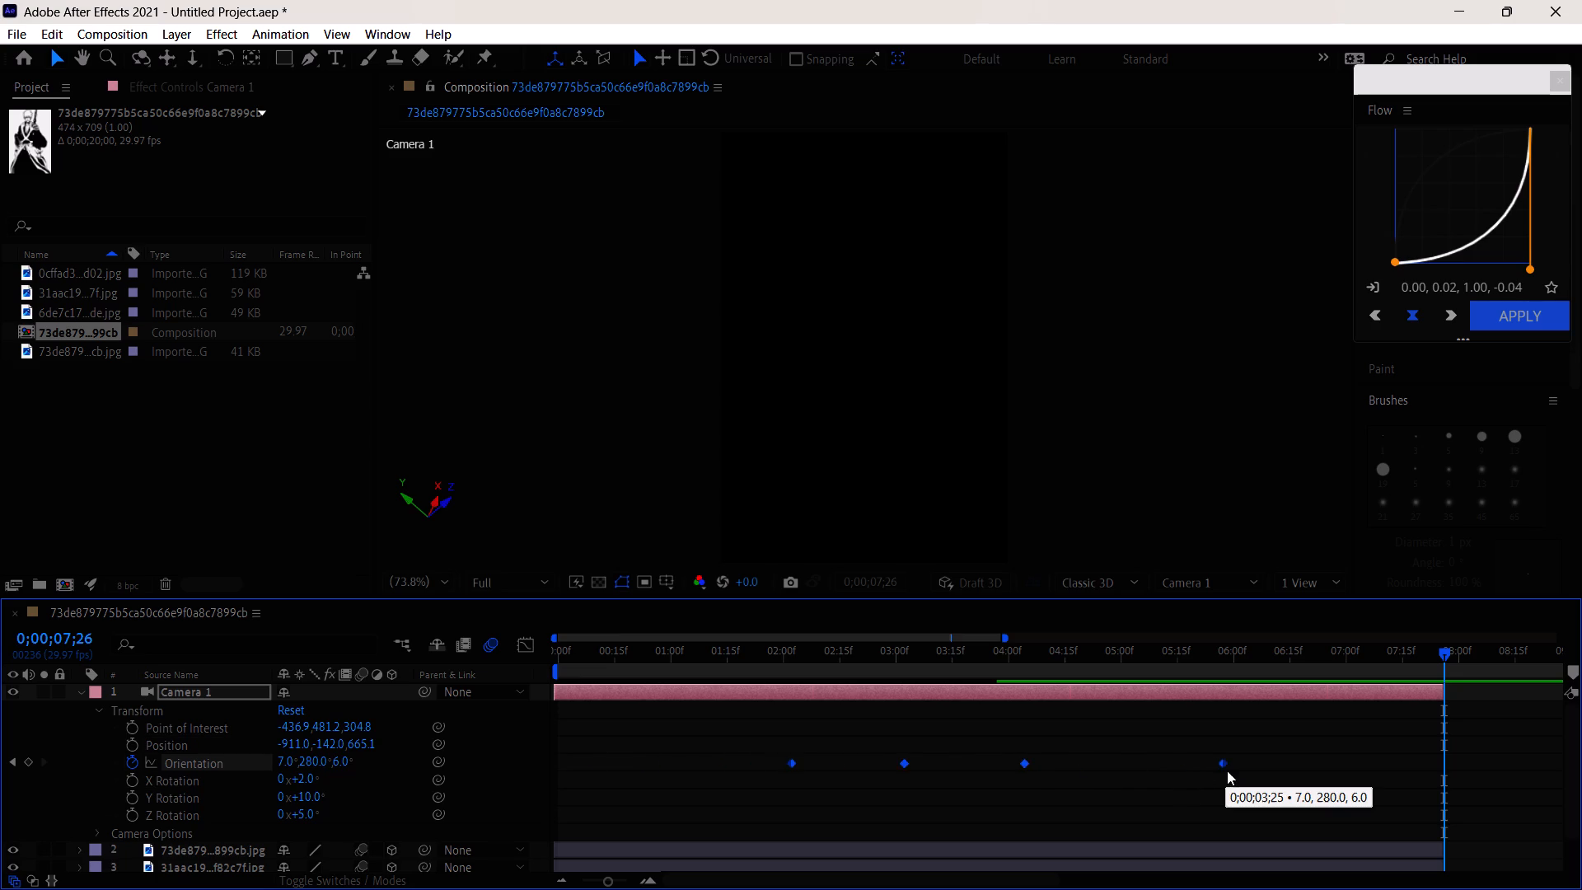
shift+drag(1227, 771, 1054, 771)
drag(1048, 763, 1060, 763)
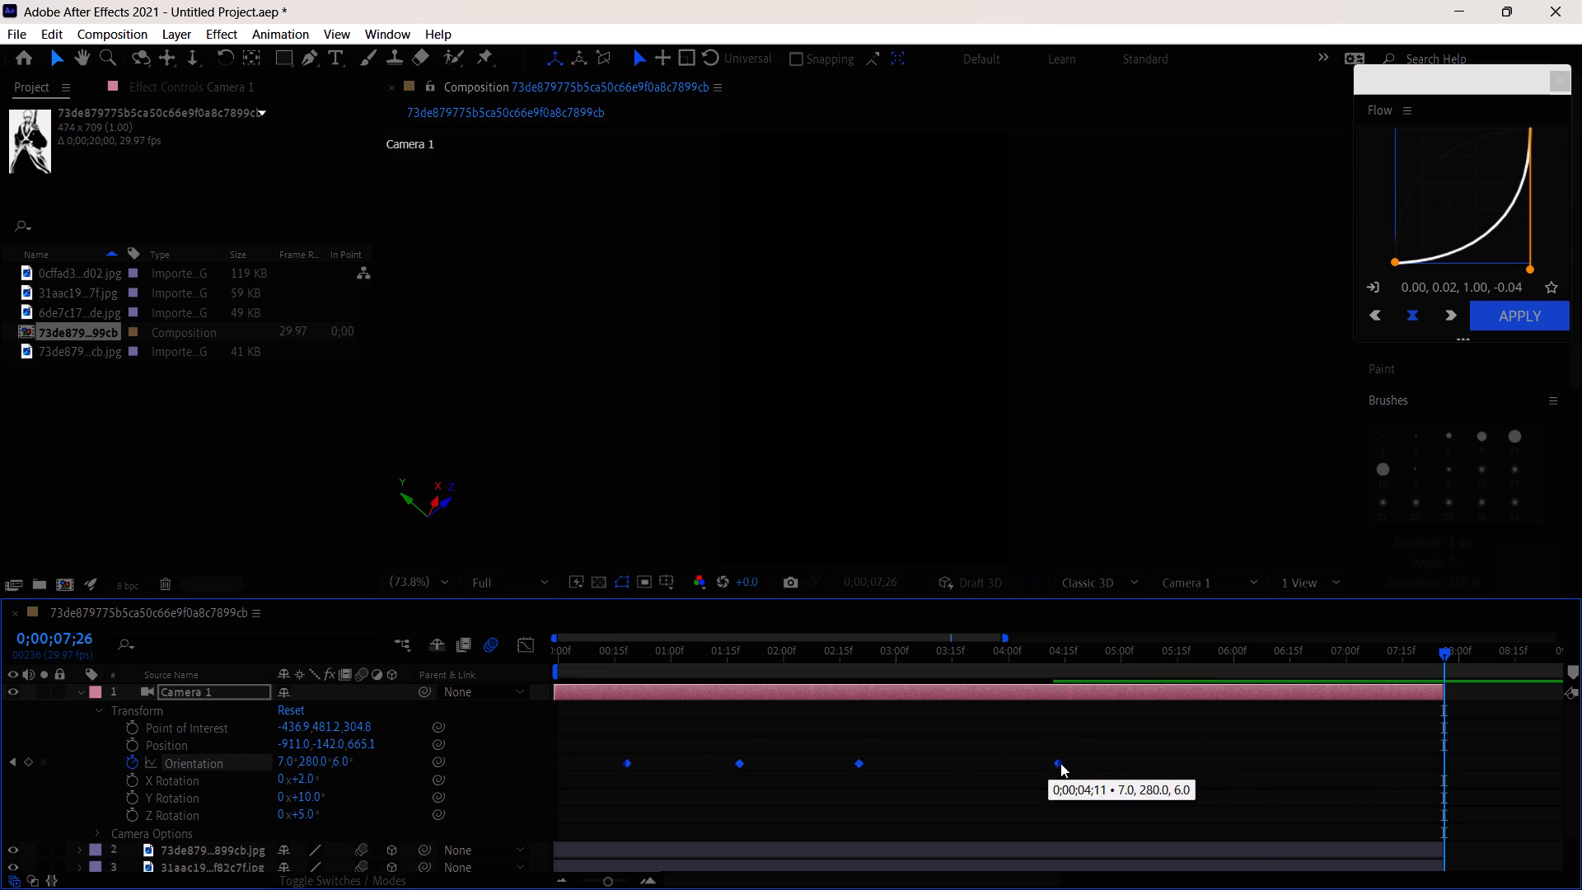
drag(1060, 763, 1097, 767)
click(1077, 794)
Move Camera 1's last Orientation keyframe to 0;00;07;26, at the end of the layer.
drag(1096, 766, 1404, 765)
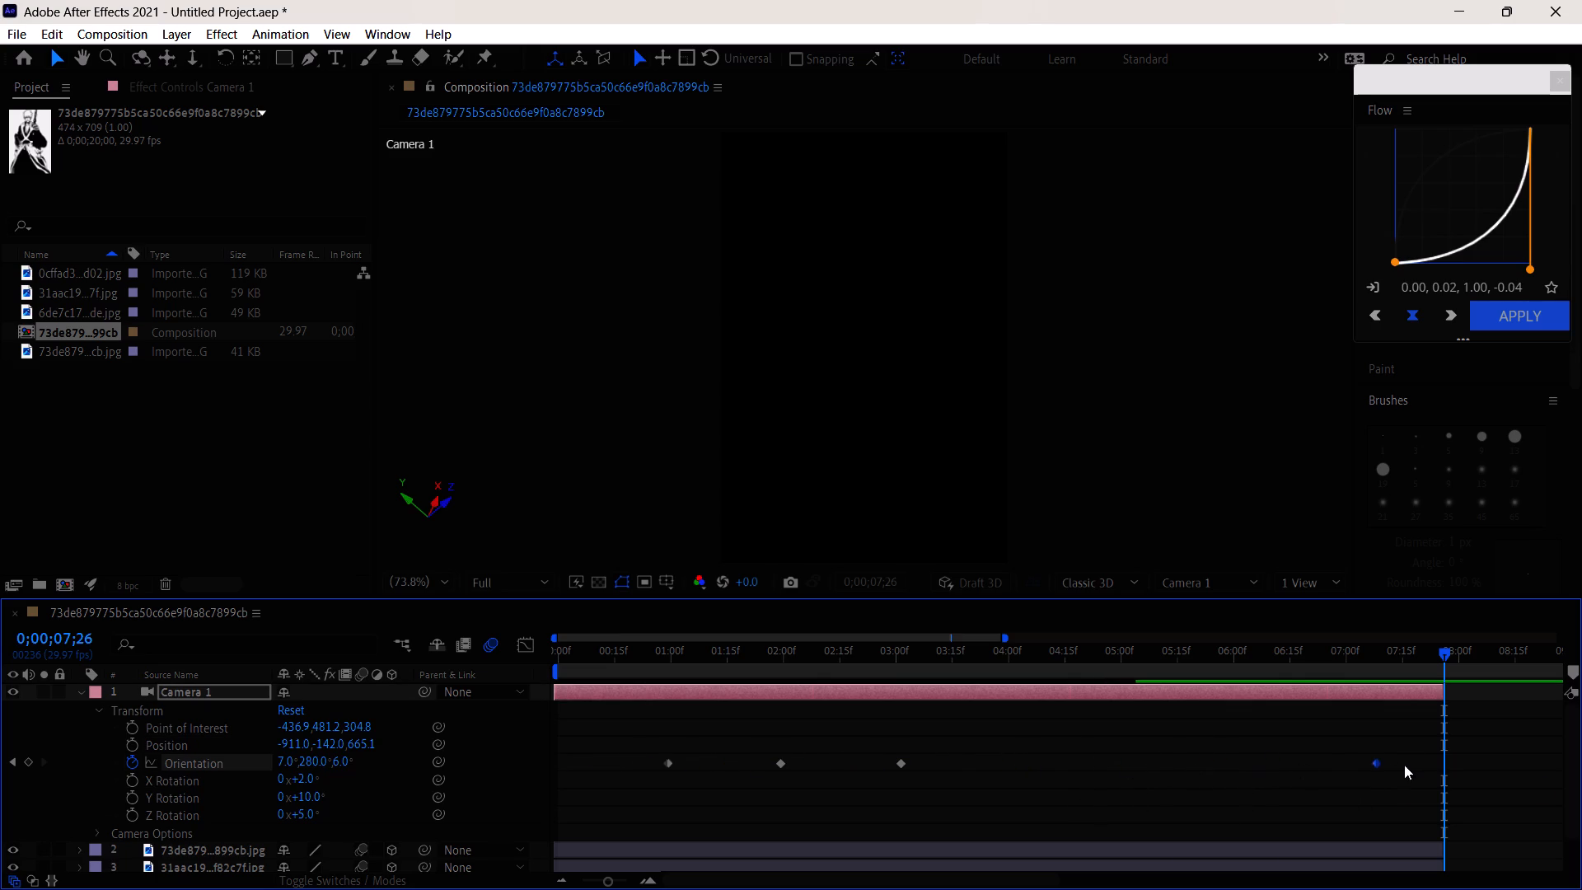
drag(1404, 765, 1440, 766)
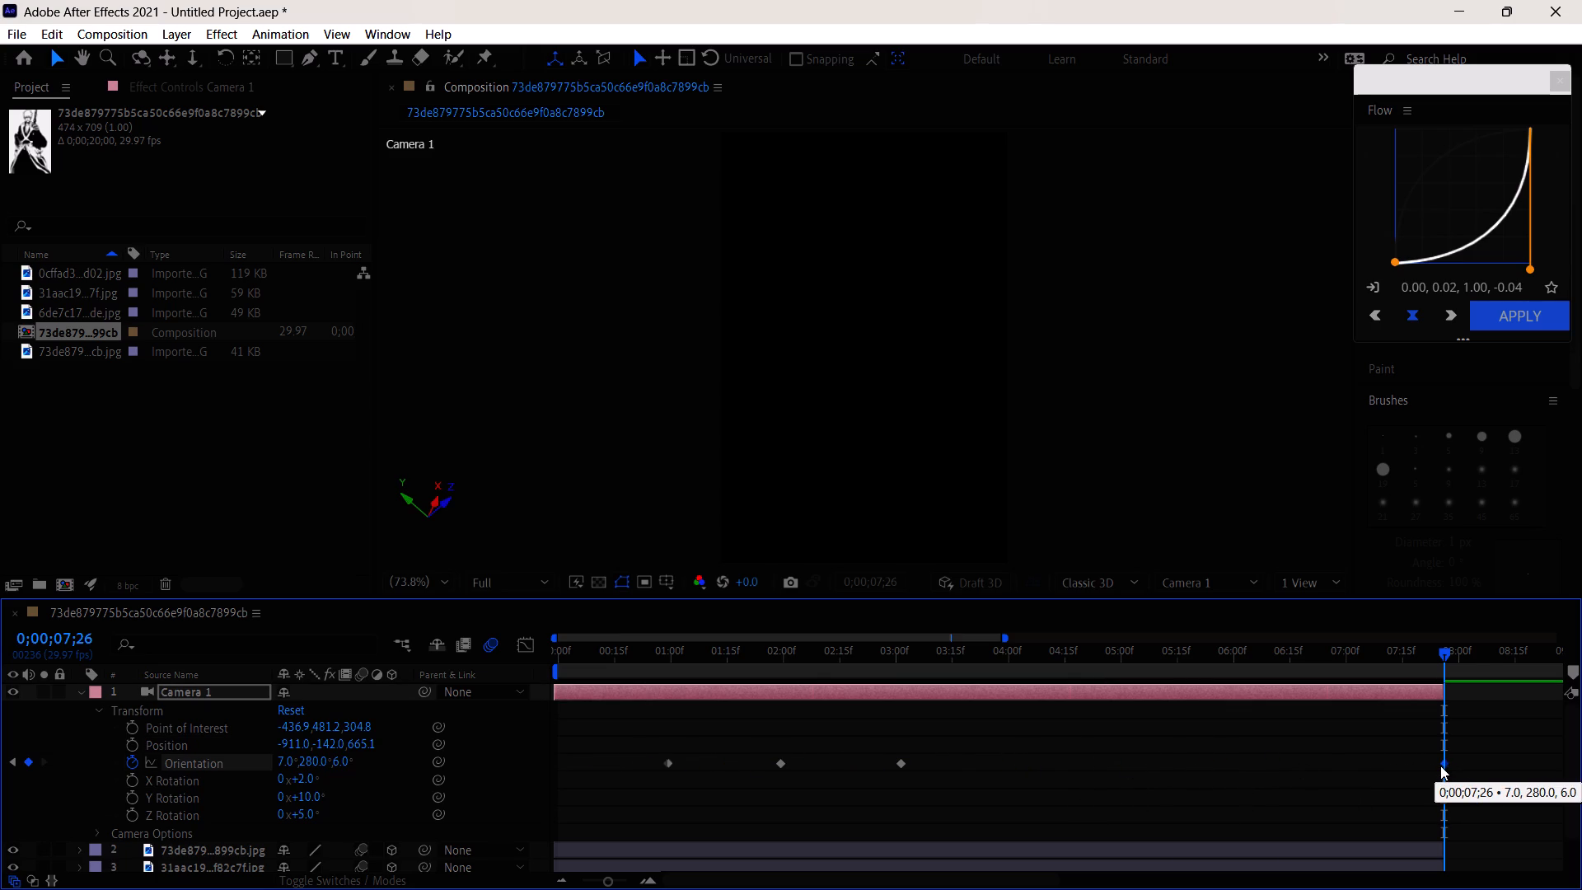
Stretch the spacing of Camera 1's first three Orientation keyframes so the third lands at about 0;00;06;00.
alt+drag(899, 765, 909, 765)
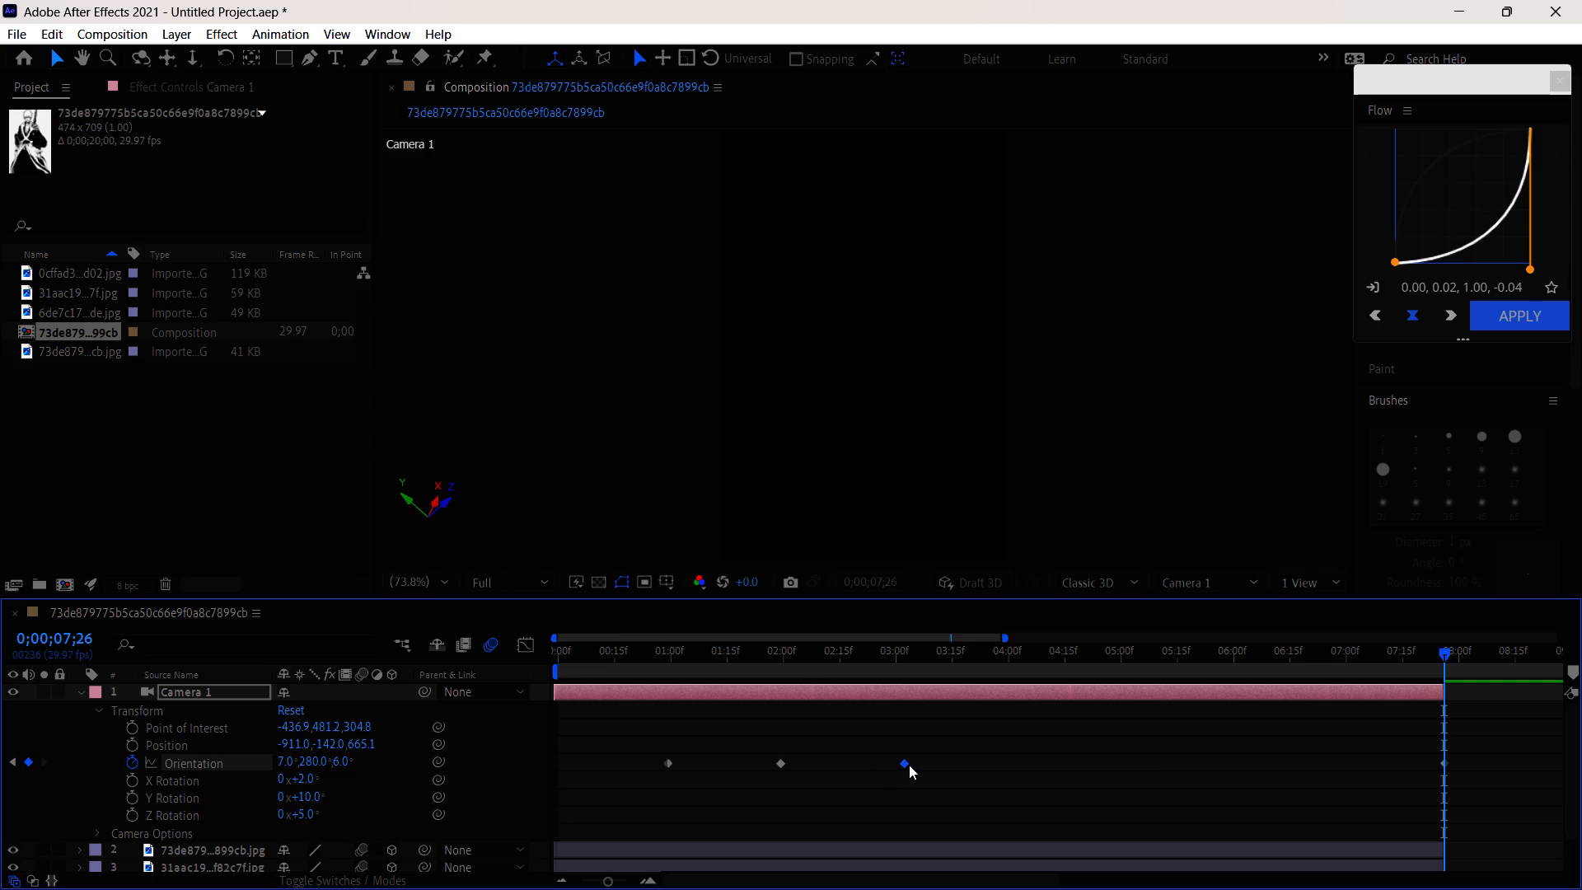
alt+drag(909, 765, 924, 771)
drag(661, 785, 1004, 753)
alt+drag(925, 762, 1231, 772)
Shift the first three Orientation keyframes together back in time, placing the first one at 0;00;00;00.
drag(667, 764, 636, 765)
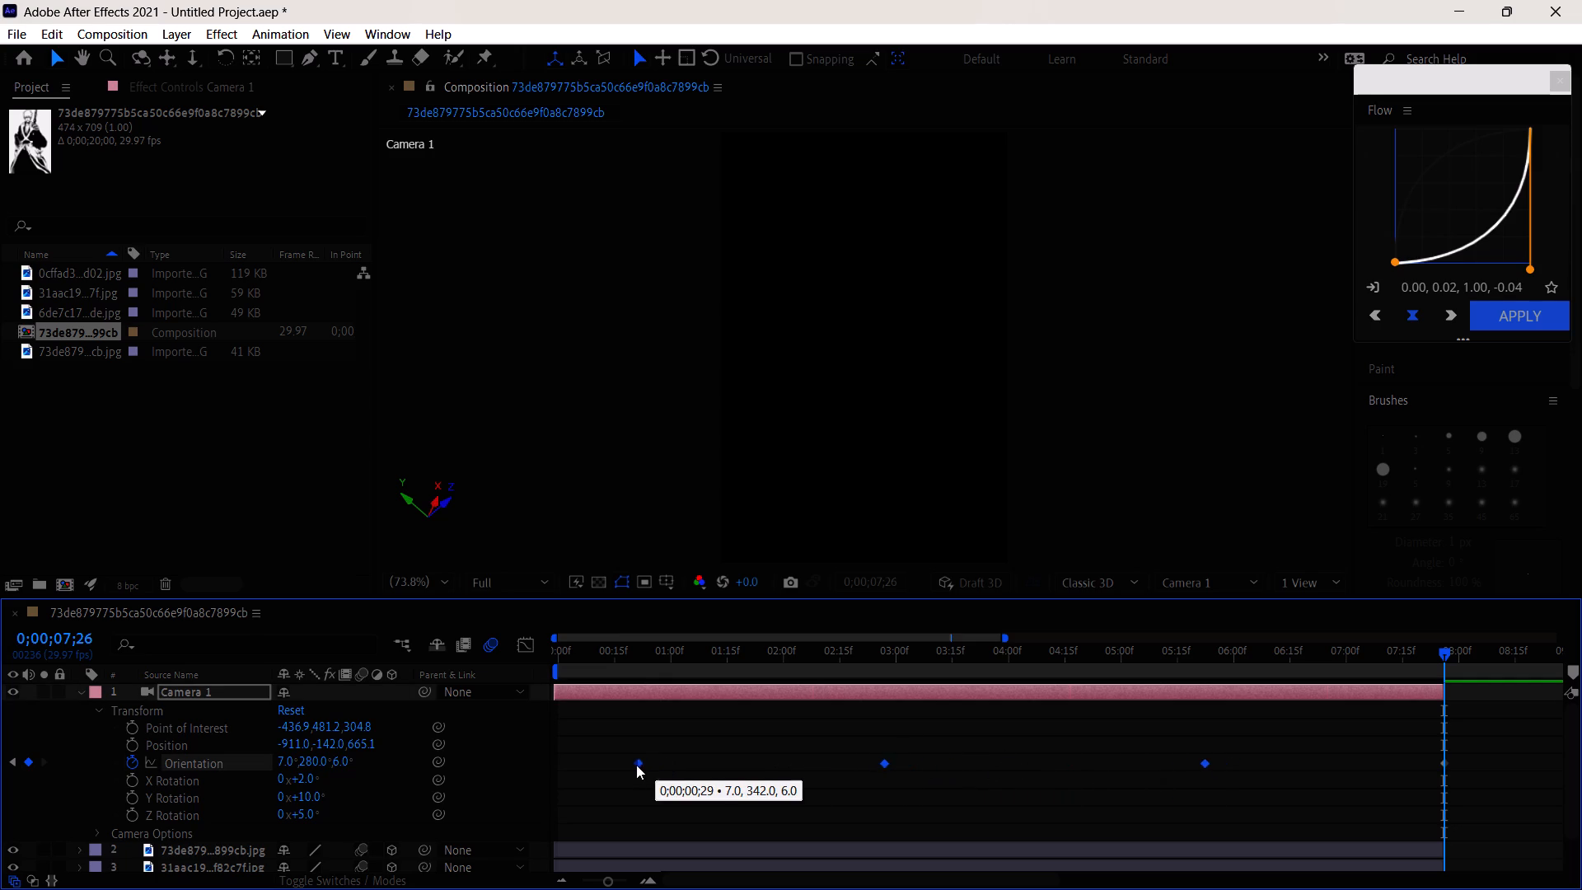
drag(636, 765, 554, 768)
drag(554, 768, 557, 769)
drag(563, 652, 549, 653)
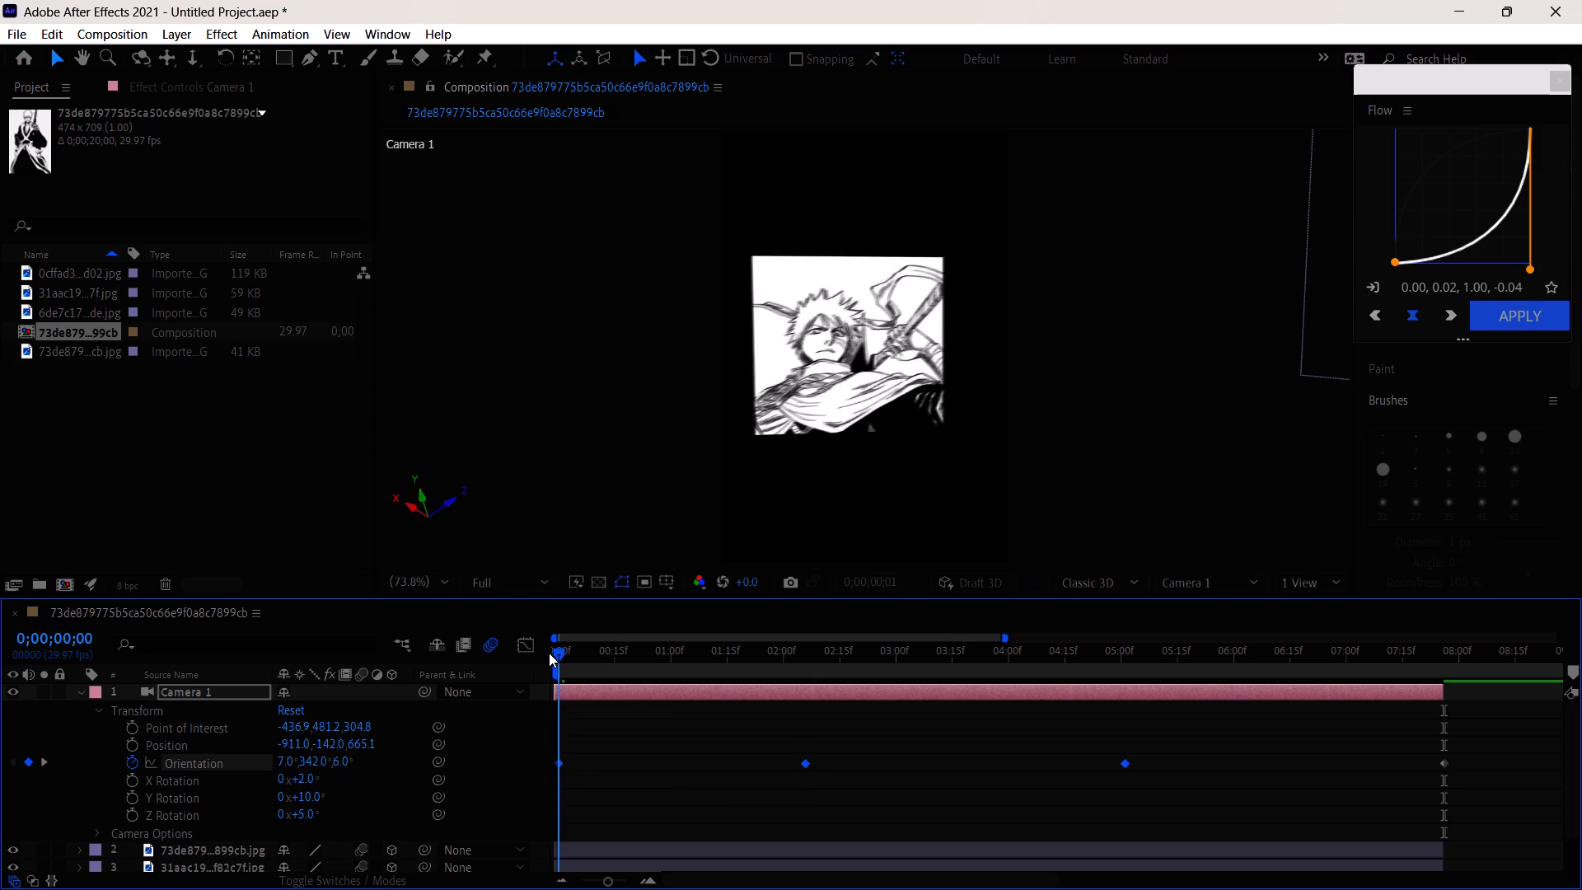
drag(549, 653, 544, 653)
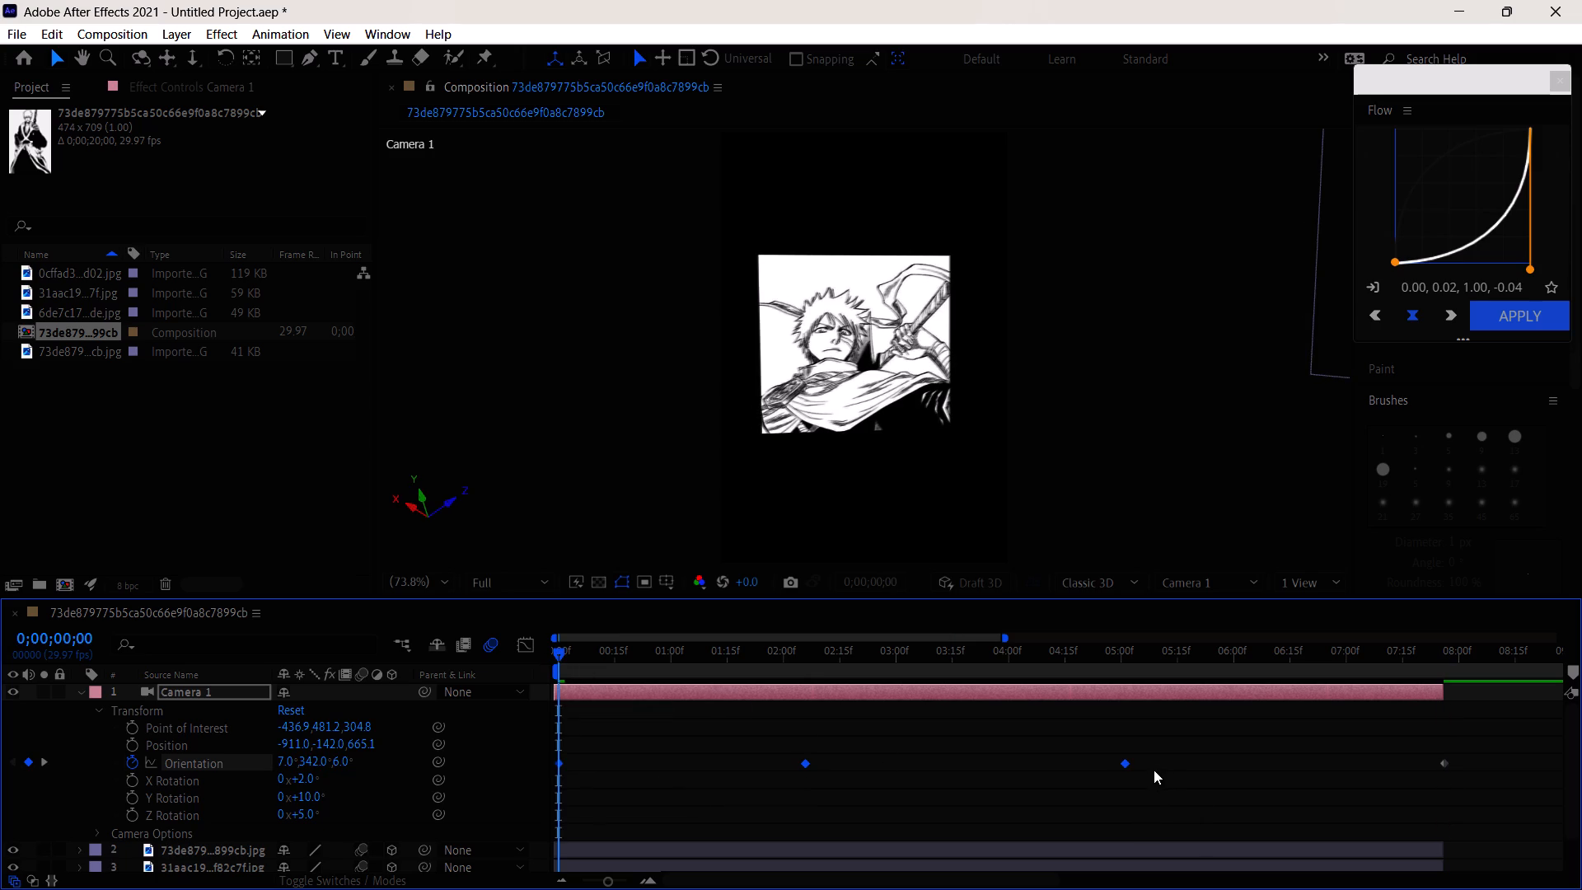
click(1124, 761)
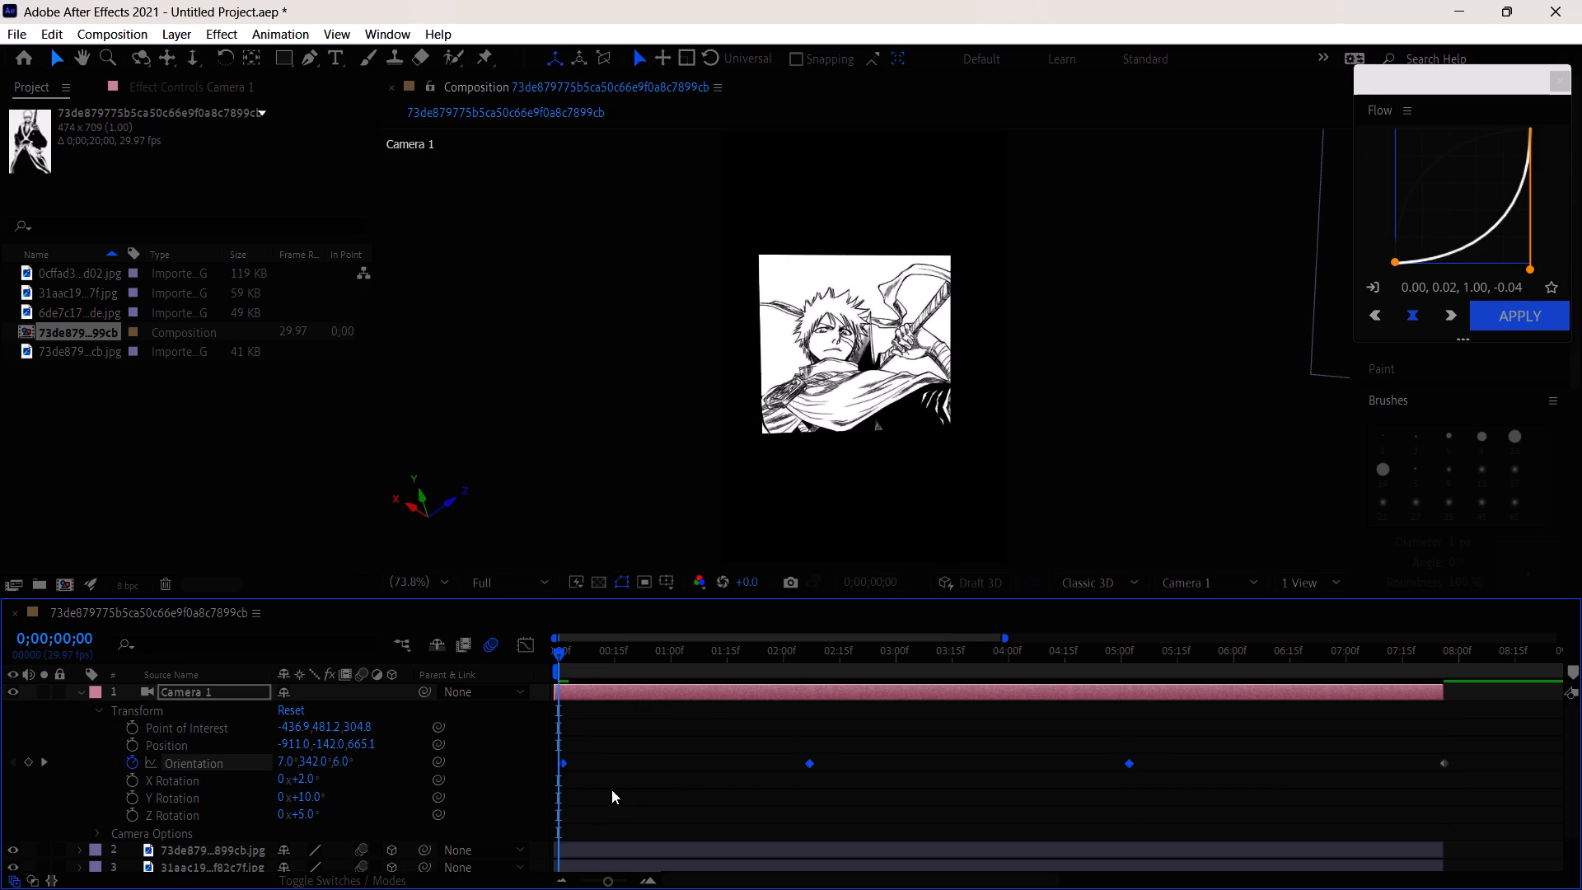
click(611, 783)
click(559, 766)
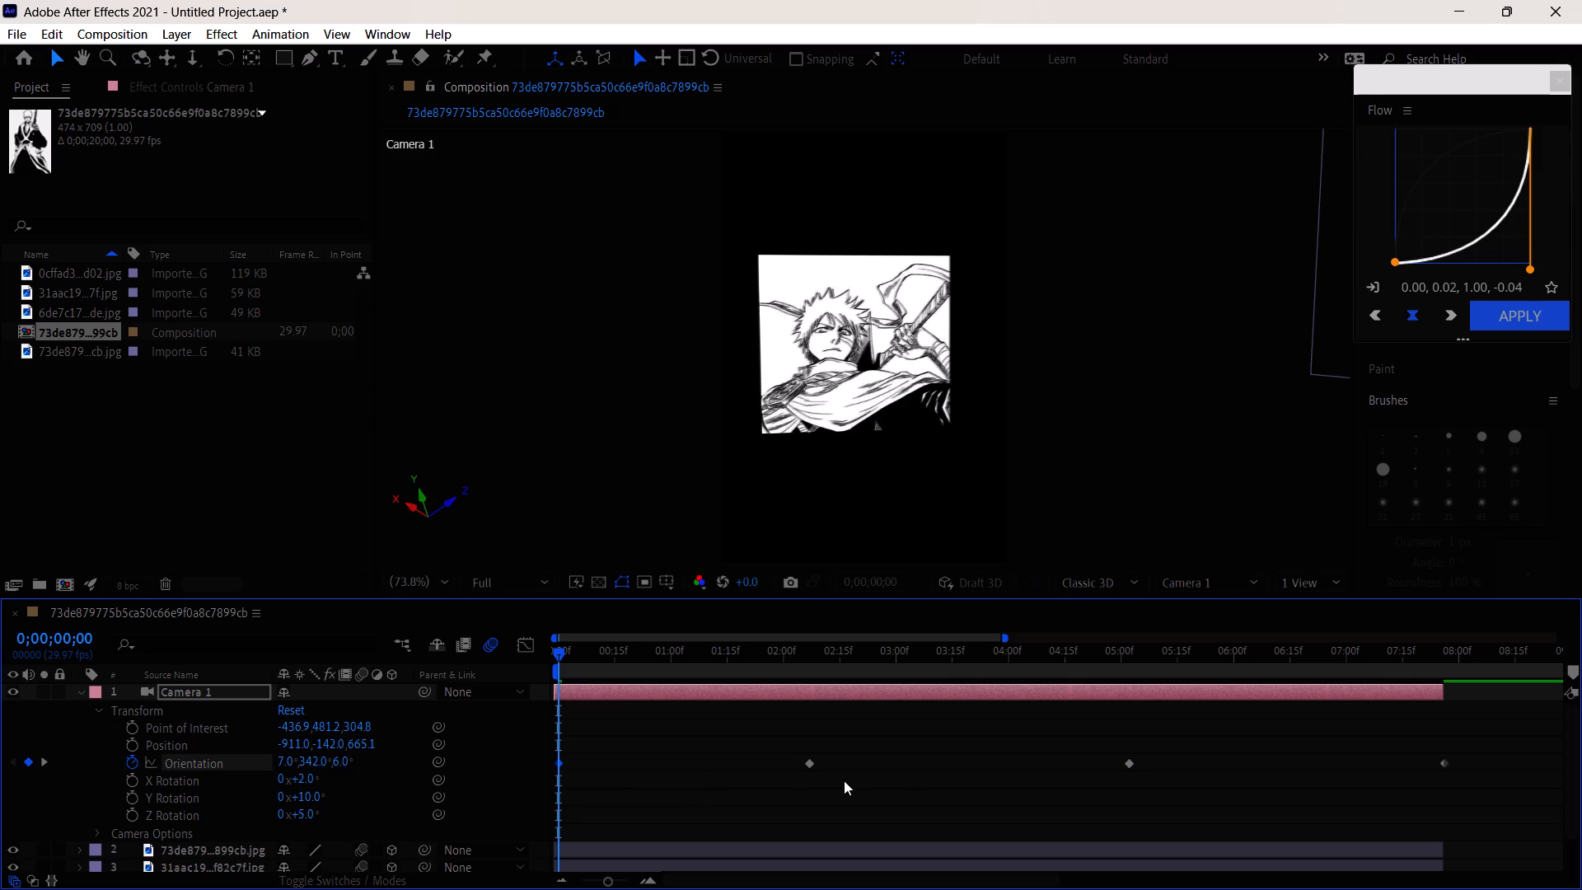
Reposition Camera 1's second, third and last Orientation keyframes to about 0;00;02;12, 0;00;05;09 and 0;00;07;25.
drag(1132, 765, 1176, 770)
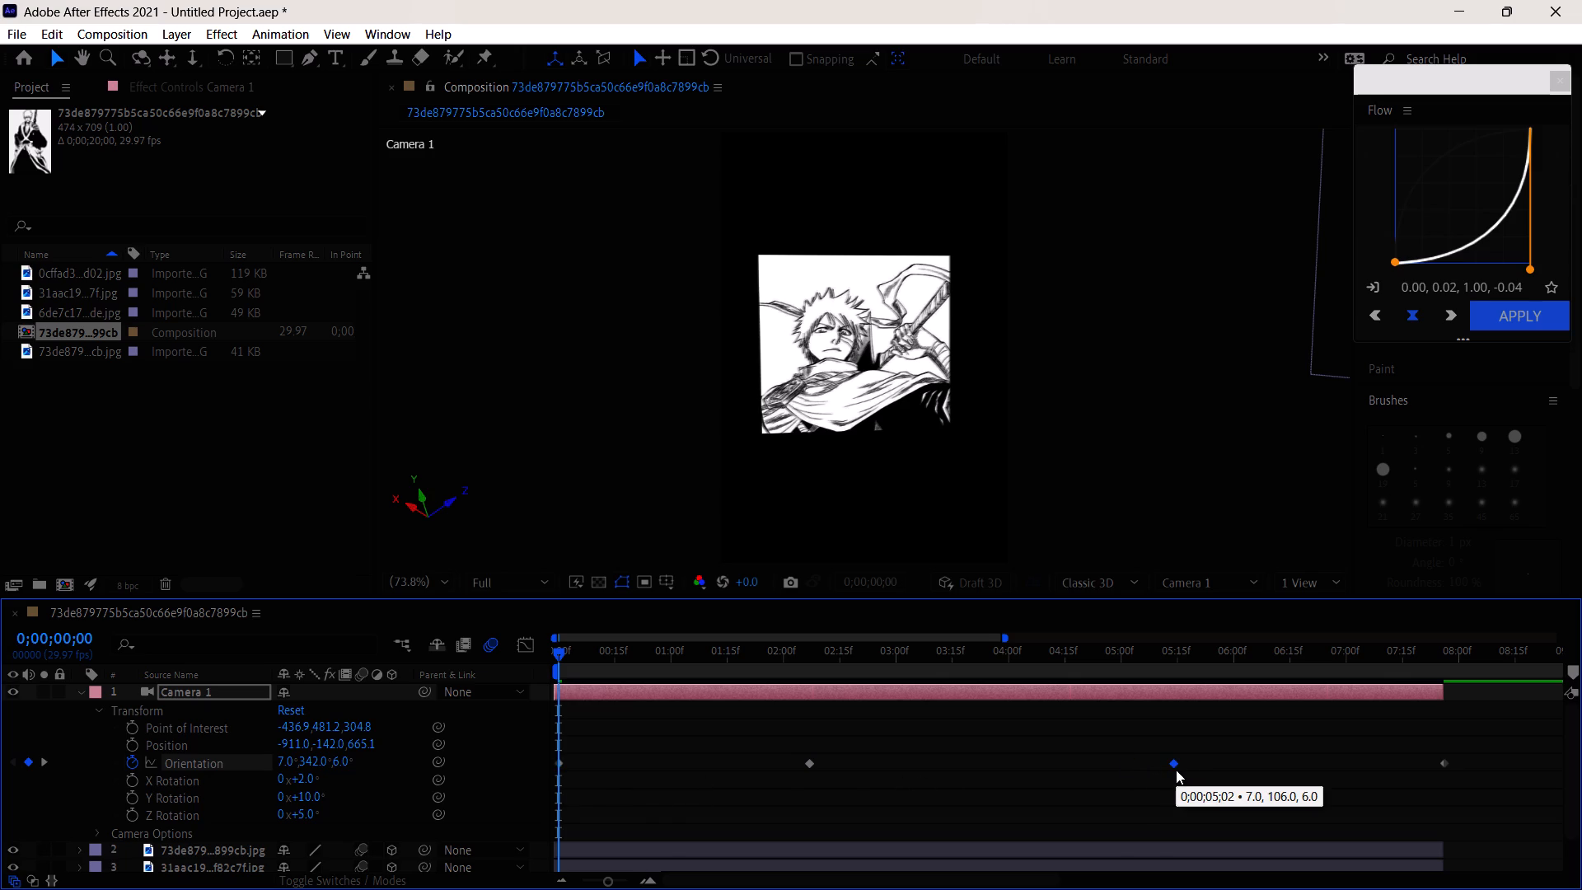
drag(1176, 770, 1175, 770)
drag(805, 766, 817, 766)
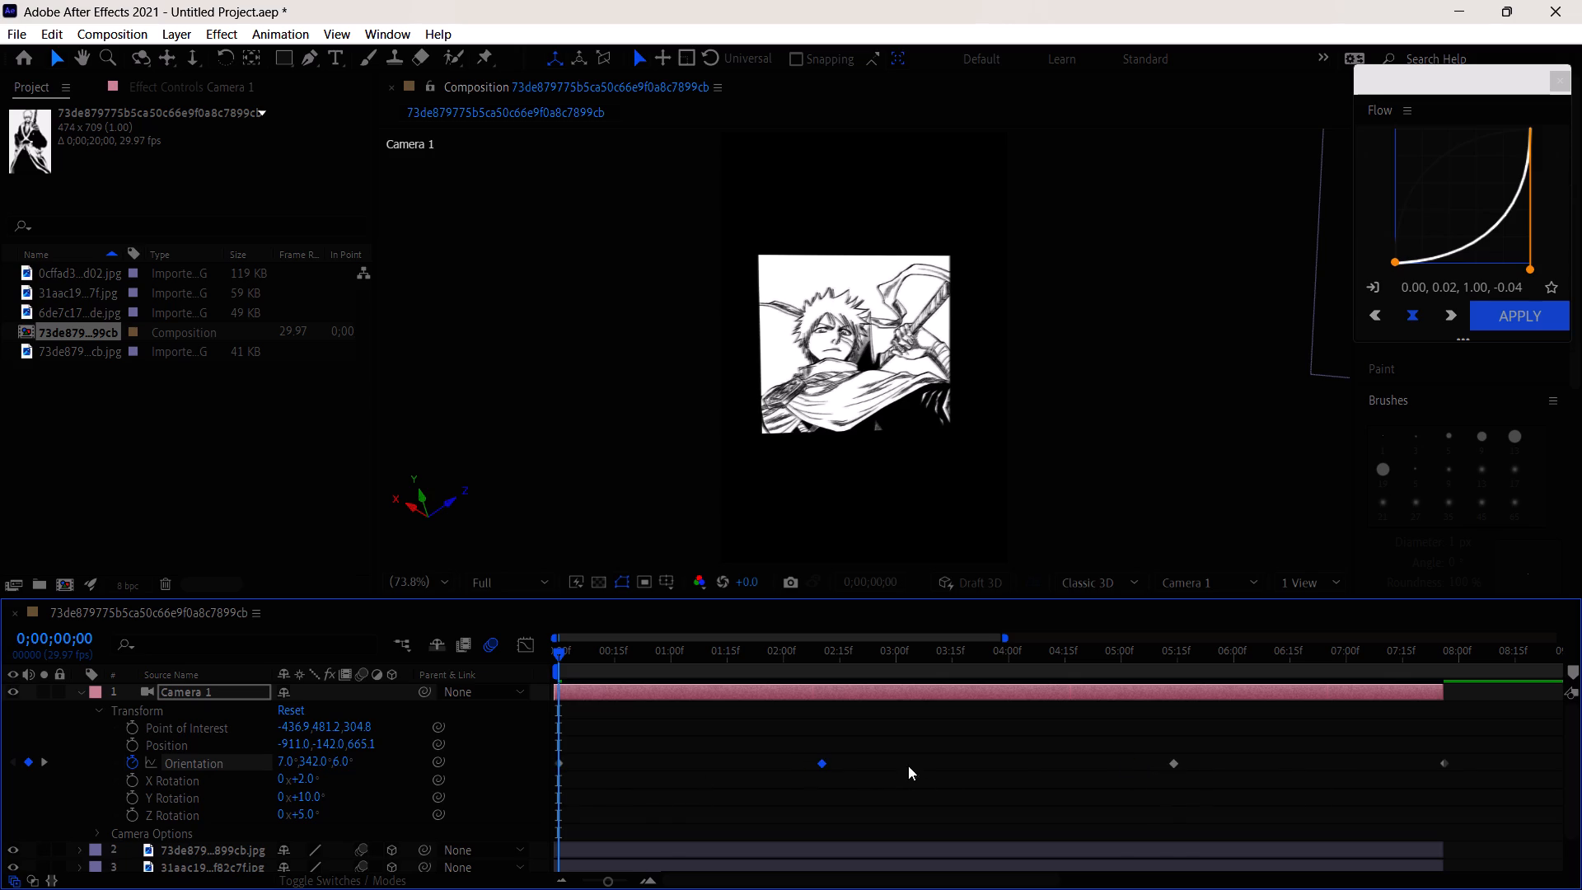
drag(1174, 763, 1161, 763)
drag(821, 761, 831, 766)
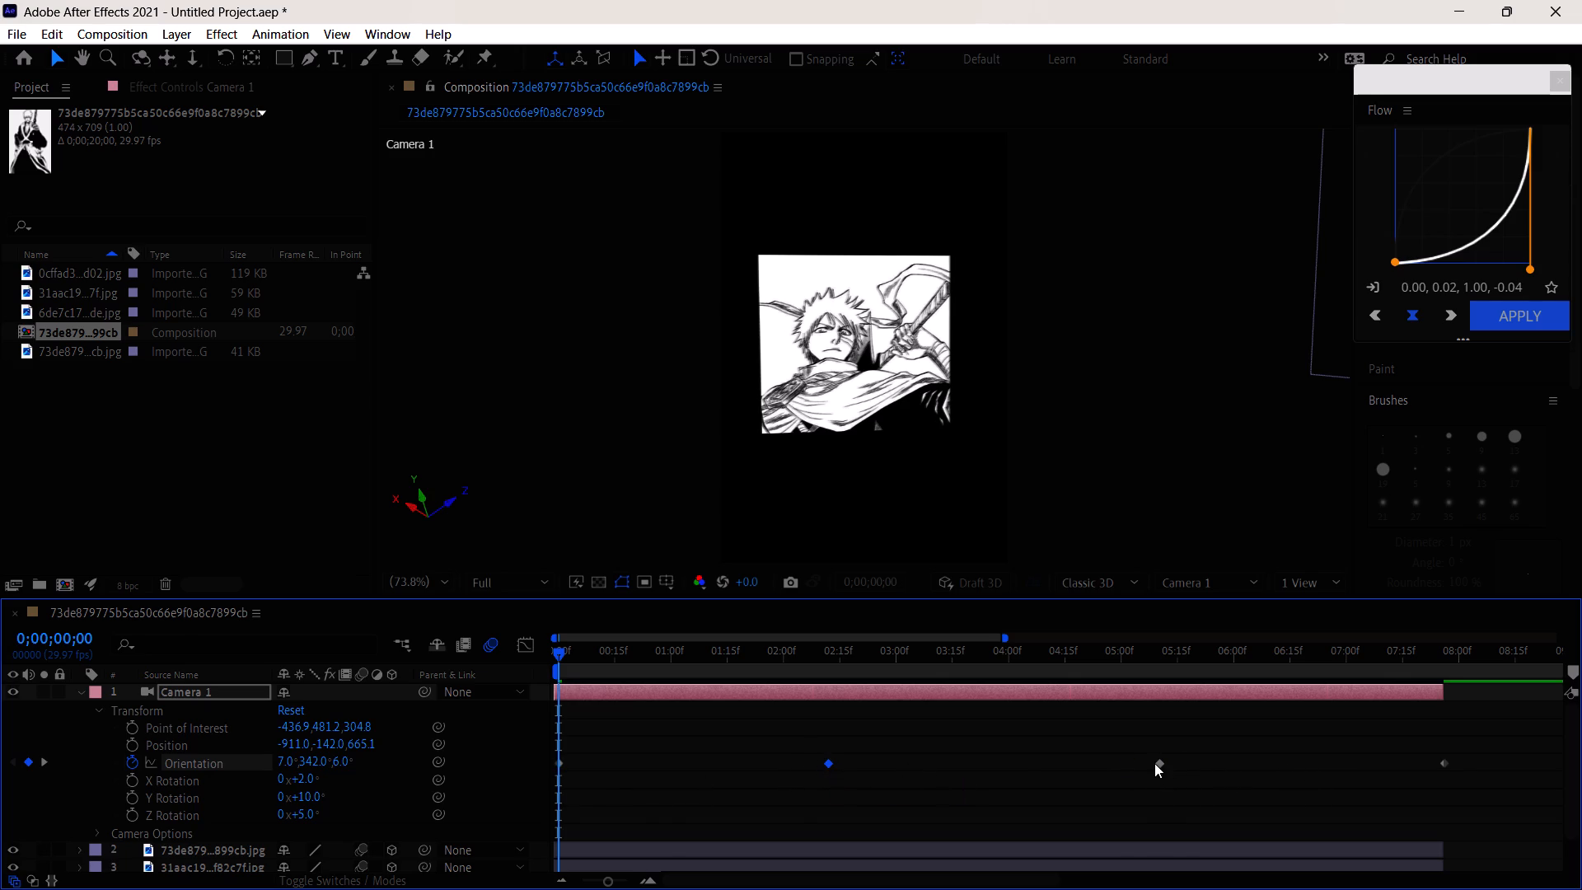
click(1154, 761)
click(1442, 759)
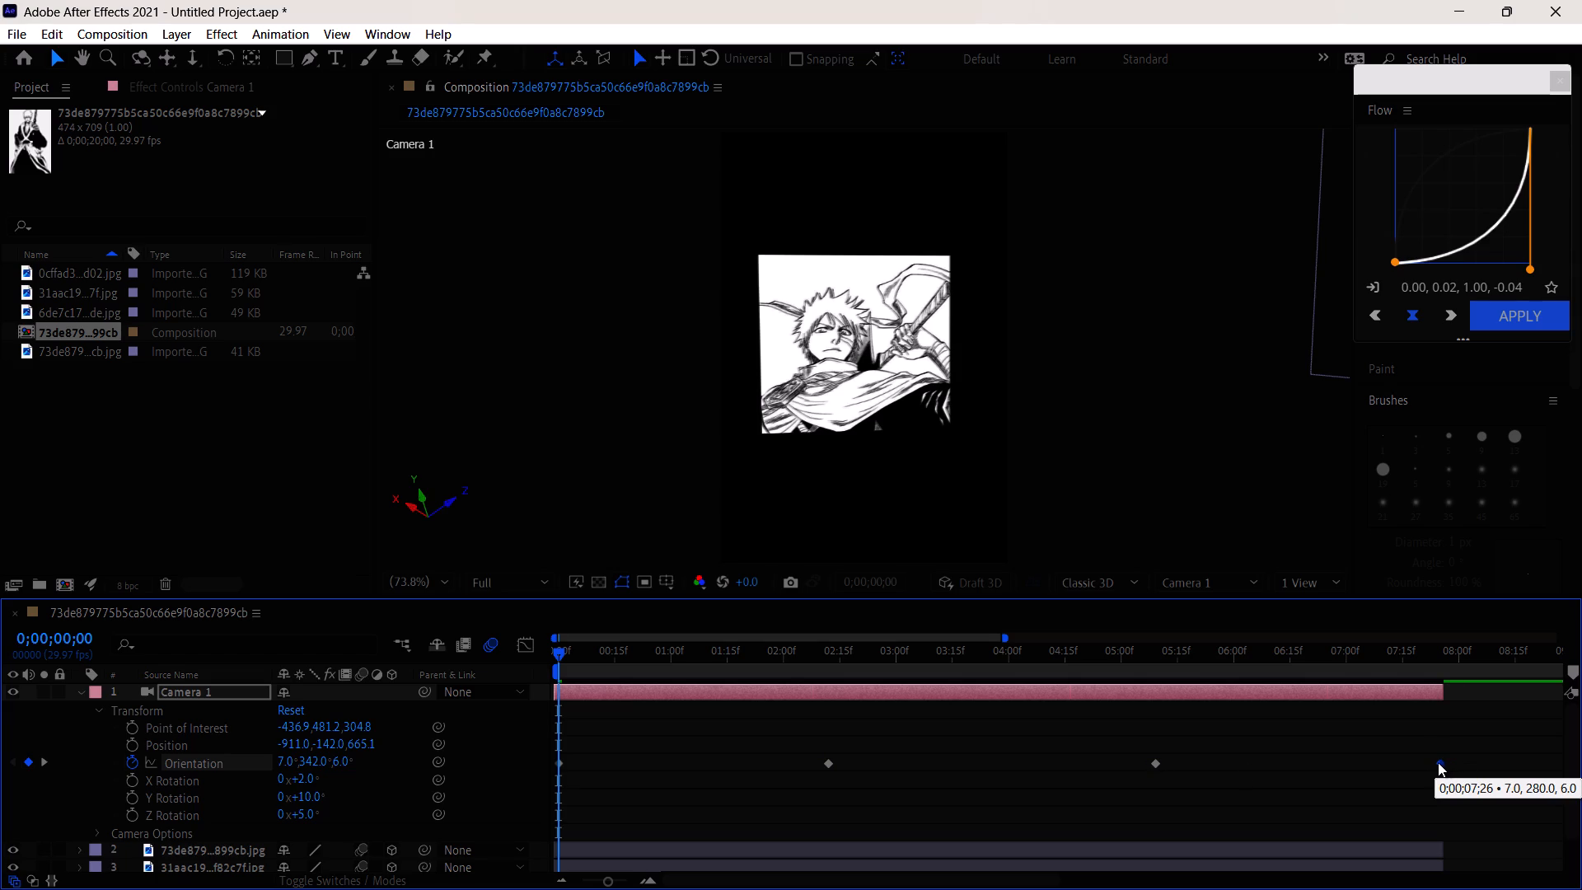
Preview the respaced camera animation from the start of the composition, returning to 0;00;00;00.
drag(599, 663, 547, 658)
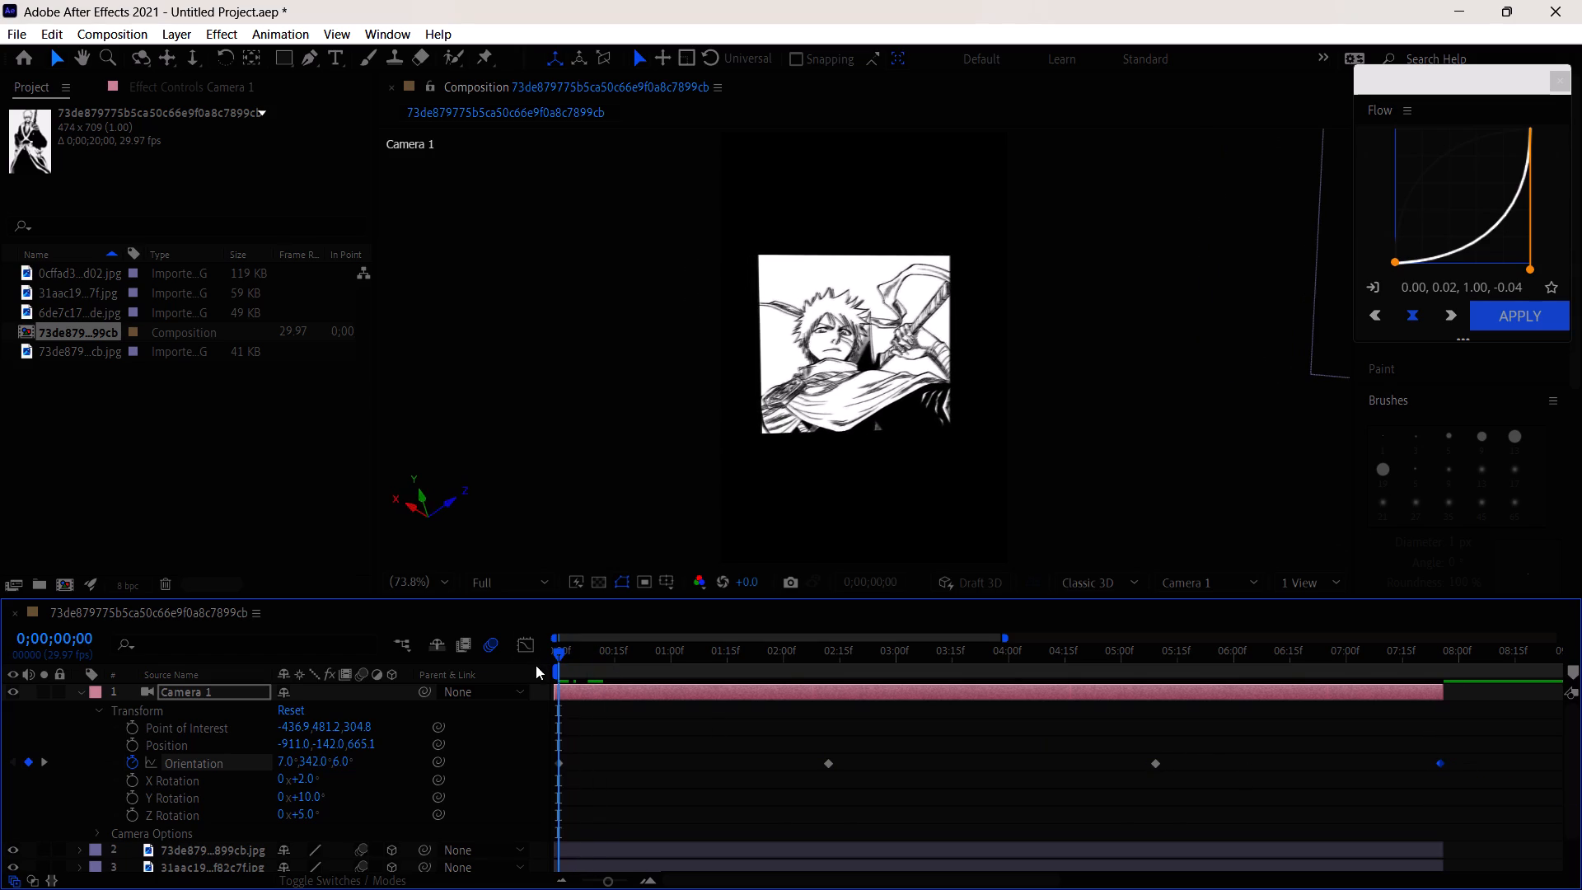
key(space)
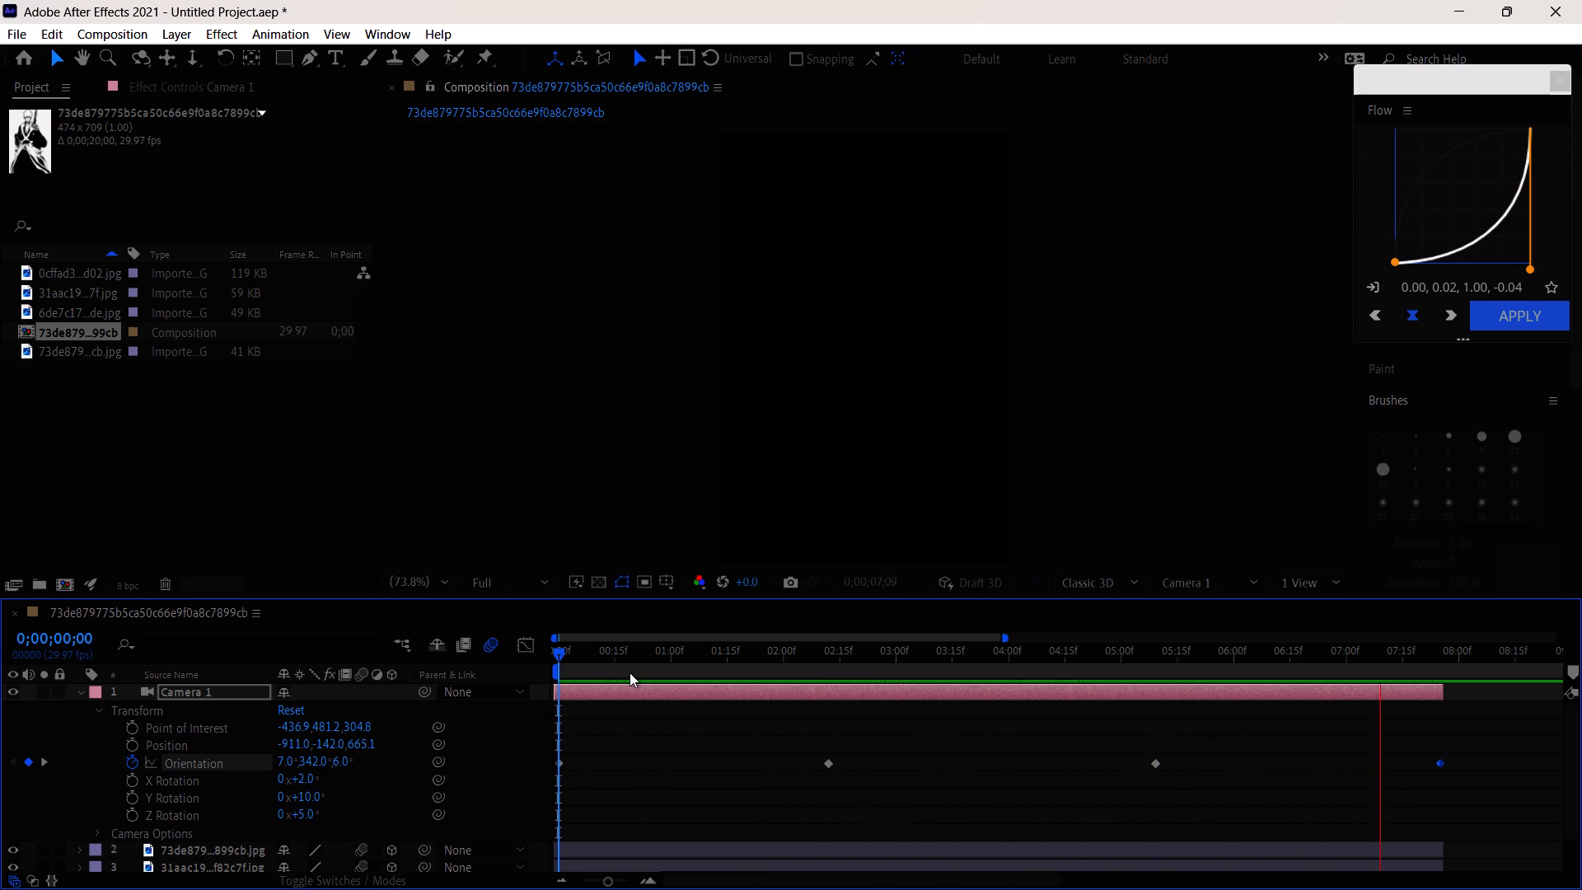
drag(650, 658, 572, 667)
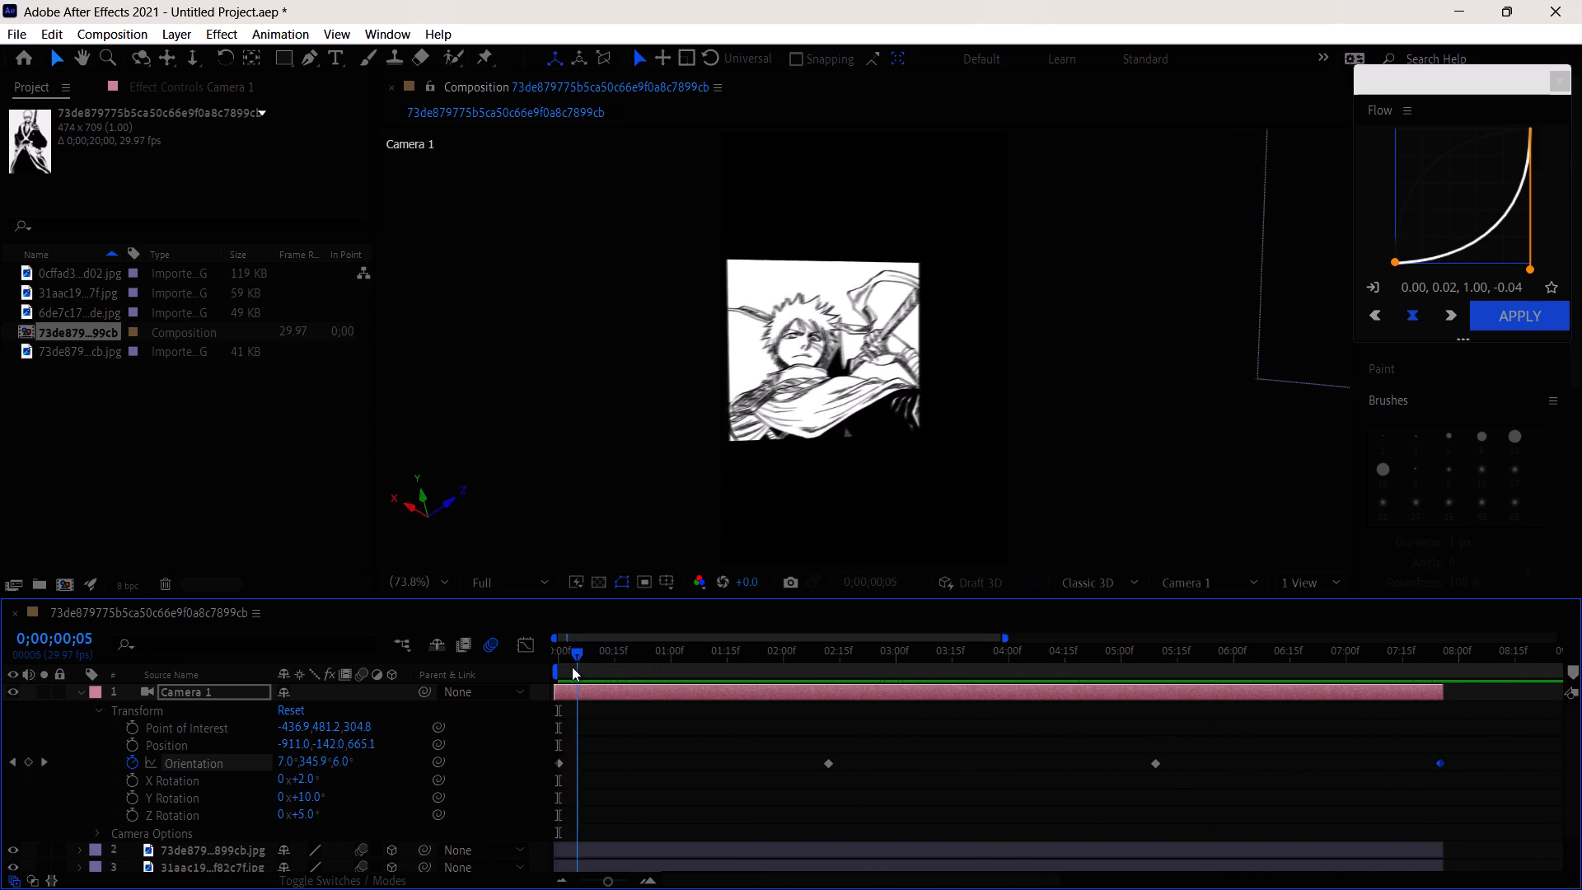
drag(572, 667, 550, 671)
Shape the Flow curve to 0.64, 0.01, 1.00, -0.04 and try to apply it to all four Orientation keyframes, skipping the overshoot clipping.
drag(548, 798, 848, 735)
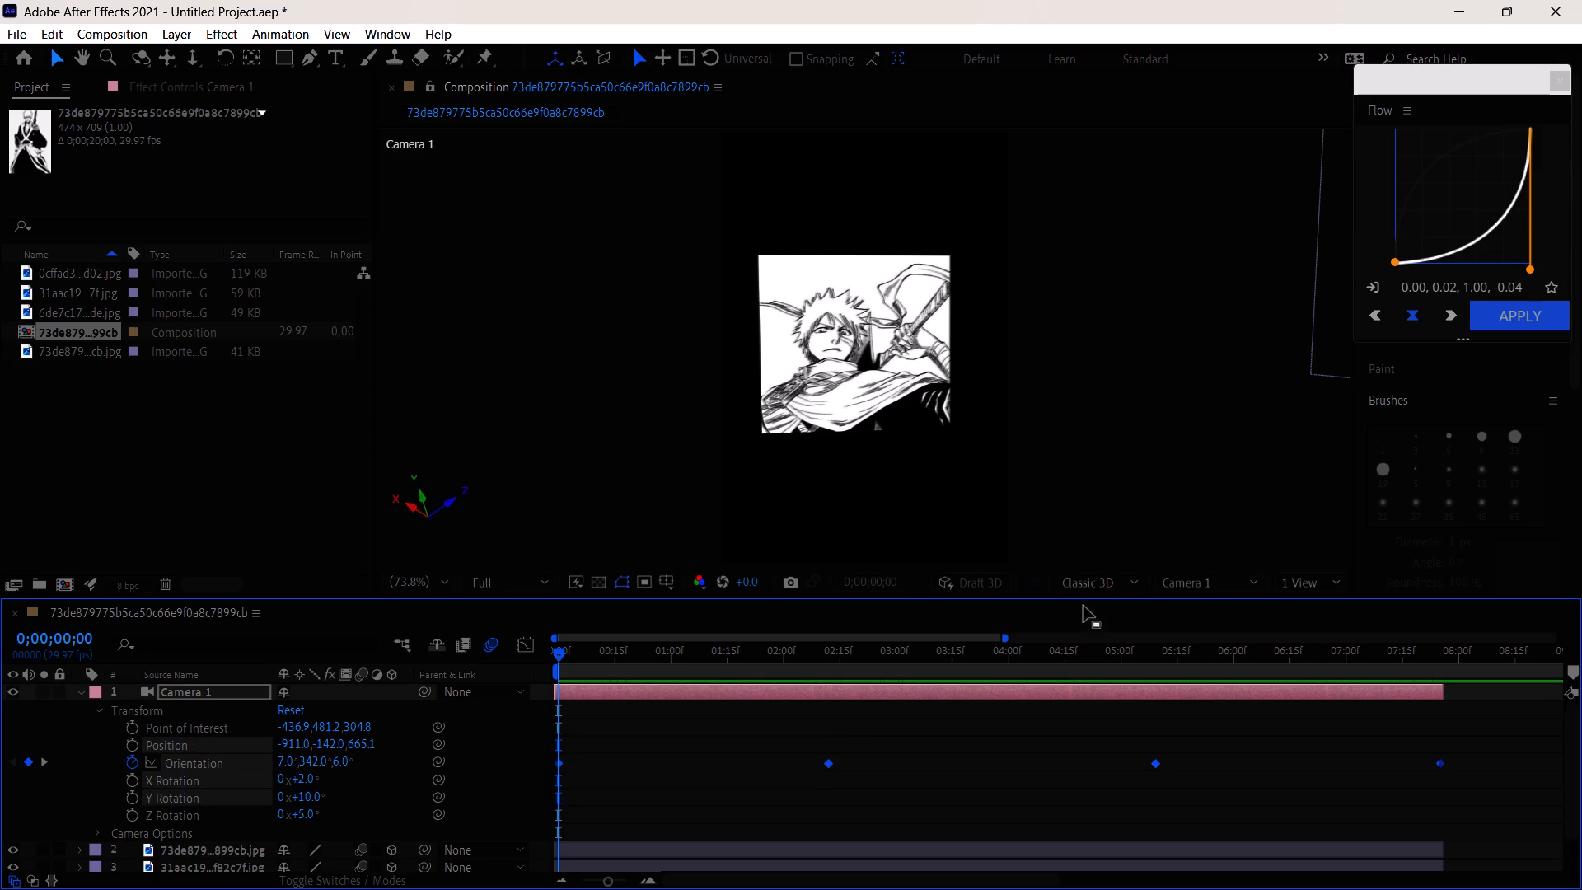
right_click(1466, 222)
click(1433, 201)
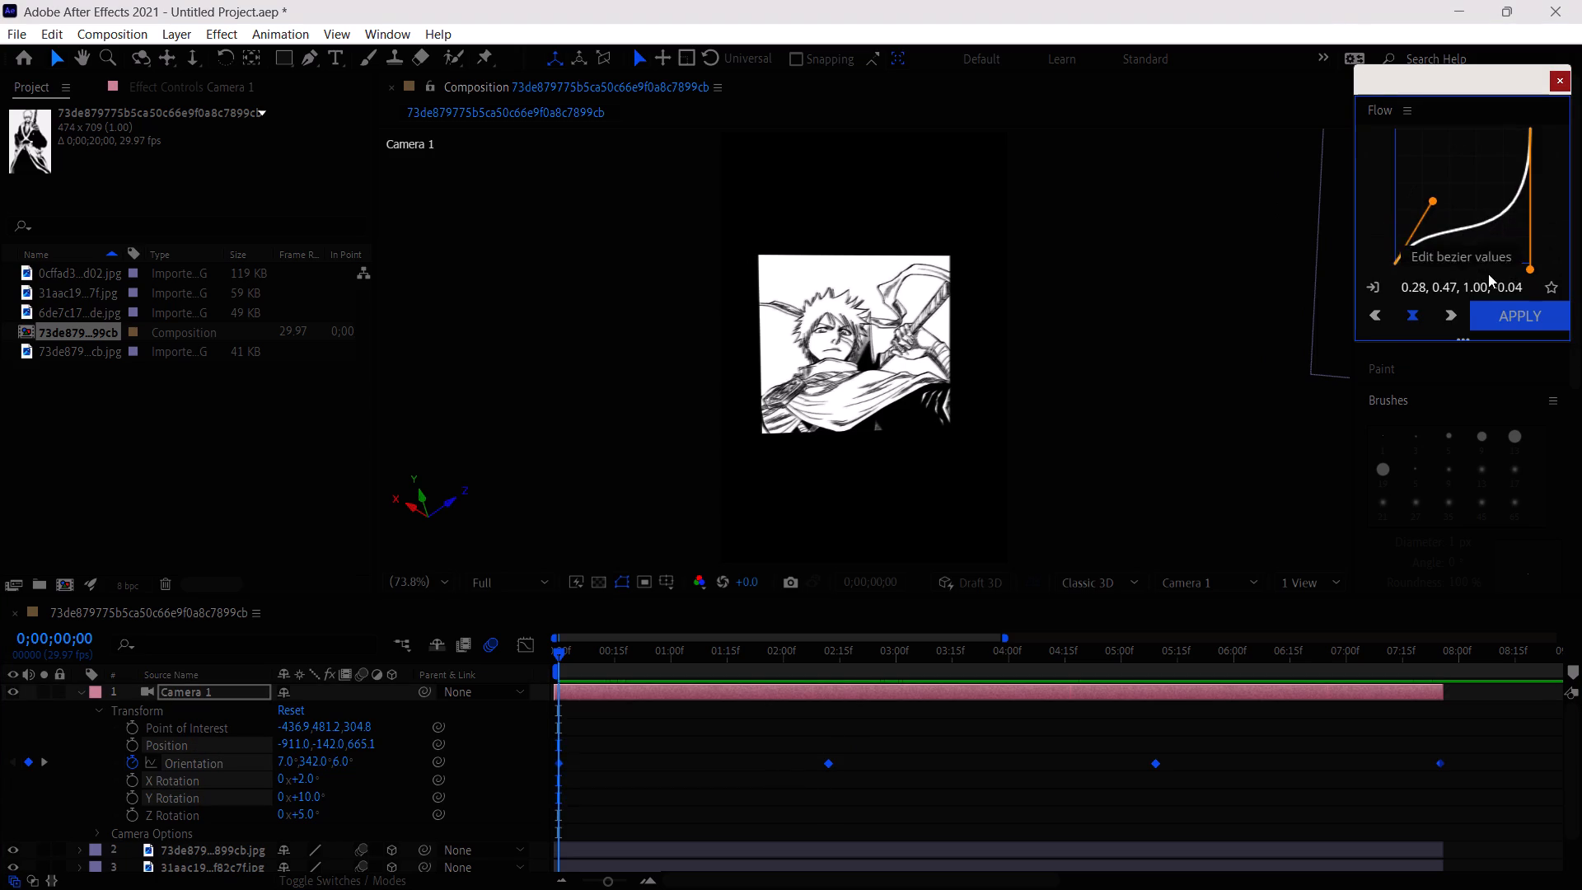
drag(1434, 203, 1478, 254)
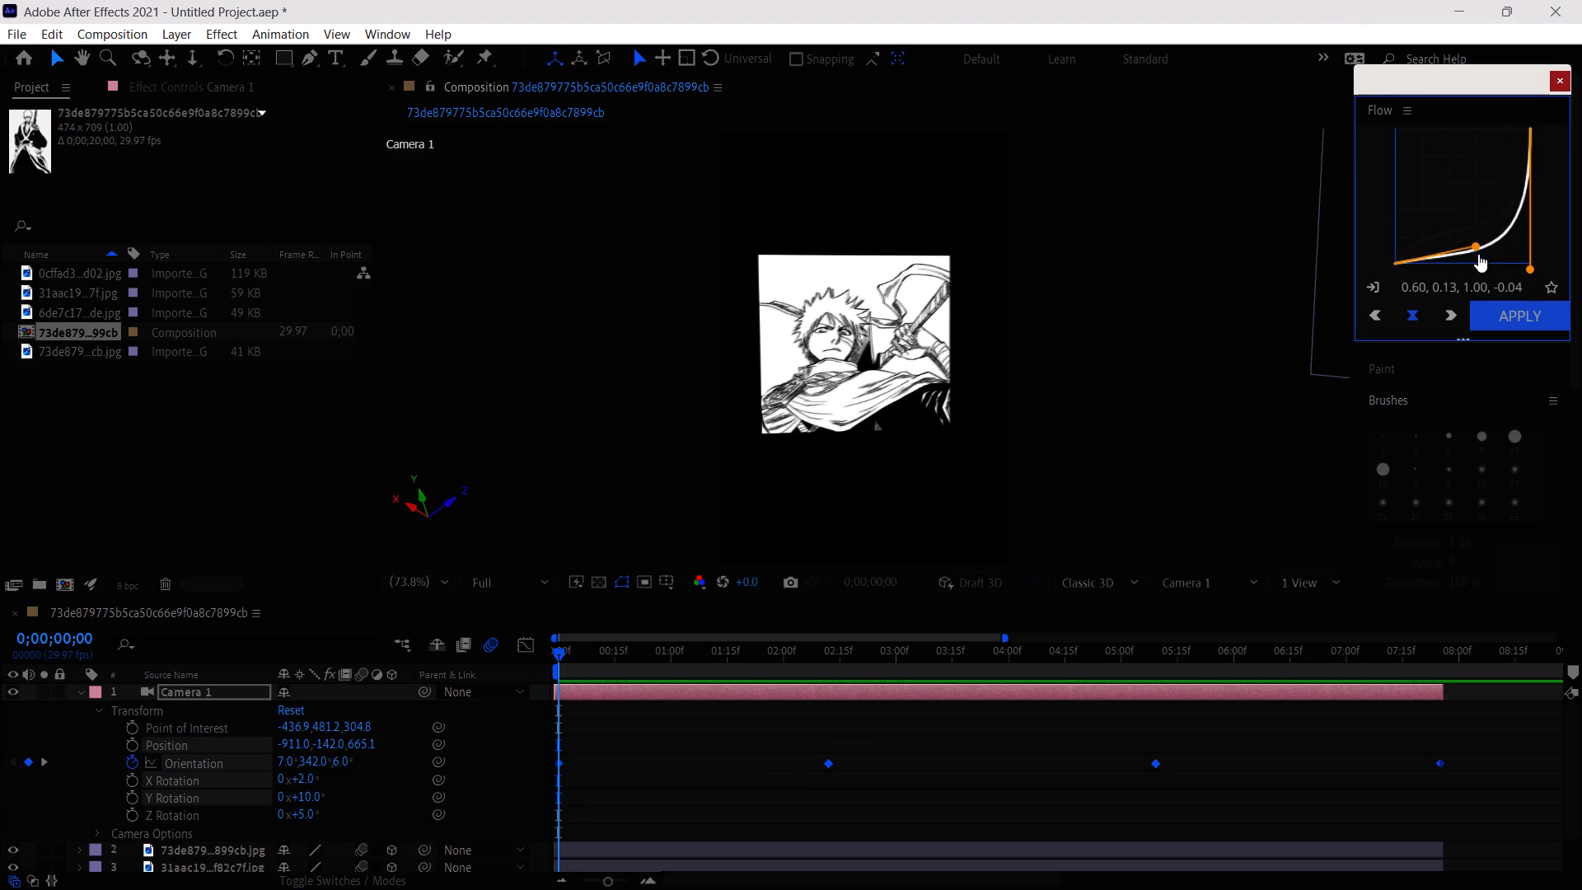
drag(1478, 254, 1484, 265)
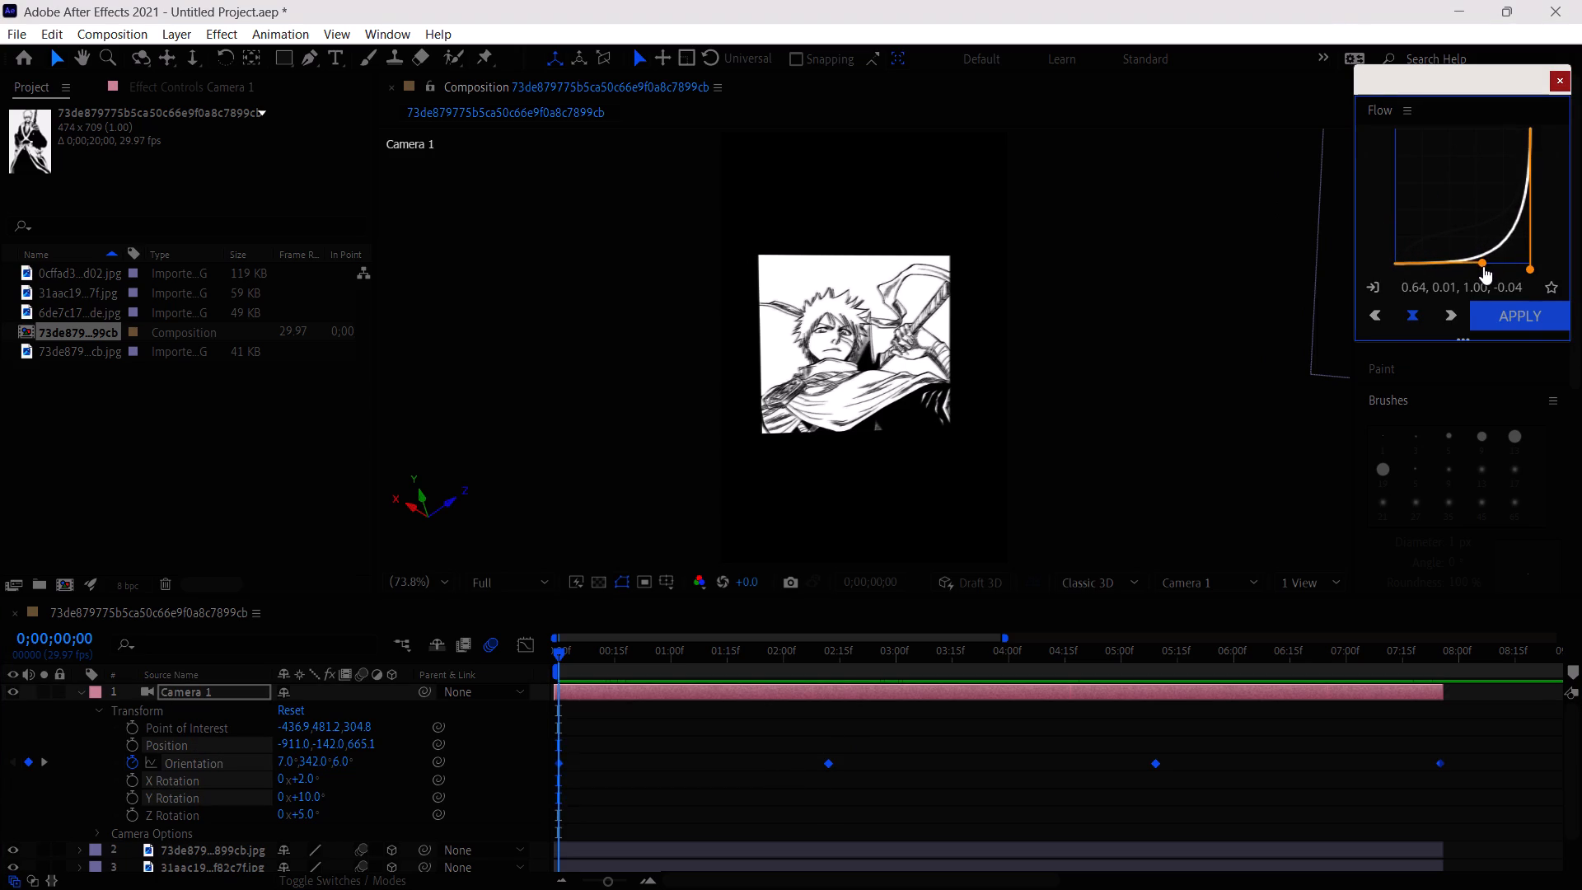
click(1511, 318)
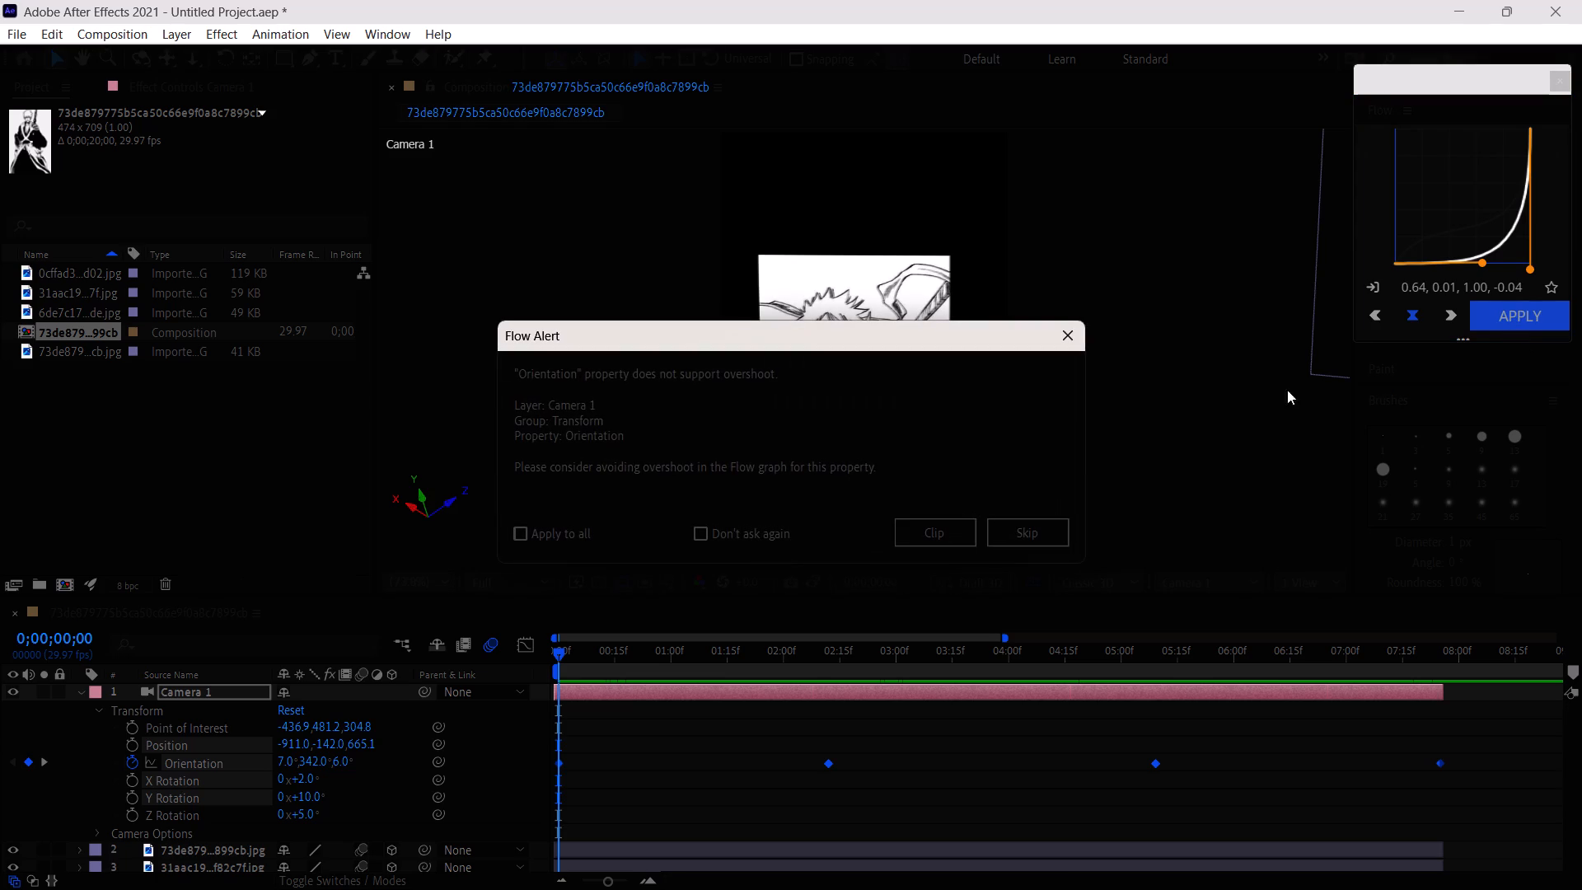
click(1050, 532)
Play the camera animation again from 0;00;00;00 to review its easing.
key(space)
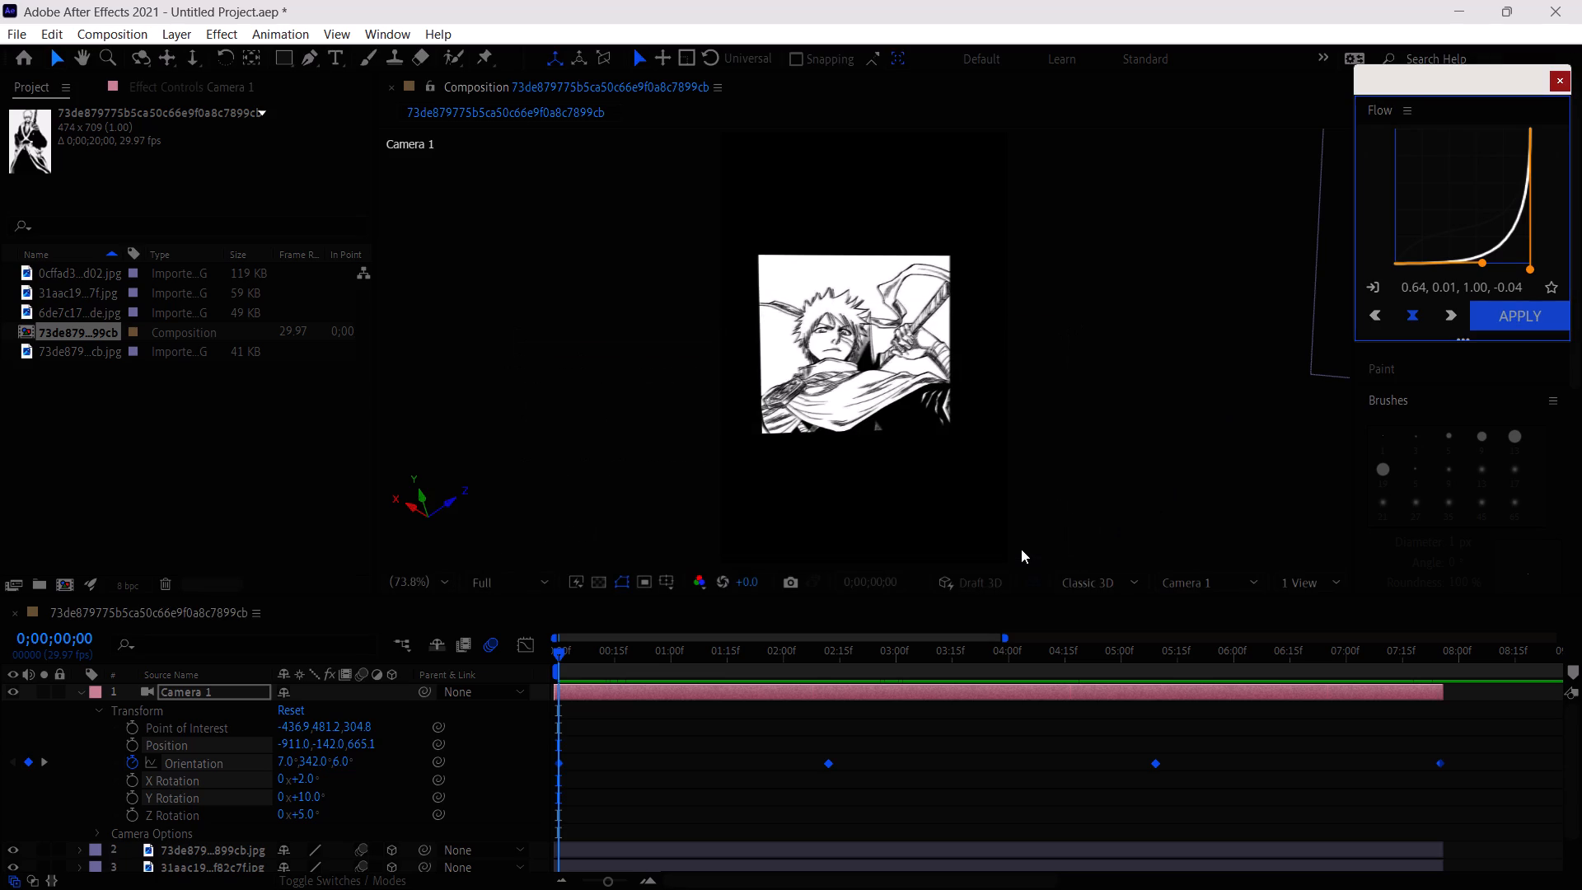
drag(585, 641, 557, 654)
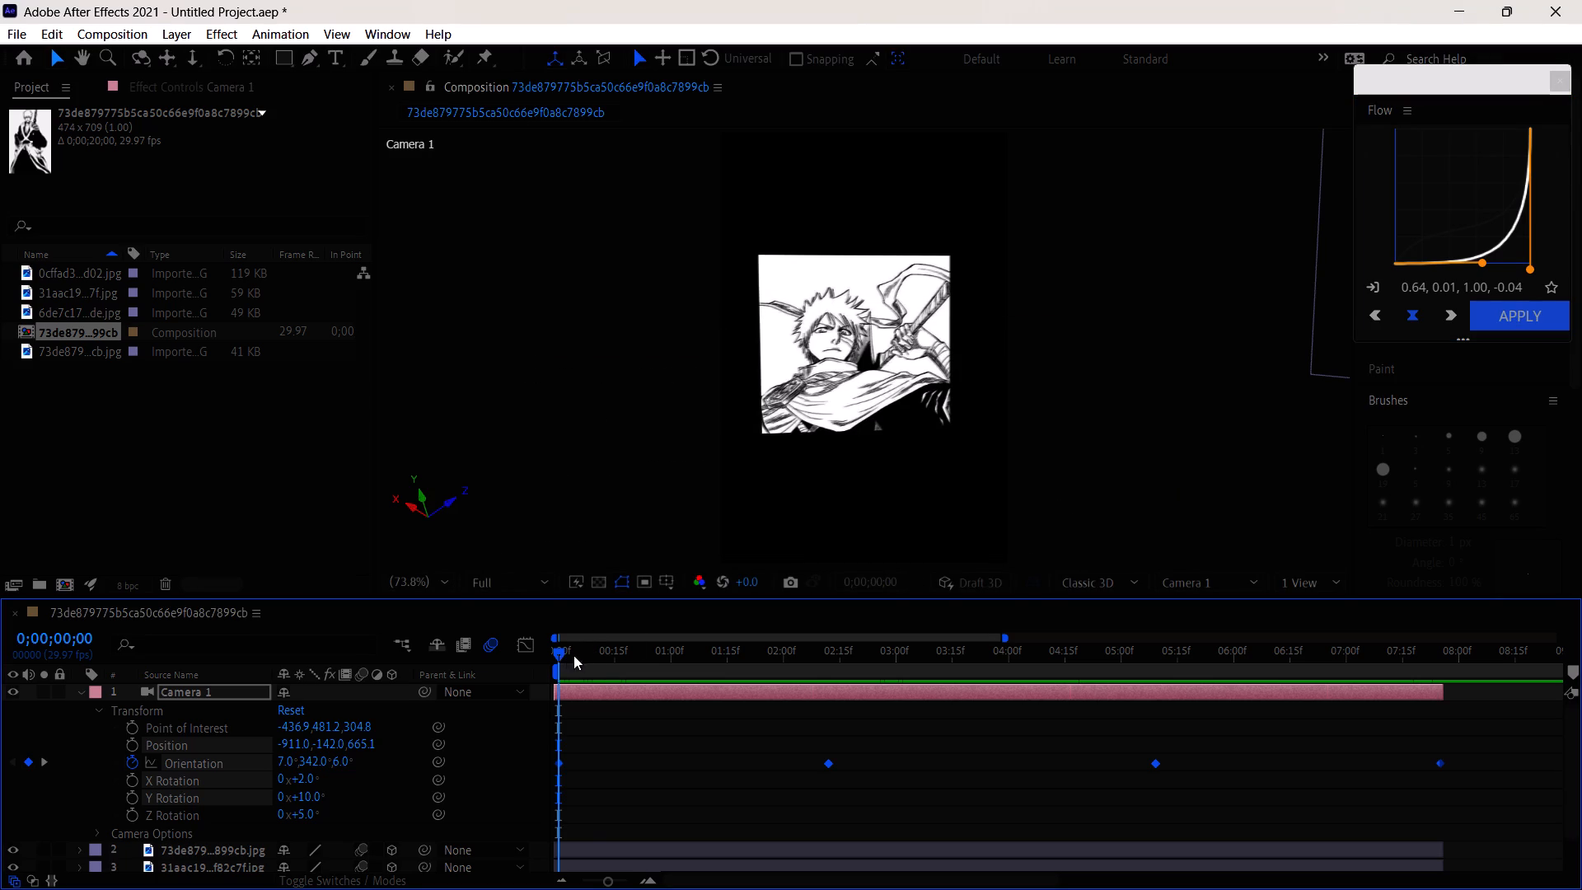
drag(584, 656, 530, 663)
key(space)
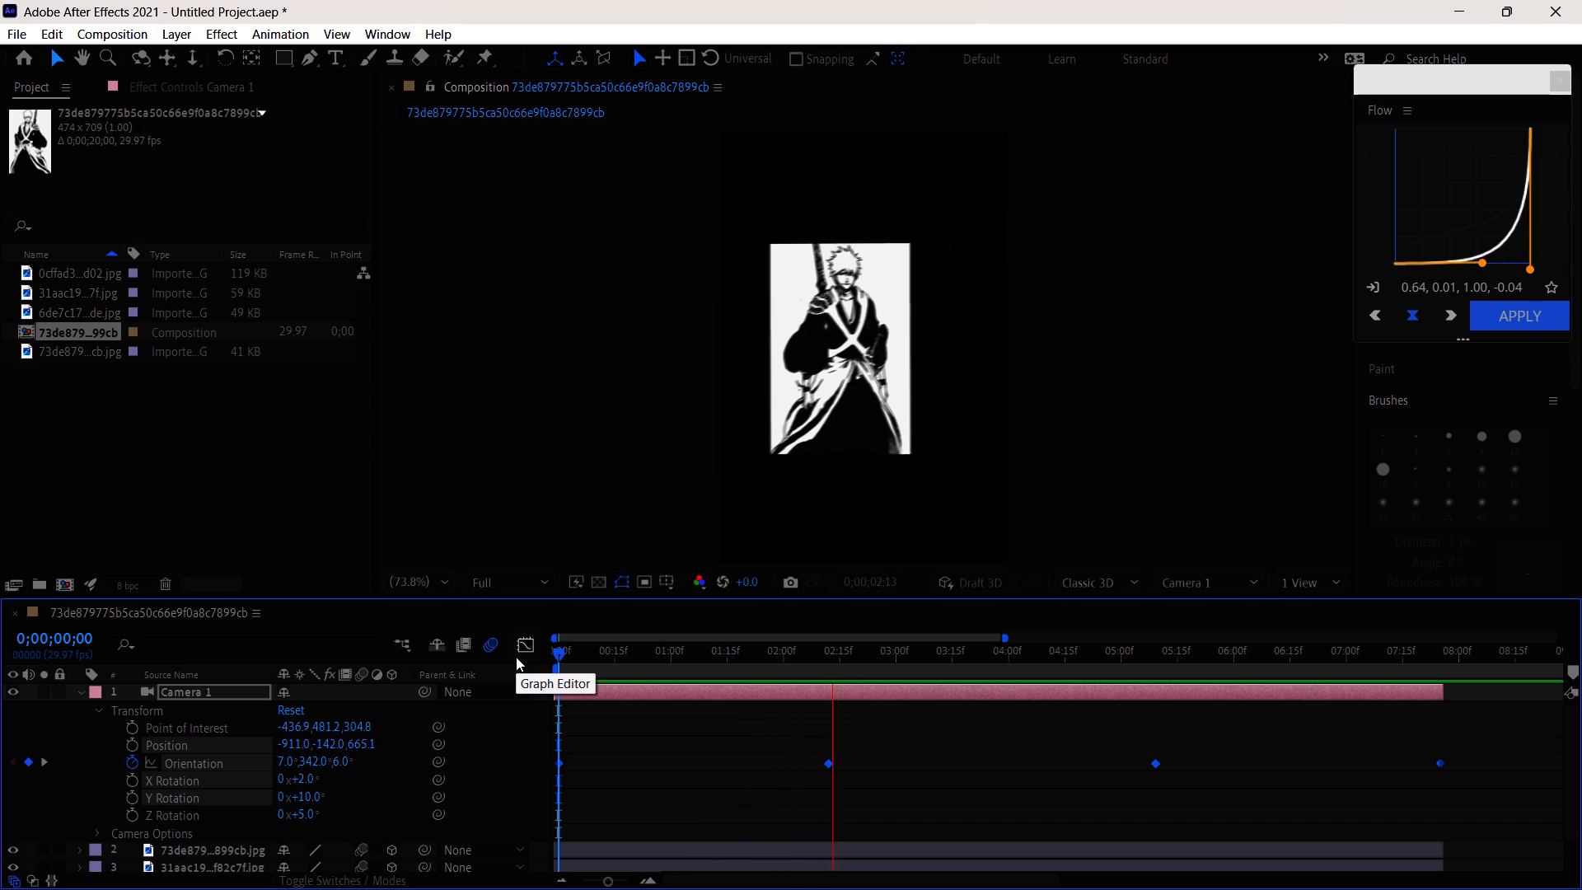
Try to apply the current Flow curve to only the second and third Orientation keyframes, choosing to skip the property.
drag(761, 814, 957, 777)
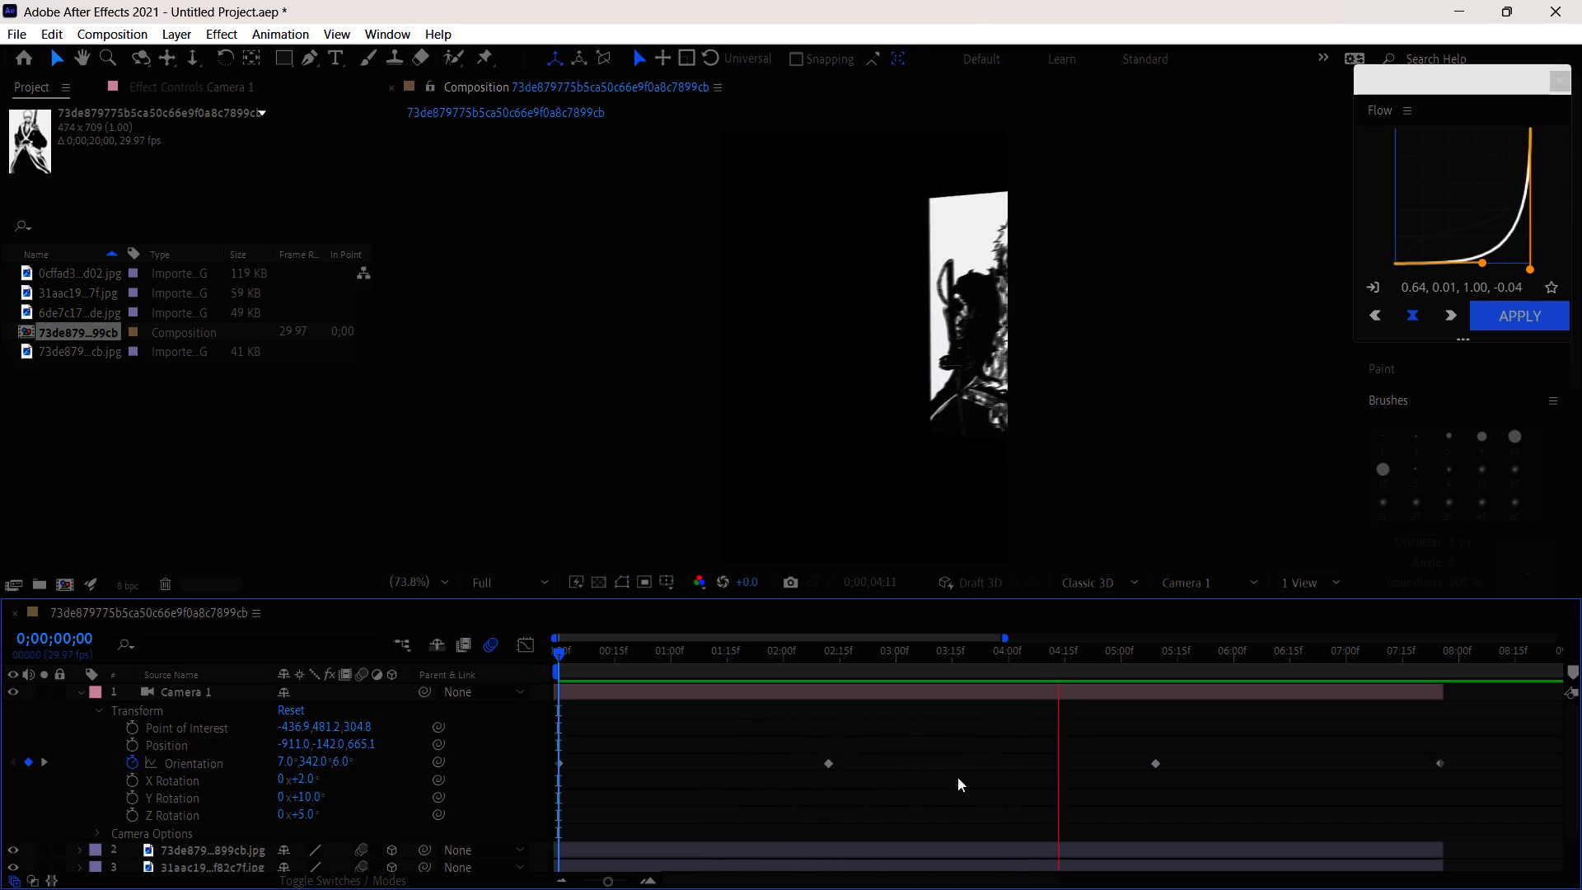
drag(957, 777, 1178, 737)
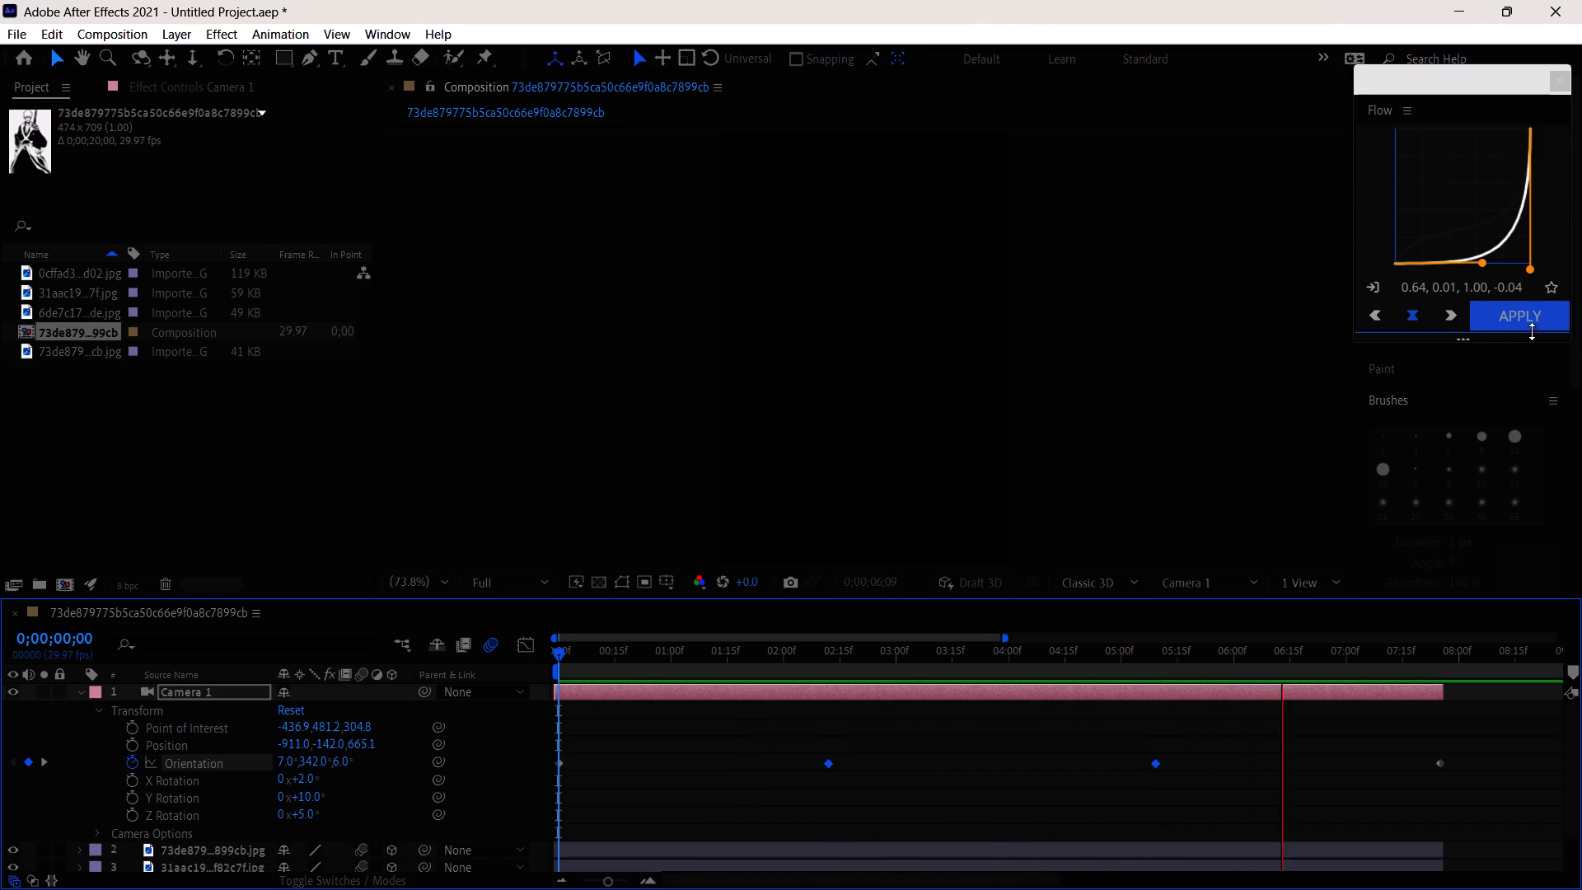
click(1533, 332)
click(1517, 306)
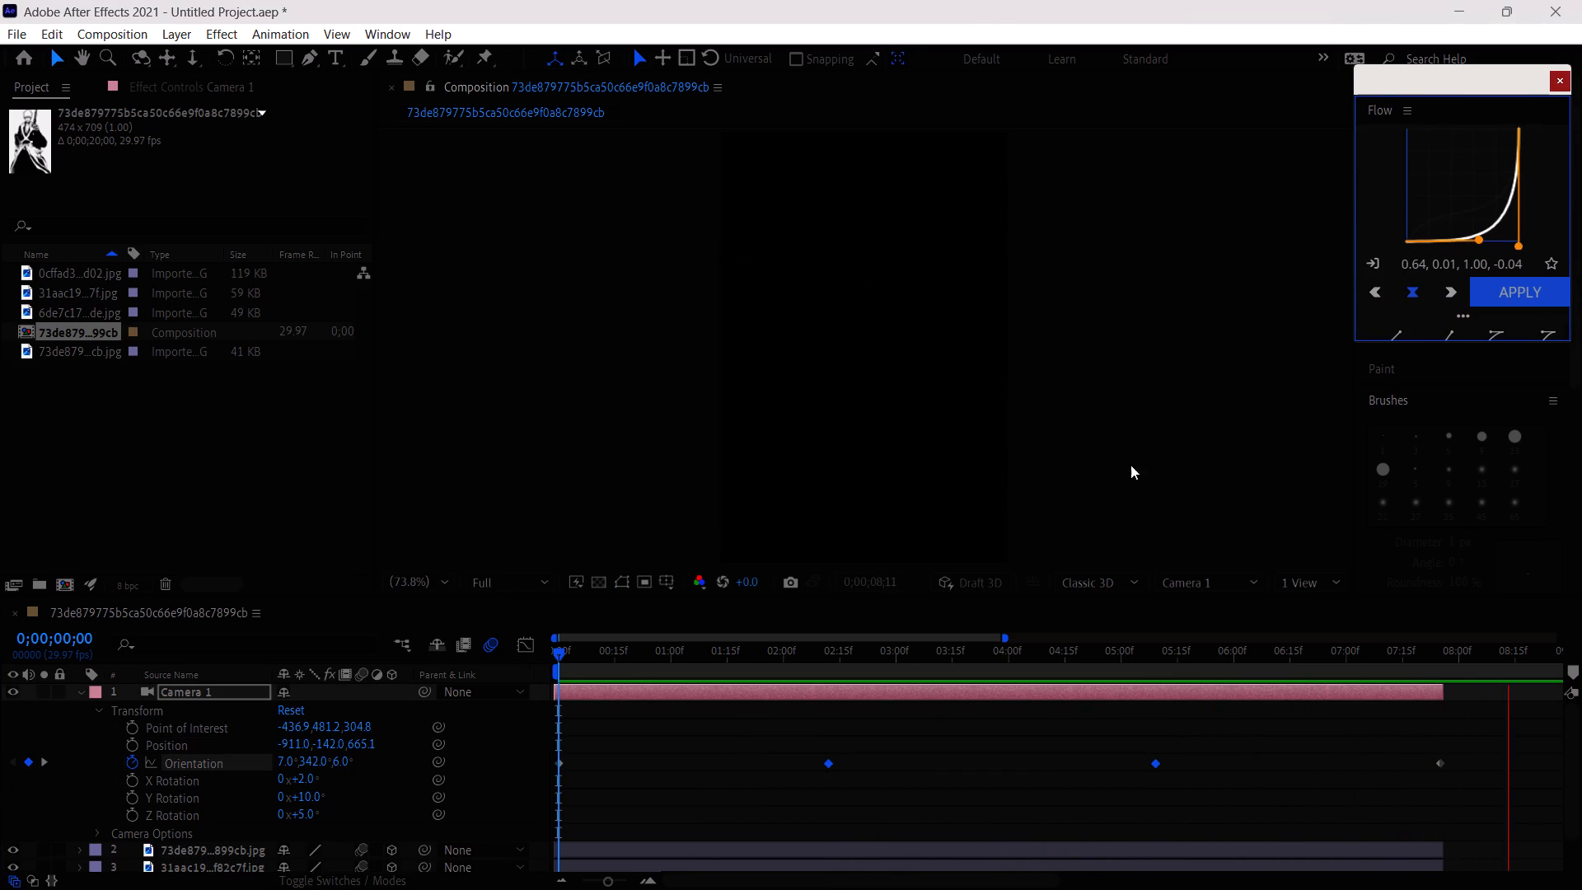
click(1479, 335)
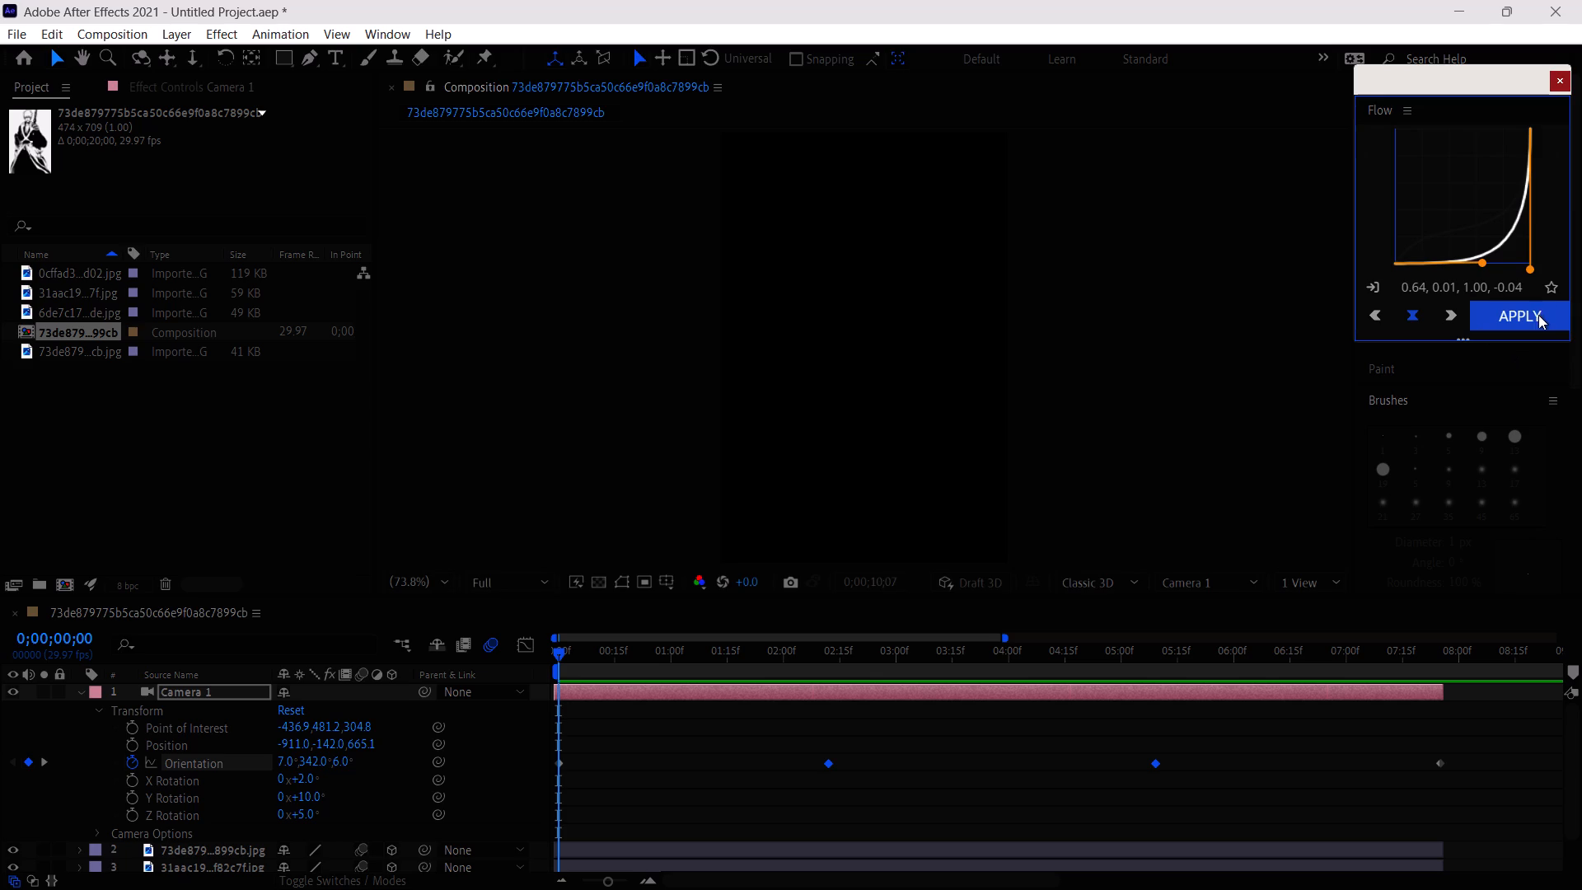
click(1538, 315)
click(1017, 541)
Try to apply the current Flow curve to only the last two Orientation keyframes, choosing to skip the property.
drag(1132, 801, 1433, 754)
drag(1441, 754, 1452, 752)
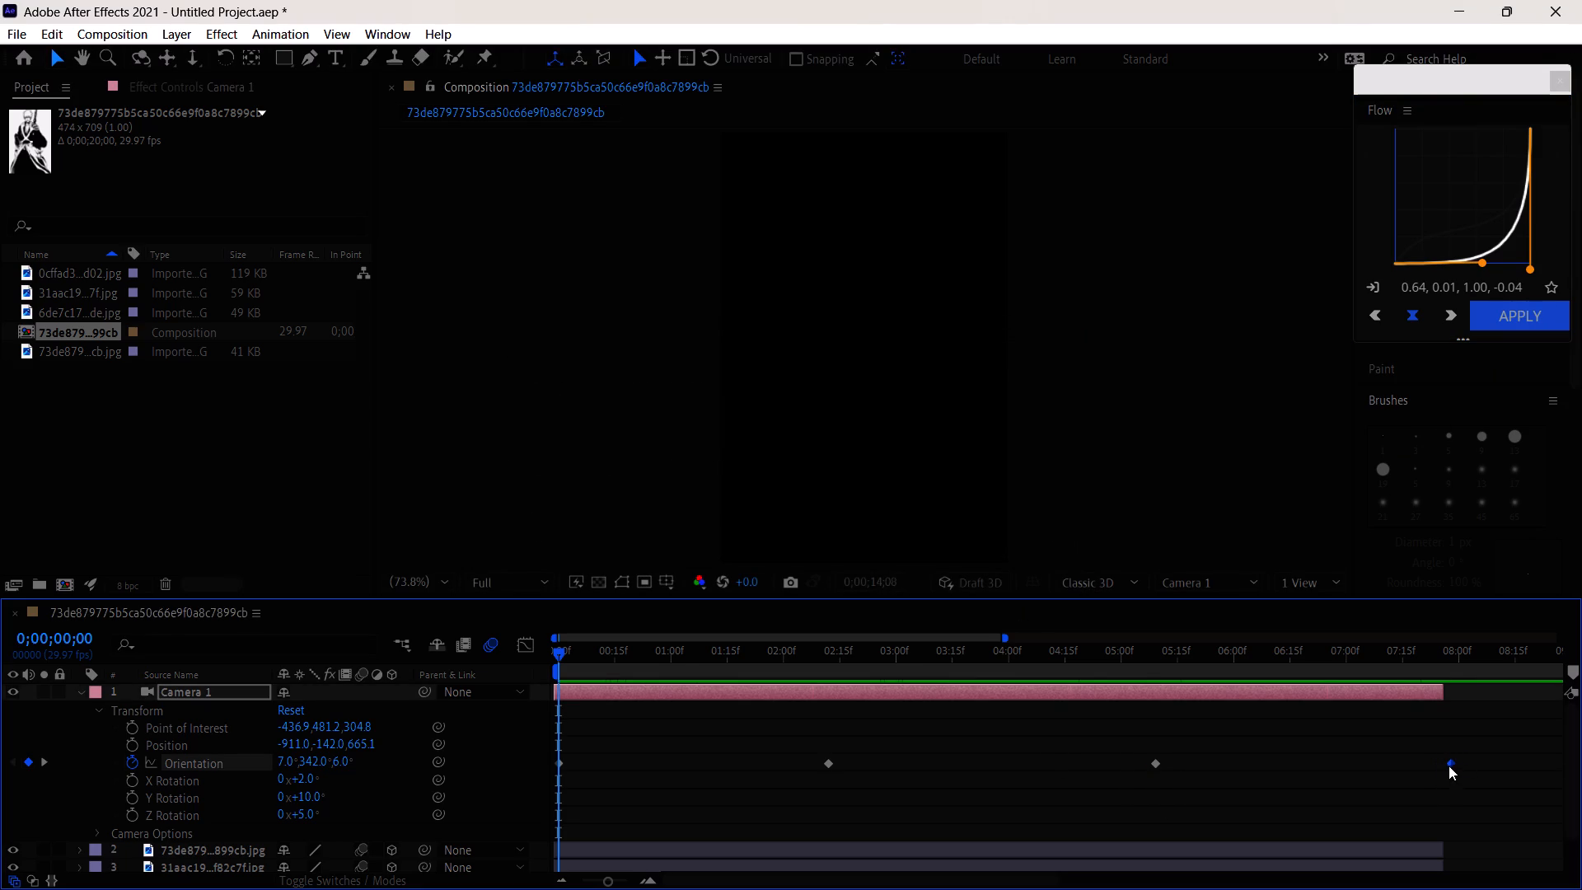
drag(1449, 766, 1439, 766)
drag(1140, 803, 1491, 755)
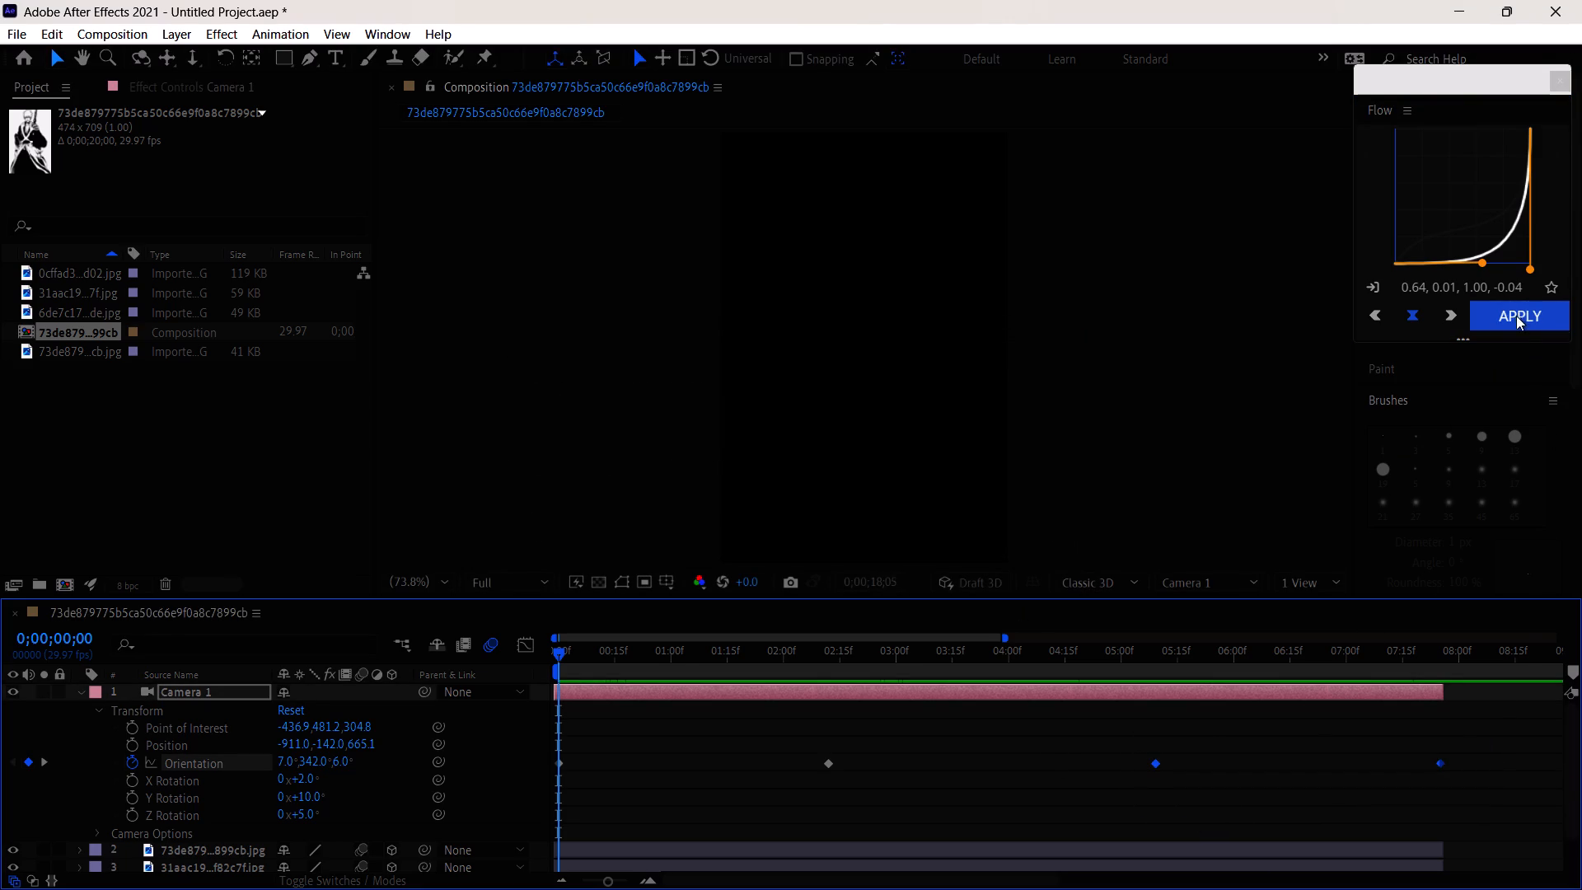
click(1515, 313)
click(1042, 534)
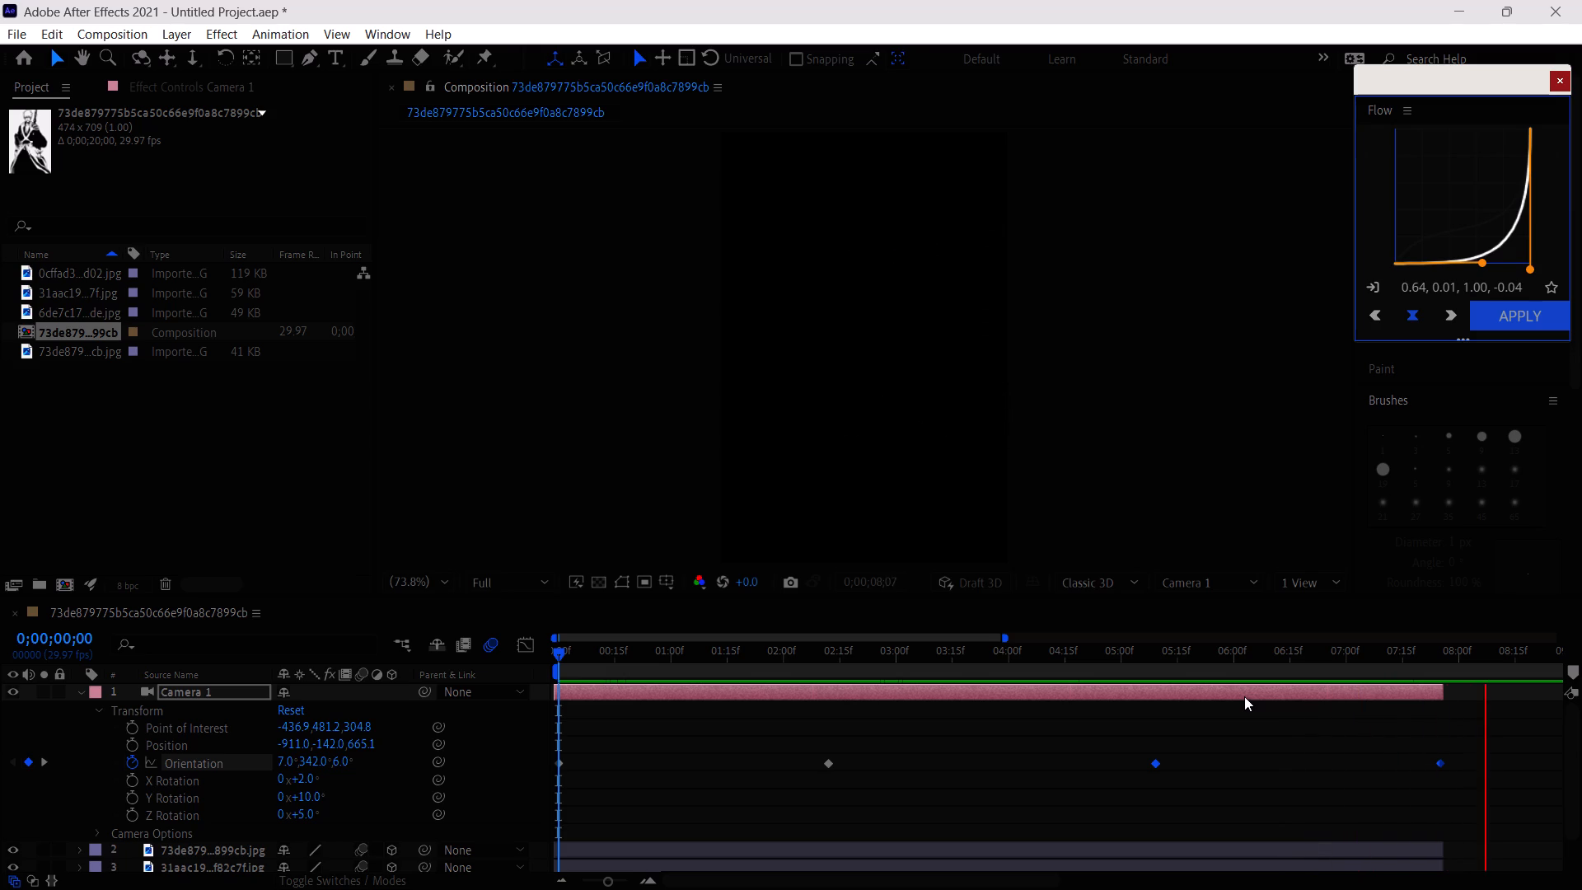
Scrub back and forth through Camera 1's animation to examine how the images are framed between the Orientation keyframes, returning to 0;00;00;00.
drag(1231, 660, 1207, 668)
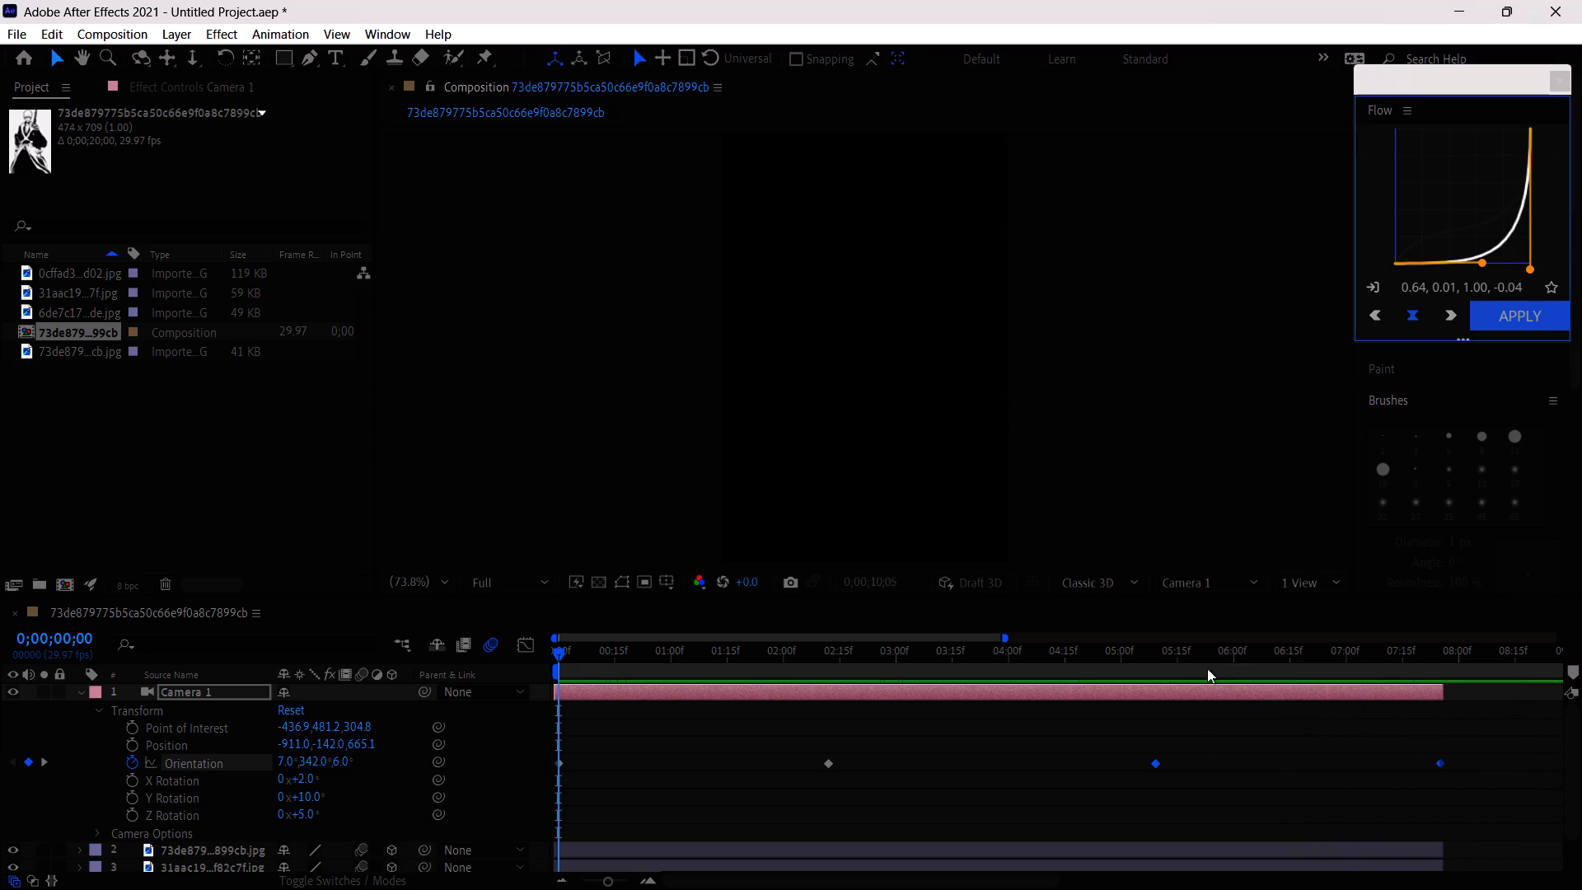
drag(1207, 668, 704, 625)
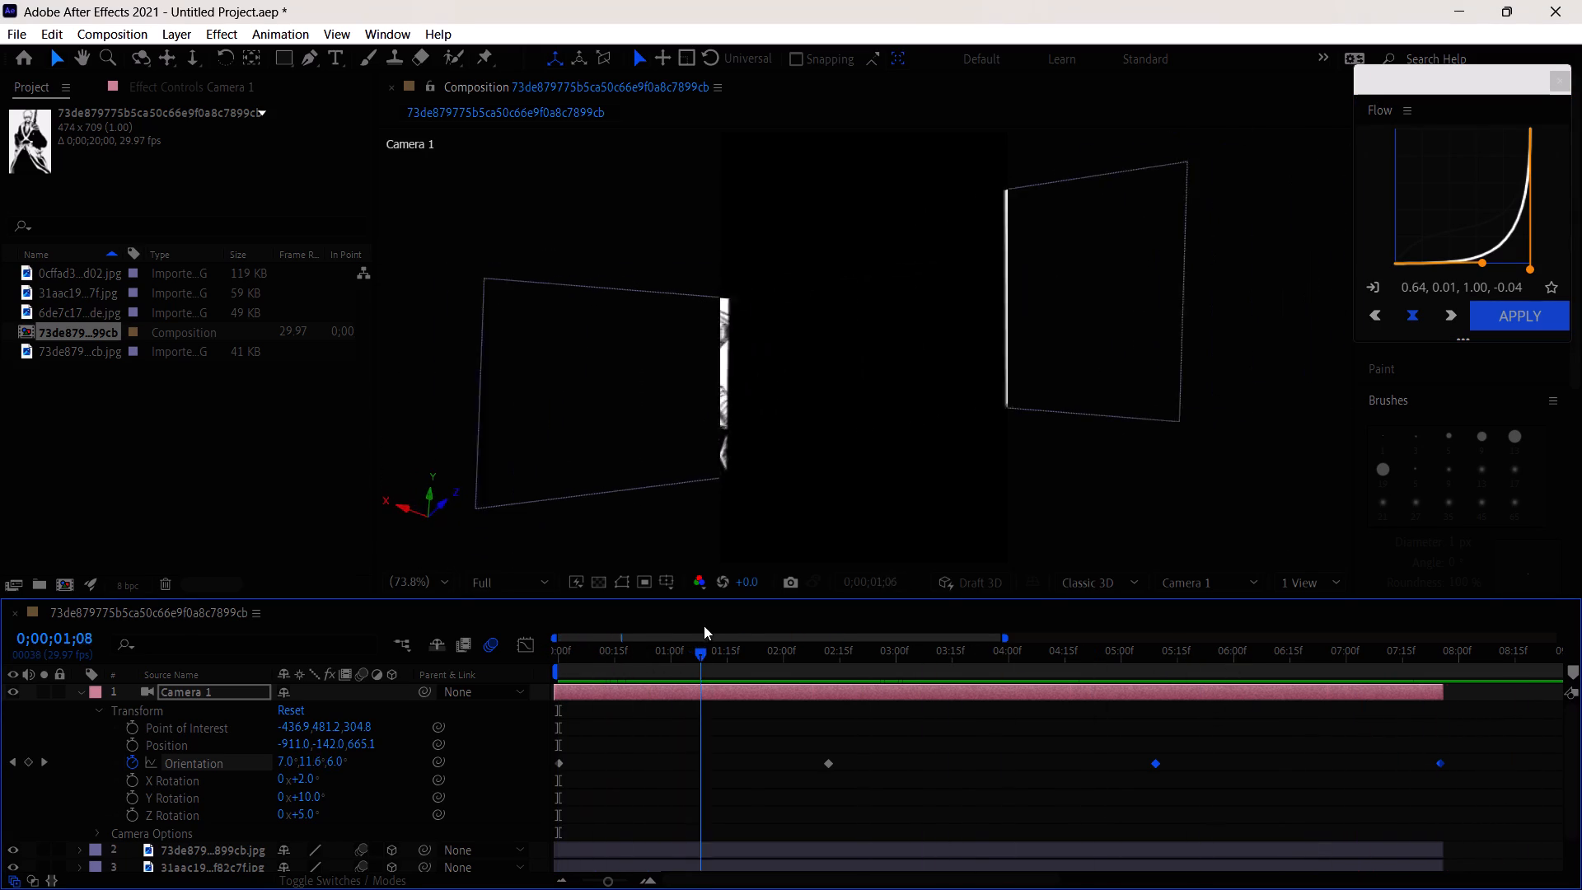
drag(704, 625, 718, 618)
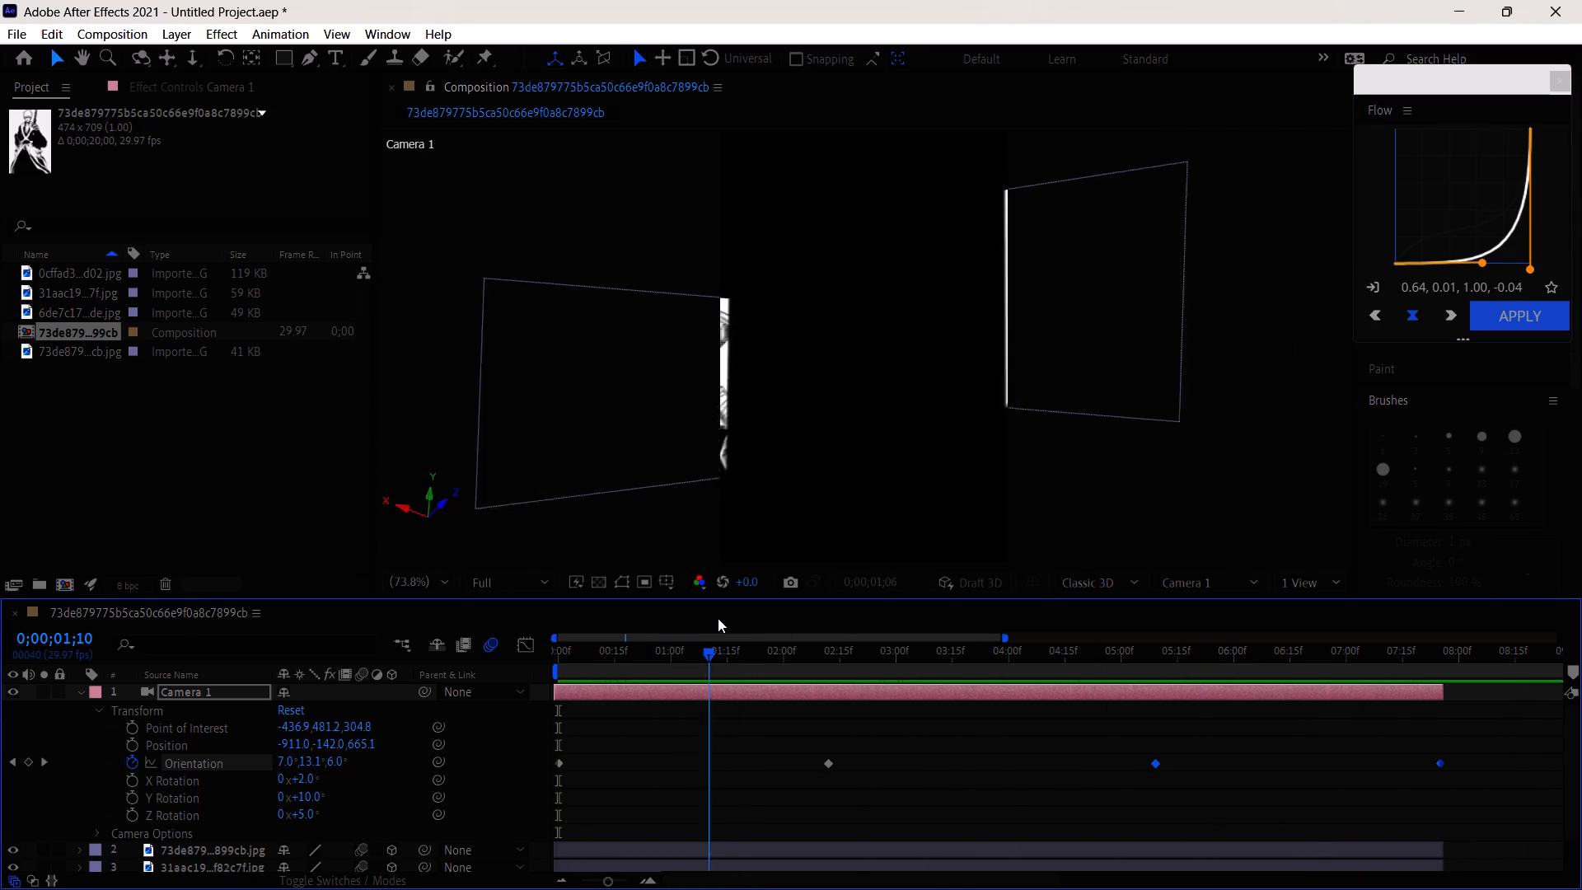
drag(718, 618, 756, 597)
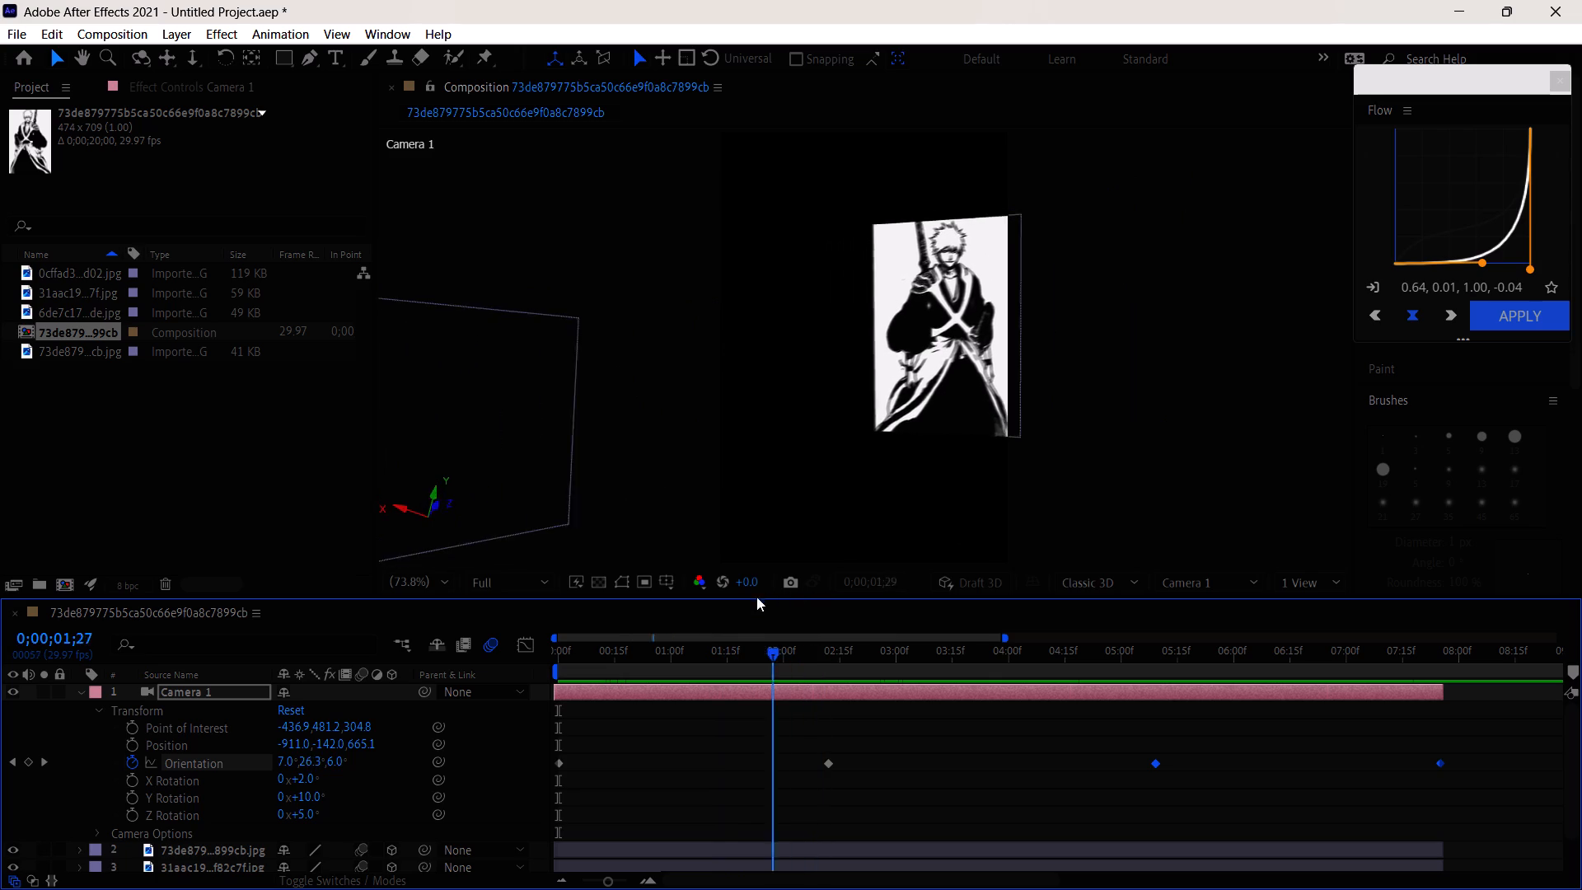
drag(756, 597, 769, 658)
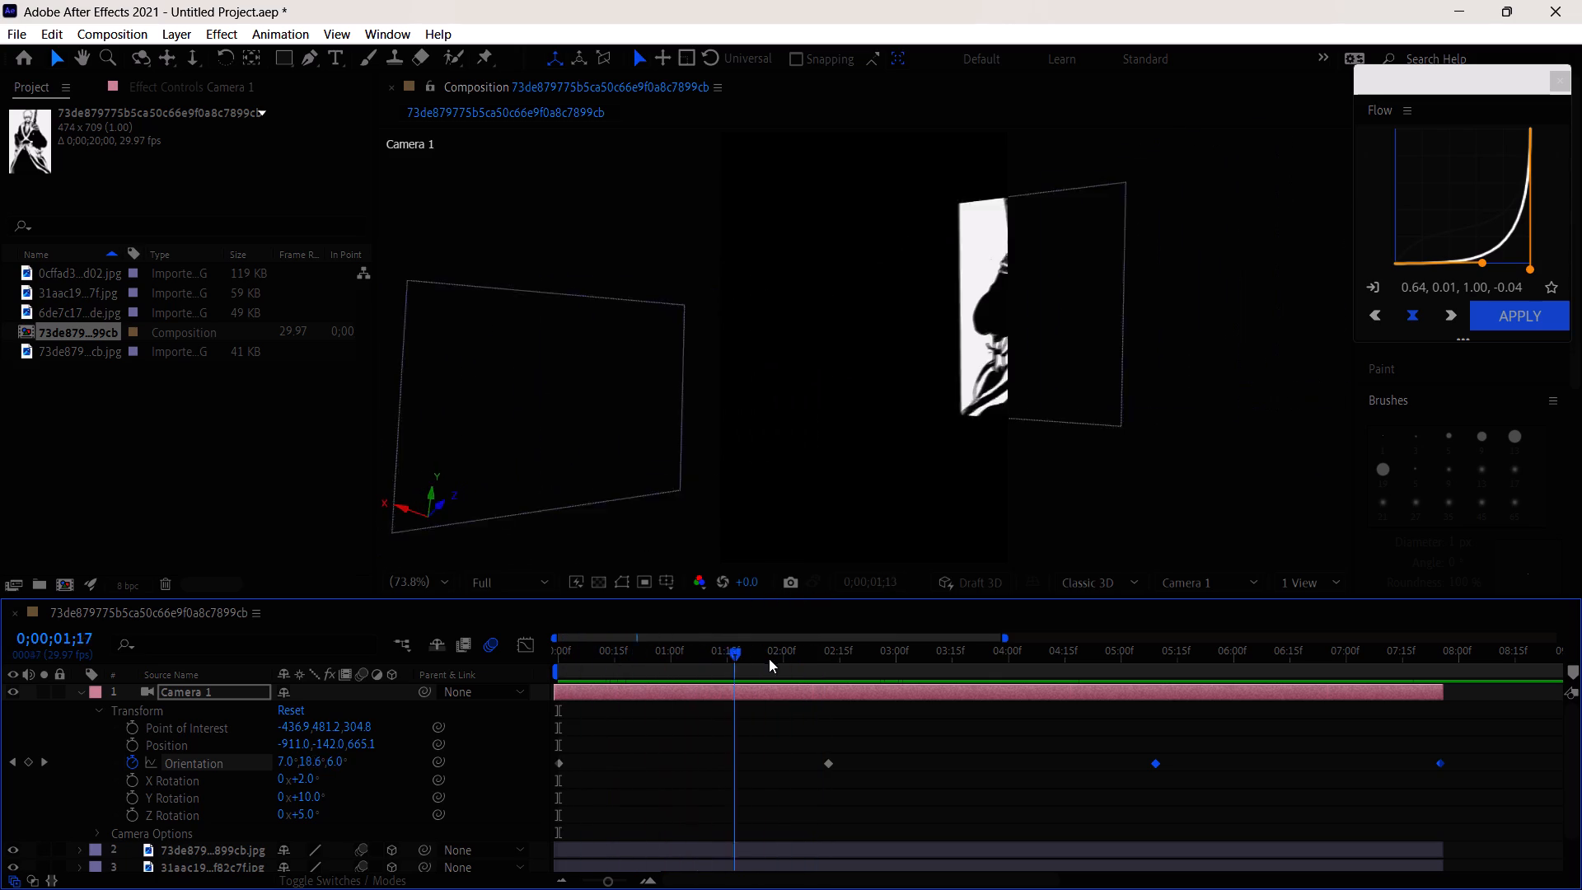
drag(769, 658, 1234, 639)
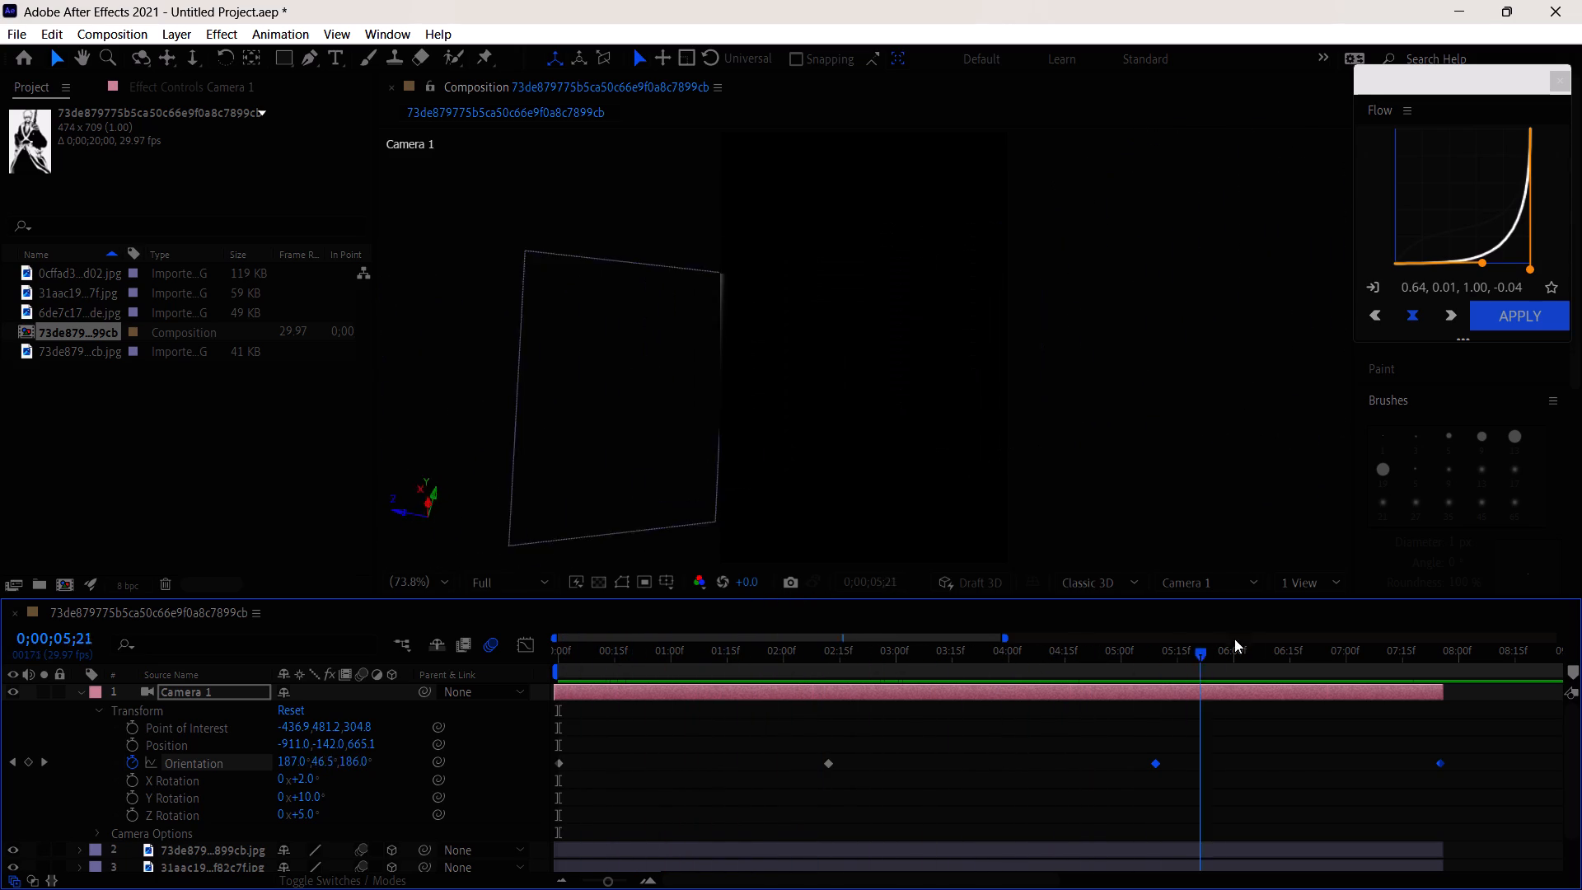
drag(1234, 639, 1455, 603)
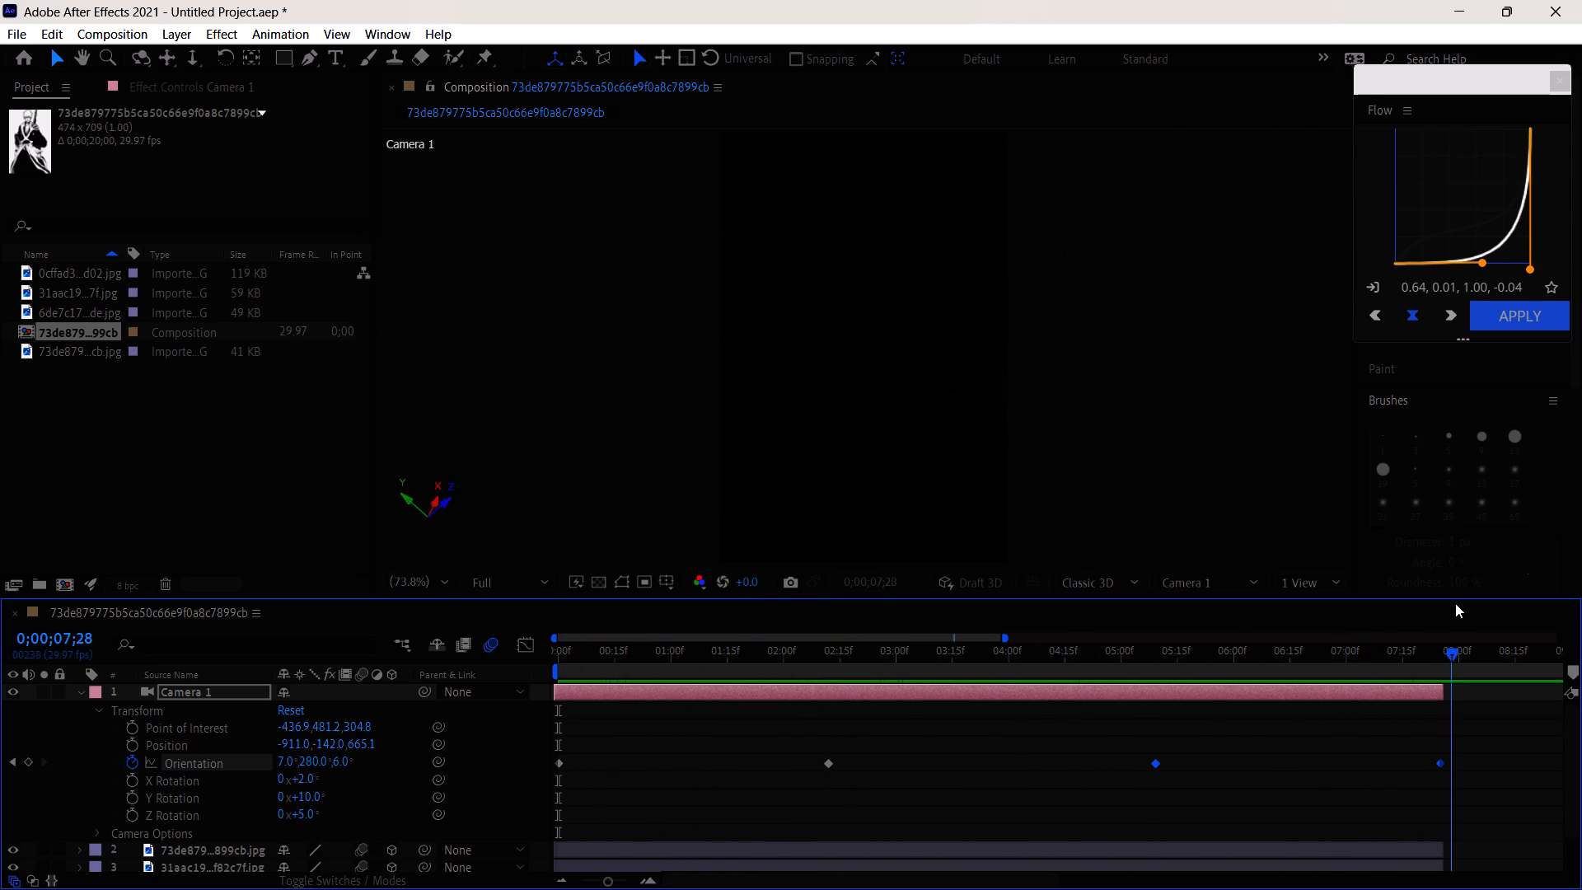
drag(1455, 603, 957, 670)
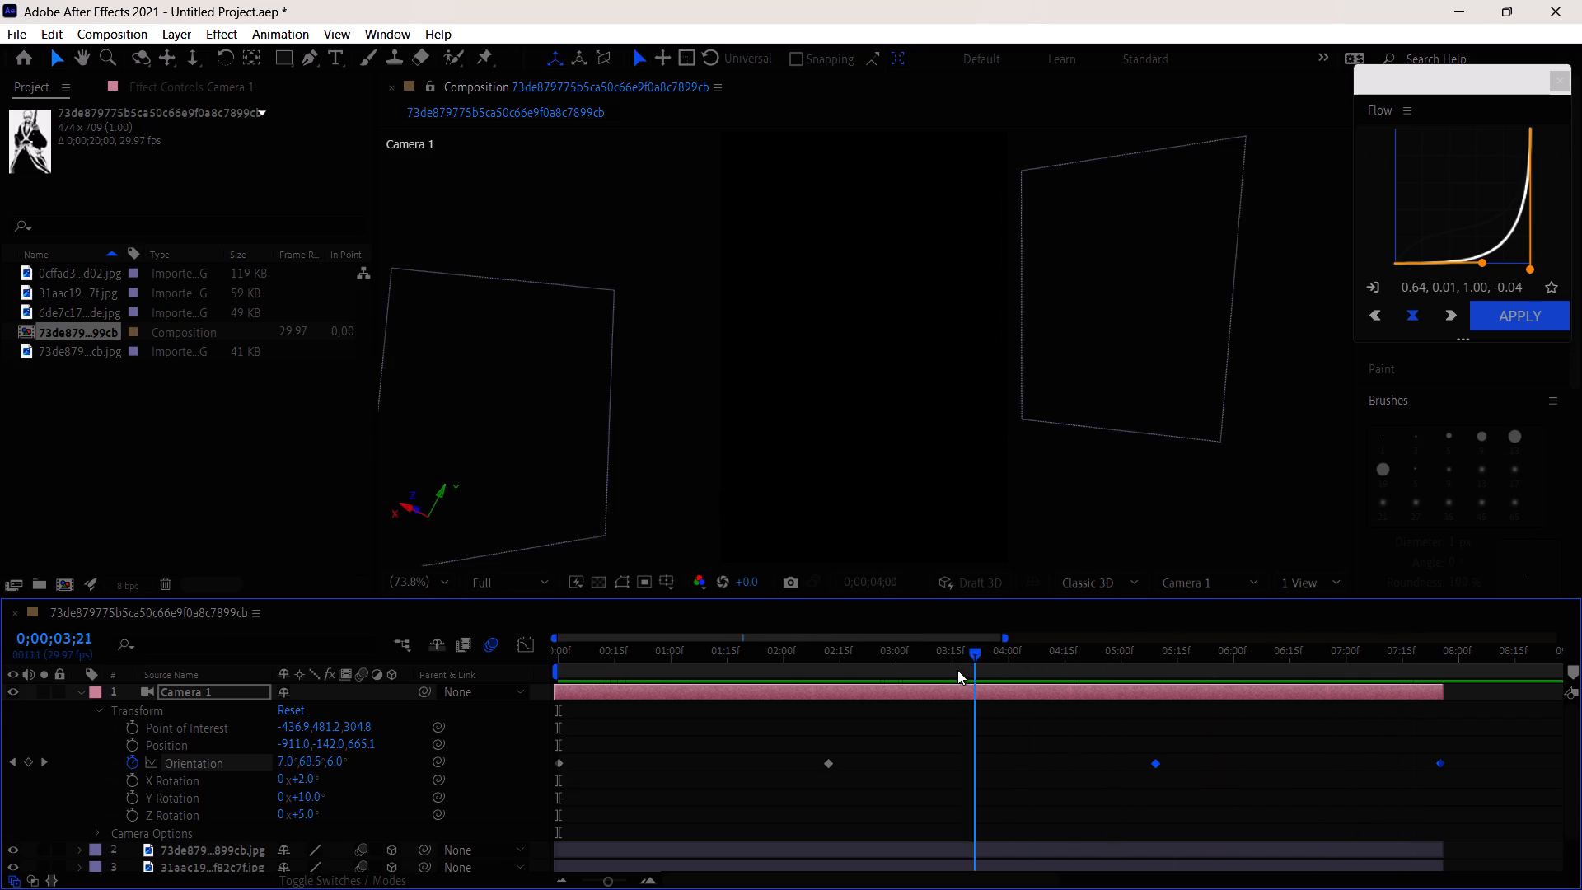
drag(957, 670, 578, 627)
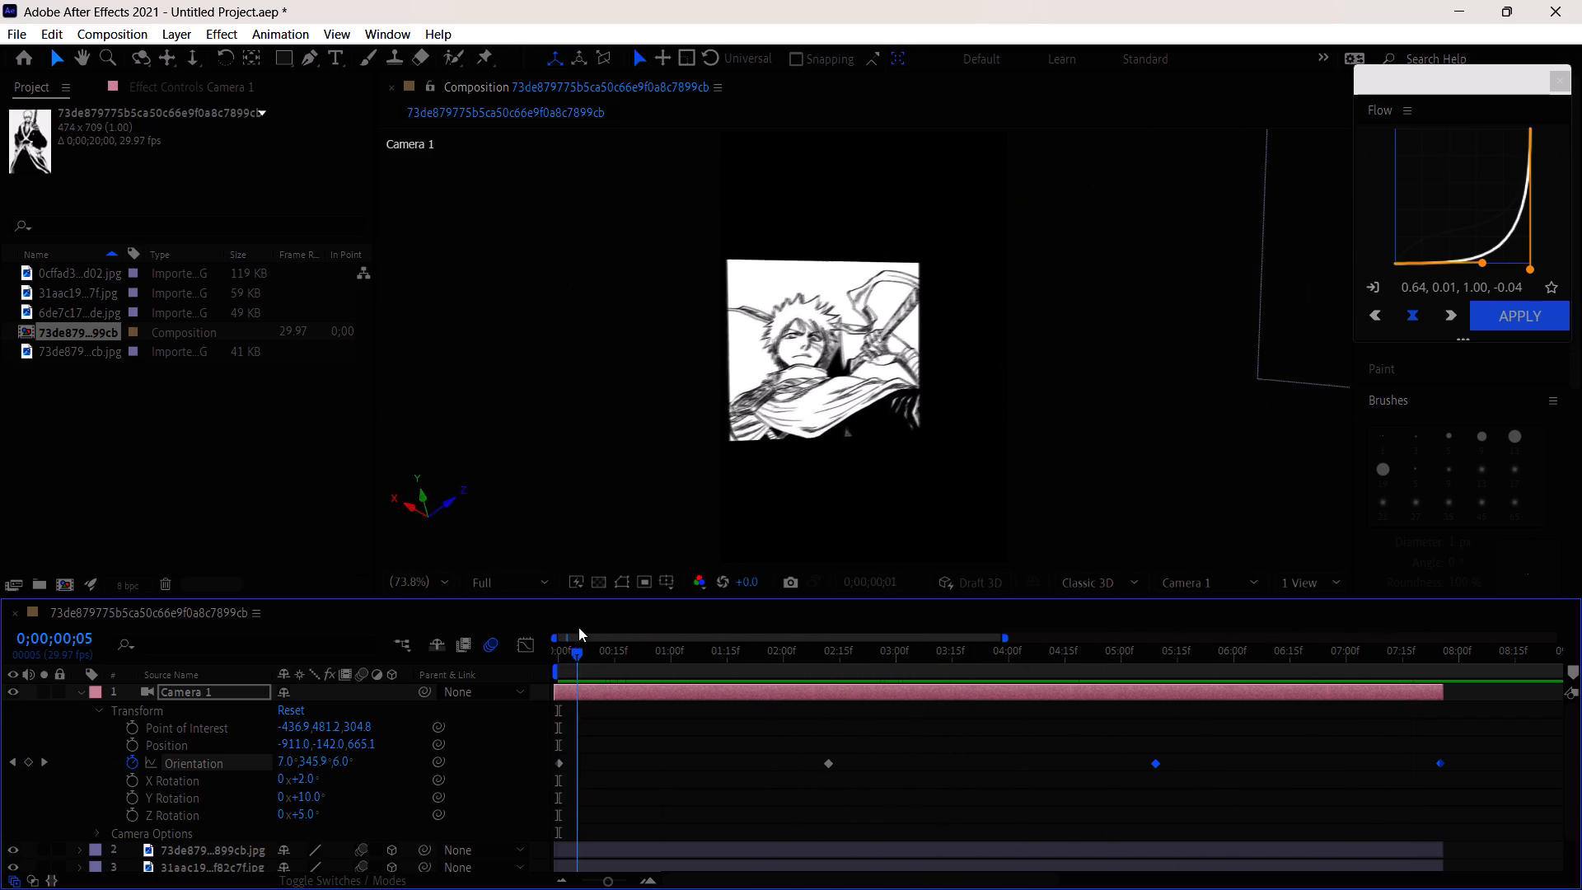
drag(578, 627, 1337, 588)
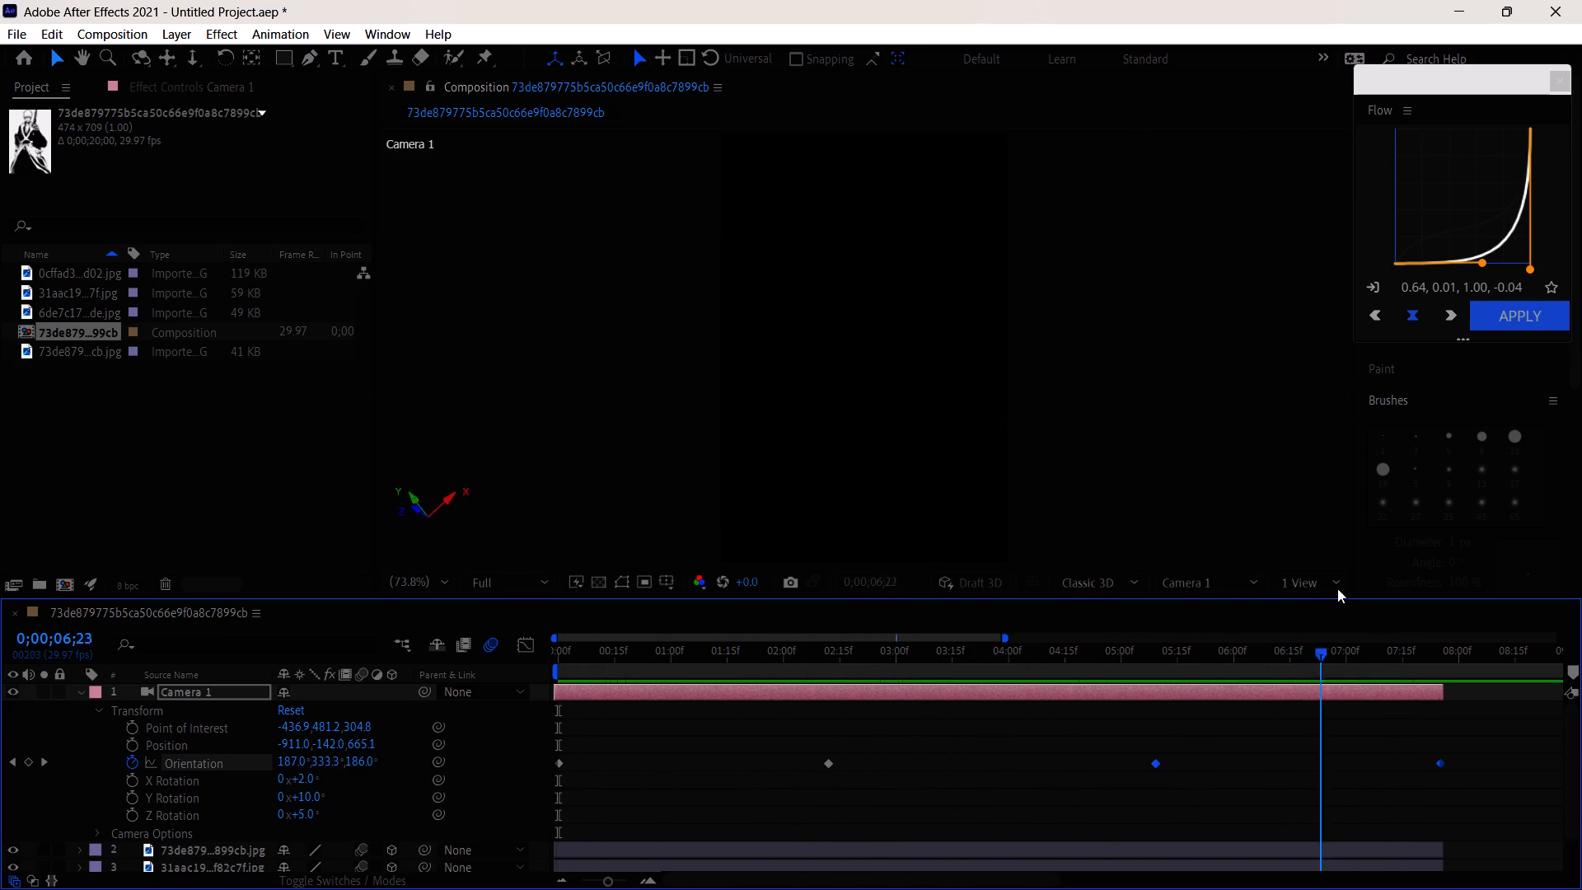
drag(1337, 588, 686, 619)
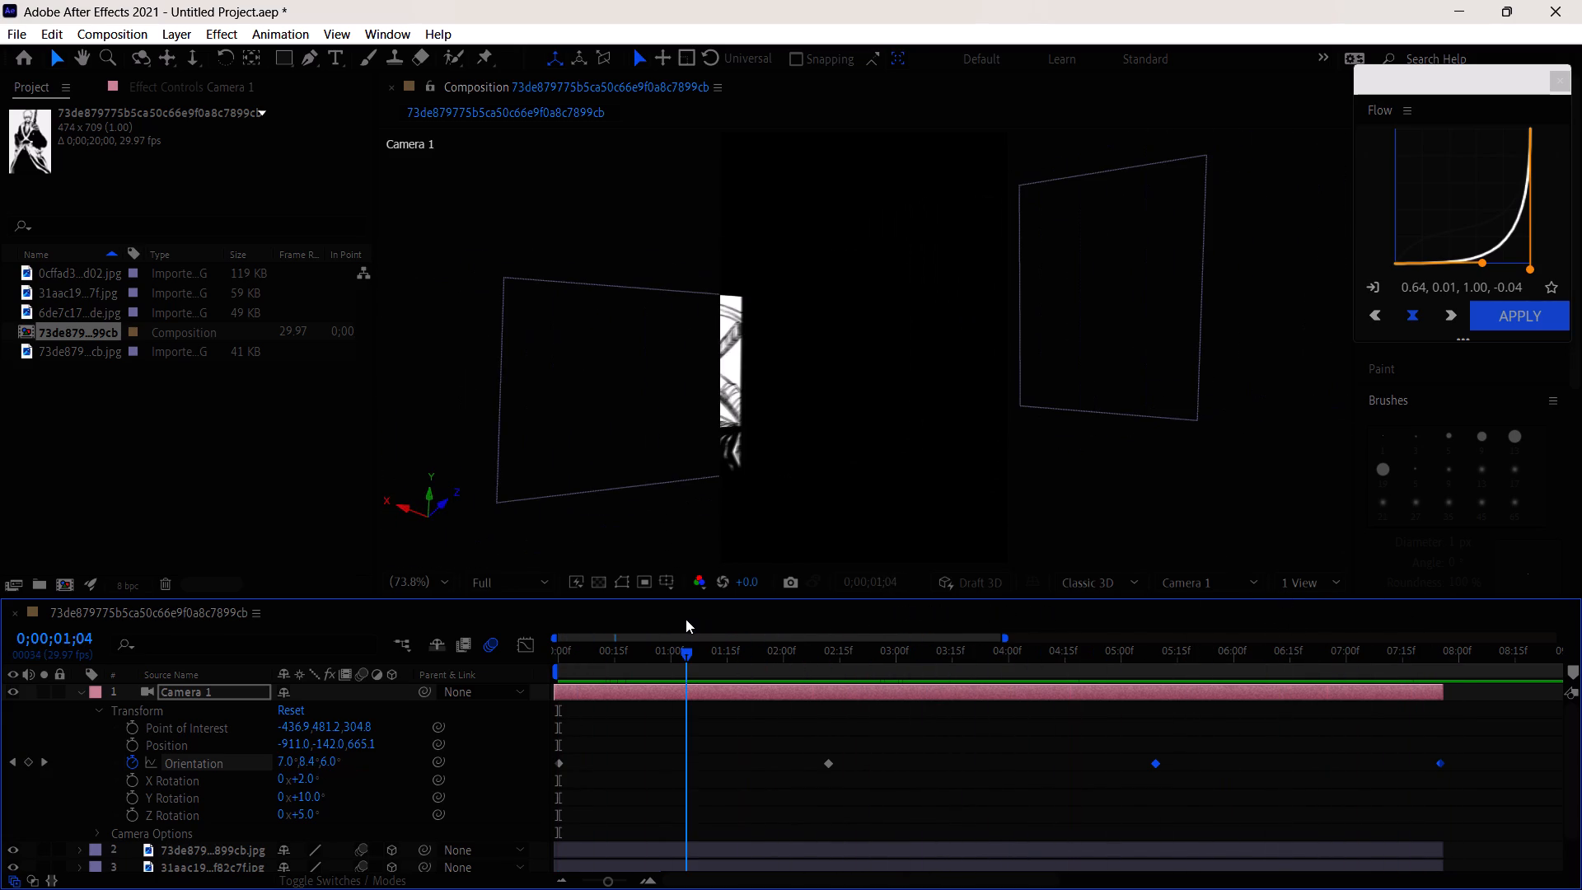
drag(686, 619, 846, 607)
scroll(876, 448, up, 3)
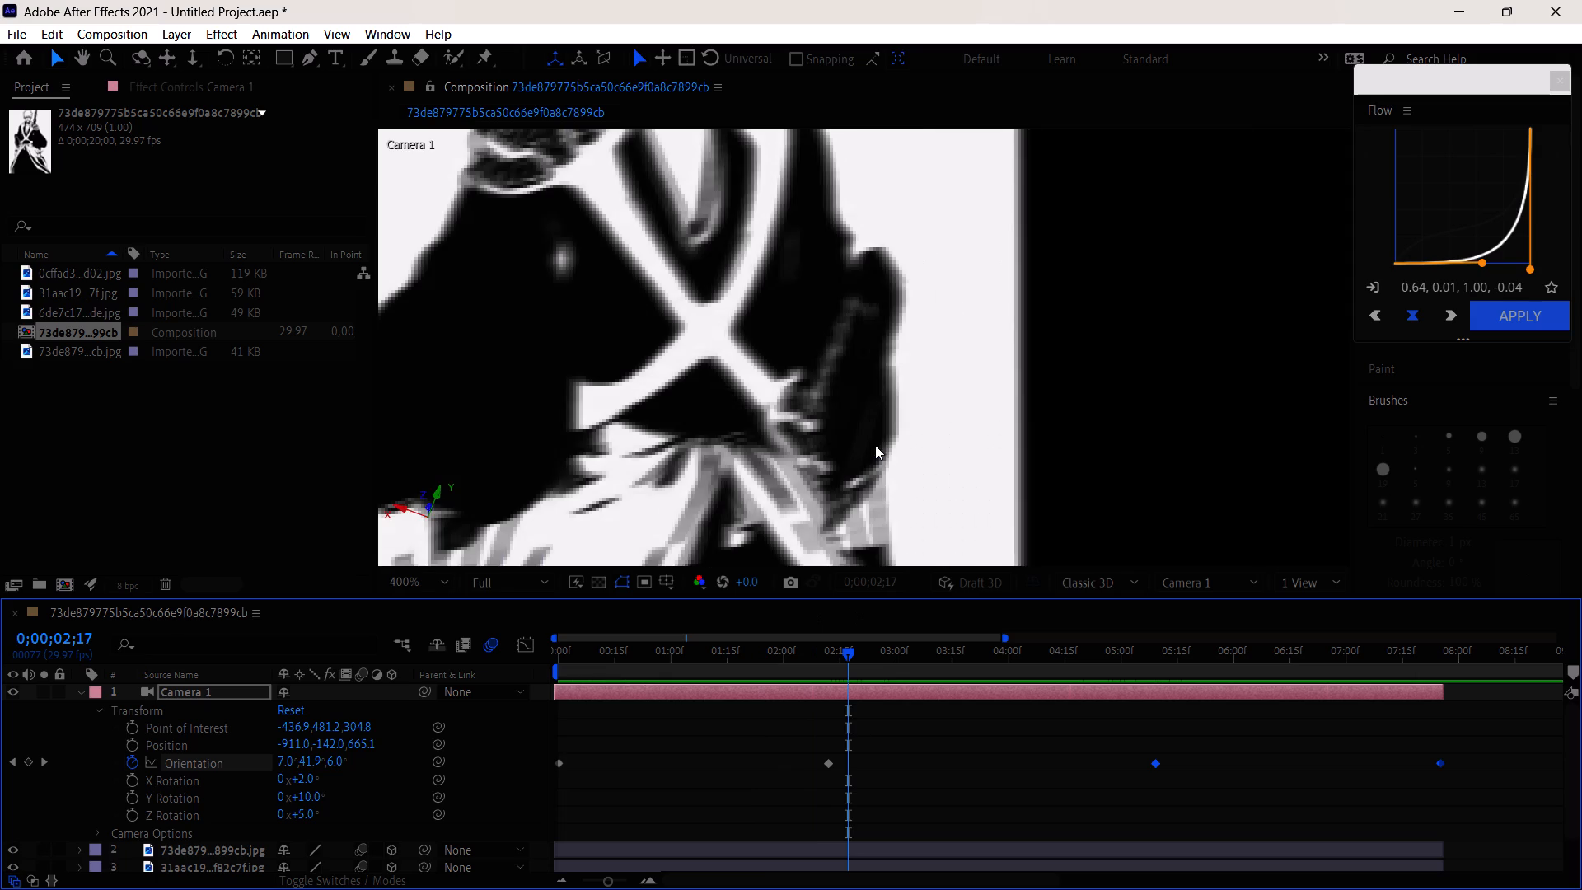
scroll(875, 454, down, 3)
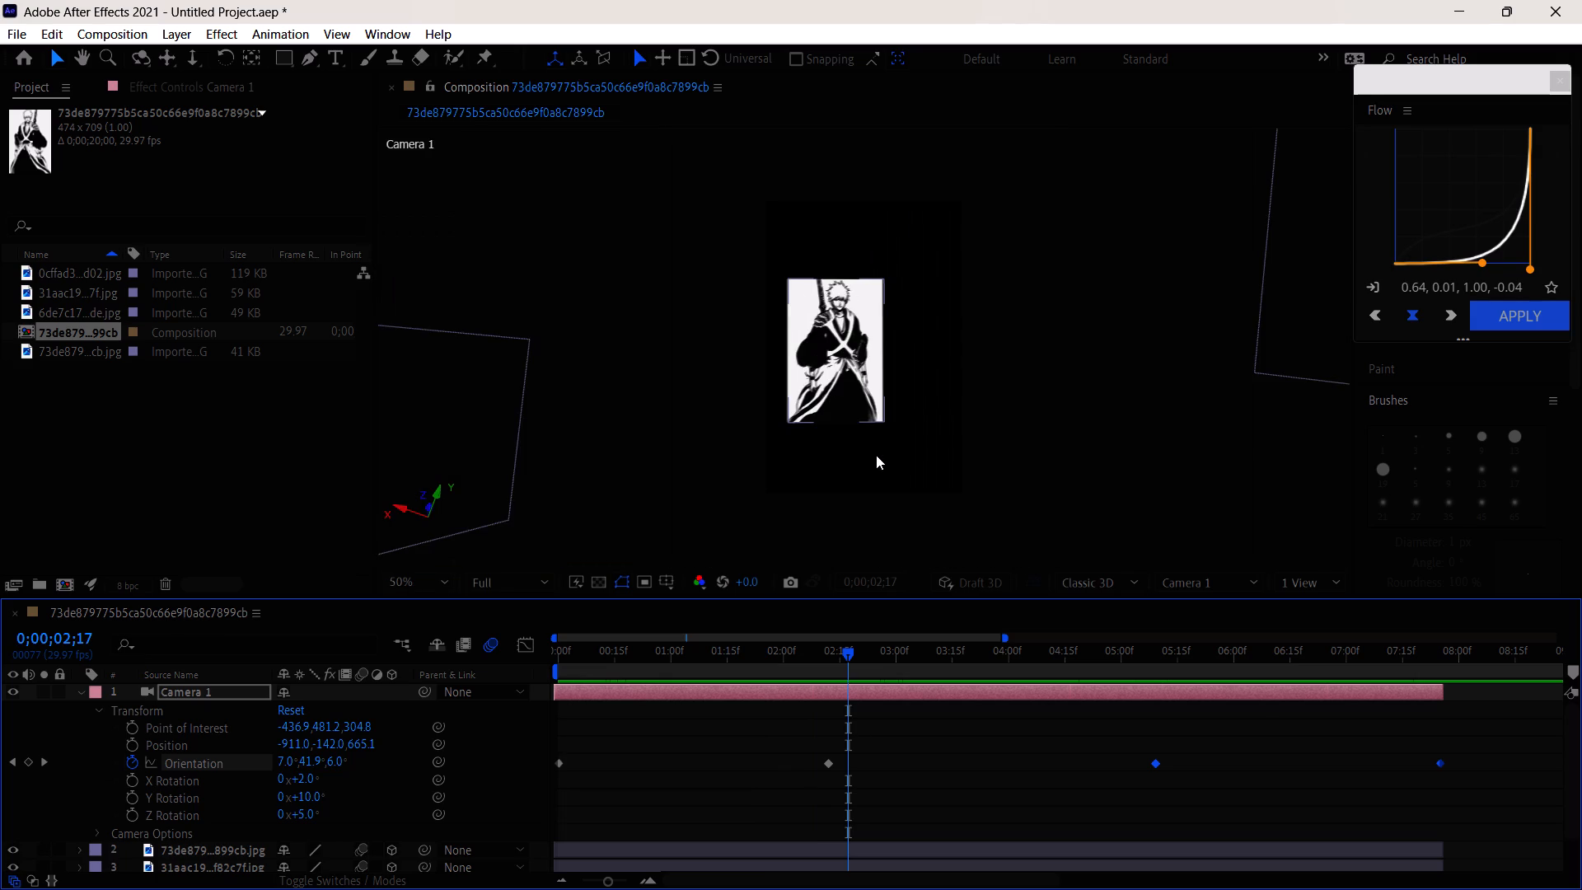
scroll(876, 455, up, 1)
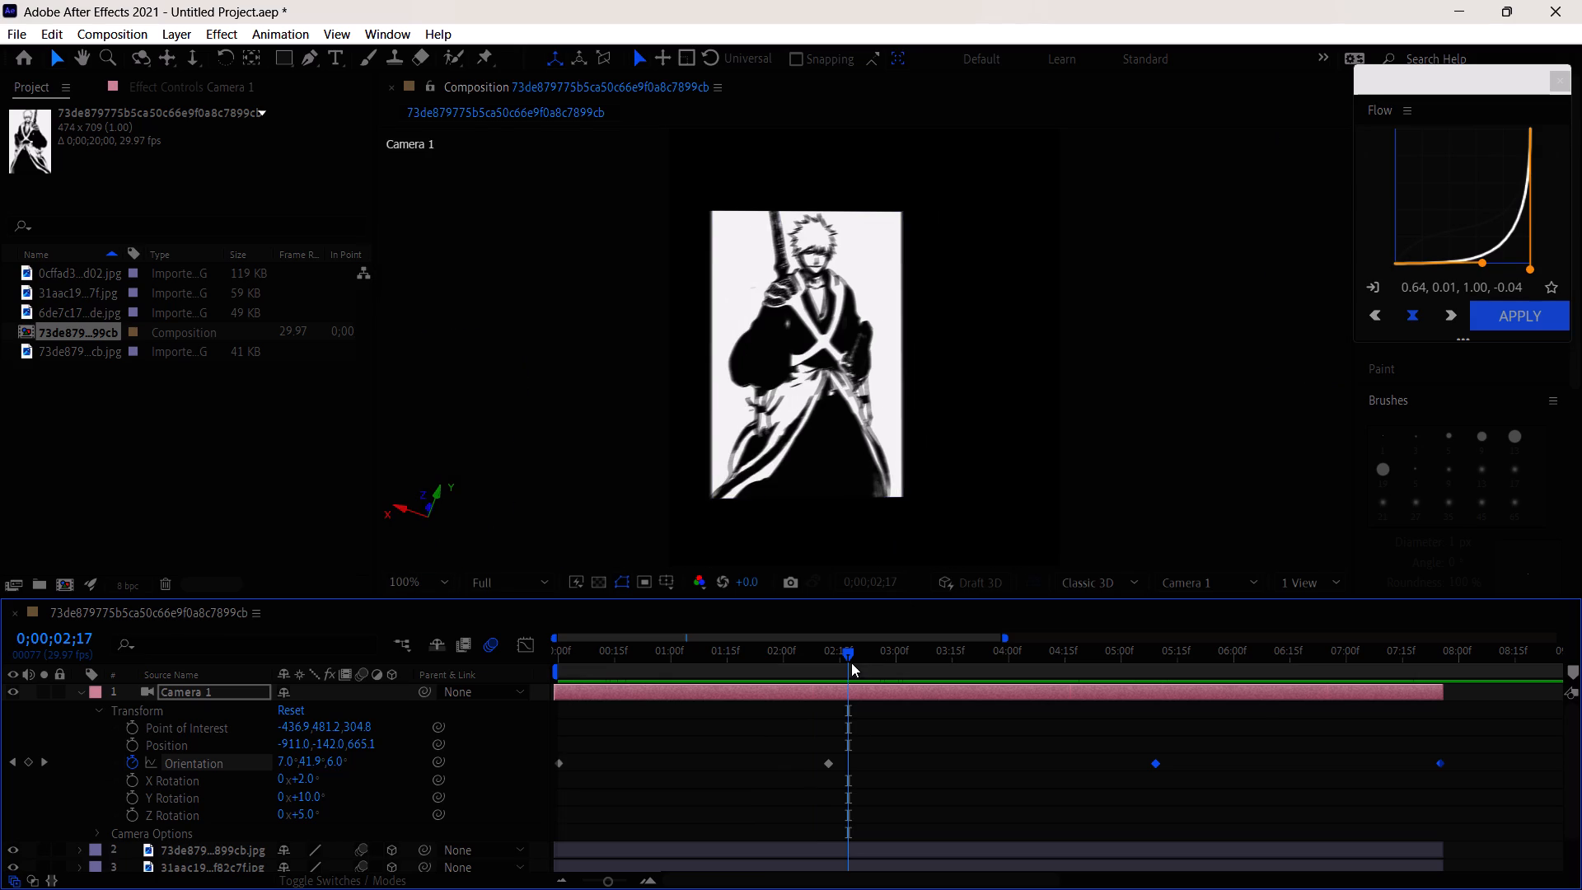
drag(849, 658, 548, 692)
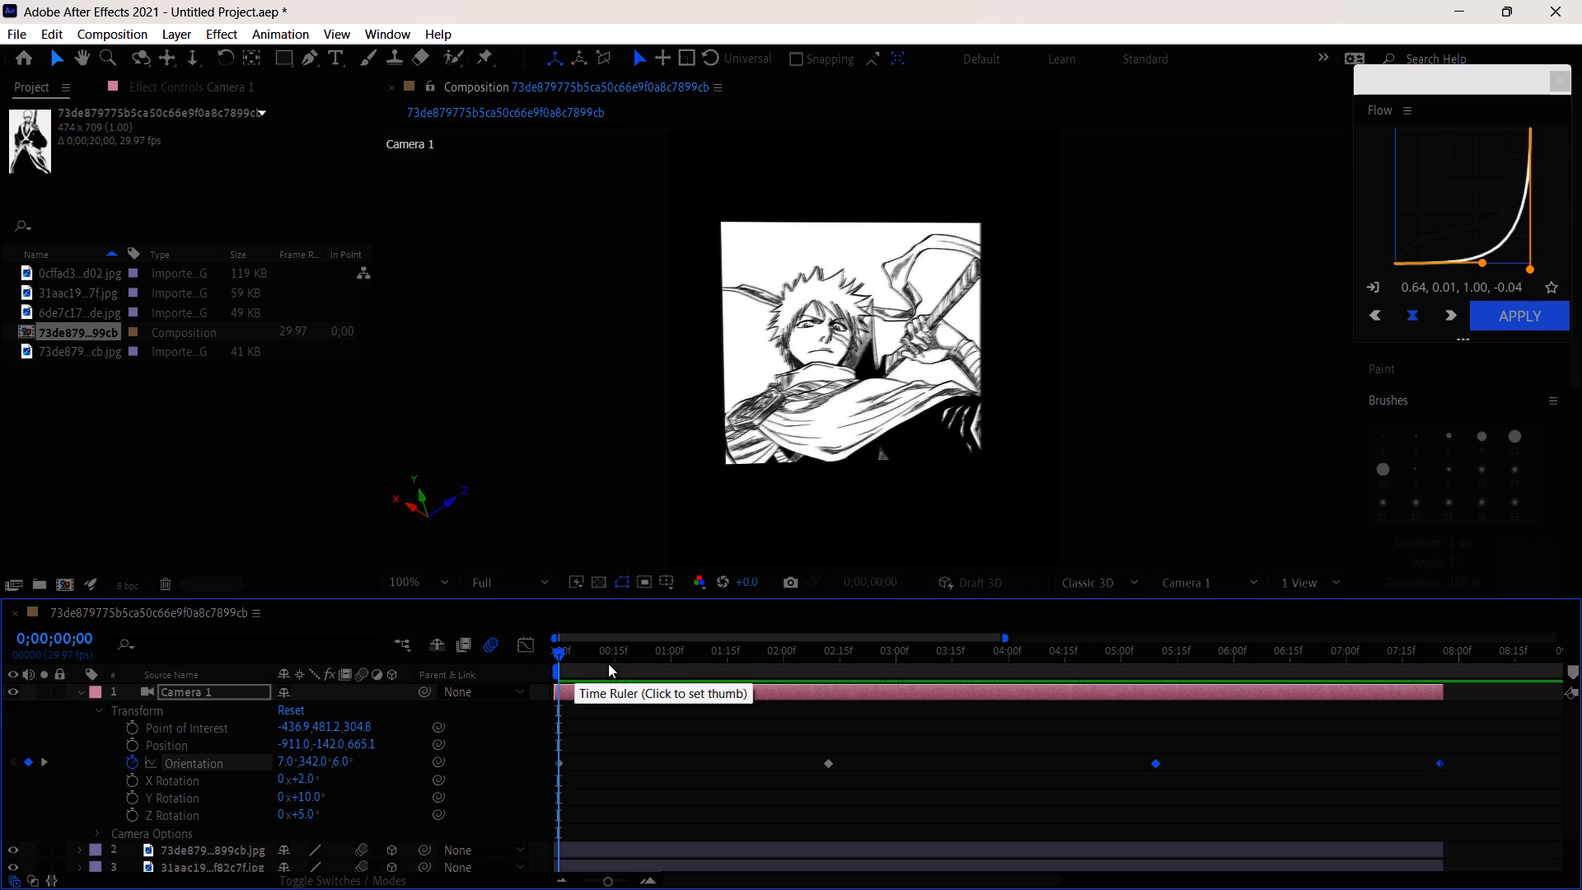
Split the Camera 1 layer at 0;00;00;15, then split each trailing piece at 0;00;01;00, 0;00;01;15 and 0;00;02;00.
click(656, 659)
click(691, 663)
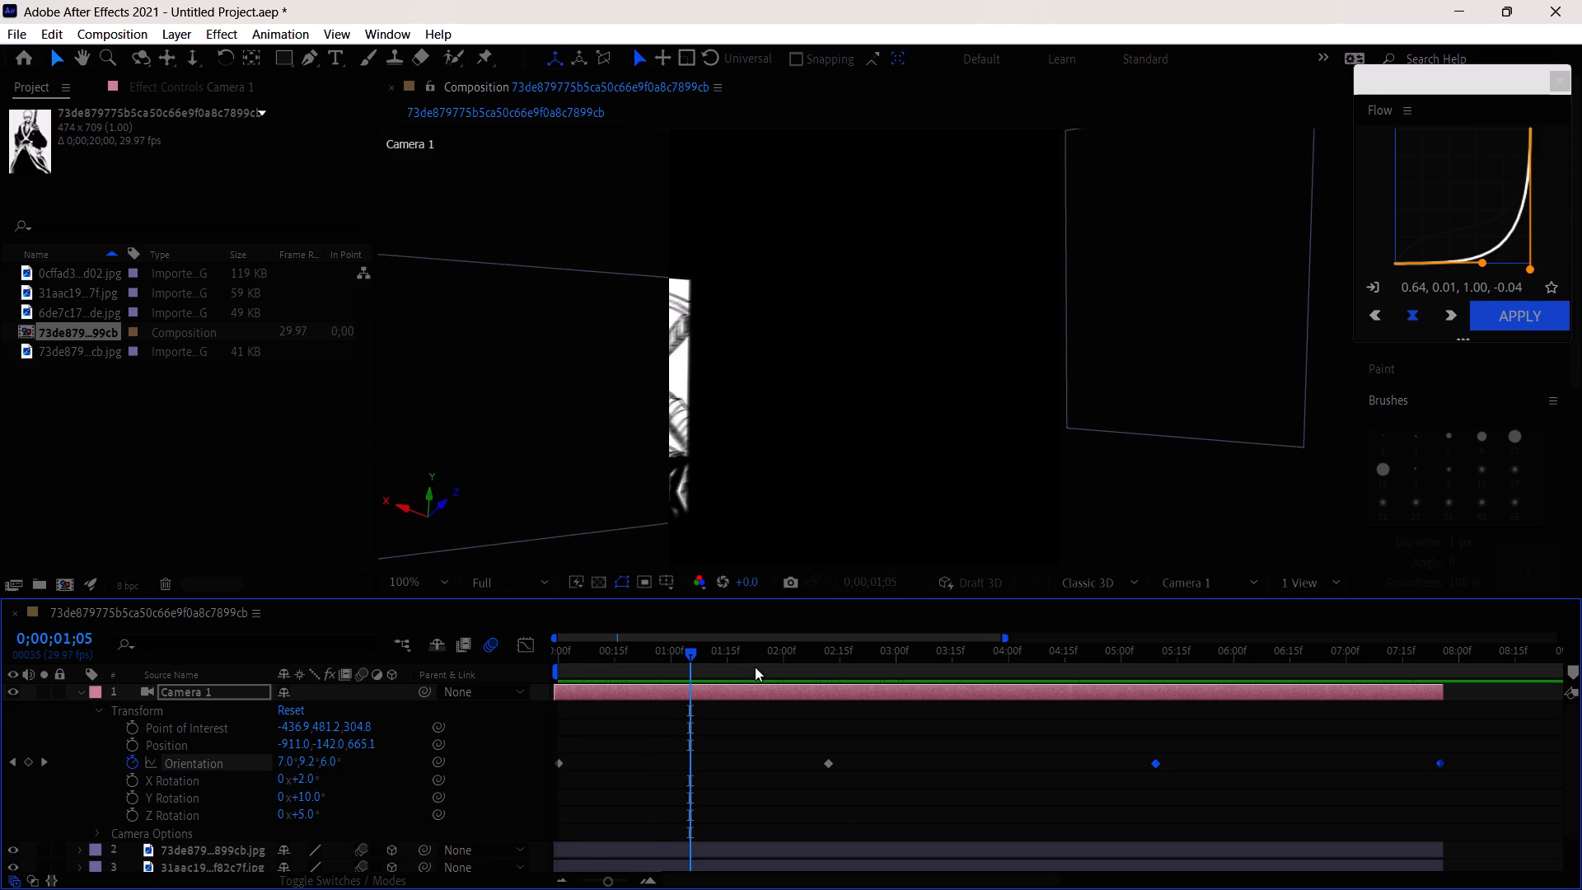
drag(682, 651, 615, 669)
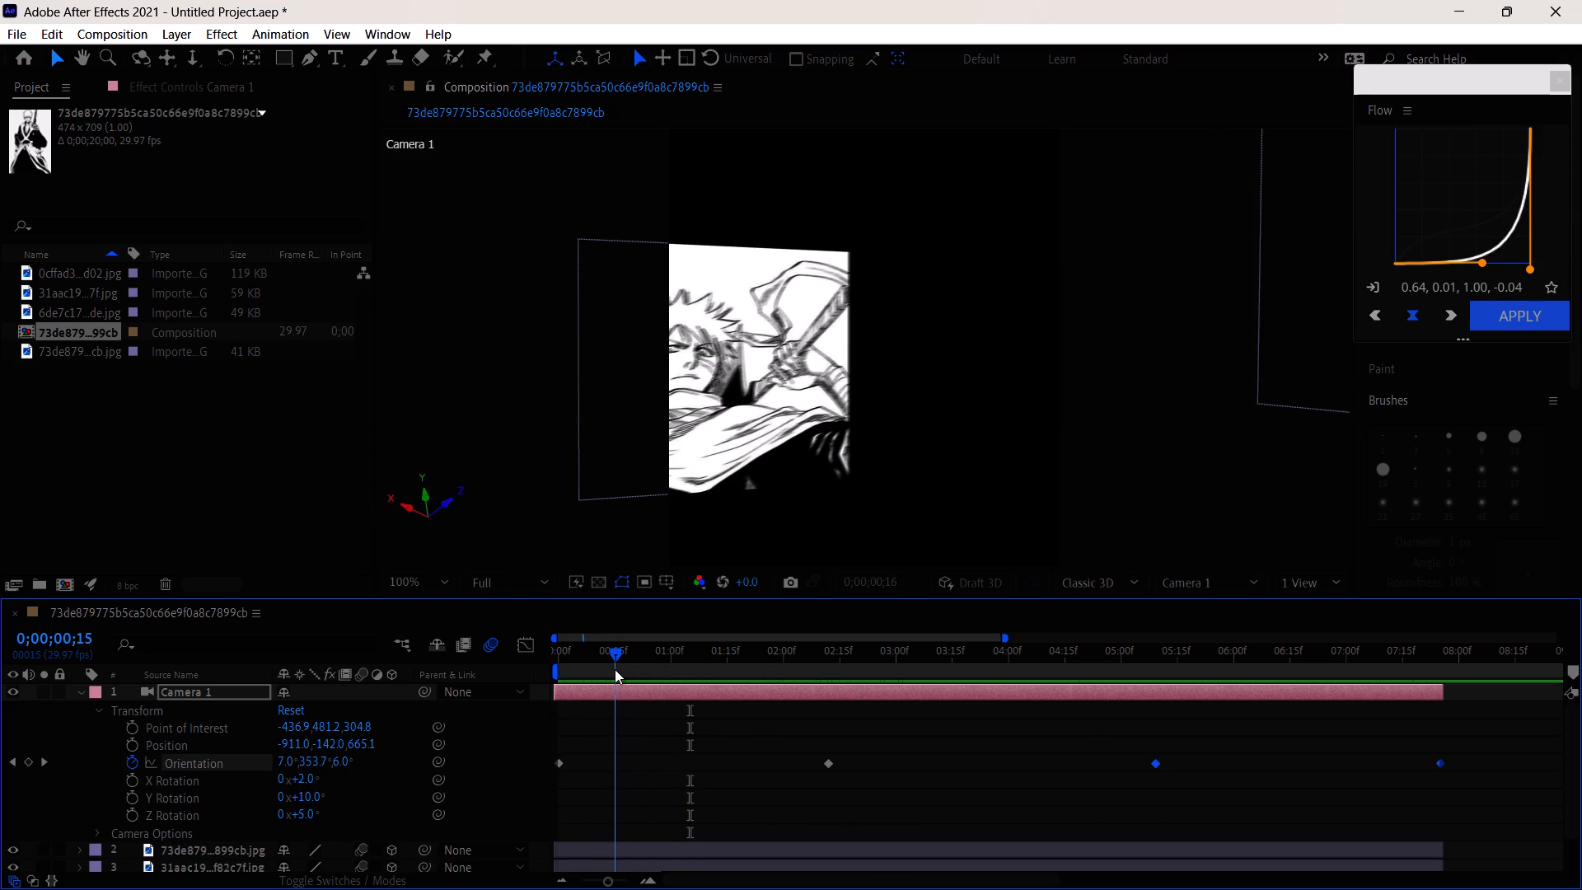
drag(615, 669, 614, 670)
key(ctrl+shift+d)
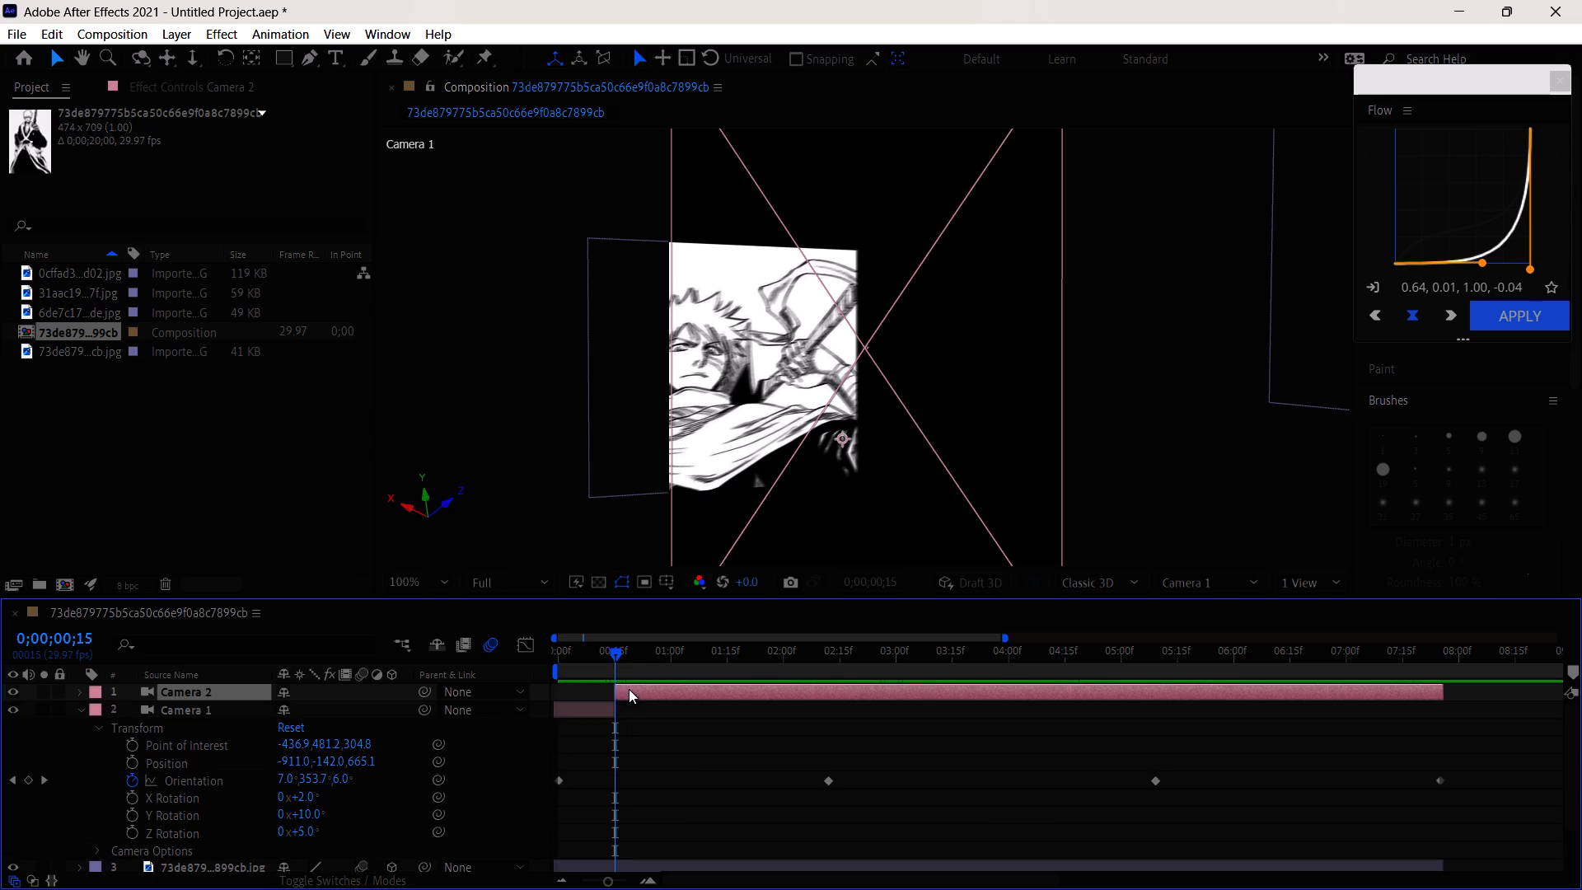
click(670, 654)
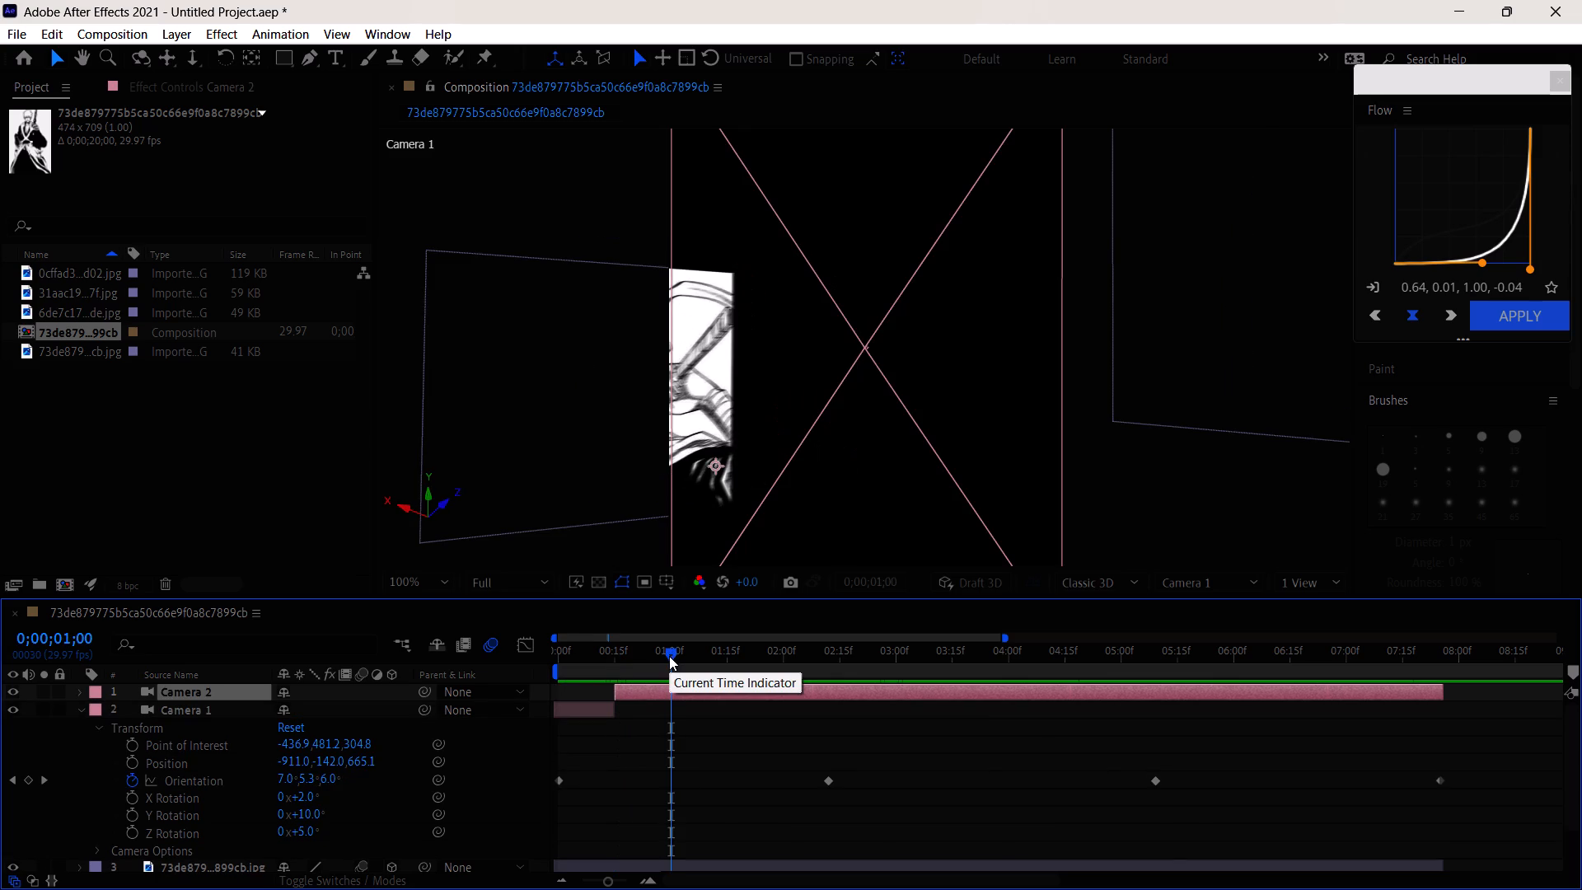
key(ctrl+shift+d)
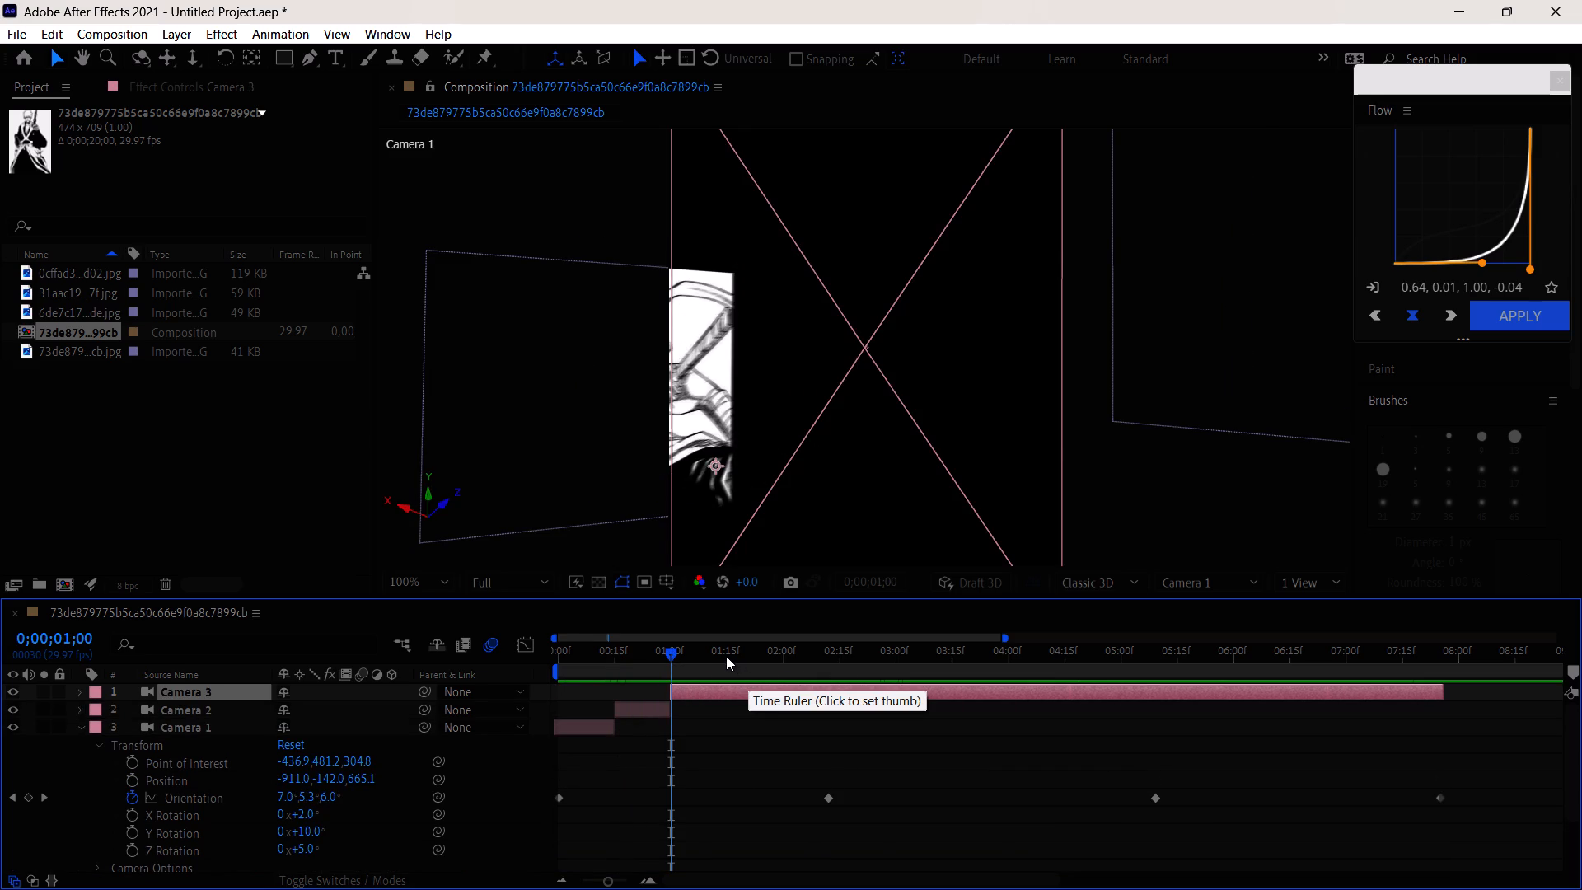
click(726, 656)
key(ctrl+shift+d)
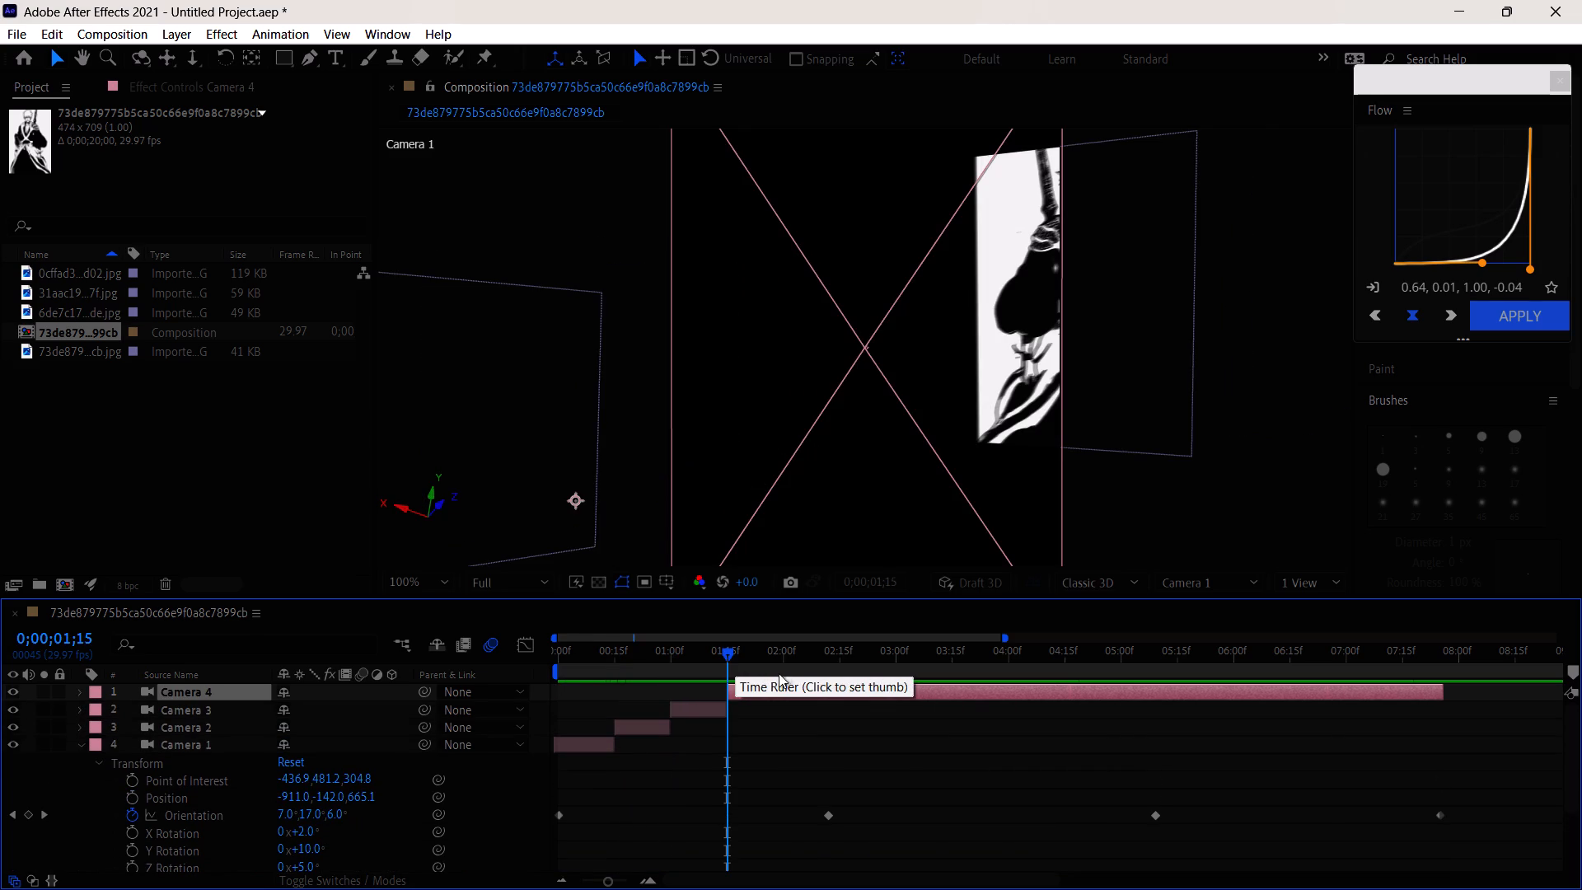
click(782, 658)
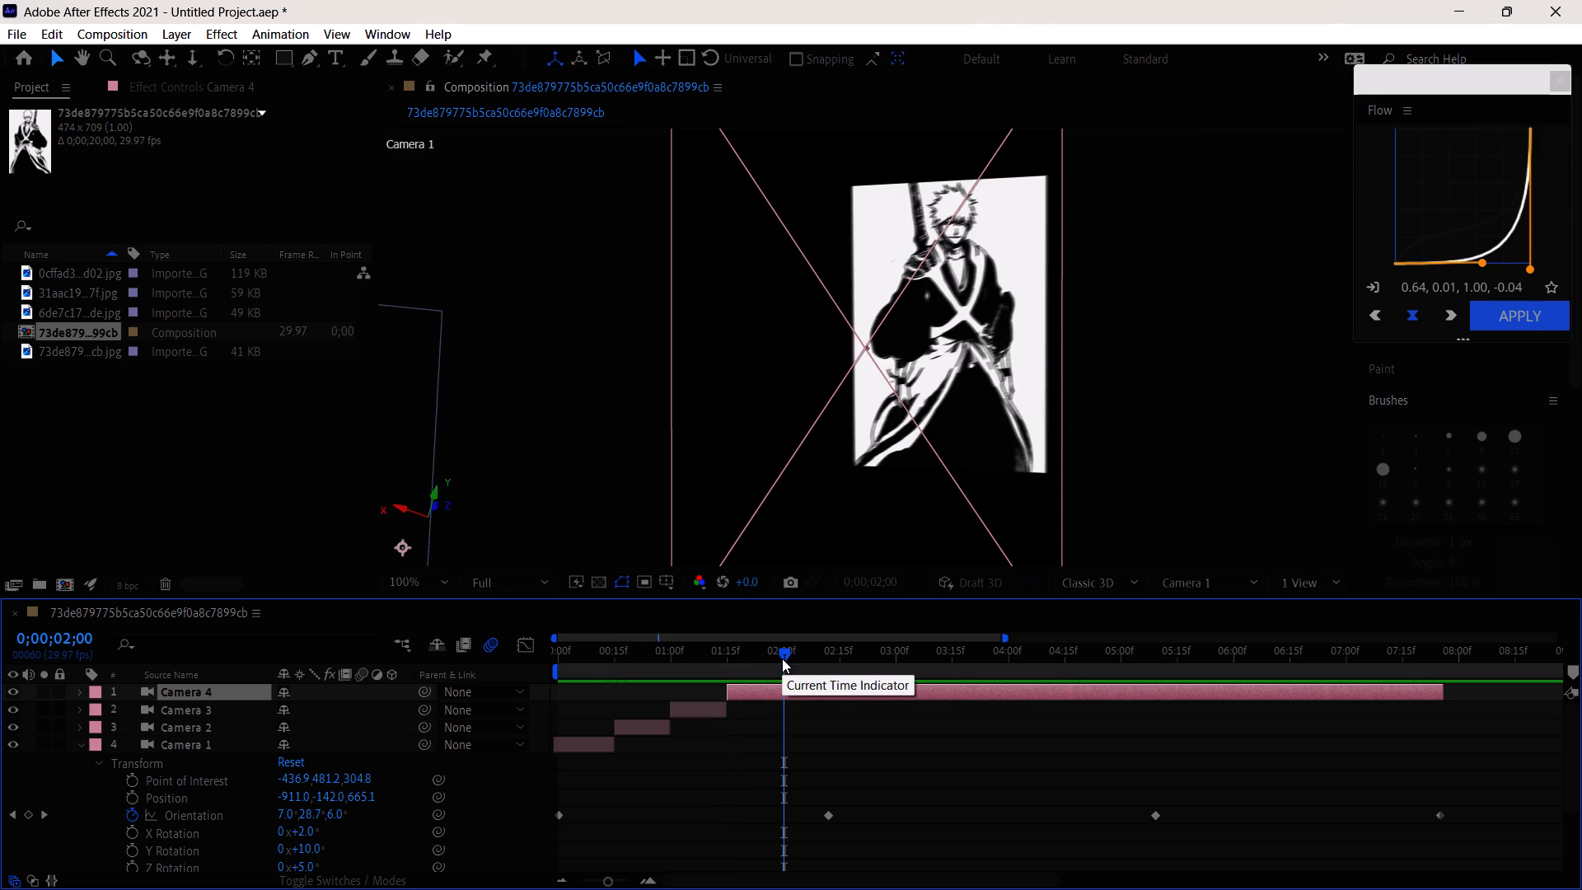
key(ctrl+shift+d)
Continue splitting the trailing camera layer every half second, at 0;00;02;15, 0;00;03;00, 0;00;03;15 and 0;00;04;00.
click(840, 659)
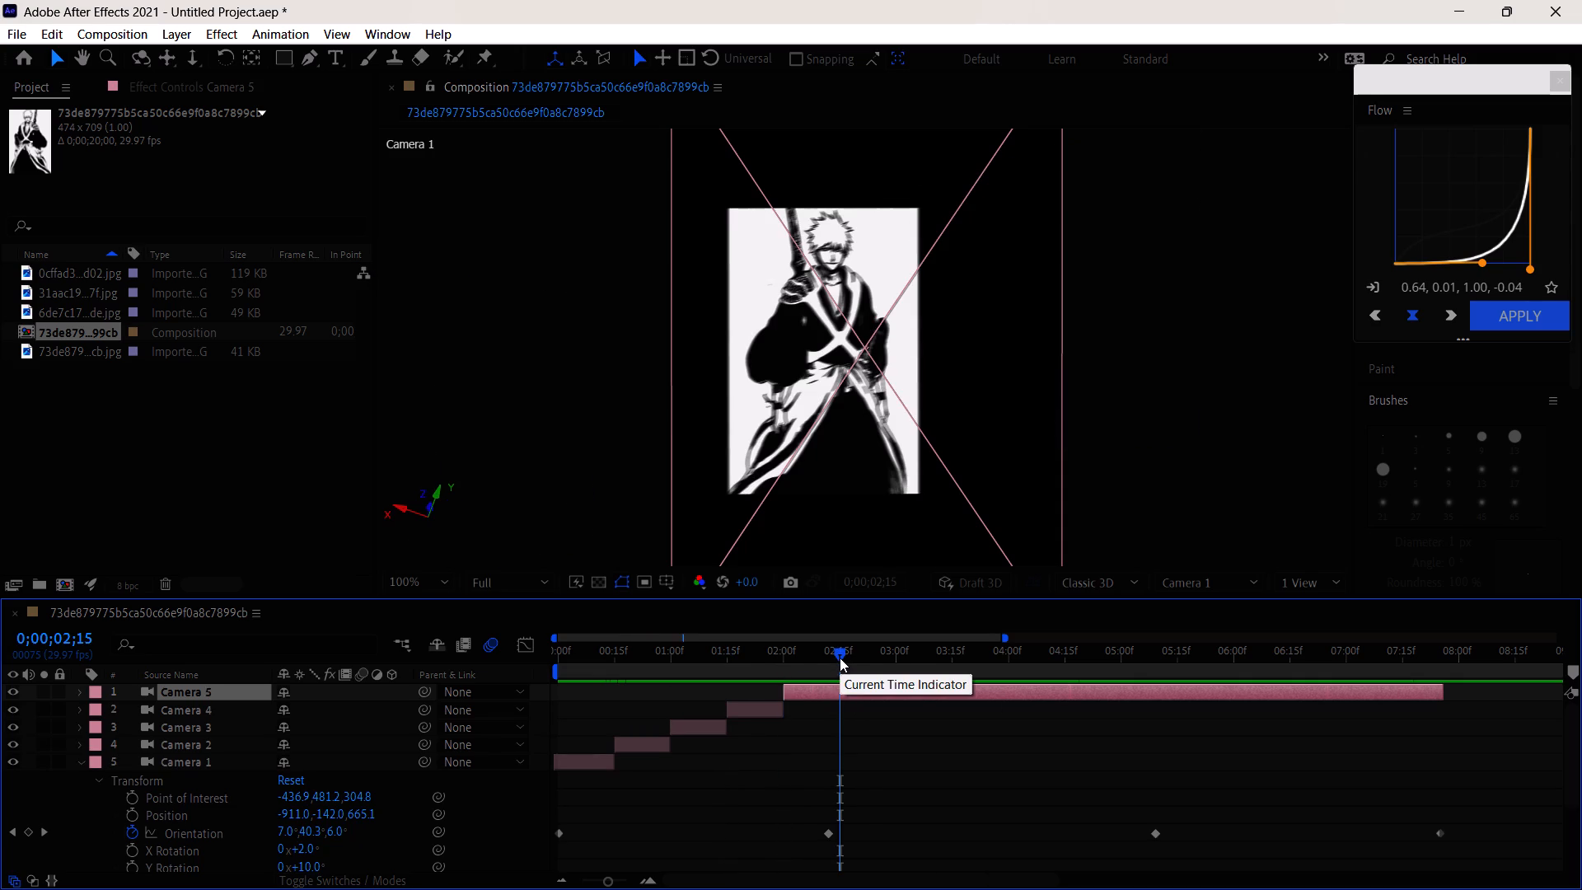
key(ctrl+shift+d)
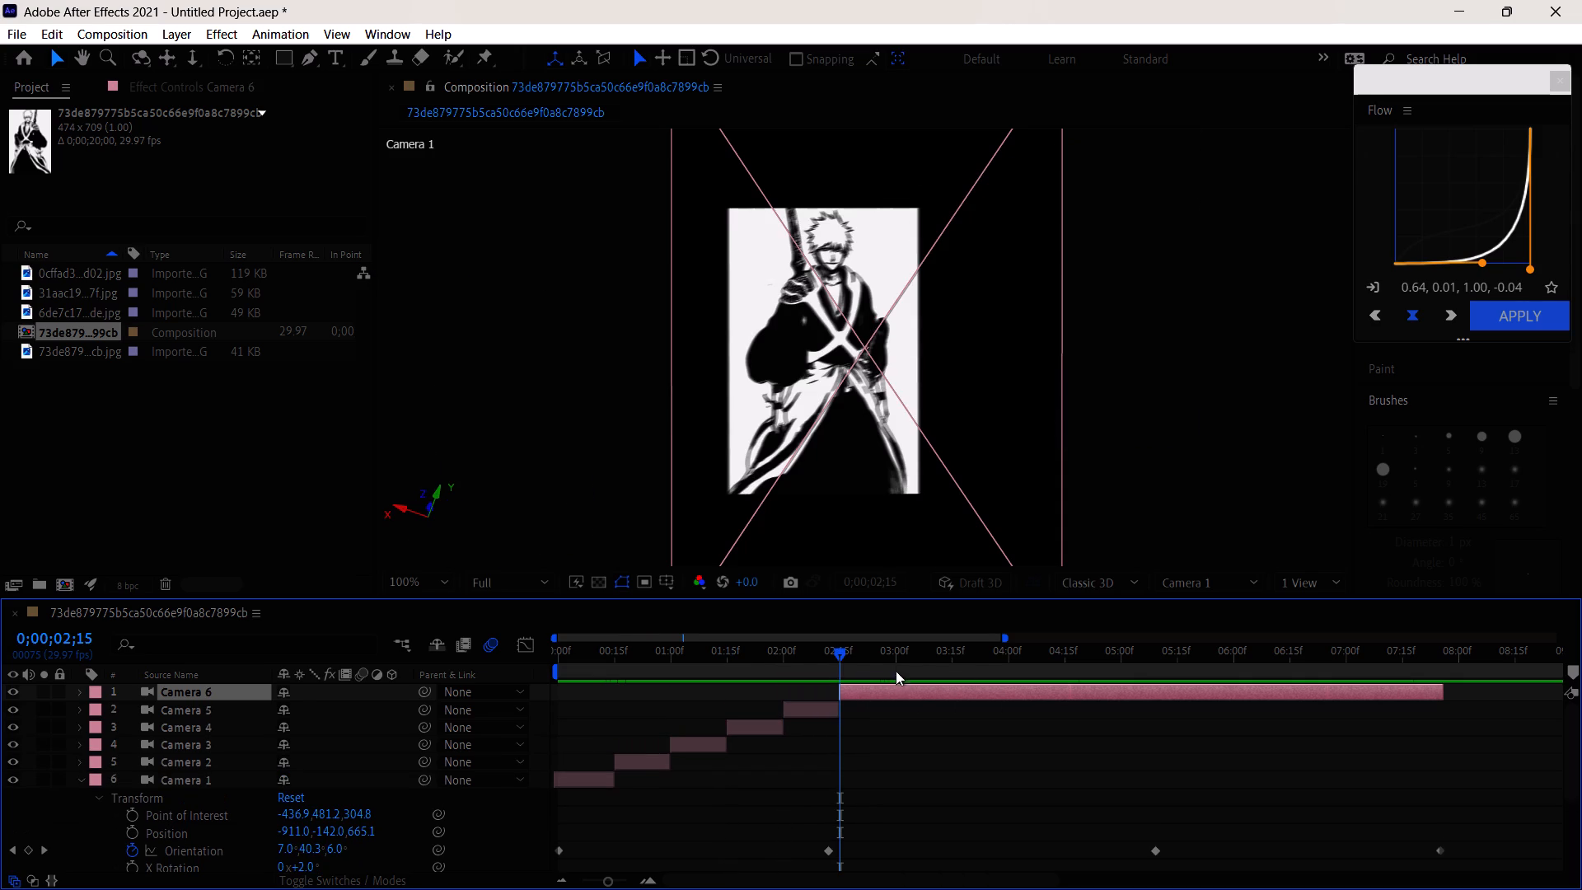
click(896, 660)
key(ctrl+shift+d)
ctrl+shift+click(894, 660)
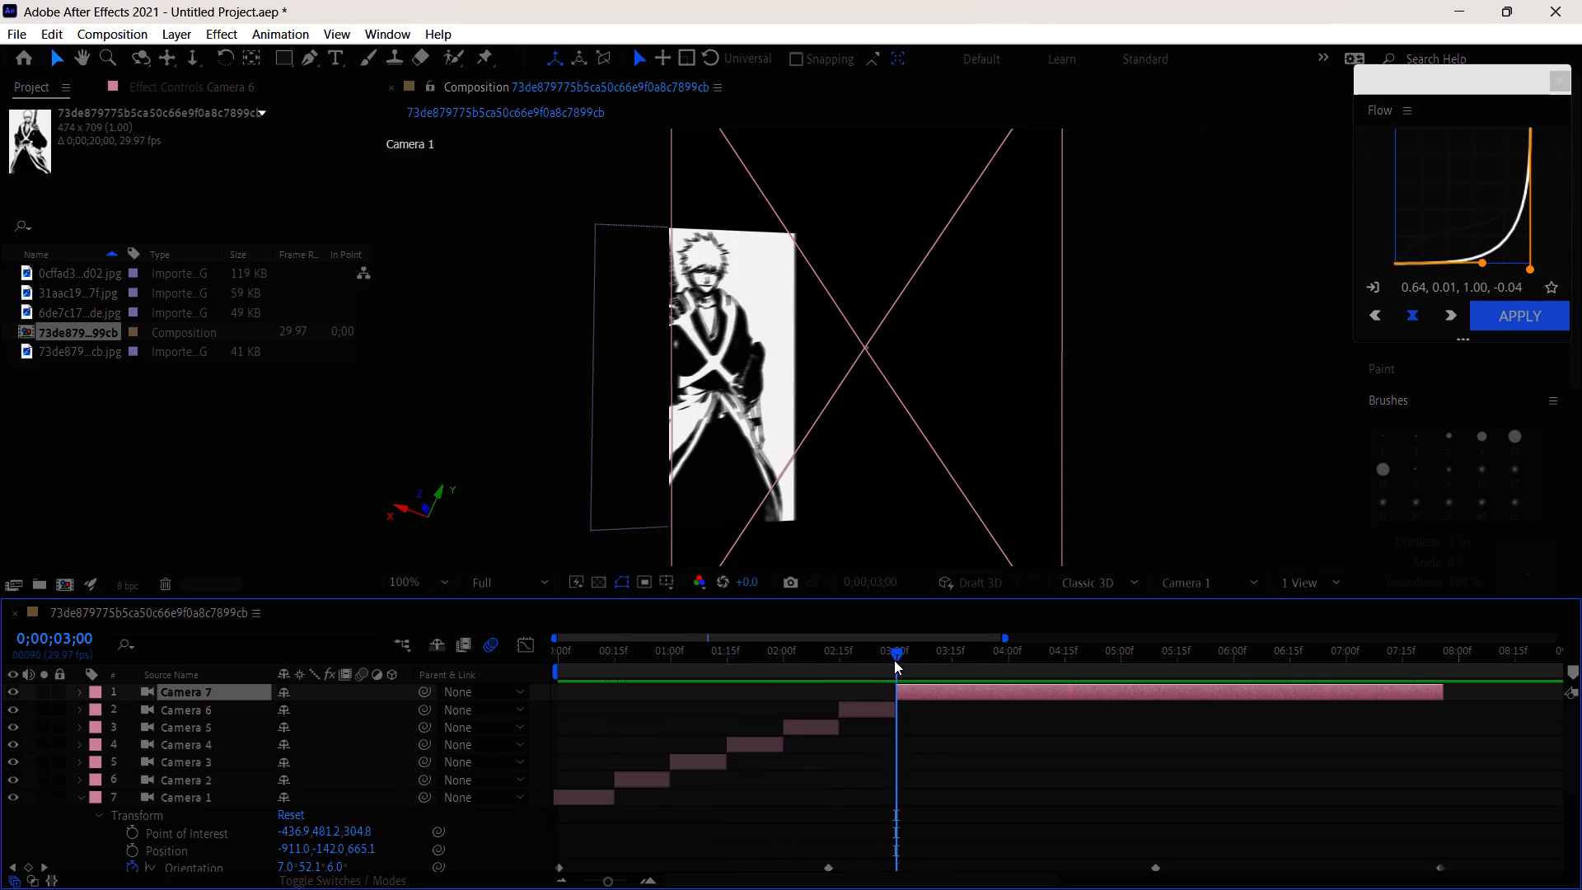
click(952, 658)
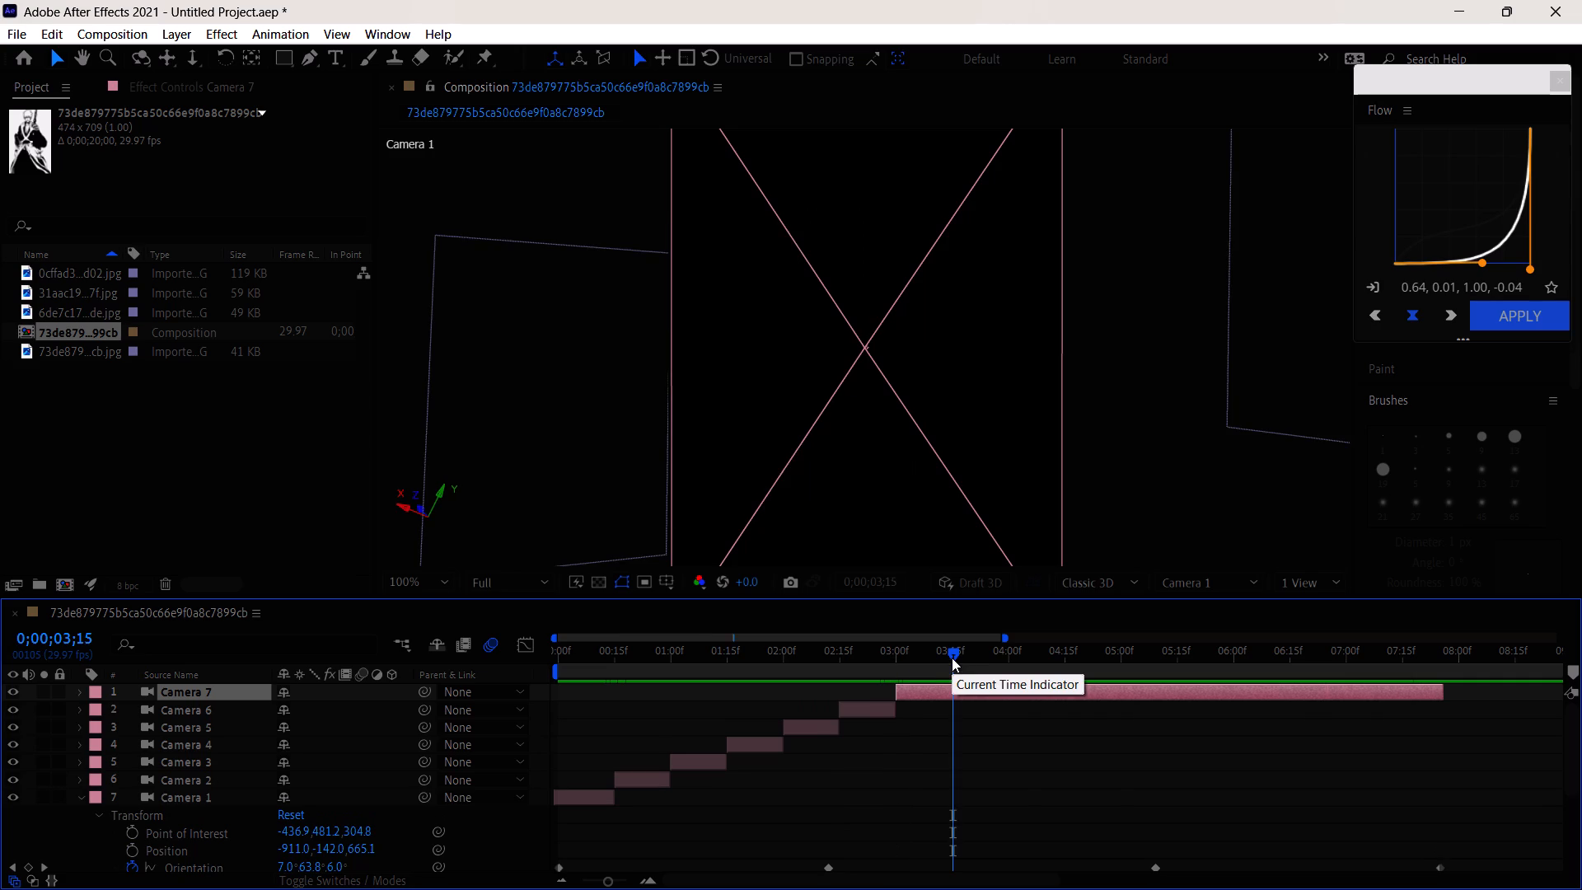
key(ctrl+shift+d)
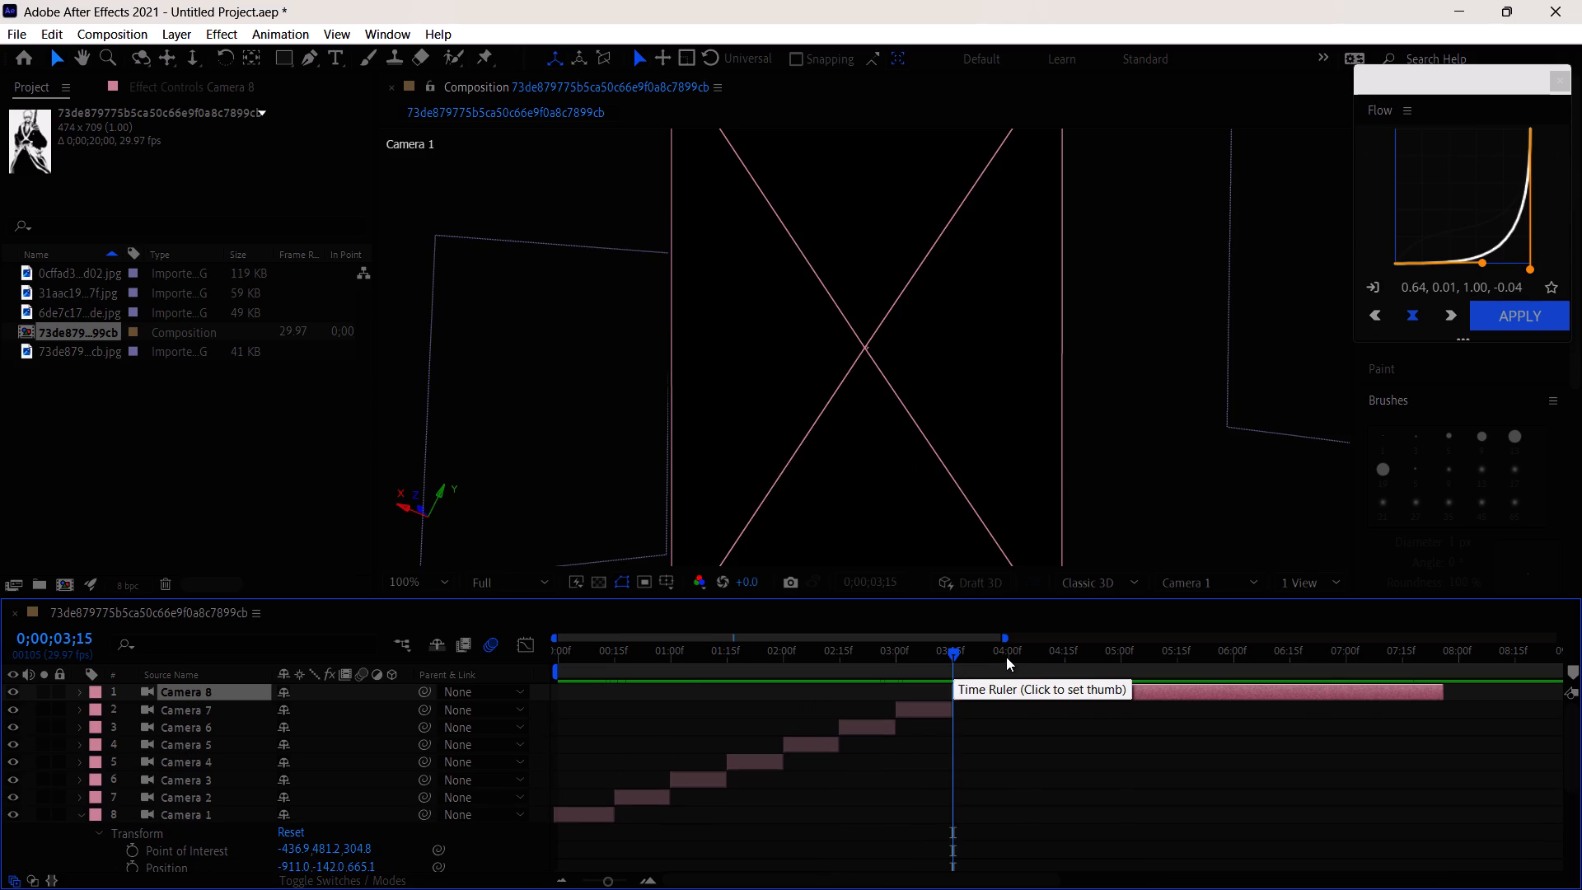
click(1007, 656)
key(ctrl+shift+d)
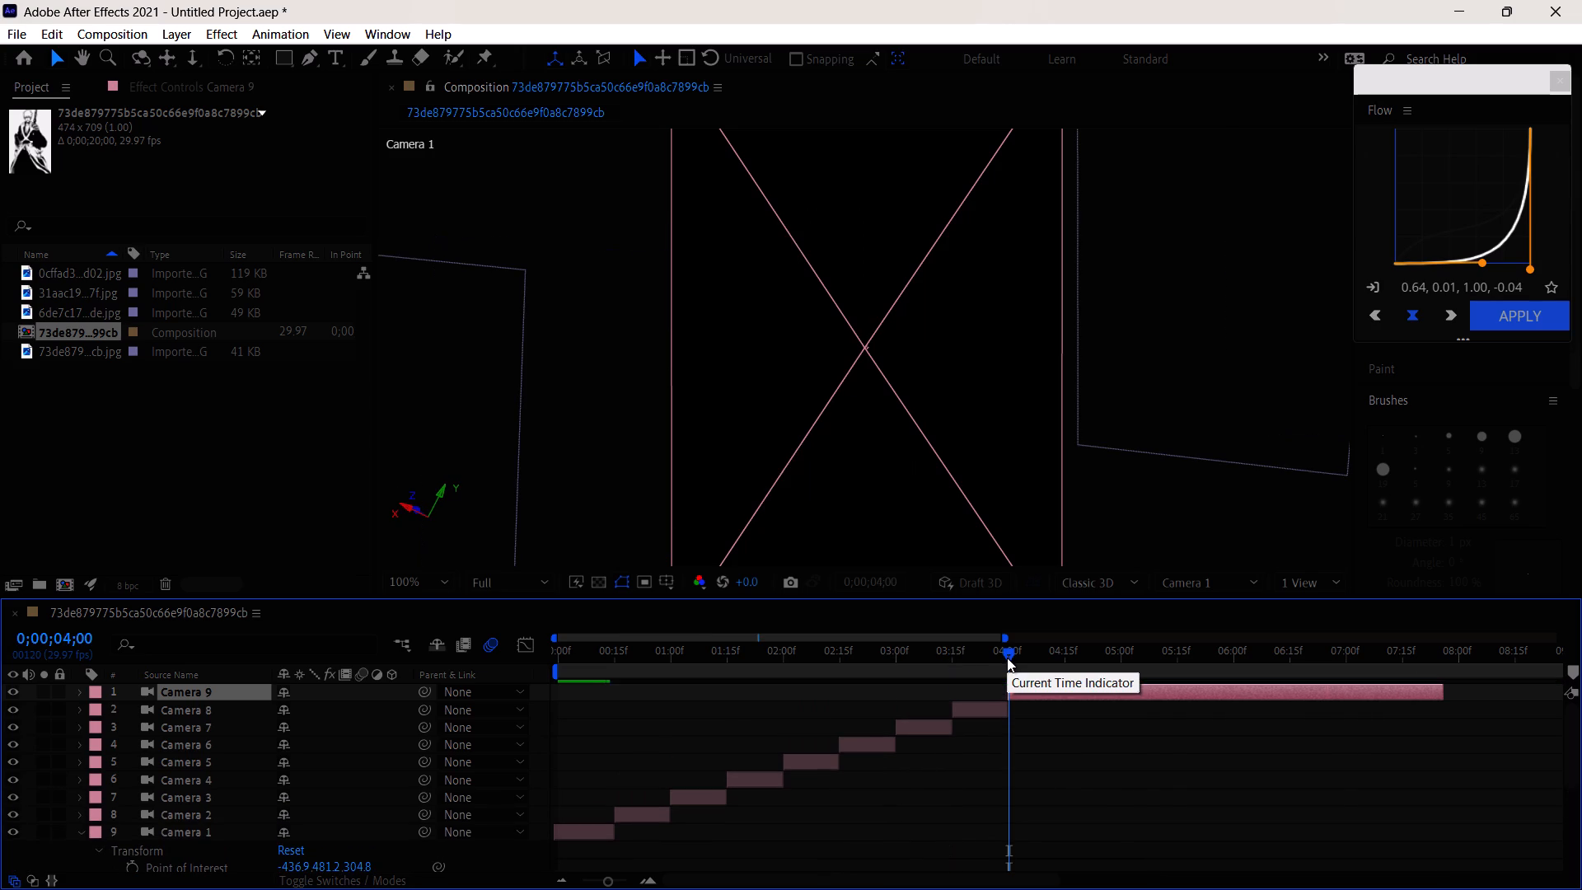
Continue splitting the trailing camera layer every half second, at 0;00;04;15, 0;00;05;00, 0;00;05;15 and 0;00;06;00.
click(1065, 657)
key(ctrl+shift+d)
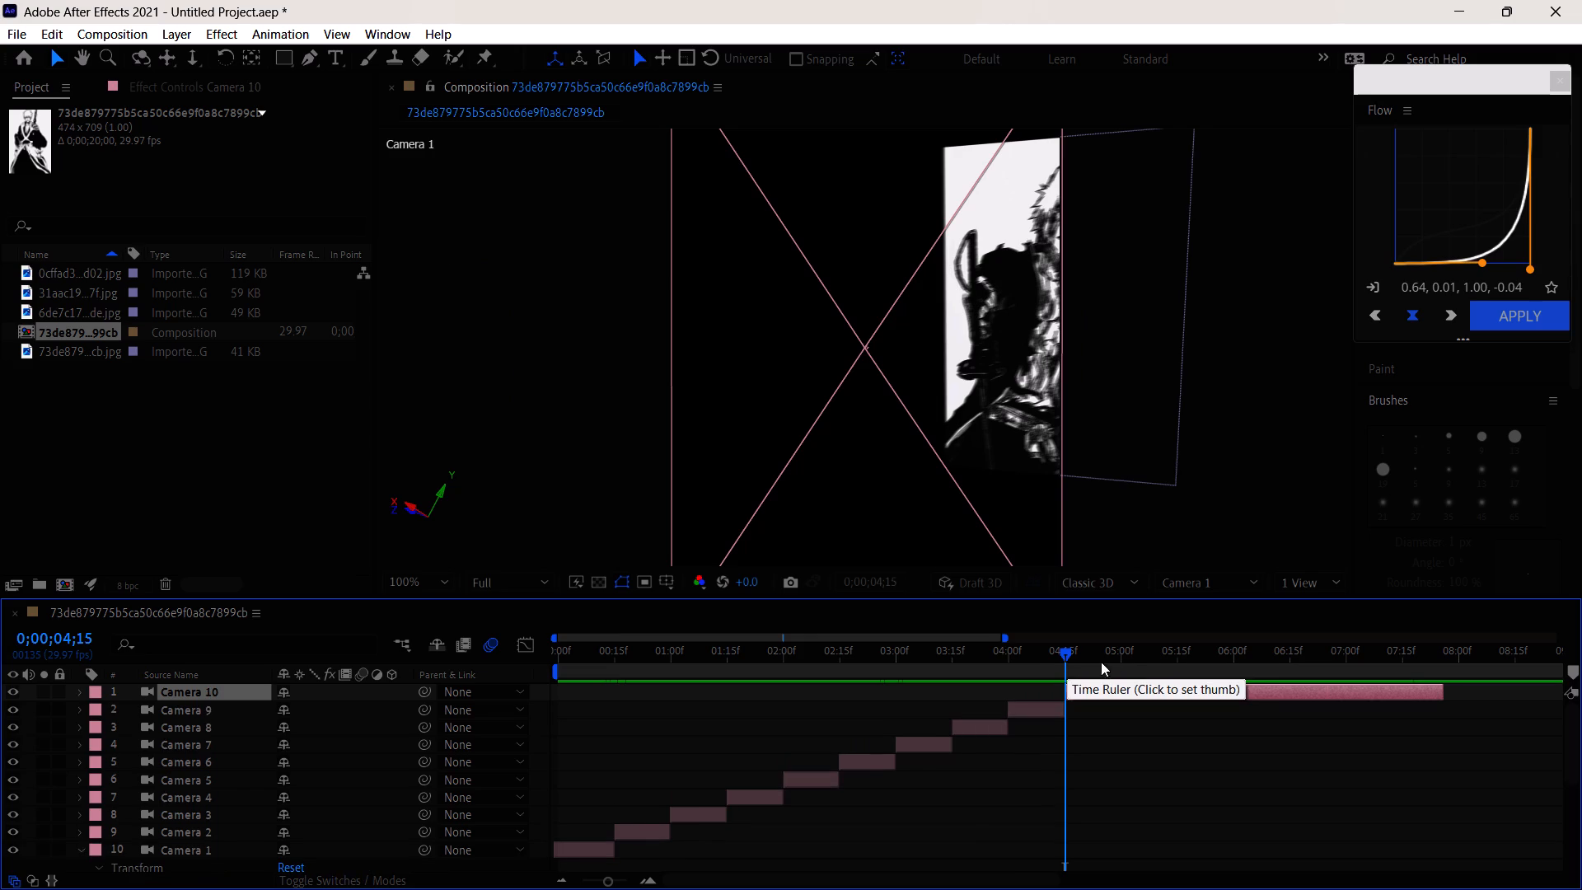
click(1120, 653)
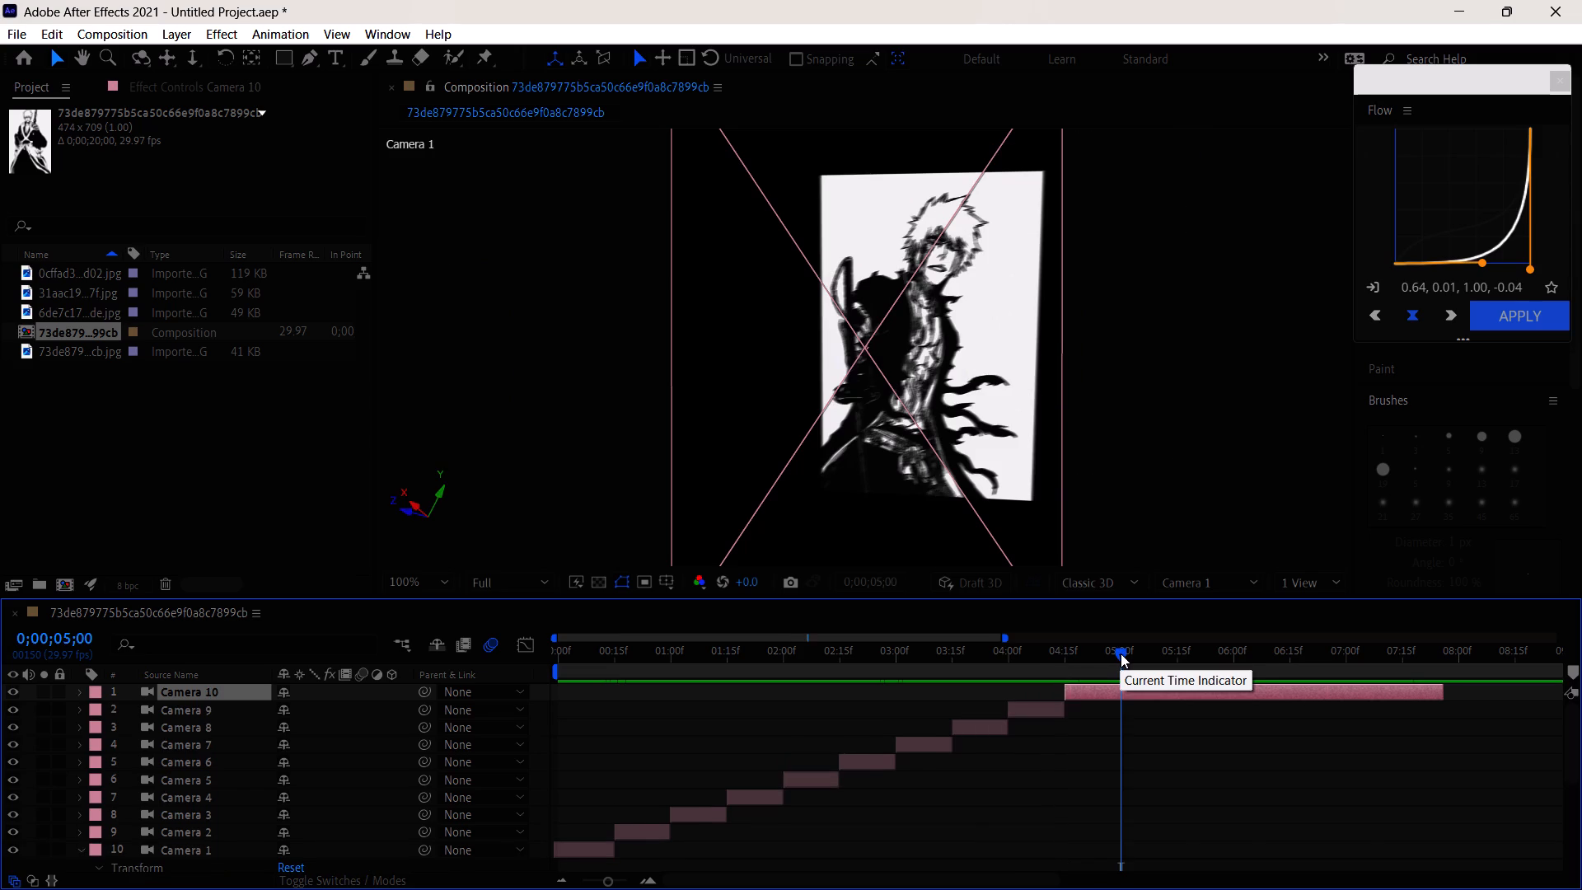
key(ctrl+shift+d)
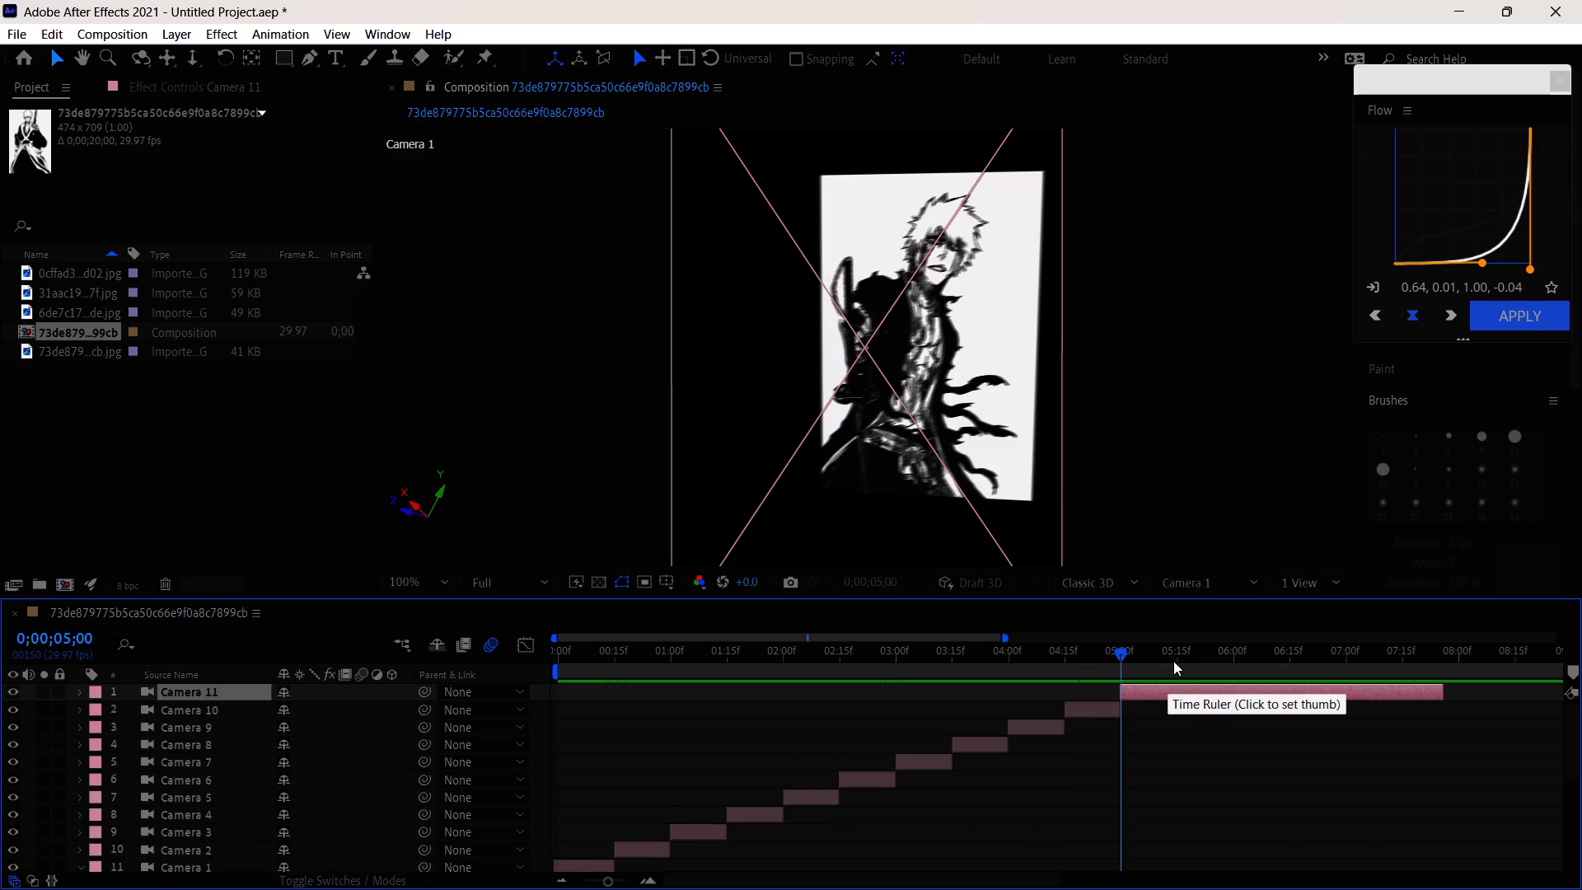
click(1177, 658)
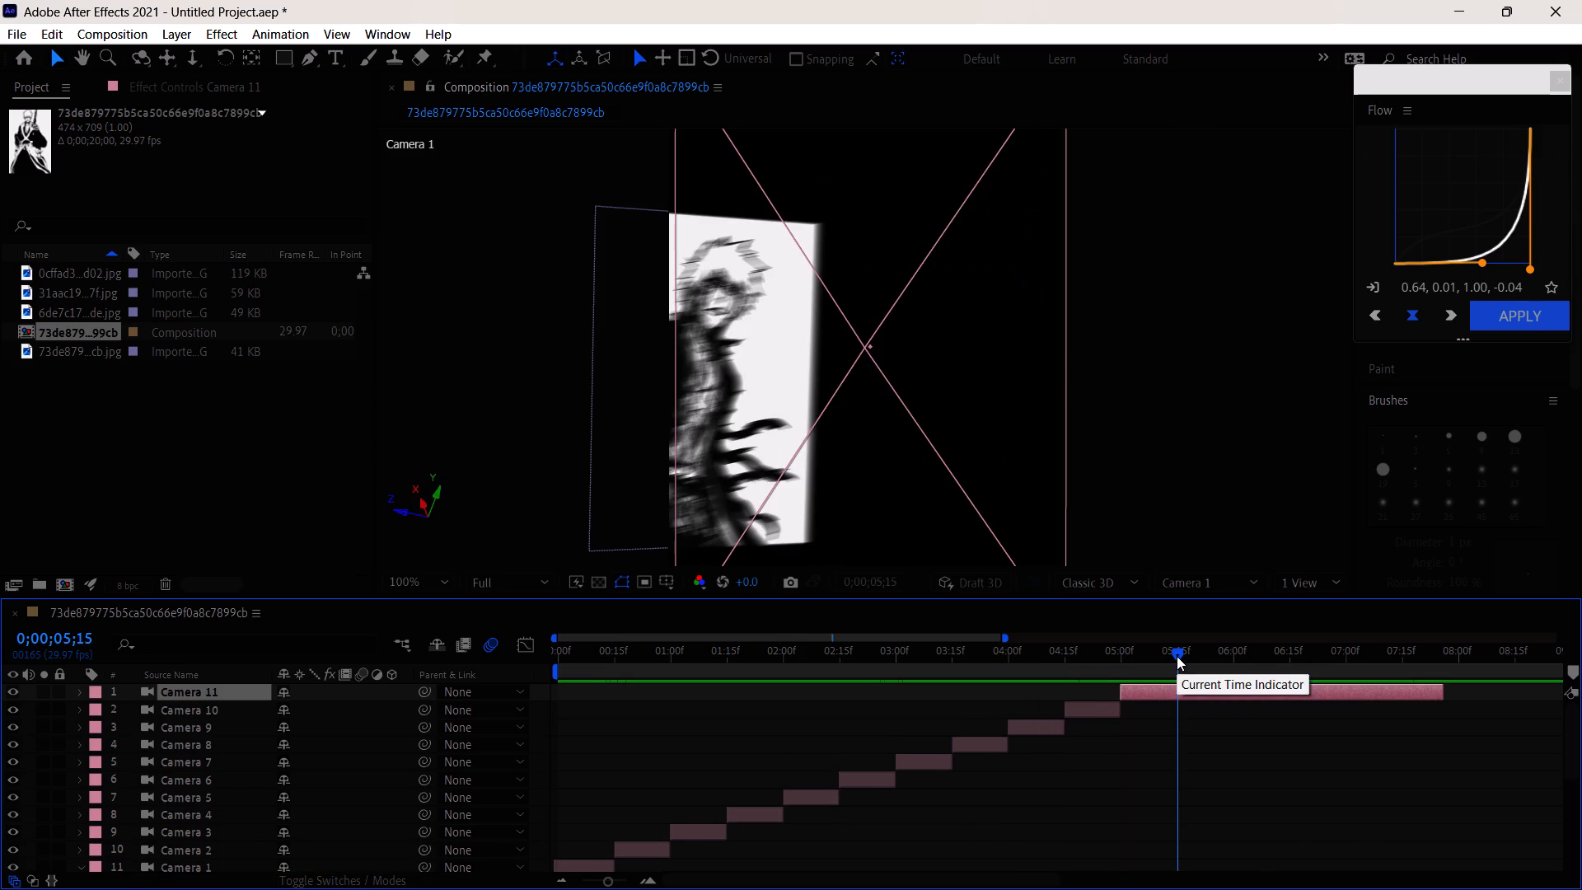
key(ctrl+shift+d)
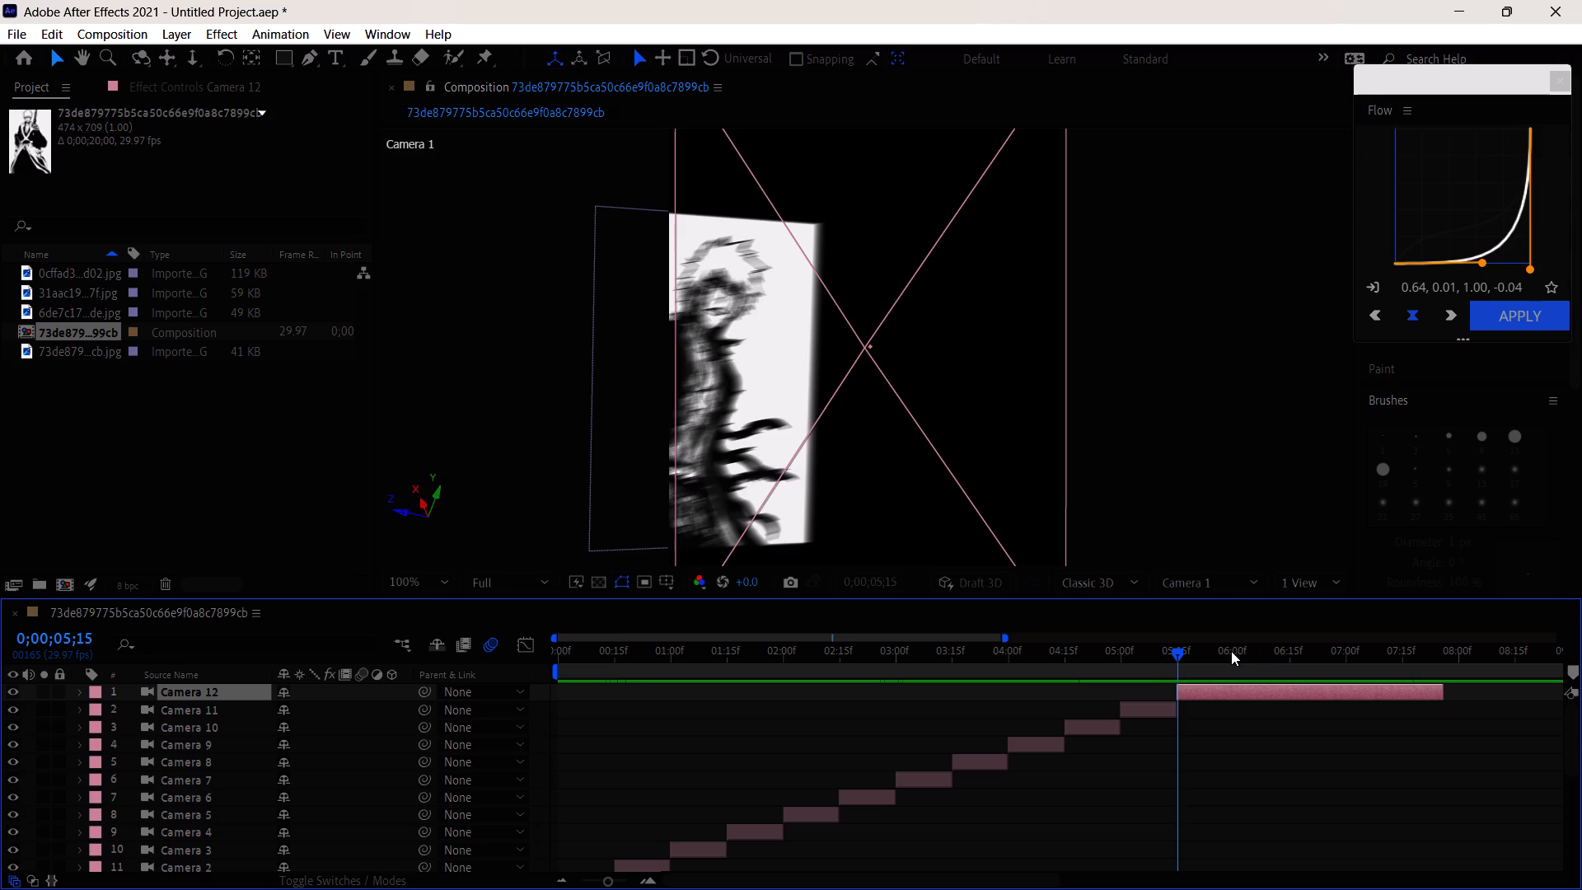
click(1231, 651)
key(ctrl+shift+d)
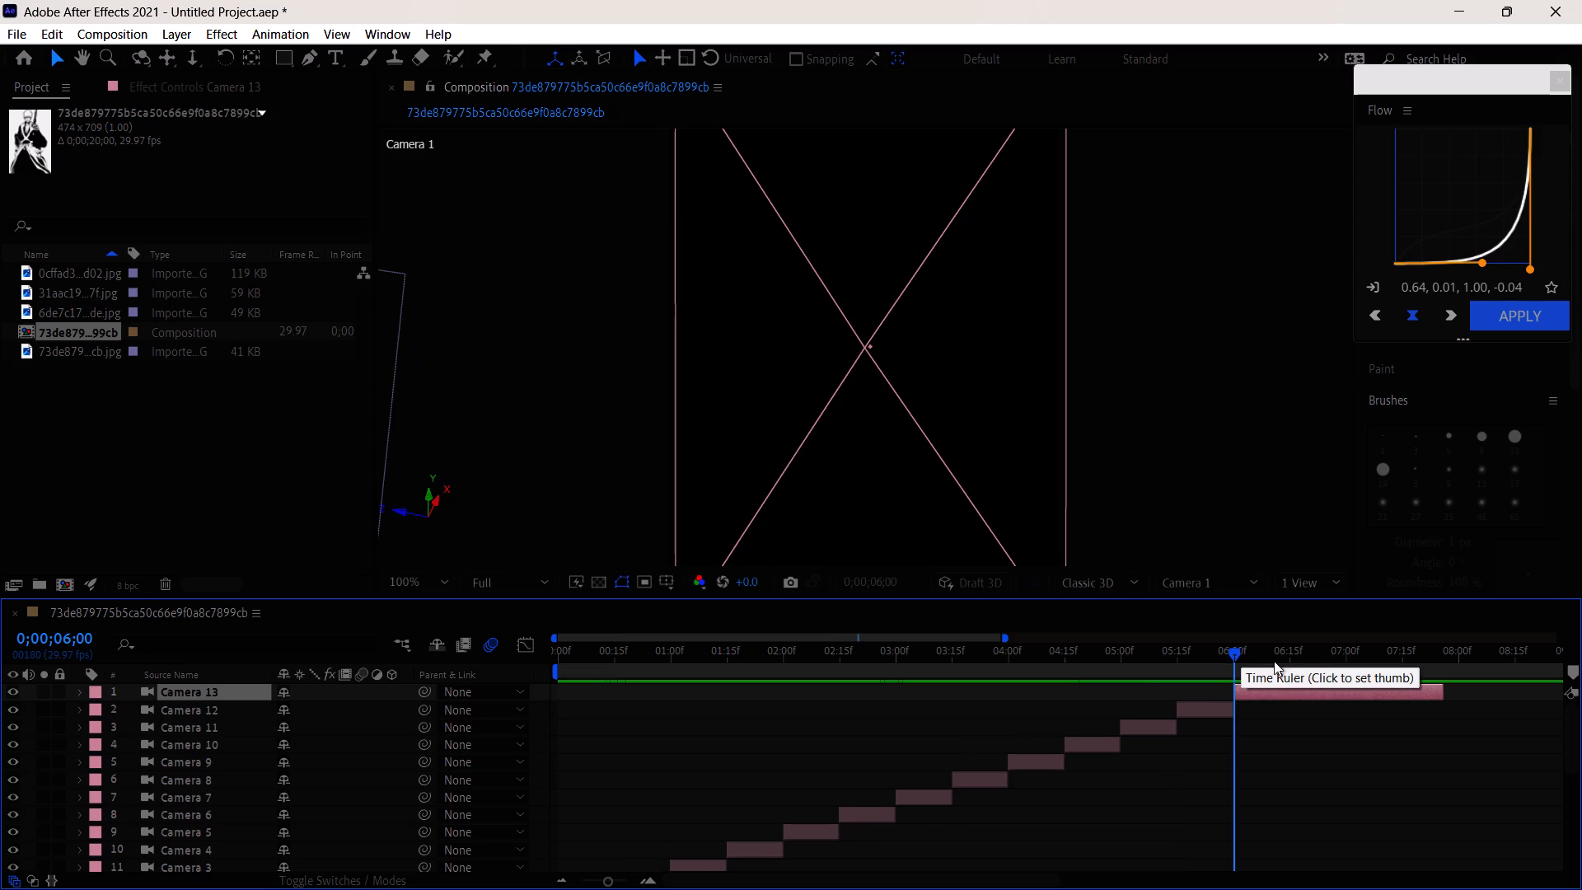
Split the remaining trailing camera layer at 0;00;06;14, 0;00;07;00 and 0;00;07;15.
click(1288, 656)
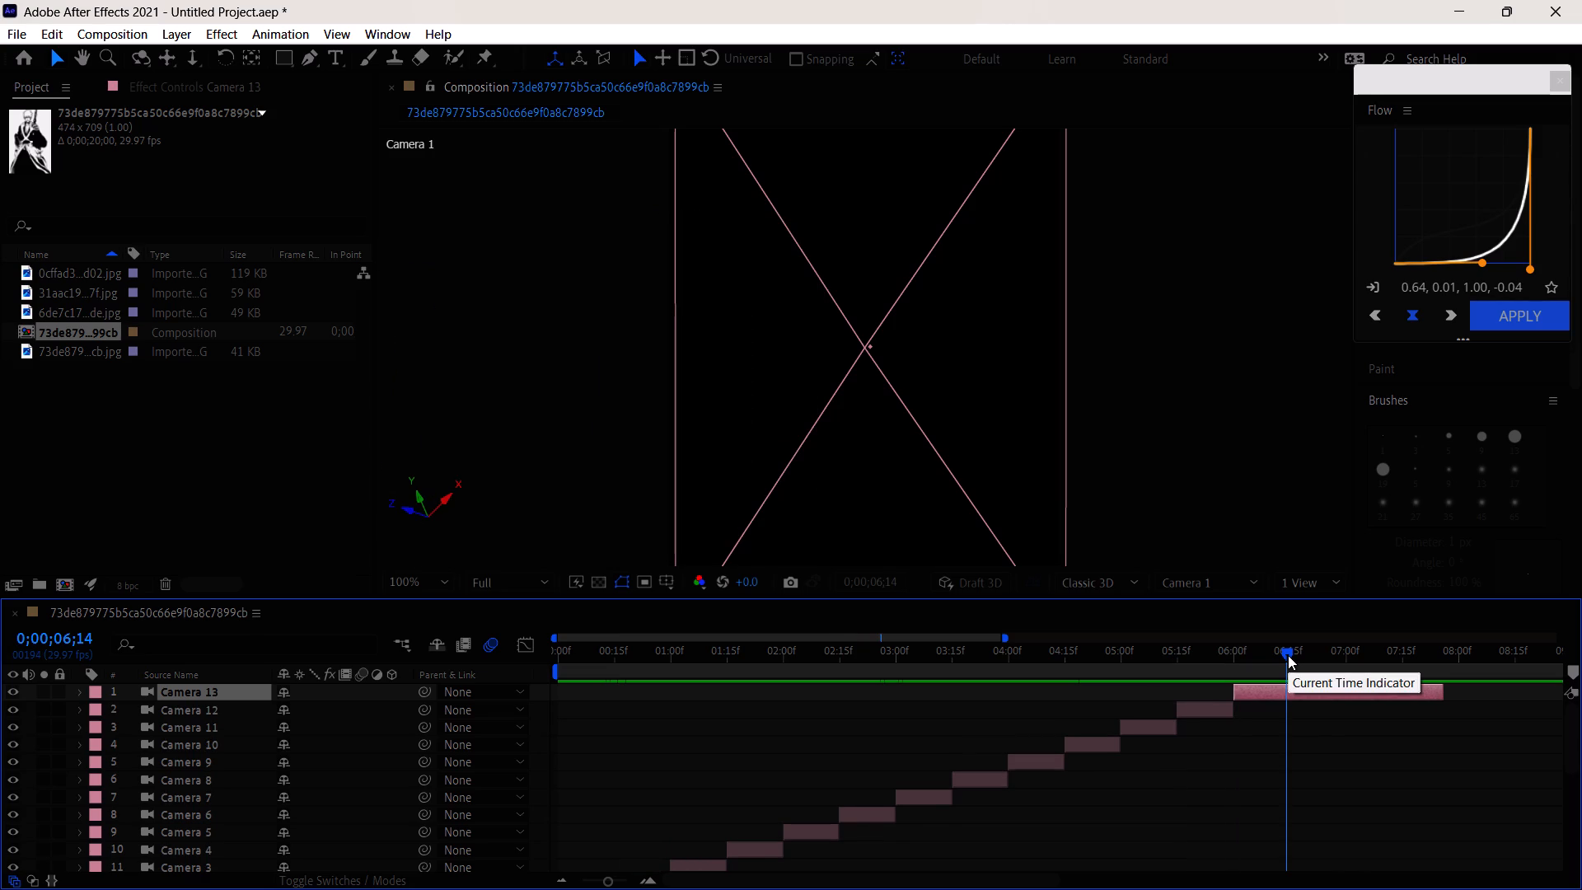
key(ctrl+shift+d)
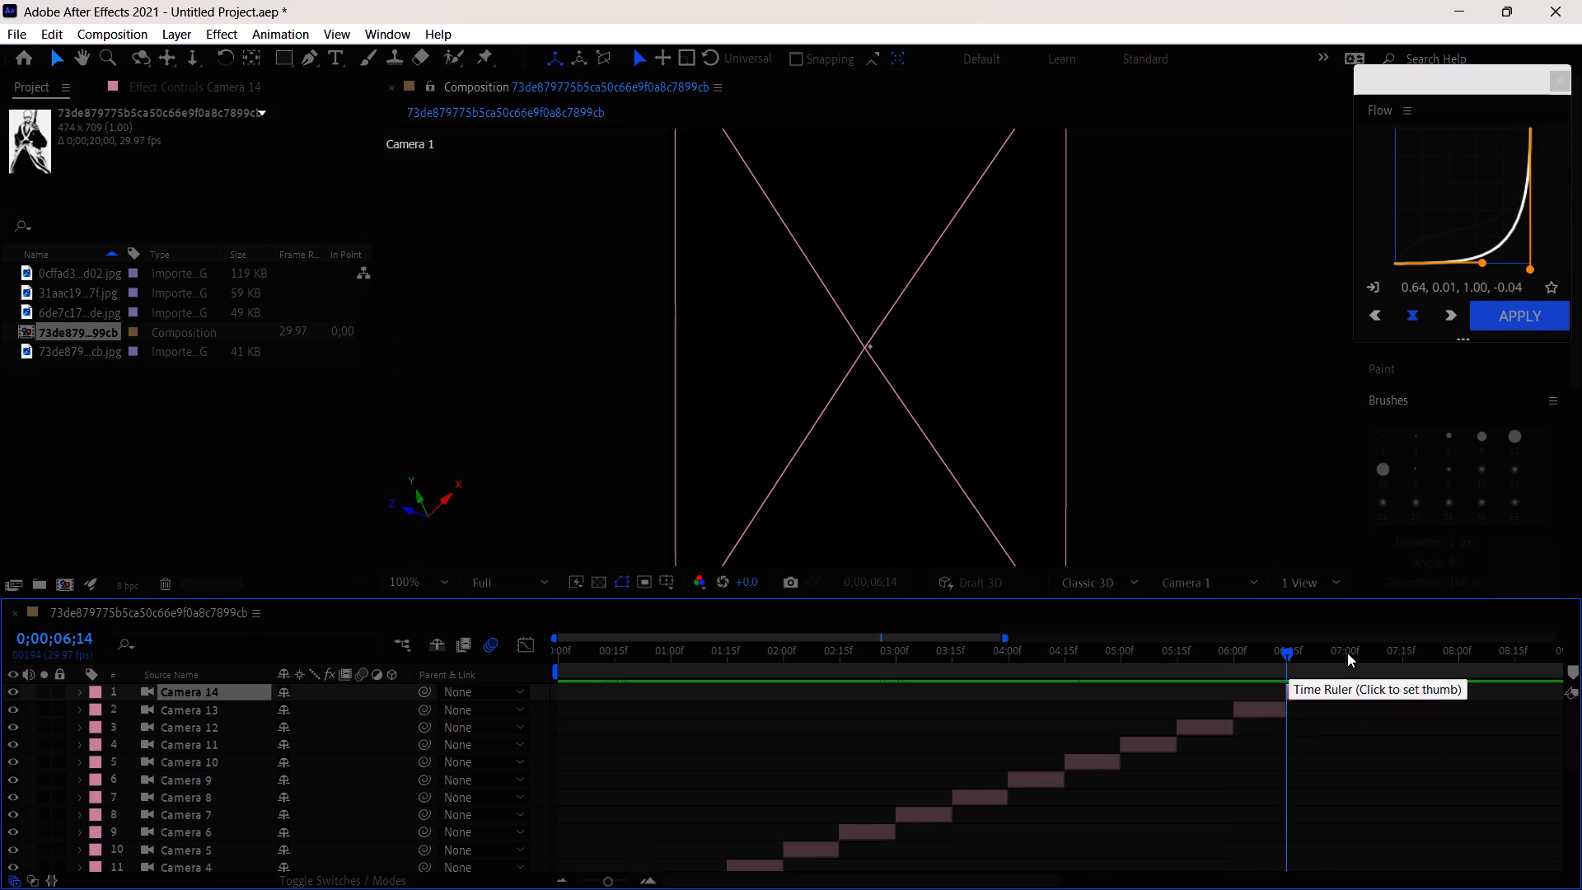
click(1347, 653)
key(ctrl+shift+d)
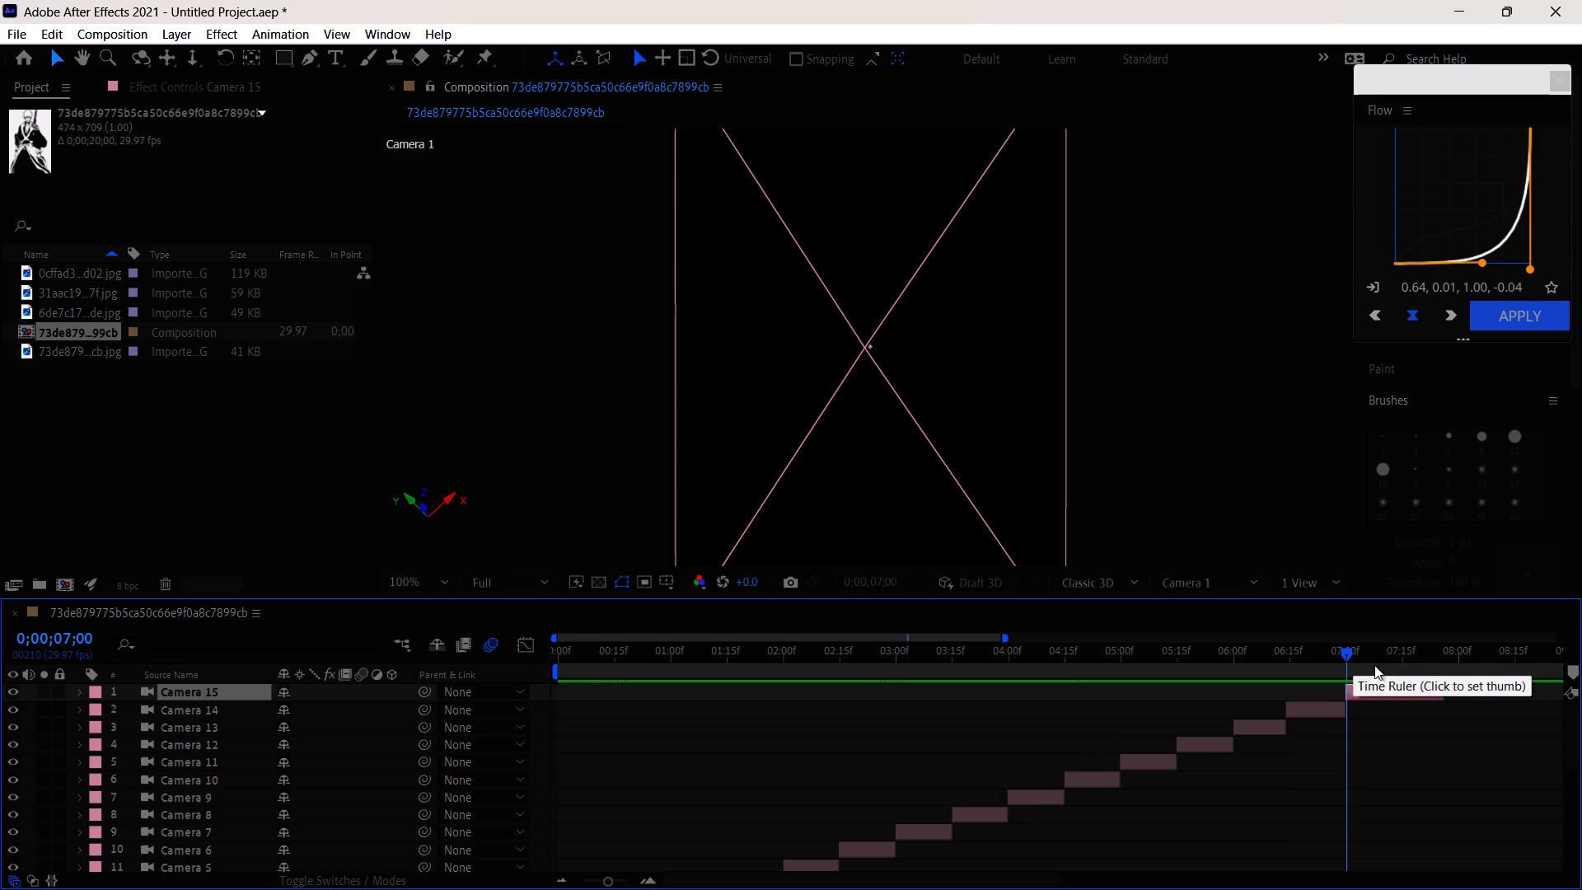
click(1401, 658)
key(ctrl+shift+d)
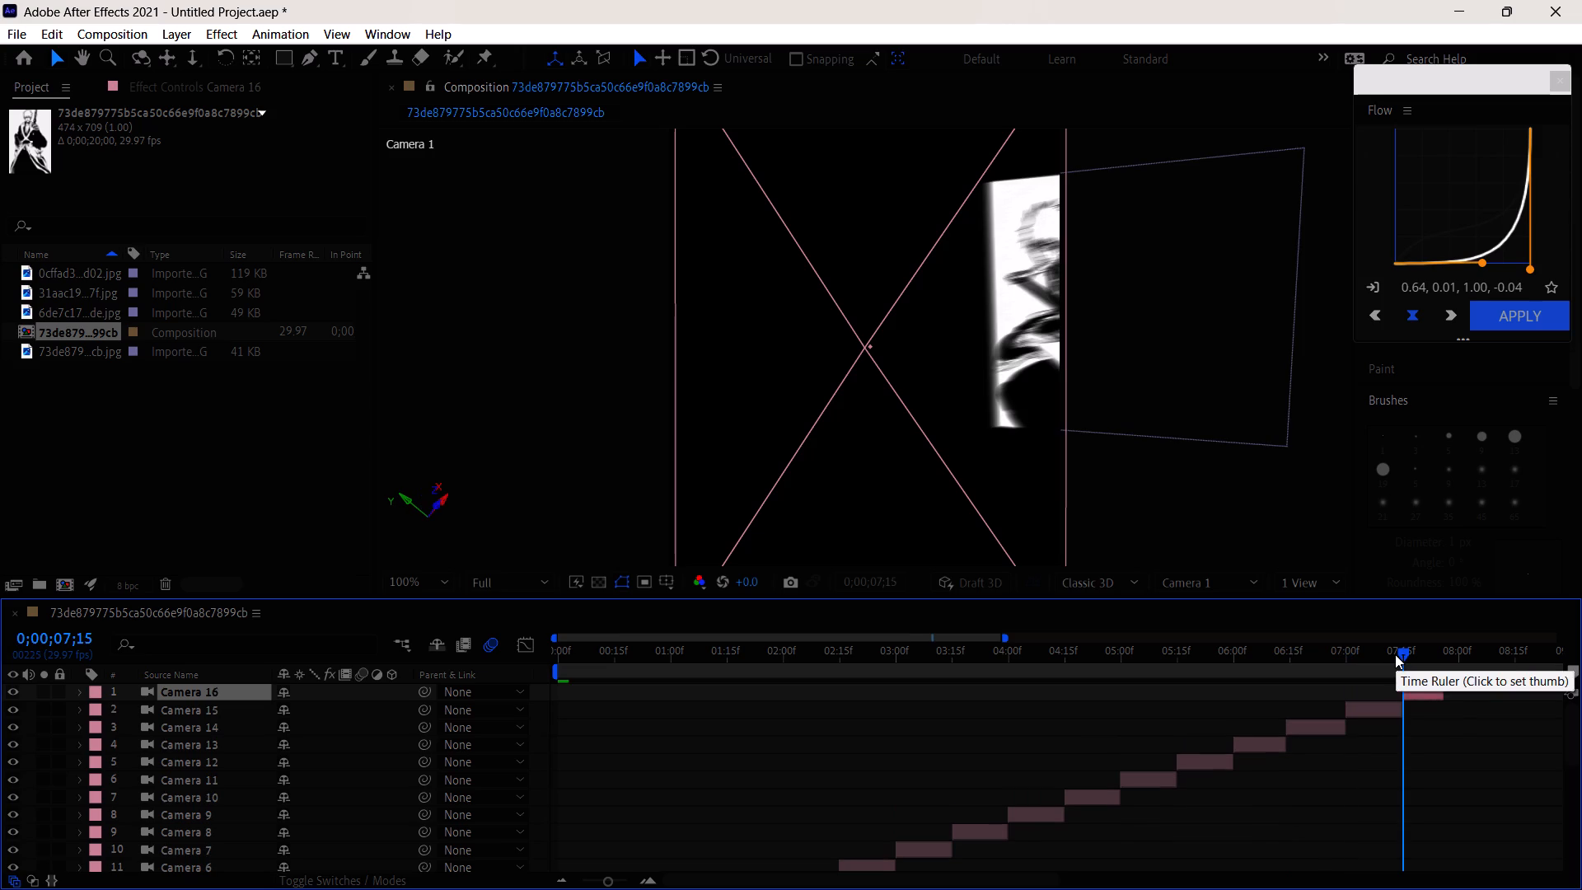
Select all the camera layers from Camera 16 down to Camera 1 and trim their ends together to slivers about one frame long.
click(1451, 658)
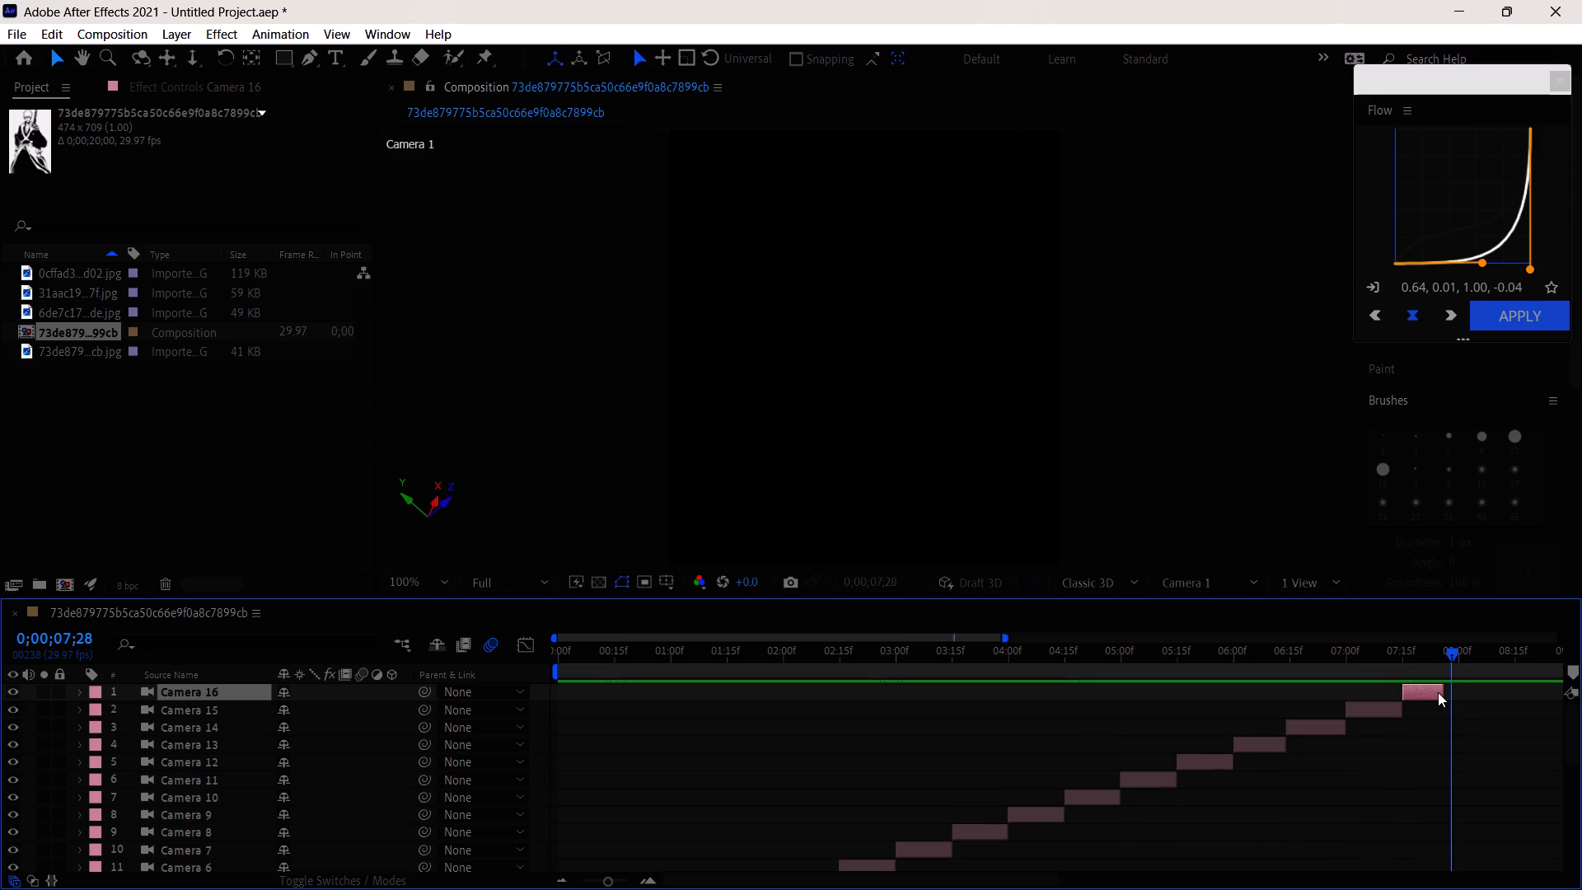
ctrl+click(1423, 687)
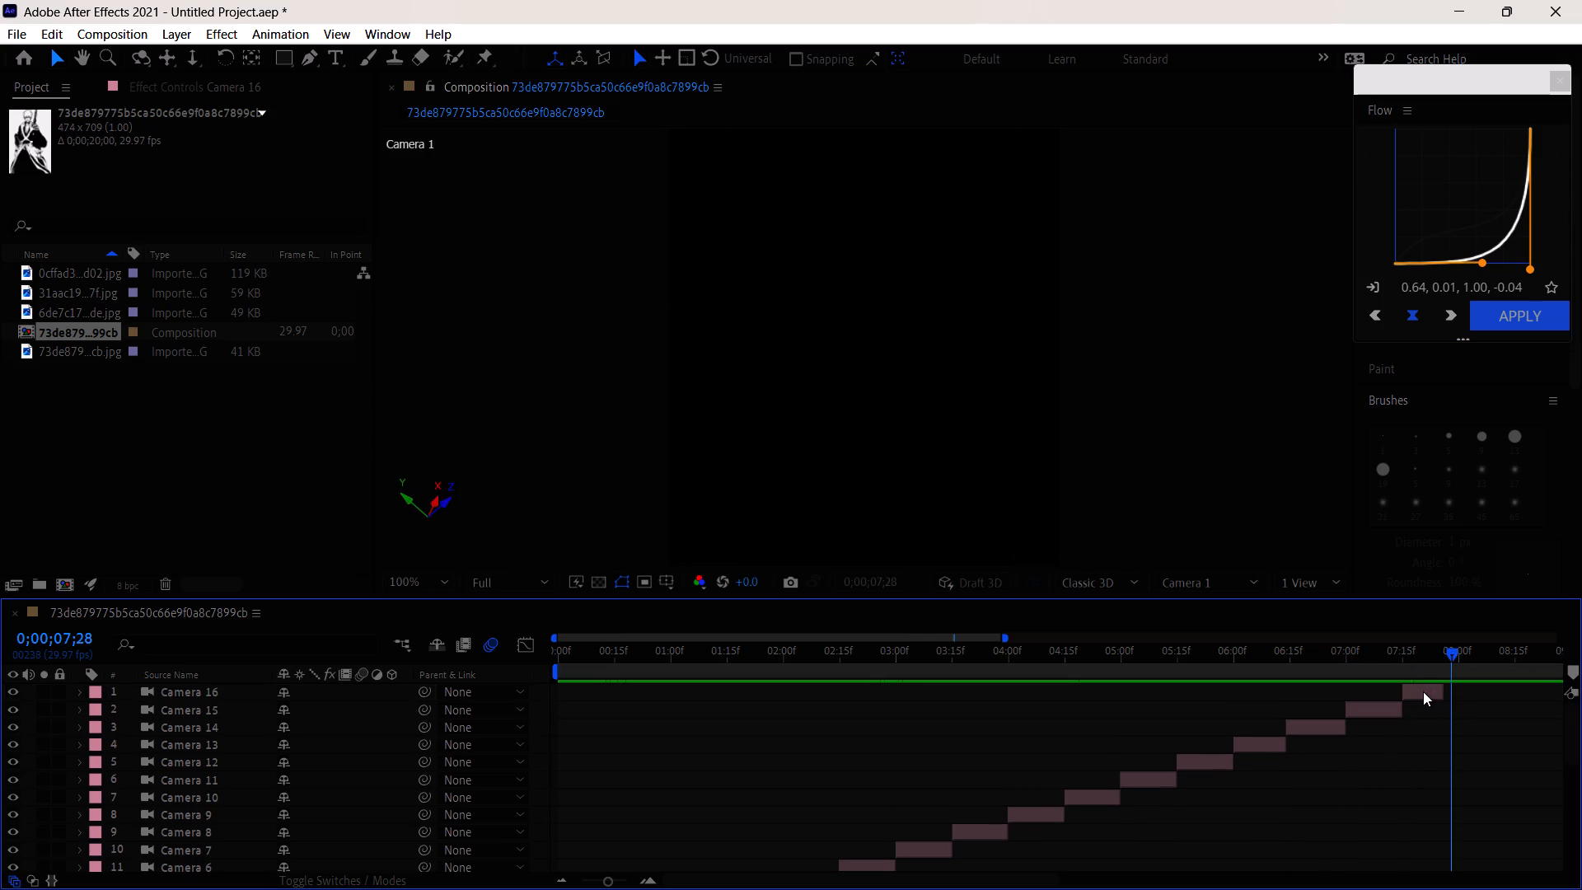
ctrl+click(1423, 692)
ctrl+scroll(1422, 692, down, 1)
ctrl+scroll(1420, 692, up, 1)
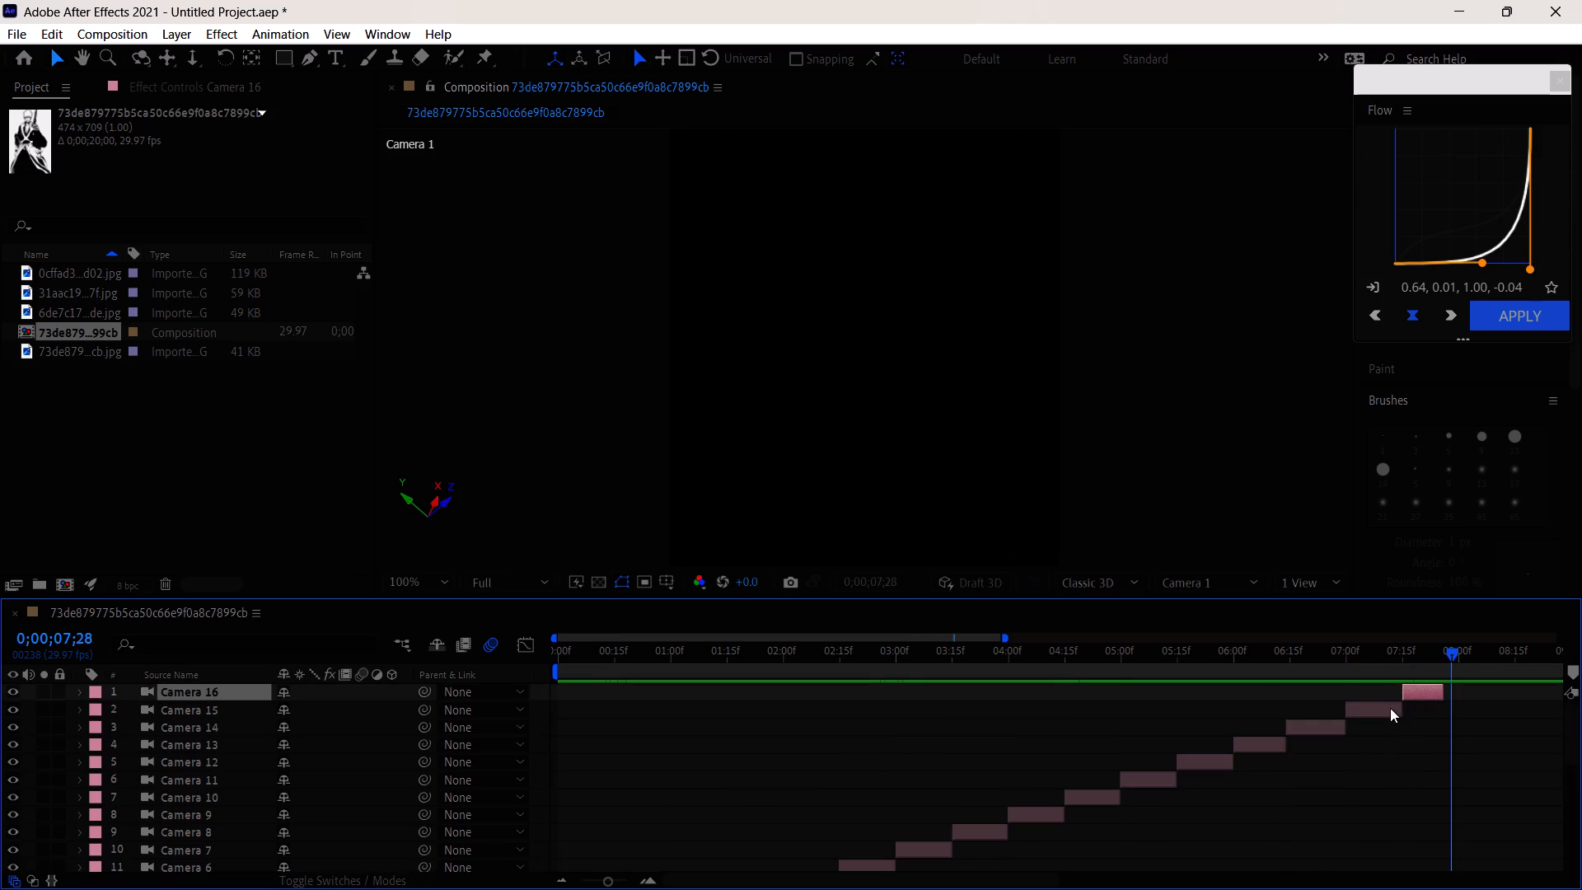
ctrl+click(1389, 708)
ctrl+scroll(1389, 708, down, 1)
ctrl+scroll(1386, 705, up, 1)
ctrl+click(1331, 724)
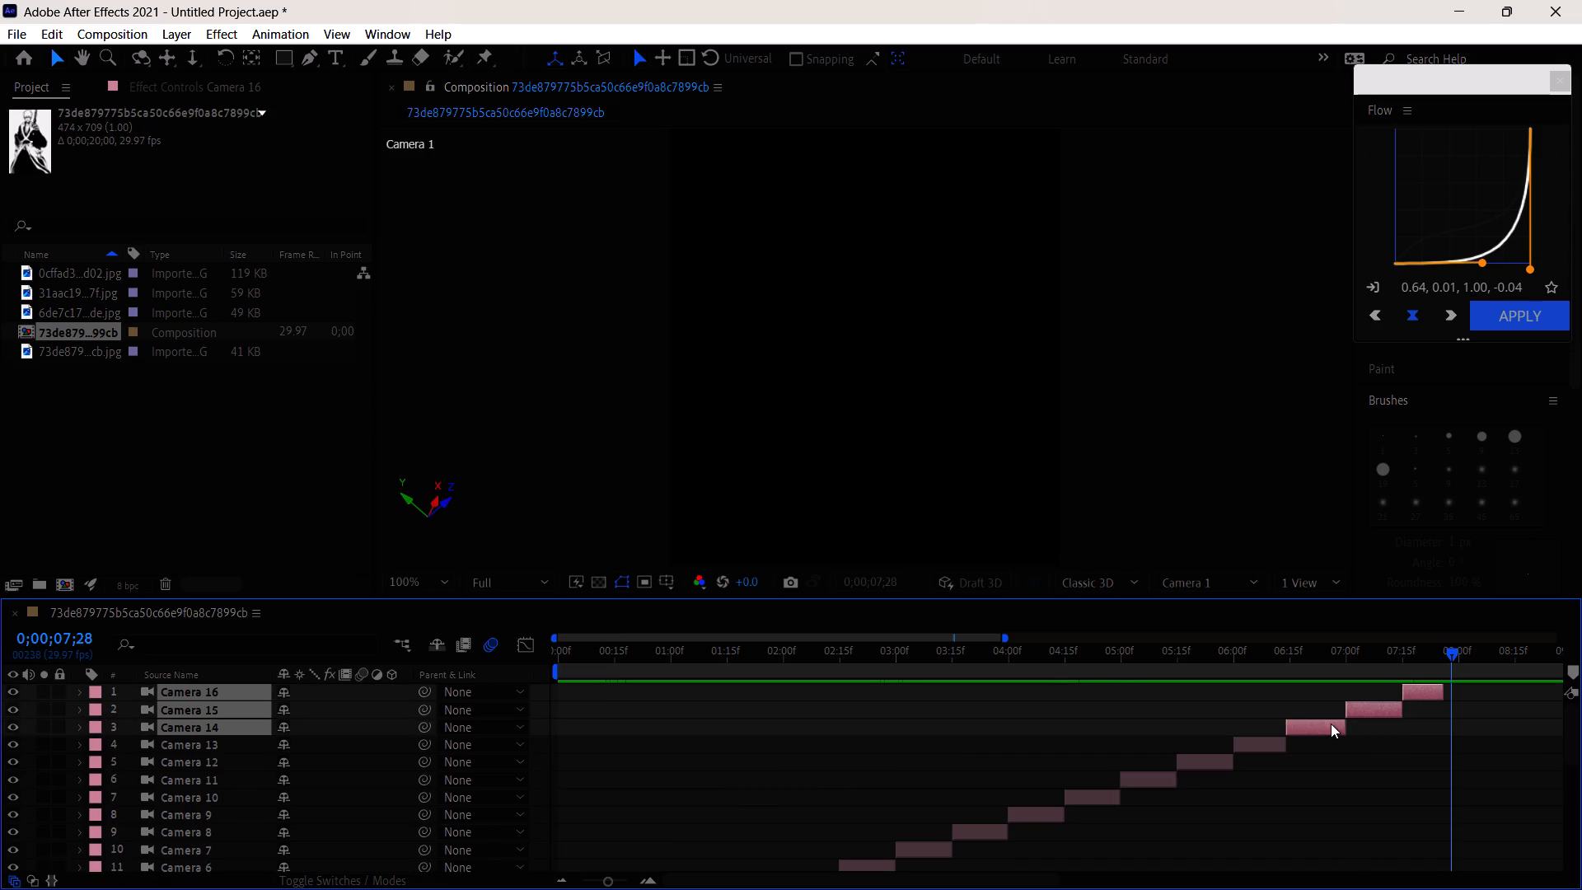
ctrl+scroll(1331, 724, down, 1)
ctrl+scroll(1331, 724, up, 1)
ctrl+click(1282, 740)
ctrl+scroll(1264, 771, down, 1)
ctrl+scroll(1210, 716, up, 1)
ctrl+click(1205, 761)
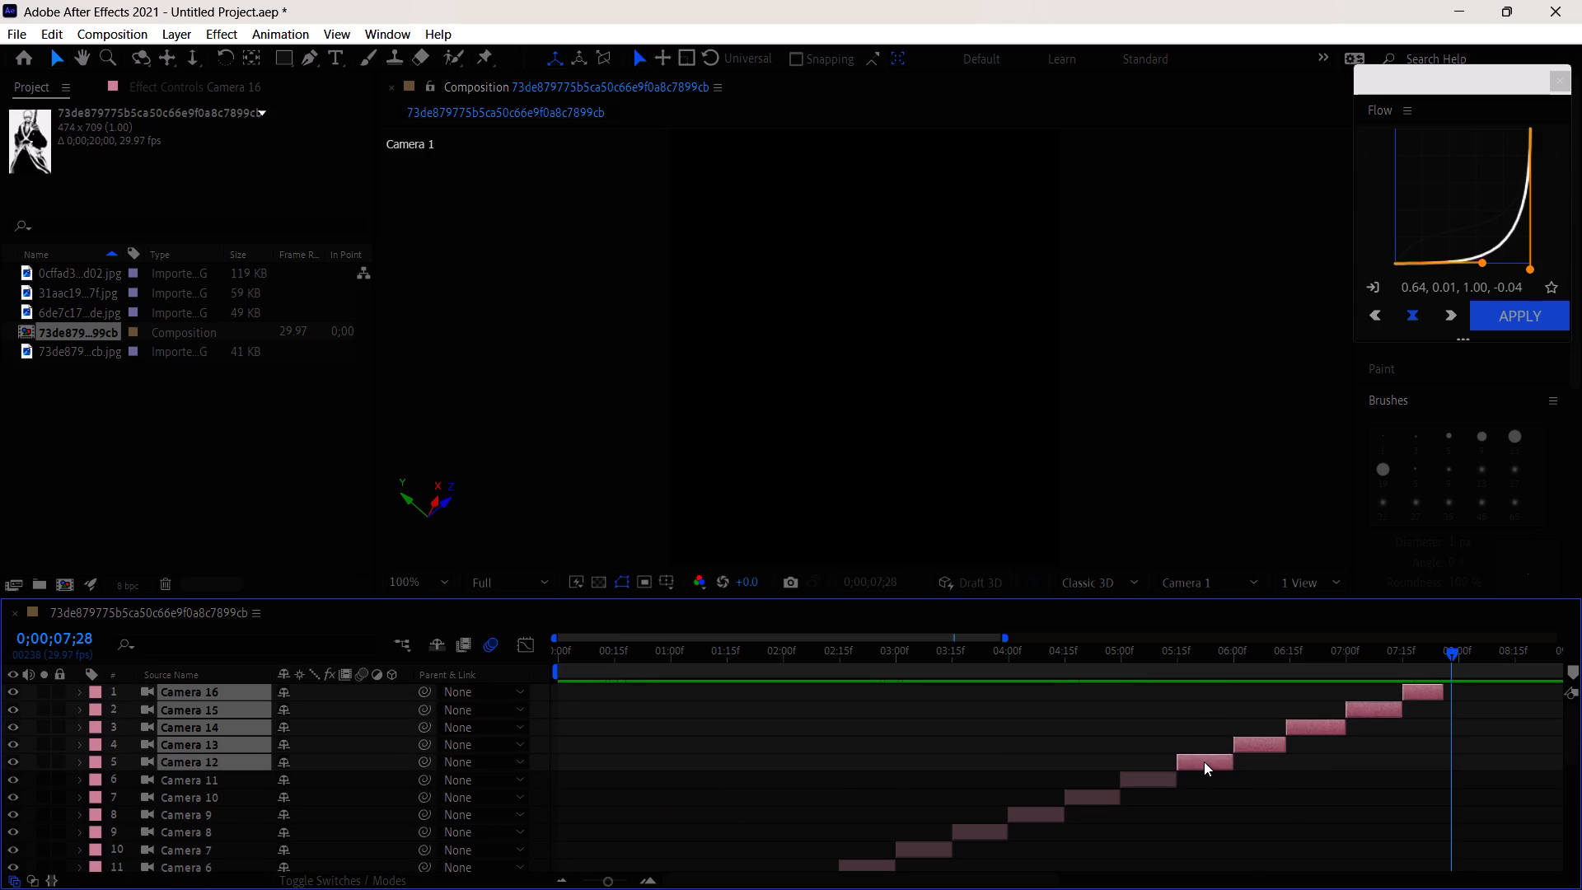
ctrl+scroll(1204, 761, down, 1)
ctrl+scroll(1204, 761, up, 1)
ctrl+click(1164, 771)
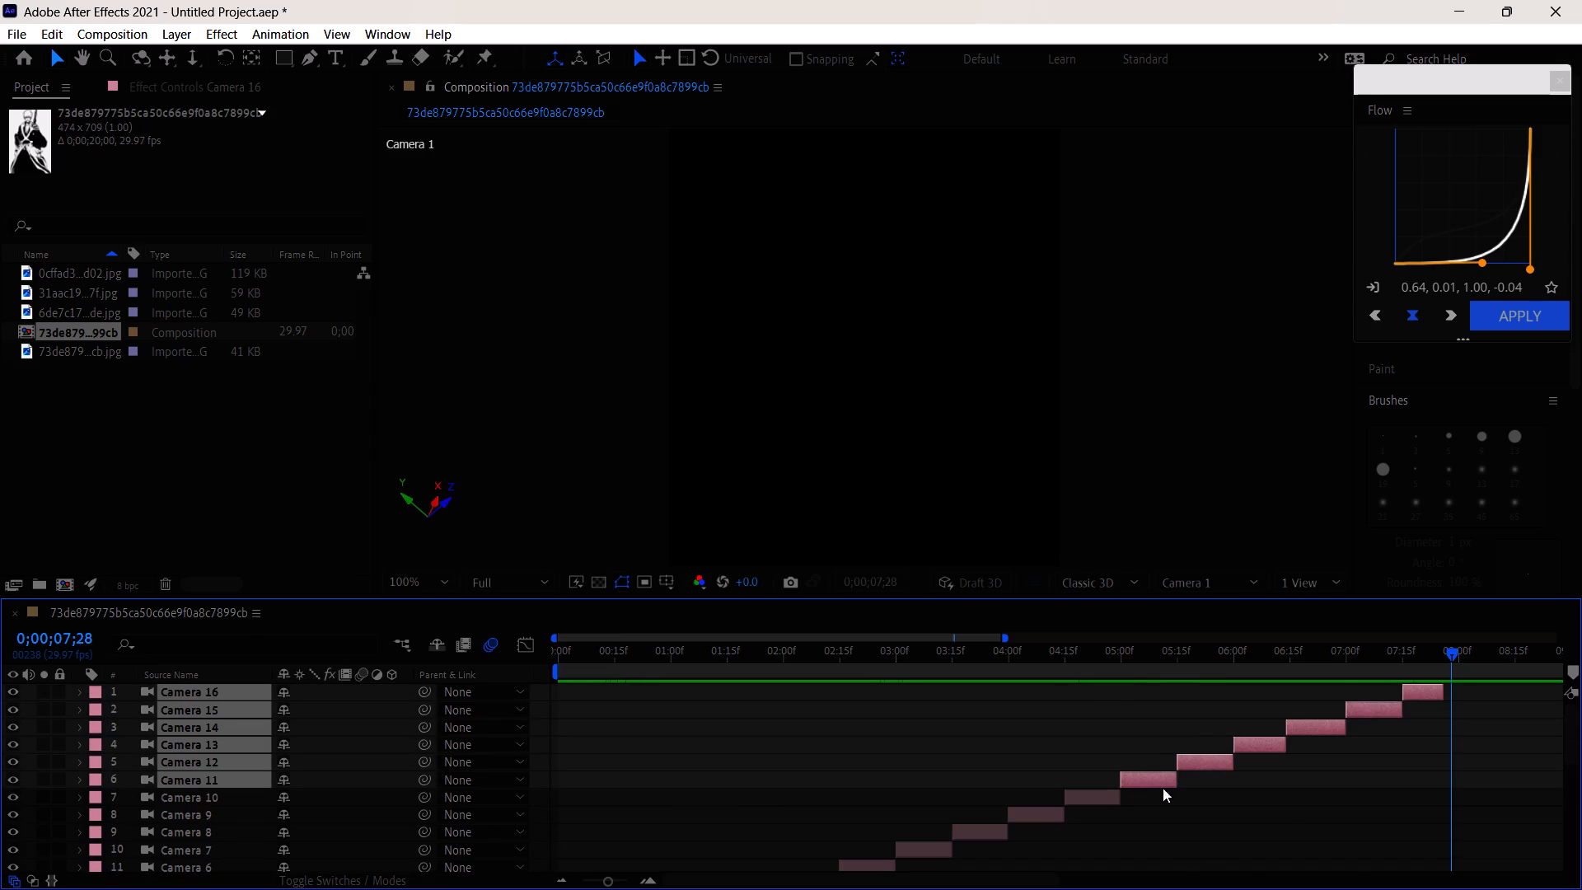
ctrl+click(1094, 800)
ctrl+click(1041, 820)
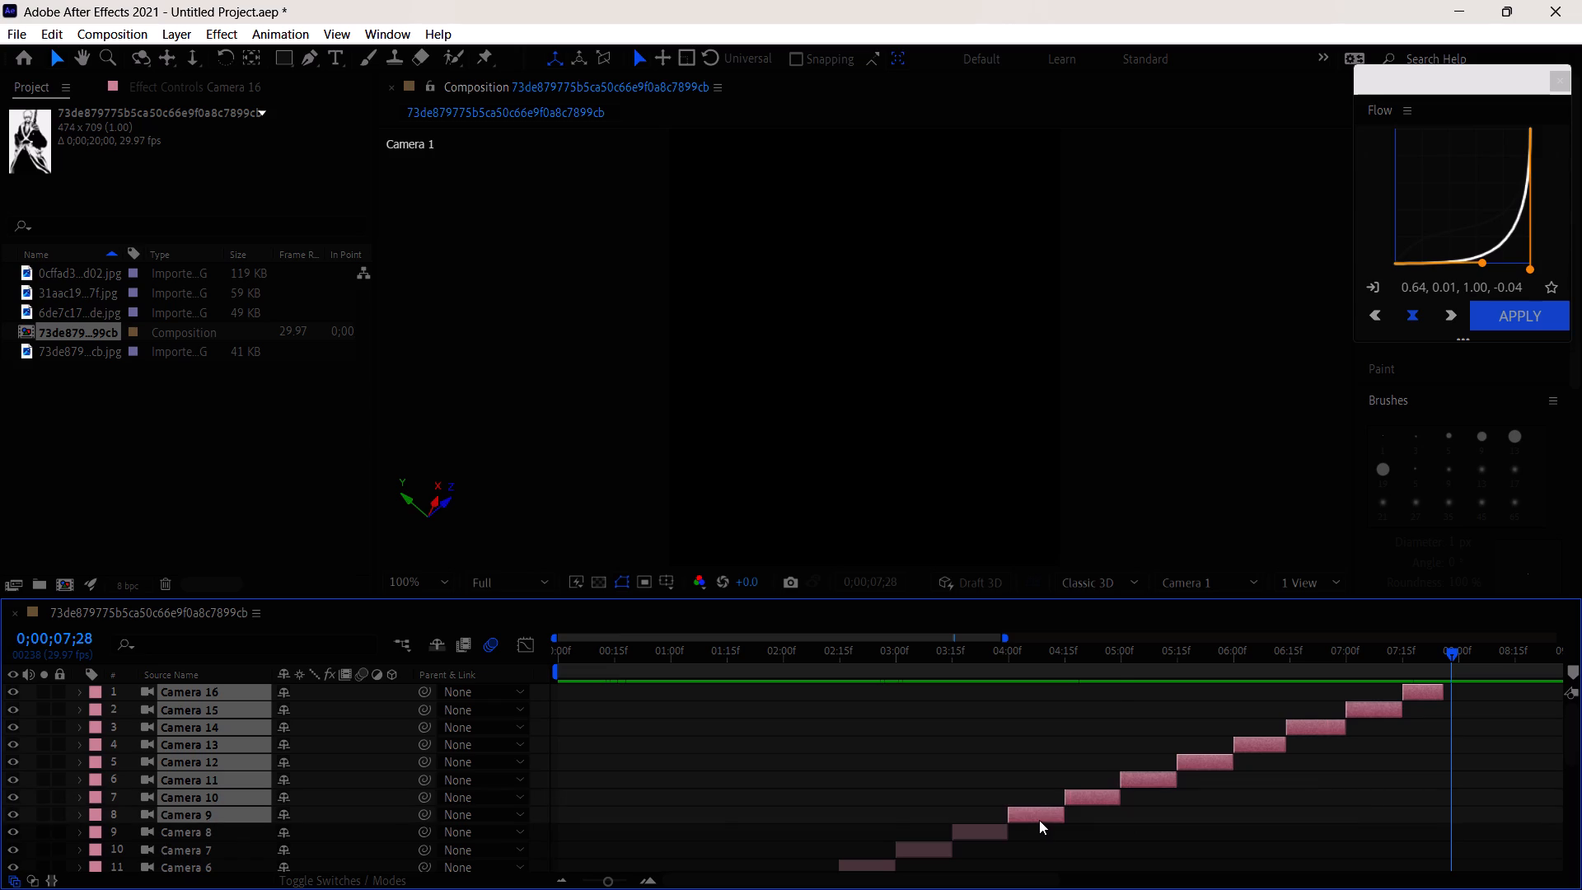
ctrl+scroll(1039, 820, down, 1)
ctrl+click(975, 733)
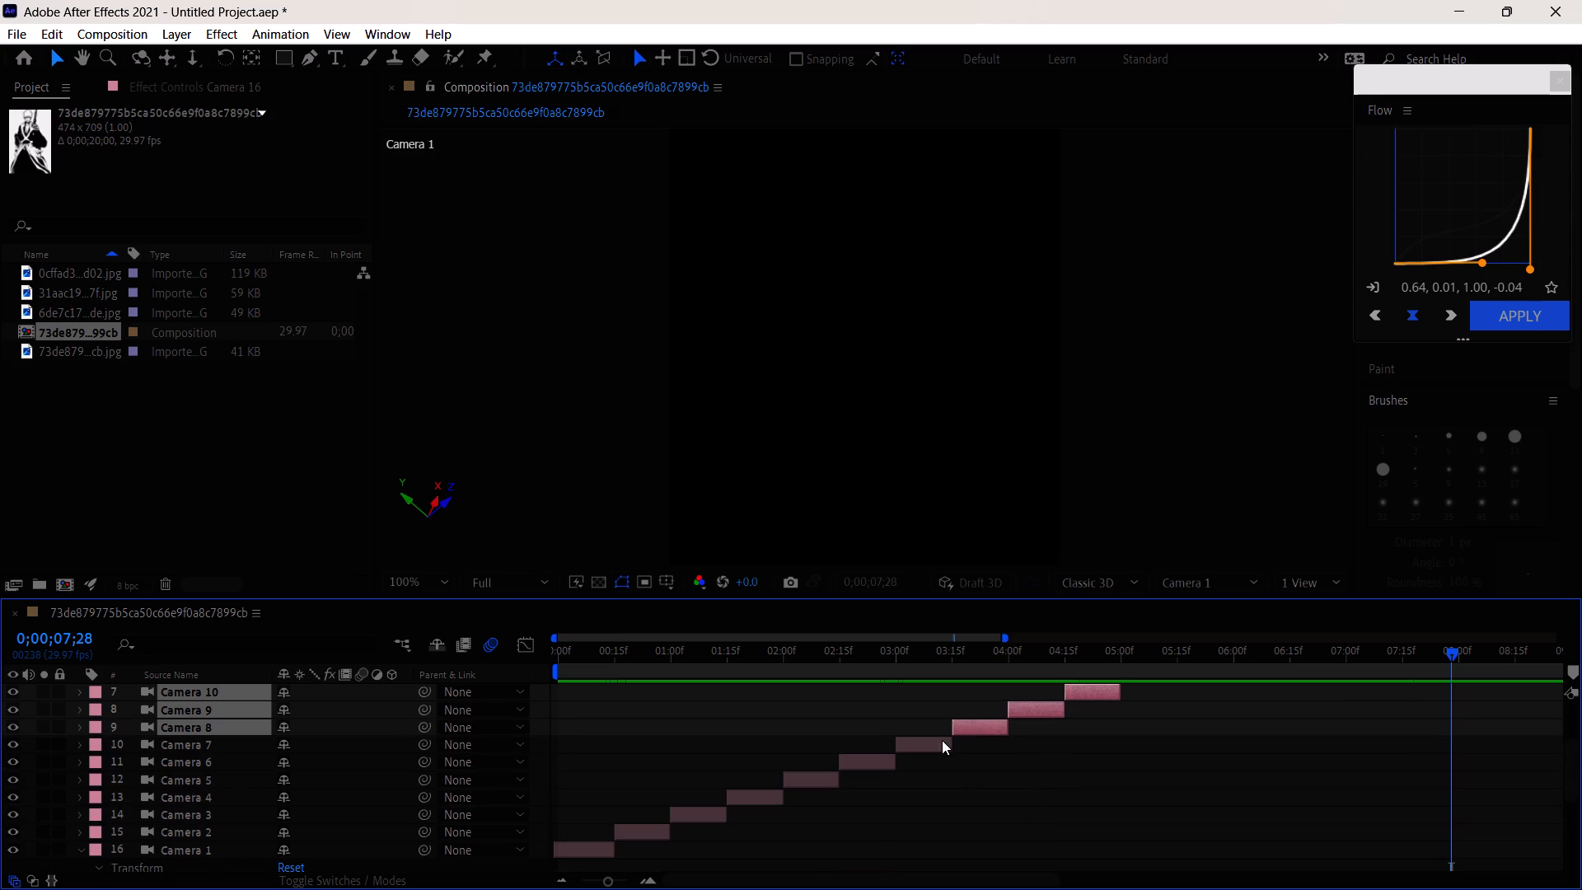
ctrl+click(934, 746)
ctrl+click(859, 761)
ctrl+click(816, 779)
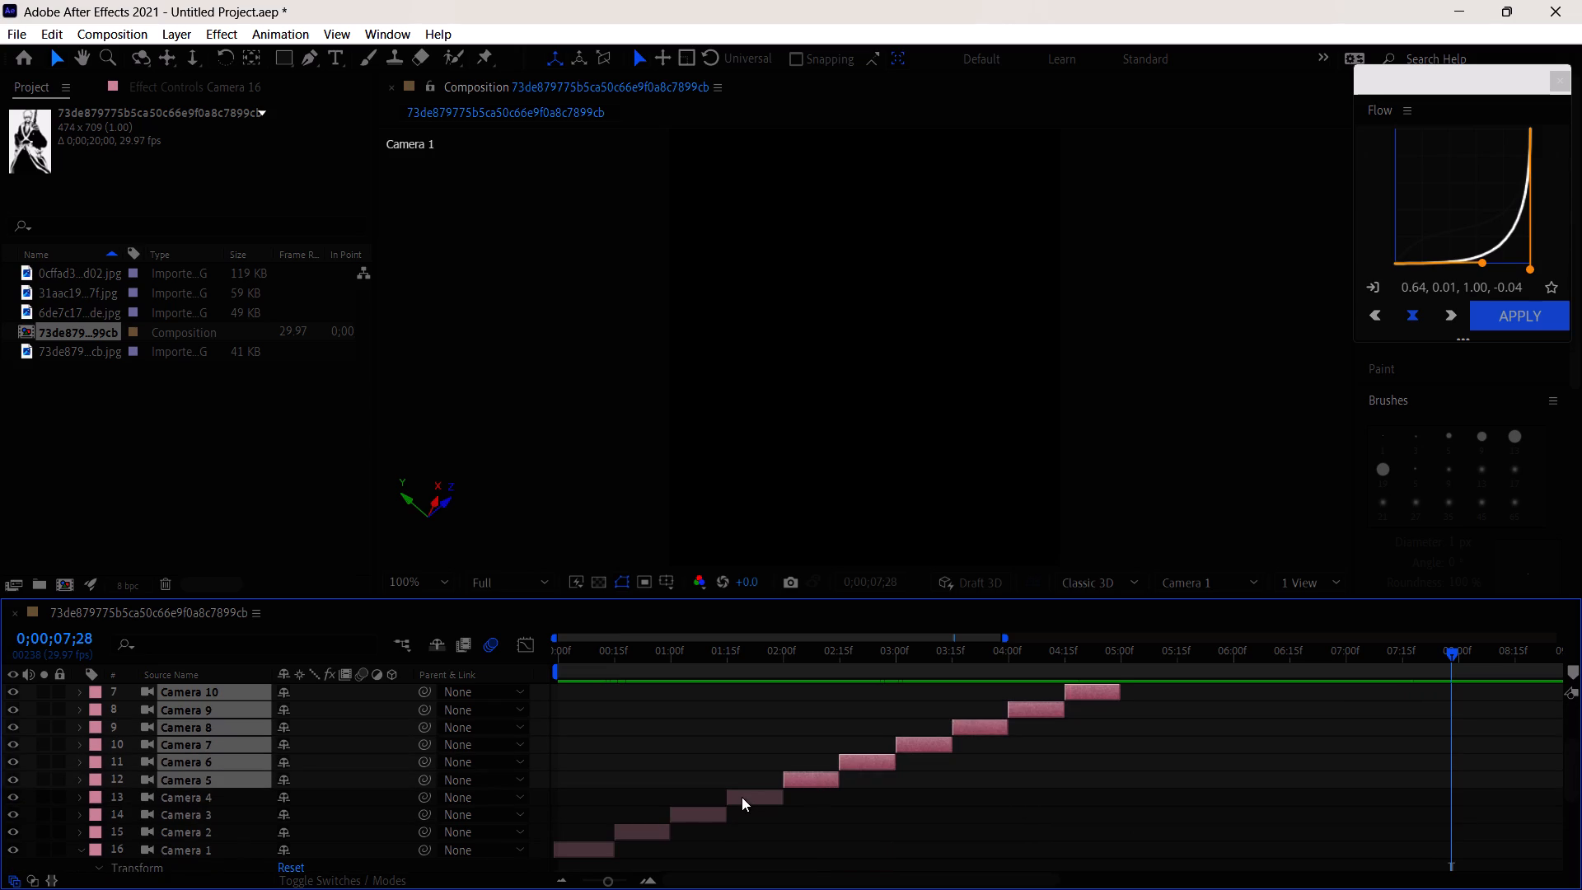
ctrl+click(739, 797)
ctrl+click(693, 812)
ctrl+click(635, 830)
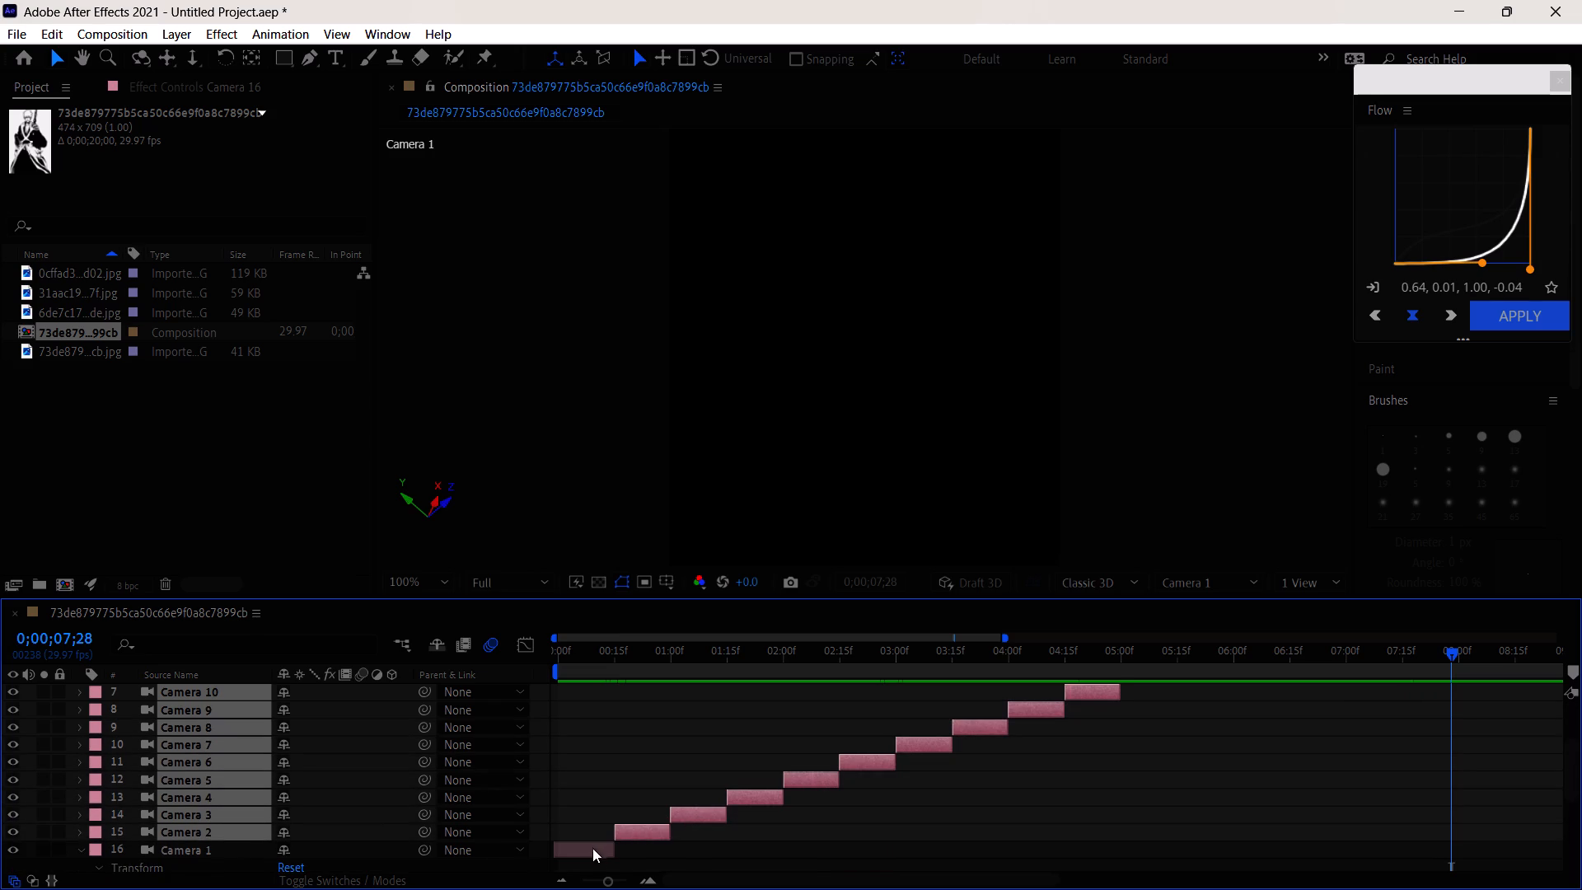
ctrl+click(592, 852)
scroll(1020, 750, up, 3)
drag(1441, 692, 1383, 700)
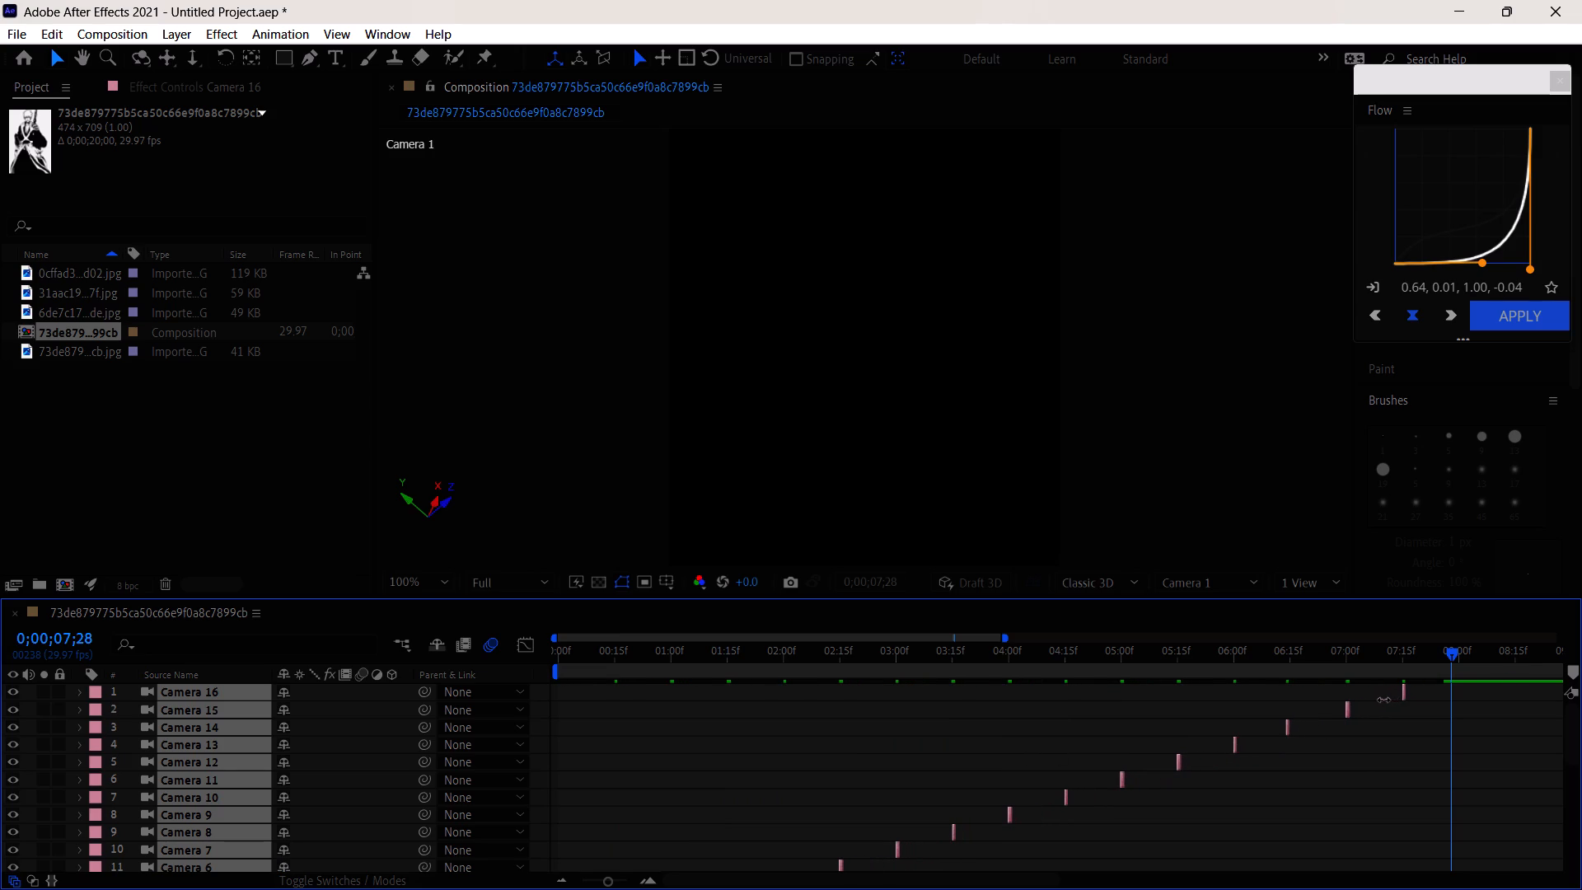
drag(1383, 700, 1378, 700)
scroll(1012, 774, down, 3)
scroll(910, 780, up, 1)
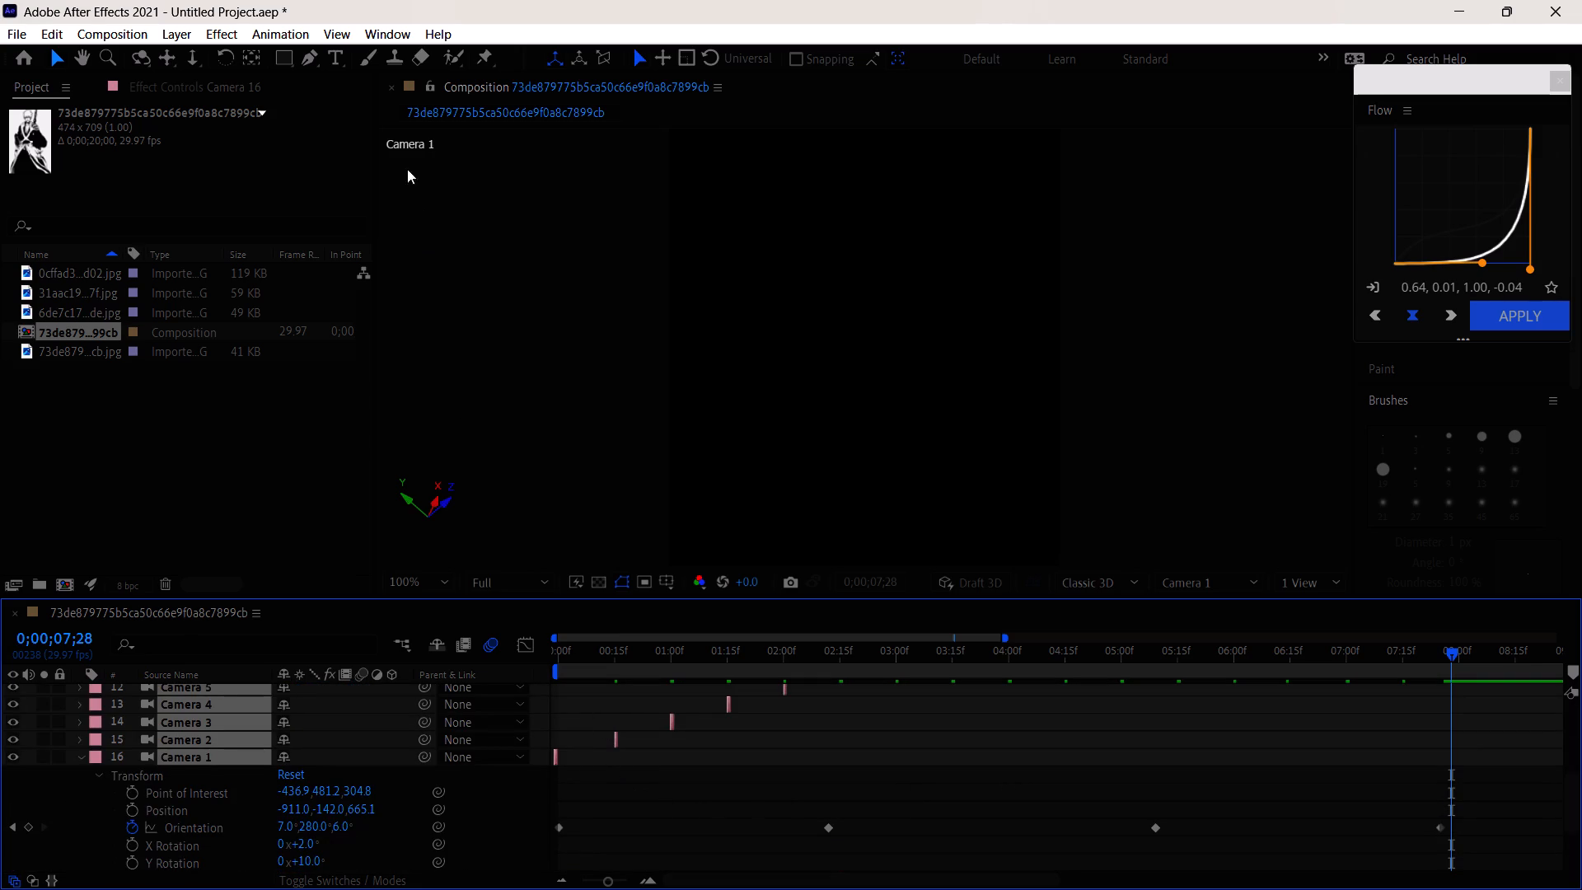
Sequence the selected camera layers end to end with Sequence Layers, leaving Overlap off.
click(264, 36)
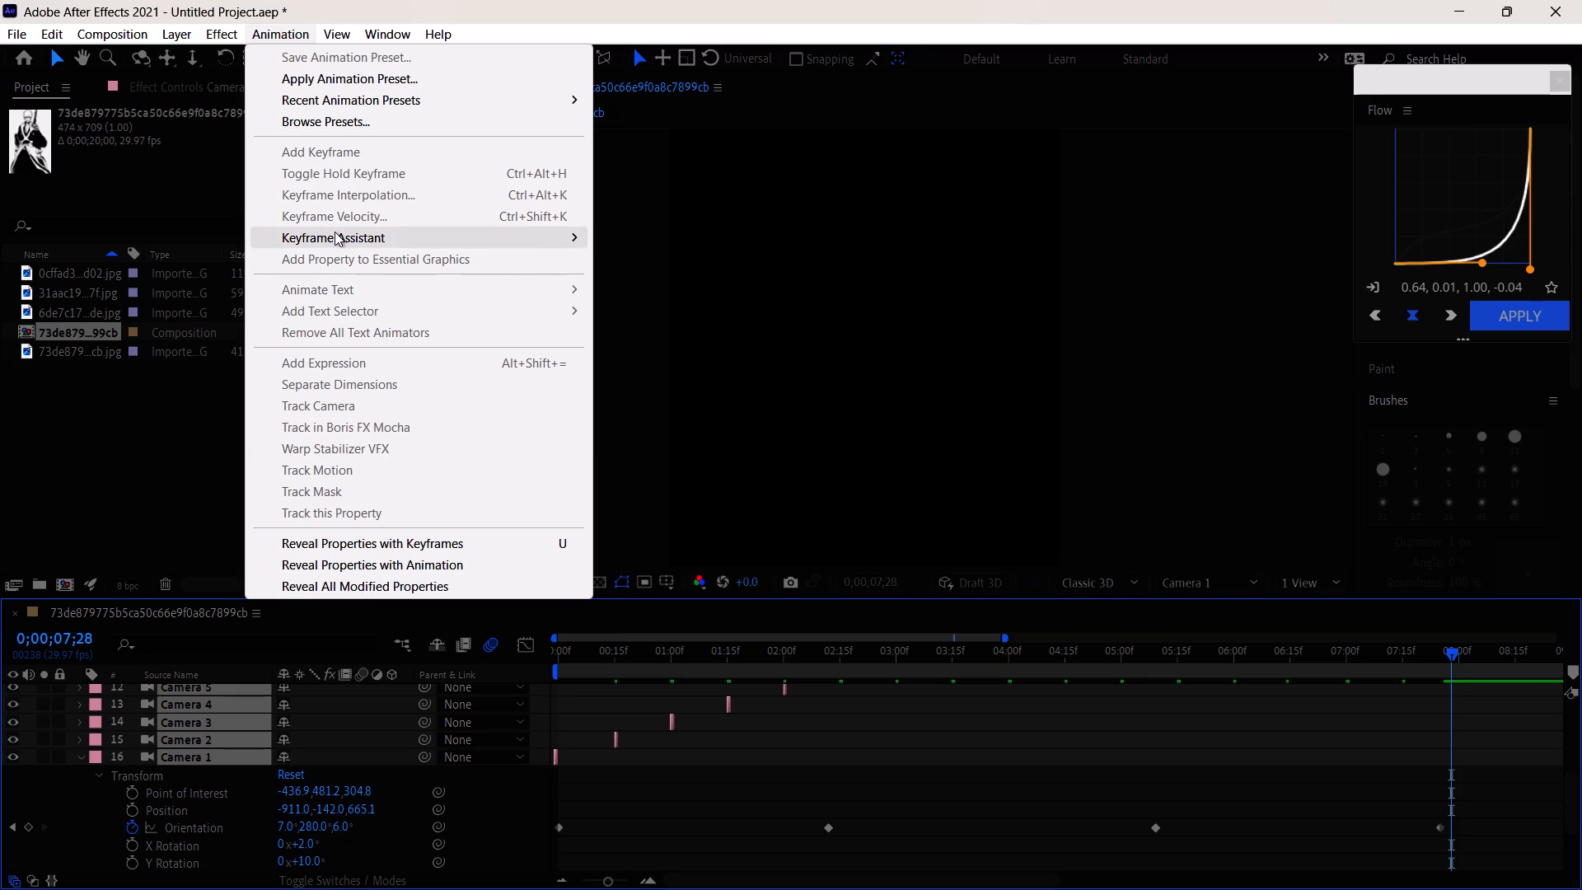
click(653, 411)
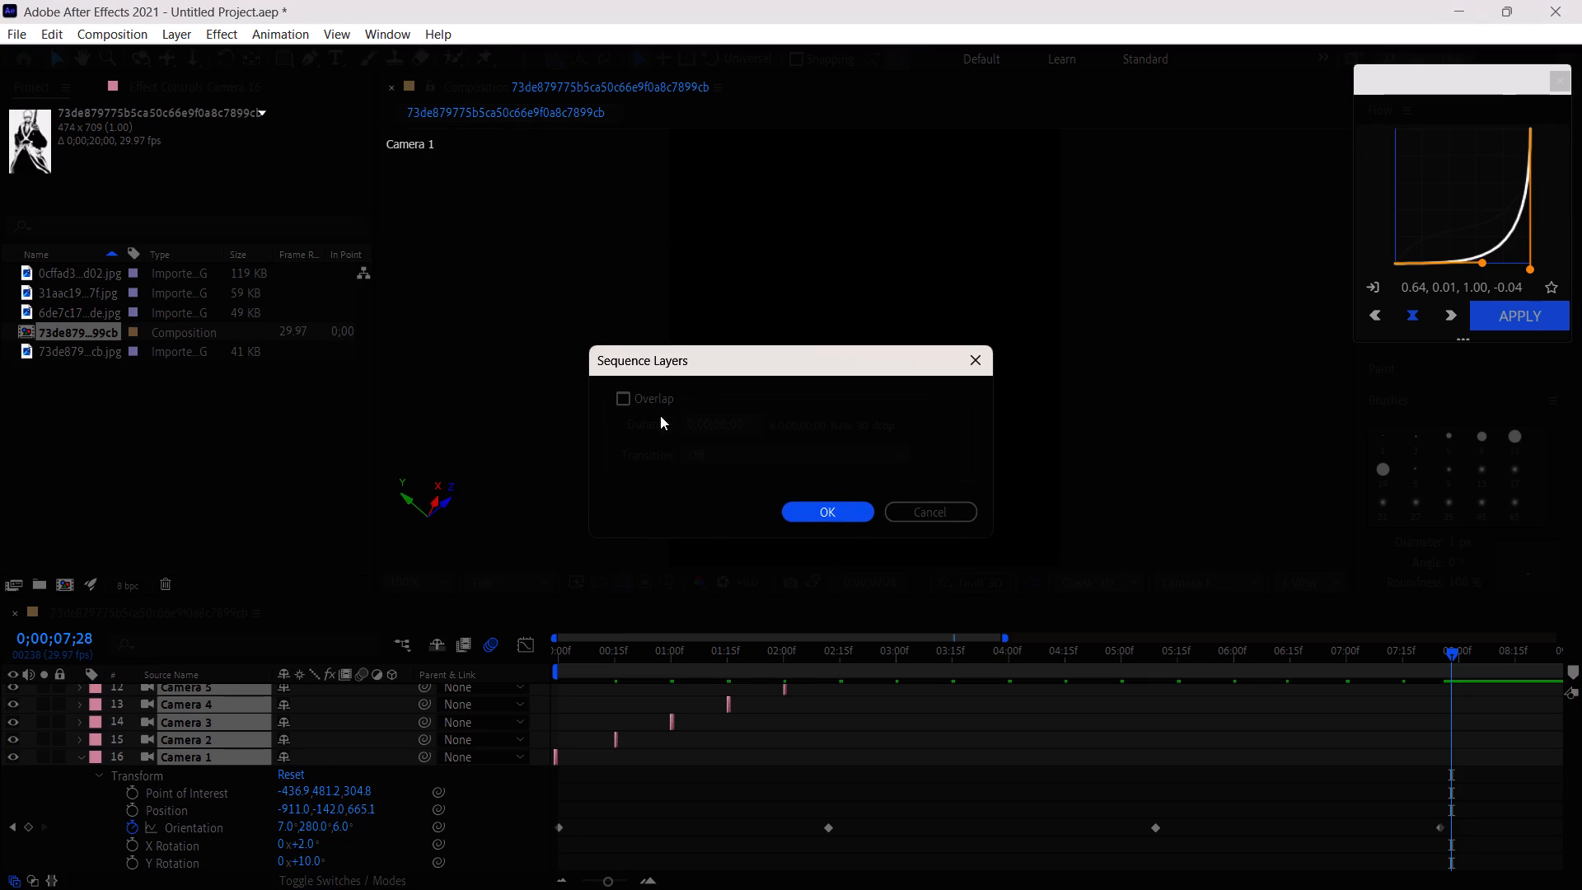
click(838, 508)
scroll(805, 759, up, 3)
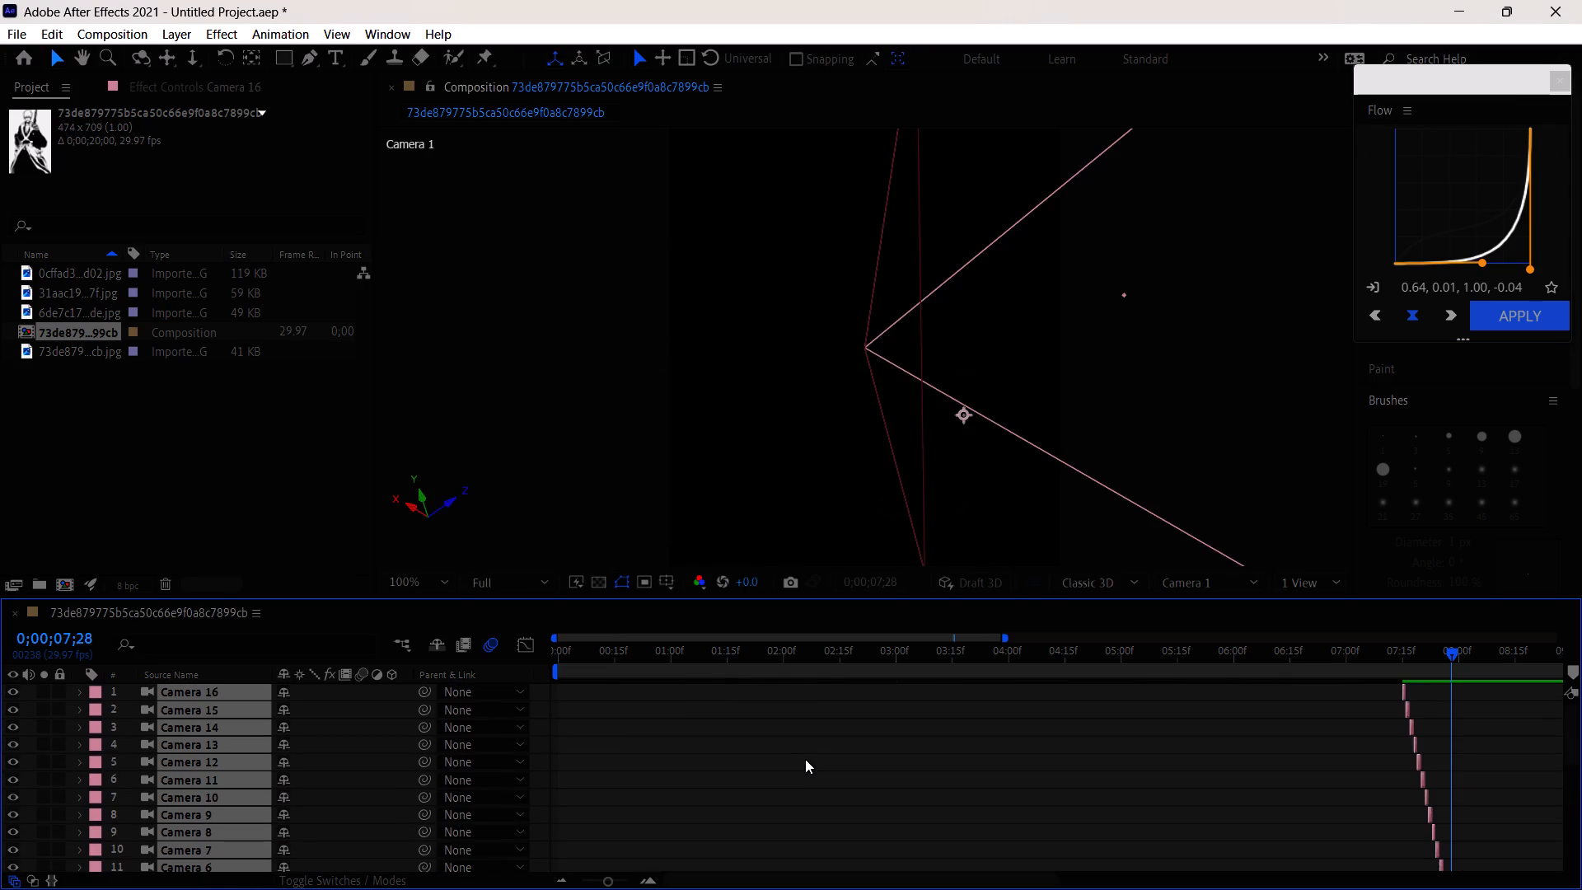
scroll(805, 759, up, 1)
scroll(807, 756, down, 3)
scroll(807, 756, up, 3)
scroll(1394, 712, up, 3)
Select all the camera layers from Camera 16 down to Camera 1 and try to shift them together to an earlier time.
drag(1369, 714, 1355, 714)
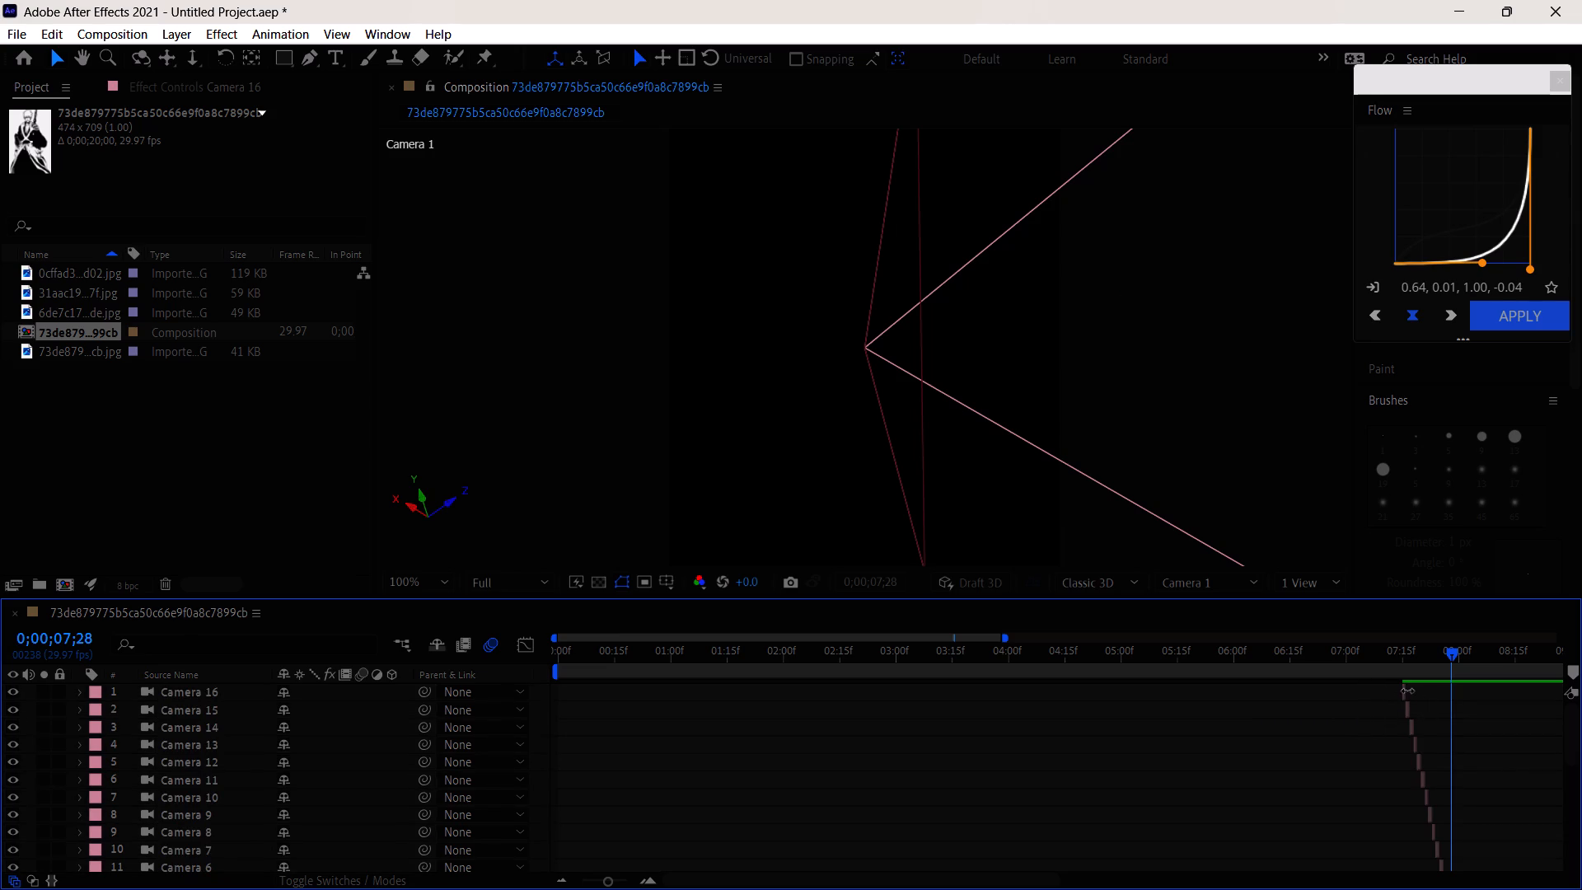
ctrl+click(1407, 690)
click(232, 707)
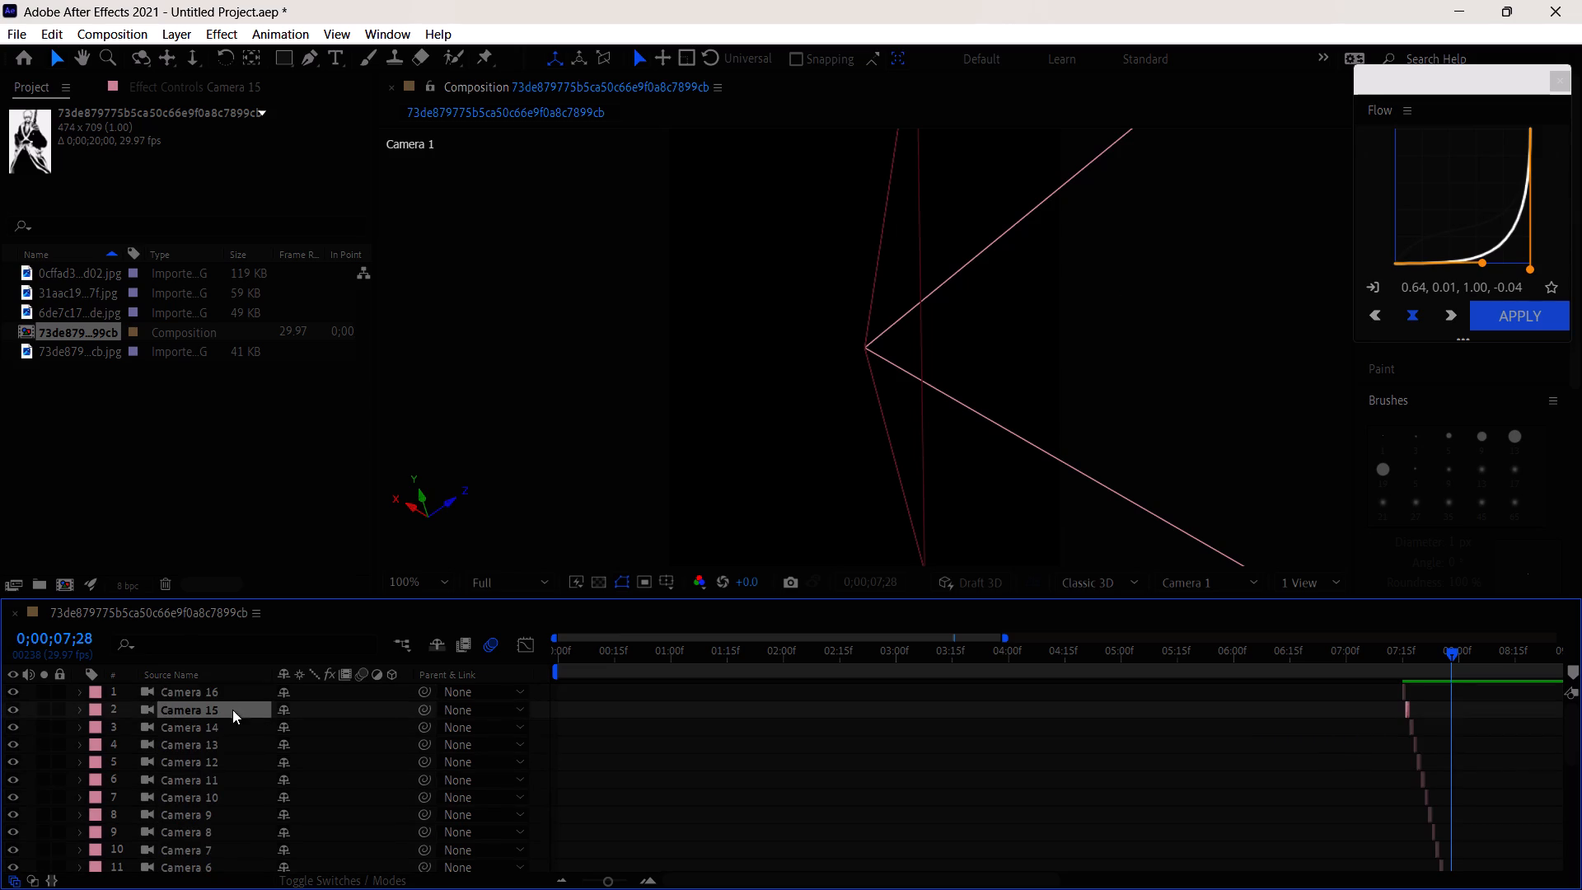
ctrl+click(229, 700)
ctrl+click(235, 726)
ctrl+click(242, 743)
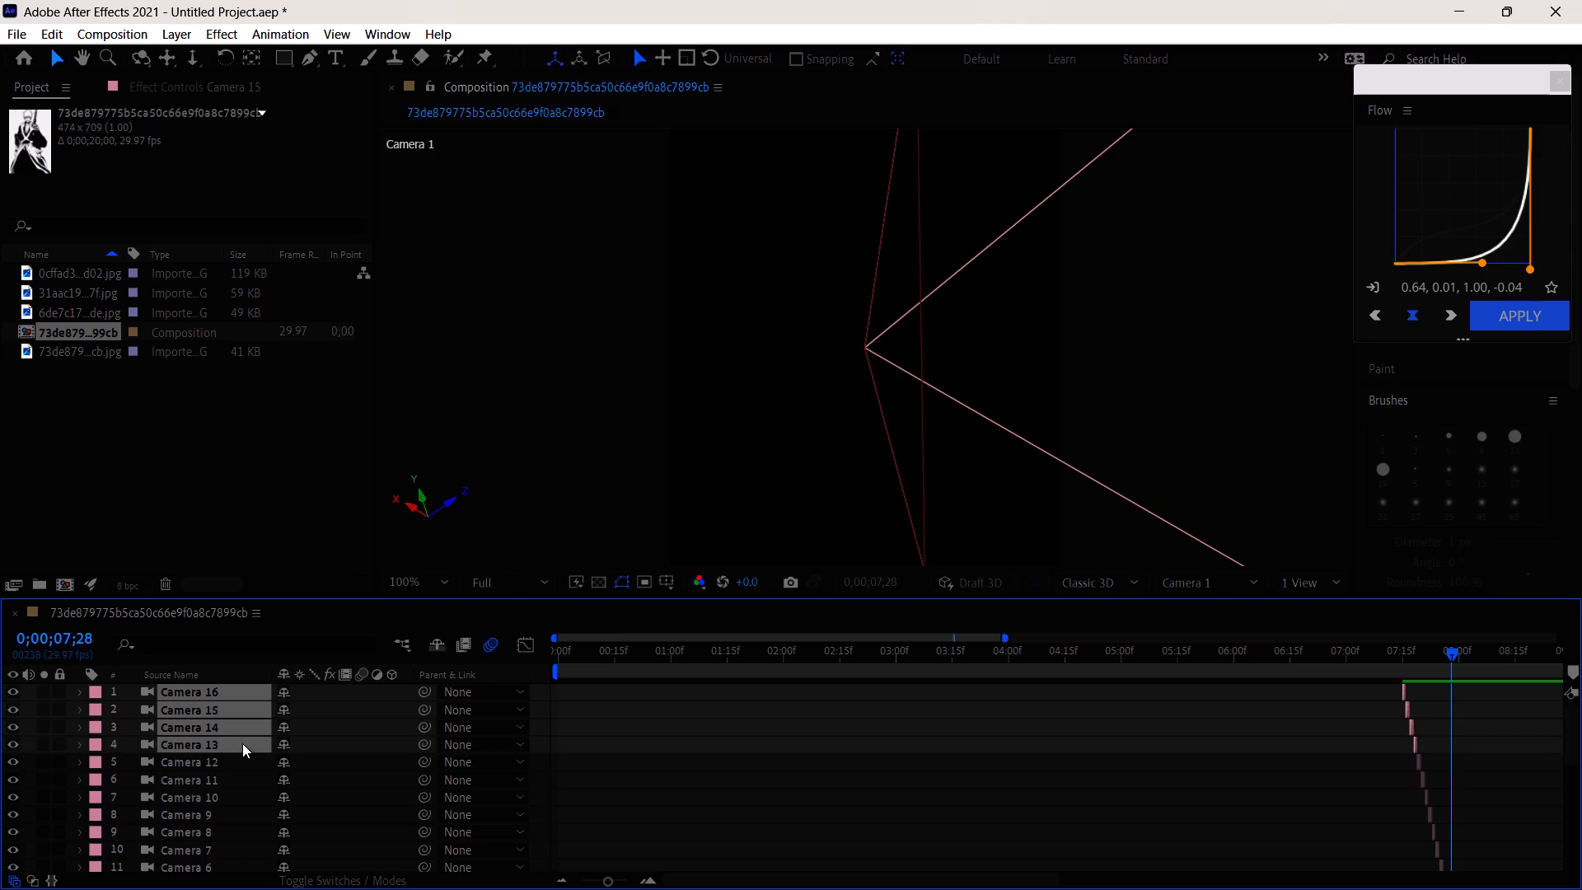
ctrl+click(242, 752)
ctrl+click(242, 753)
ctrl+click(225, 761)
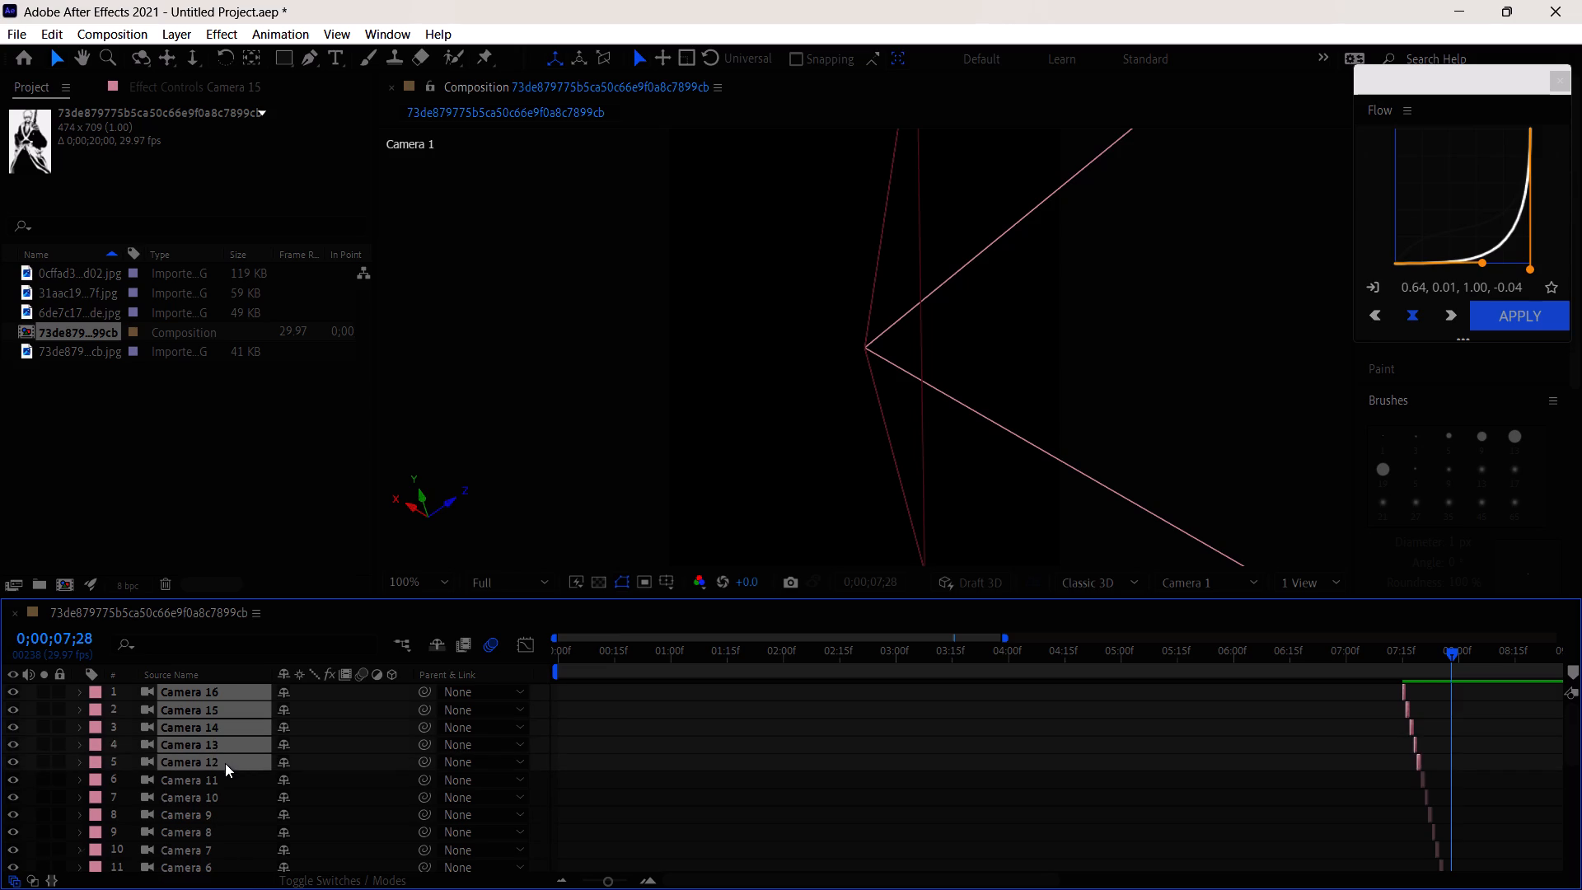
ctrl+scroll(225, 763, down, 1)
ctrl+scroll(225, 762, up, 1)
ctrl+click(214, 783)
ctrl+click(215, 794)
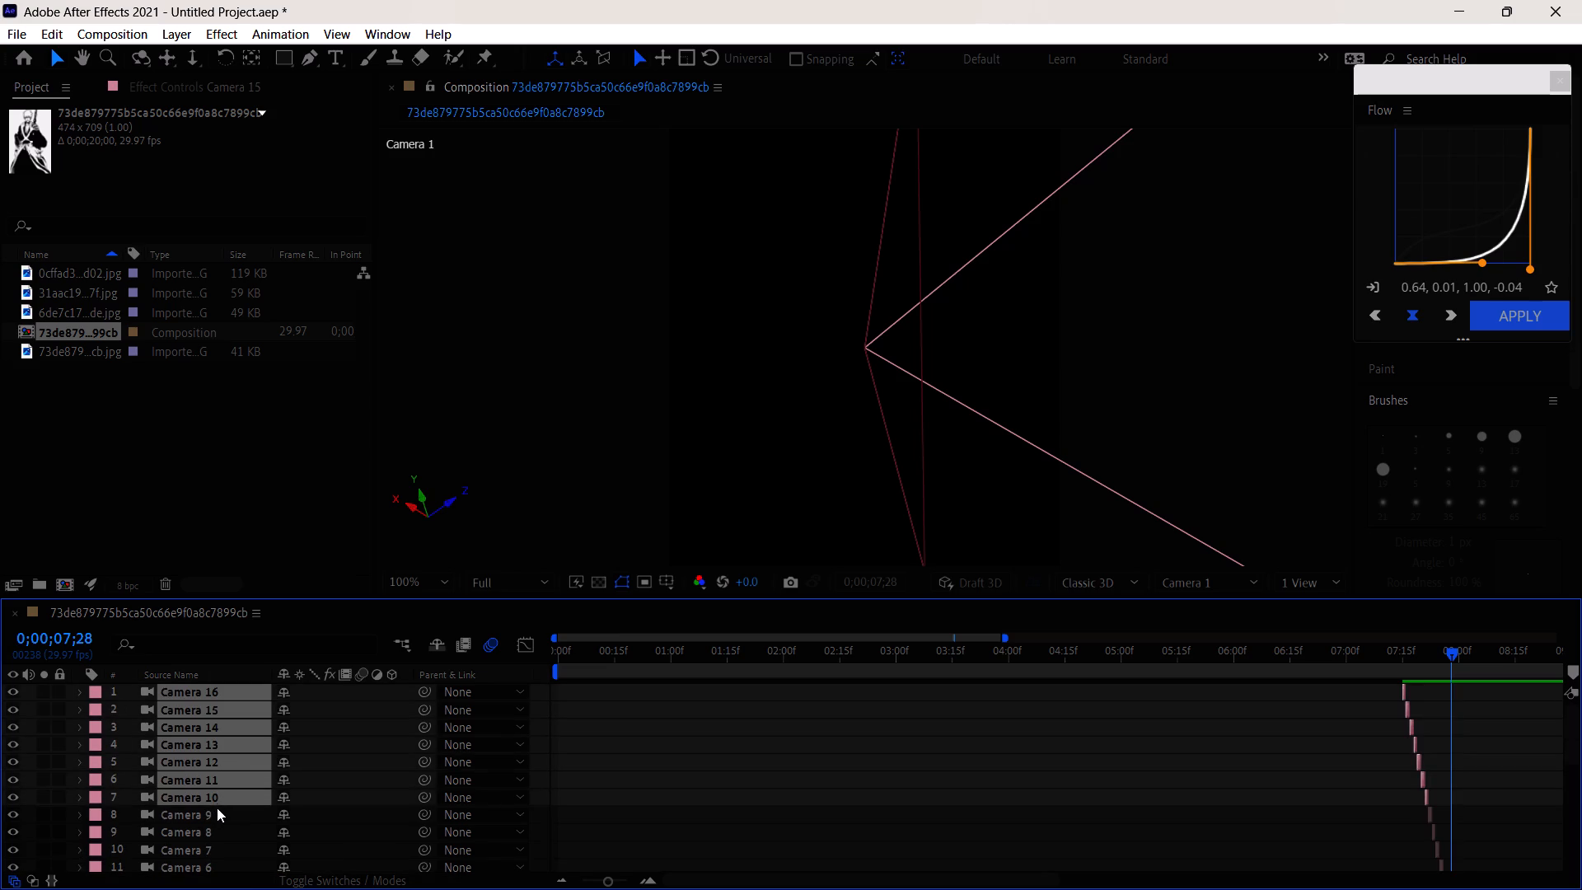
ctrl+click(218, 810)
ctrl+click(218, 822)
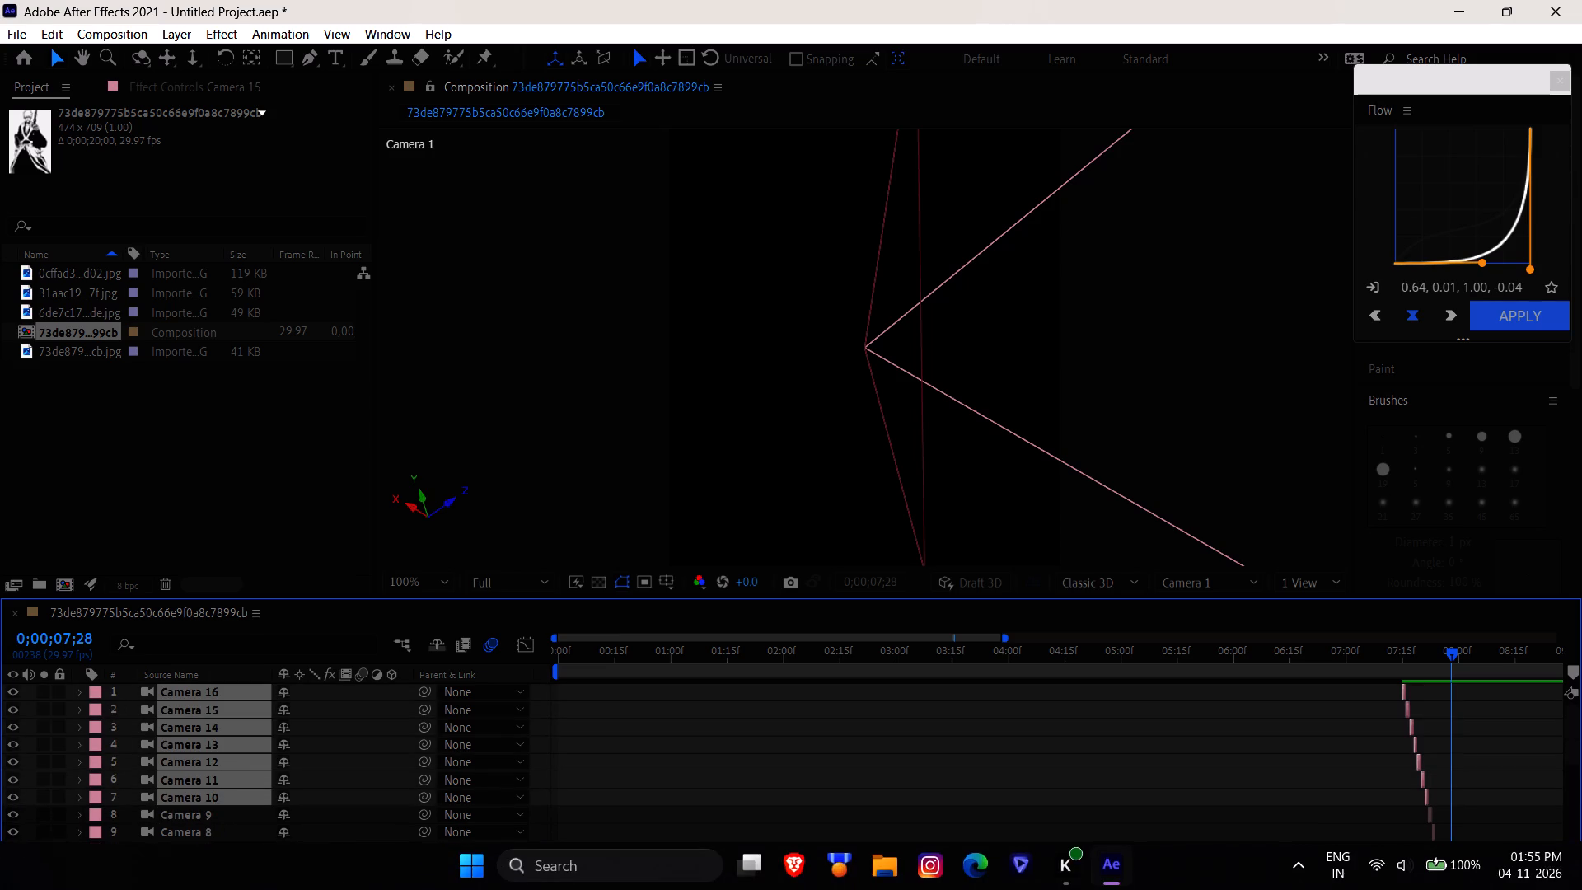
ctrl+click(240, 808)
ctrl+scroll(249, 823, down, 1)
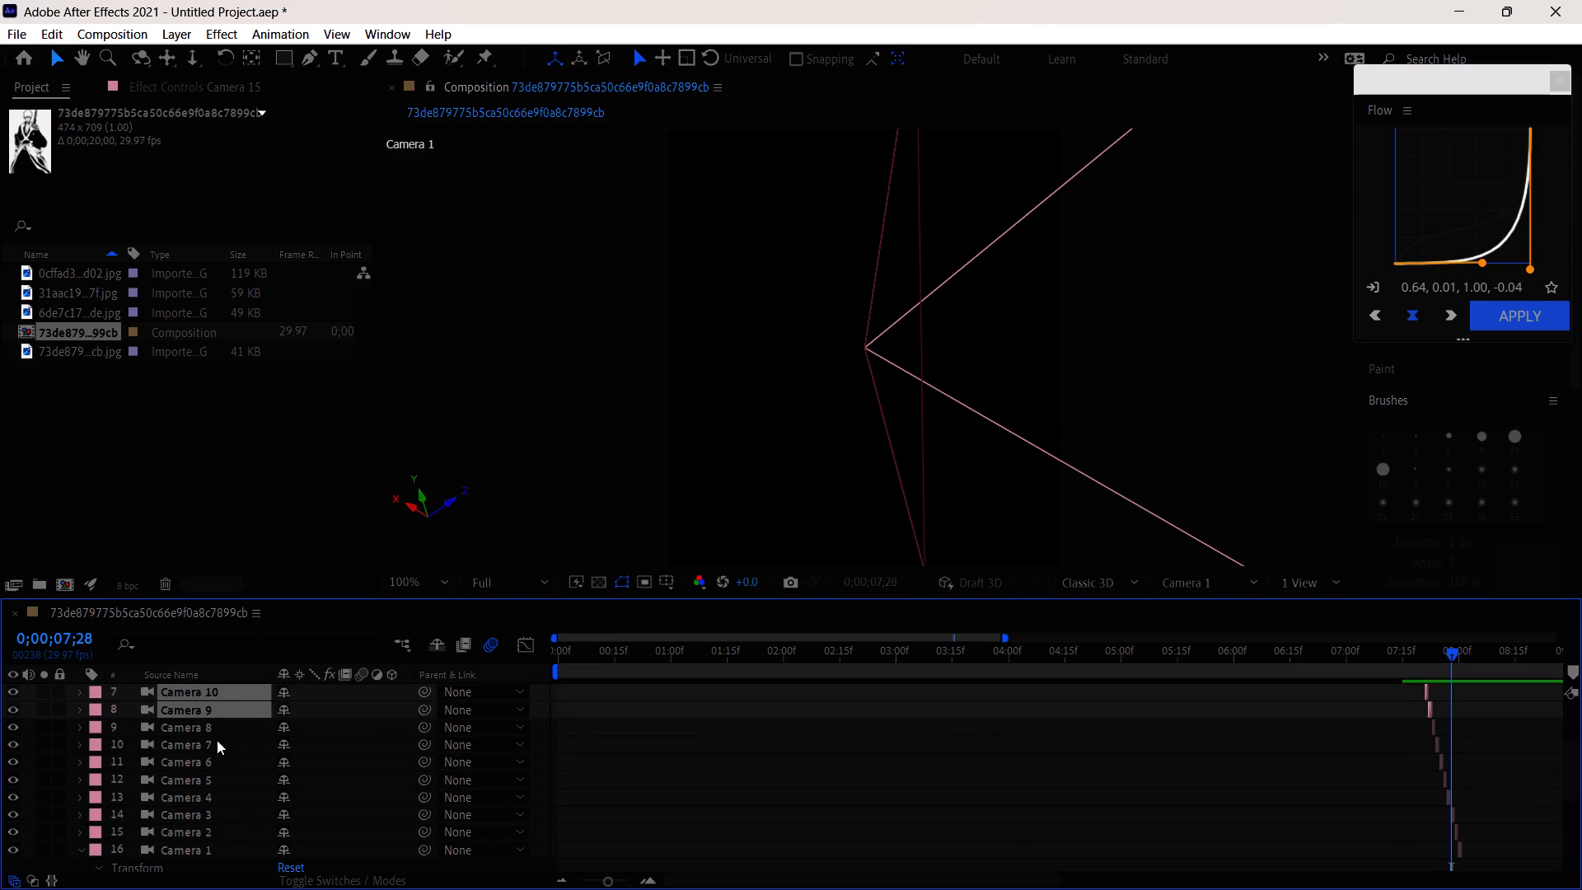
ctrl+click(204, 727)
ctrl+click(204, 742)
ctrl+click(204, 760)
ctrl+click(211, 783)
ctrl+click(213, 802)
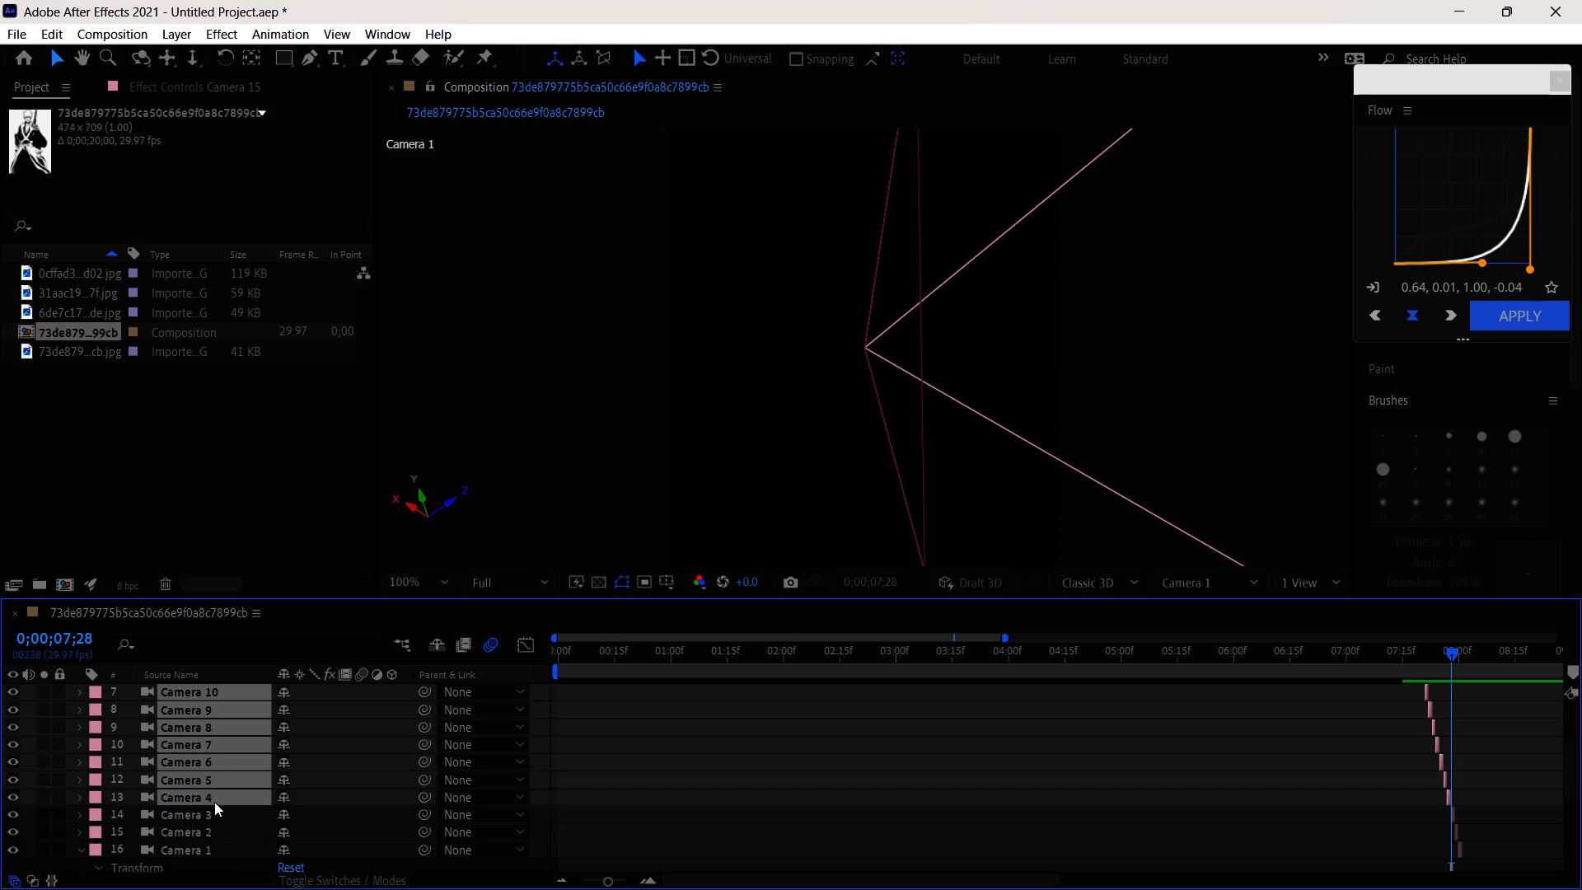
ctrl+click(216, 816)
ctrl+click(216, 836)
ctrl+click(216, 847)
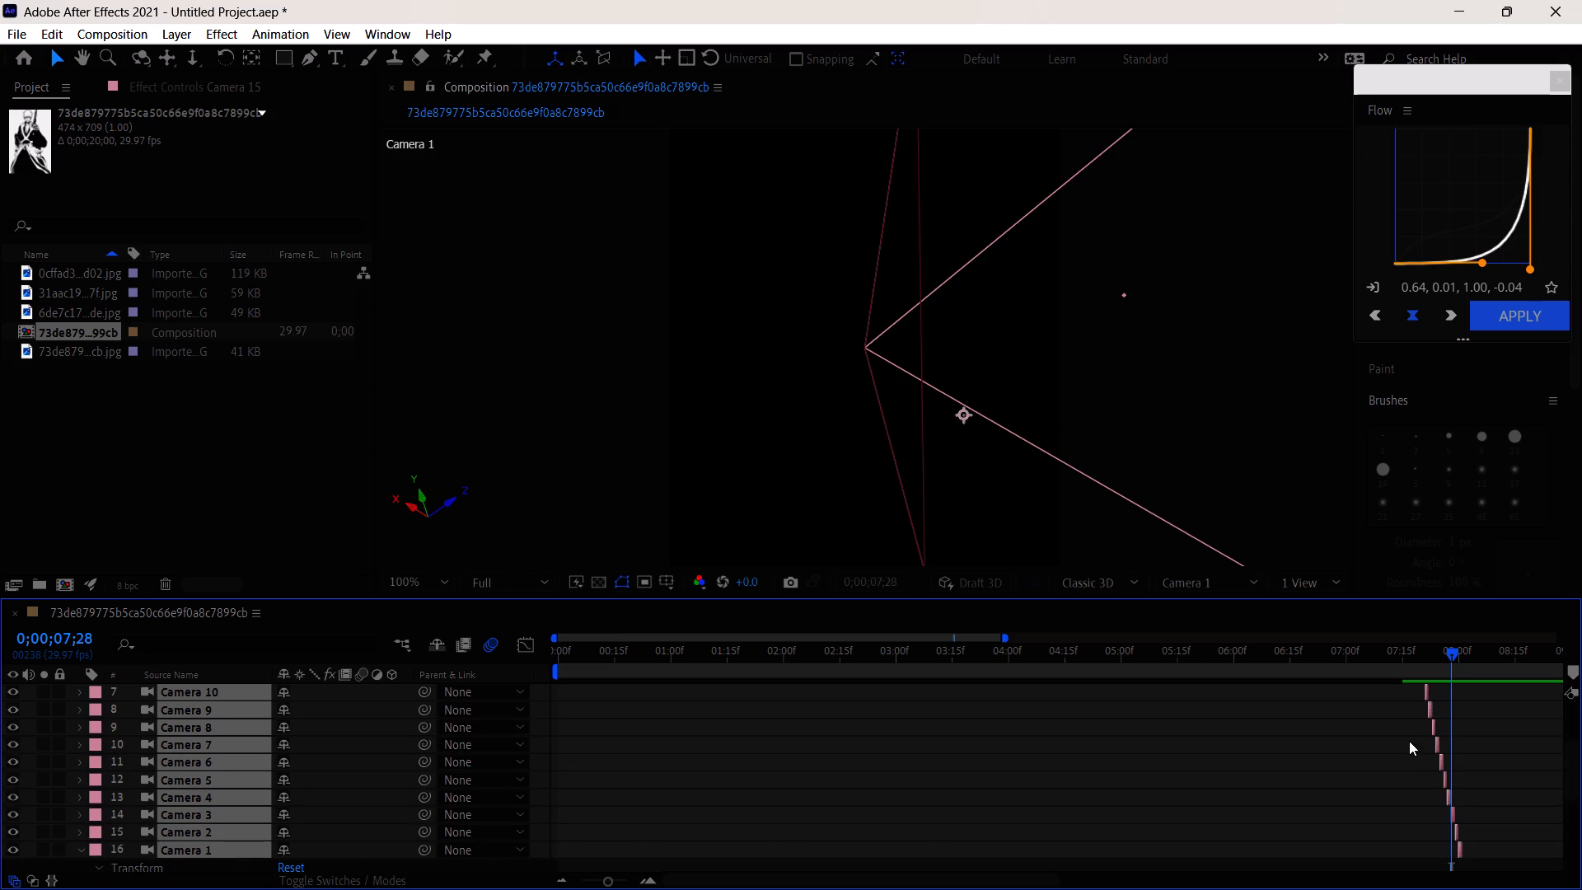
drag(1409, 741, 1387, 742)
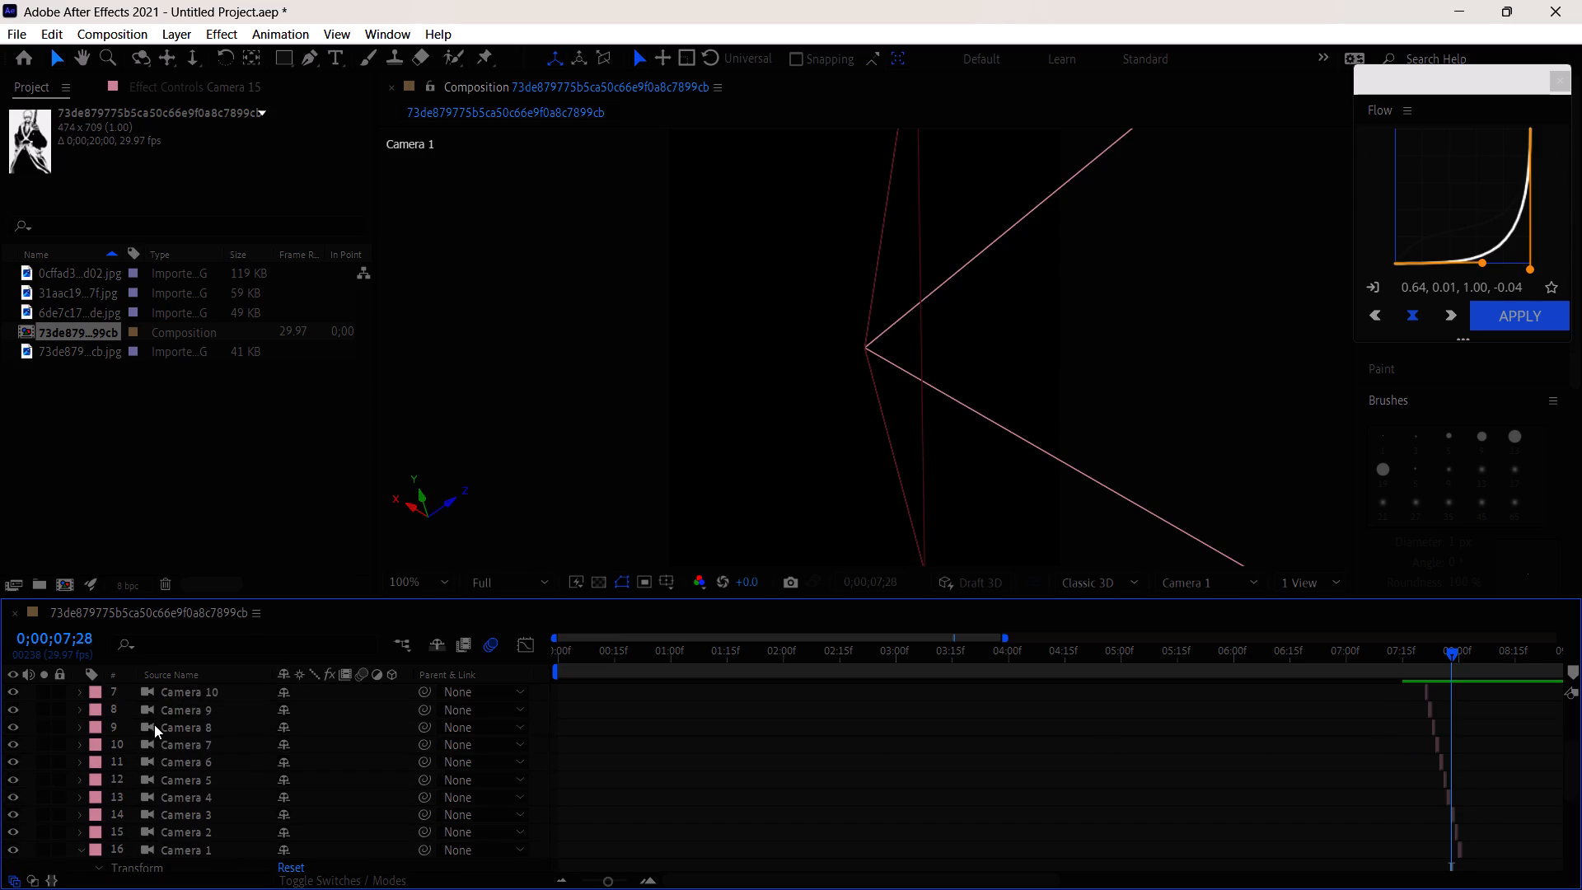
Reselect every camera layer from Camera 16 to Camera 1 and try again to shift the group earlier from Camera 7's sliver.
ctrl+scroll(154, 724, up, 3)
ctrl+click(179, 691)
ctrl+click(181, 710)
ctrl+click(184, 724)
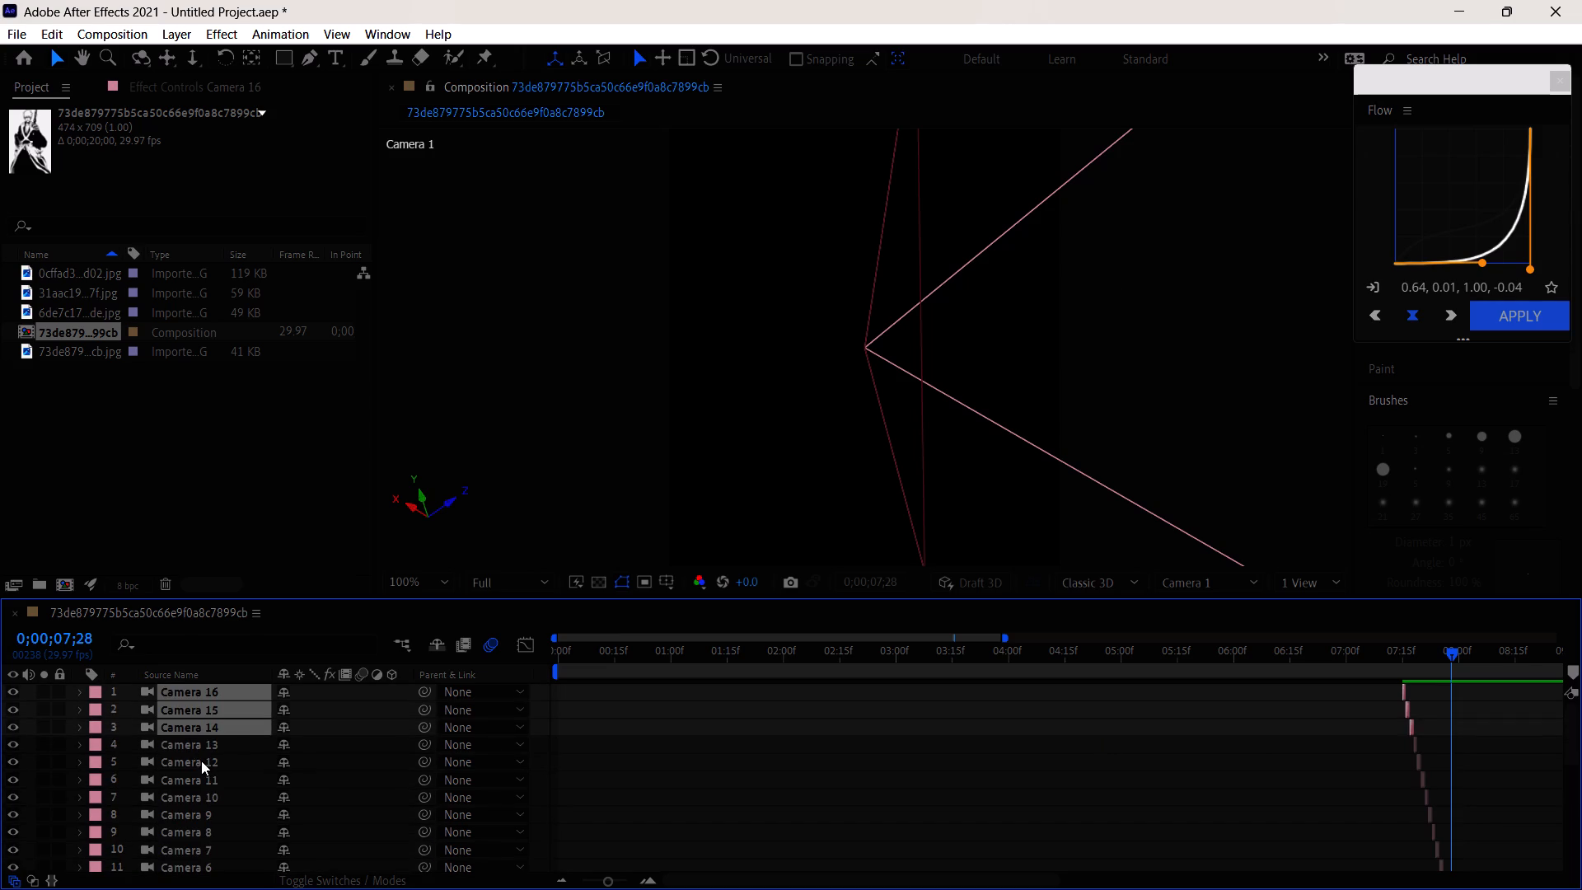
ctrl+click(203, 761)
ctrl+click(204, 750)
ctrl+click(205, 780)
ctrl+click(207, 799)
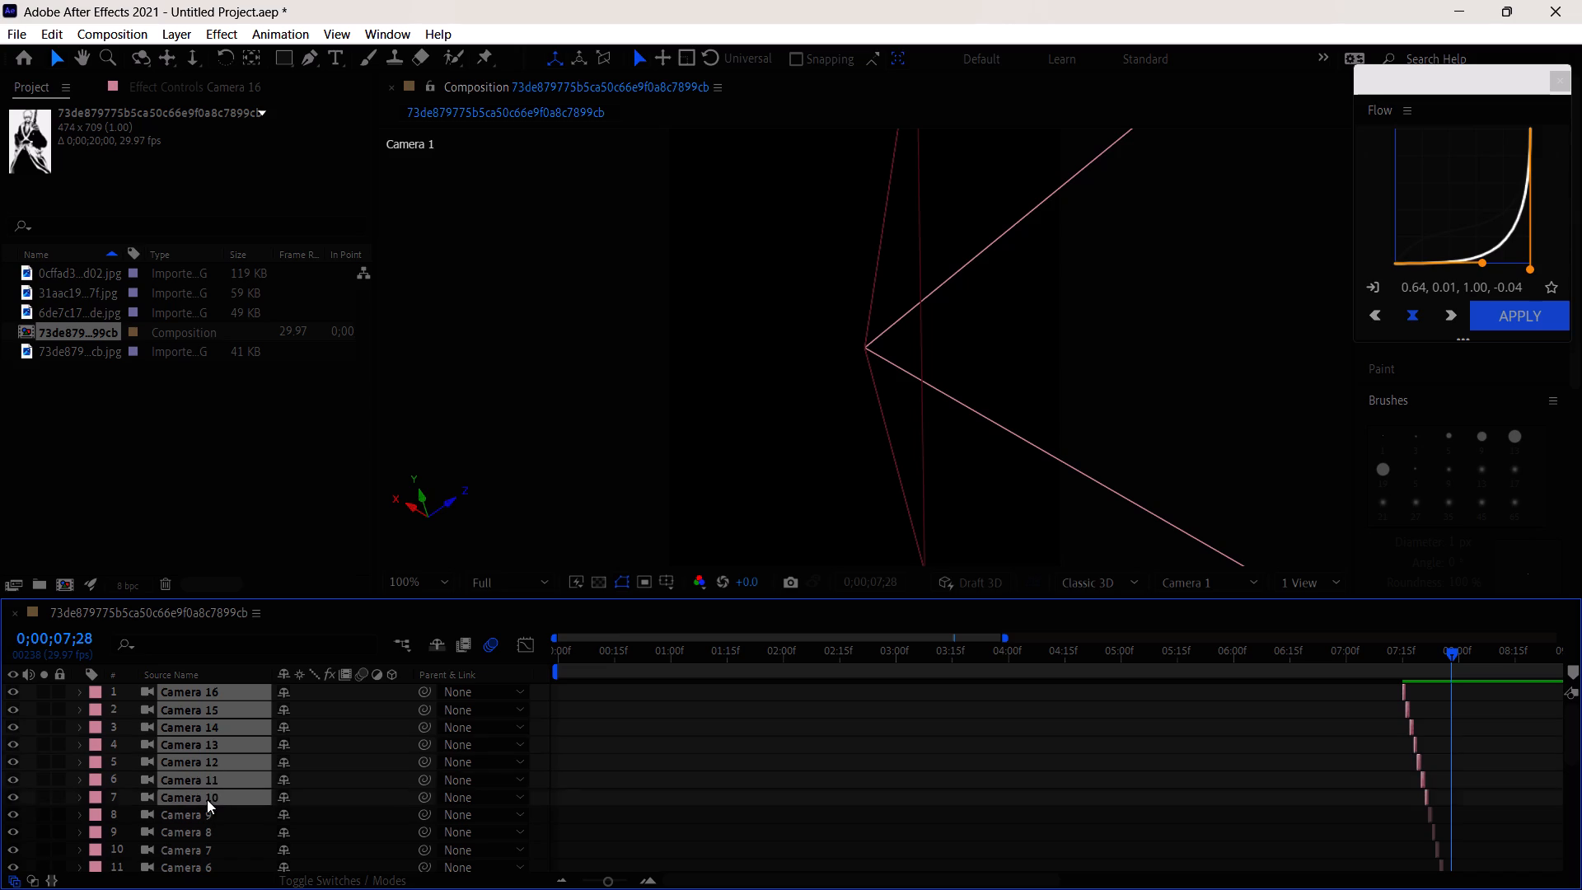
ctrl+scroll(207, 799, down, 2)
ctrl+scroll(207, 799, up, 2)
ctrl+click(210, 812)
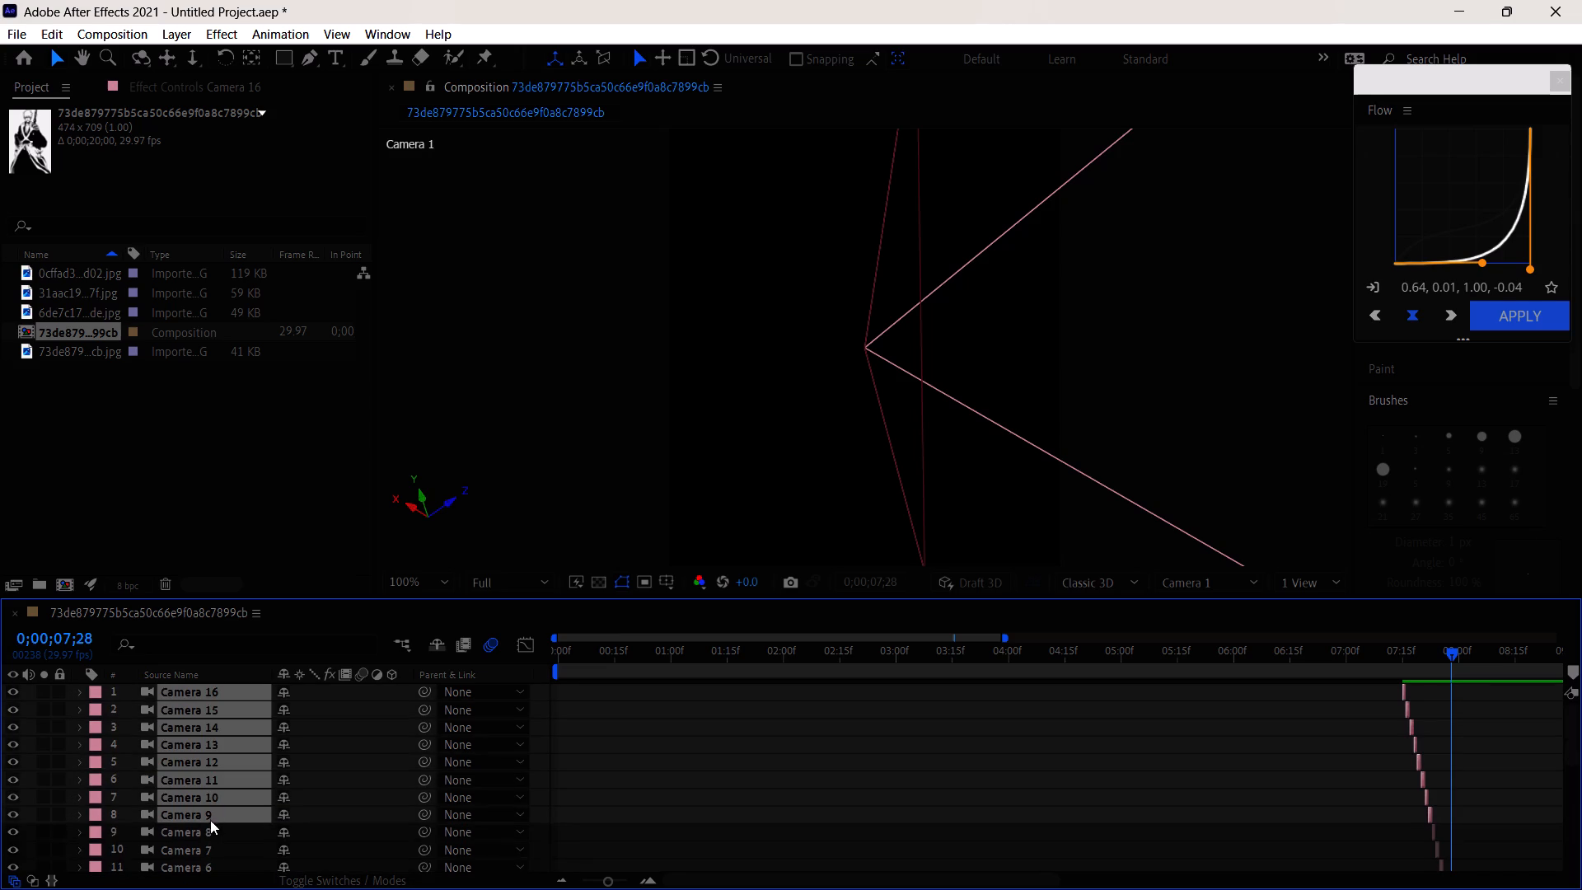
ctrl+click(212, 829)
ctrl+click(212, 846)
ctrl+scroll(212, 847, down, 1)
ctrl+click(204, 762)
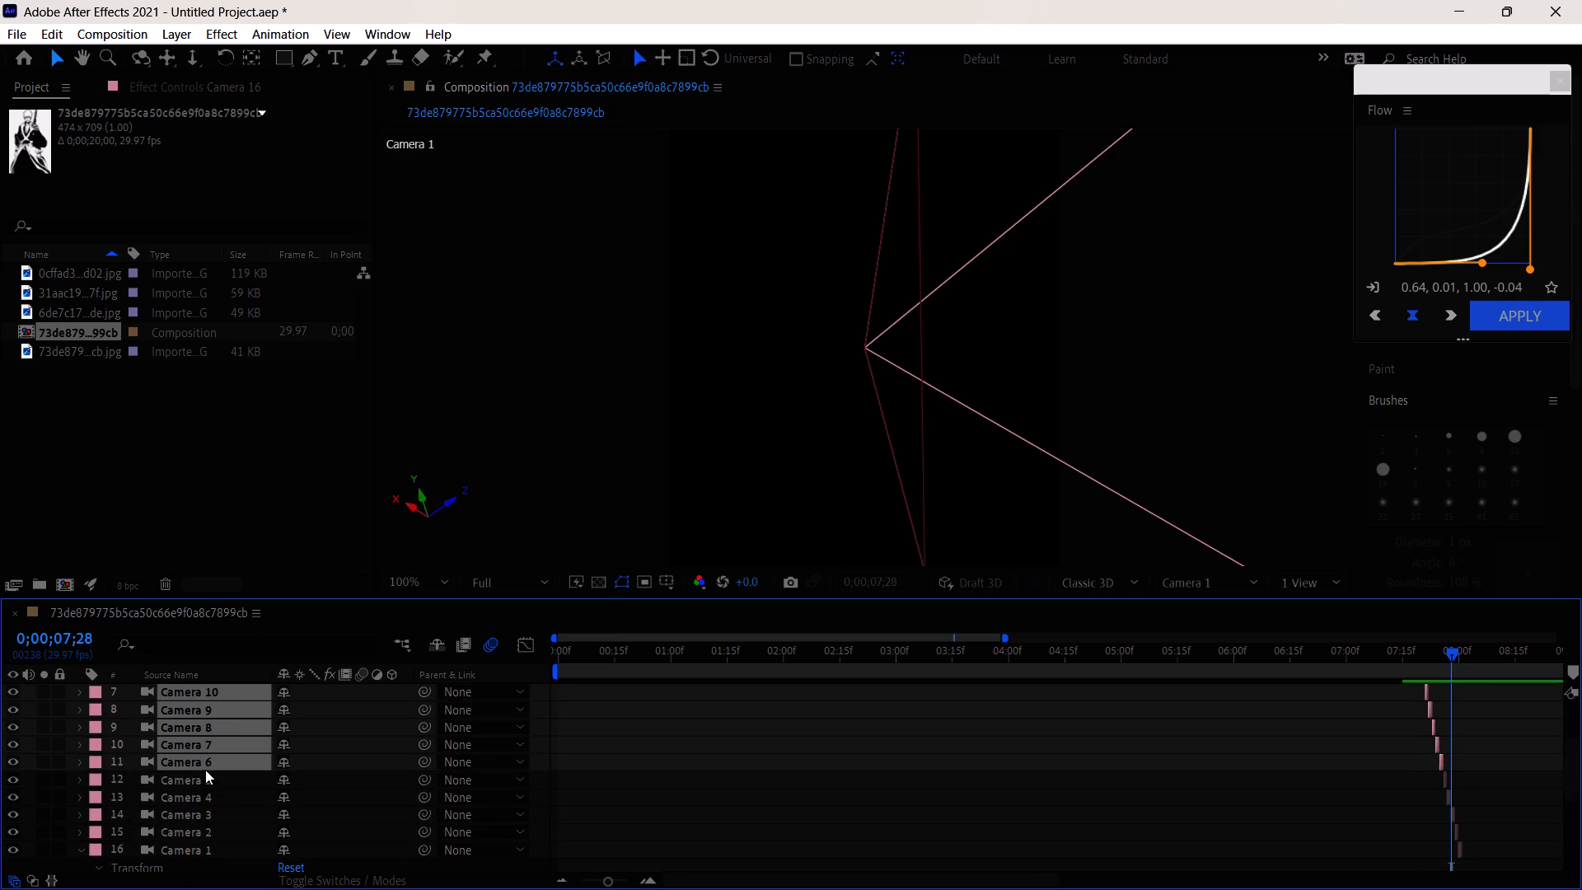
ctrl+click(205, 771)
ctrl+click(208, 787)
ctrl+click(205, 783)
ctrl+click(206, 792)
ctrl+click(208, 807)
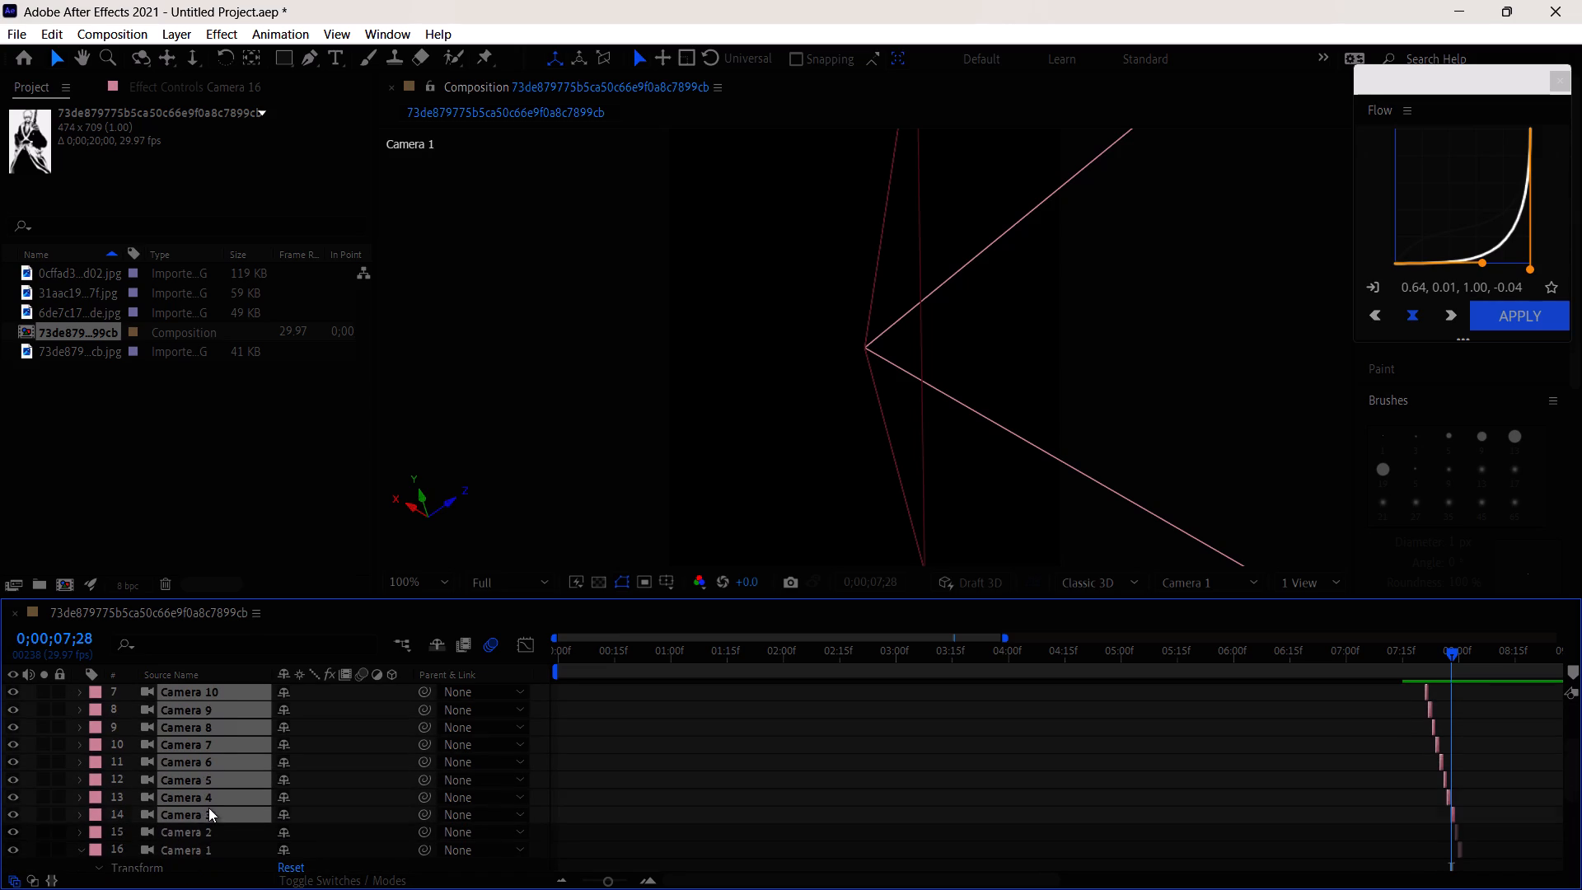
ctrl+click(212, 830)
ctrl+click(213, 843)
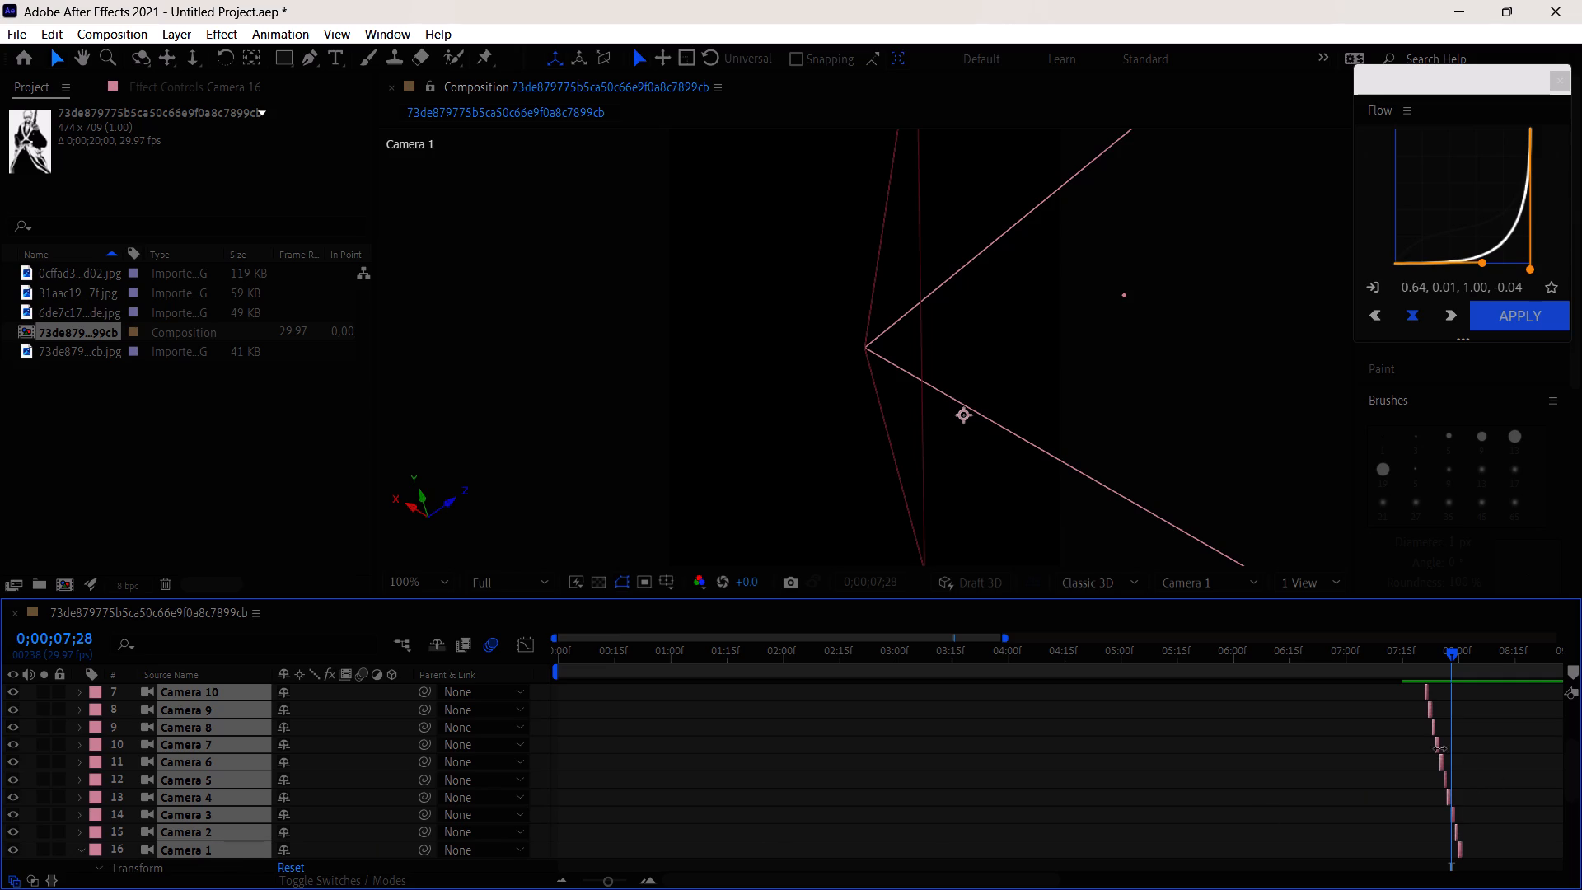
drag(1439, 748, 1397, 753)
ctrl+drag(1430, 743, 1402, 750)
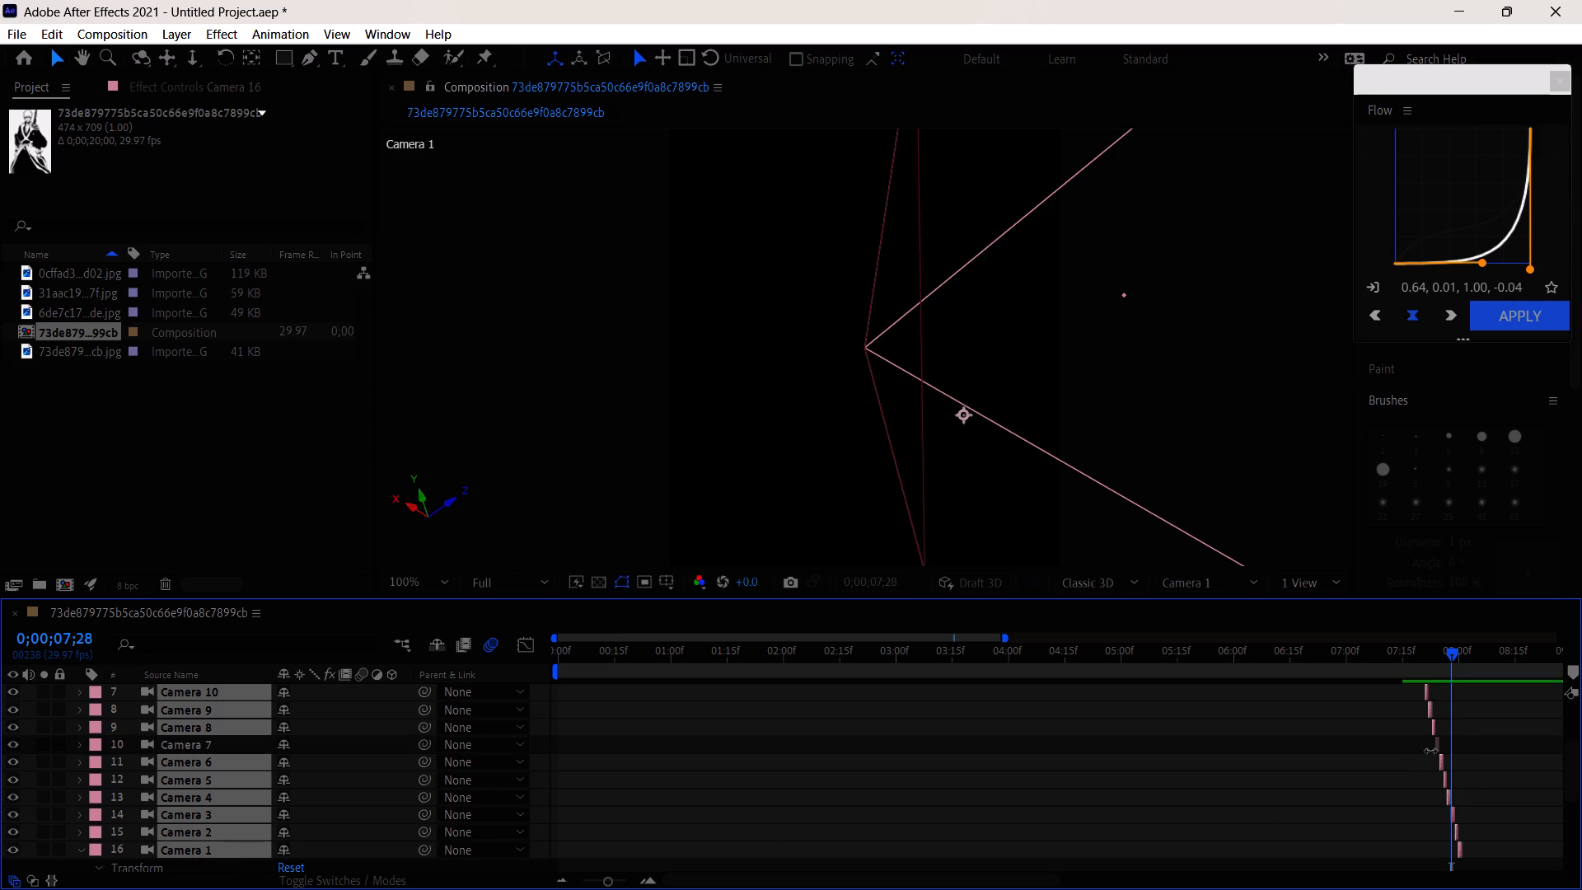
Add Camera 7 back to the selection and reorder the layer stack so that Camera 5 sits directly below Camera 1.
ctrl+click(211, 749)
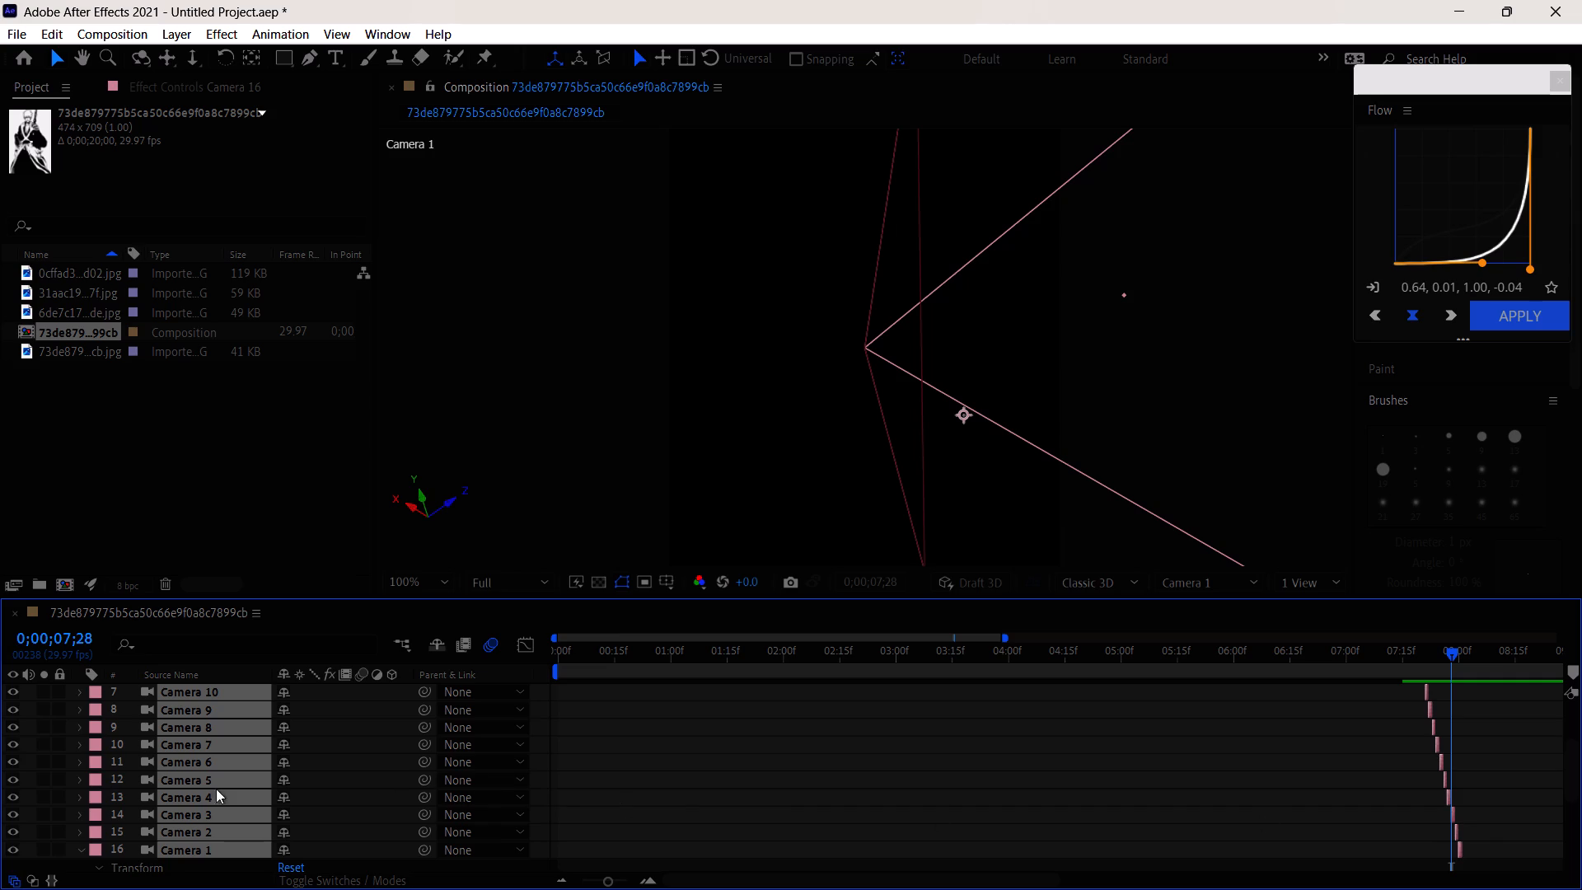
ctrl+drag(191, 787, 590, 784)
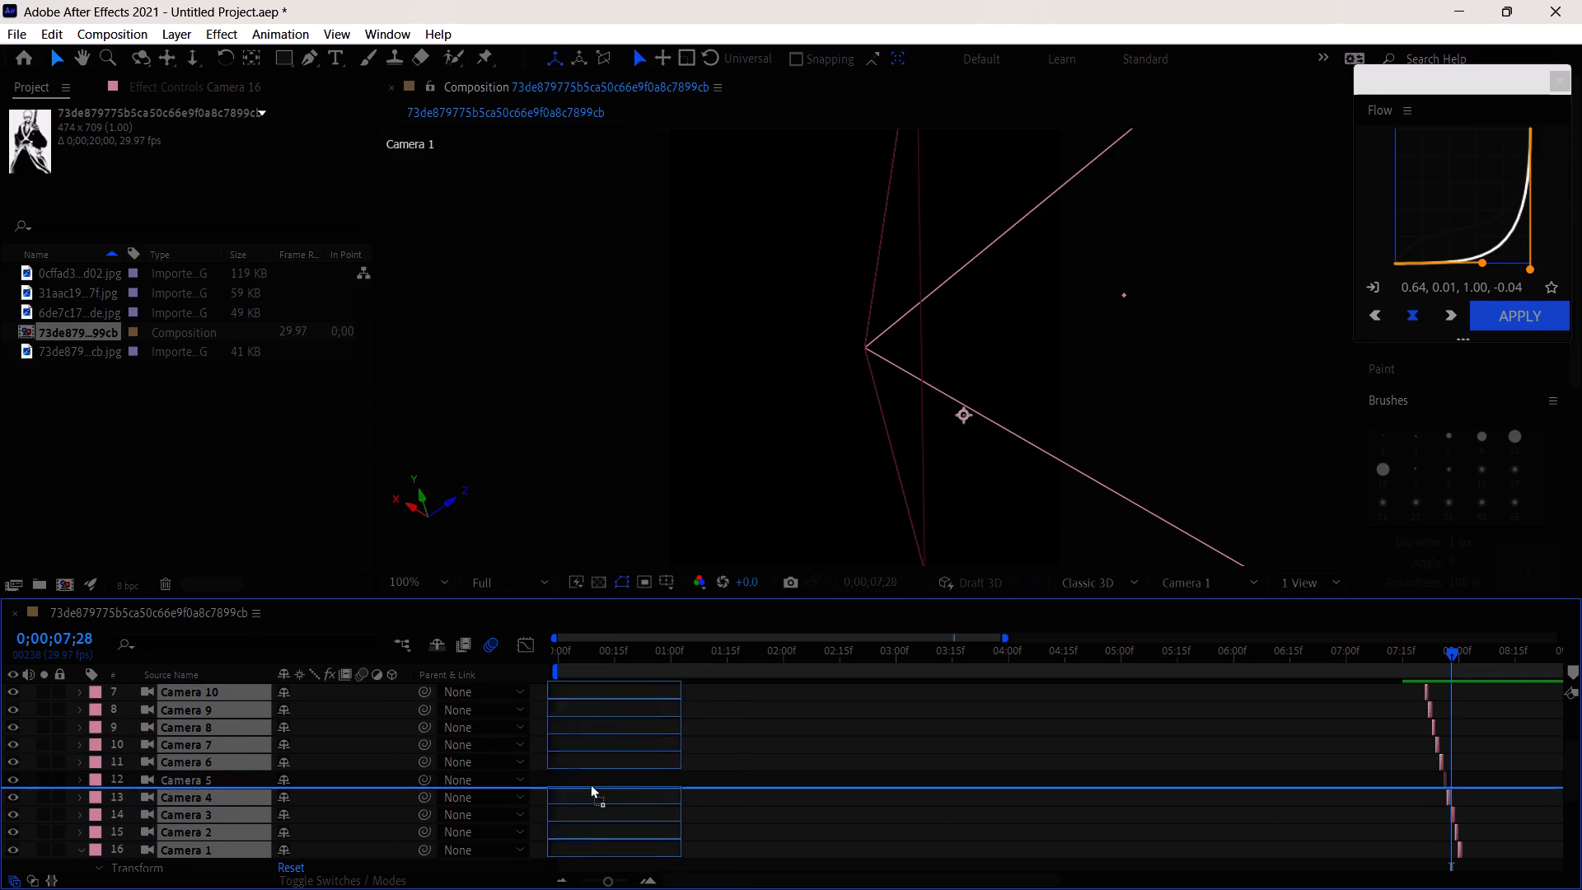
ctrl+drag(590, 784, 260, 772)
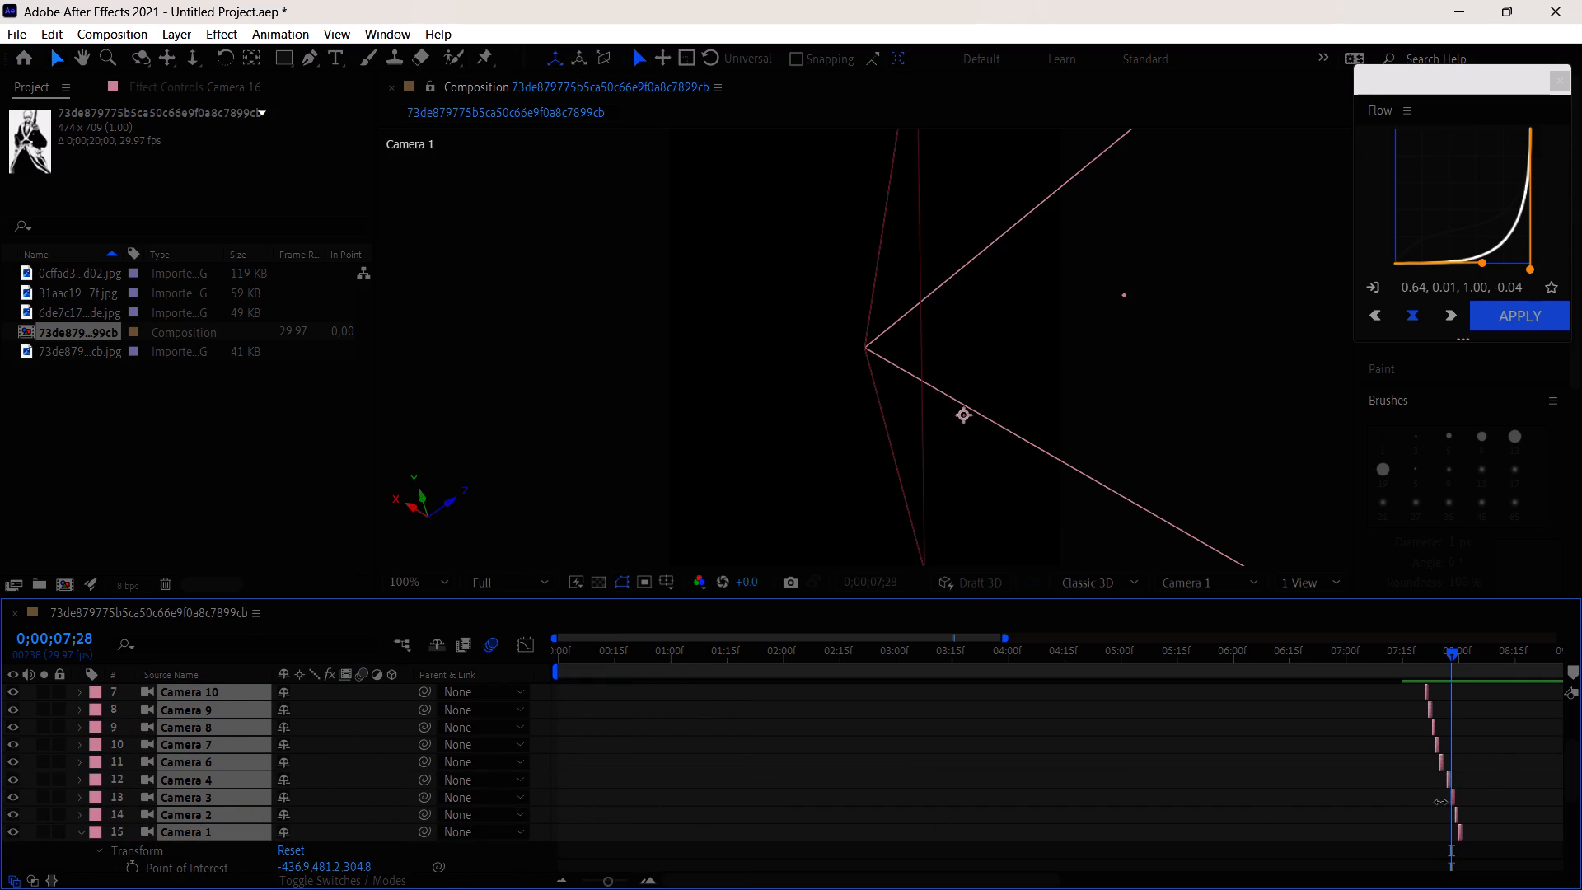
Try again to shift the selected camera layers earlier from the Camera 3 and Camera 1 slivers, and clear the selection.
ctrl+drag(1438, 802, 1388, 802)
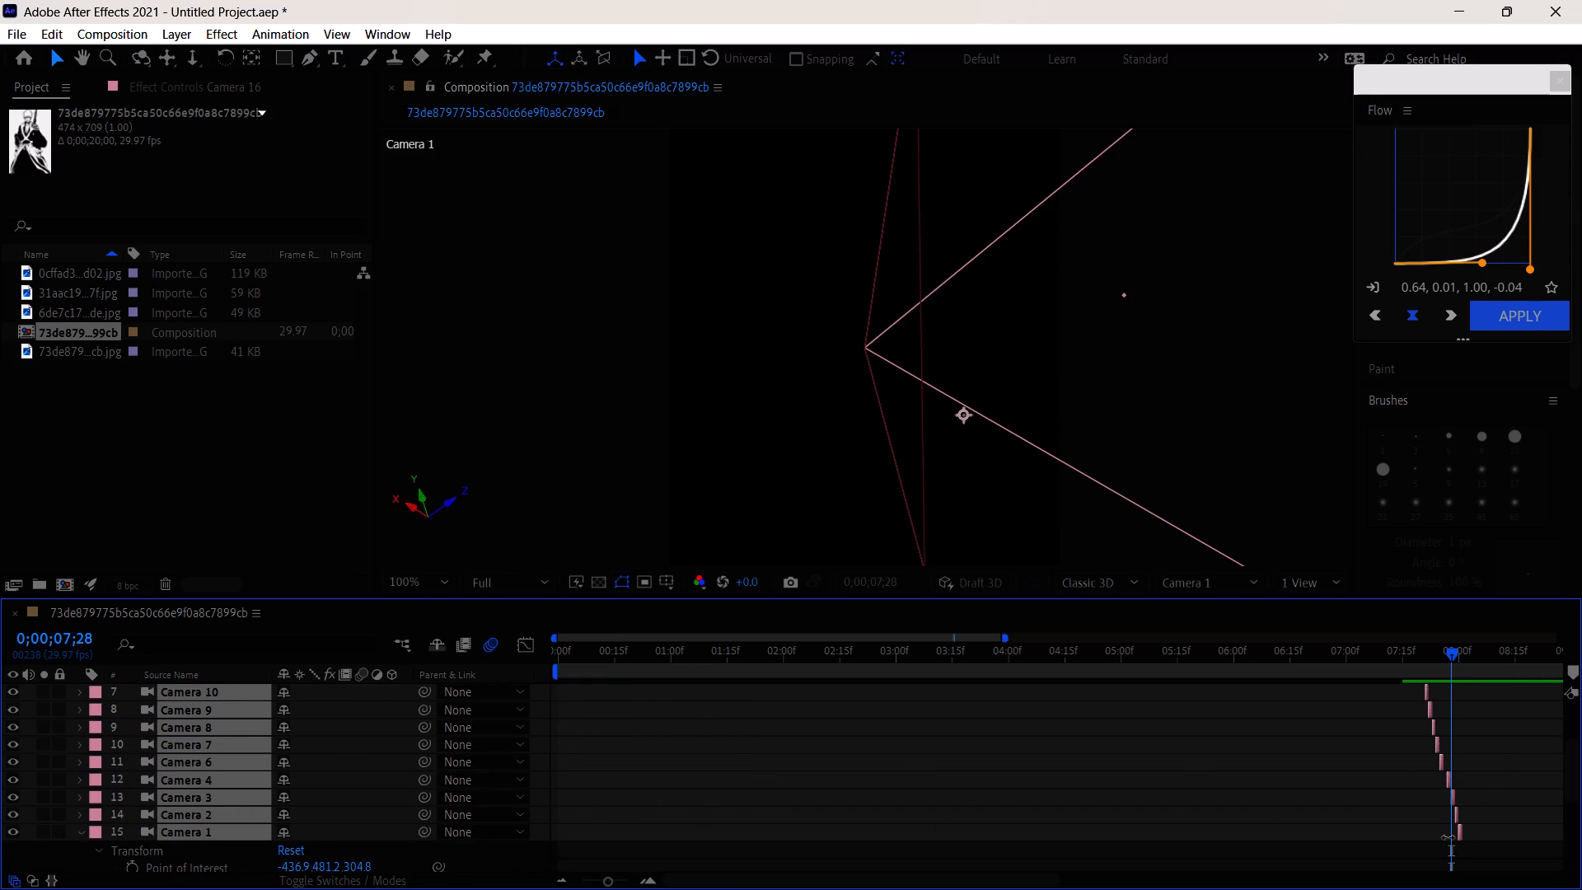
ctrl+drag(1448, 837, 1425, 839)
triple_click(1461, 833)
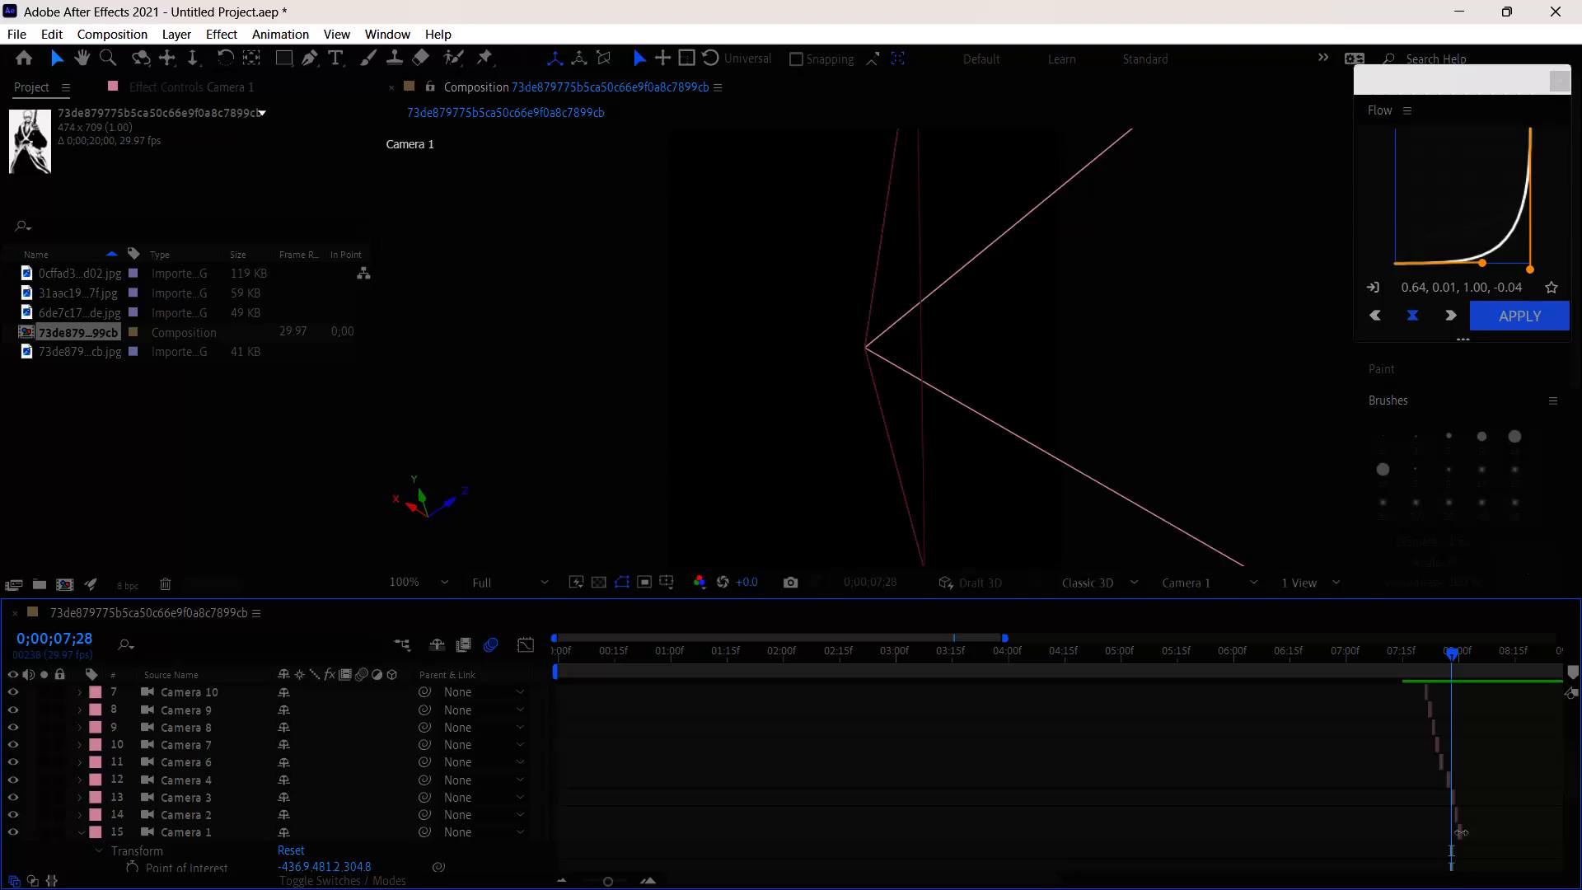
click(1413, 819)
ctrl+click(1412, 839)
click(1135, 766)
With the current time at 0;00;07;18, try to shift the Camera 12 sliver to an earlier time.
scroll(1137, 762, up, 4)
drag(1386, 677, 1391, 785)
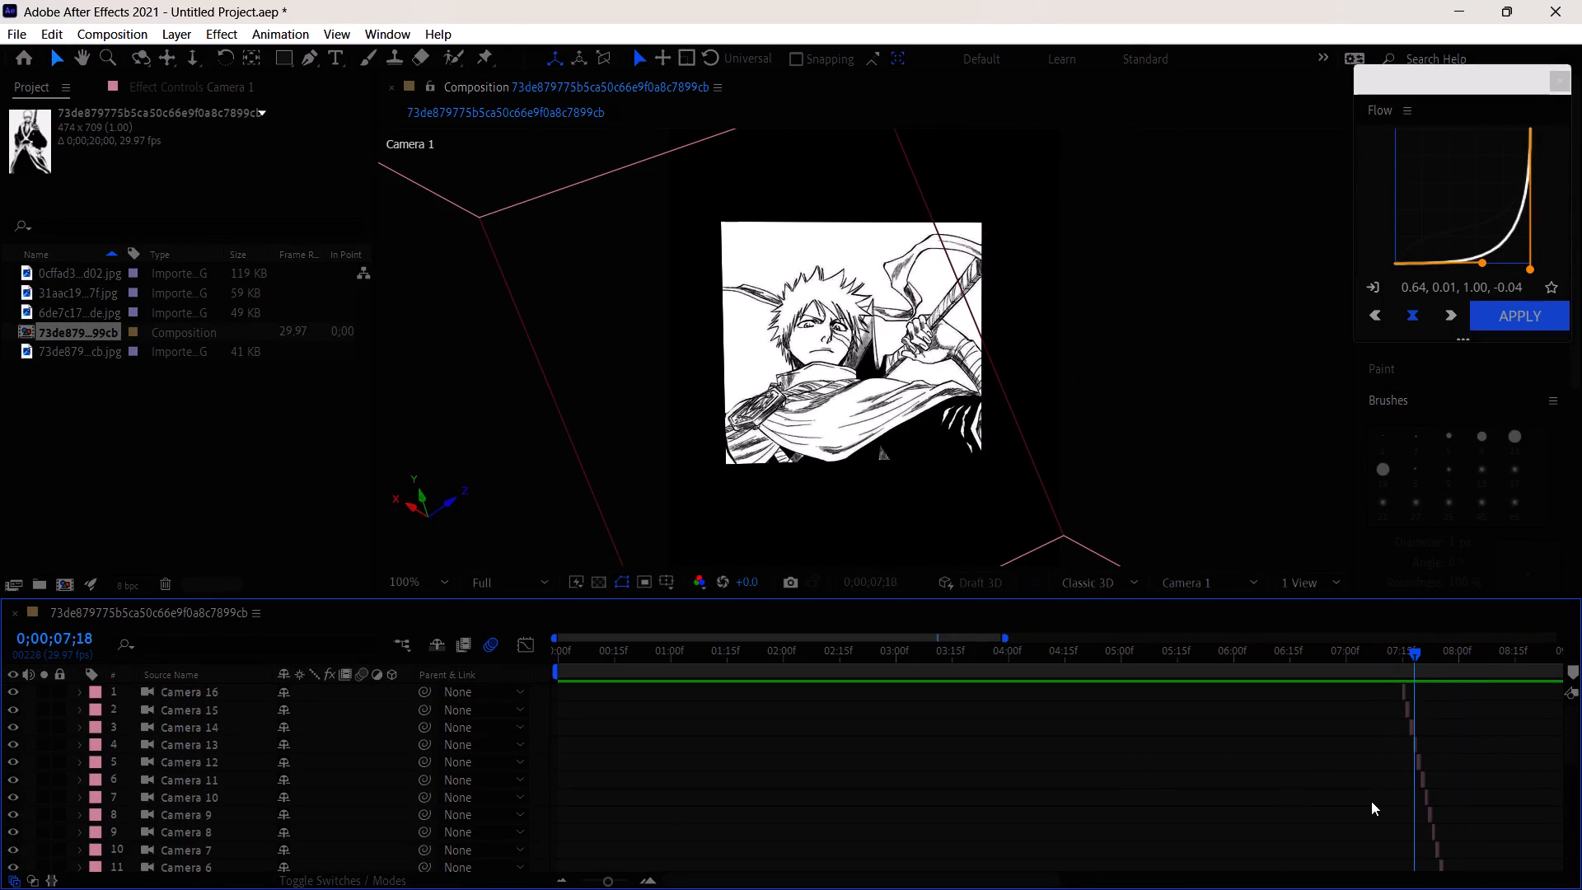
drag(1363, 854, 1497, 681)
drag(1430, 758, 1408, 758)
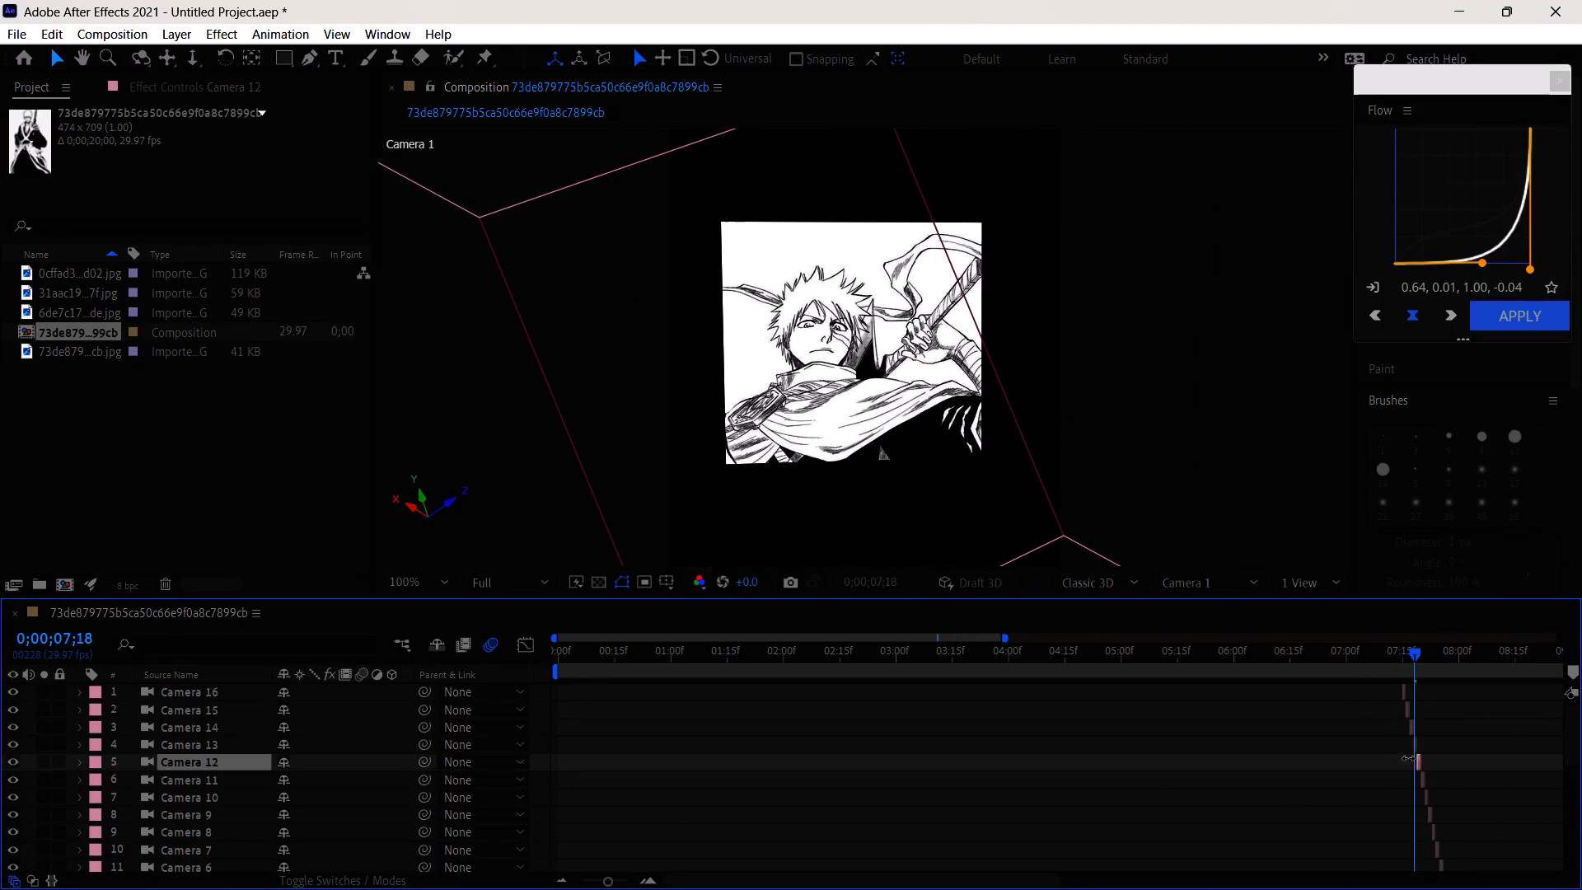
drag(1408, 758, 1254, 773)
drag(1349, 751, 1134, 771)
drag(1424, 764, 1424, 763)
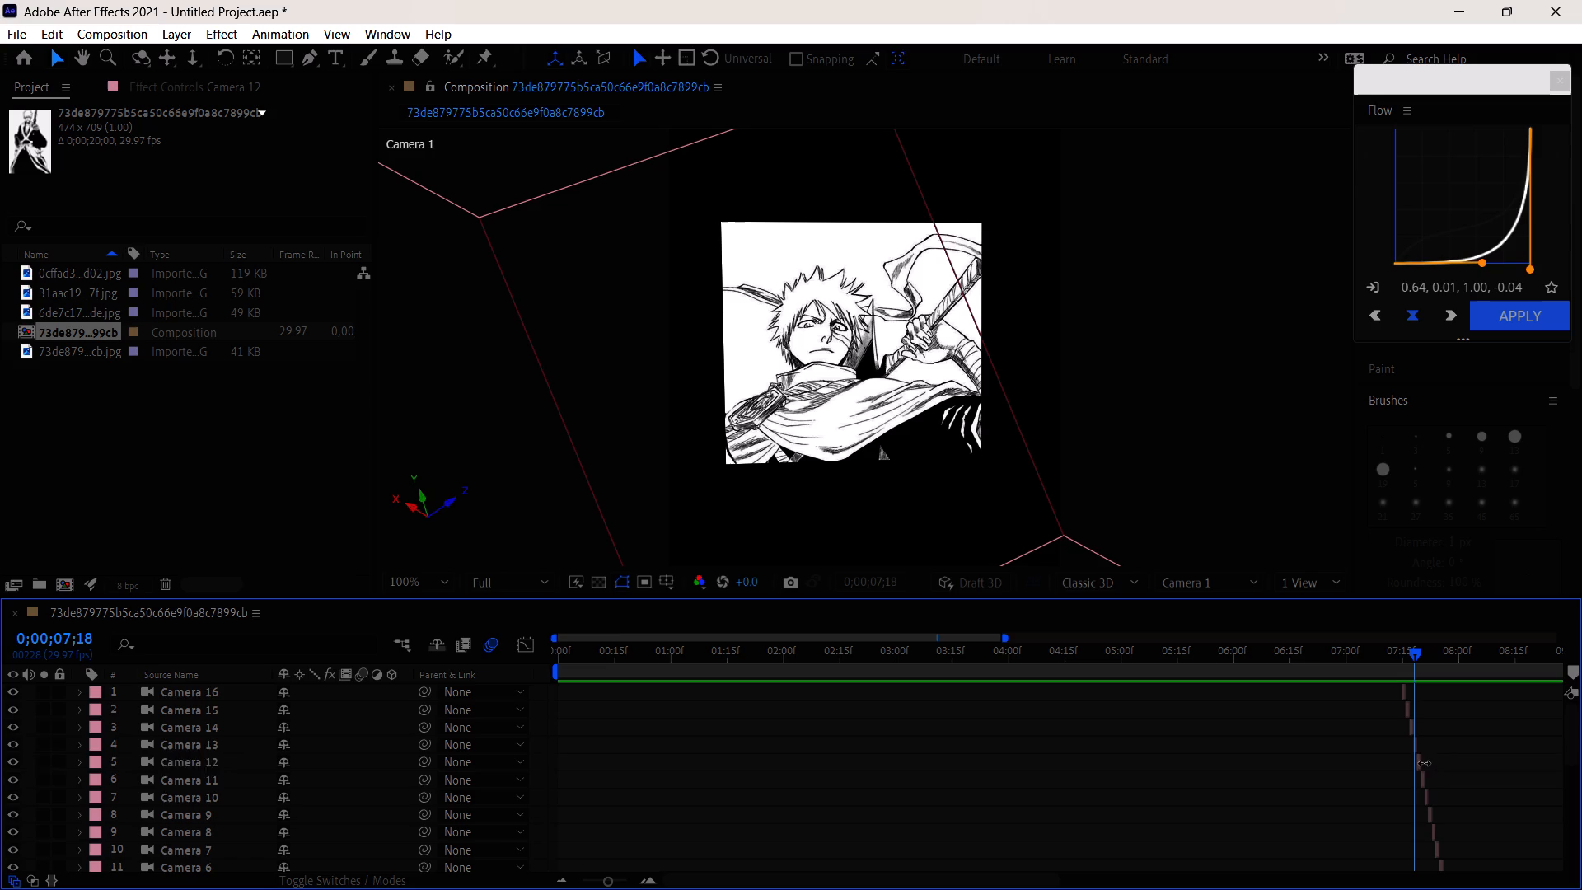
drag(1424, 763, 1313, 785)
Look through the layer stack and select Camera 16's sliver in the timeline.
scroll(886, 787, down, 2)
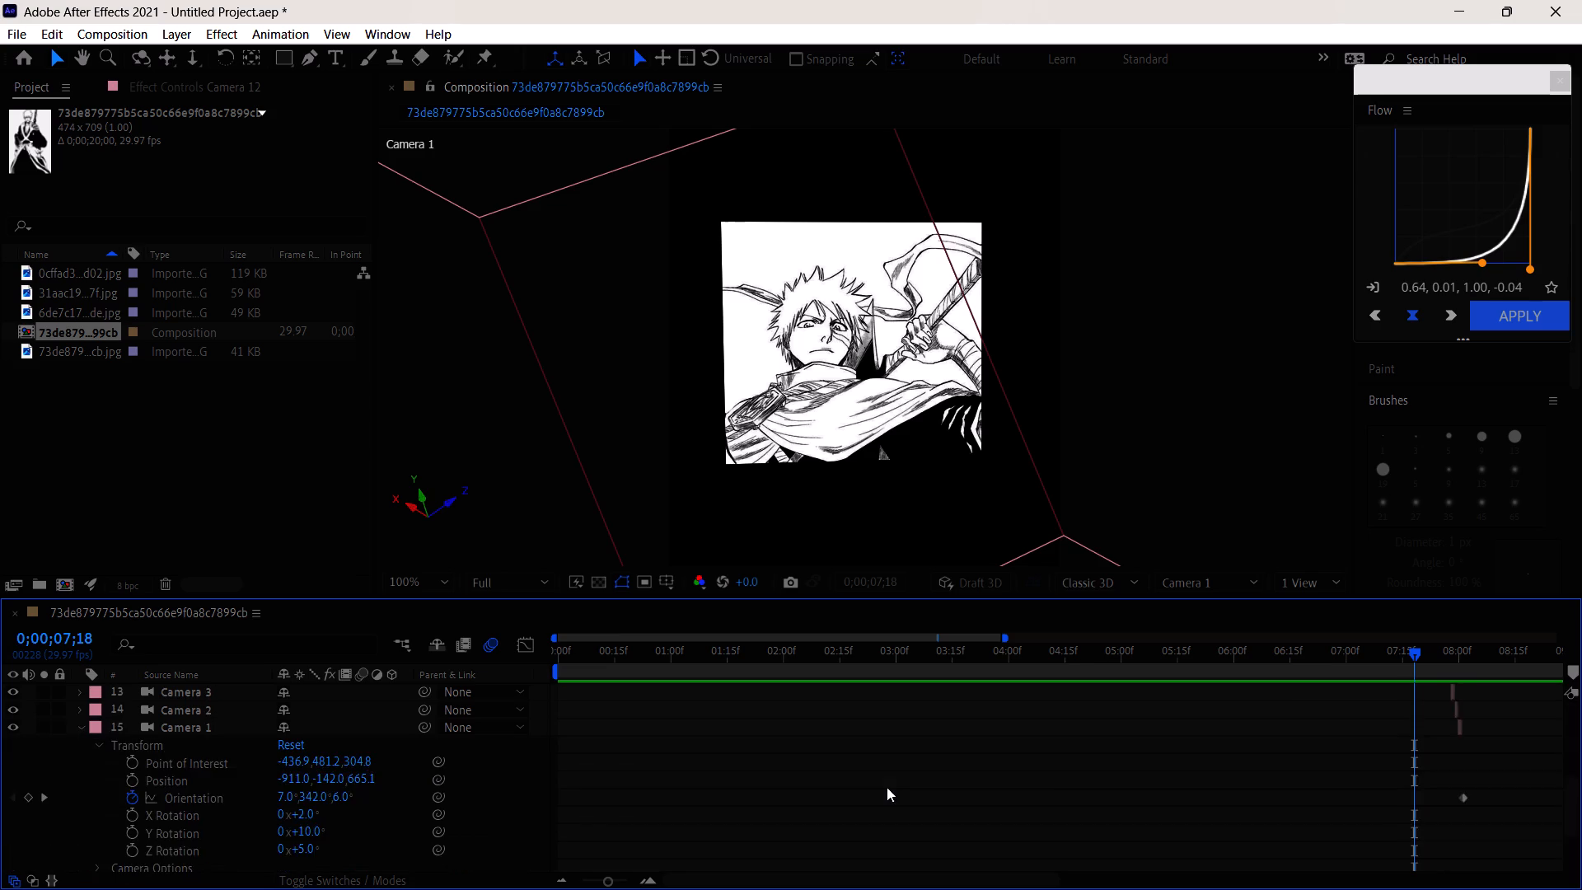
scroll(887, 783, up, 2)
scroll(885, 785, down, 2)
scroll(1430, 761, up, 6)
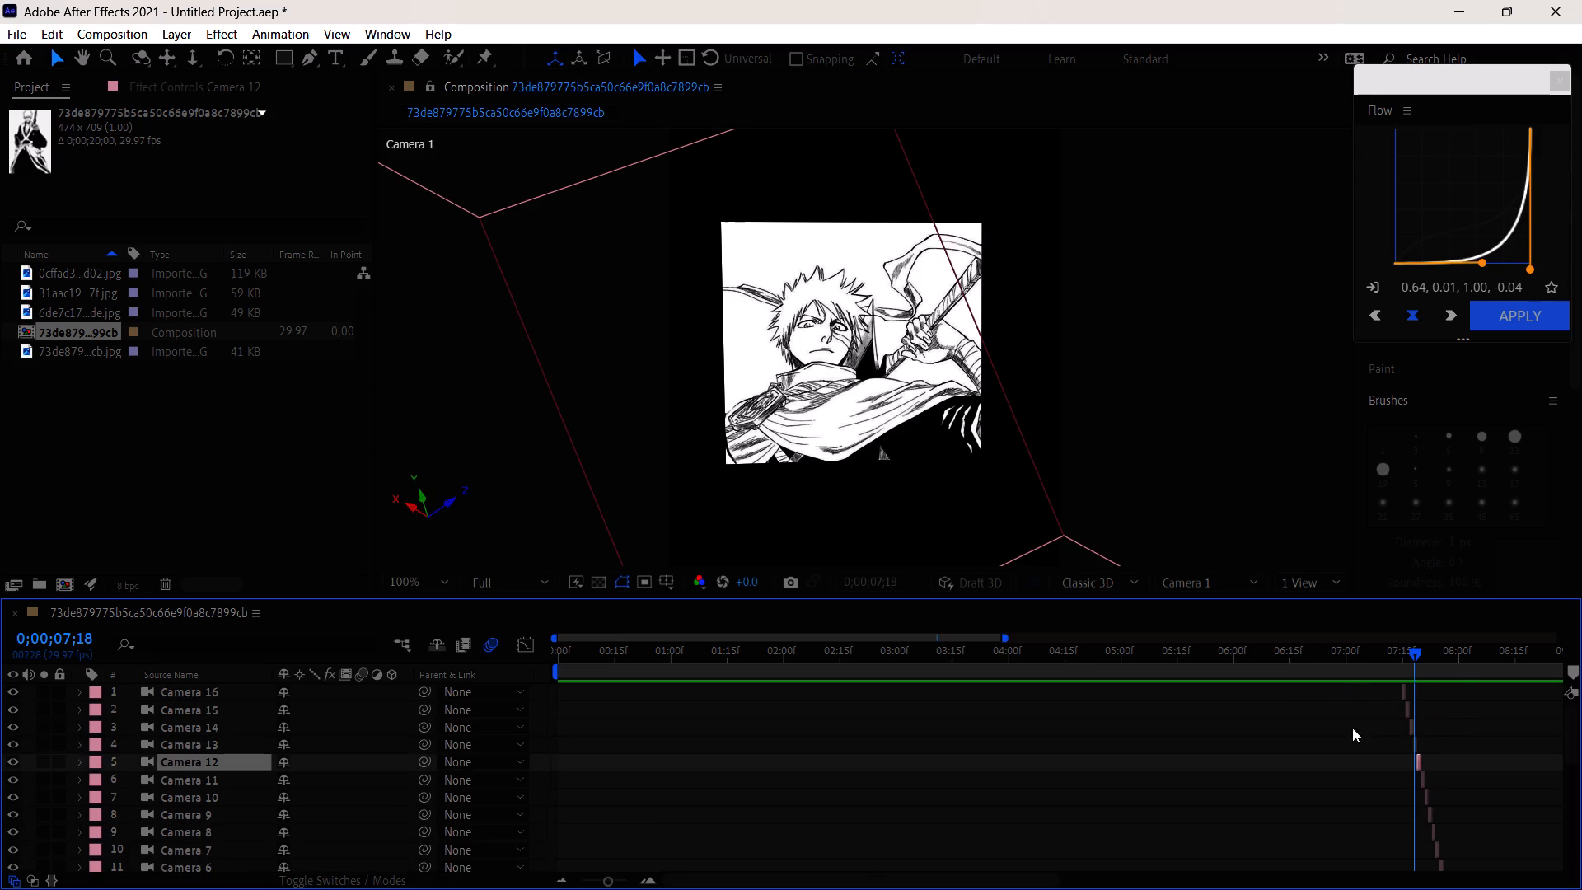
click(1401, 692)
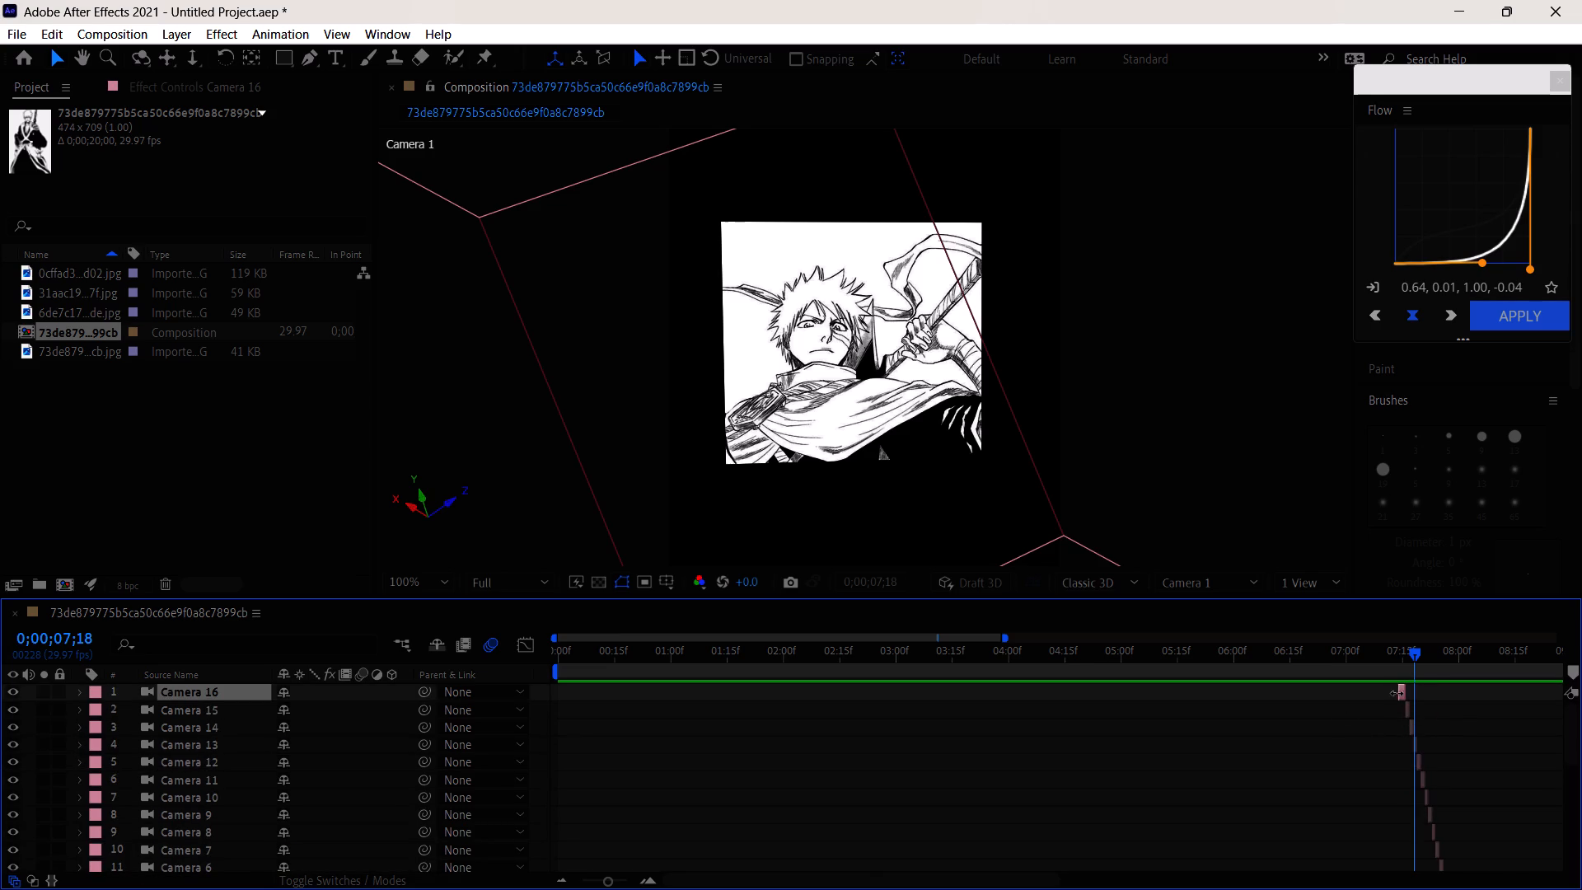
Split the four anime image layers at 0;00;00;15, and split their trailing parts again at 0;00;01;00.
scroll(1459, 795, down, 4)
scroll(1363, 775, down, 2)
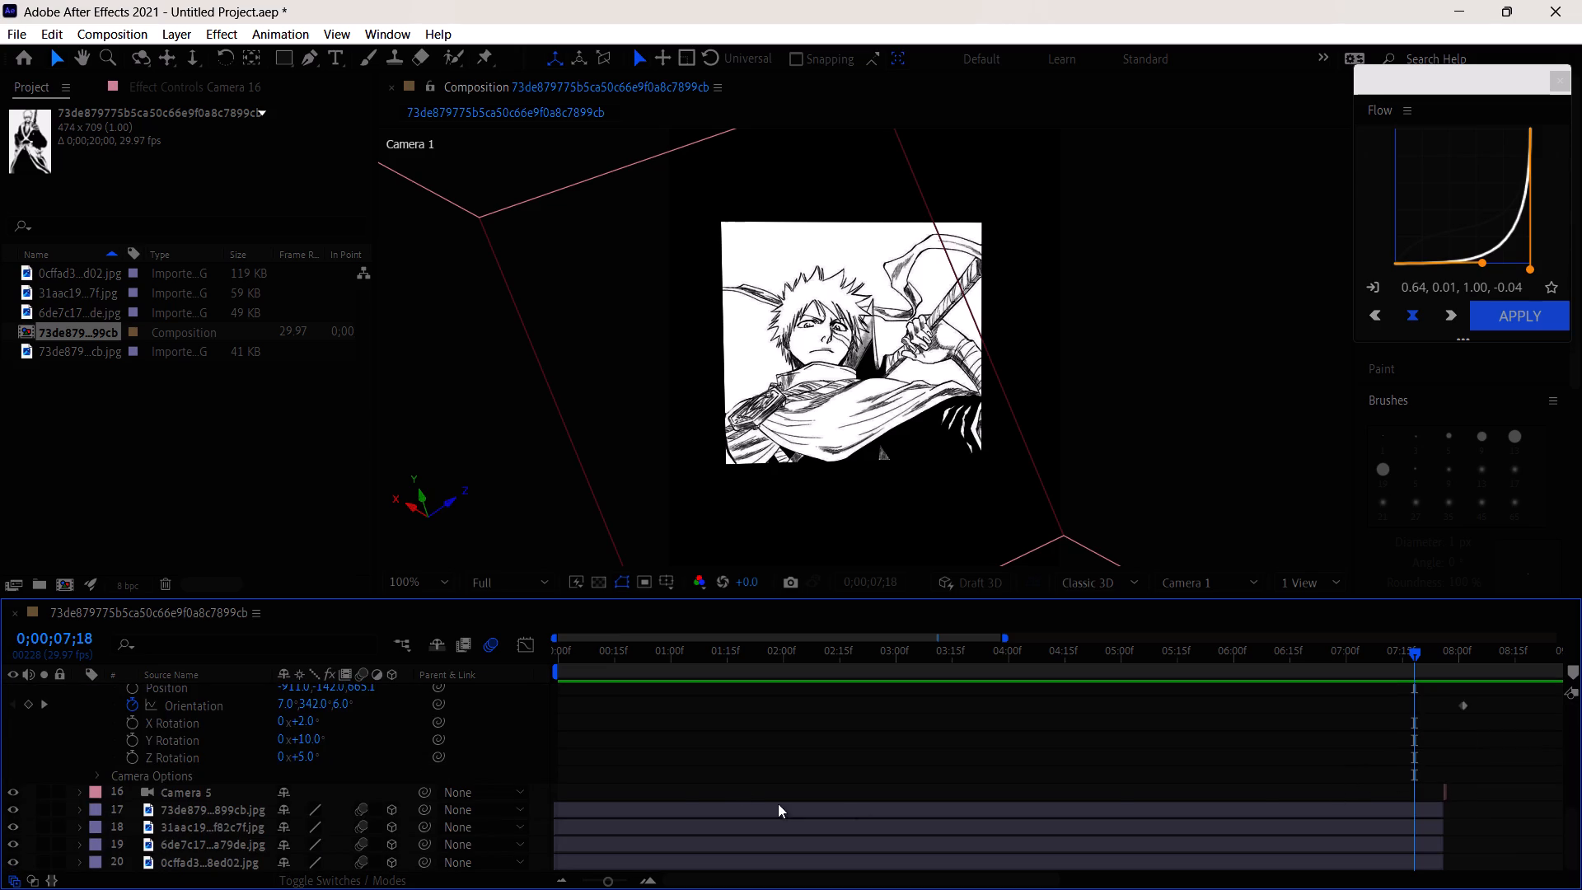
click(616, 650)
key(ctrl+shift+d)
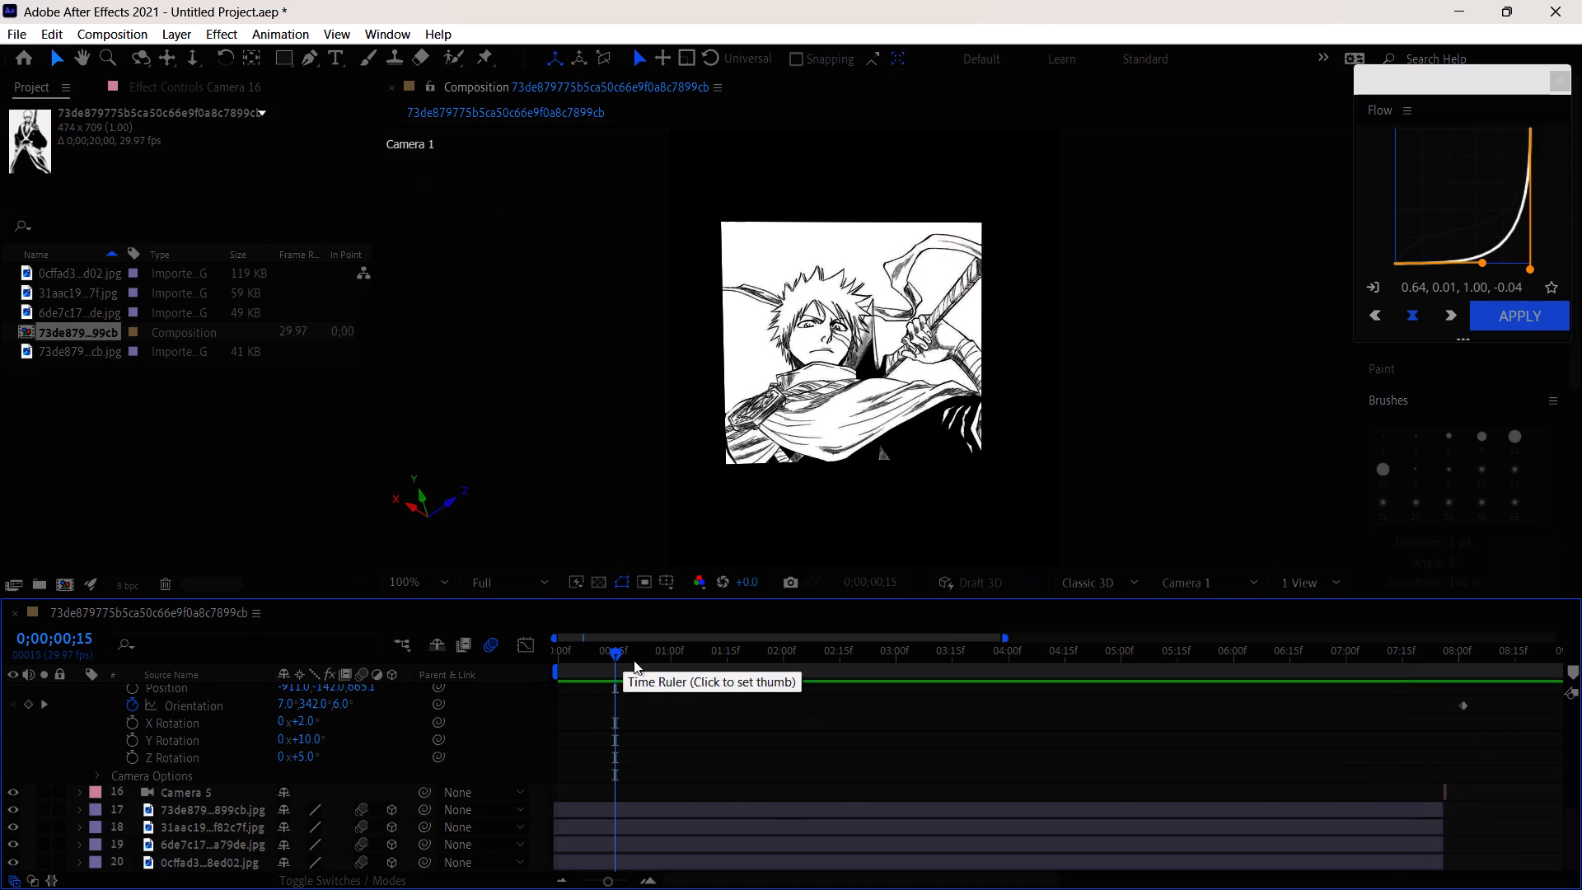
key(ctrl+shift+d)
scroll(645, 724, down, 5)
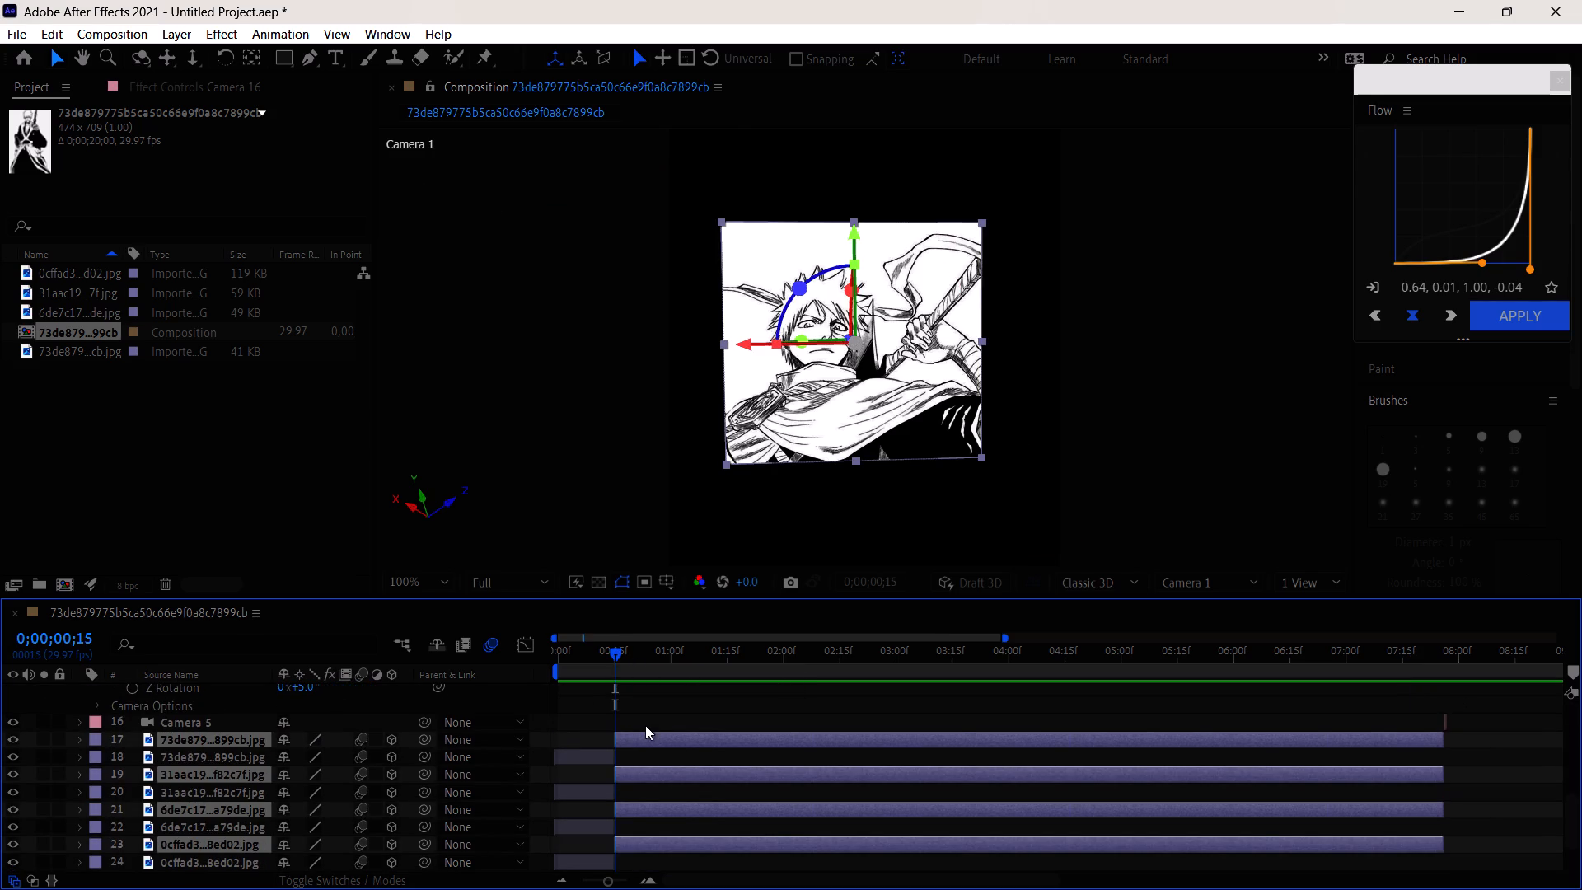
click(670, 647)
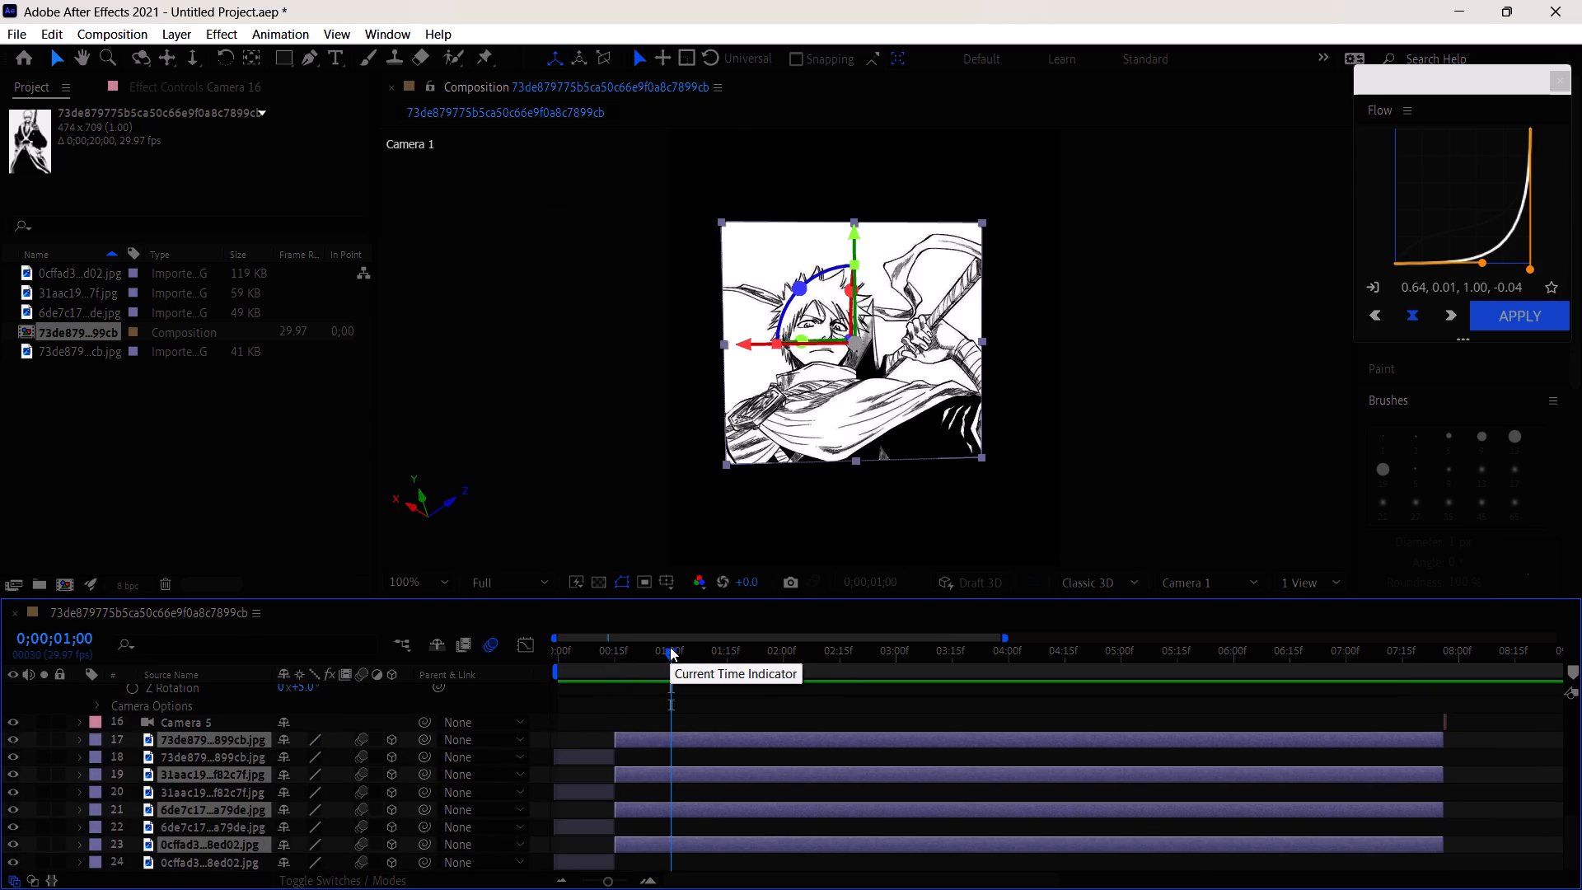
key(ctrl+shift+d)
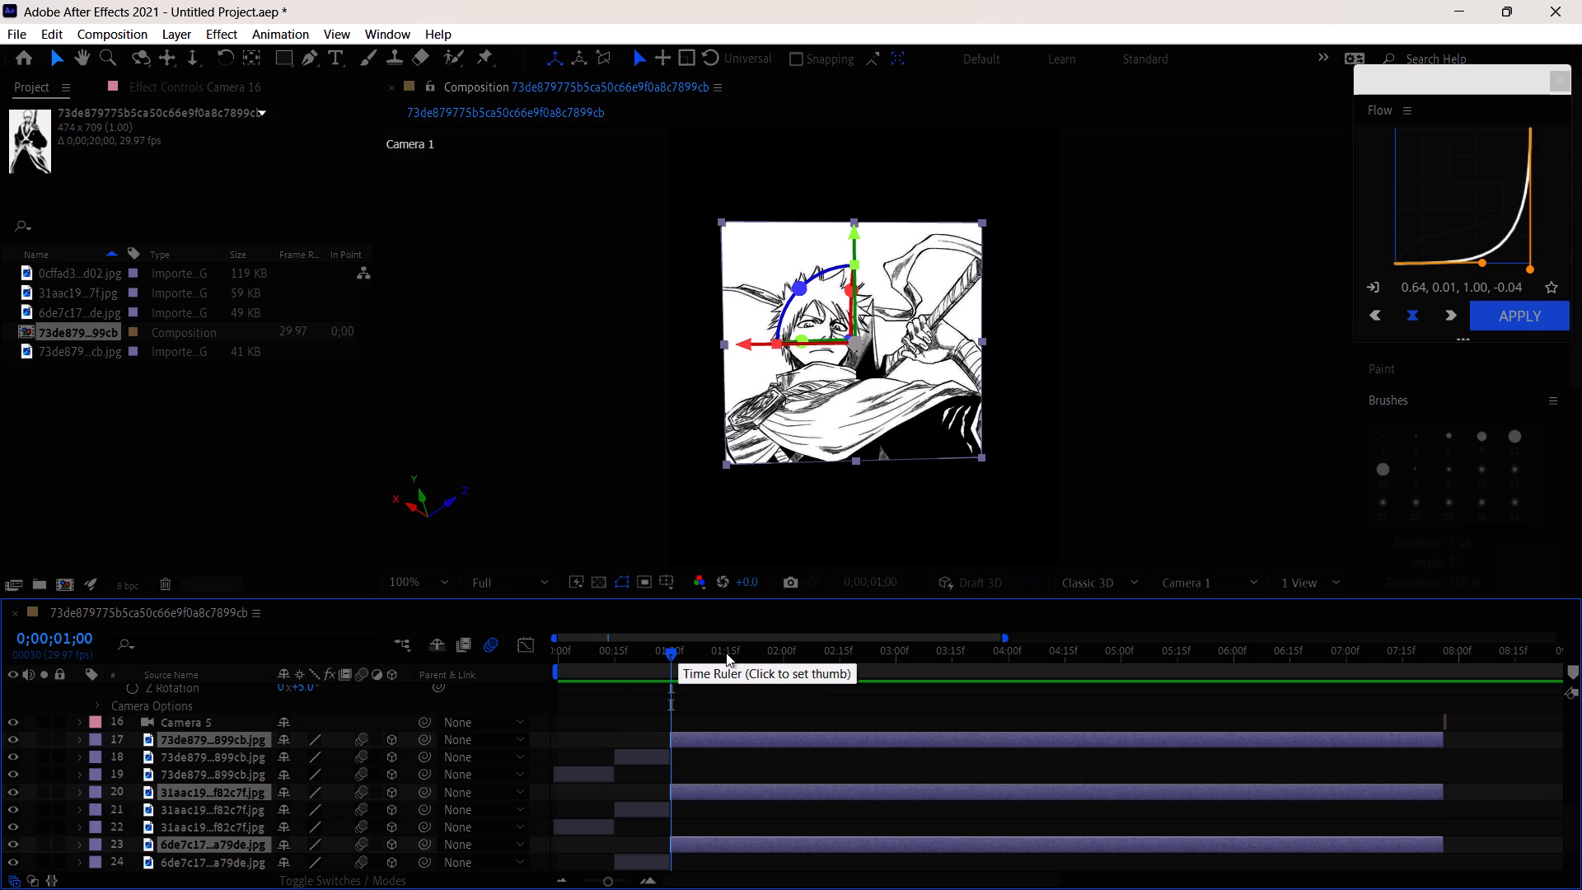
Split the trailing parts of the four anime image layers at 0;00;01;15.
click(727, 654)
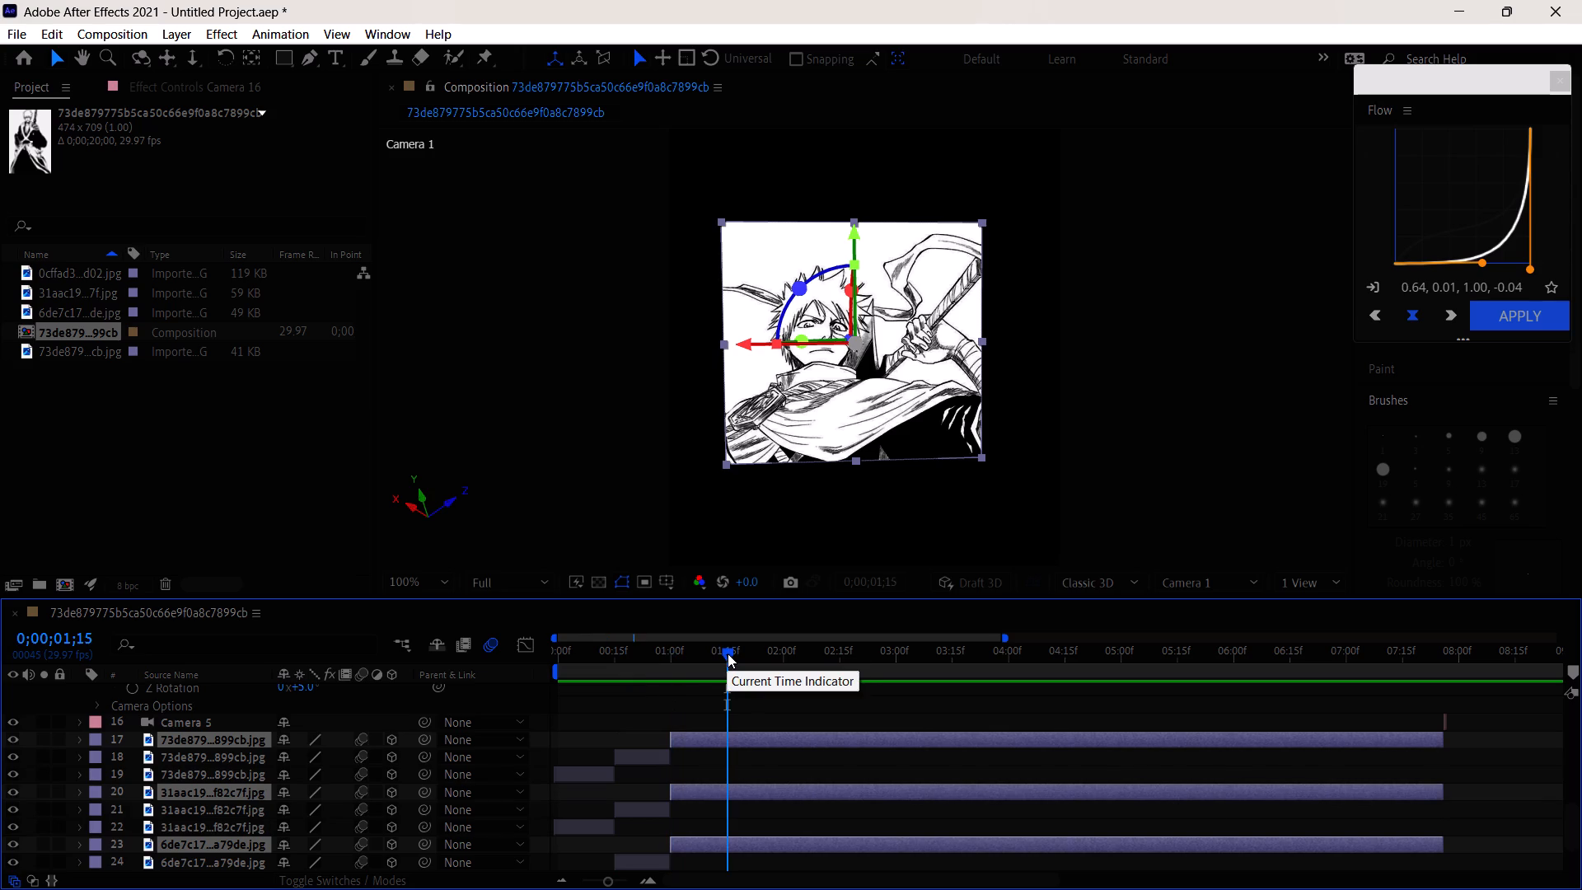
key(ctrl+shift+d)
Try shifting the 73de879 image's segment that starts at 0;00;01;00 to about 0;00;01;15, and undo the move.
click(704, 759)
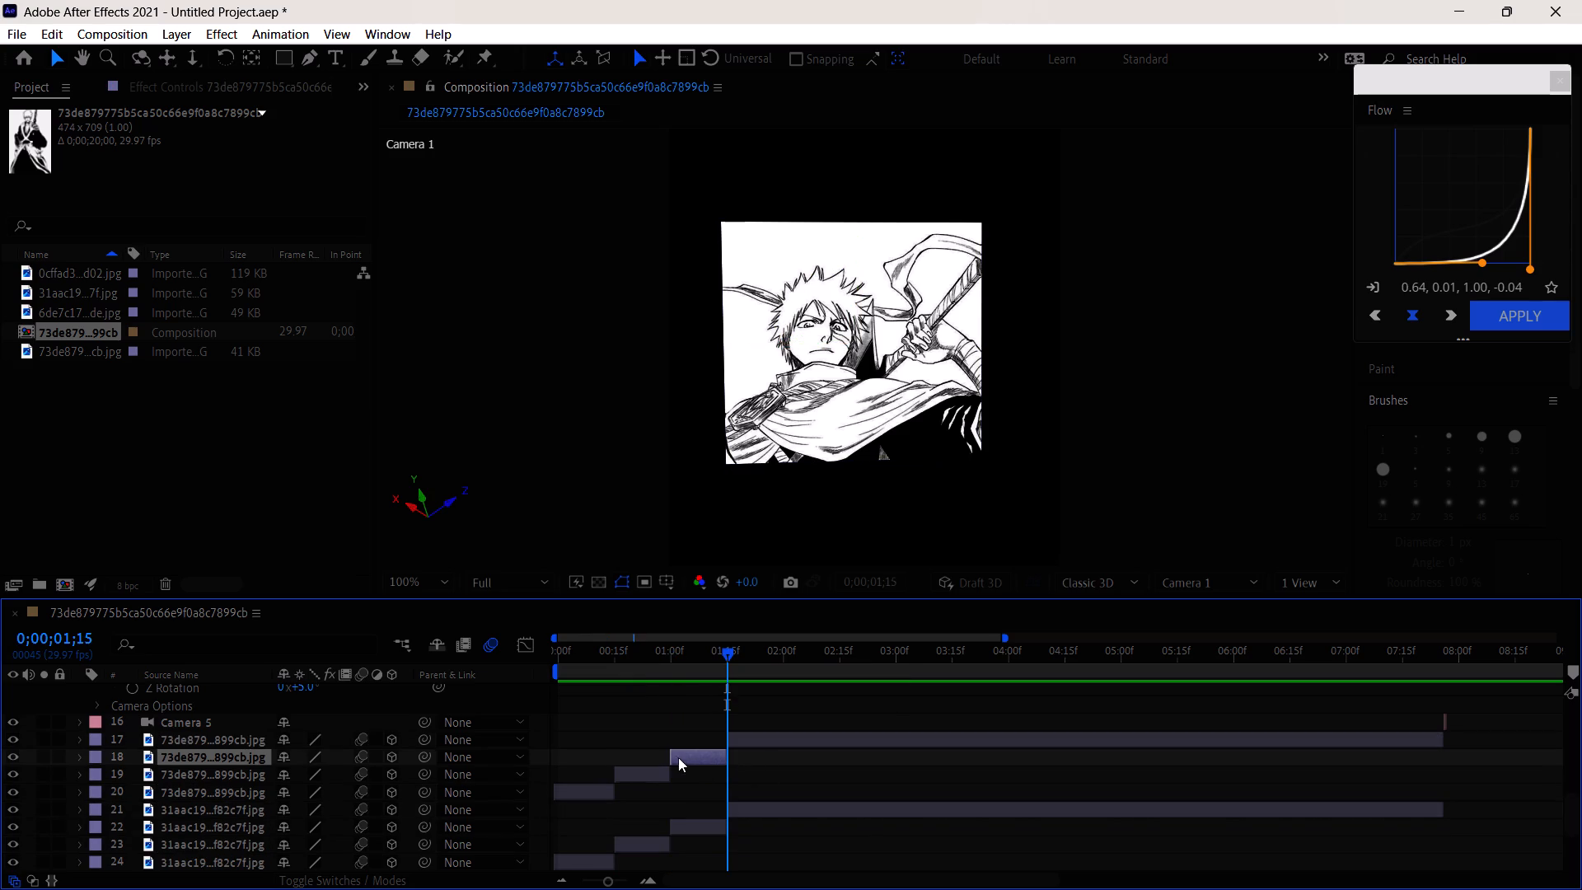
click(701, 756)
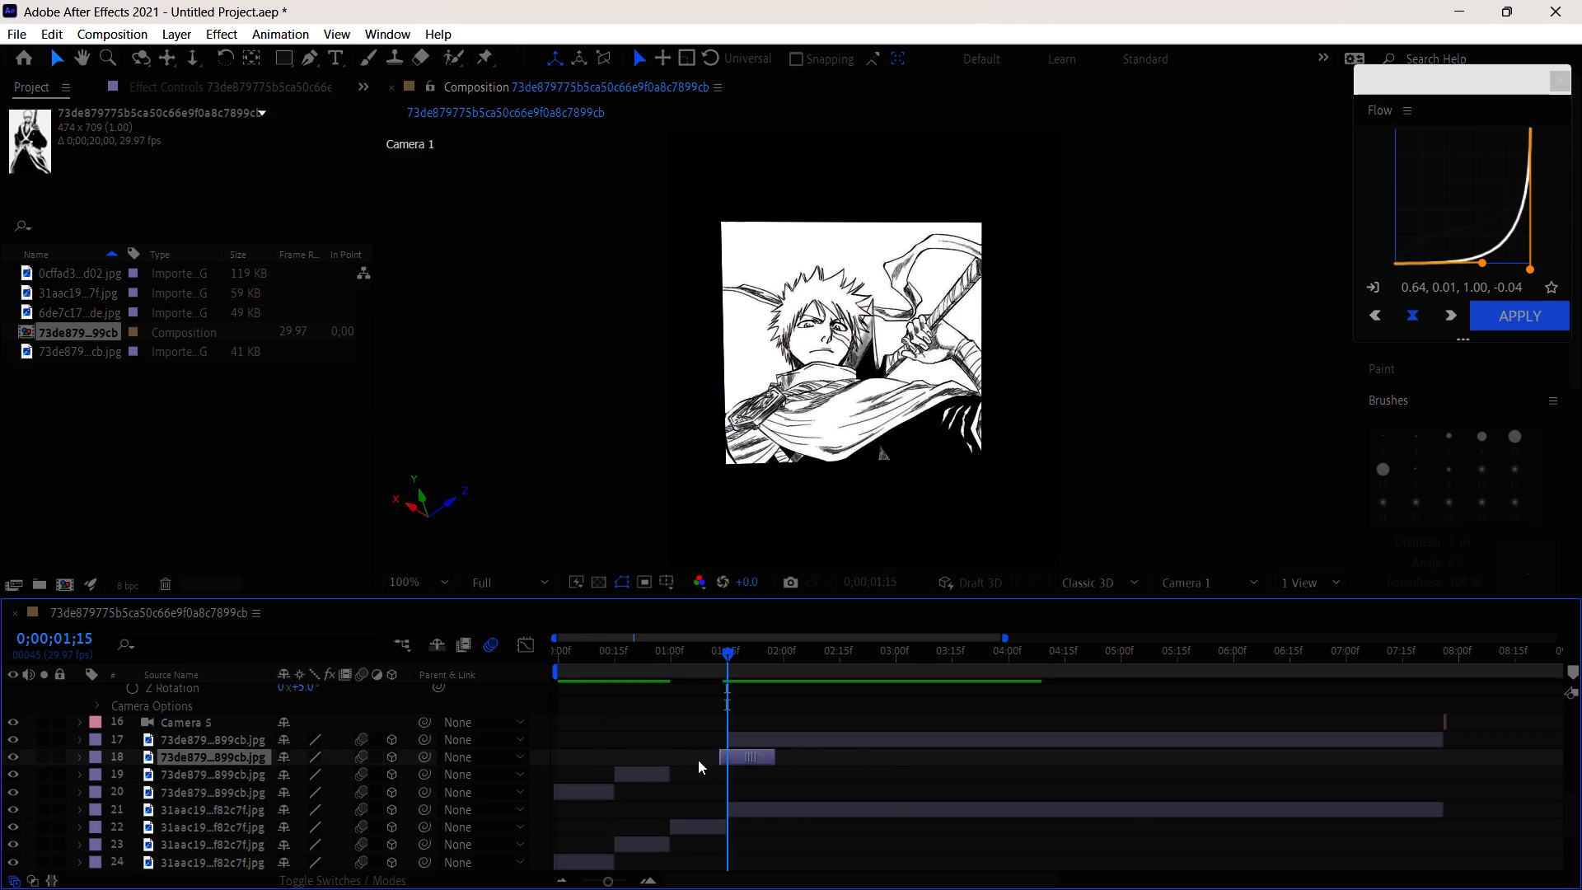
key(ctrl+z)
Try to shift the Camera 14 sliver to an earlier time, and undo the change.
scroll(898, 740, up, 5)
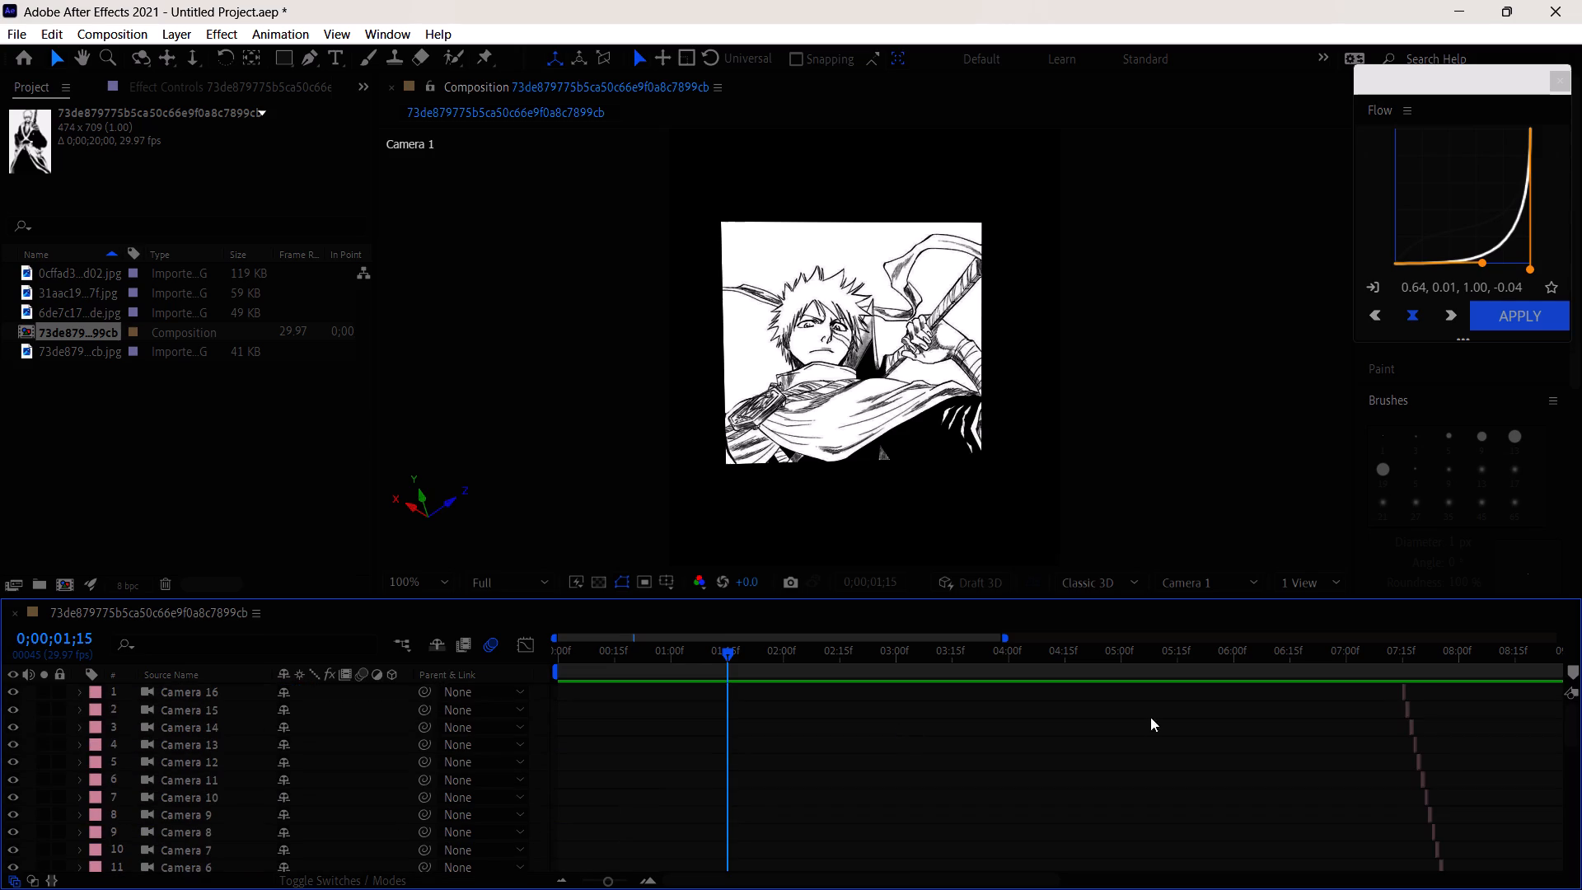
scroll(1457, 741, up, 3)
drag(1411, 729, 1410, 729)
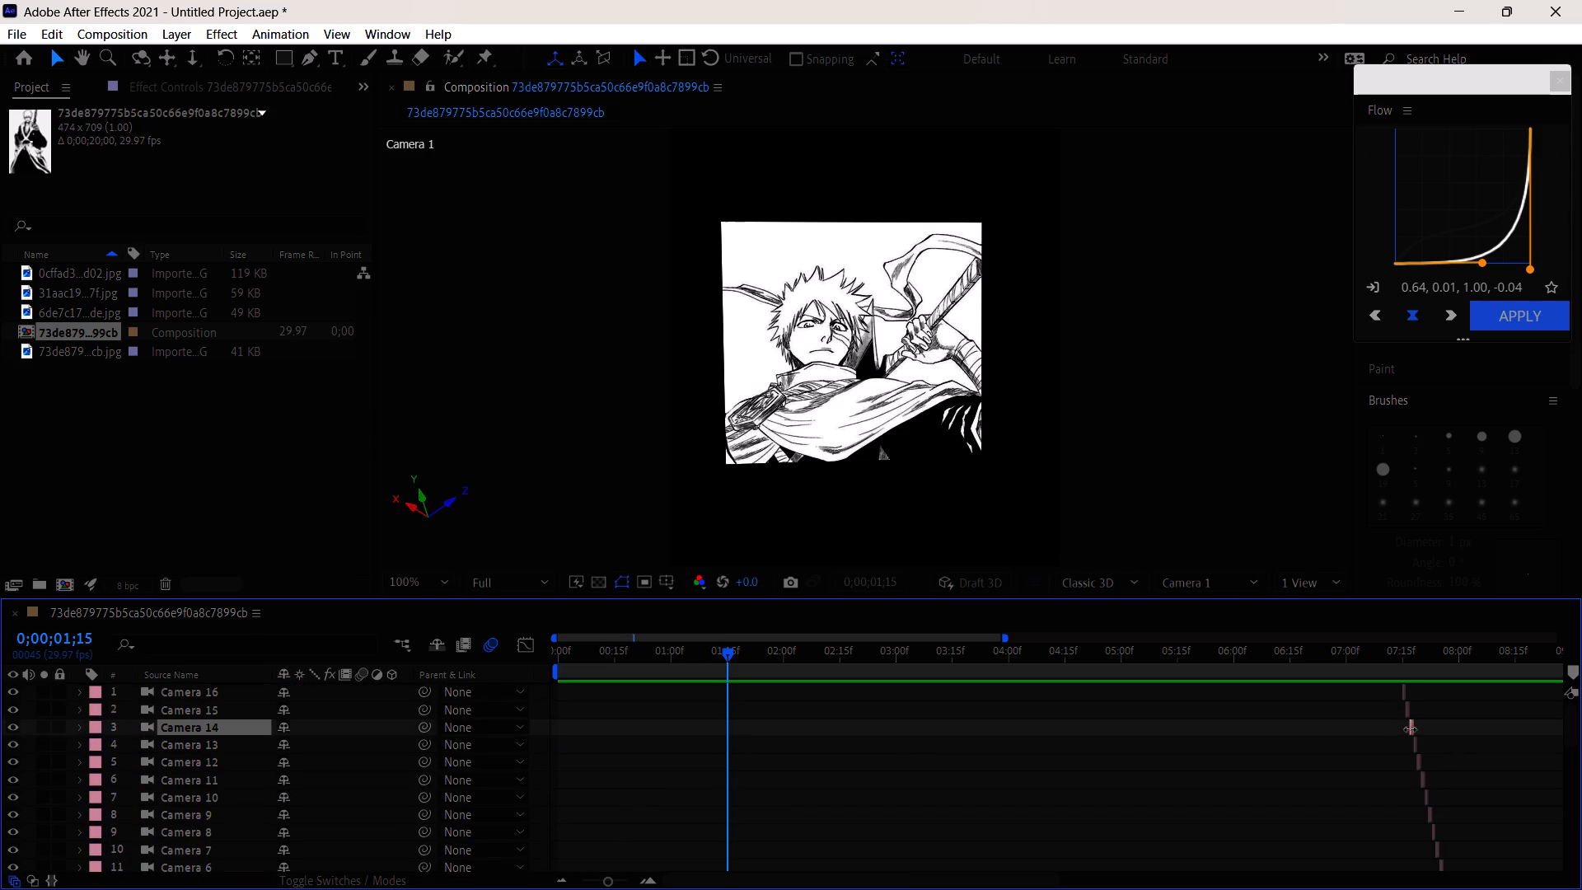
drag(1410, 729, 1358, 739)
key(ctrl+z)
Select Cameras 16 through 1 except Camera 5 and shift their slivers to the timeline's start, with Camera 1's ending at about 0;00;00;15.
drag(555, 636, 884, 639)
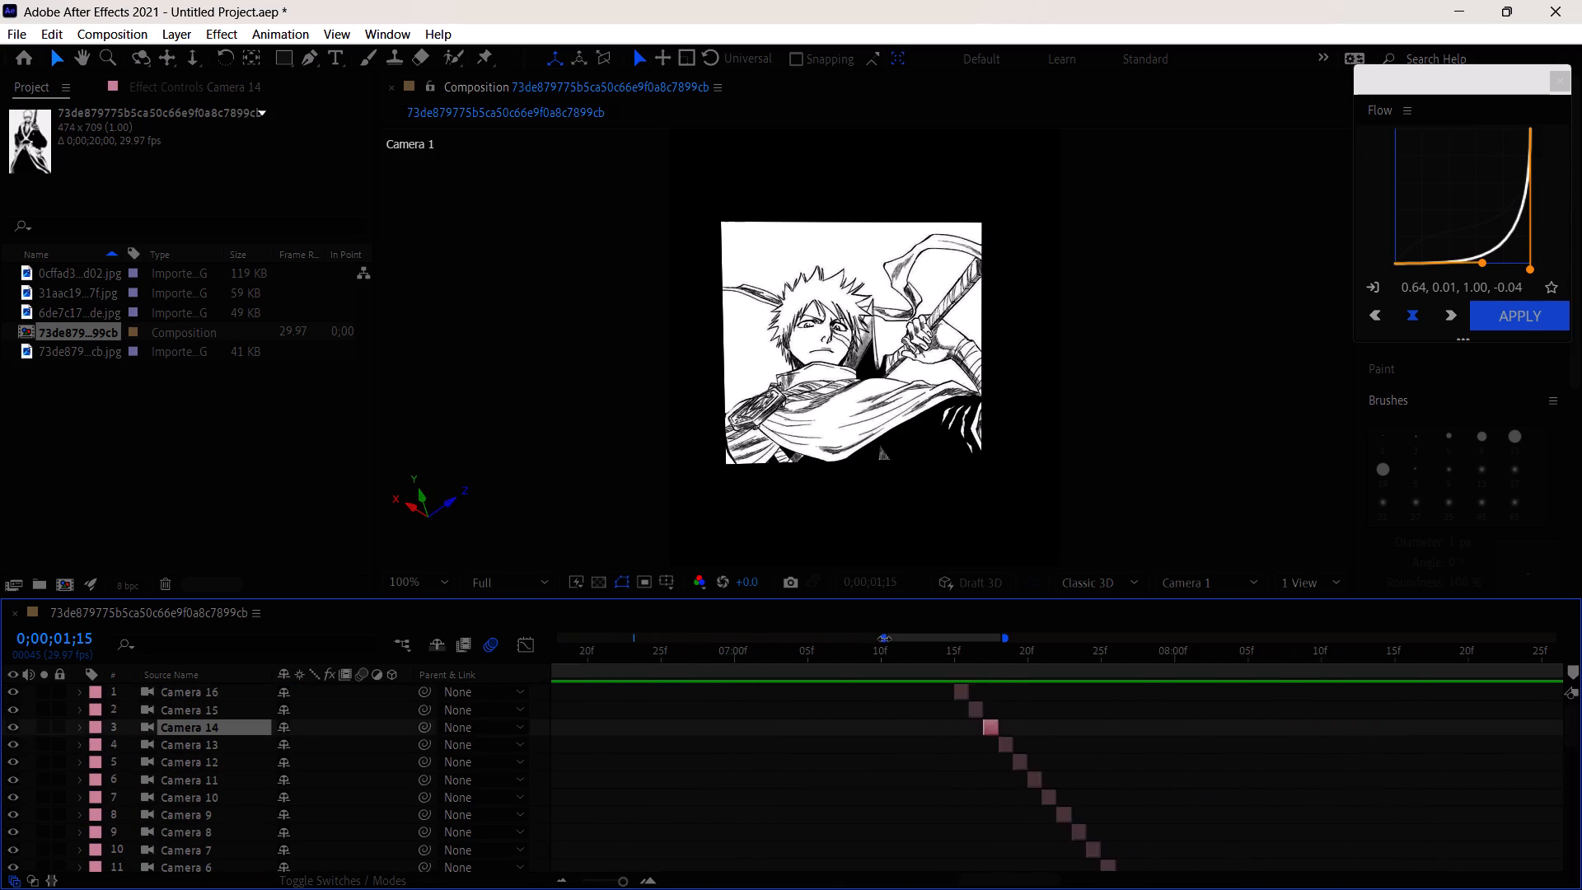
drag(884, 639, 900, 639)
click(892, 726)
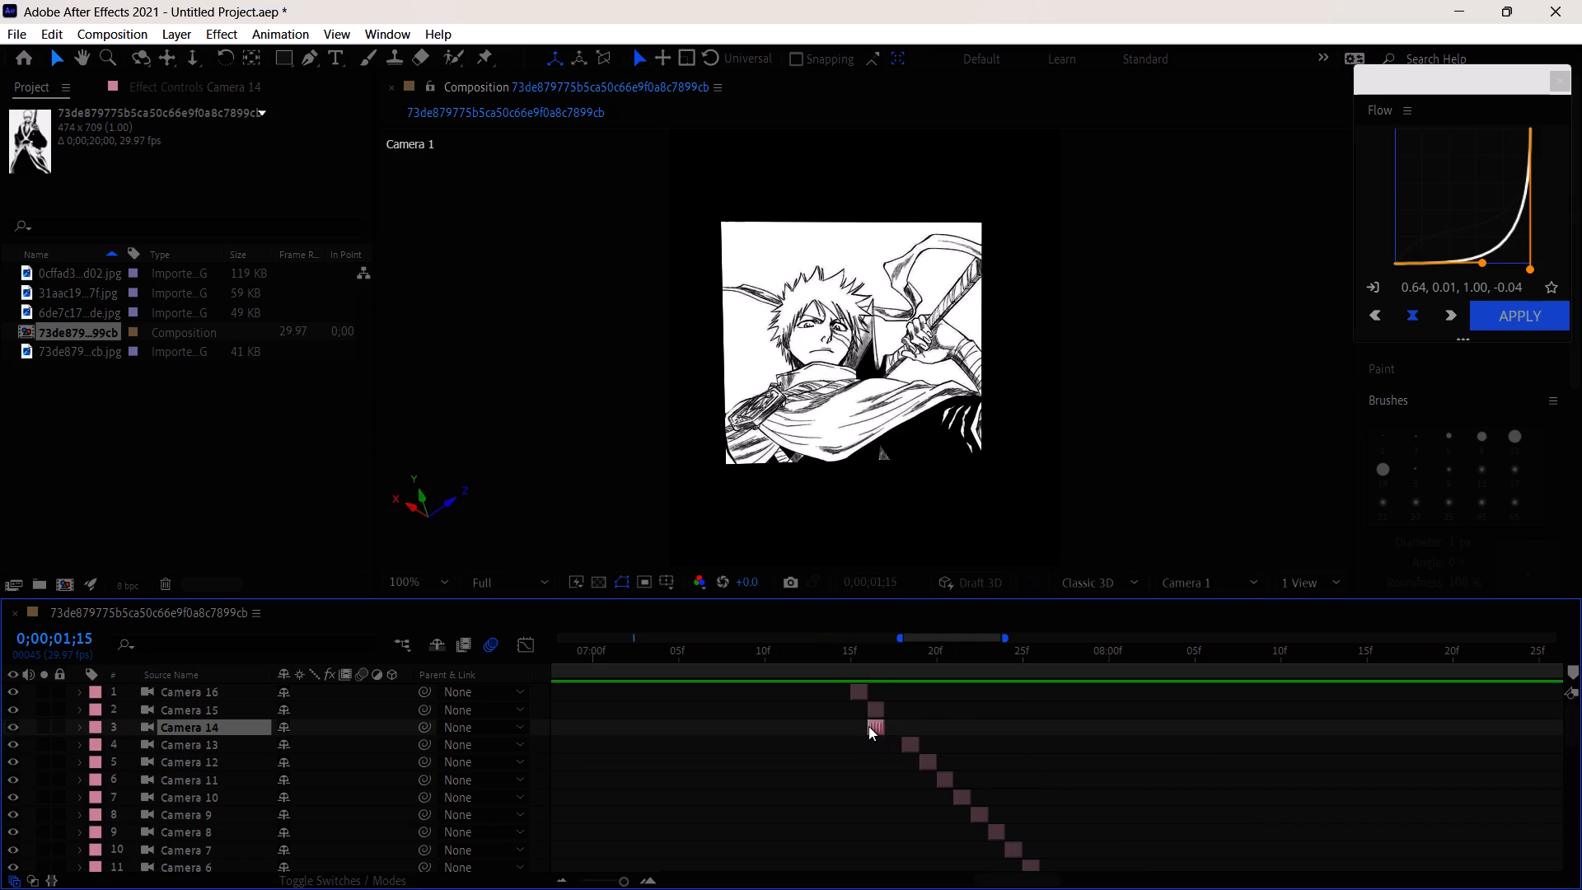
ctrl+click(203, 691)
ctrl+click(207, 711)
ctrl+click(218, 740)
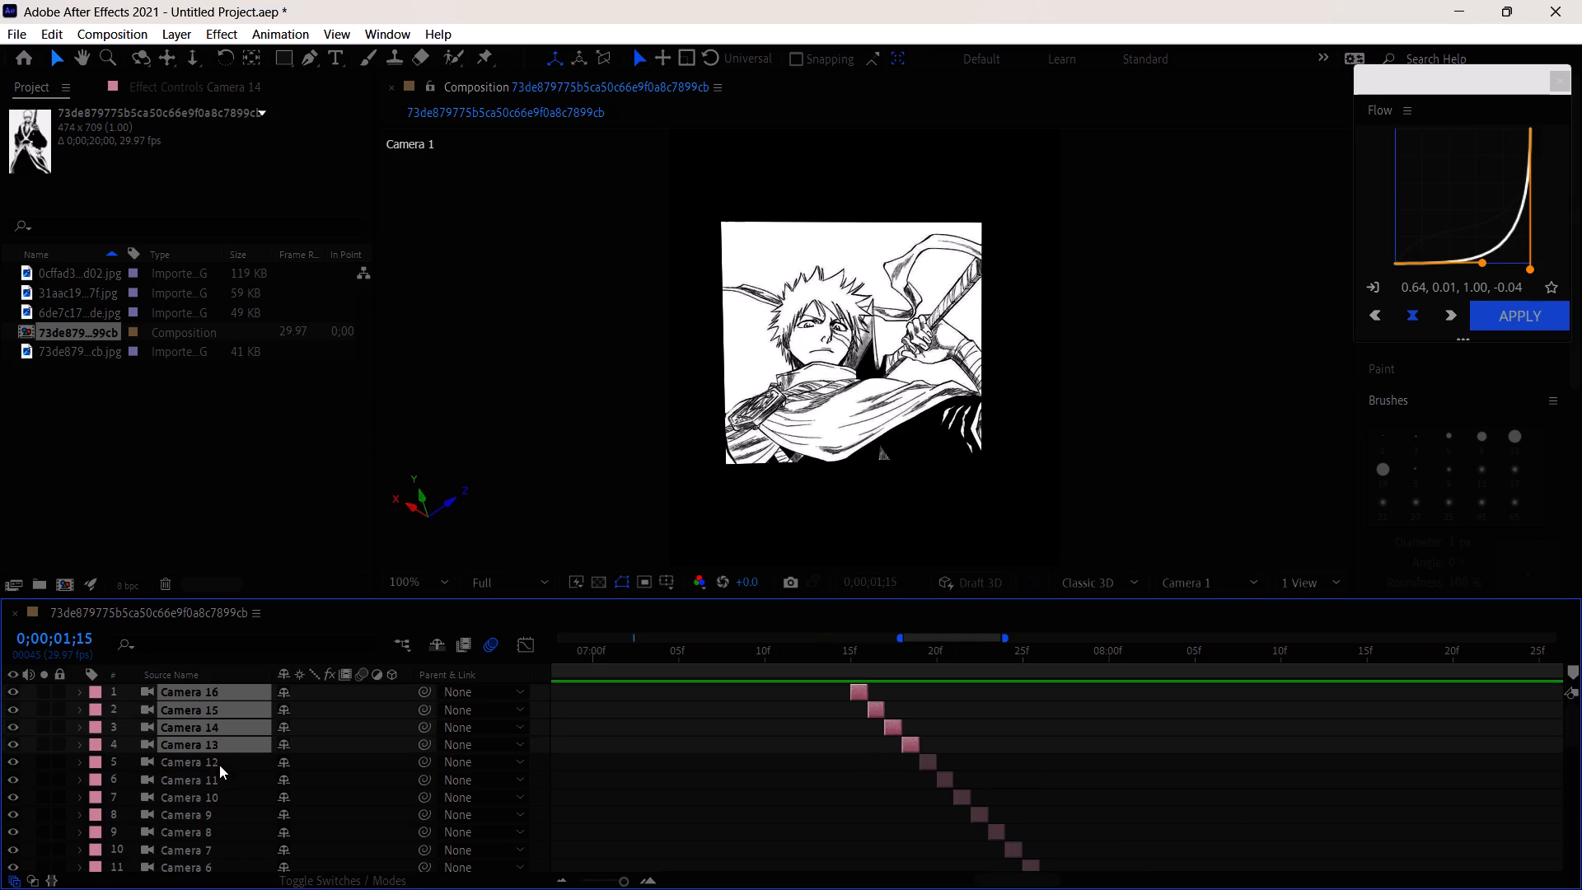
ctrl+click(219, 770)
ctrl+click(219, 783)
ctrl+click(222, 791)
ctrl+click(222, 808)
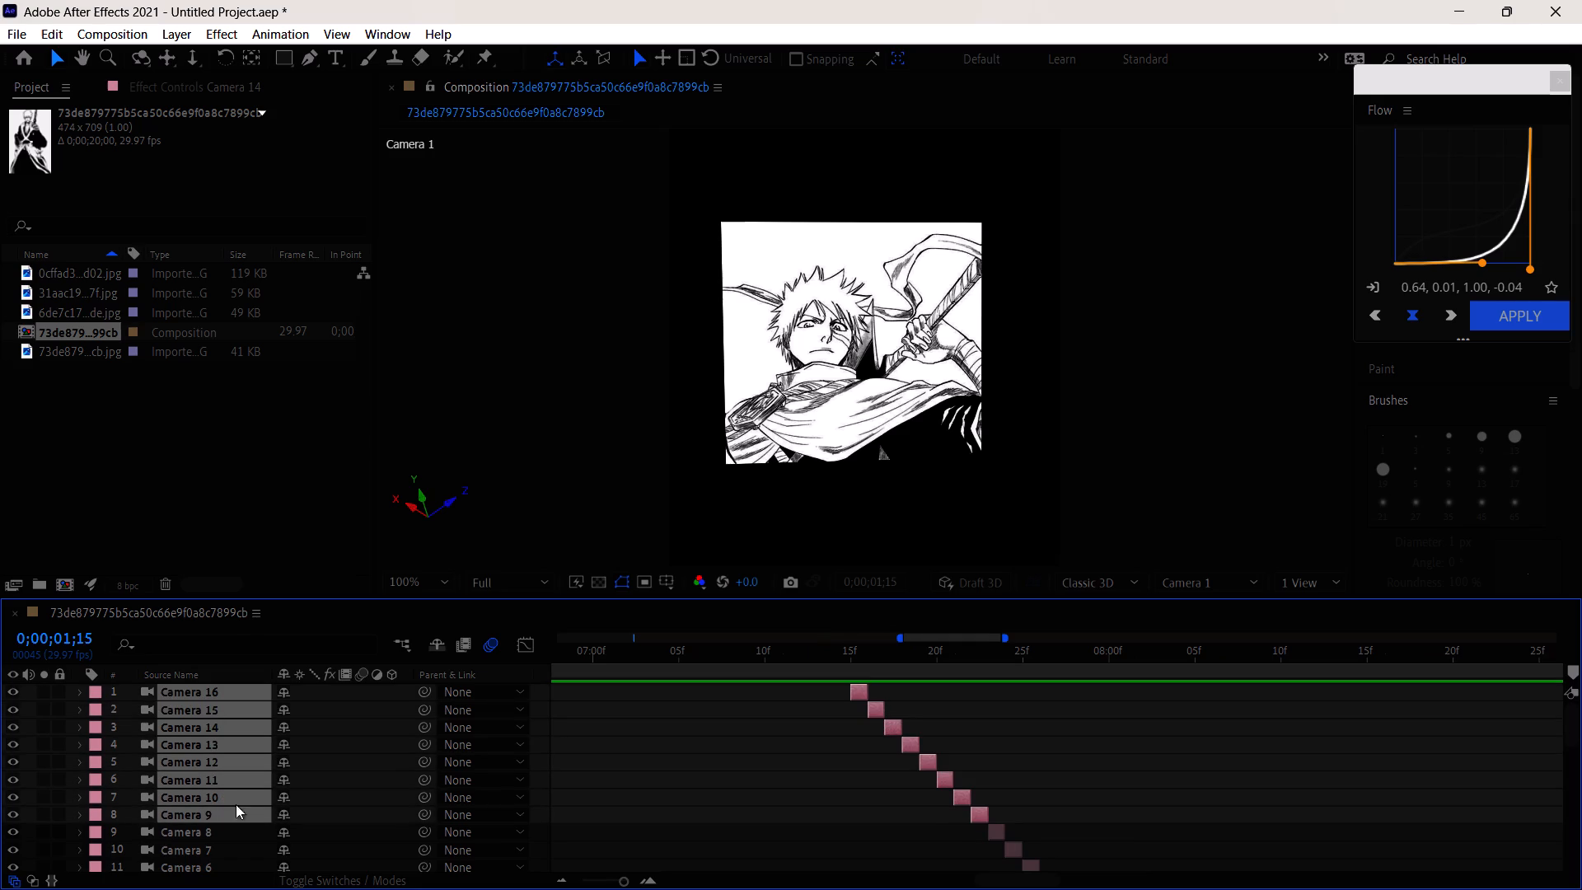
ctrl+click(199, 836)
ctrl+click(204, 851)
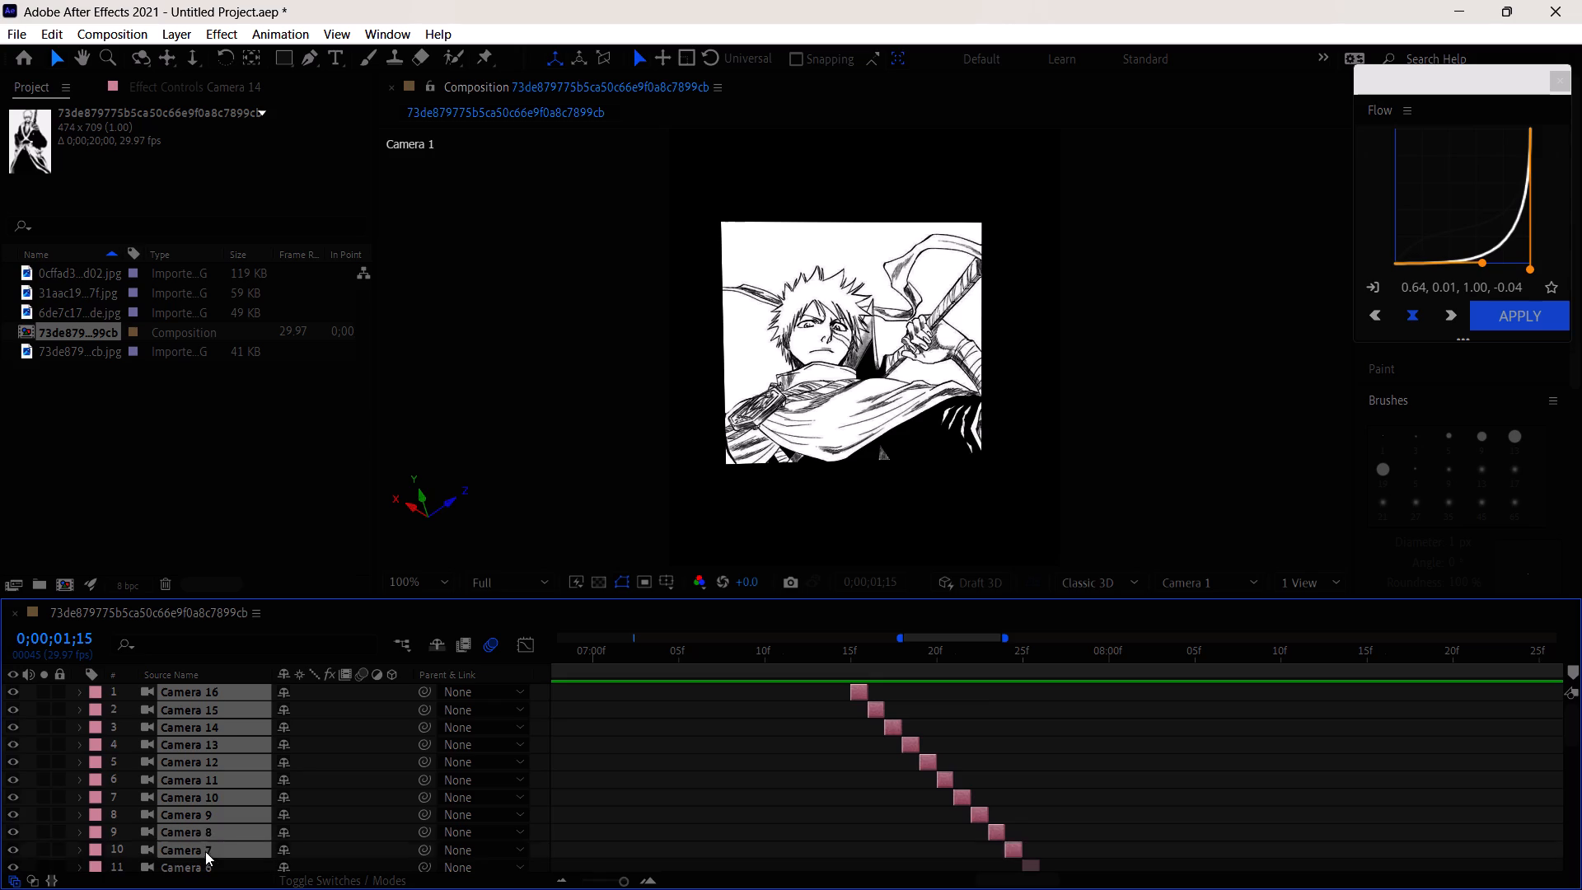
ctrl+scroll(220, 852, down, 1)
ctrl+click(206, 762)
ctrl+click(209, 778)
ctrl+click(214, 798)
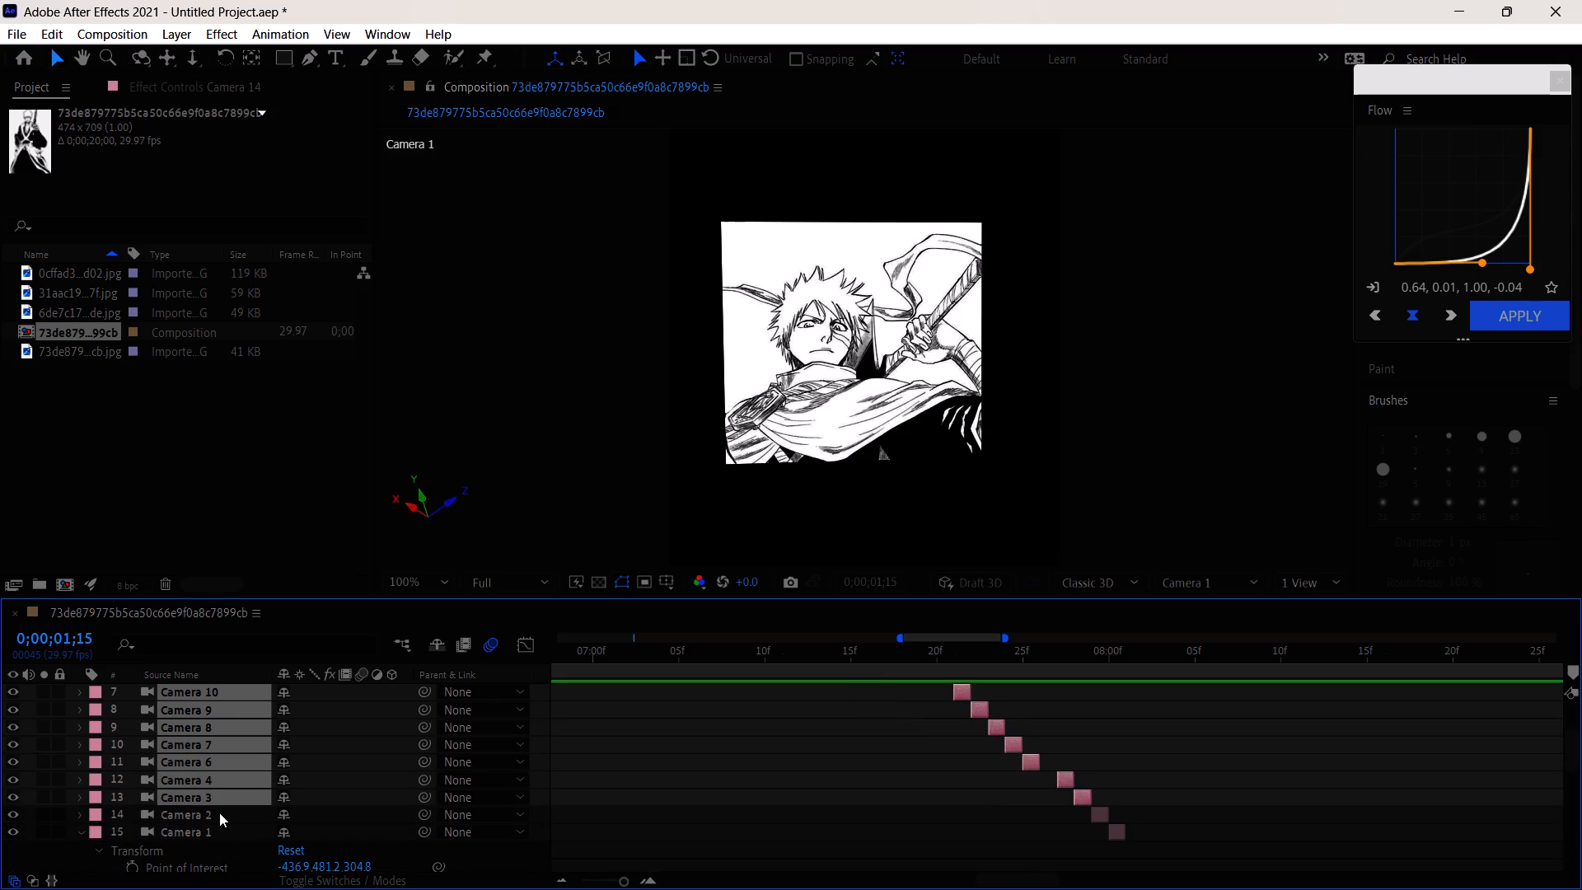
ctrl+click(219, 813)
ctrl+click(221, 834)
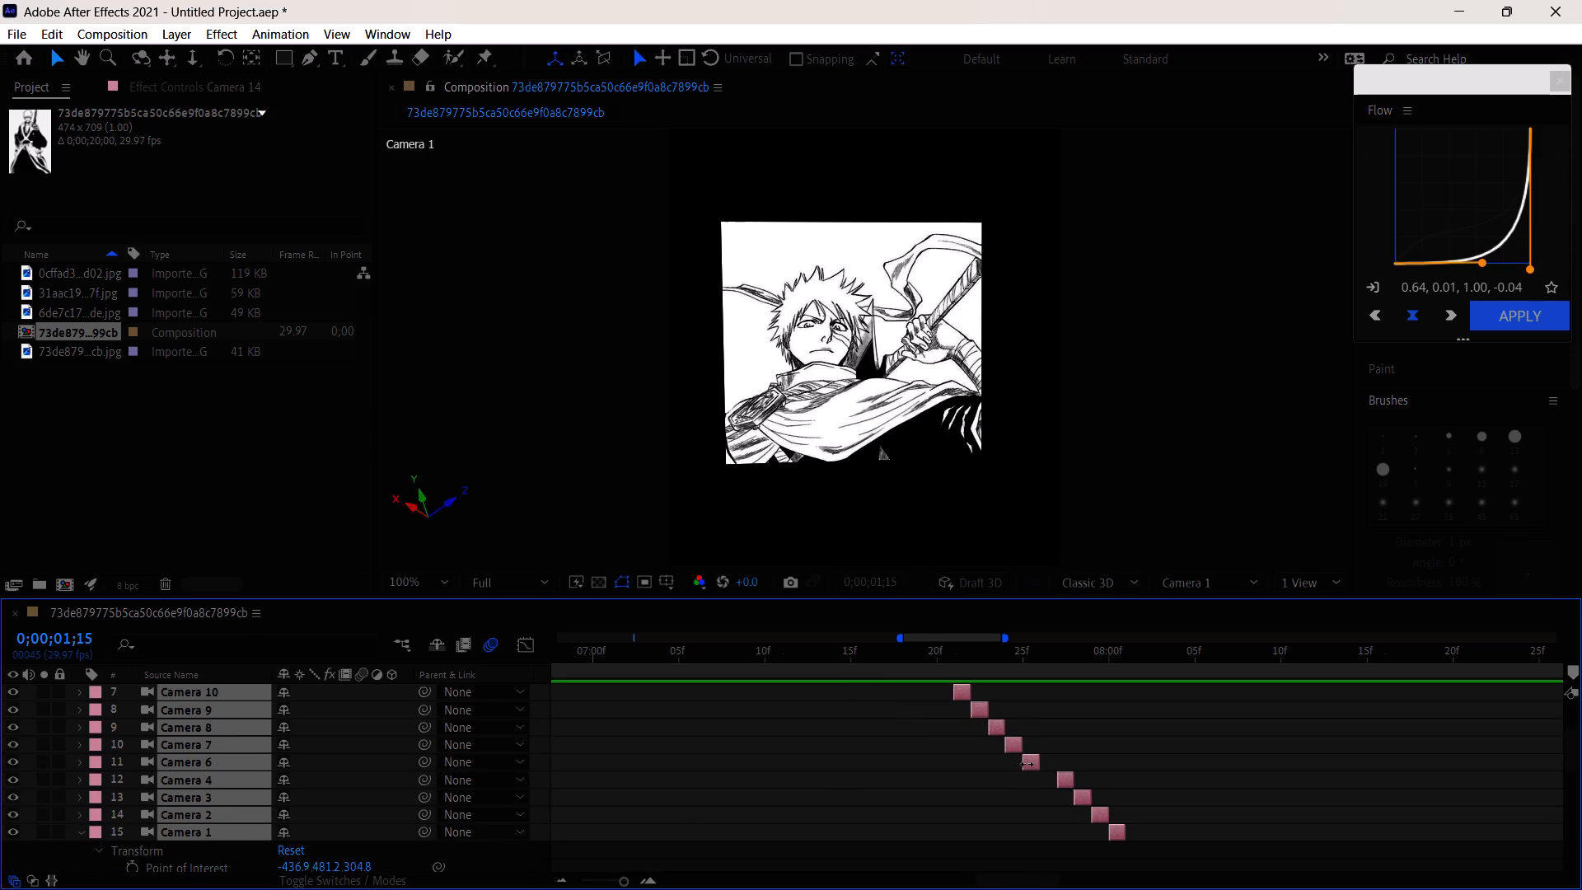
drag(1032, 763, 538, 771)
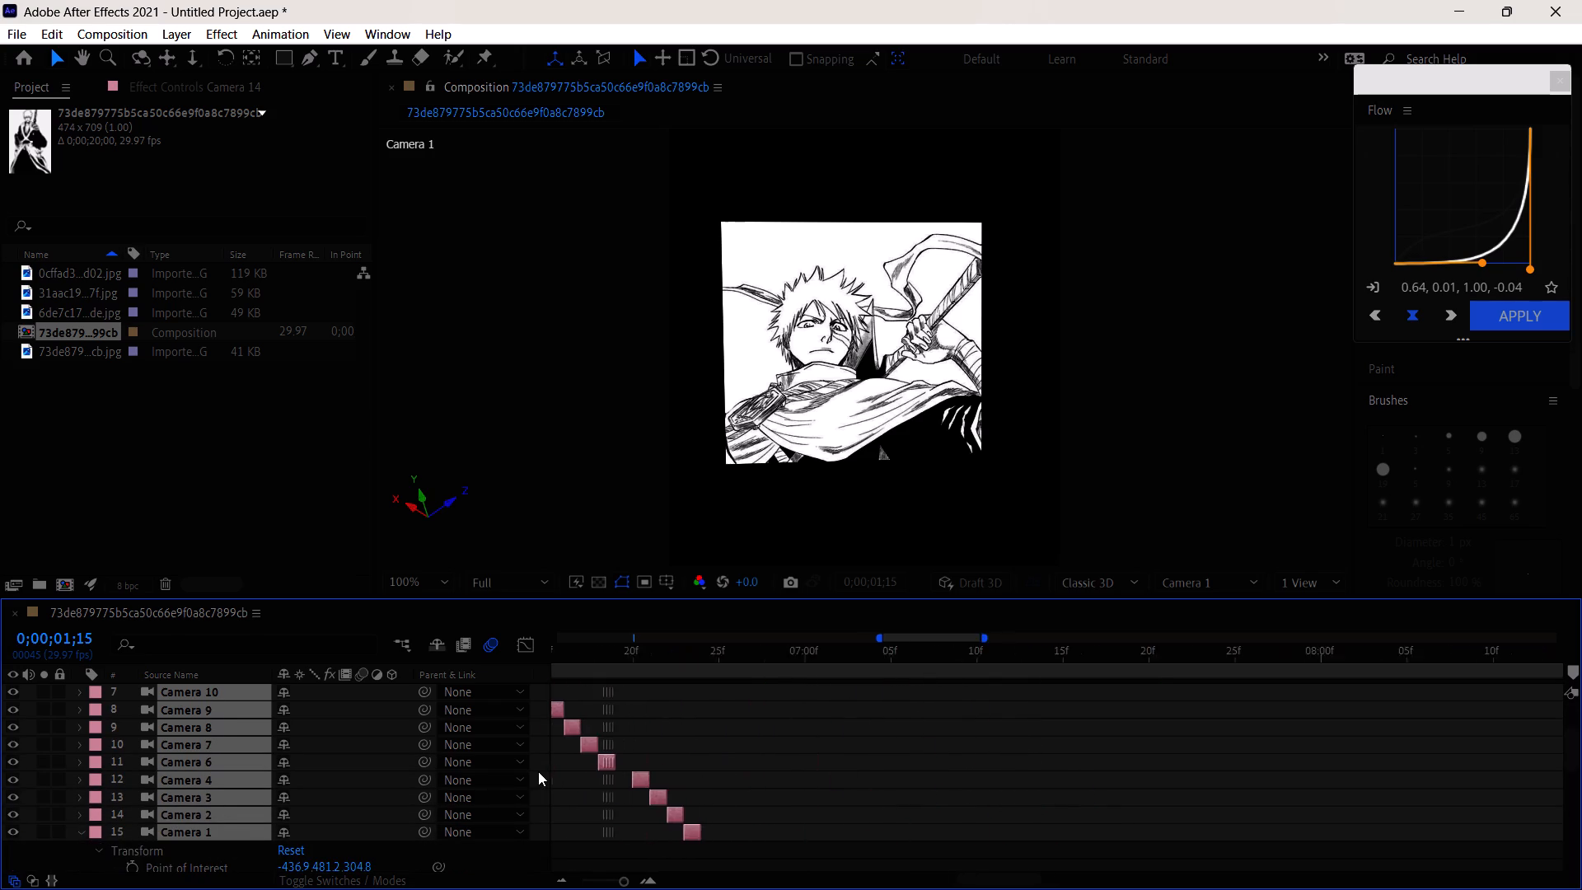
drag(538, 771, 831, 785)
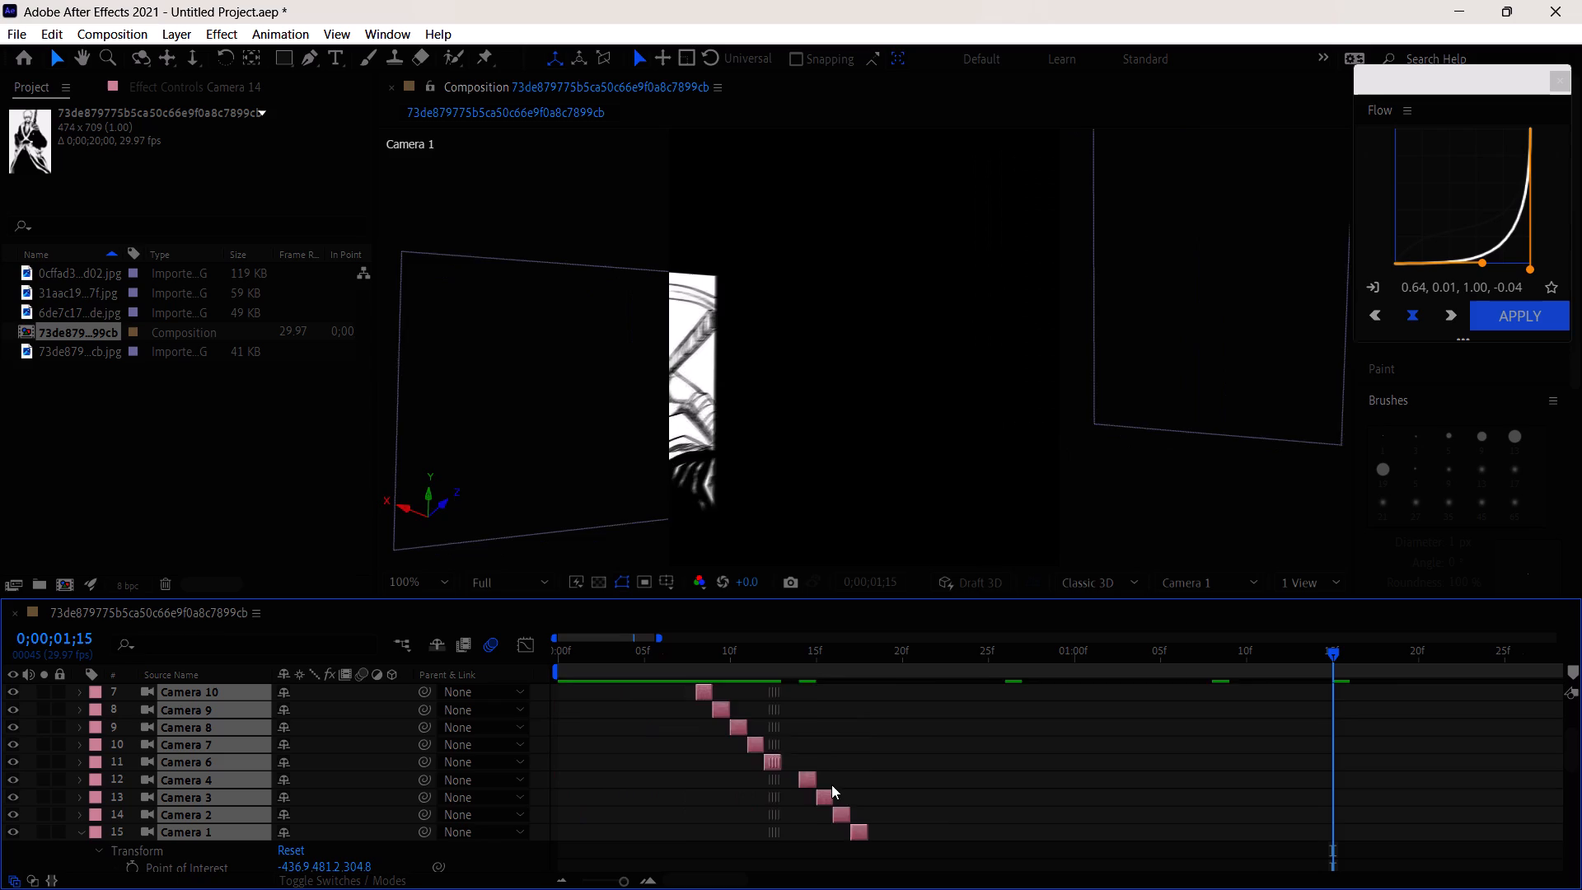
drag(831, 785, 721, 775)
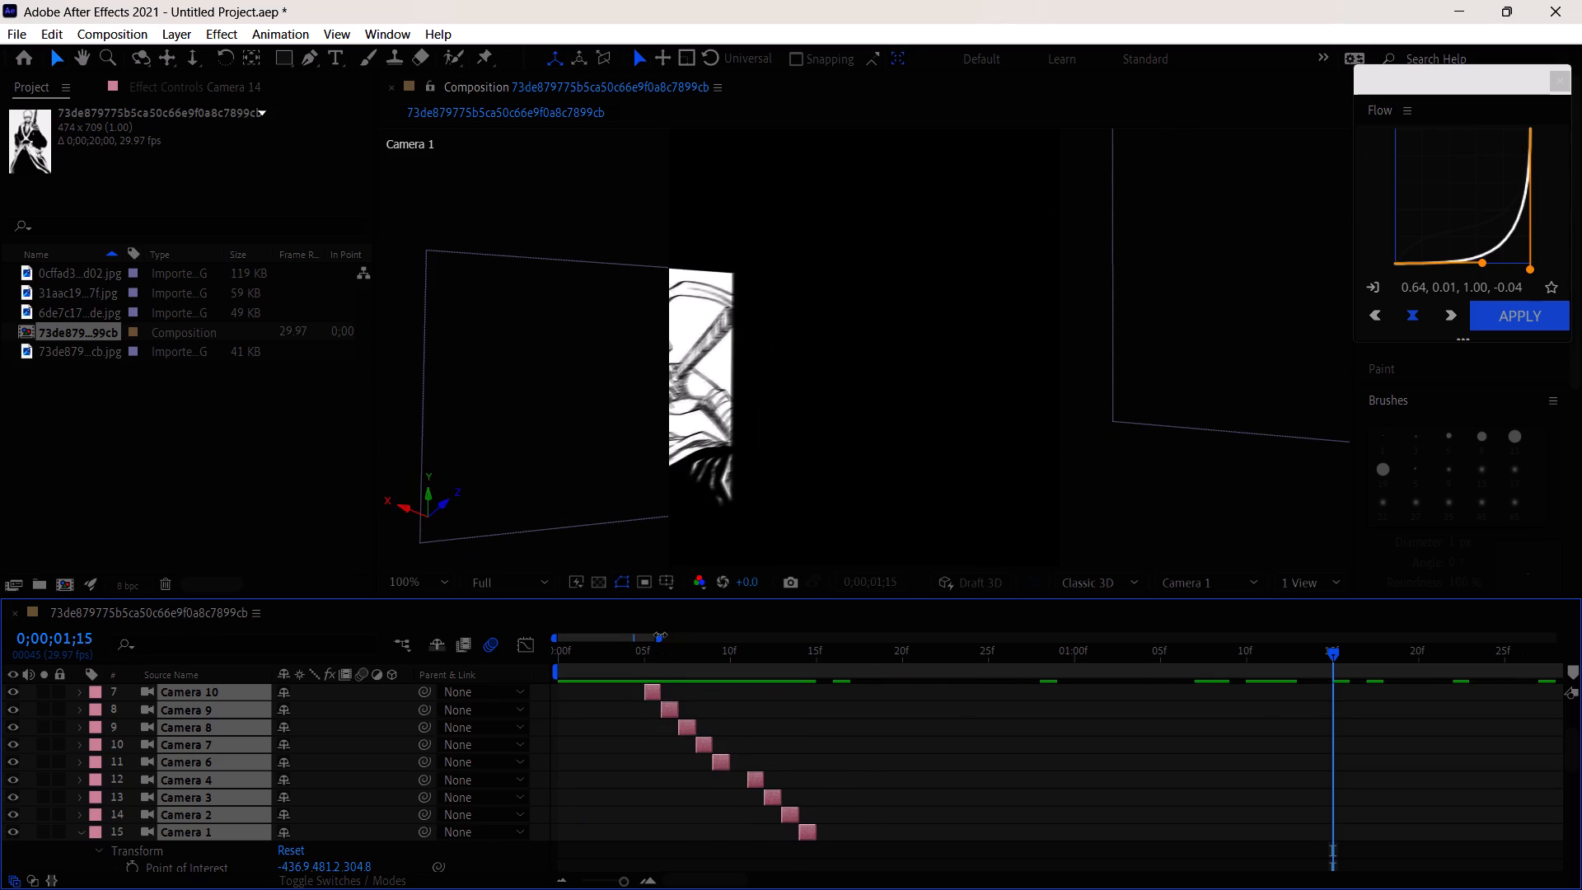
Examine the shifted camera slivers and the image segments across the layer stack, and return the current time to 0;00;00;00.
drag(660, 635, 1454, 628)
scroll(767, 733, up, 4)
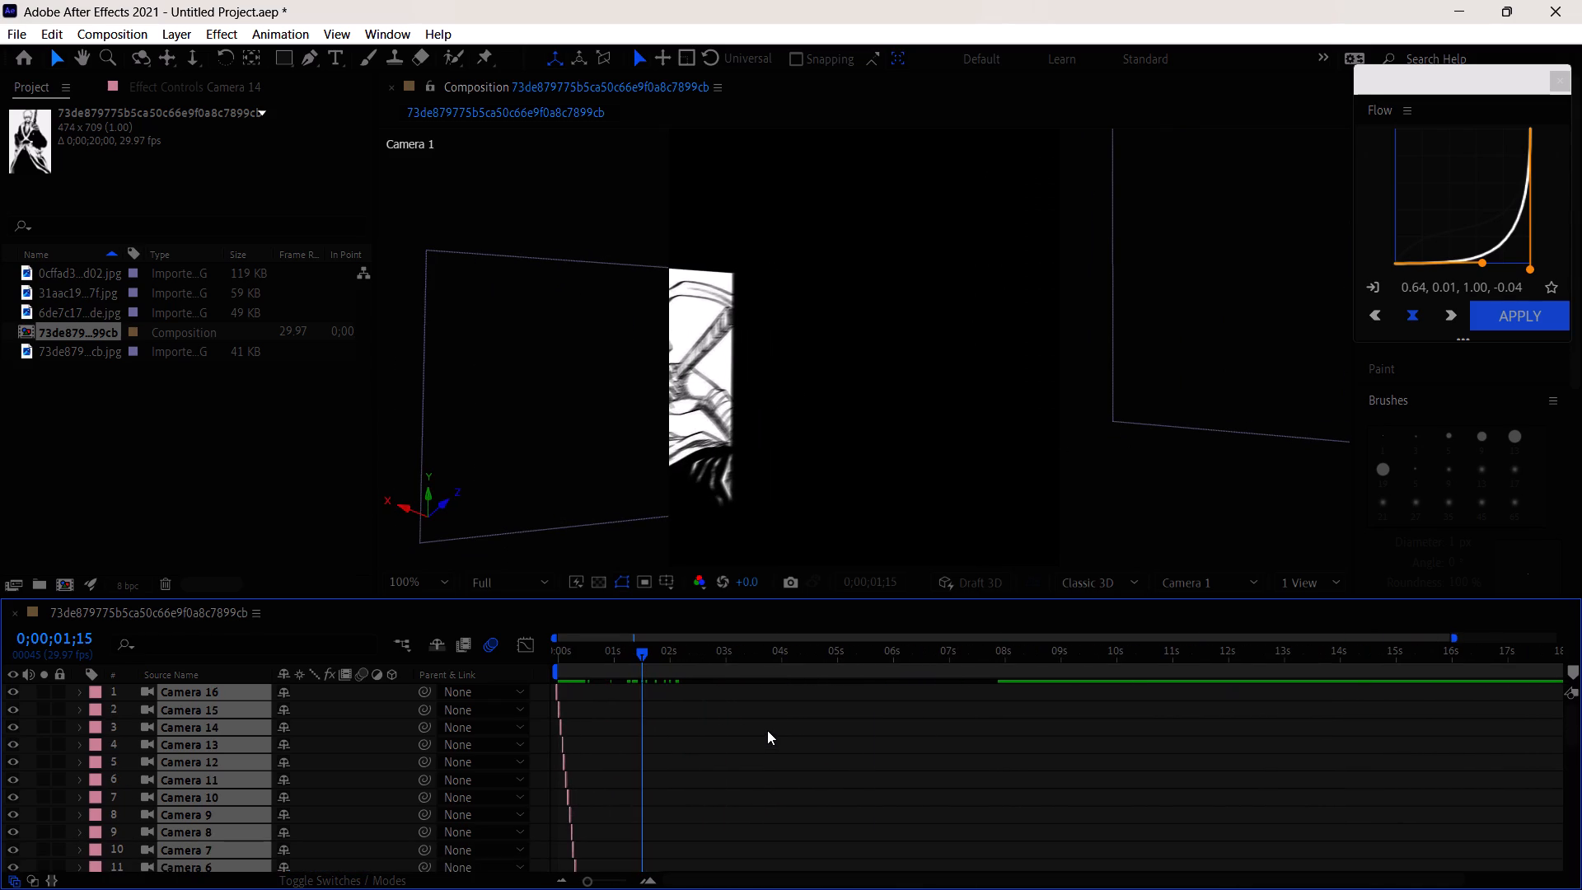
scroll(767, 730, up, 1)
scroll(768, 724, down, 7)
scroll(768, 724, up, 5)
scroll(768, 724, down, 2)
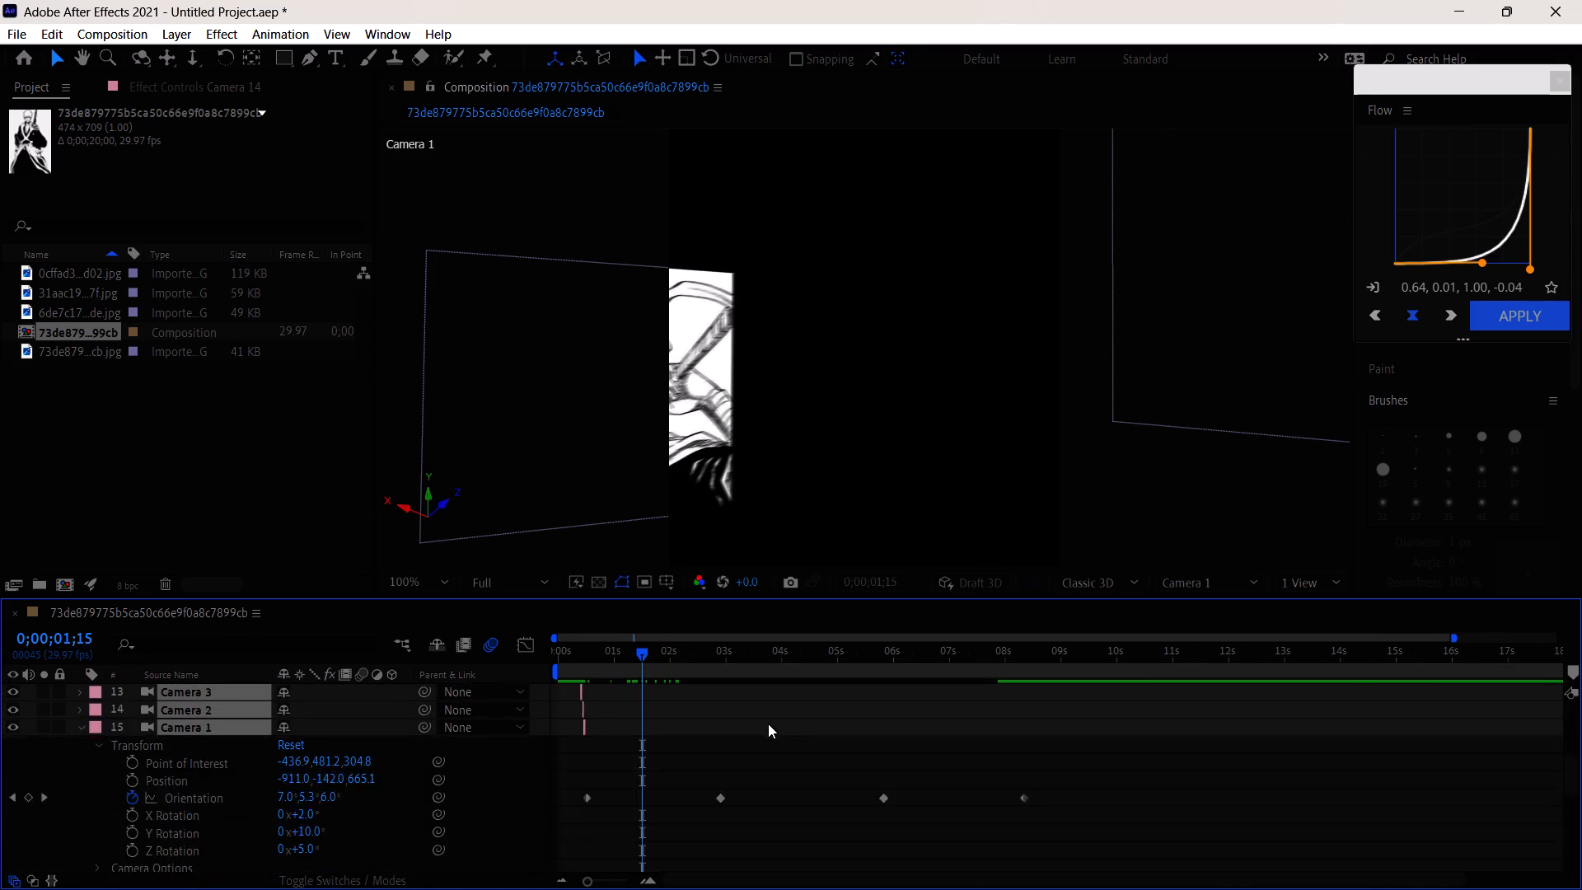
scroll(768, 724, down, 1)
scroll(767, 722, up, 3)
drag(641, 657, 435, 679)
scroll(704, 719, down, 6)
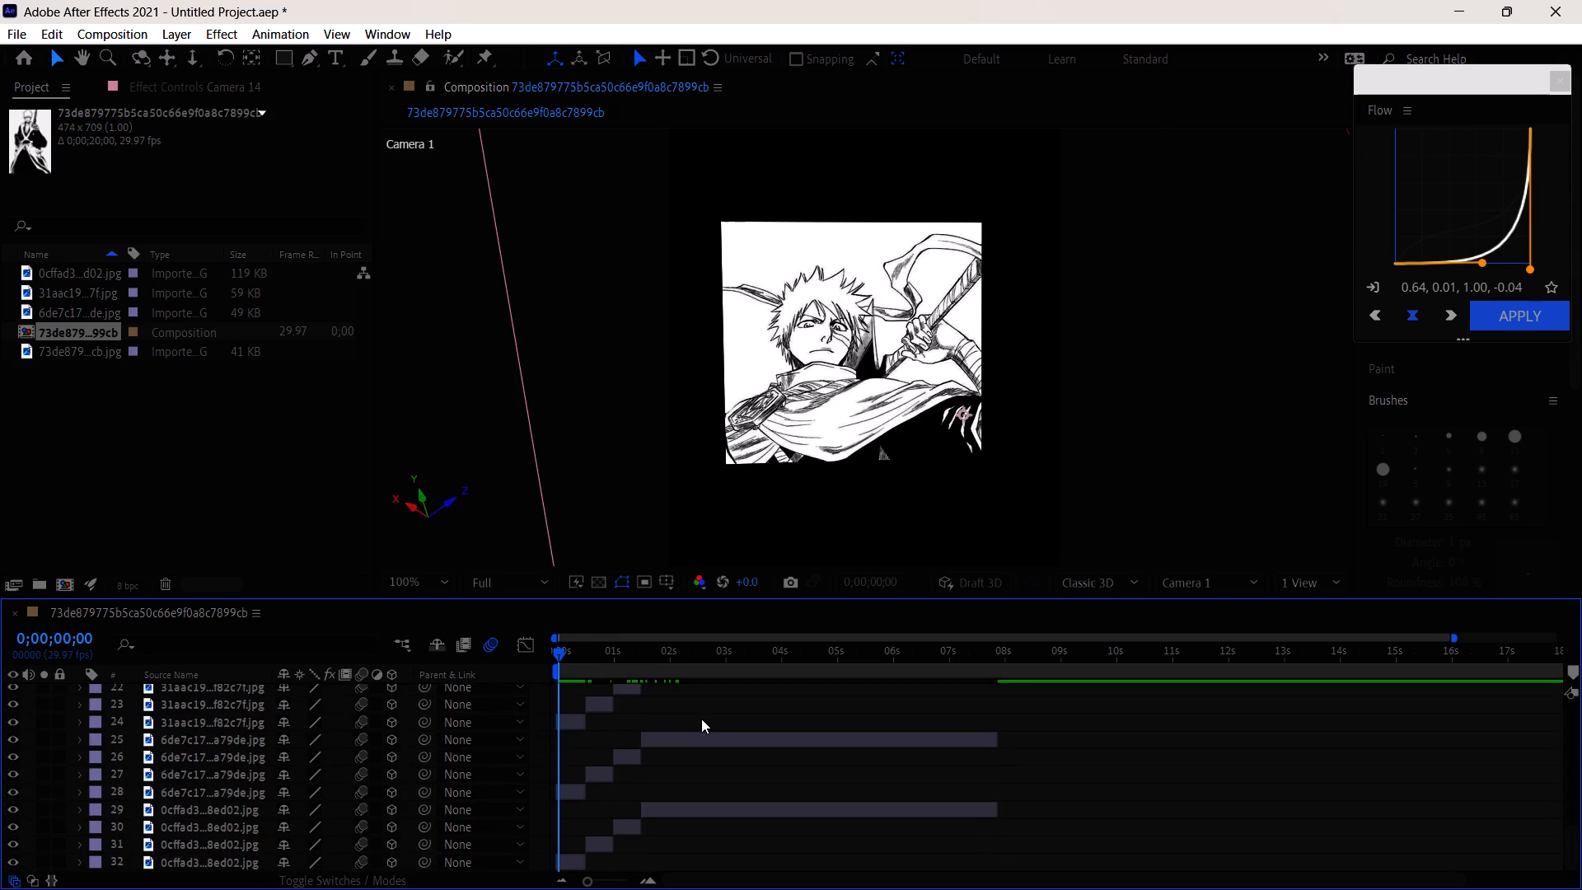
Split the trailing parts of the four anime image layers at 0;00;02;00.
drag(569, 643, 653, 656)
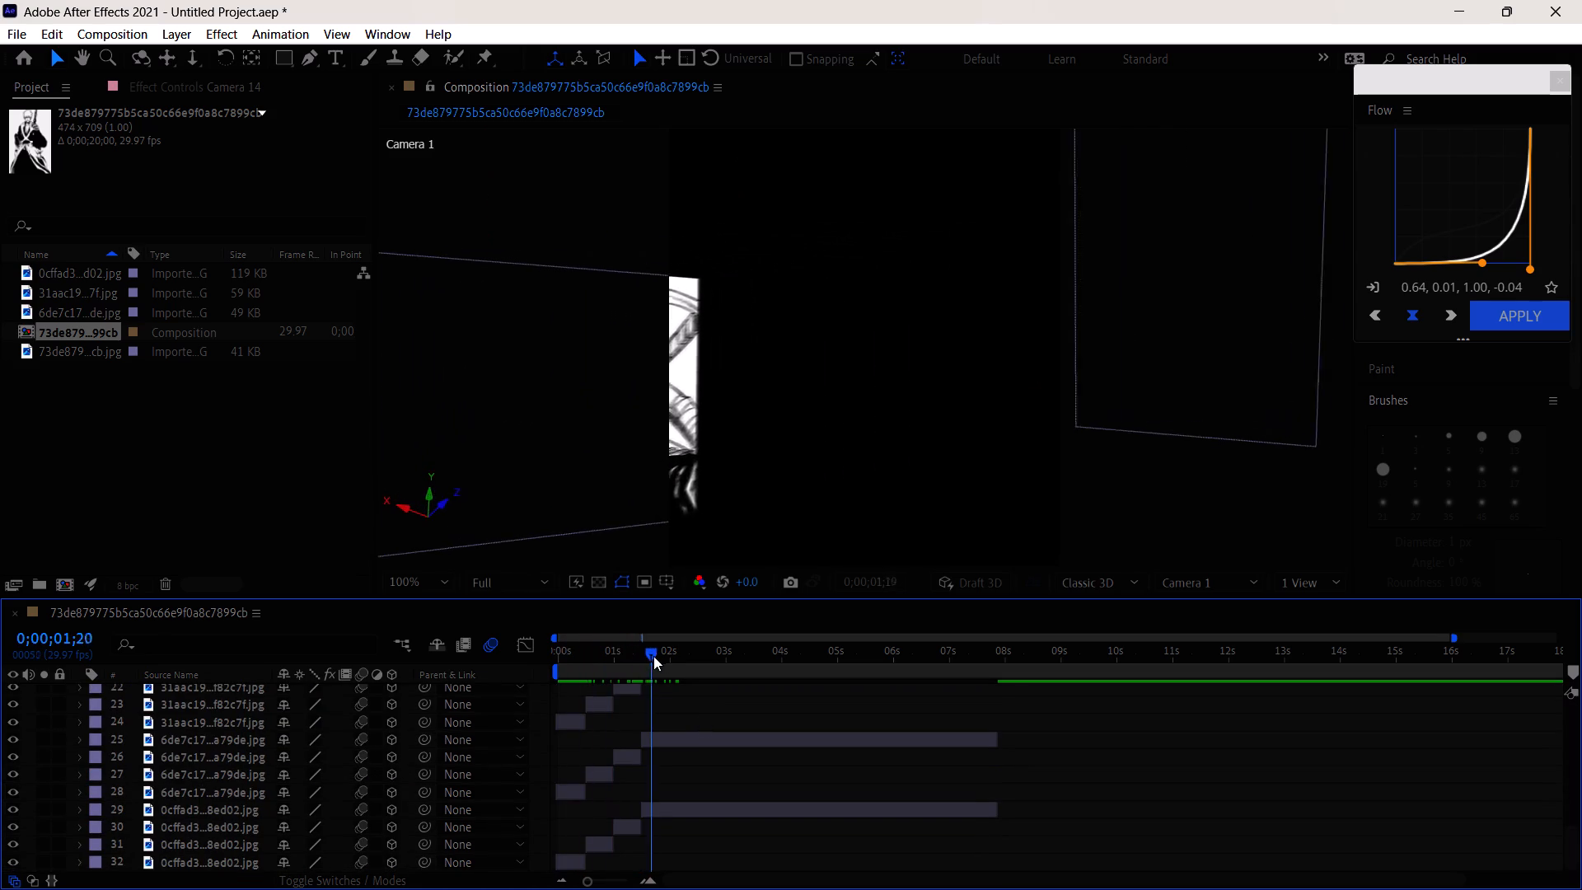
drag(653, 656, 672, 662)
scroll(672, 661, up, 2)
scroll(672, 661, down, 1)
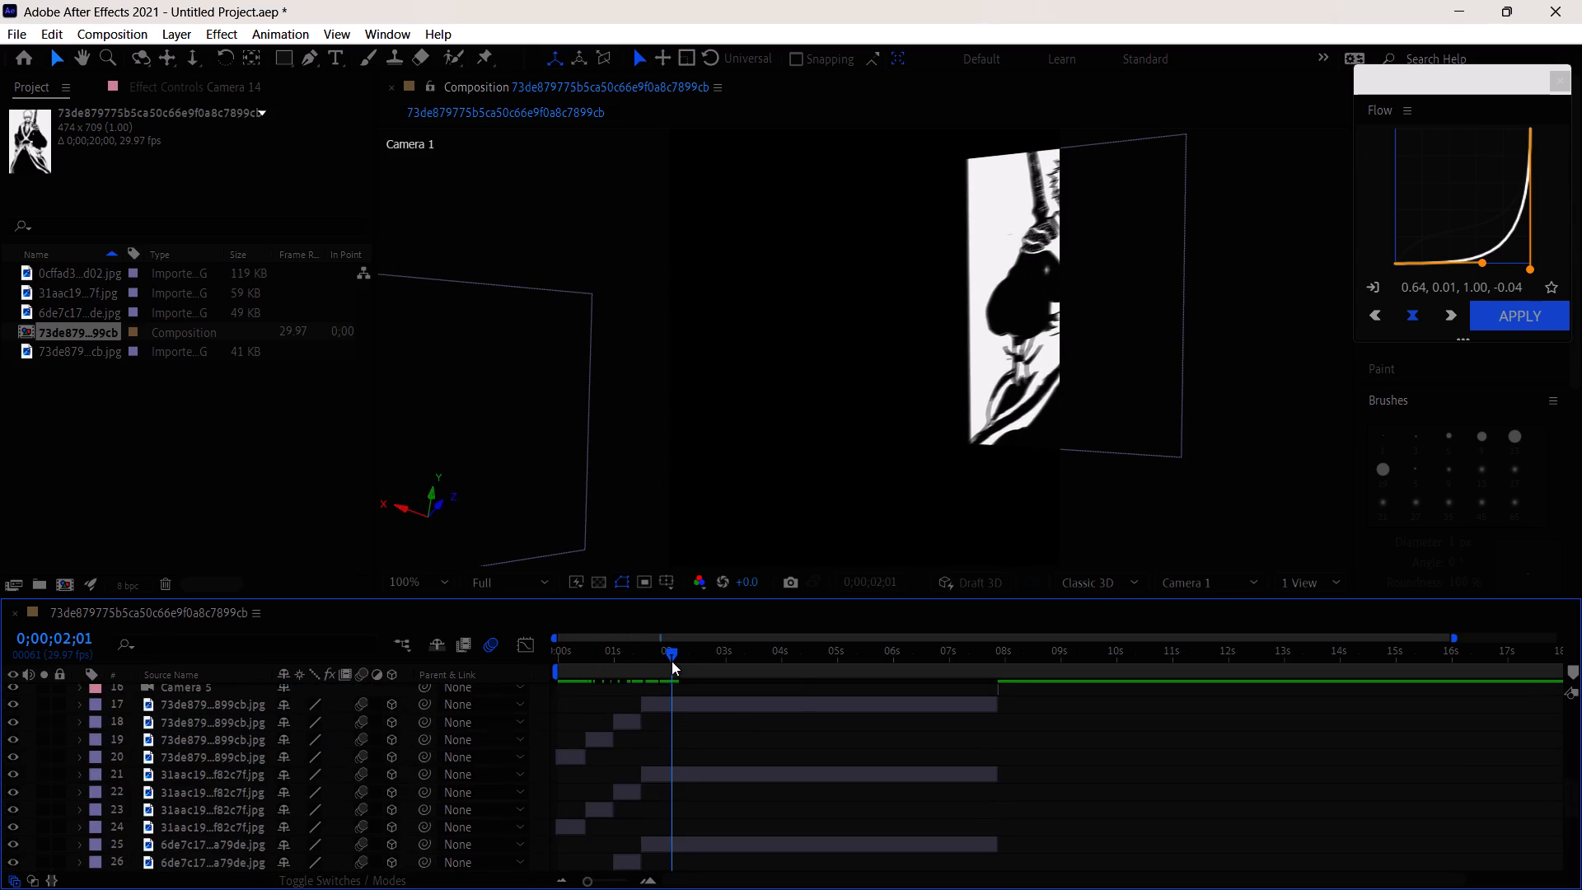
scroll(672, 661, up, 3)
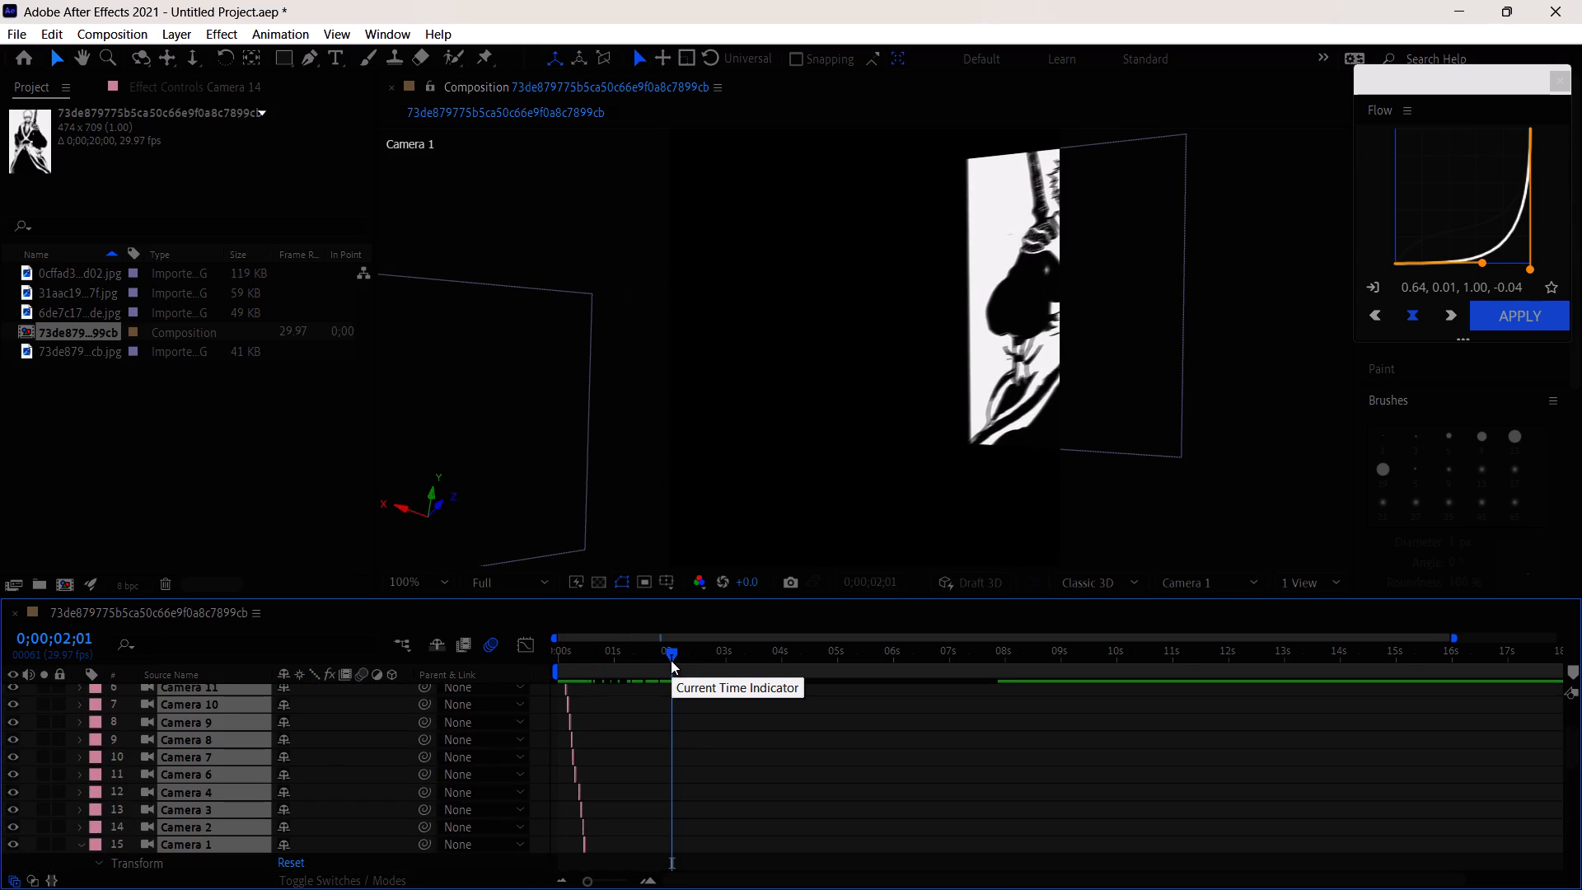
scroll(671, 660, down, 3)
drag(678, 658, 676, 658)
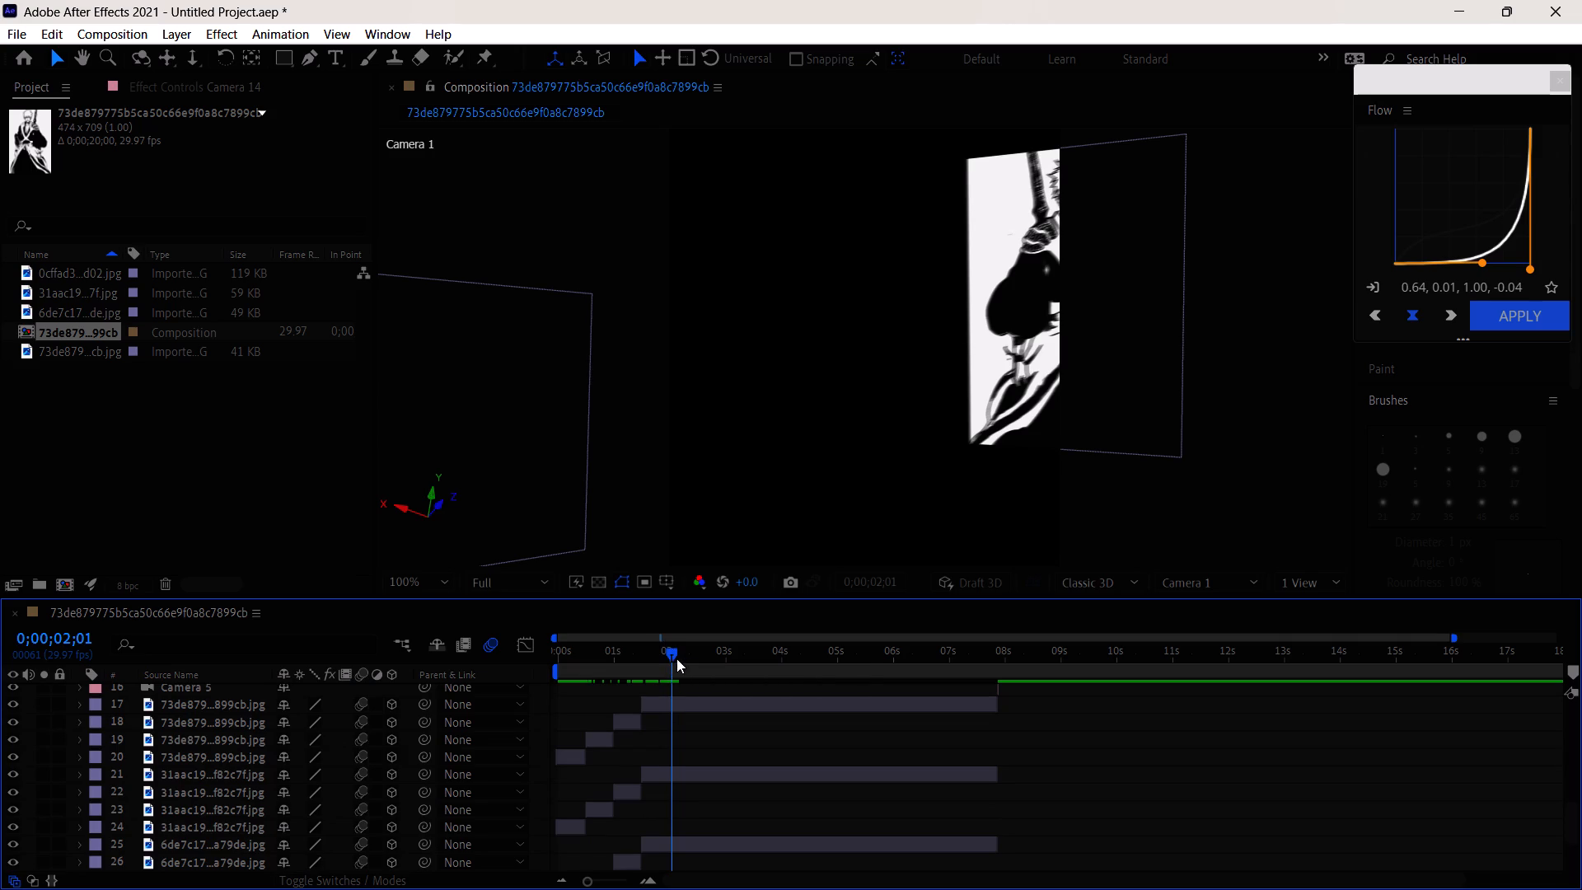
drag(676, 658, 675, 638)
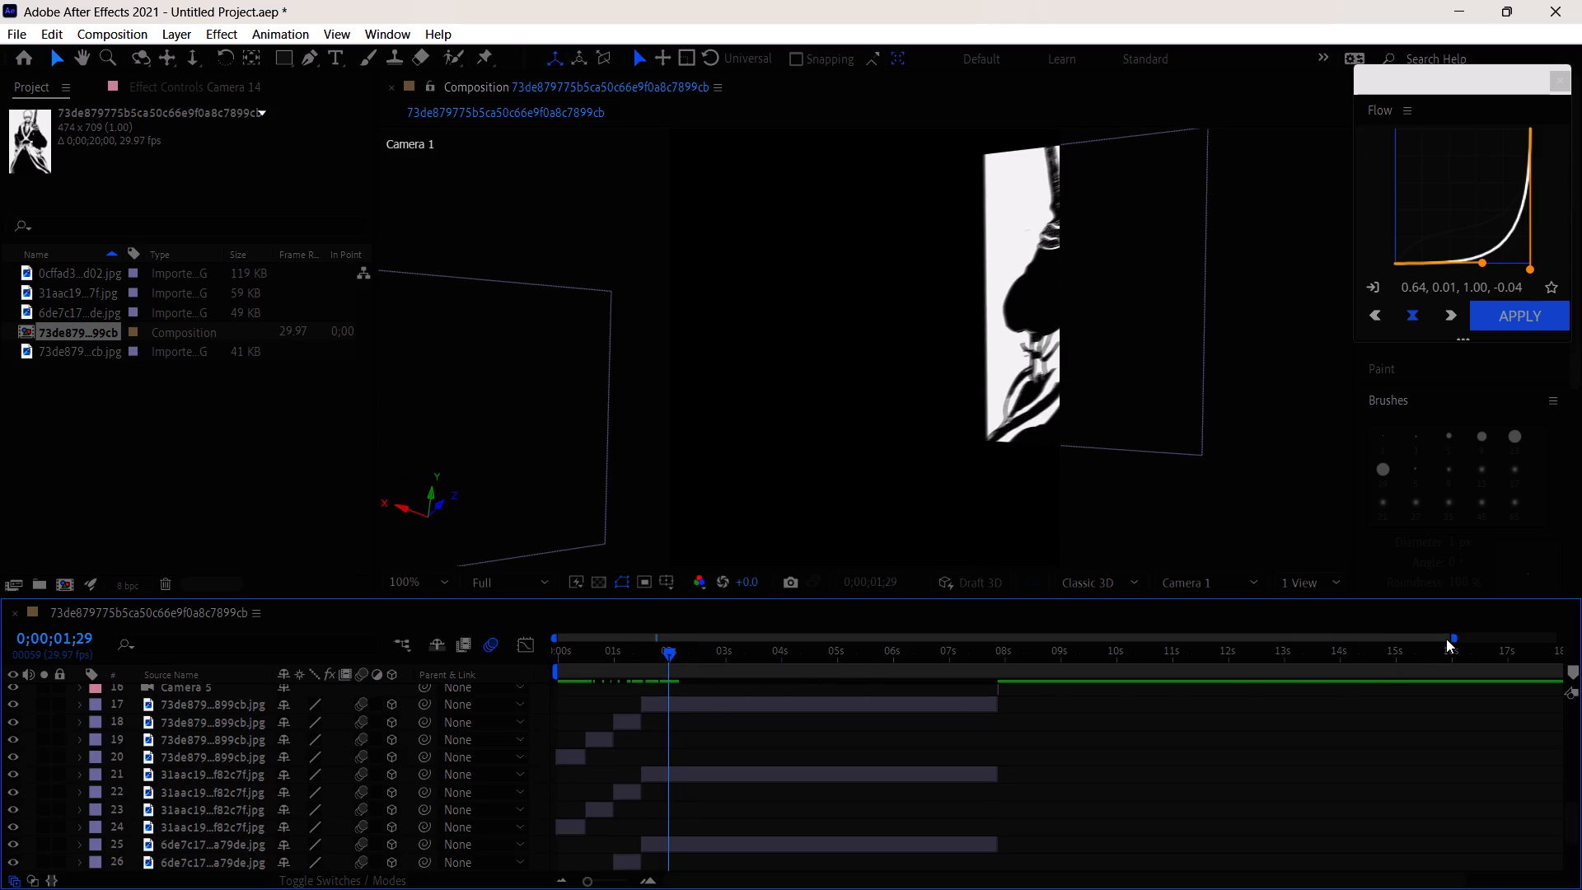
drag(1451, 639, 796, 592)
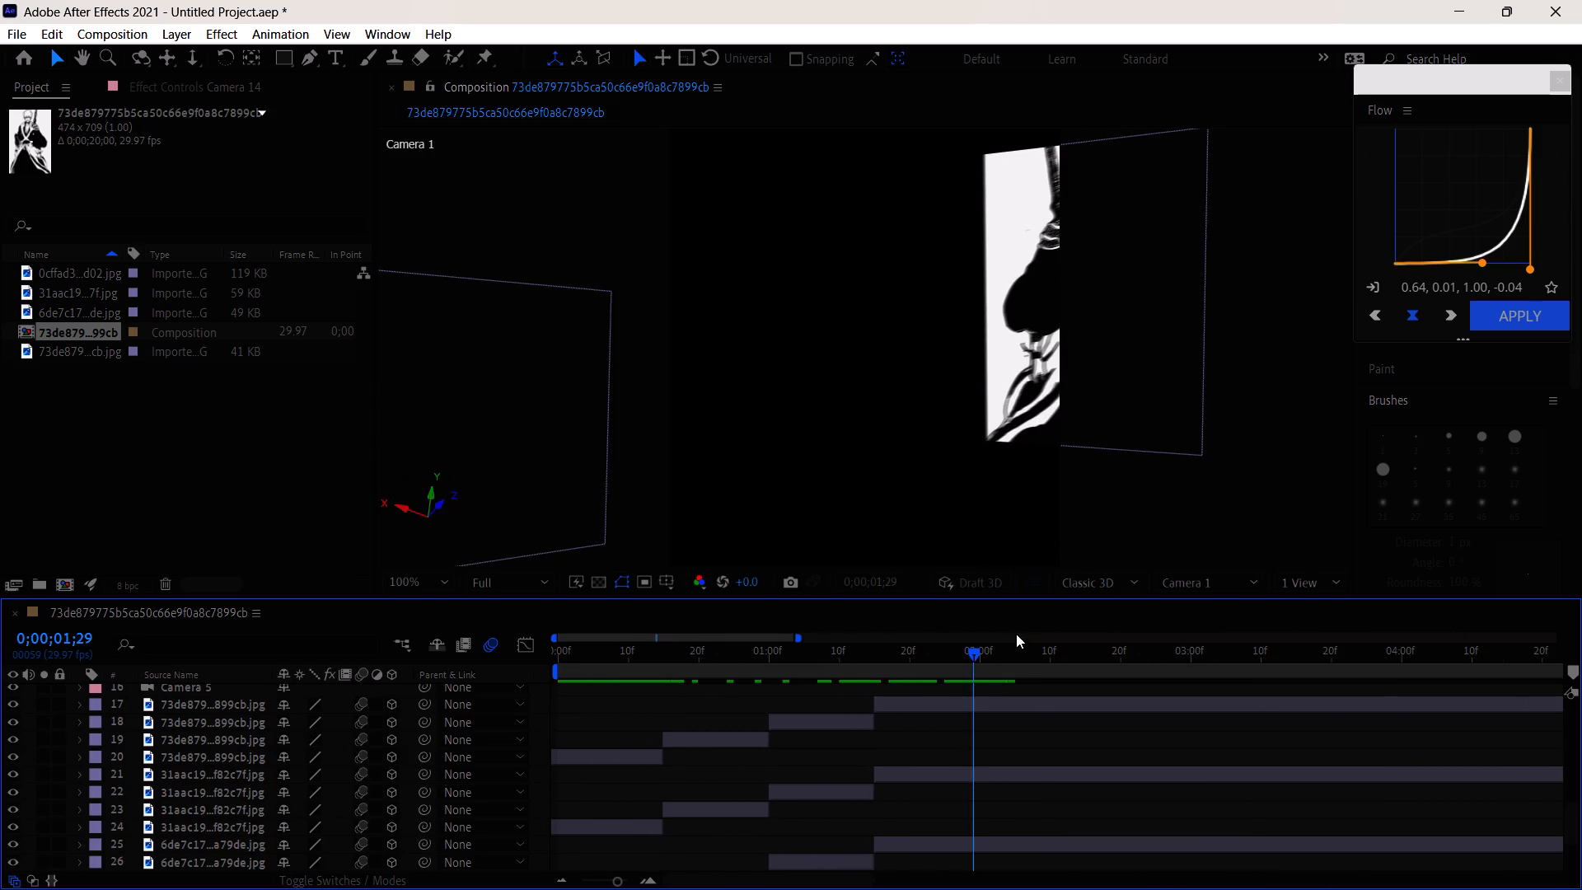
drag(968, 658, 976, 658)
key(ctrl+shift+d)
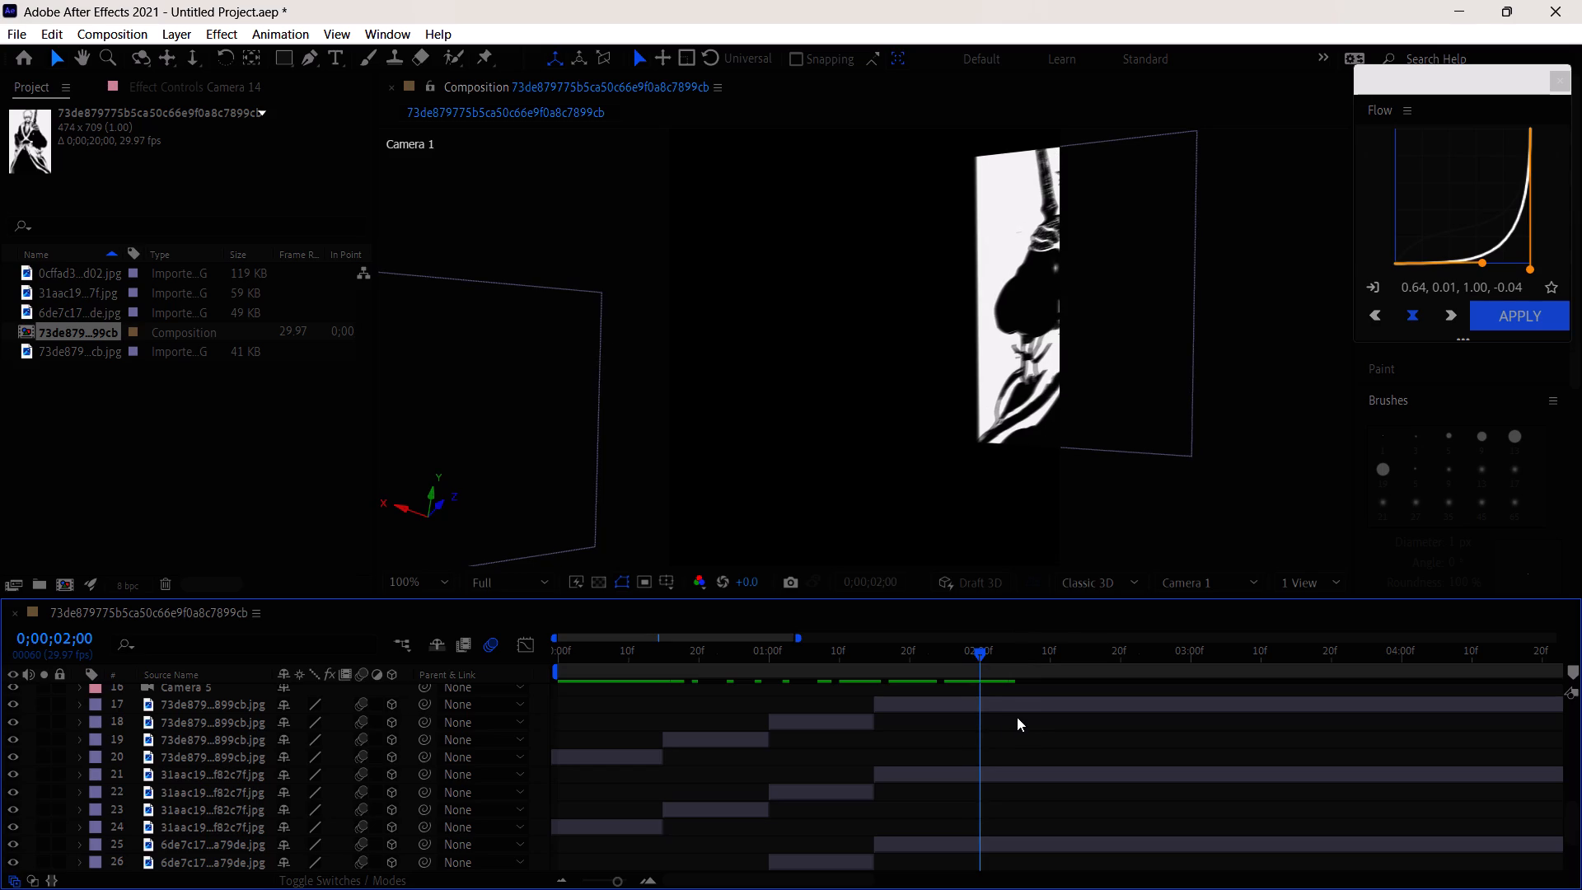
key(ctrl+shift+d)
scroll(990, 705, up, 10)
scroll(990, 700, down, 6)
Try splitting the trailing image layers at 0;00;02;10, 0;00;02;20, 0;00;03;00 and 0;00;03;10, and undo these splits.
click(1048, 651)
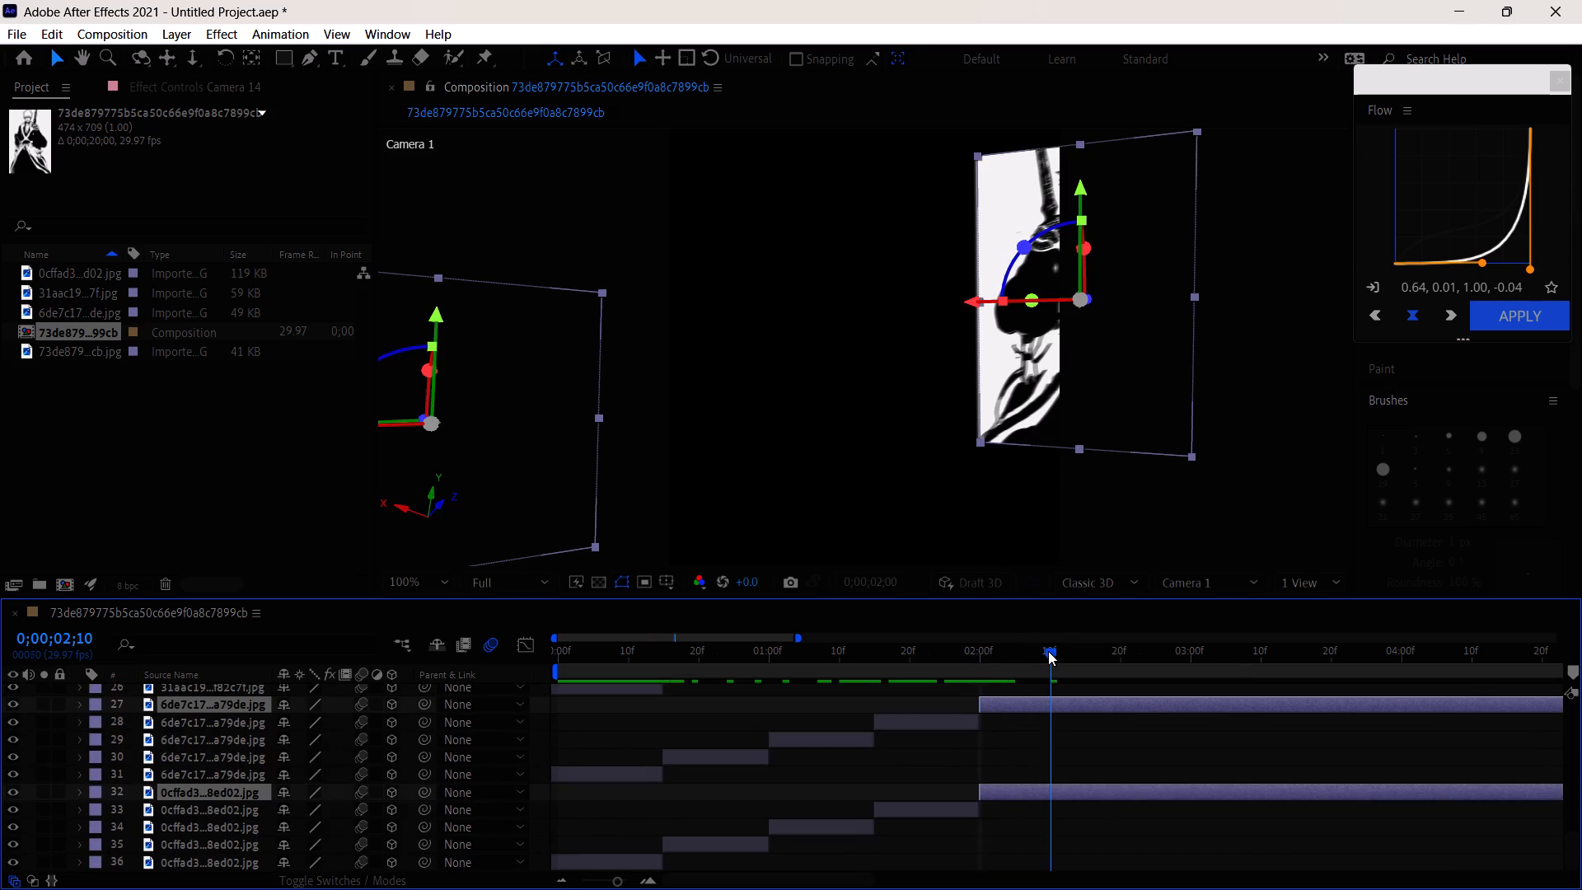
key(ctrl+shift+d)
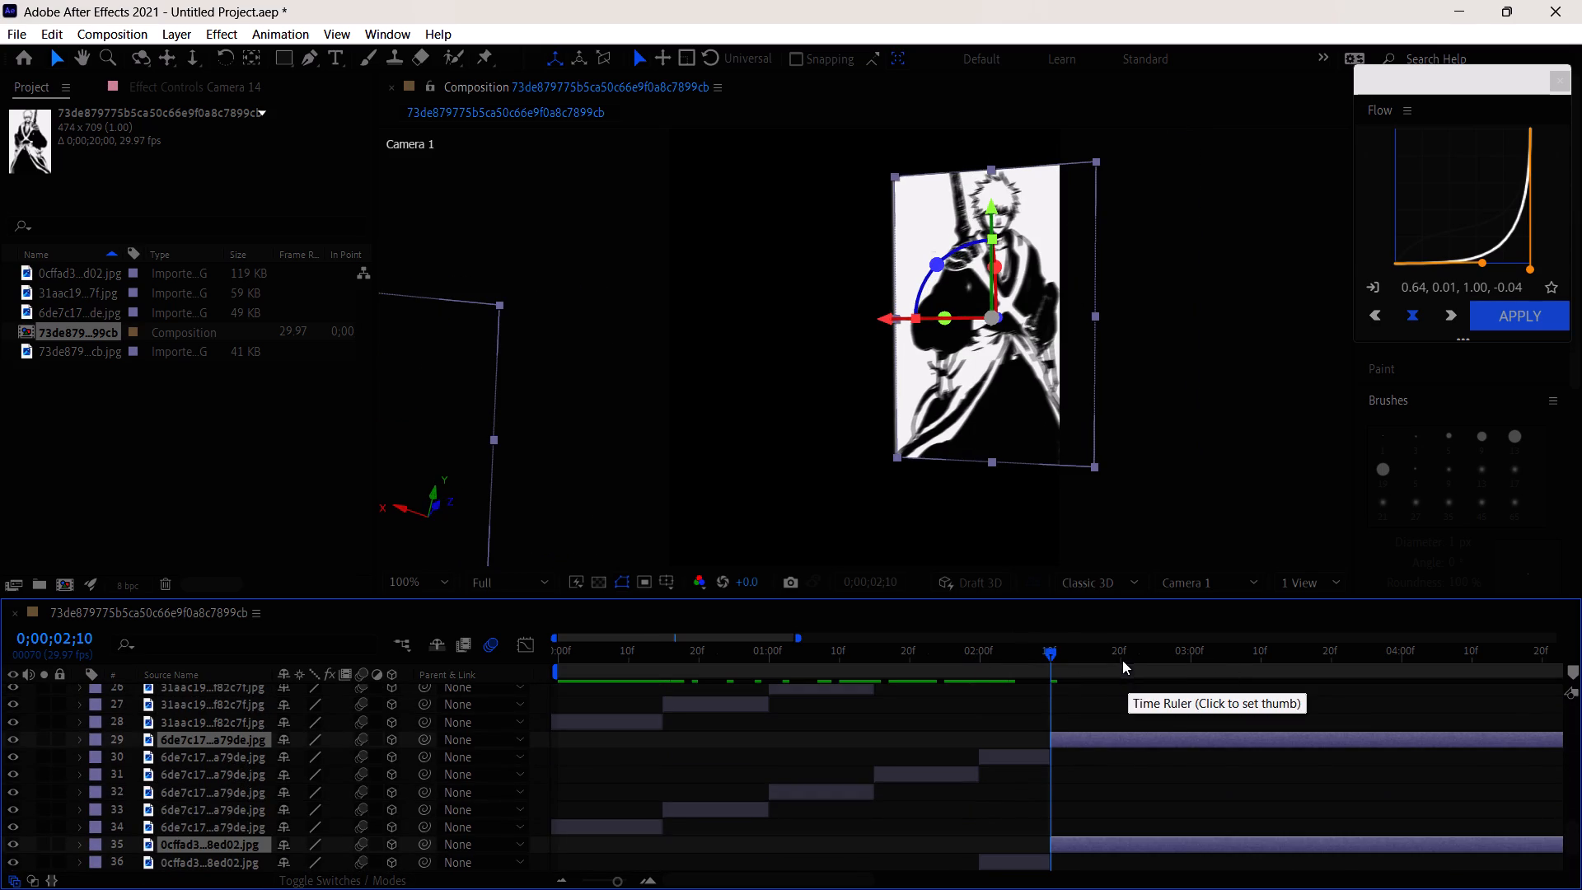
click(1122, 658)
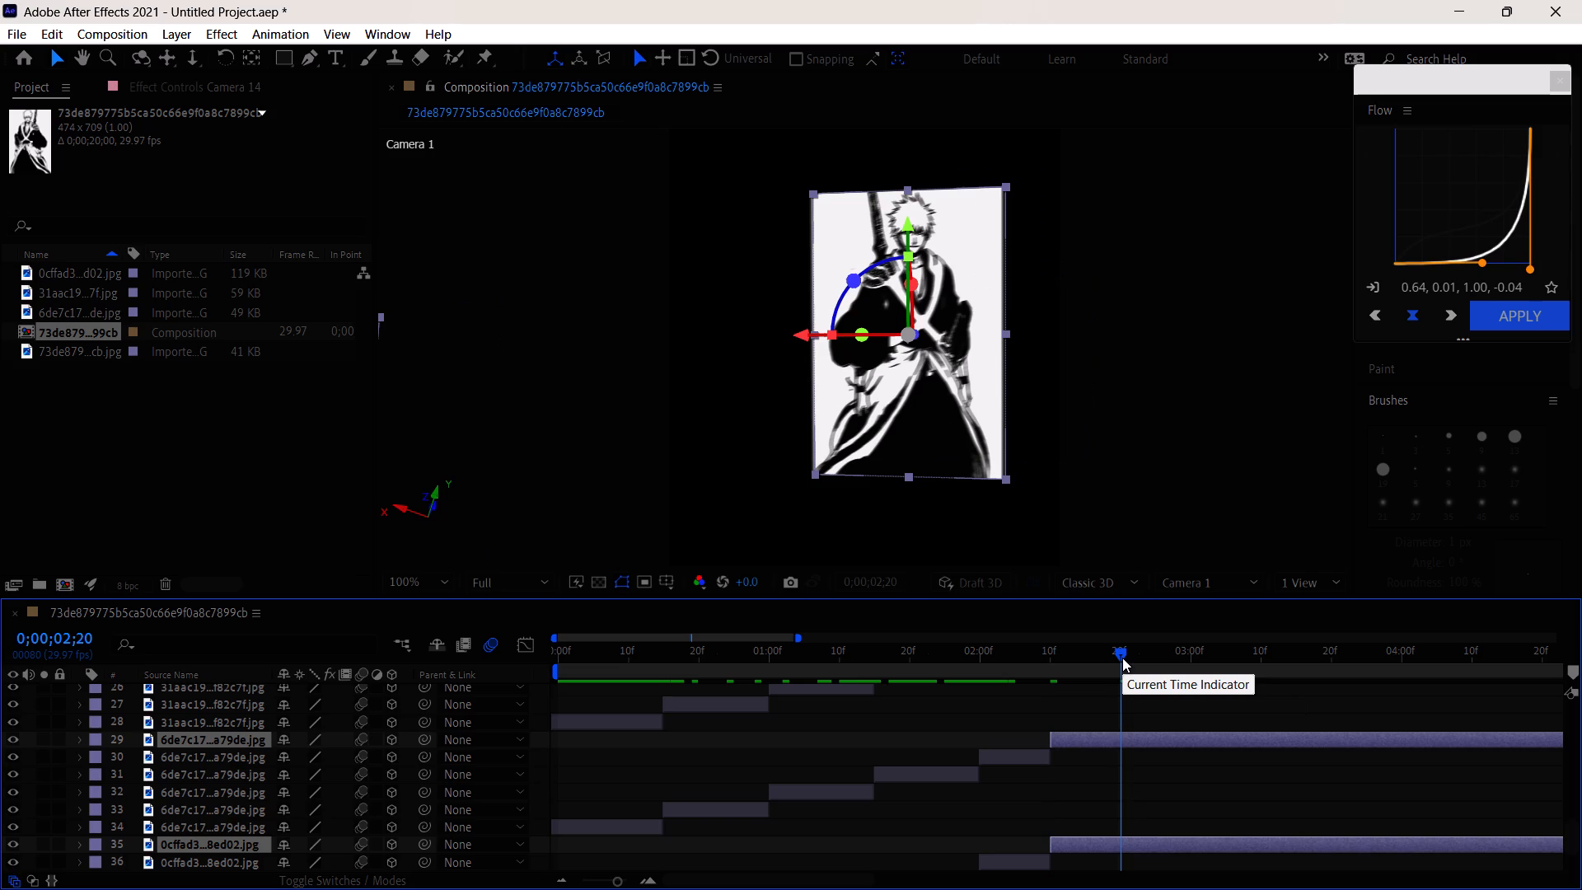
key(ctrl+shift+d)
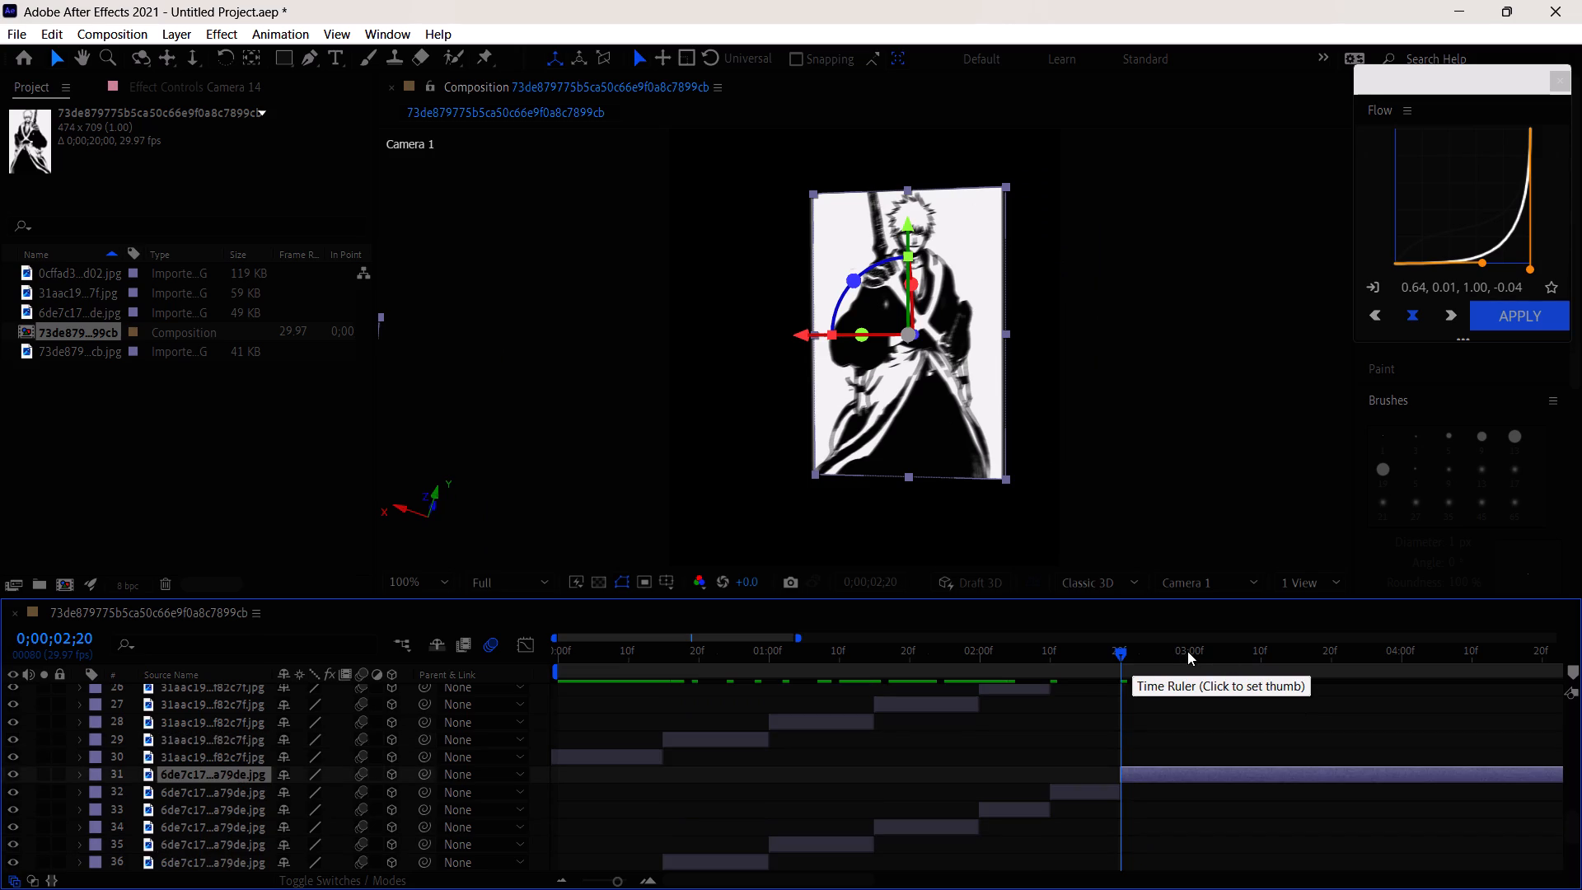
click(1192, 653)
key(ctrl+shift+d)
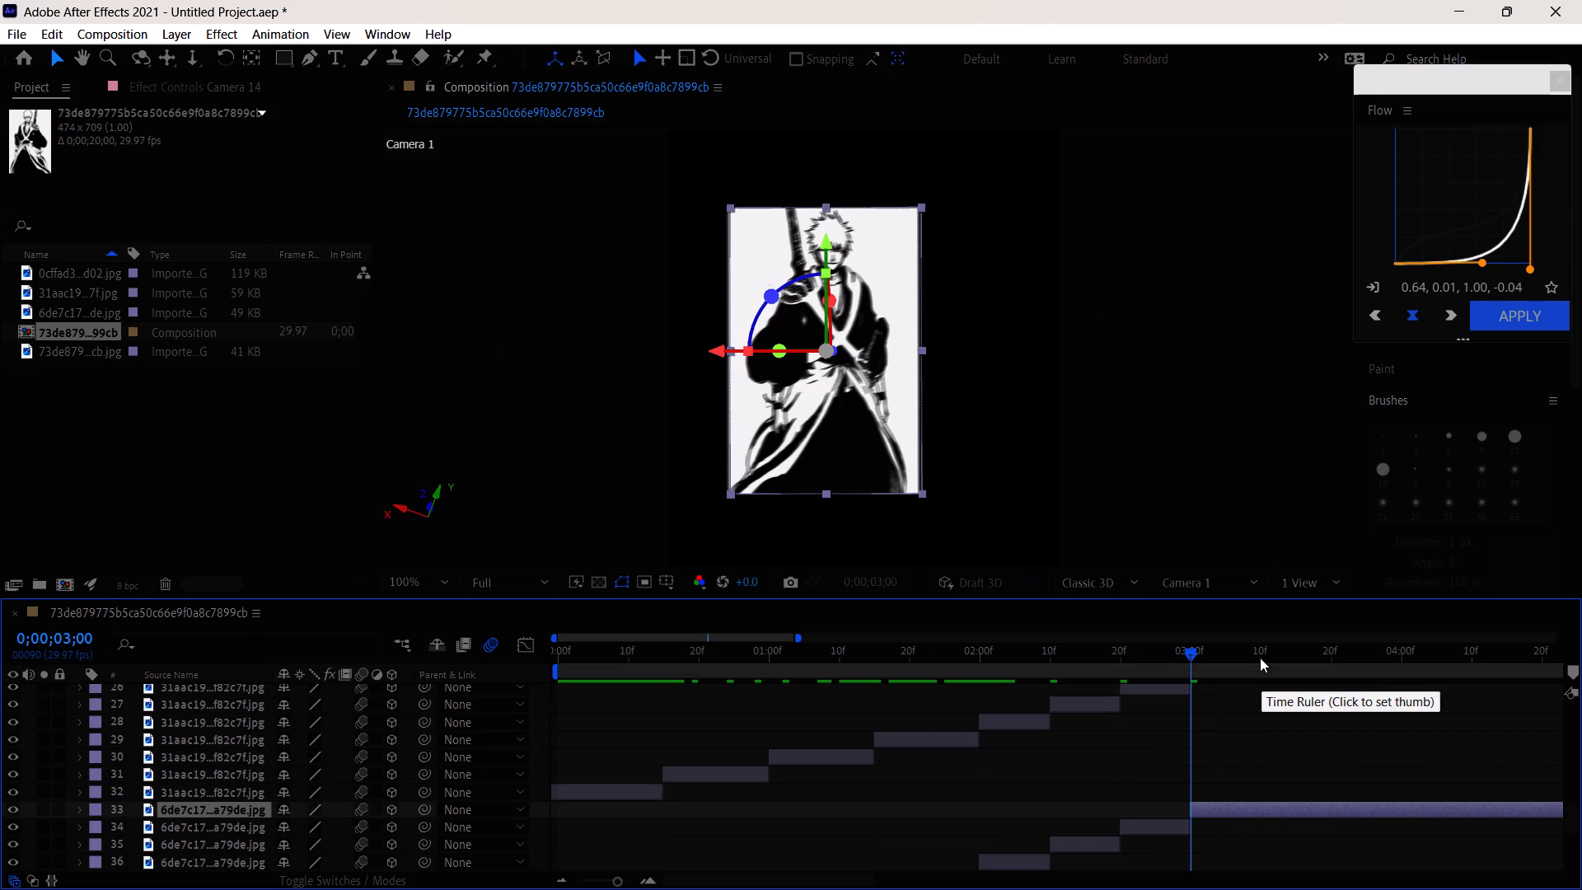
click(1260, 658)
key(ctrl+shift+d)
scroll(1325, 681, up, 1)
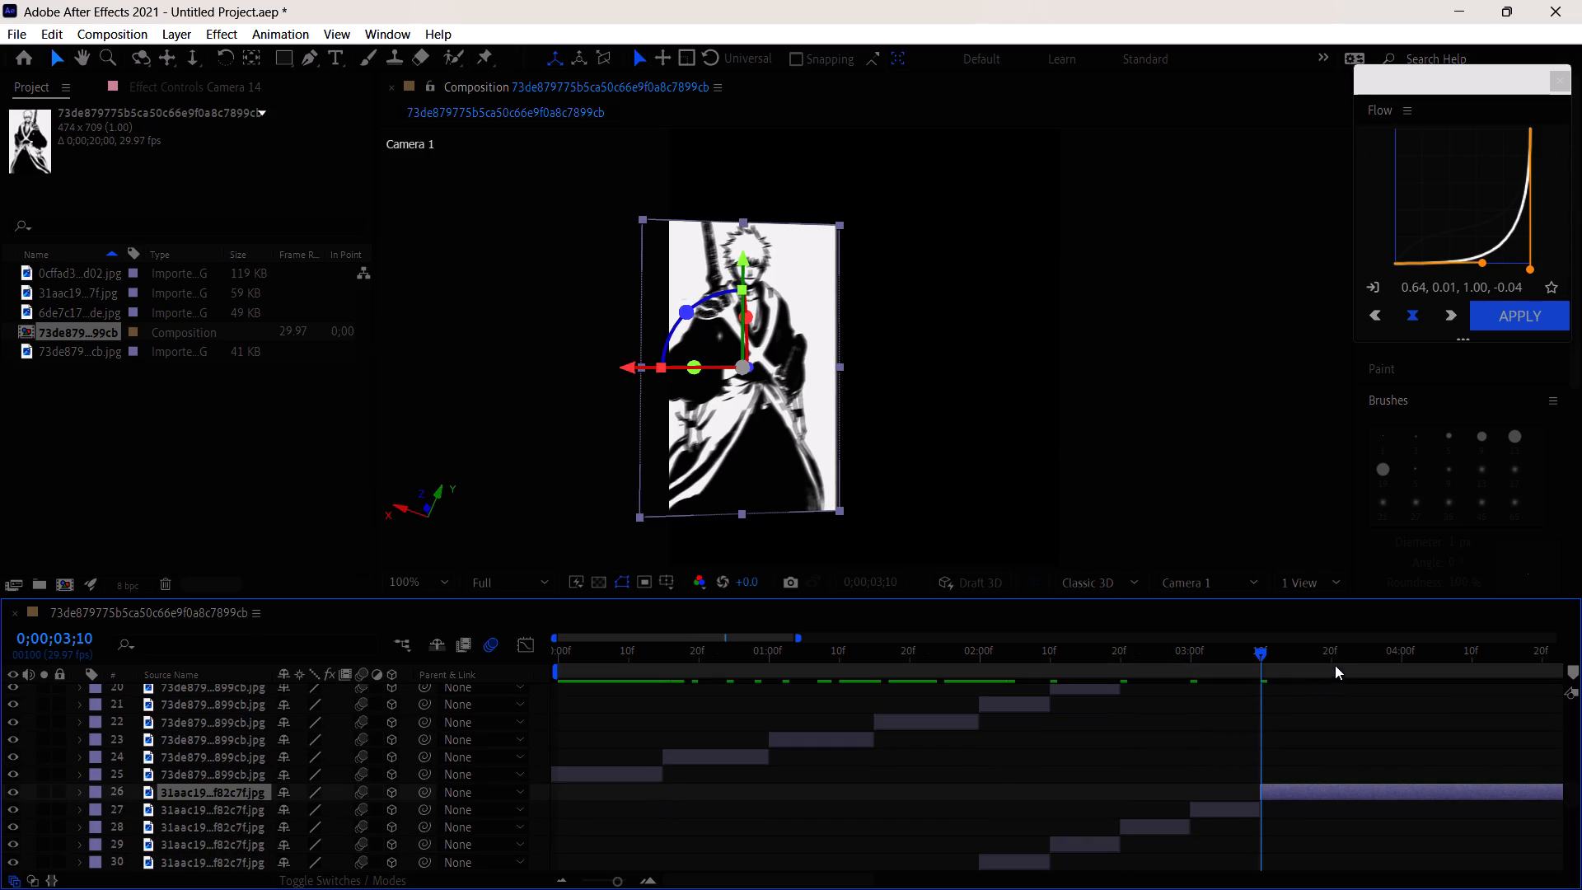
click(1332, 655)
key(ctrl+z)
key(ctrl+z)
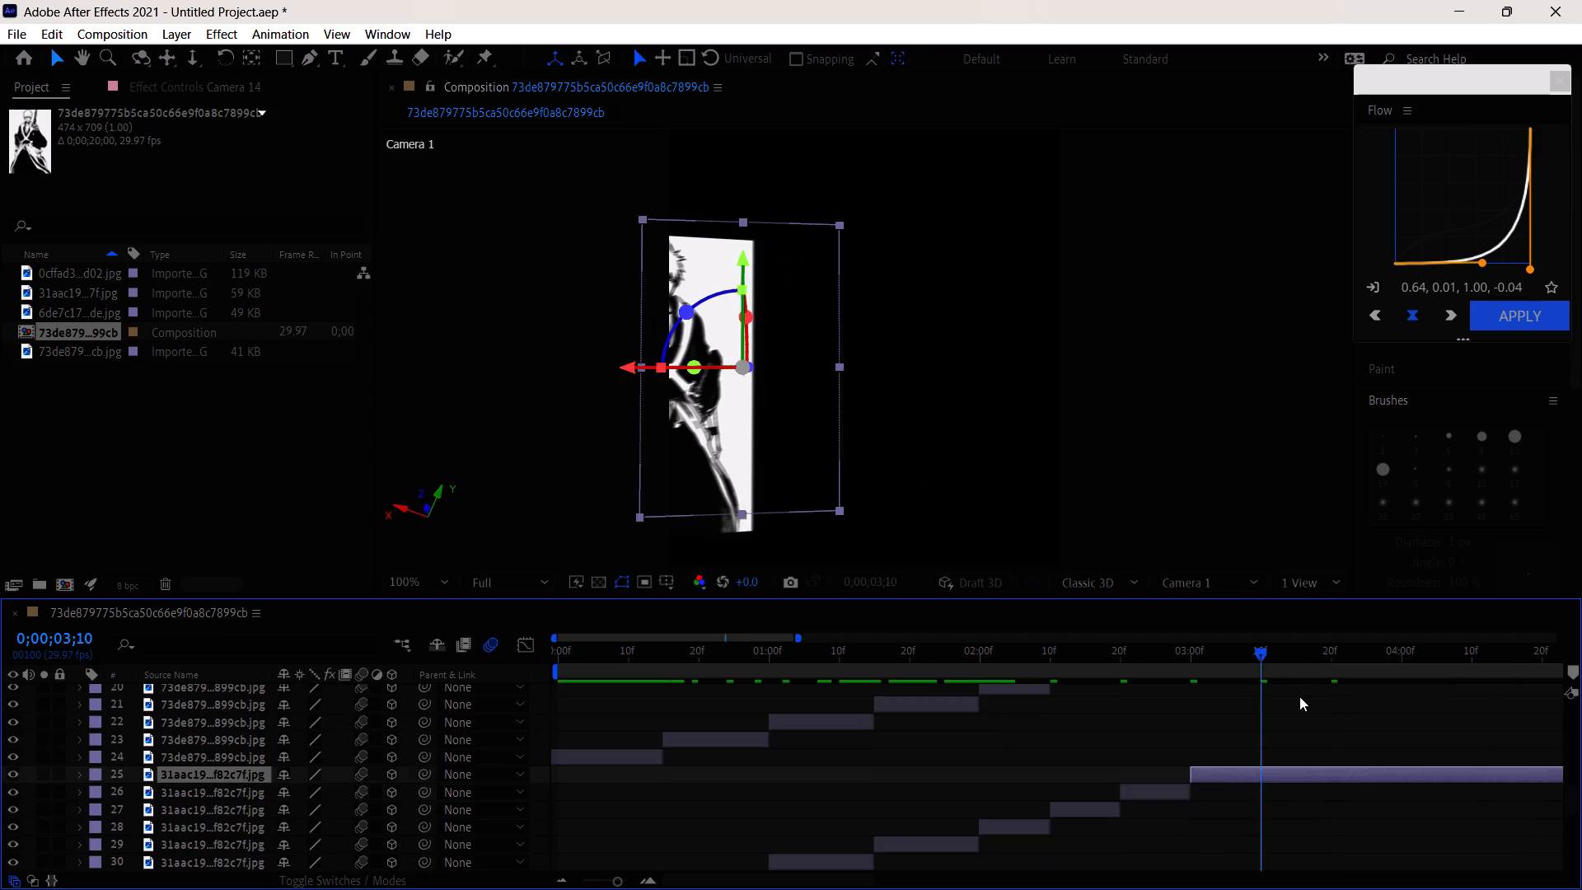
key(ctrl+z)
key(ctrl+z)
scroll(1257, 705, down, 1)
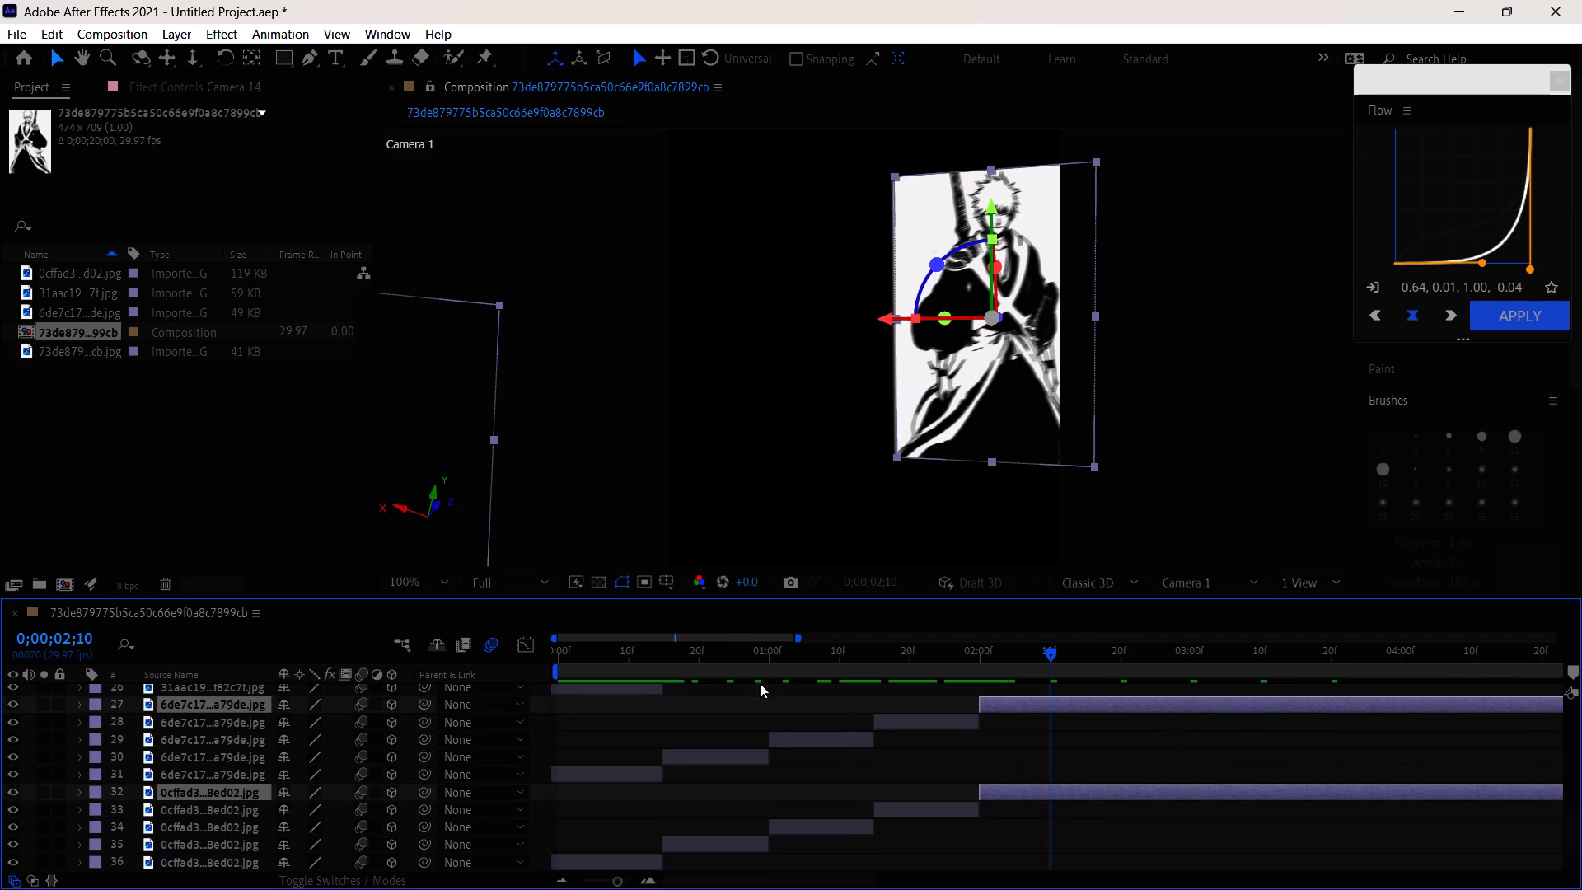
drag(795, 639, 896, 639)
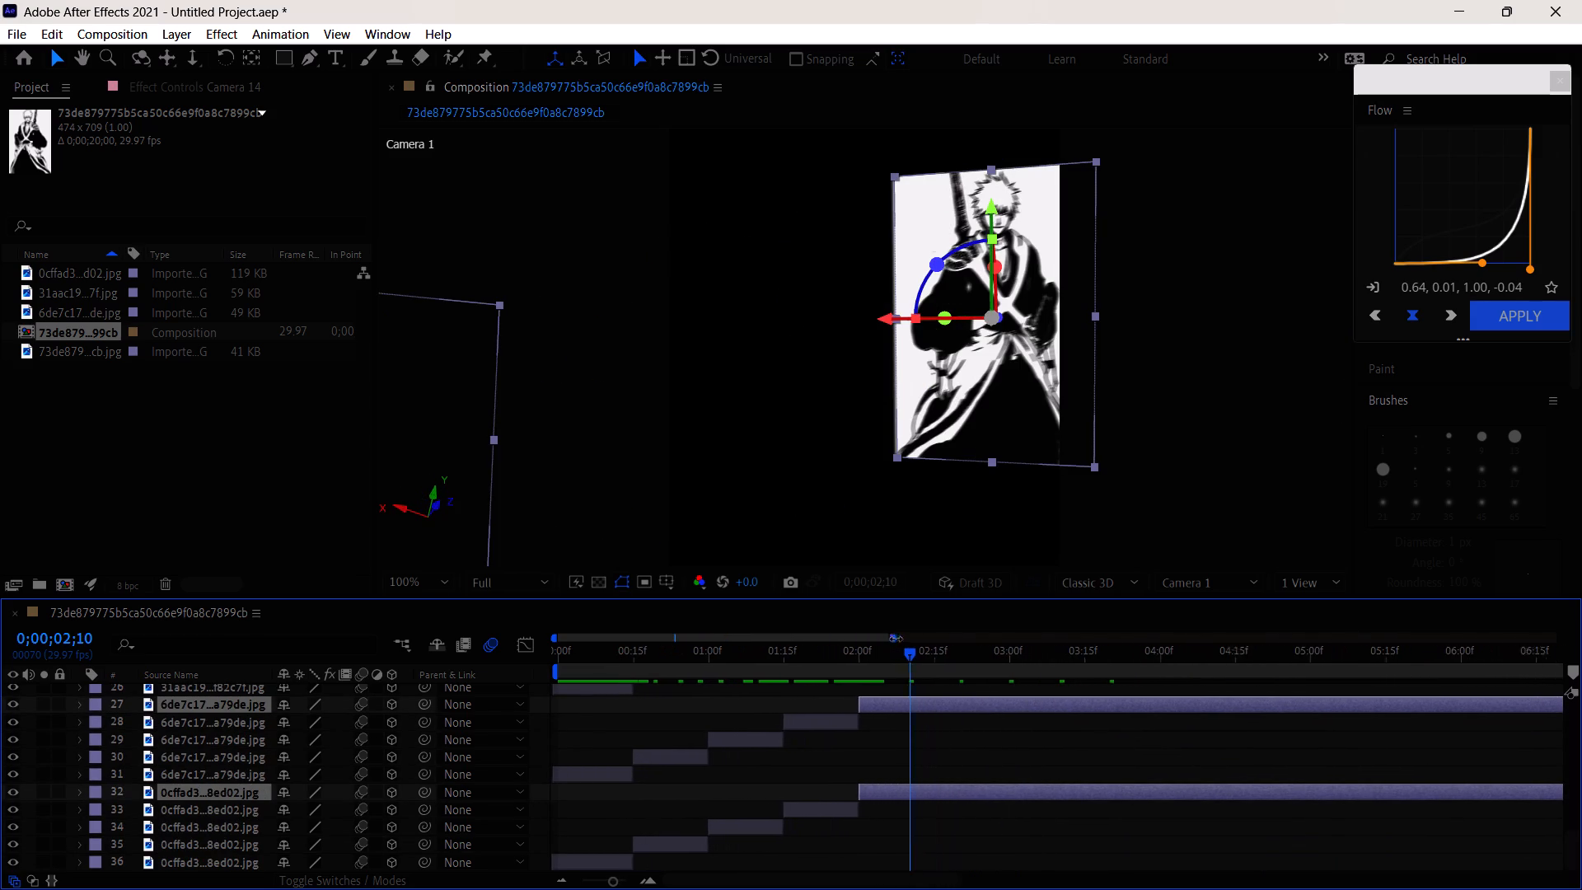
Split the trailing parts of the four anime image layers at 0;00;02;14, 0;00;03;00, 0;00;03;15 and 0;00;04;00.
drag(896, 639, 916, 637)
drag(884, 660, 903, 658)
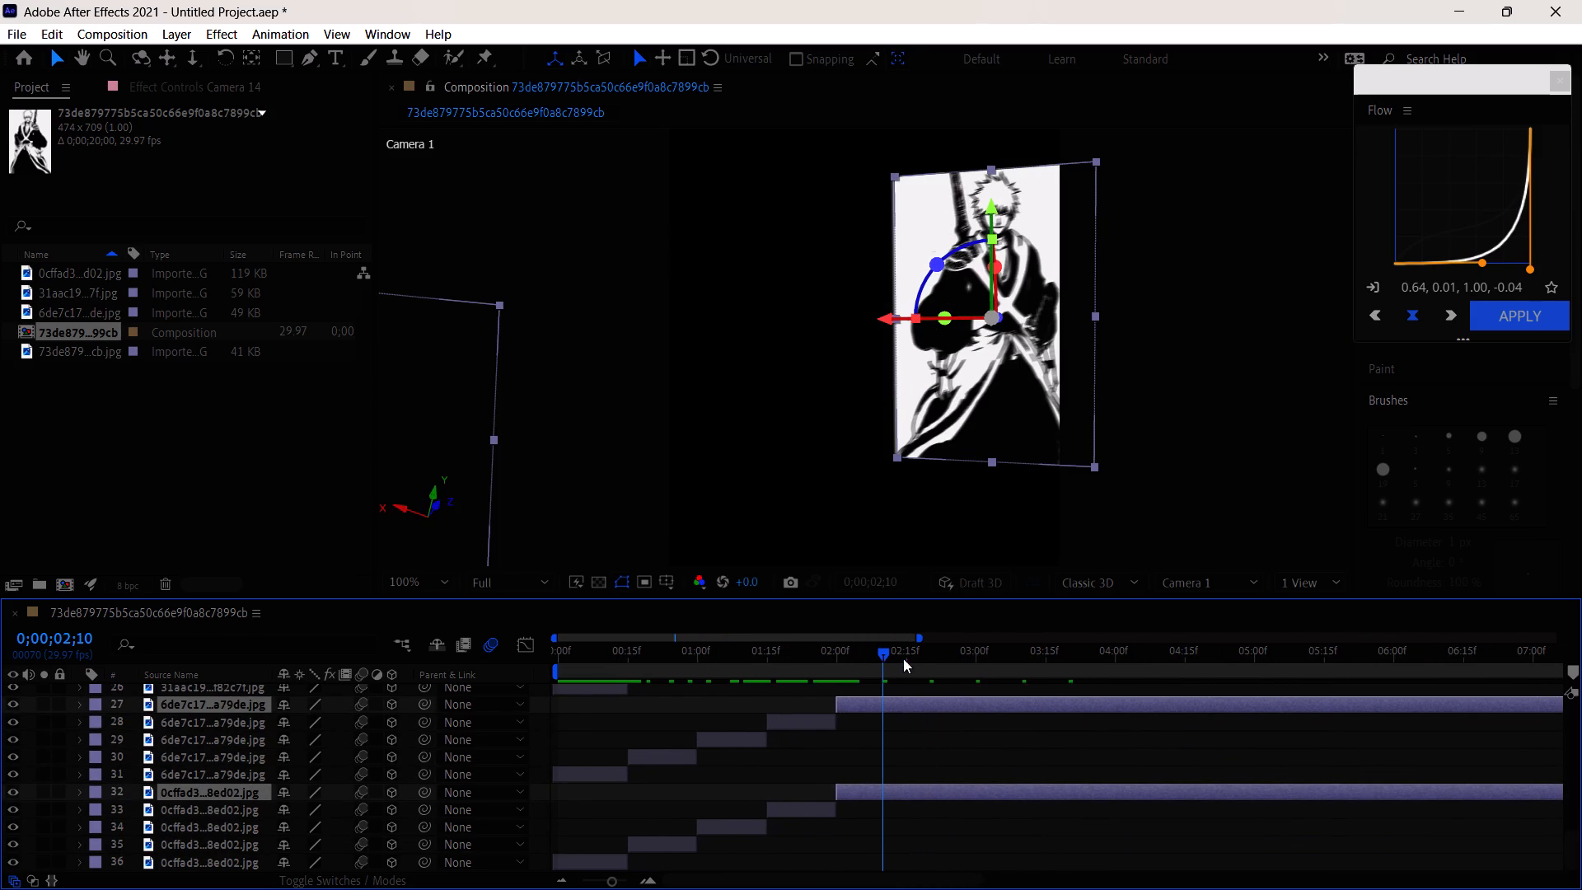
drag(903, 658, 905, 658)
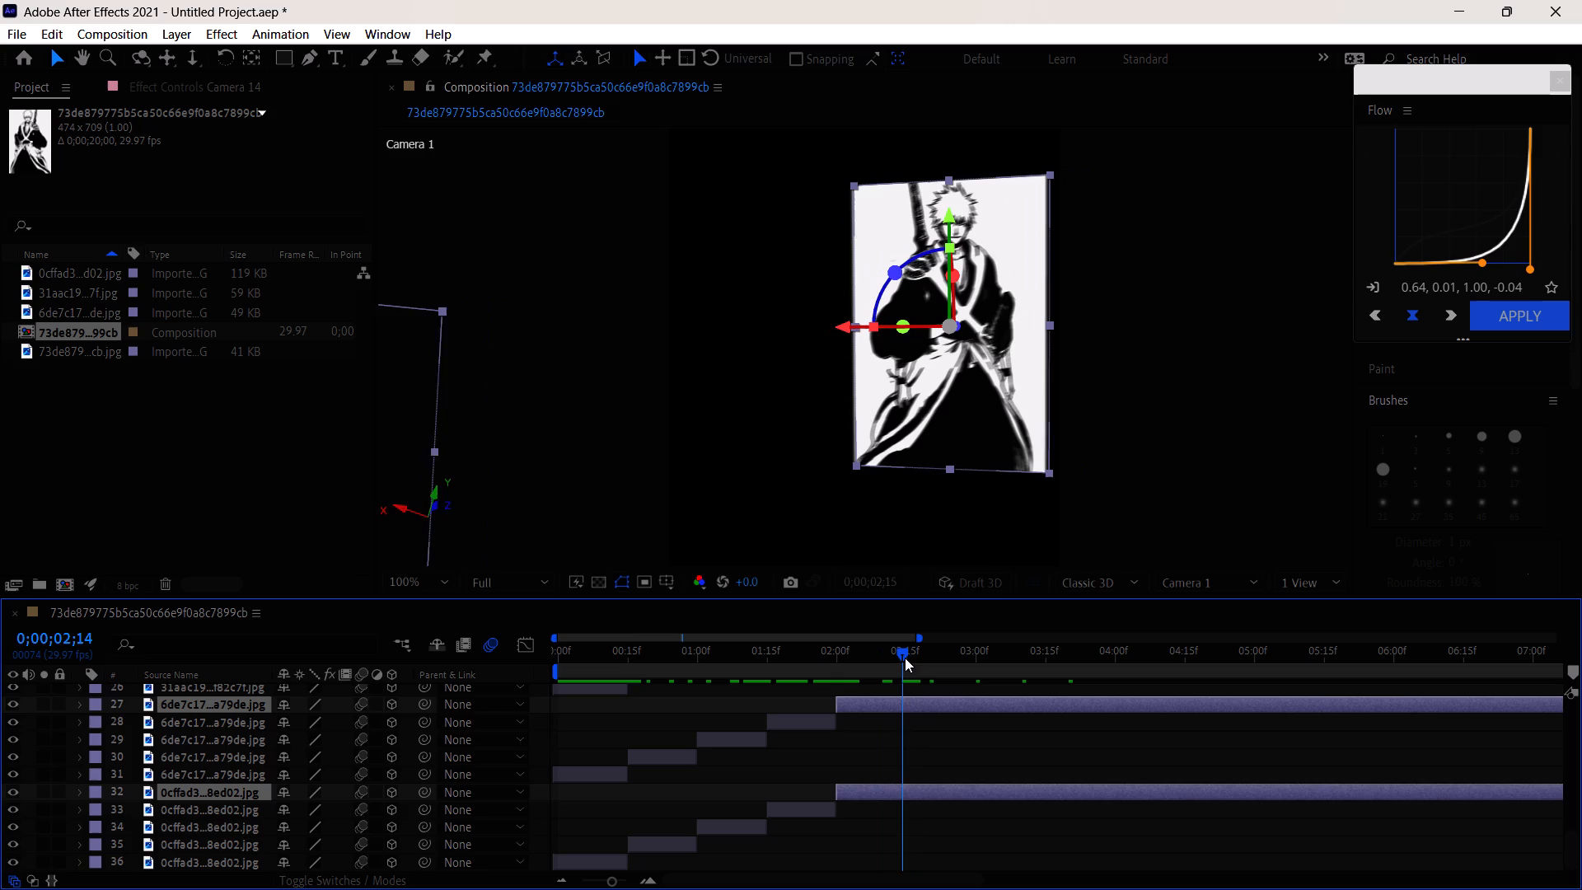
drag(905, 658, 904, 658)
key(ctrl+shift+d)
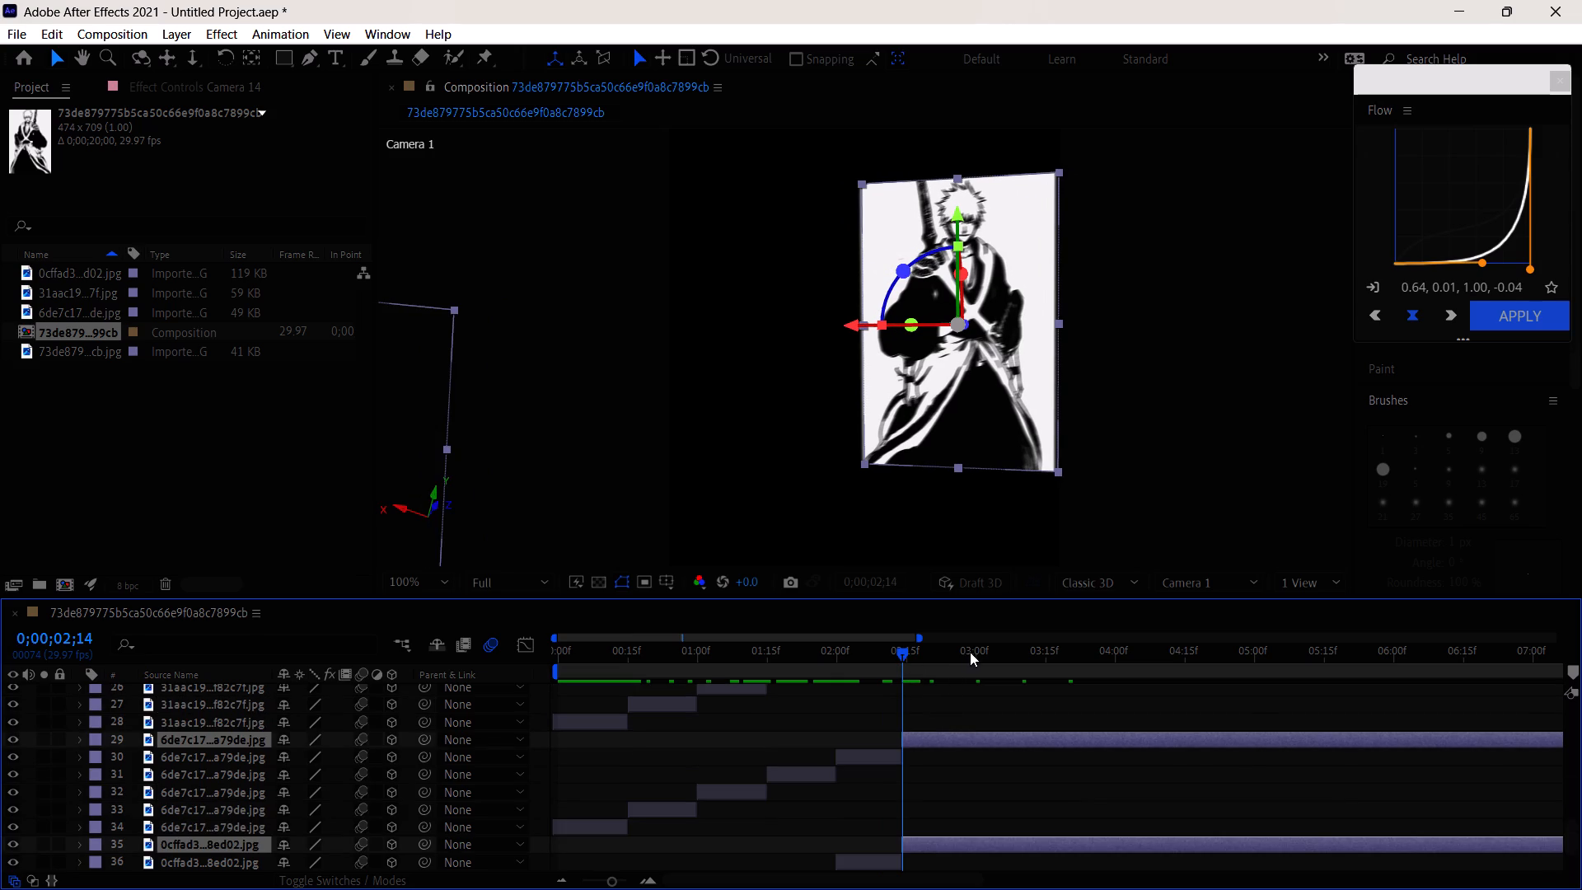
click(976, 653)
key(ctrl+shift+d)
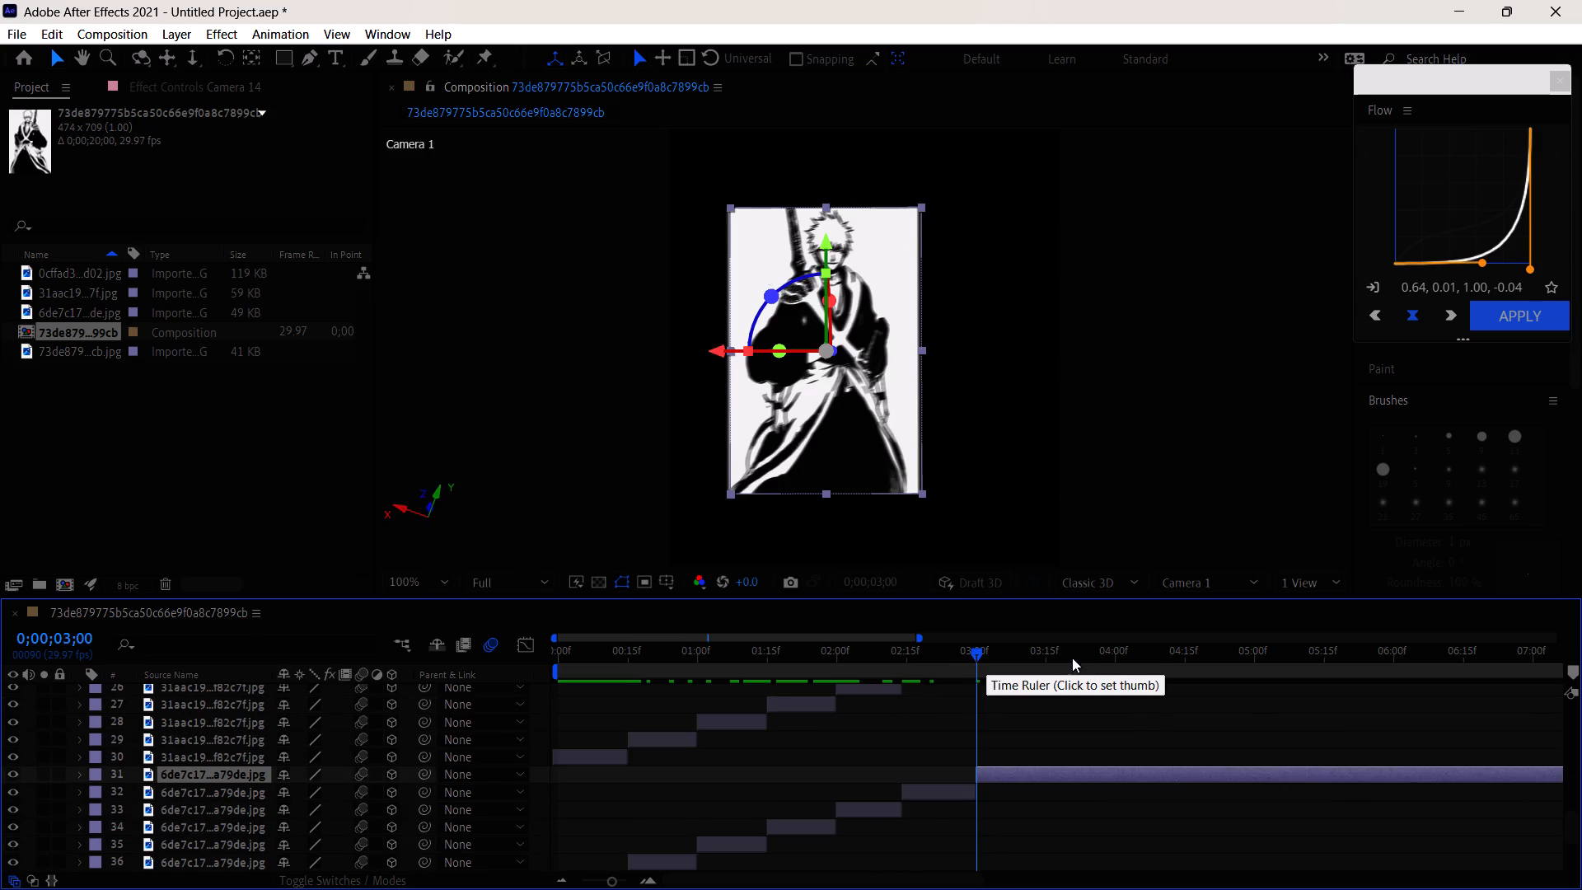
click(1045, 657)
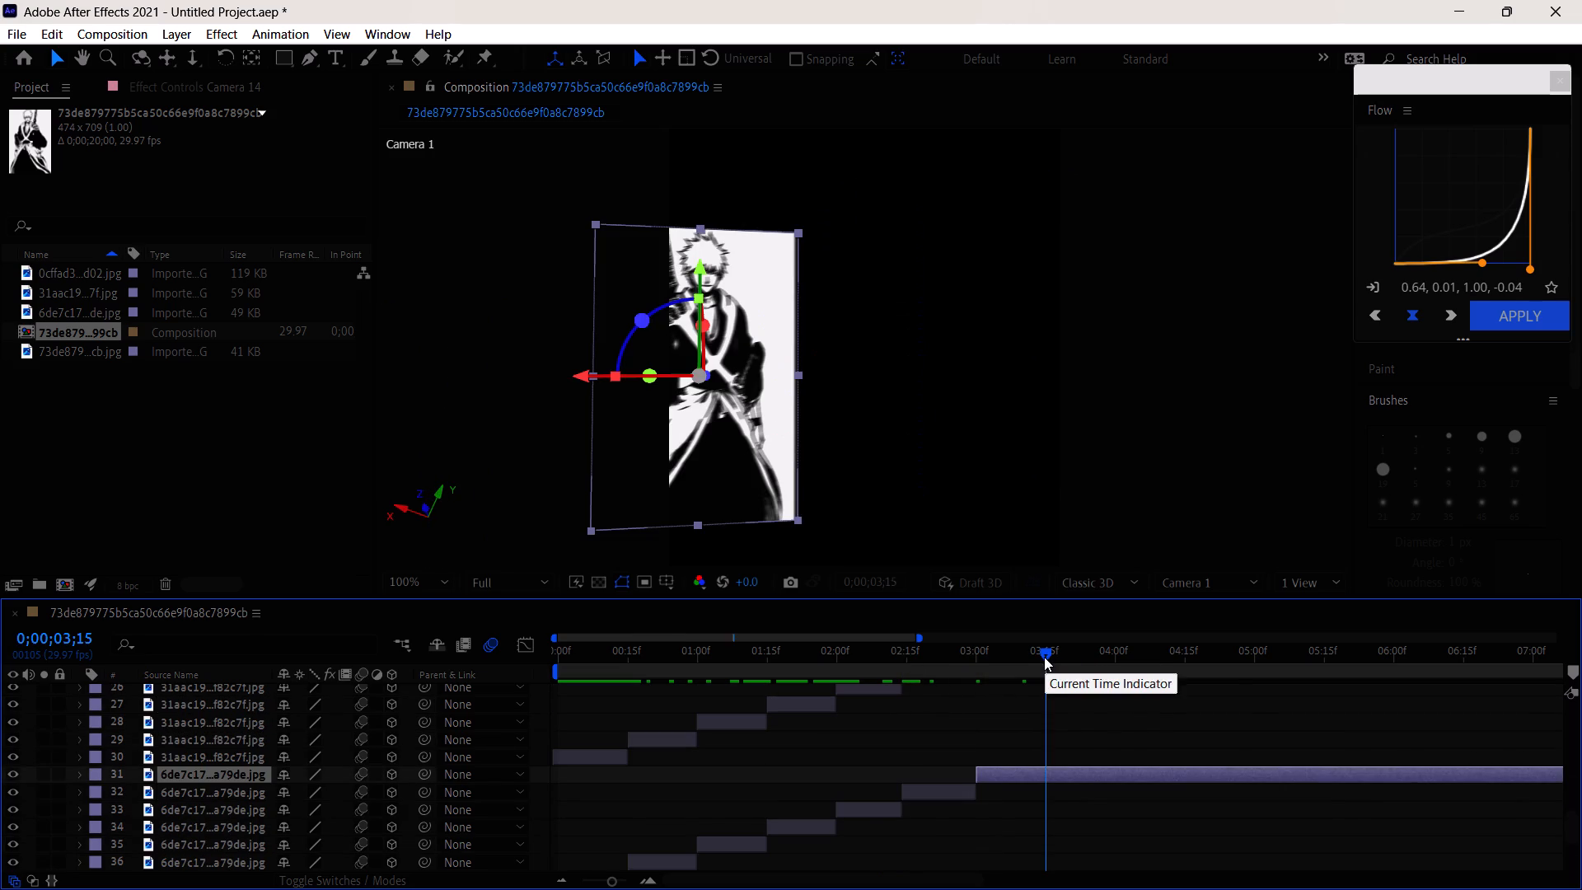
key(ctrl+shift+d)
click(1113, 656)
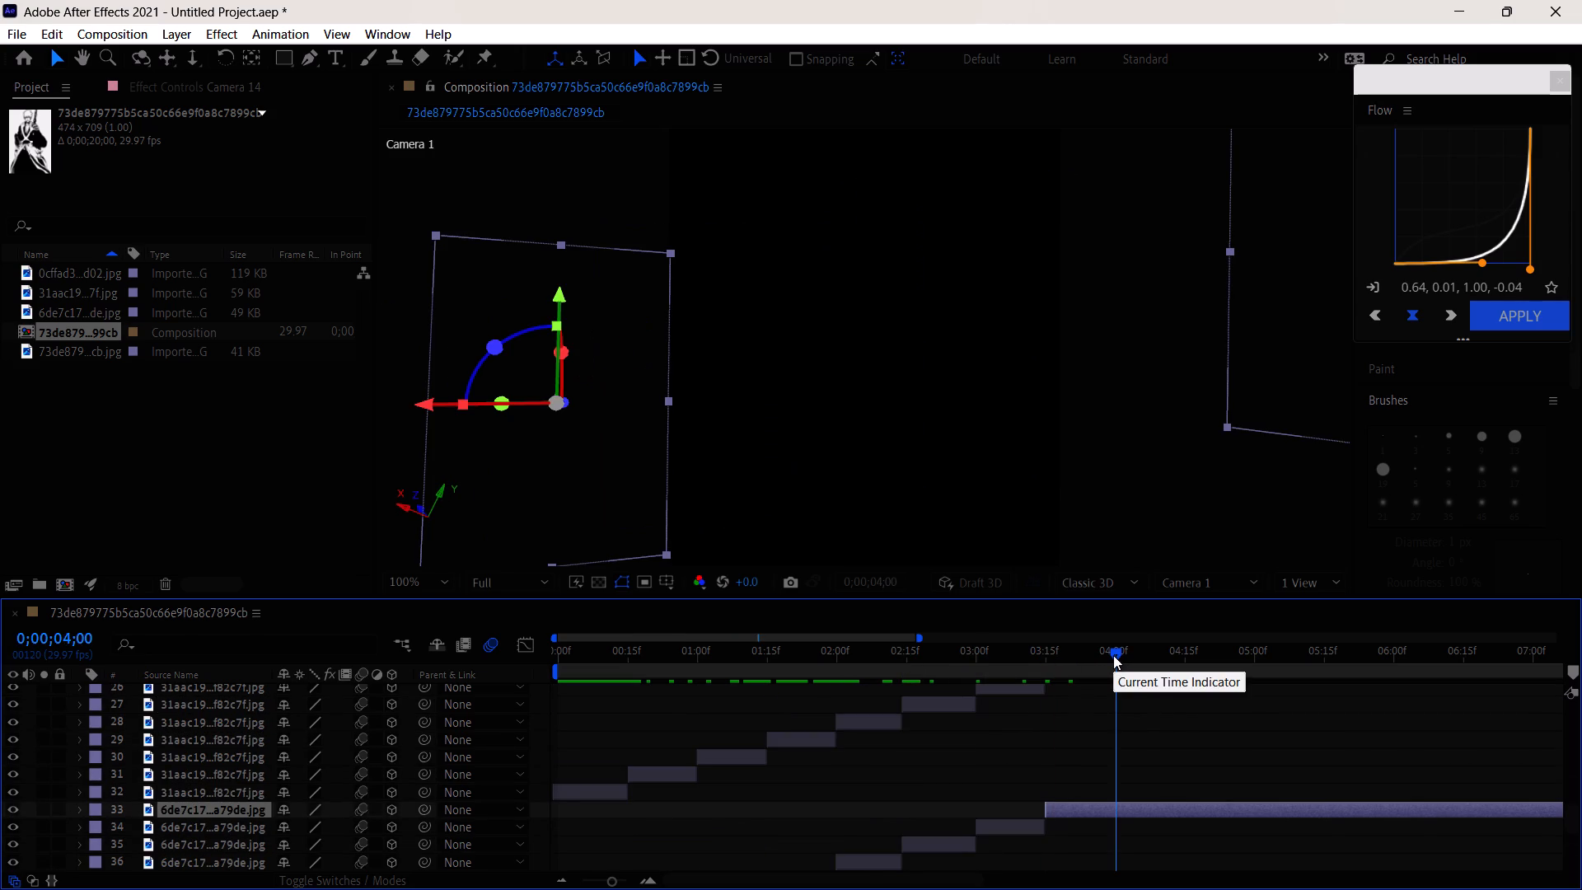
key(ctrl+shift+d)
Split the trailing image layers every half second from 0;00;04;15 through 0;00;07;00.
click(1187, 649)
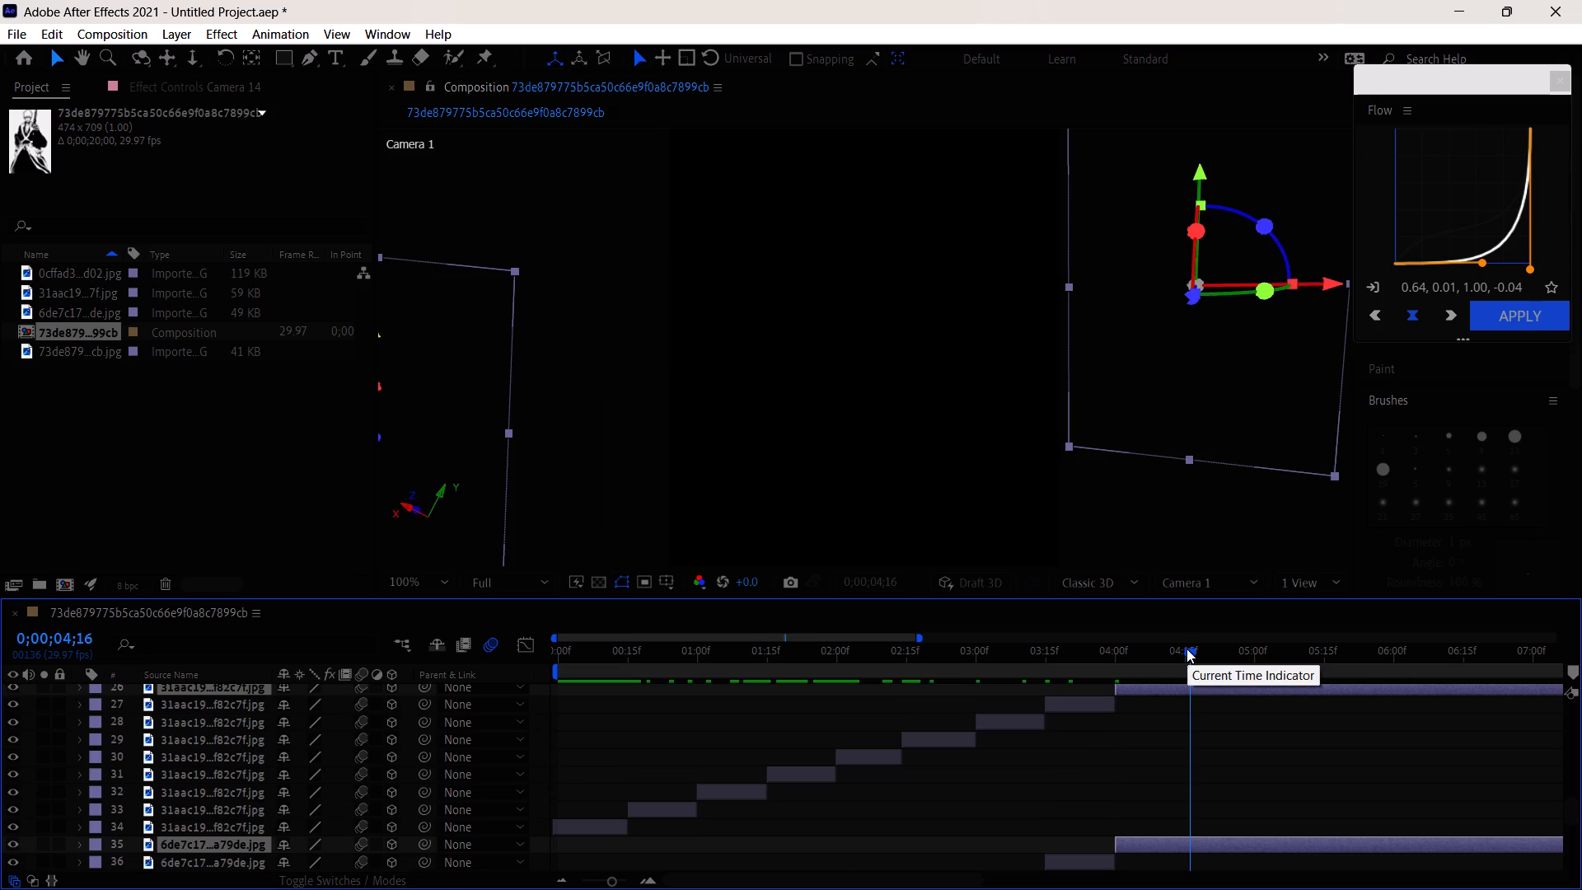
click(1186, 653)
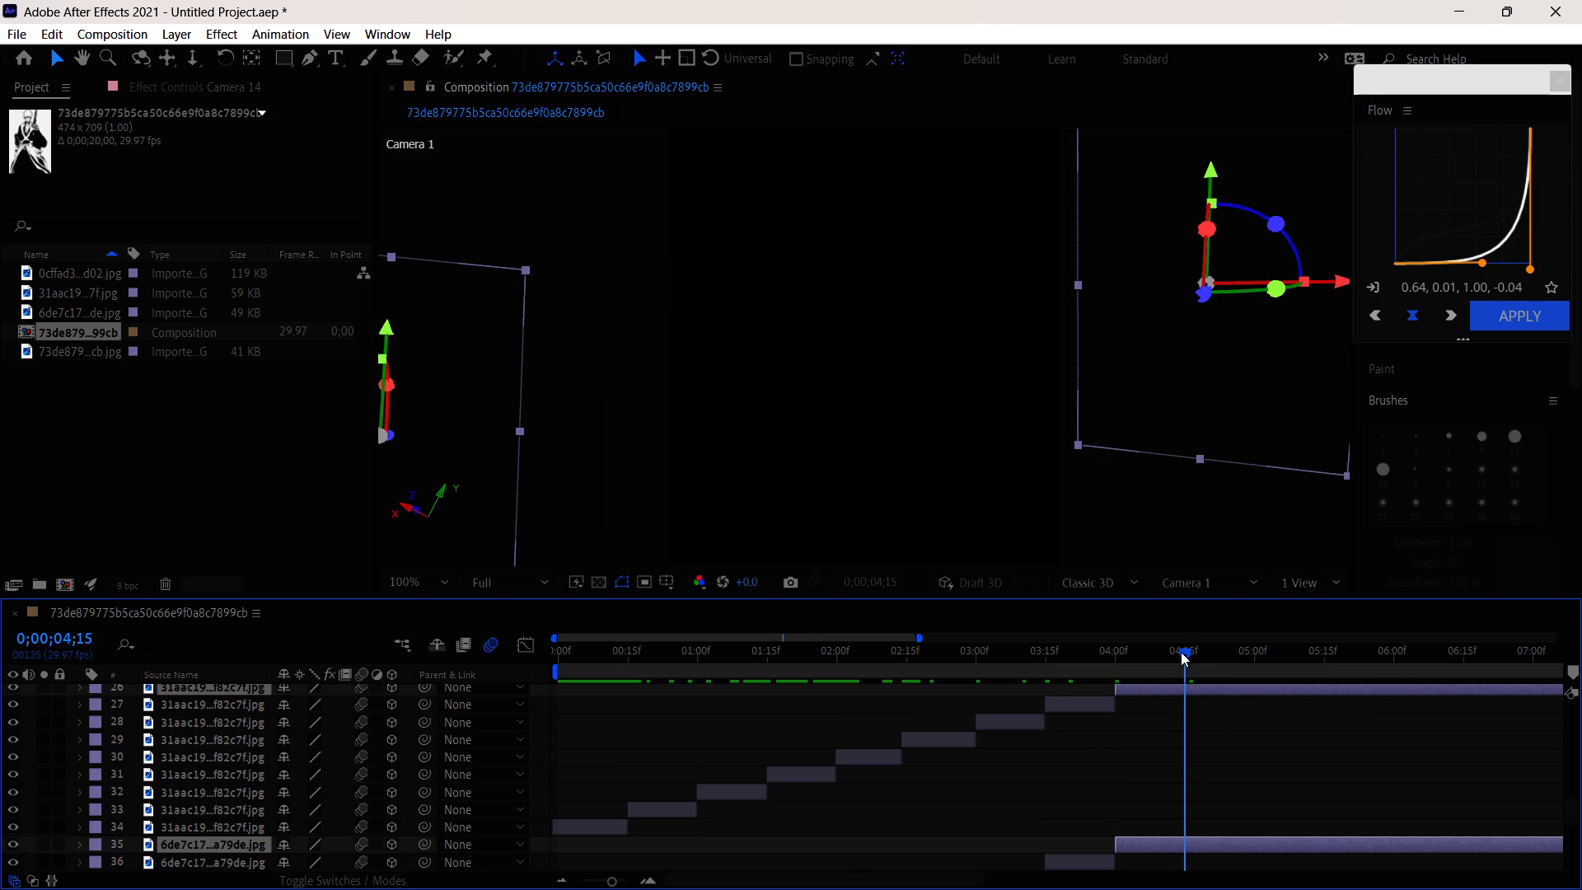
key(ctrl+shift+d)
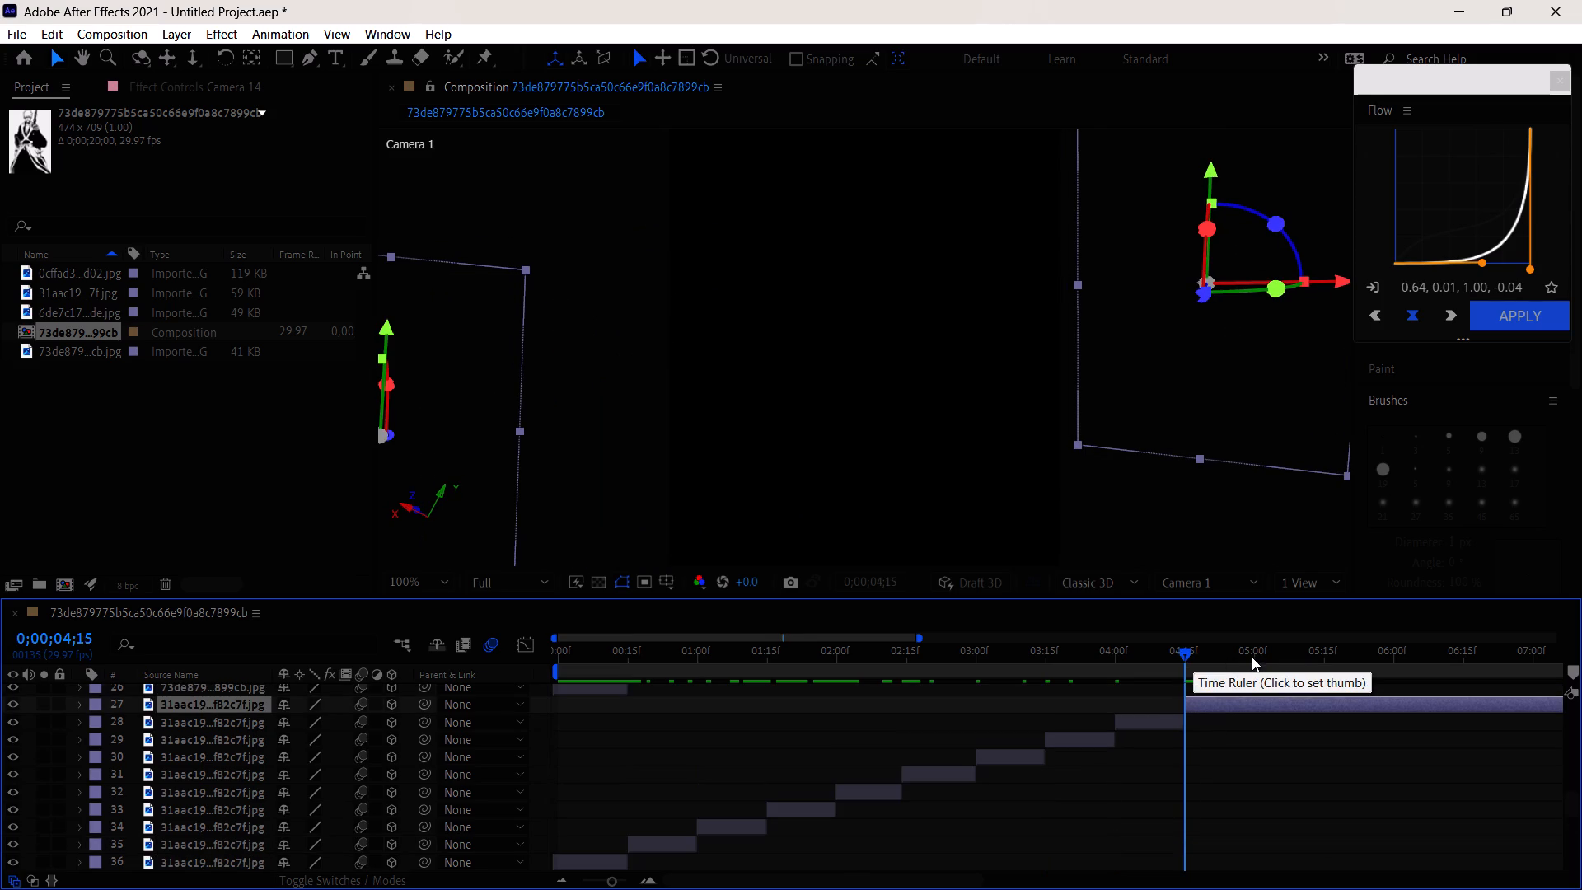
click(1252, 653)
key(ctrl+shift+d)
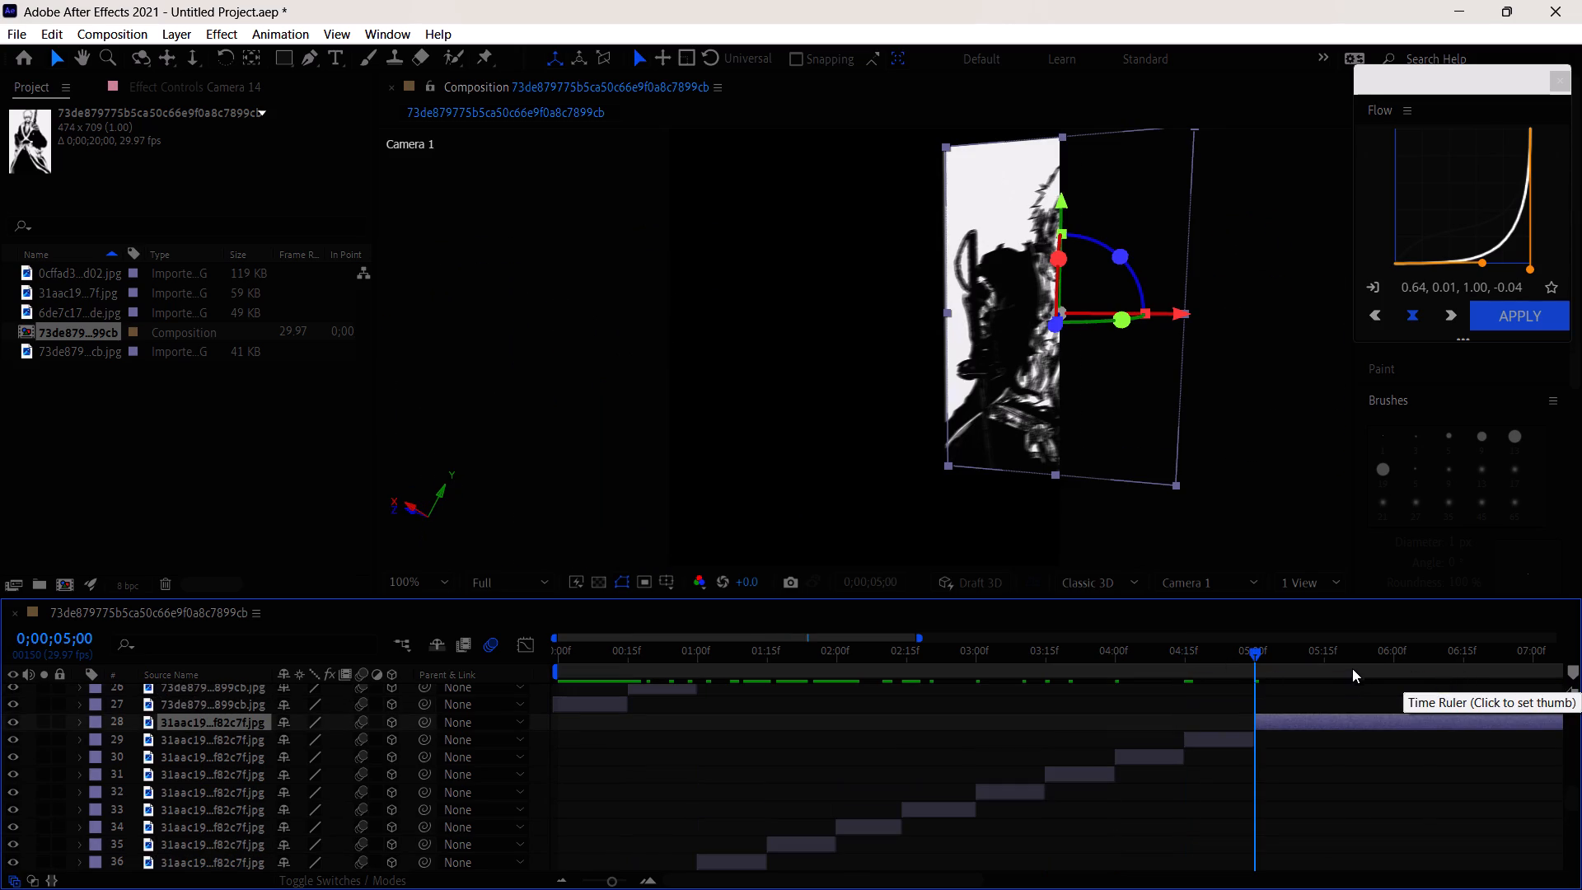
click(1325, 651)
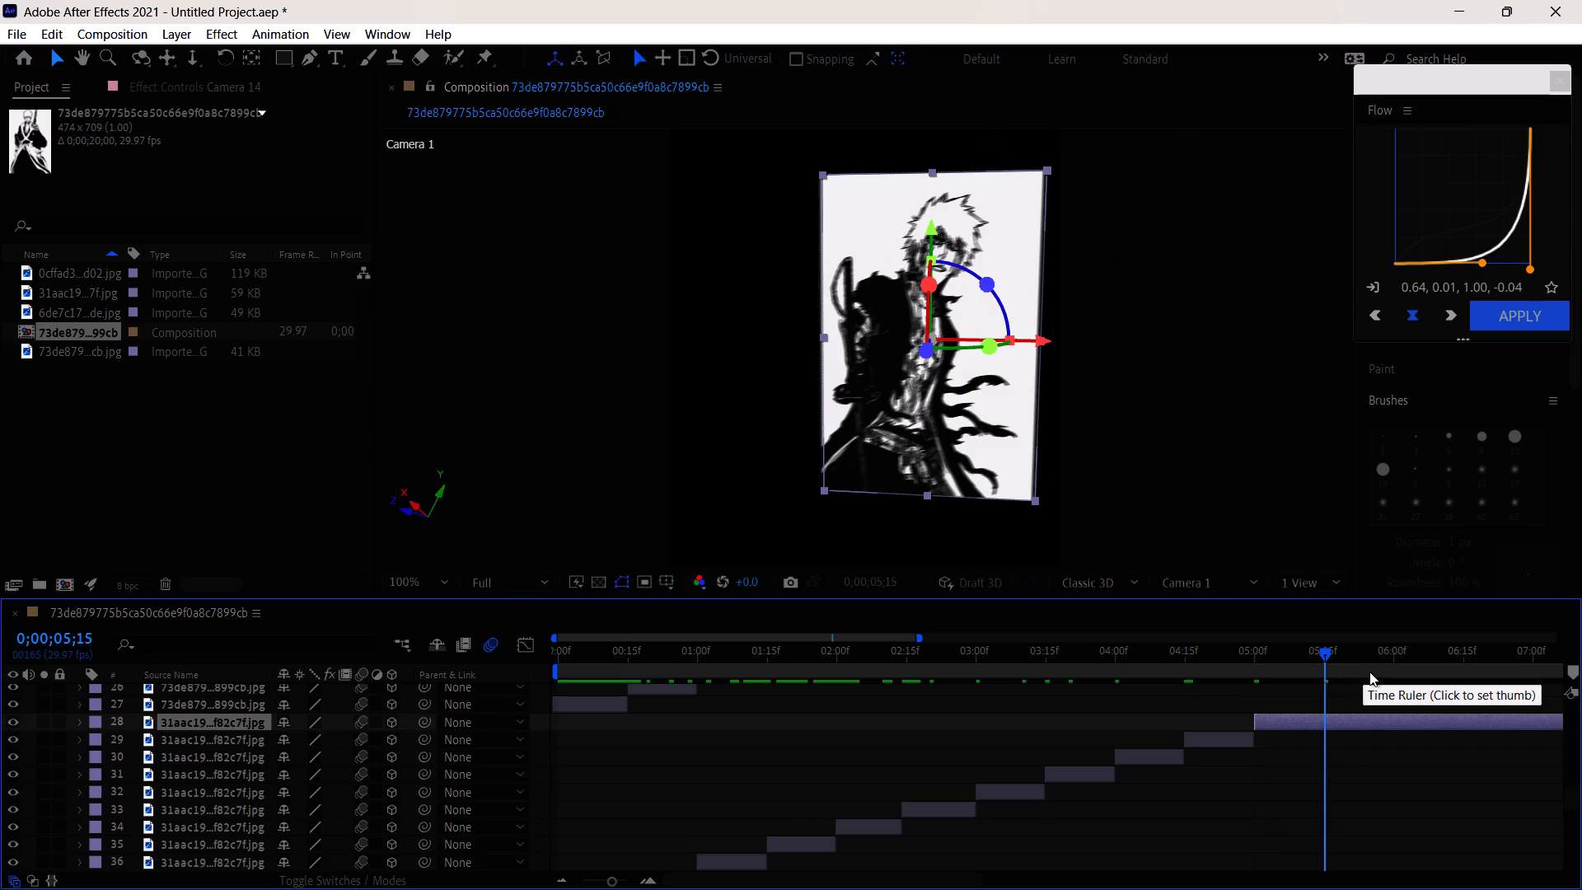
key(ctrl+shift+d)
click(1392, 652)
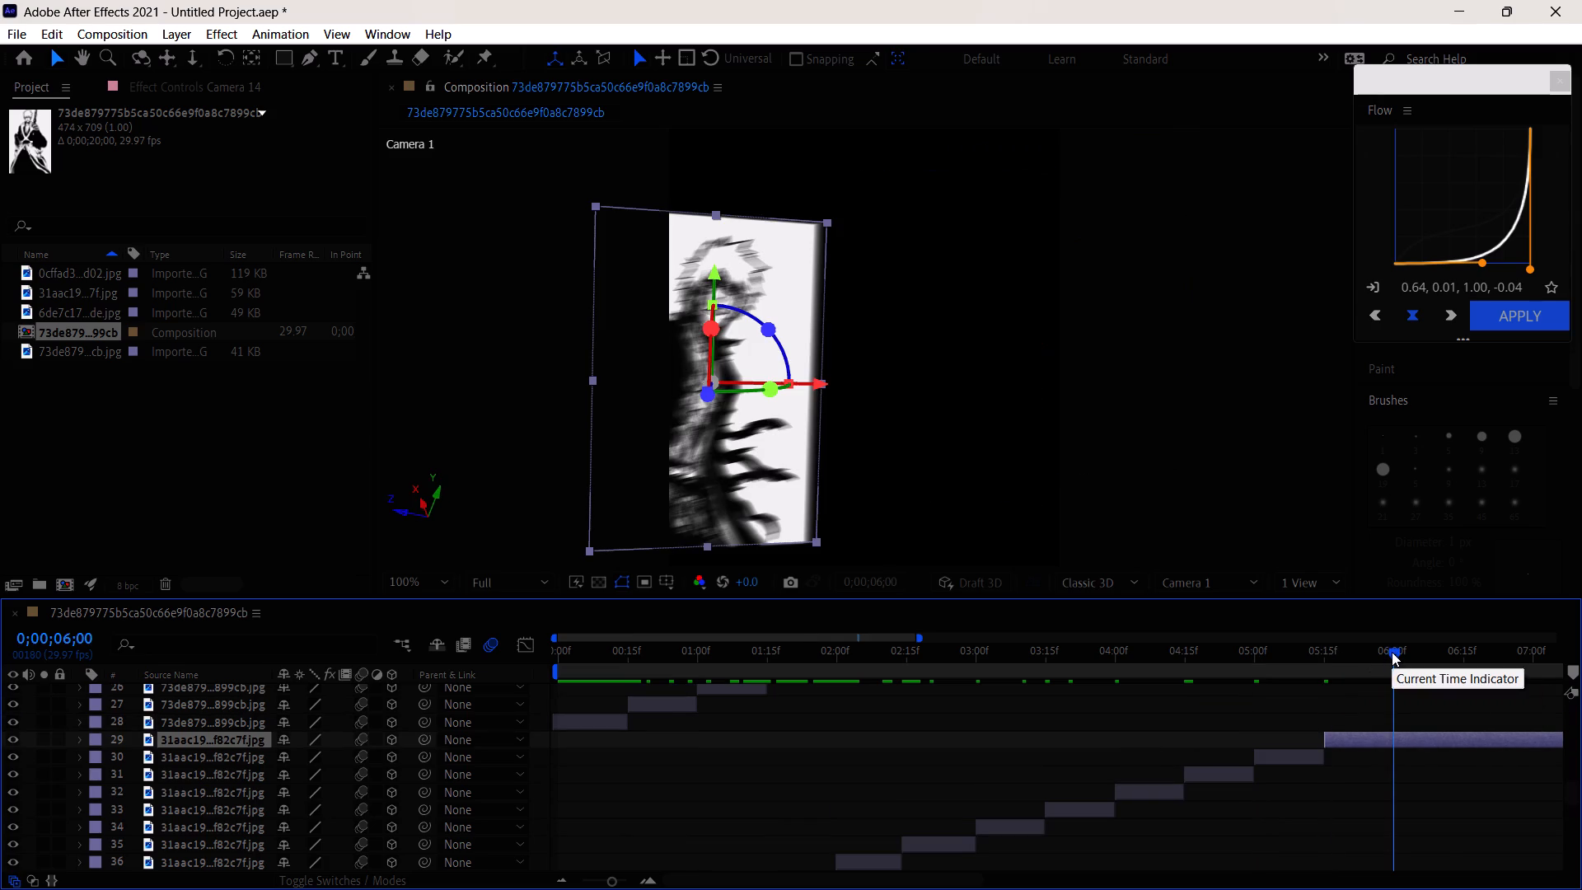
key(ctrl+shift+d)
click(1463, 656)
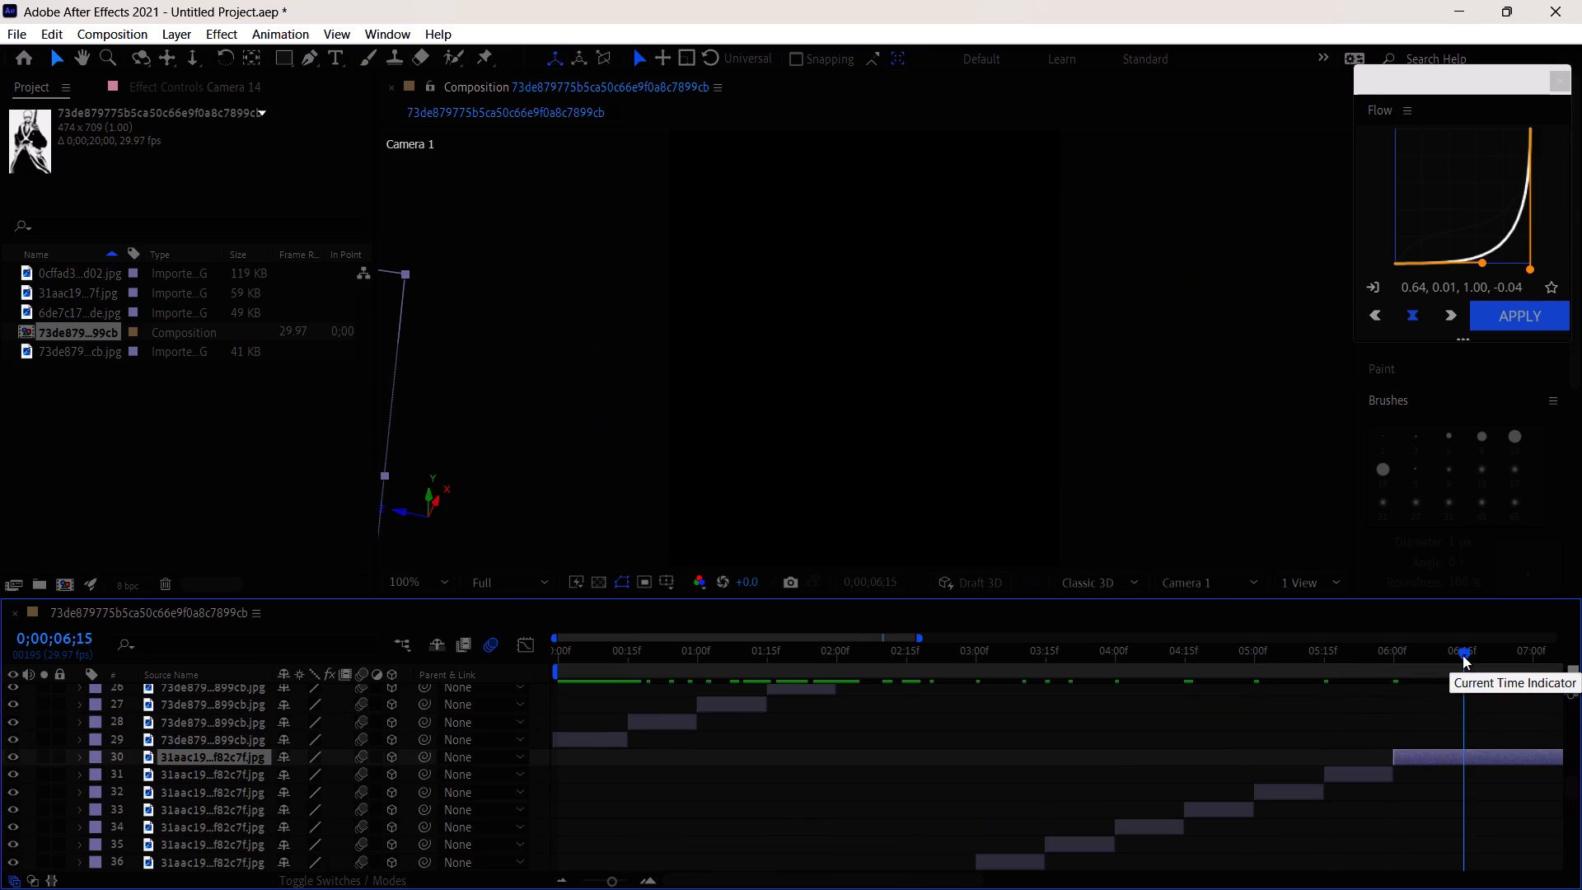
key(ctrl+shift+d)
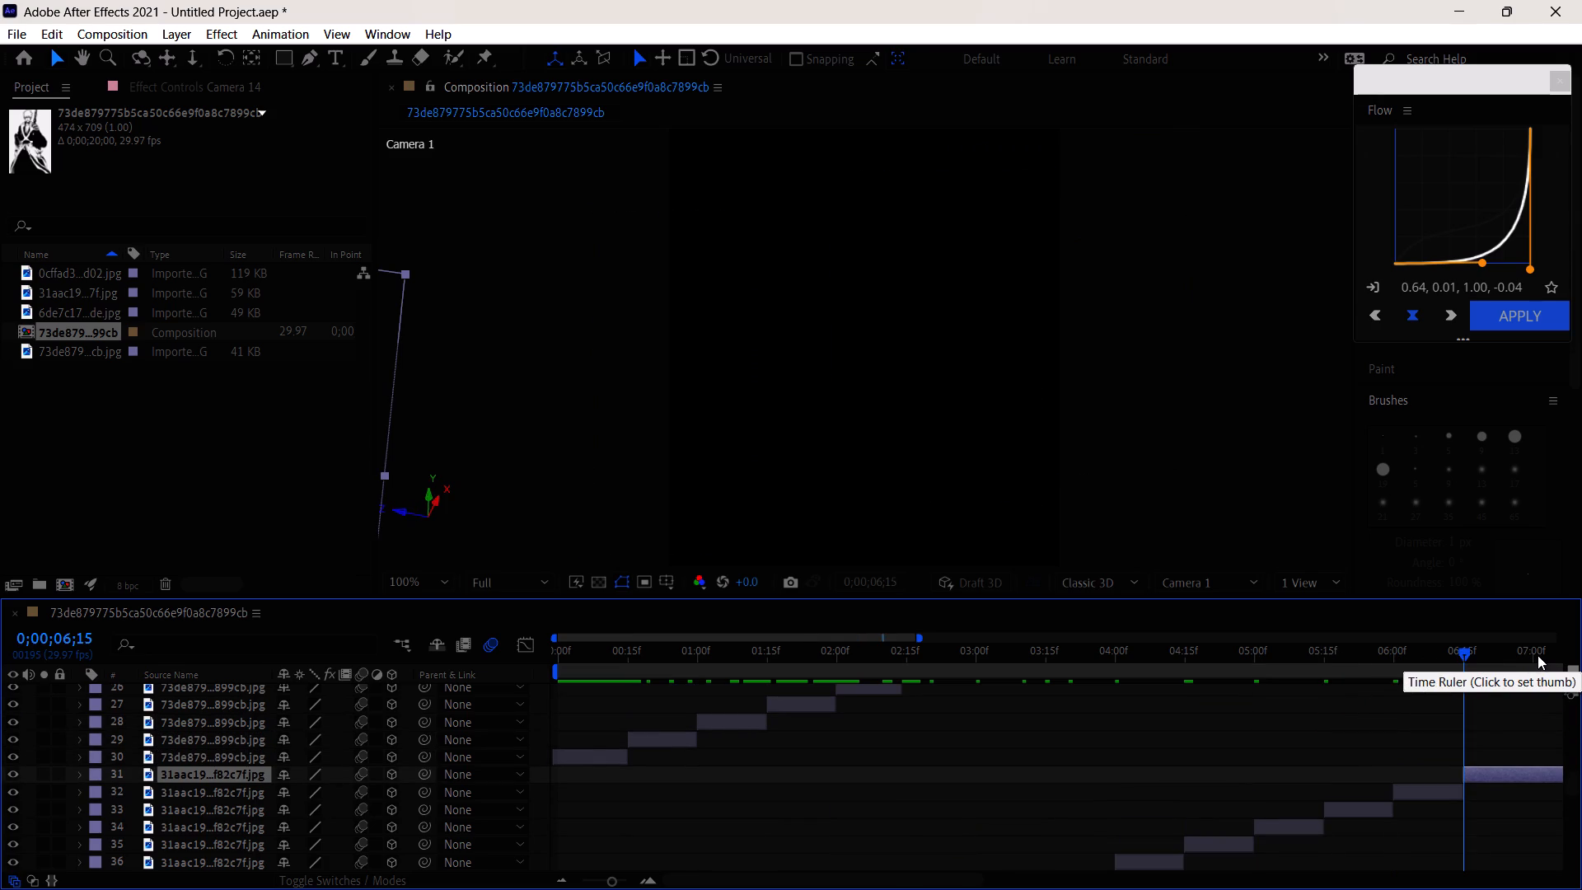
click(1538, 655)
click(1537, 655)
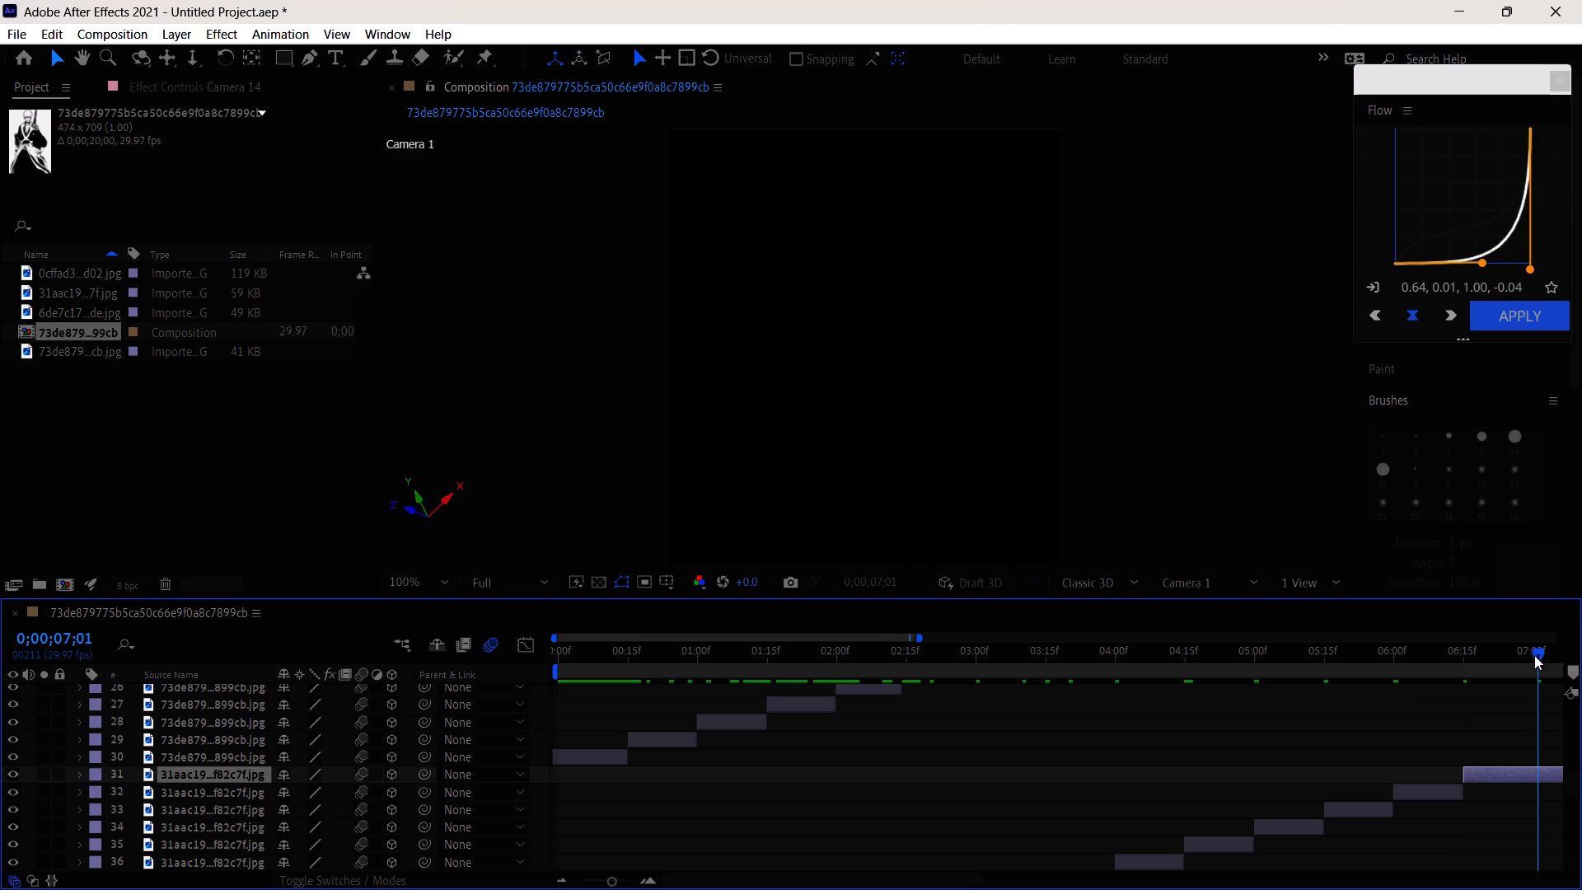
key(ctrl+shift+d)
Select all the 0cffad3 image segments, from layer 76 up to layer 62.
scroll(1507, 700, down, 6)
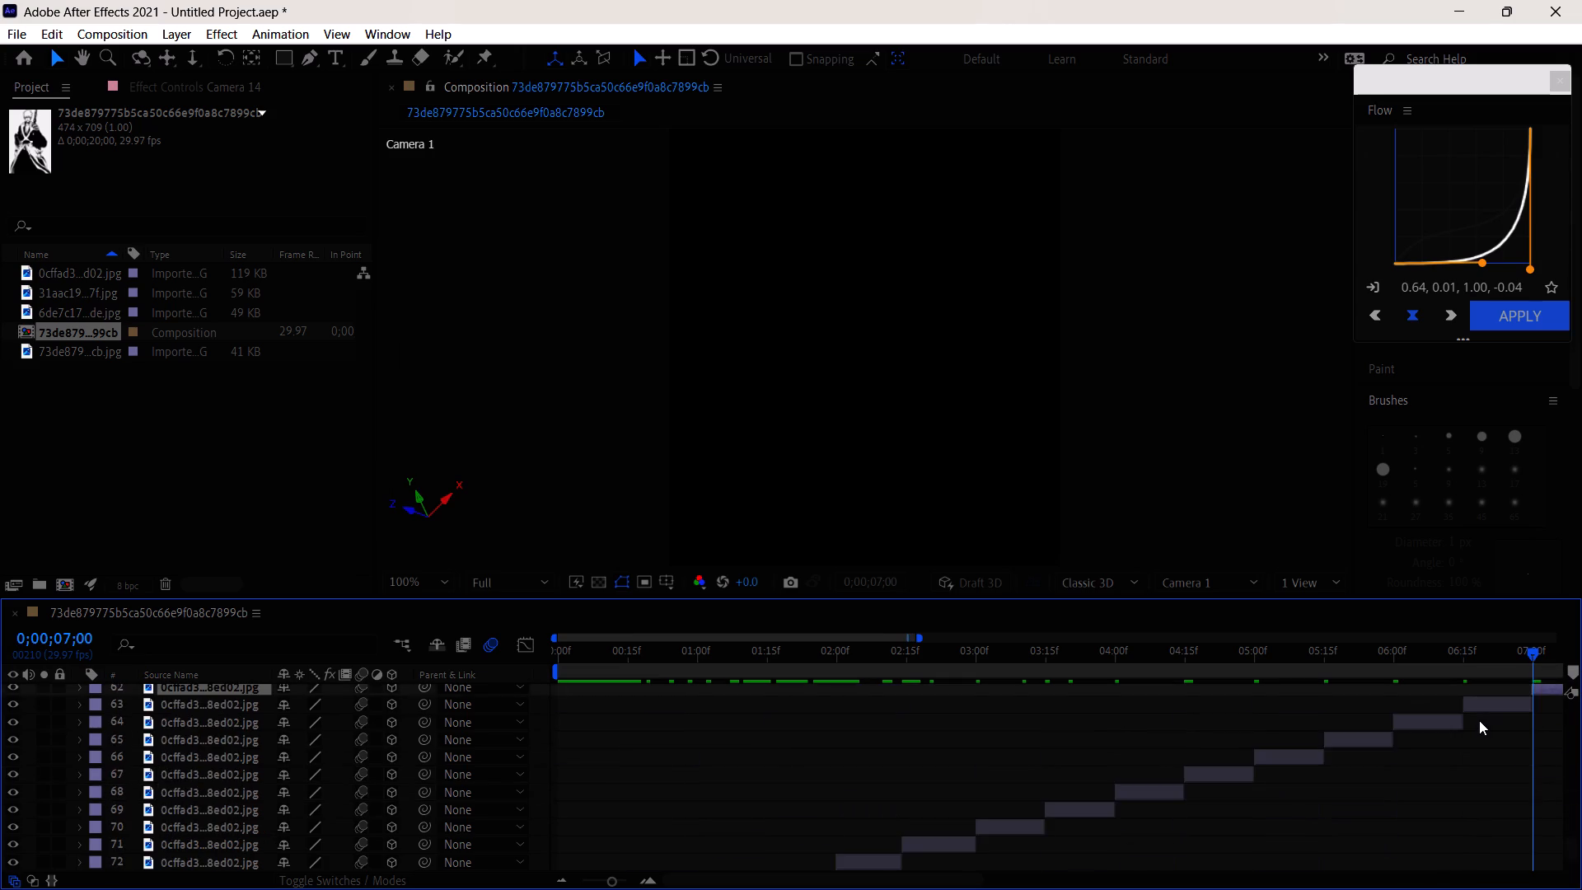
scroll(1479, 720, up, 6)
scroll(1475, 708, down, 6)
scroll(1015, 742, down, 4)
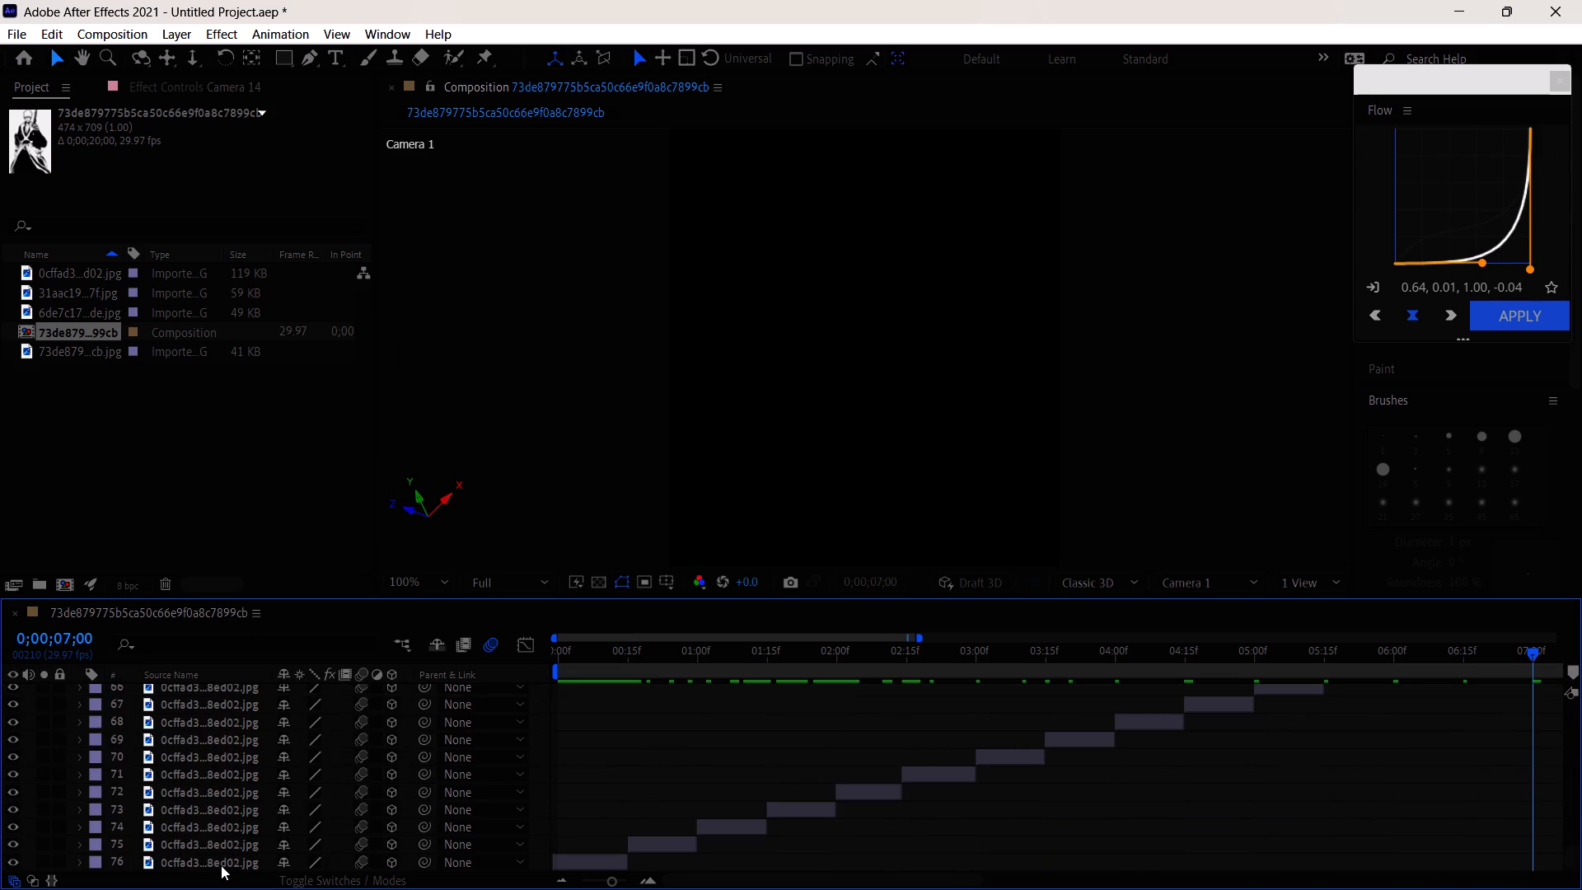
ctrl+click(221, 865)
ctrl+click(218, 850)
ctrl+click(213, 827)
ctrl+click(213, 817)
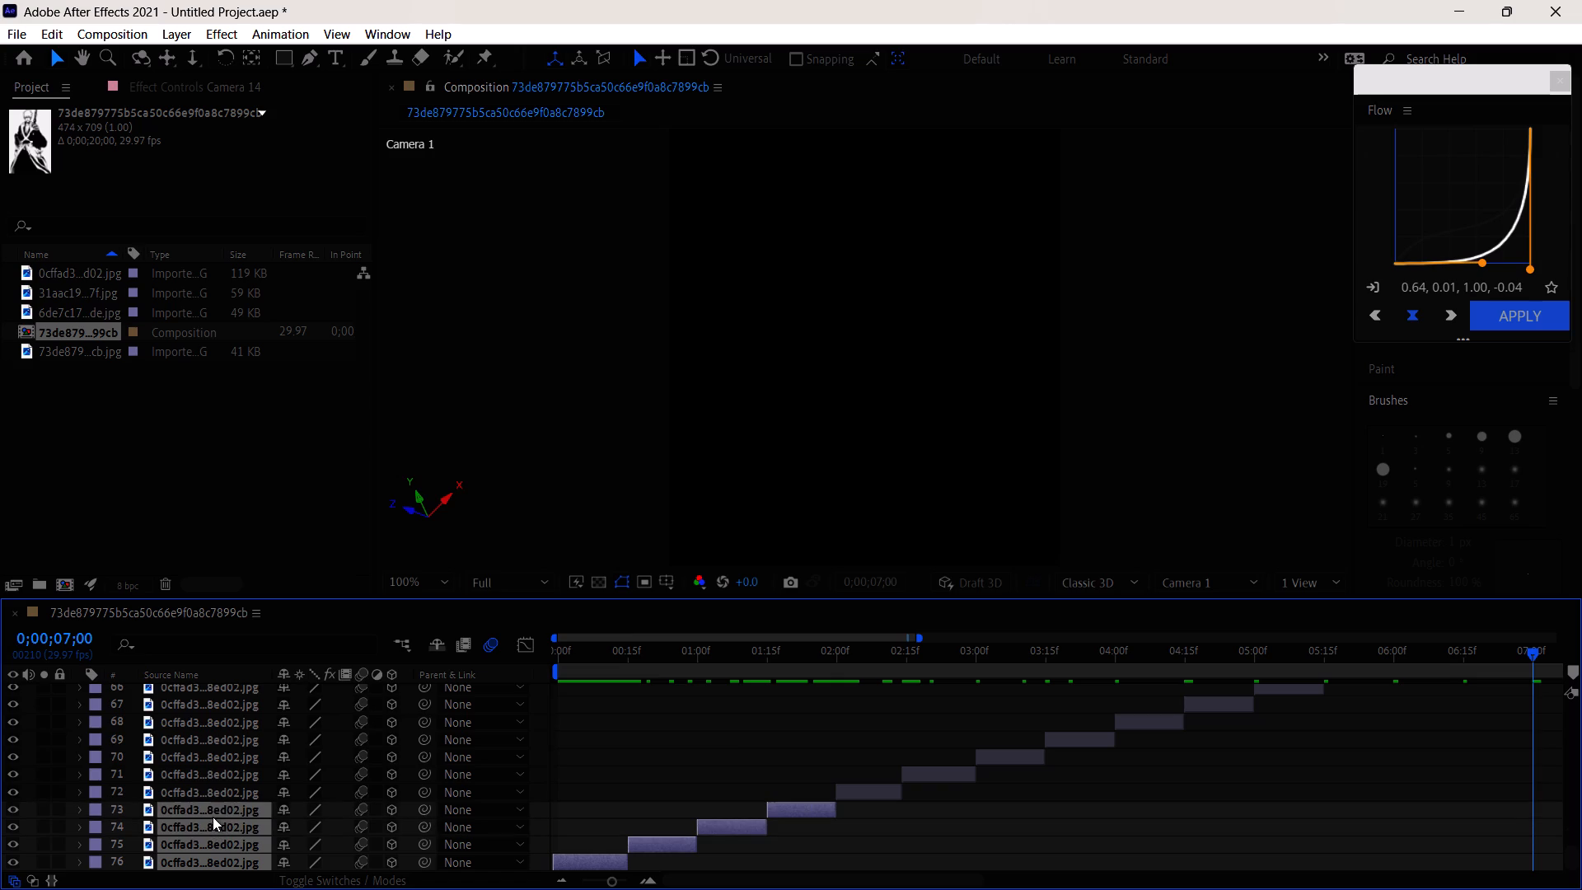
ctrl+click(216, 795)
ctrl+click(220, 778)
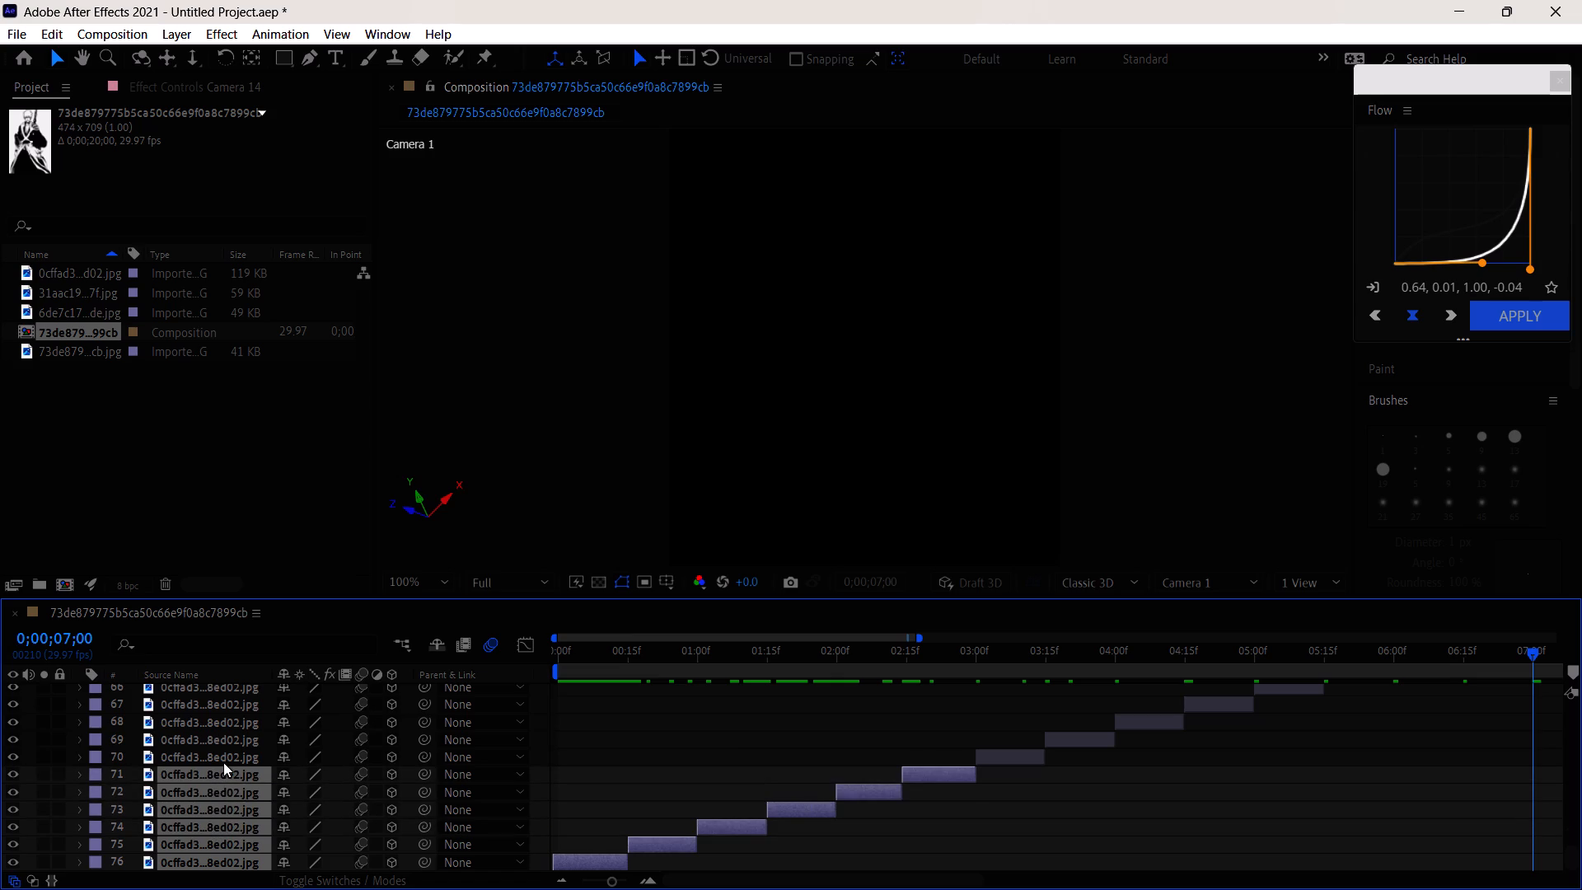
ctrl+click(223, 762)
ctrl+click(225, 738)
ctrl+click(220, 723)
ctrl+click(219, 709)
ctrl+click(218, 695)
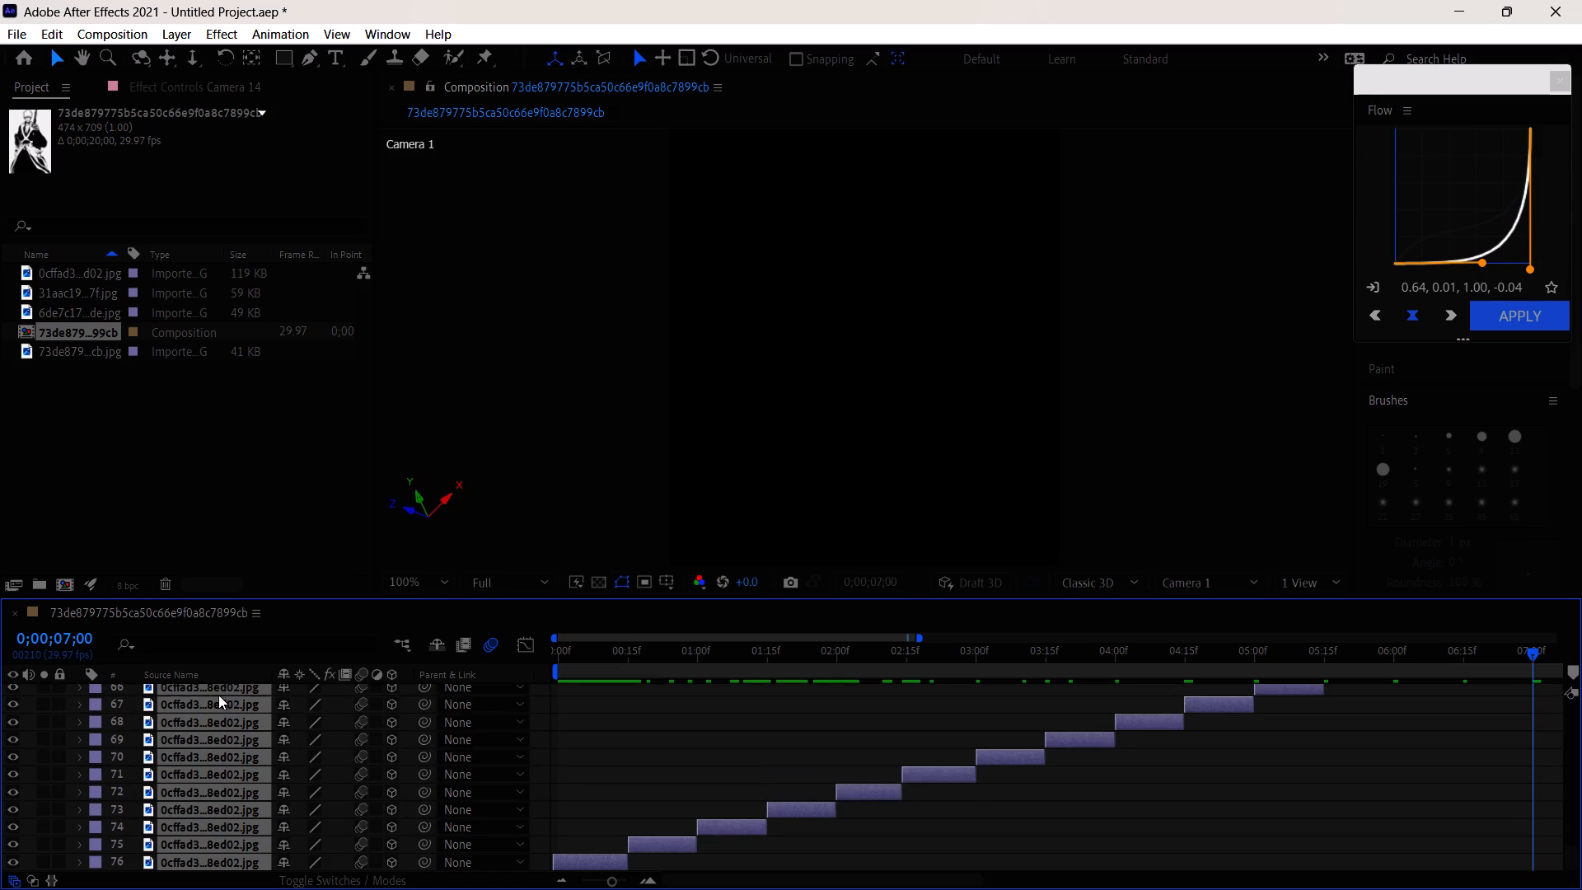
ctrl+scroll(218, 698, up, 1)
ctrl+click(234, 771)
ctrl+click(235, 752)
ctrl+click(237, 740)
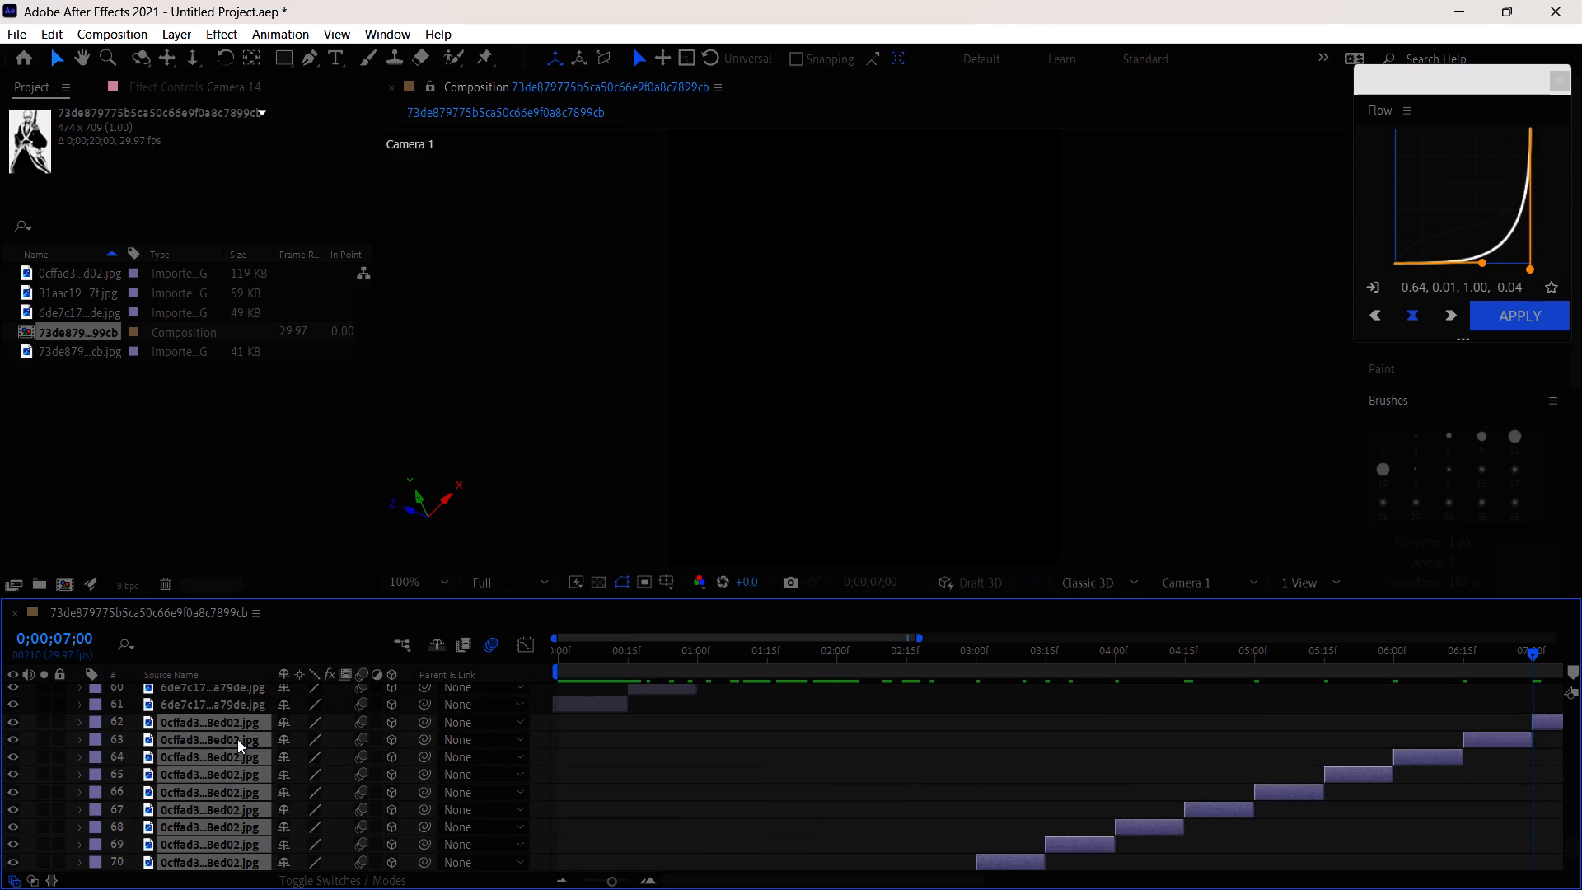
Add all the 6de7c17 image segments, from layer 61 up to layer 47, to the selection.
ctrl+scroll(246, 740, up, 1)
ctrl+click(260, 807)
ctrl+click(255, 785)
ctrl+click(251, 775)
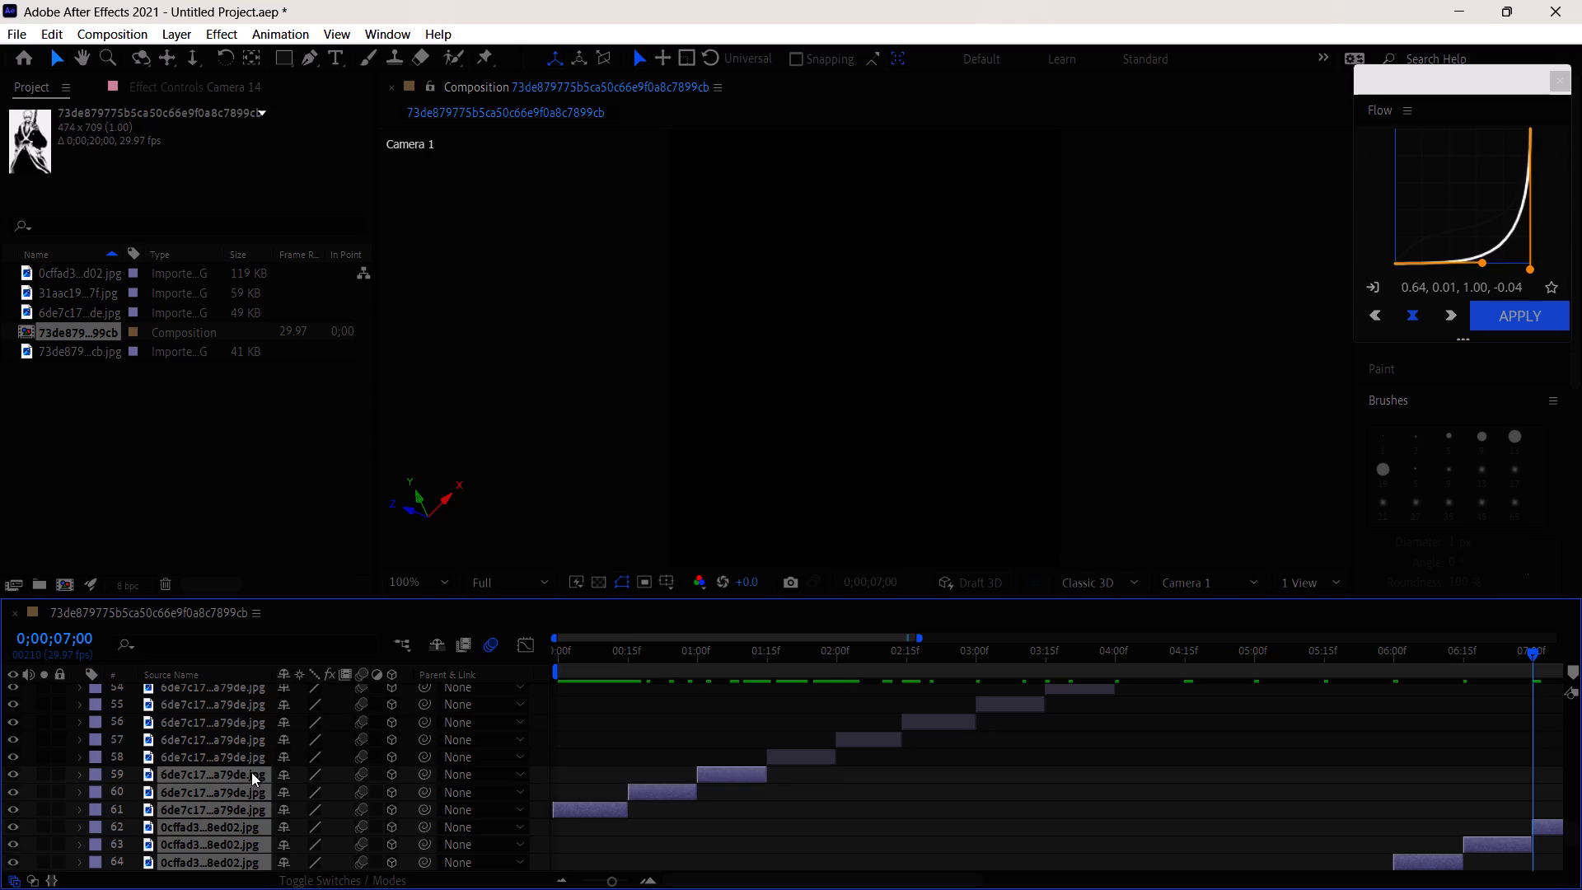
ctrl+click(246, 757)
ctrl+click(245, 743)
ctrl+click(244, 730)
ctrl+click(241, 713)
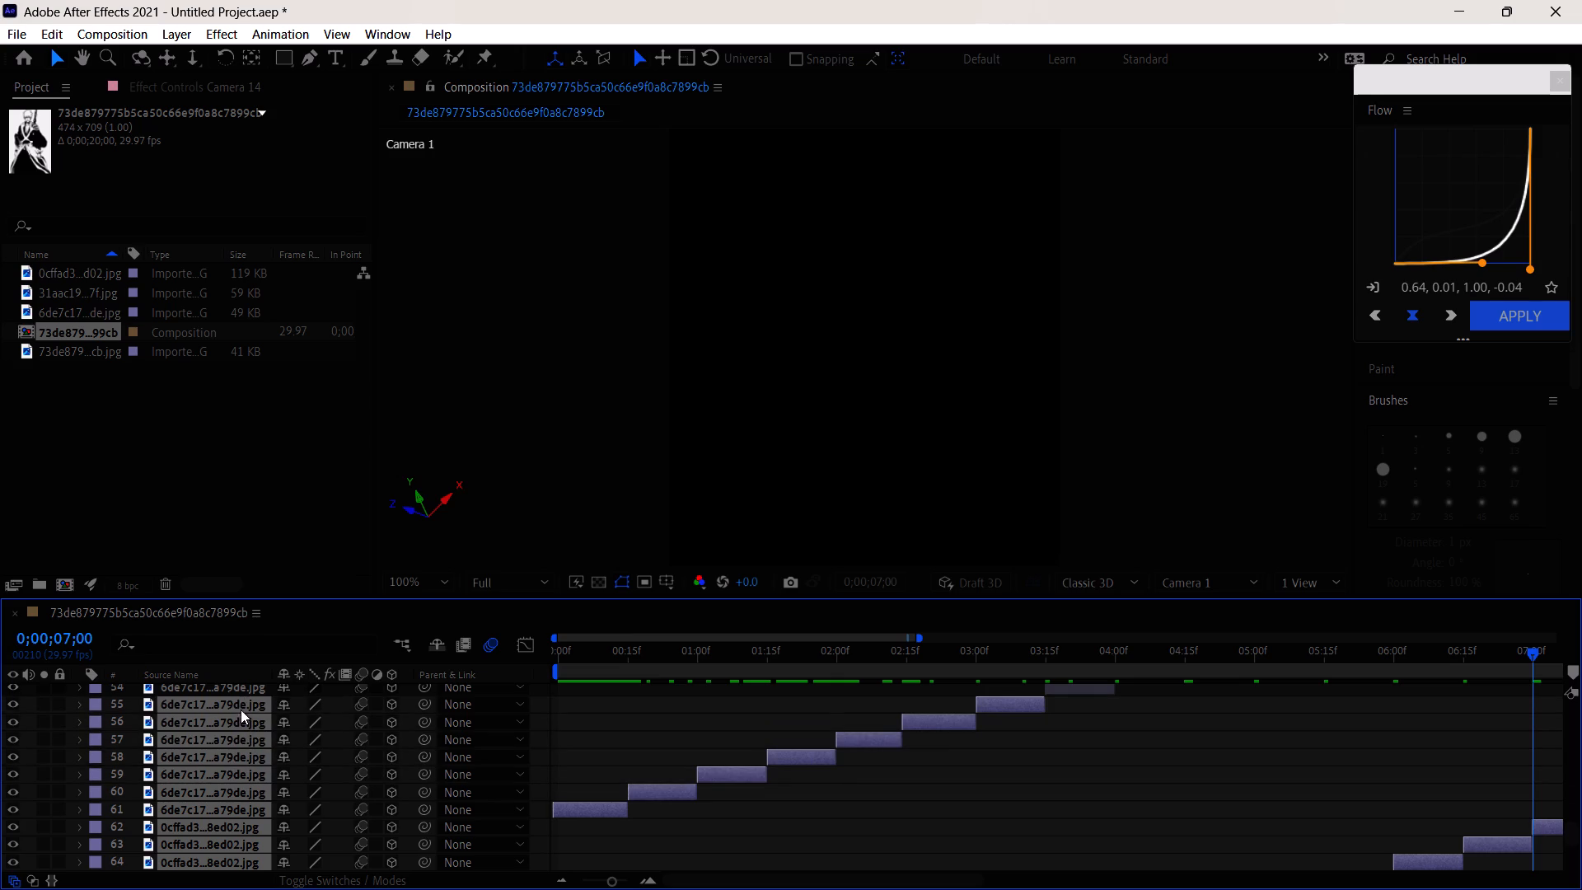
ctrl+click(237, 689)
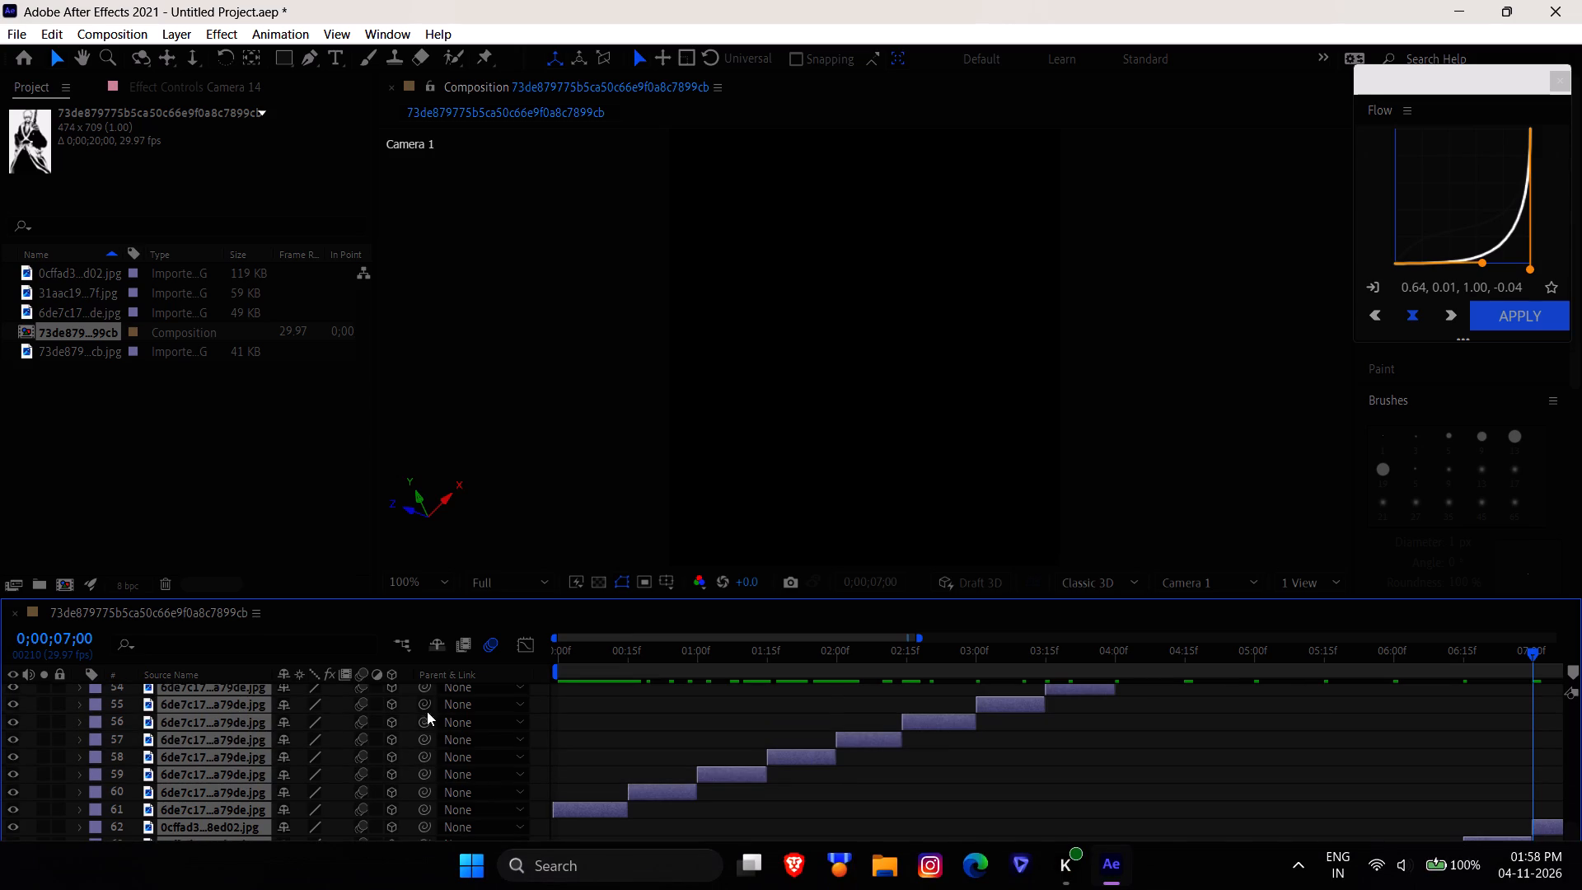
ctrl+scroll(393, 724, up, 1)
ctrl+click(210, 775)
ctrl+click(212, 757)
ctrl+click(209, 744)
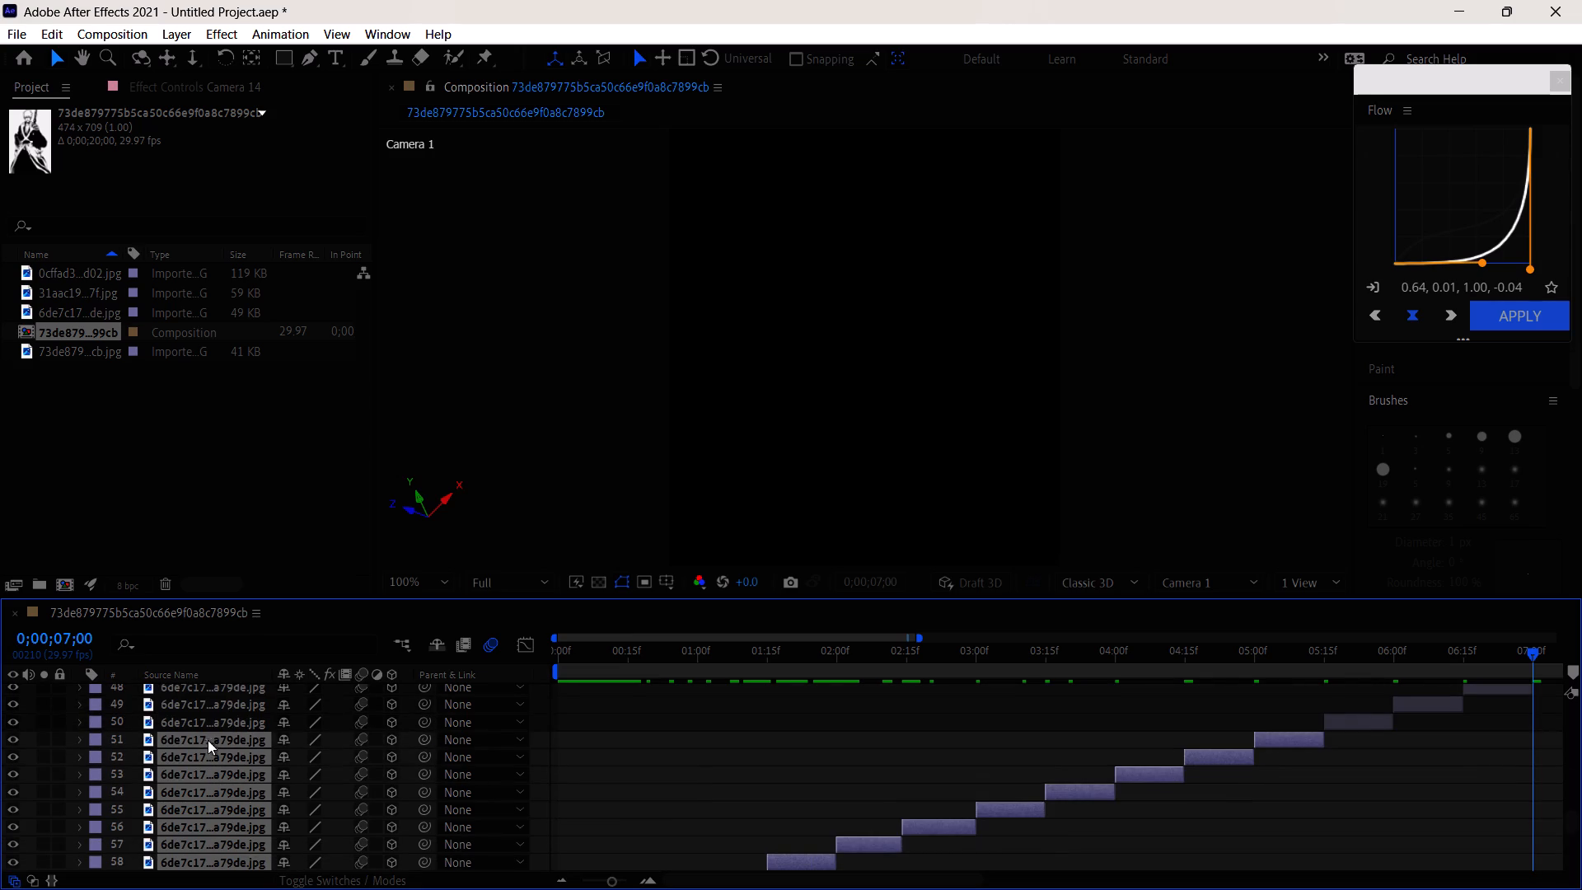
ctrl+click(202, 730)
ctrl+click(187, 713)
ctrl+click(182, 692)
Add all the 31aac19 image segments, from layer 46 up to layer 32, to the selection.
ctrl+scroll(218, 710, up, 1)
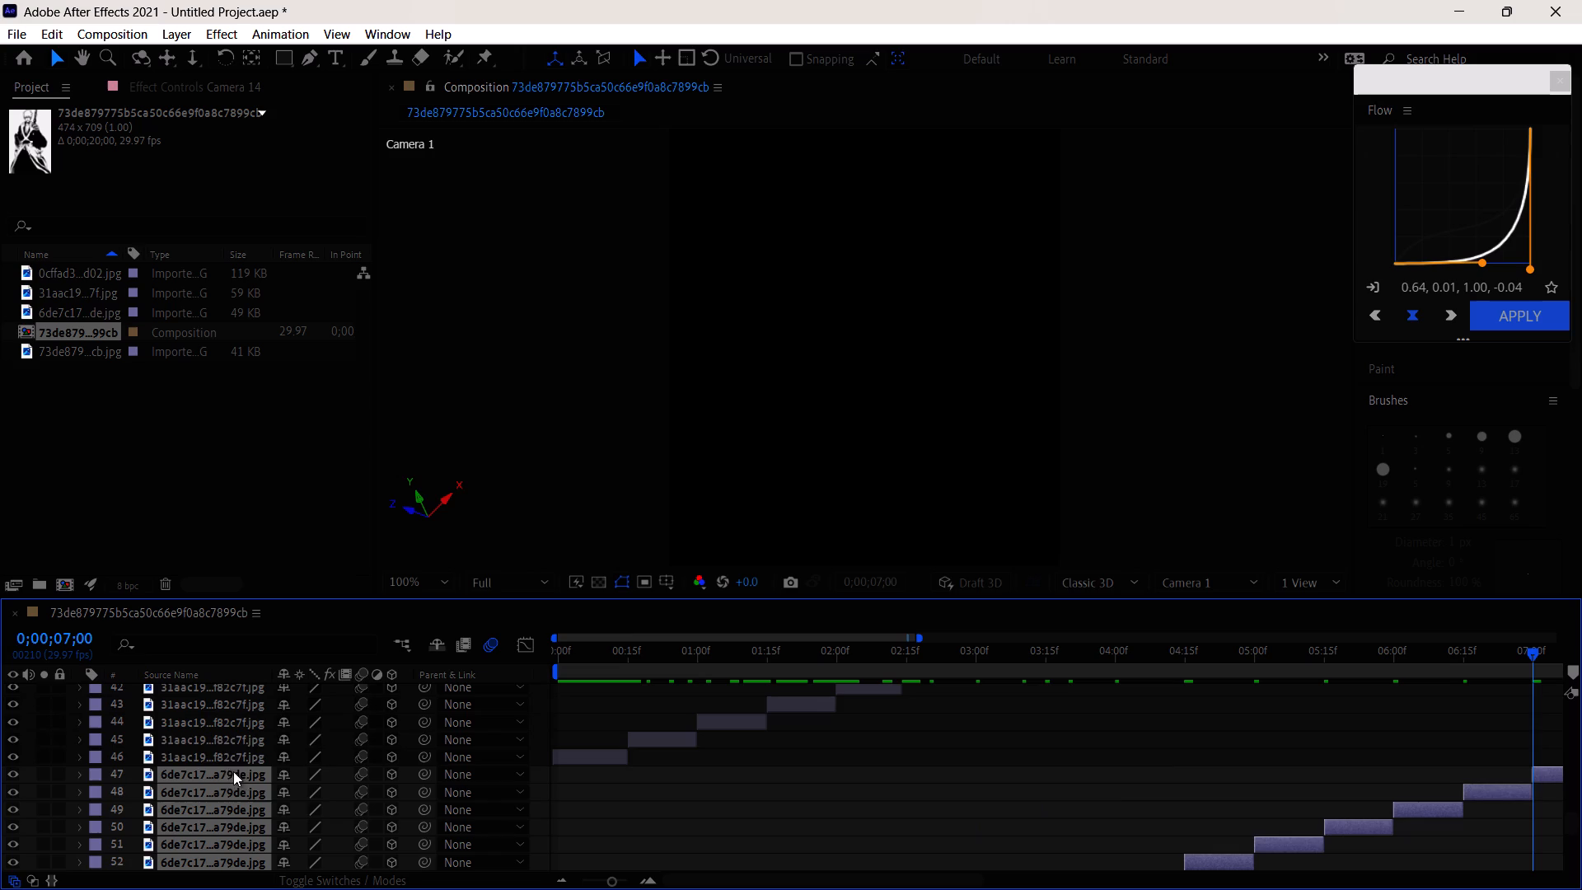
ctrl+click(225, 752)
ctrl+click(218, 736)
ctrl+click(208, 727)
ctrl+click(204, 714)
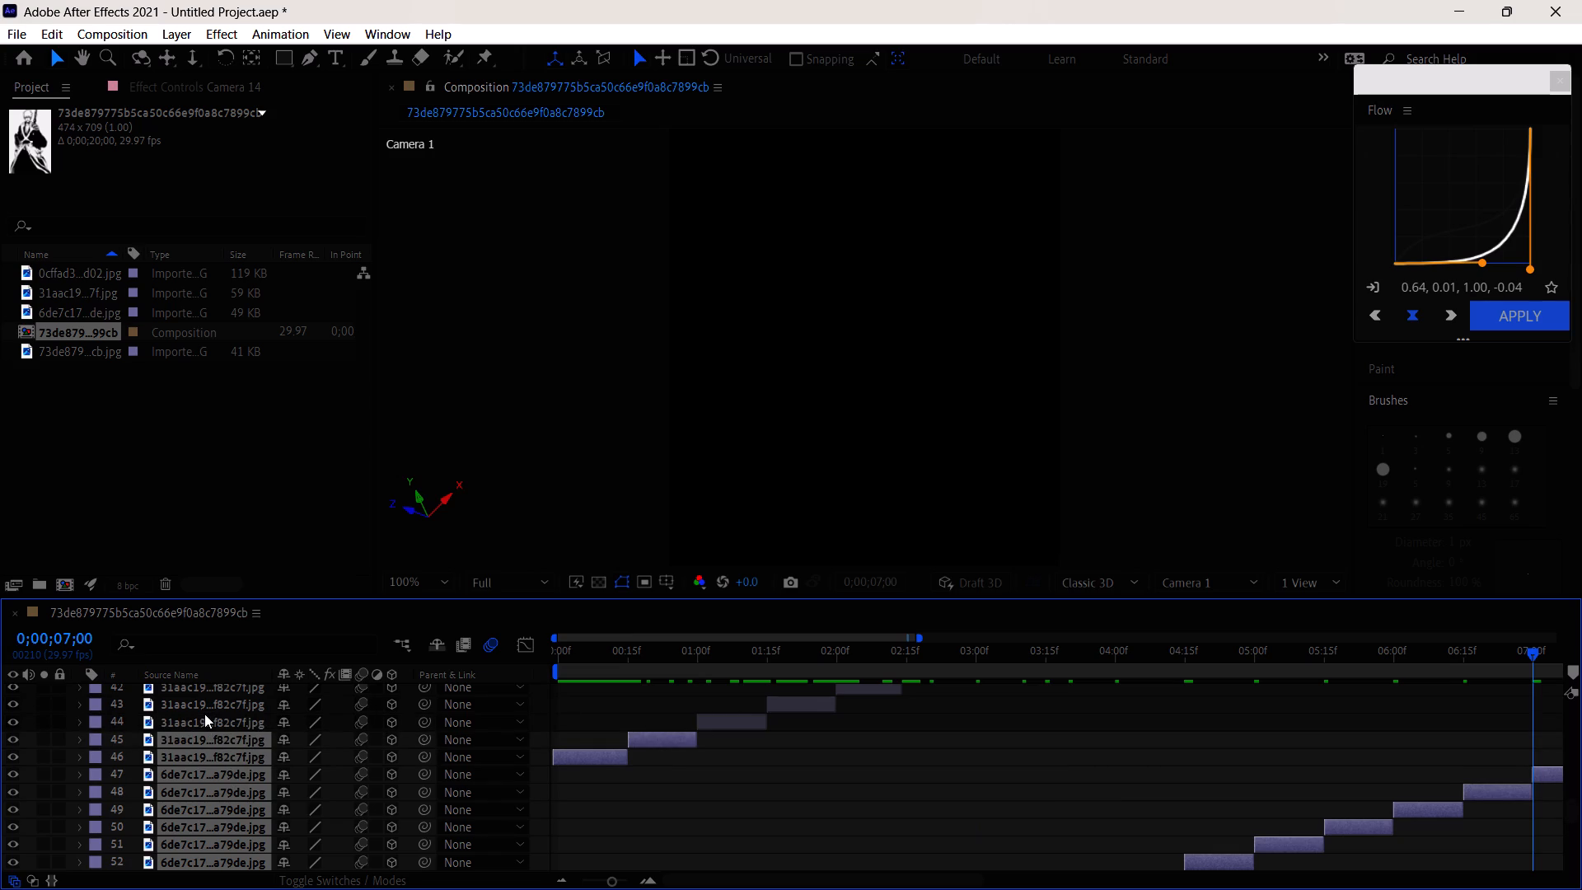
ctrl+click(205, 714)
ctrl+click(207, 722)
ctrl+click(207, 716)
ctrl+click(205, 709)
ctrl+scroll(224, 714, up, 1)
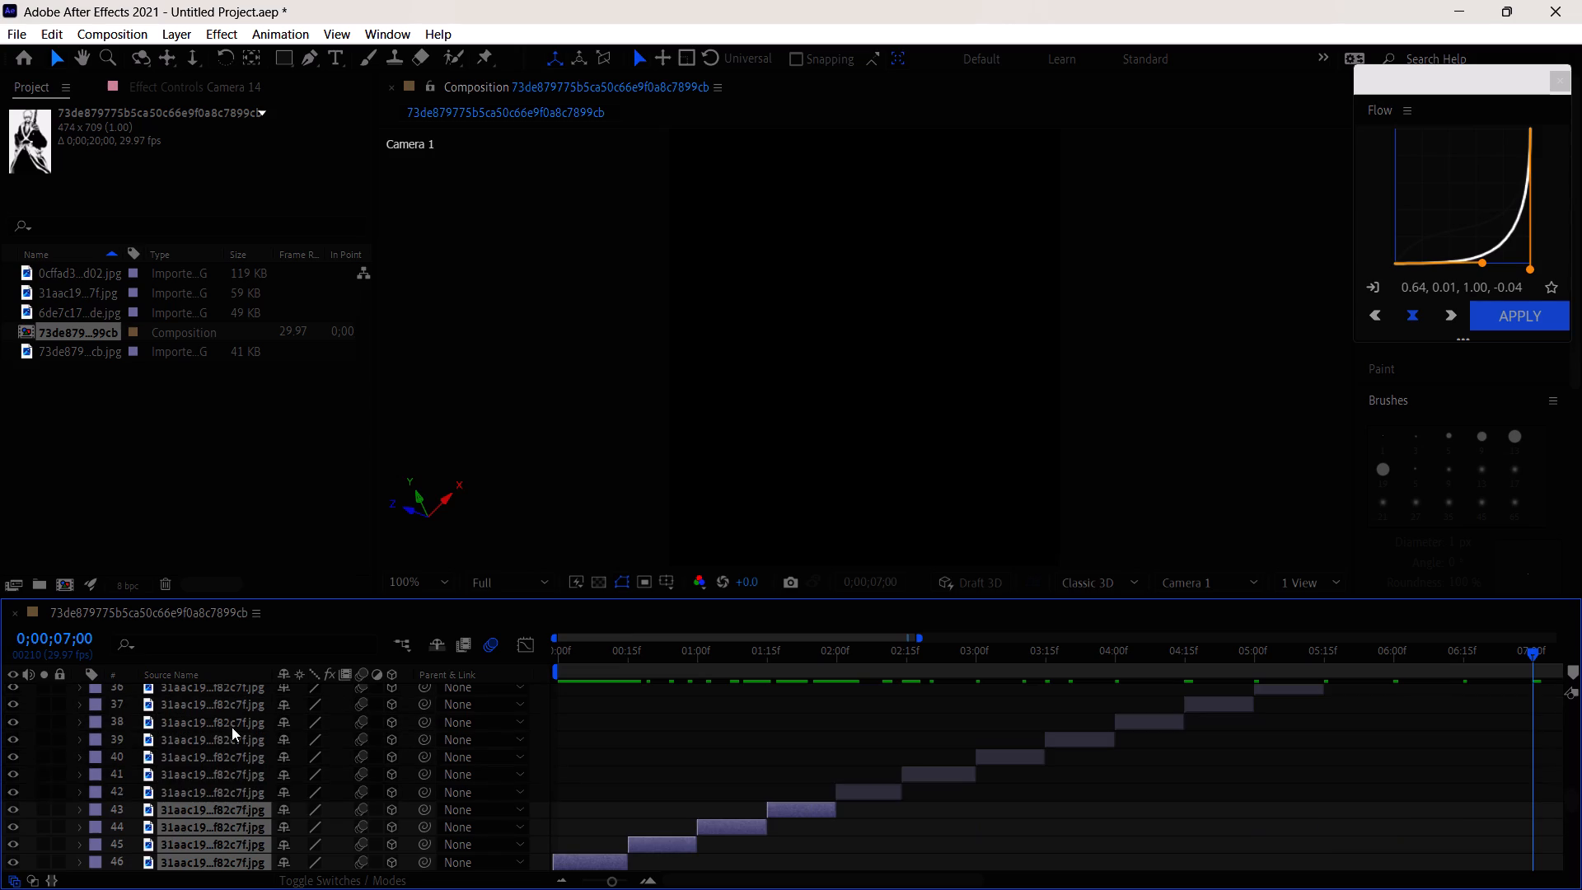
ctrl+click(252, 790)
ctrl+click(242, 771)
ctrl+click(241, 747)
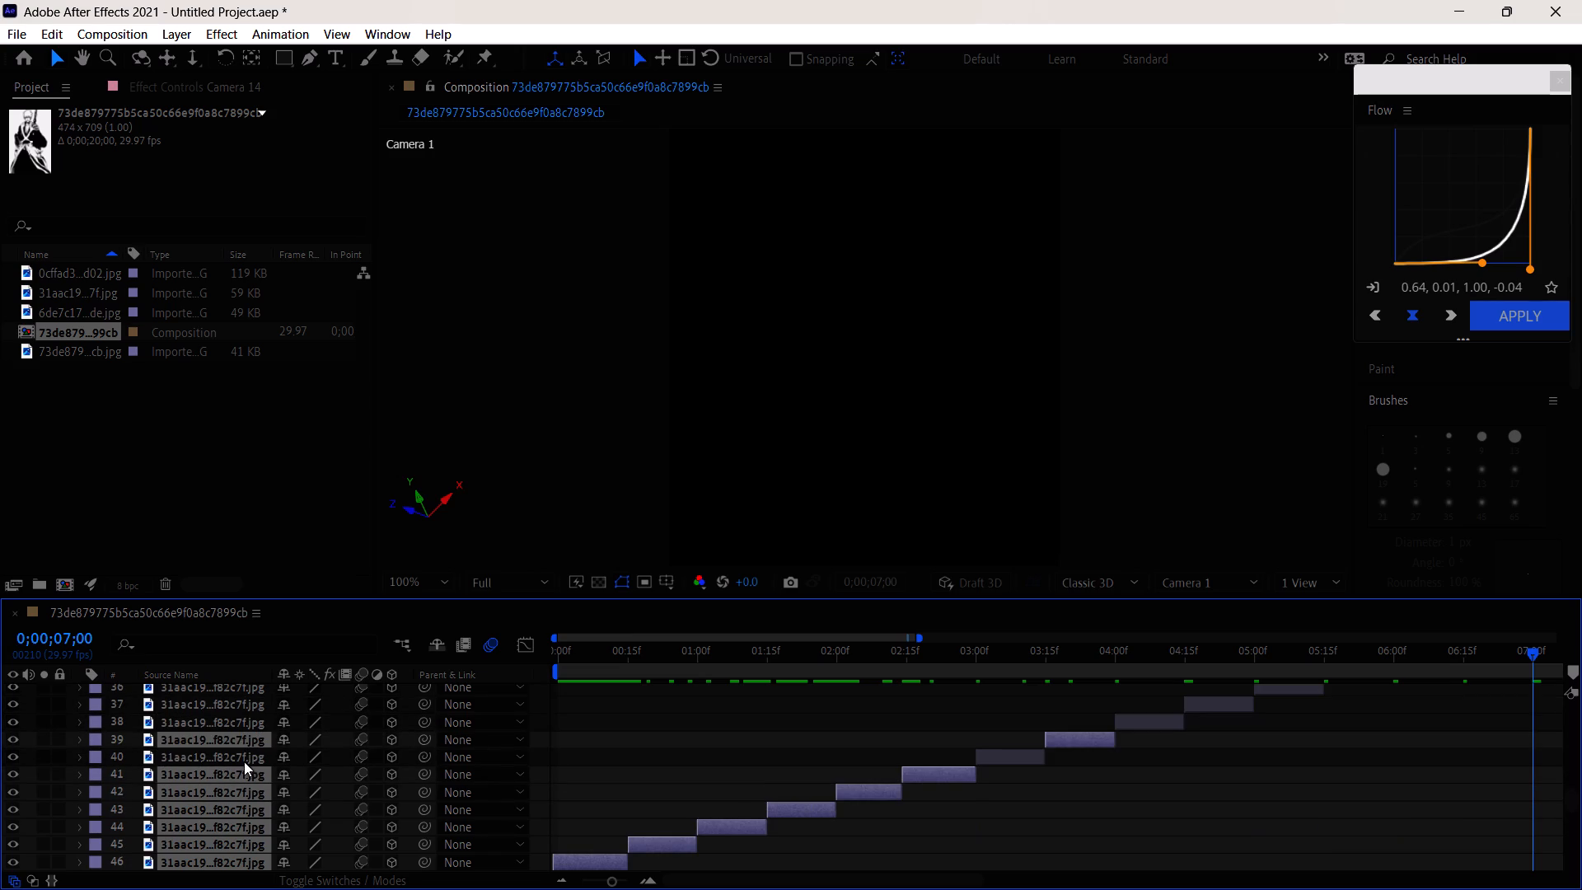
ctrl+click(244, 761)
ctrl+click(232, 726)
ctrl+click(231, 704)
ctrl+click(213, 688)
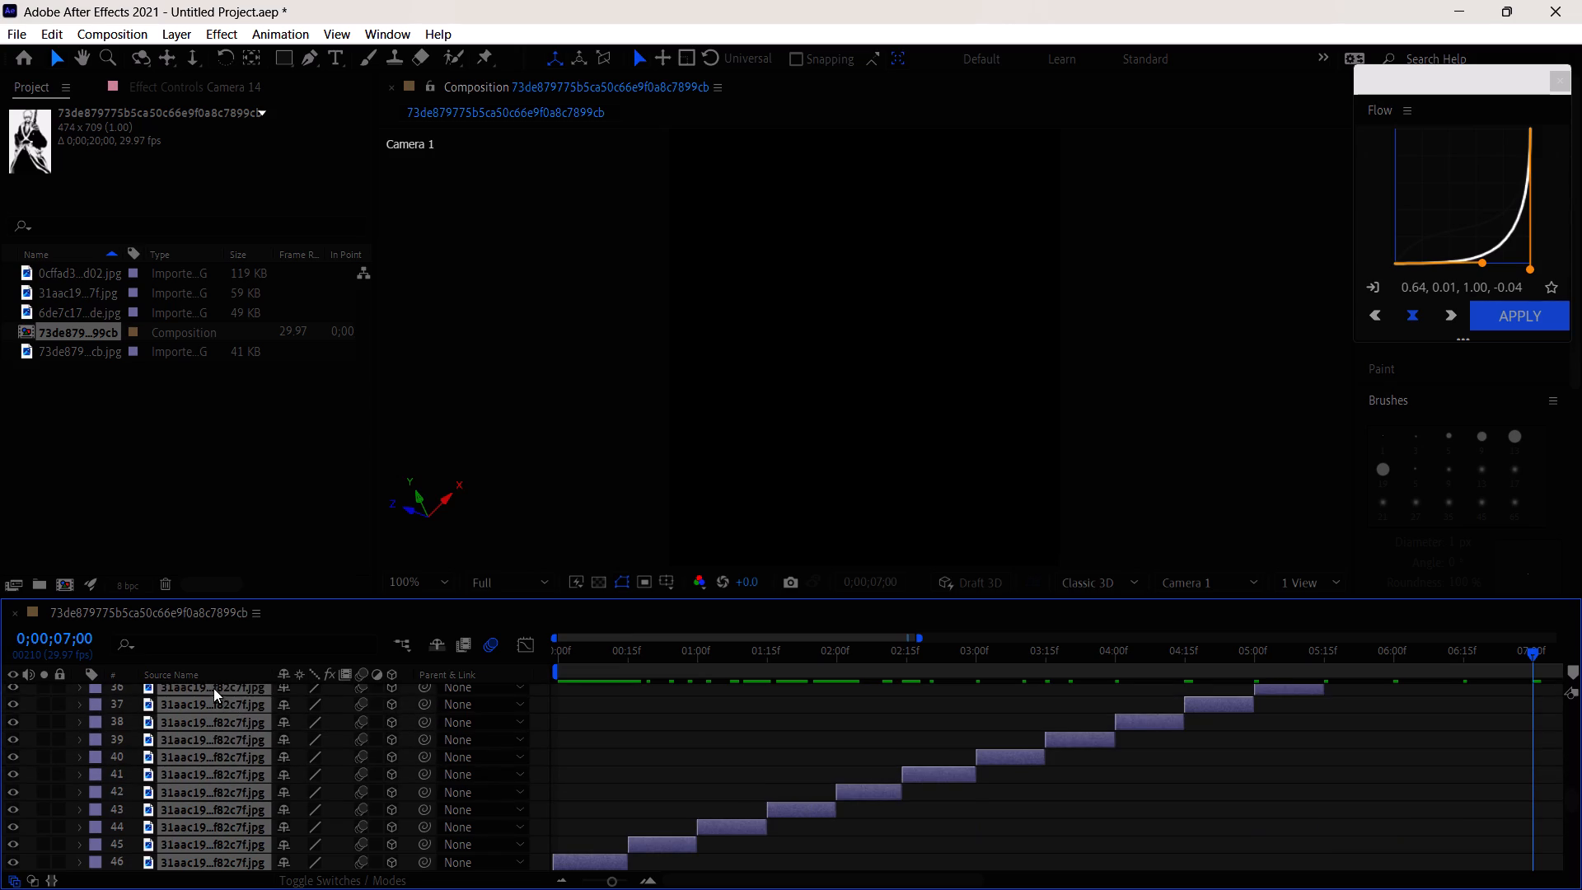
ctrl+scroll(244, 747, up, 1)
ctrl+click(221, 766)
ctrl+click(213, 751)
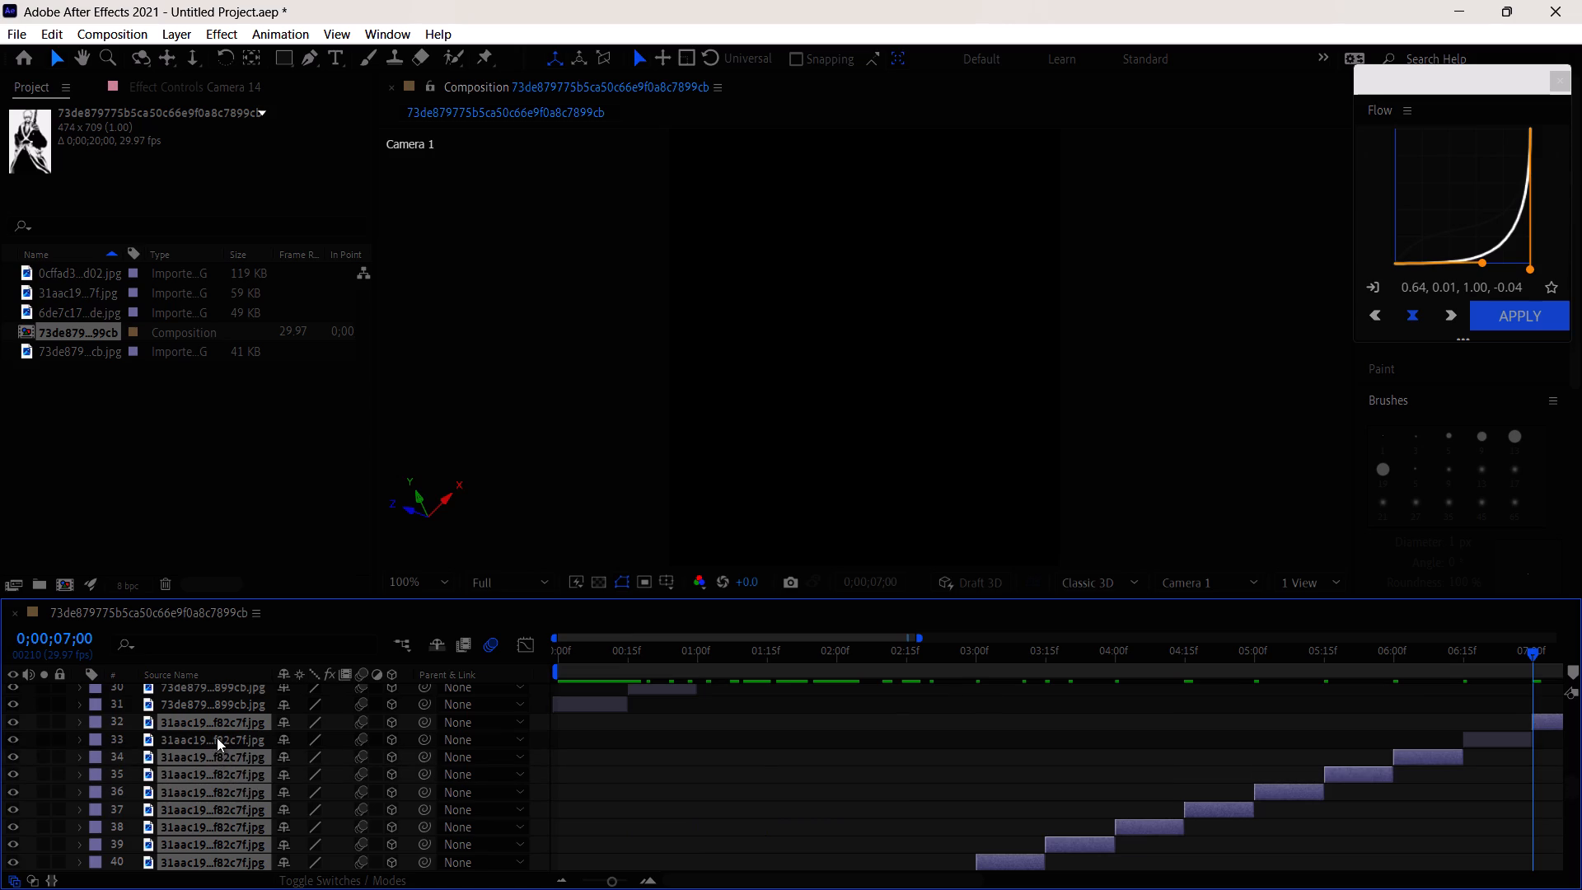
ctrl+click(217, 737)
Add all the 73de879 image segments, from layer 31 up to layer 17, to the selection.
ctrl+scroll(222, 738, up, 1)
ctrl+click(240, 805)
ctrl+click(234, 790)
ctrl+click(232, 780)
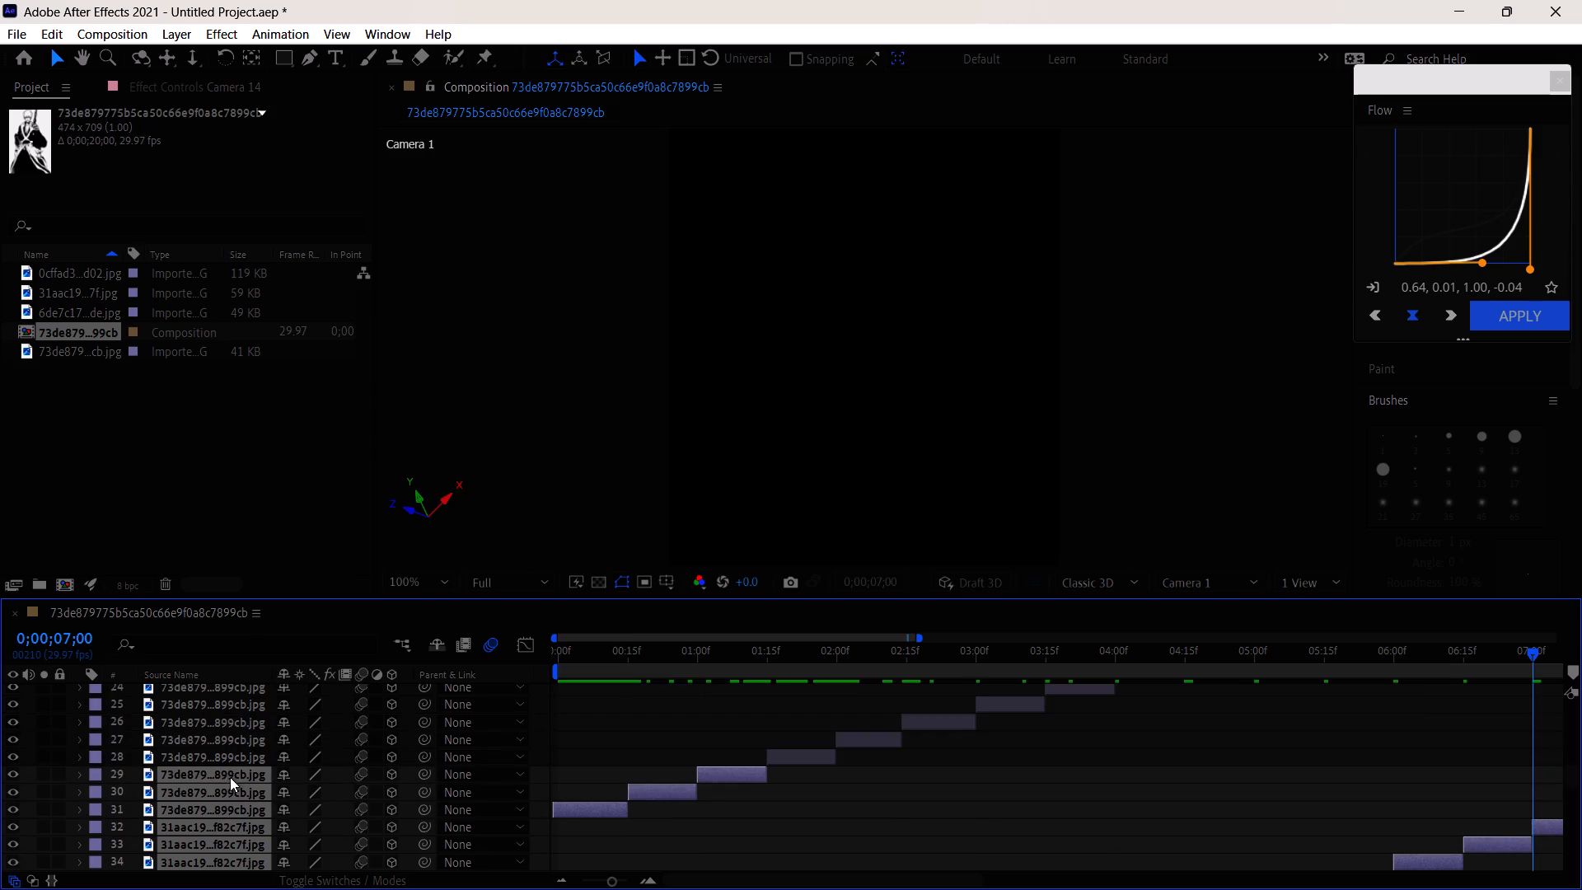
ctrl+click(222, 762)
ctrl+click(213, 748)
ctrl+click(204, 728)
ctrl+click(198, 699)
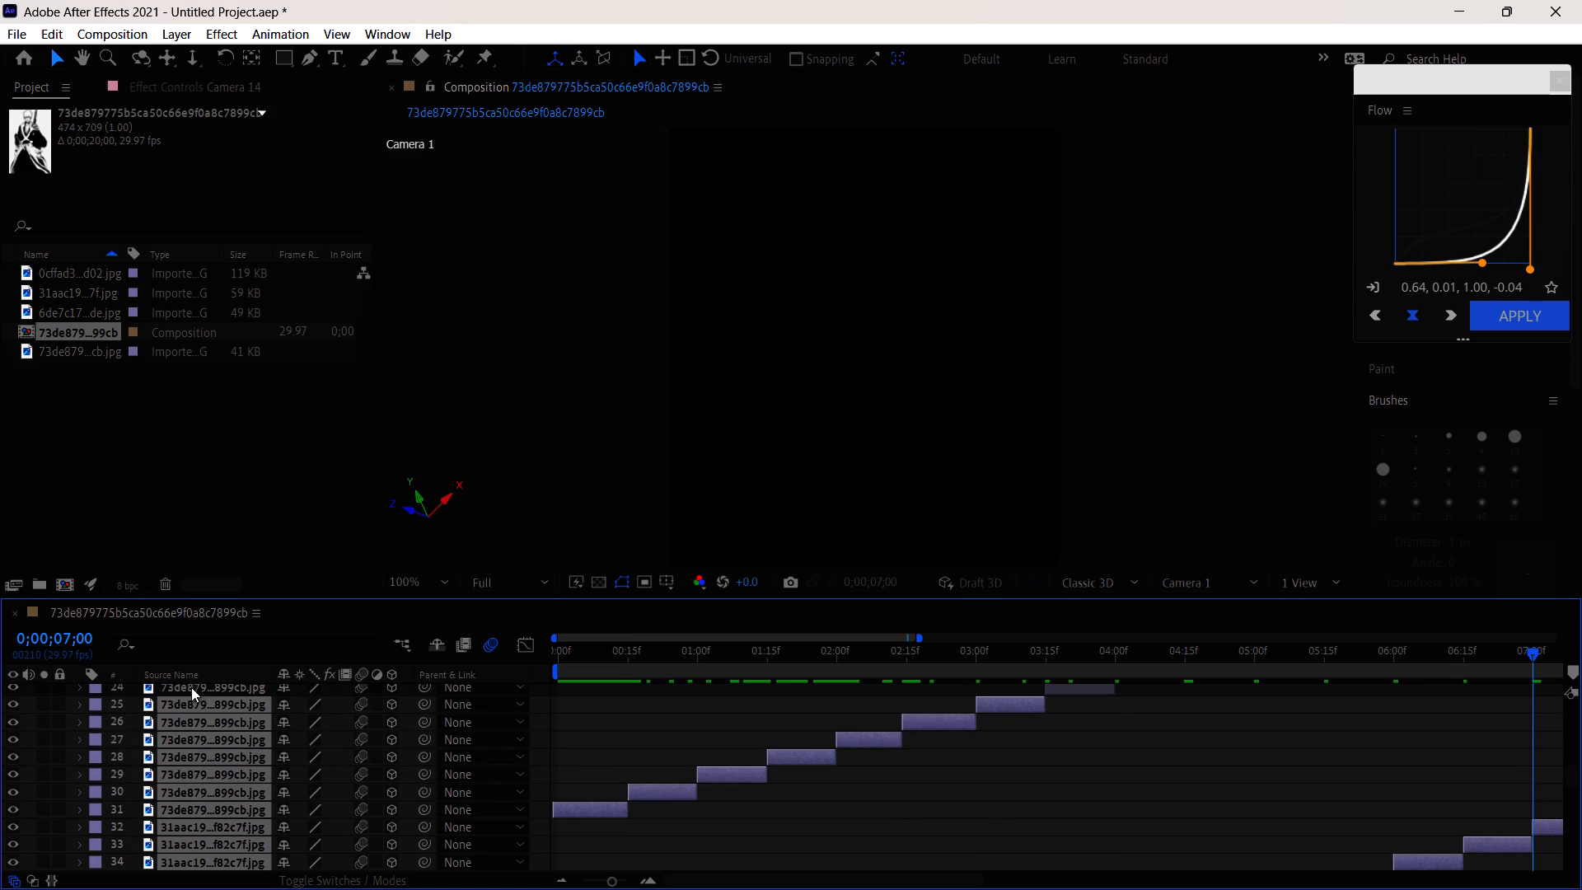
ctrl+click(182, 682)
ctrl+scroll(213, 727, up, 1)
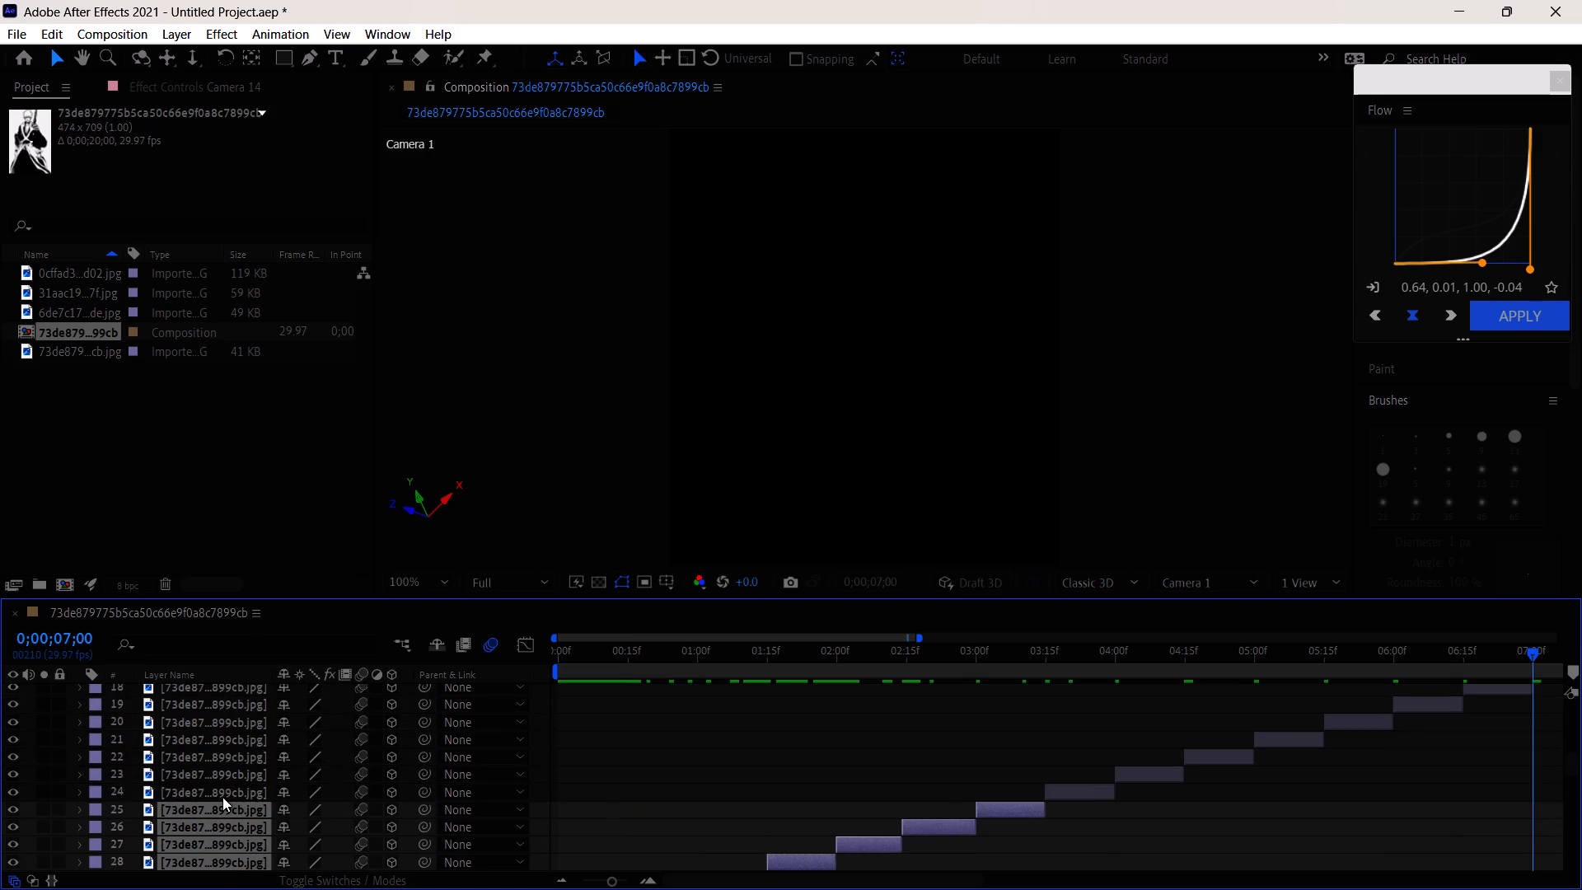
ctrl+click(222, 797)
ctrl+click(211, 770)
ctrl+click(207, 749)
ctrl+click(209, 738)
ctrl+click(211, 716)
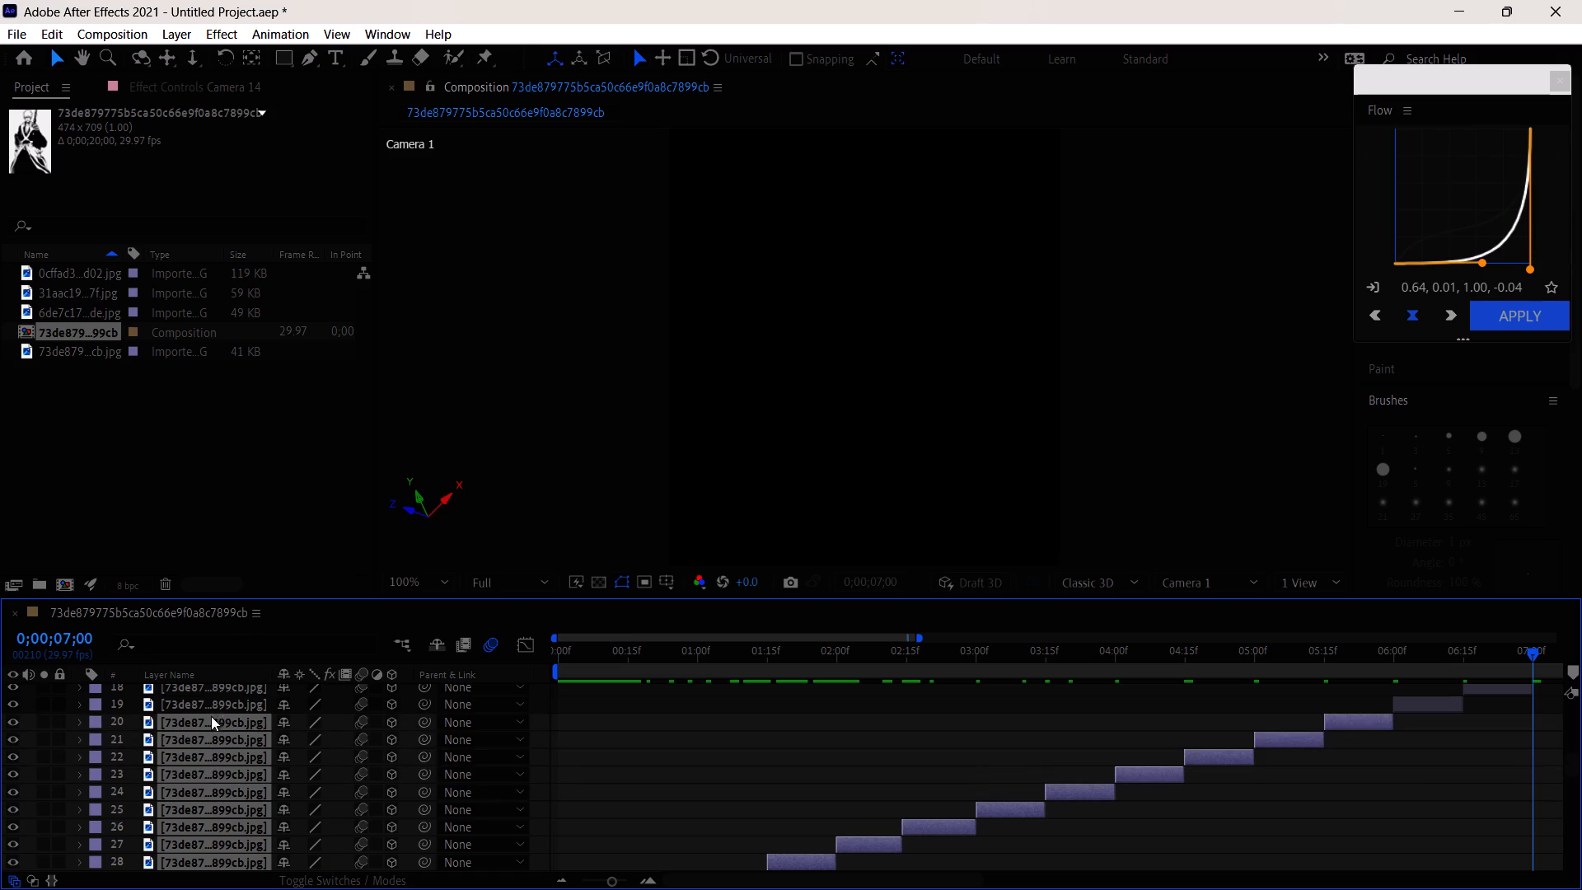
ctrl+click(208, 705)
ctrl+click(204, 693)
ctrl+scroll(256, 747, up, 2)
ctrl+scroll(251, 796, down, 1)
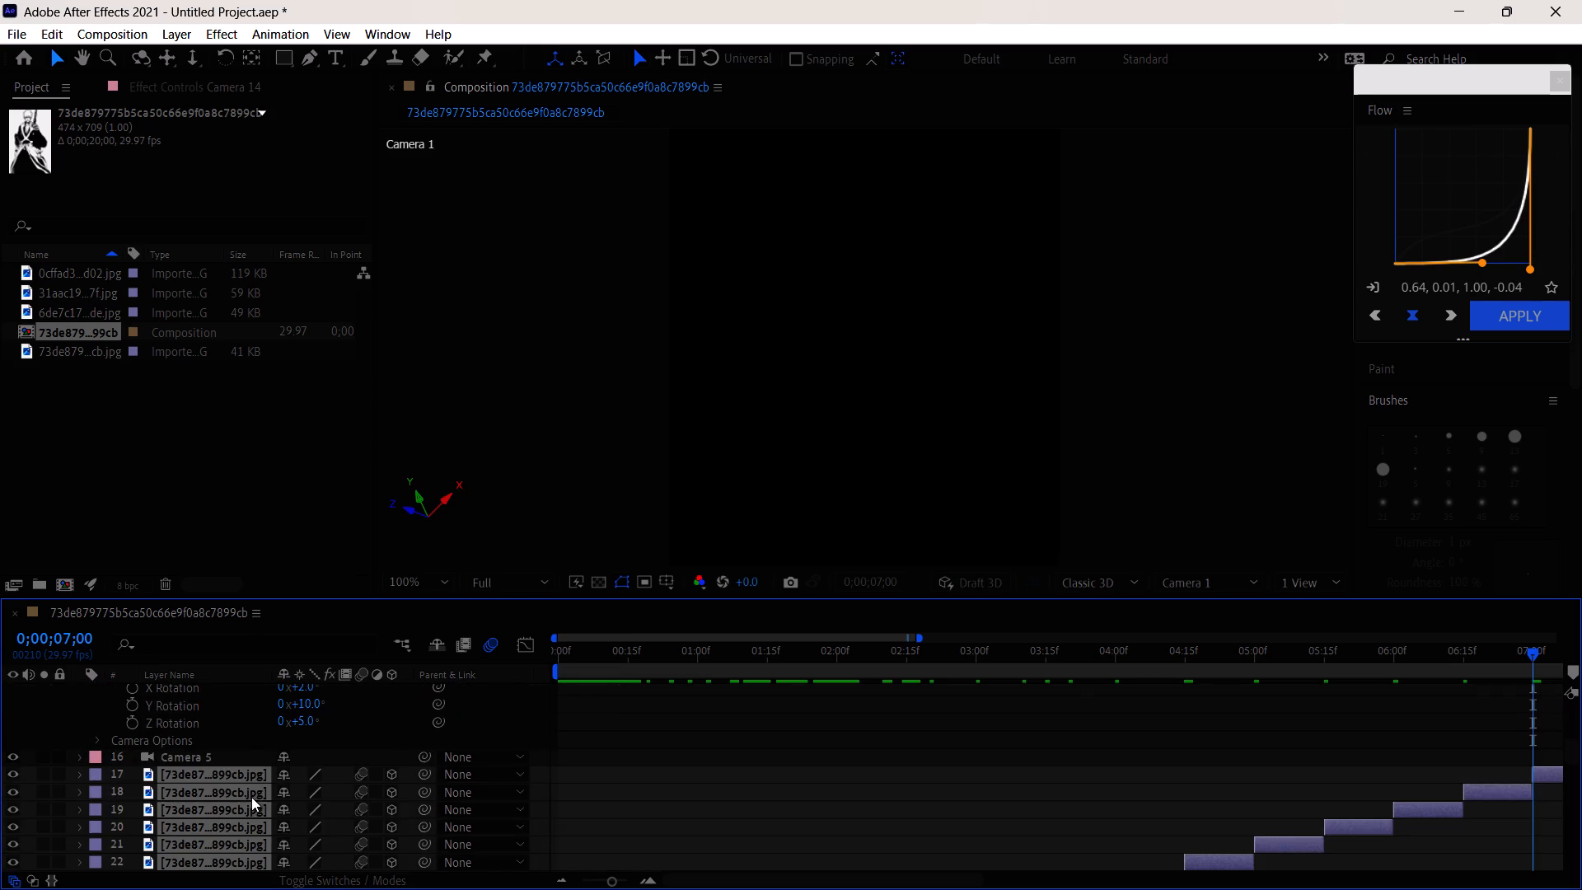
scroll(854, 793, down, 2)
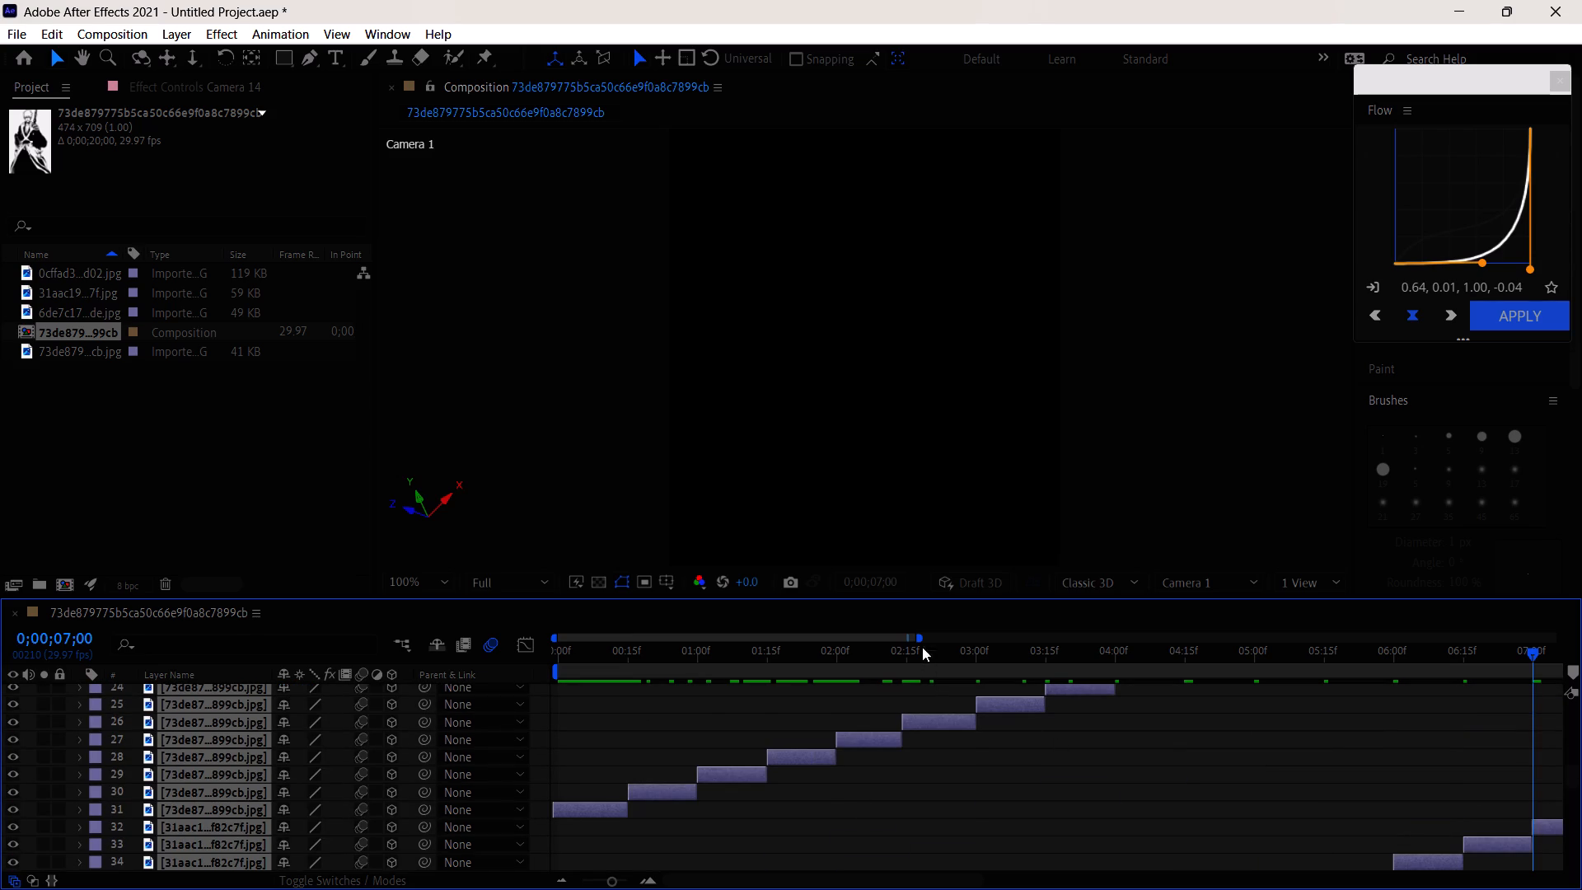
Trim the ends of all the selected image segments so that each lasts one frame.
drag(915, 634, 1072, 639)
drag(920, 639, 1318, 632)
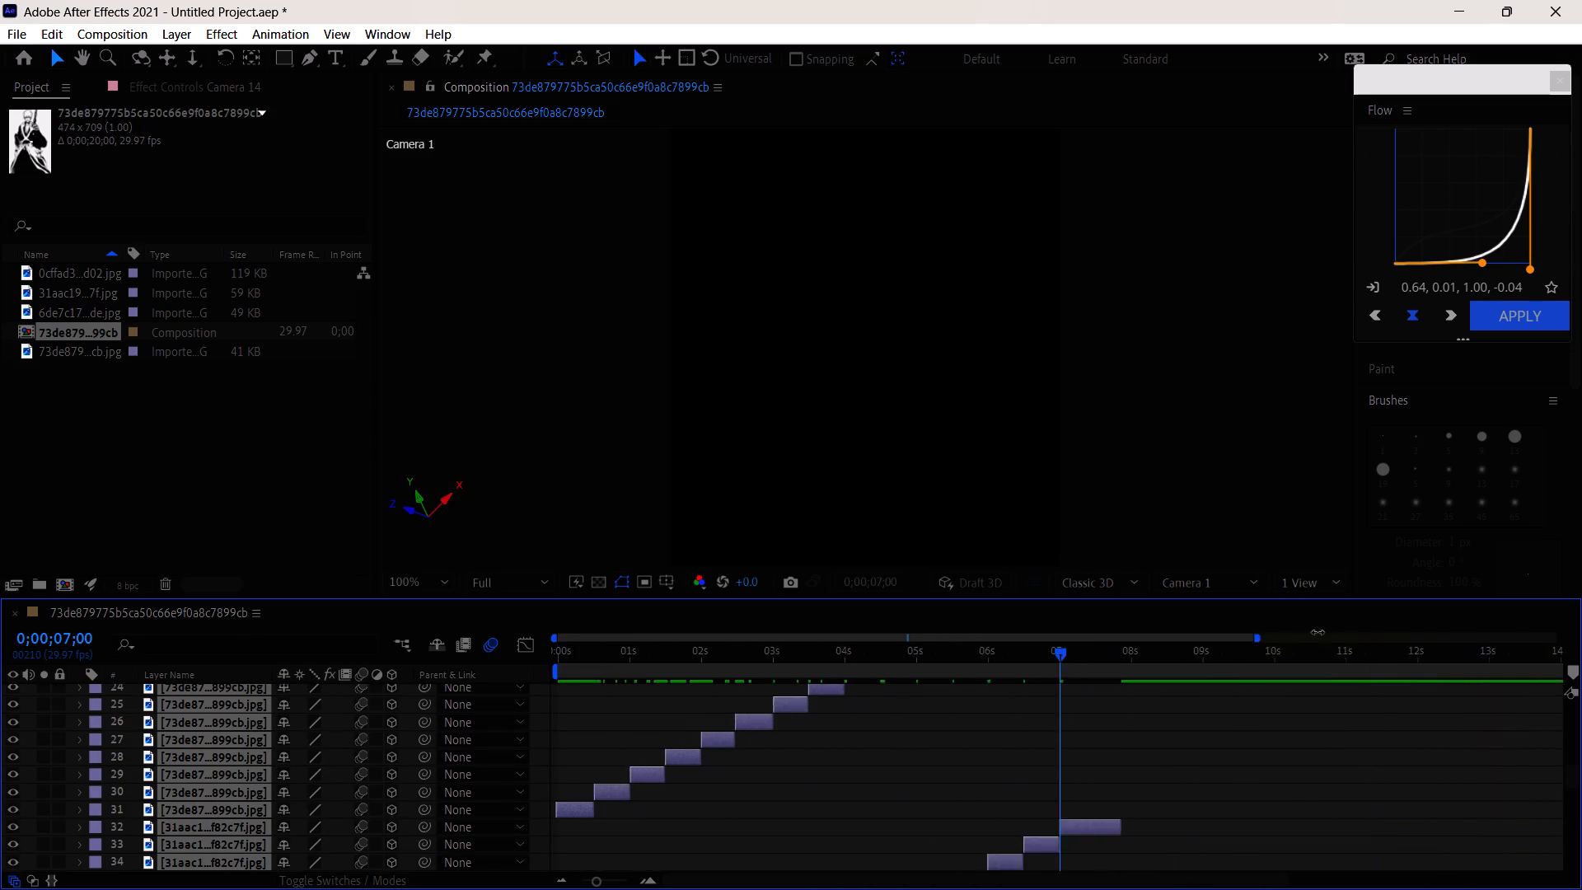
drag(1318, 632, 1555, 633)
scroll(1210, 726, up, 2)
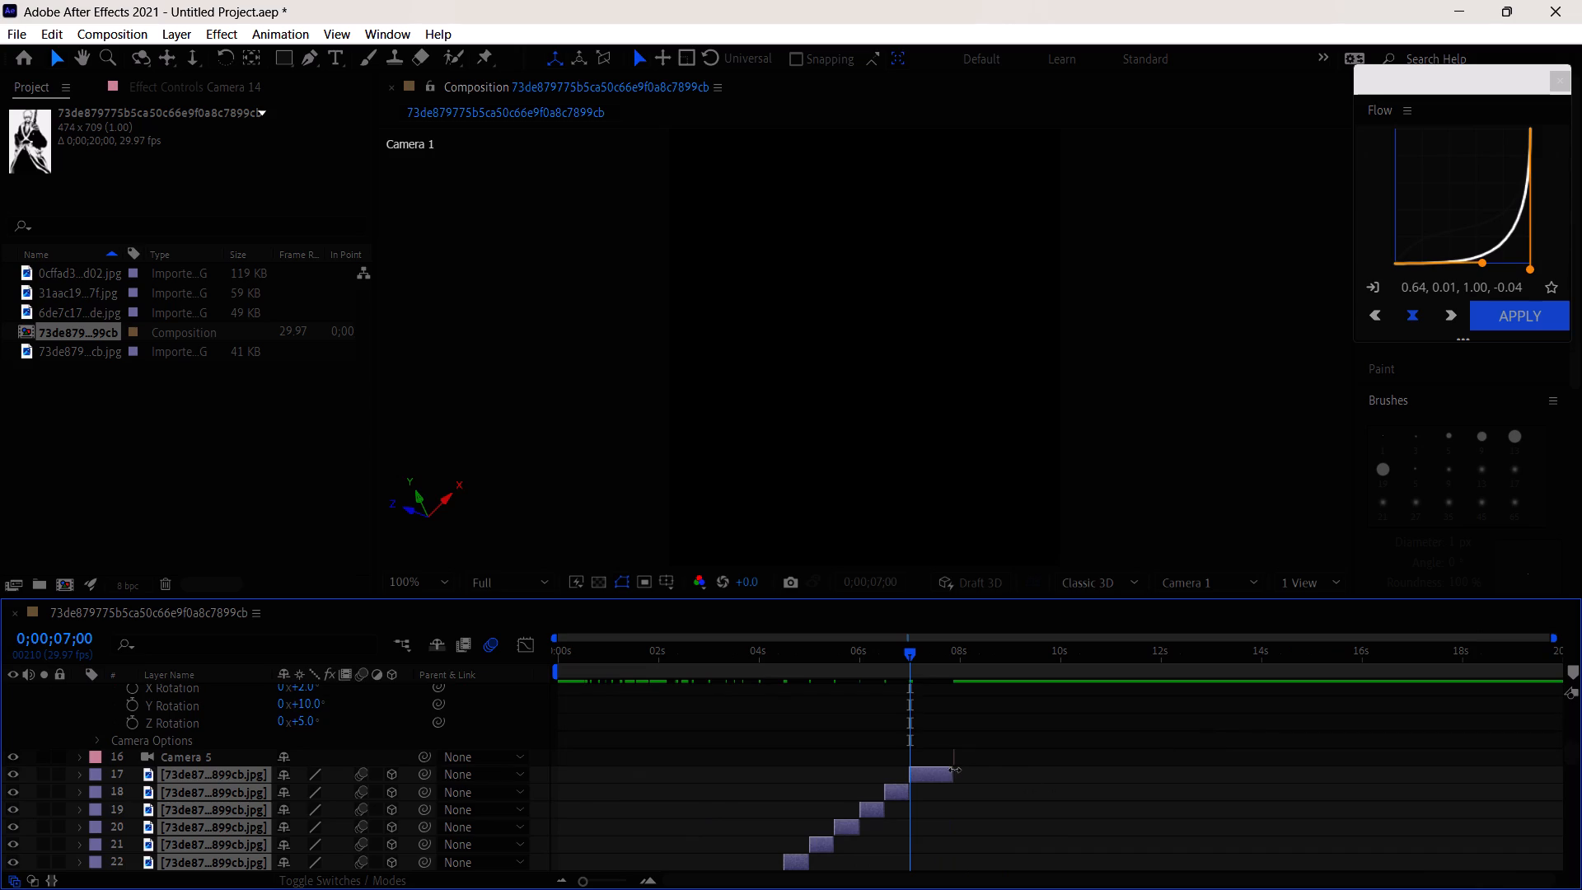
drag(951, 775, 905, 778)
scroll(921, 775, down, 2)
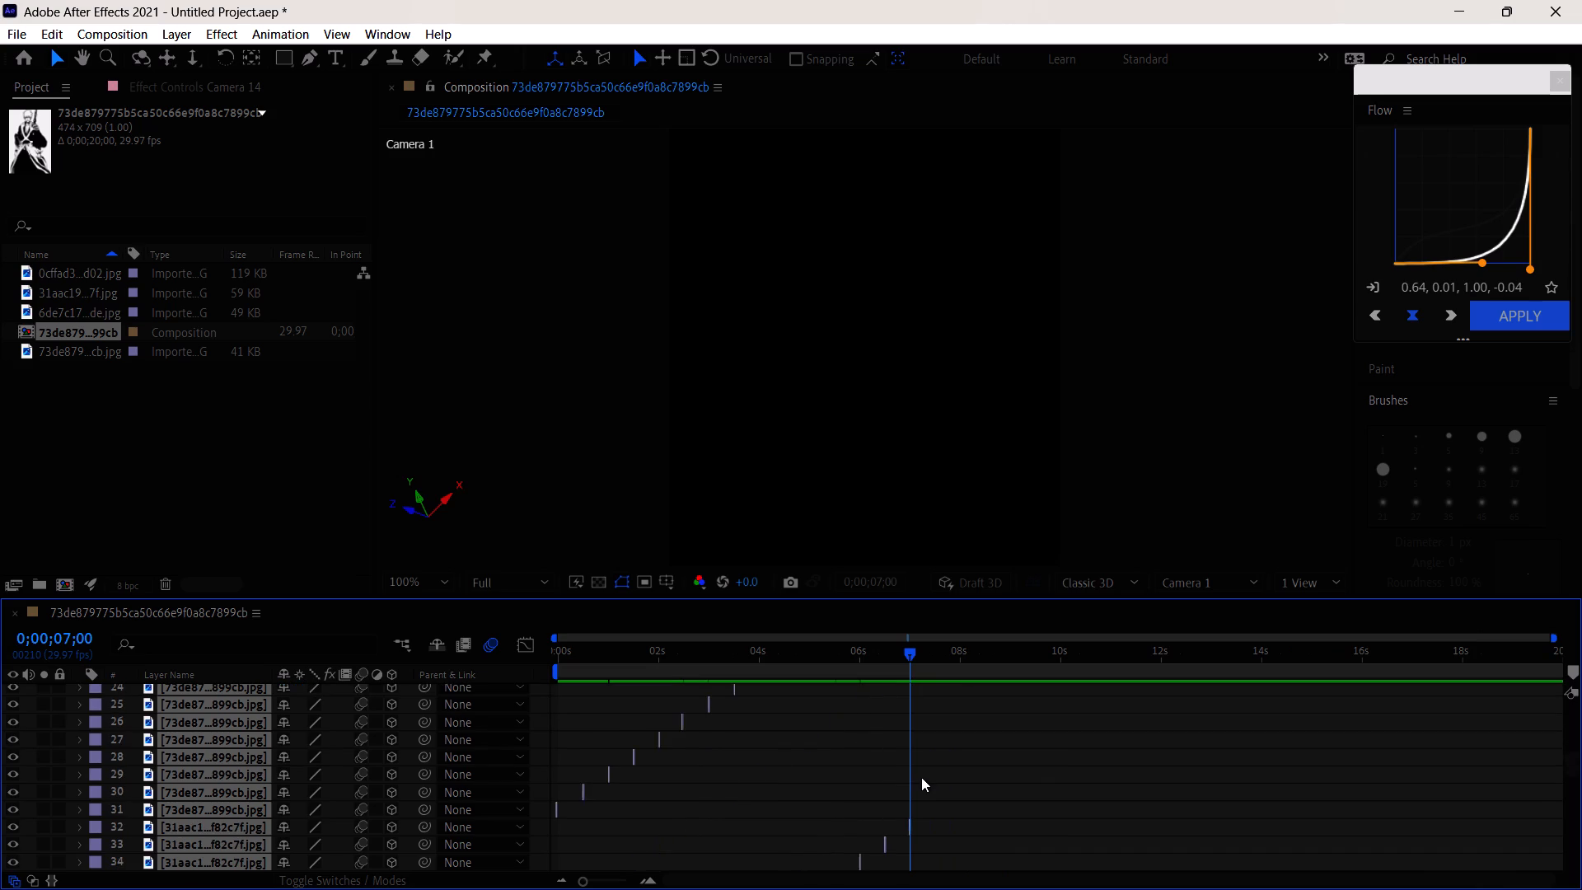
scroll(921, 780, down, 2)
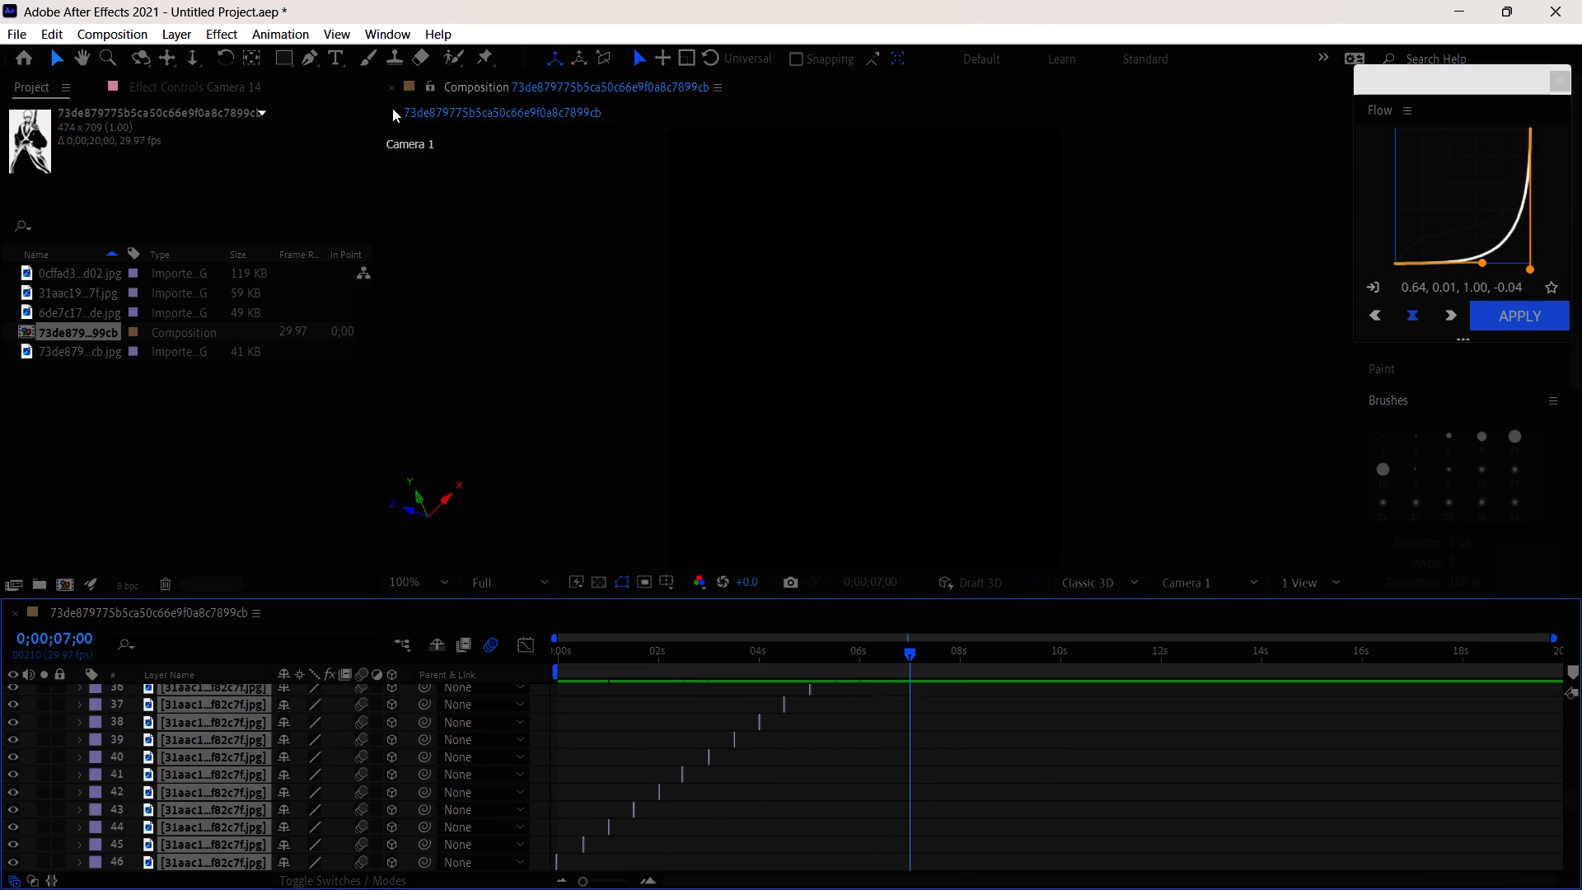
Run Sequence Layers on the selected image segments with Overlap off.
click(274, 30)
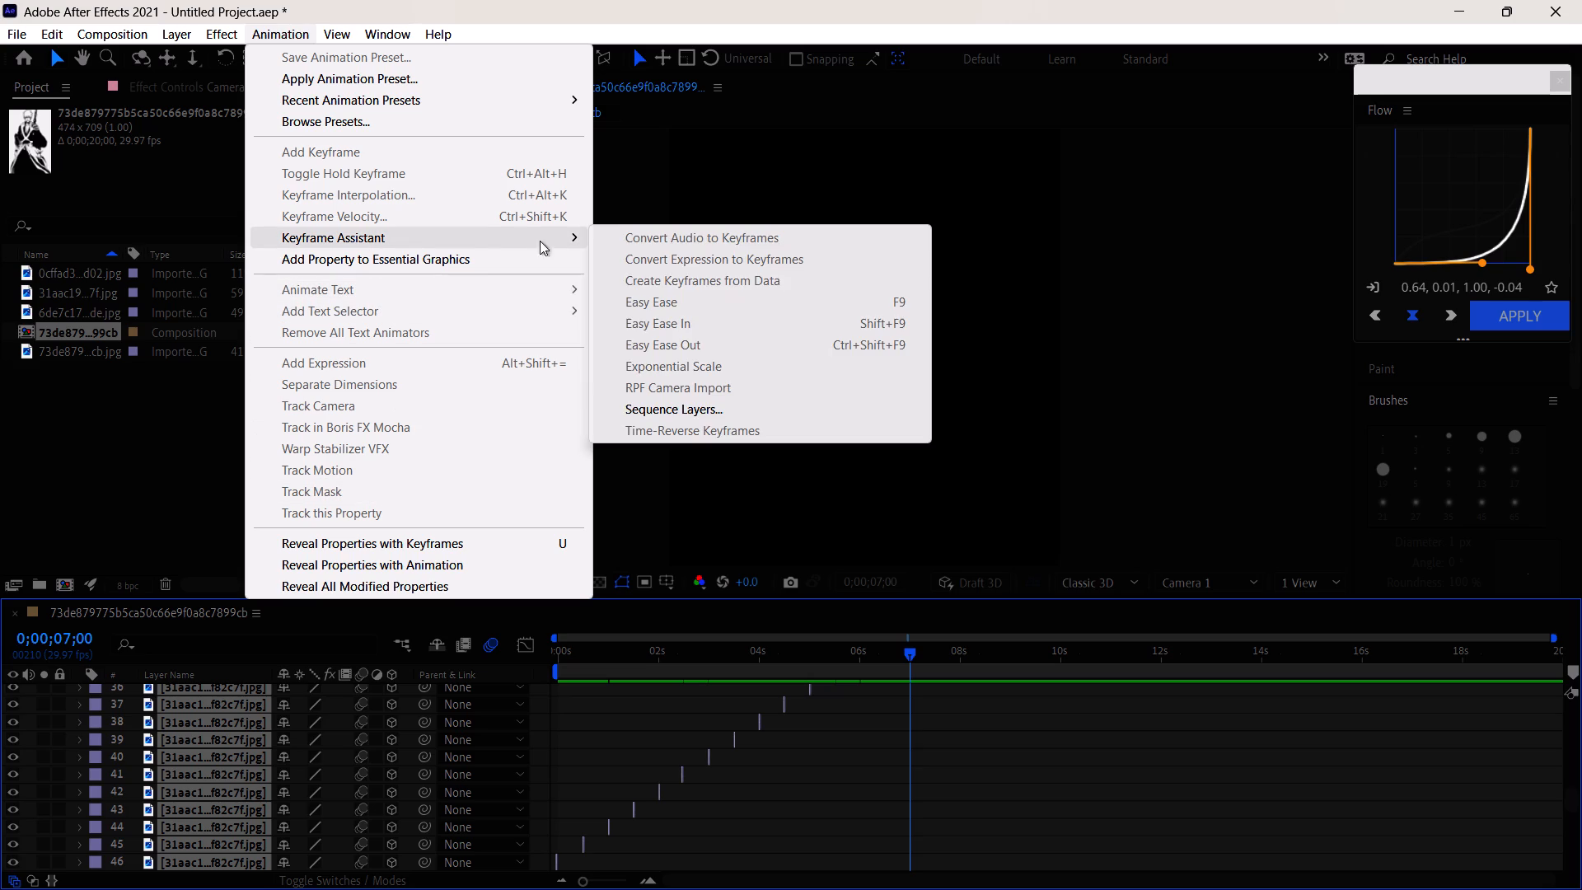
click(683, 408)
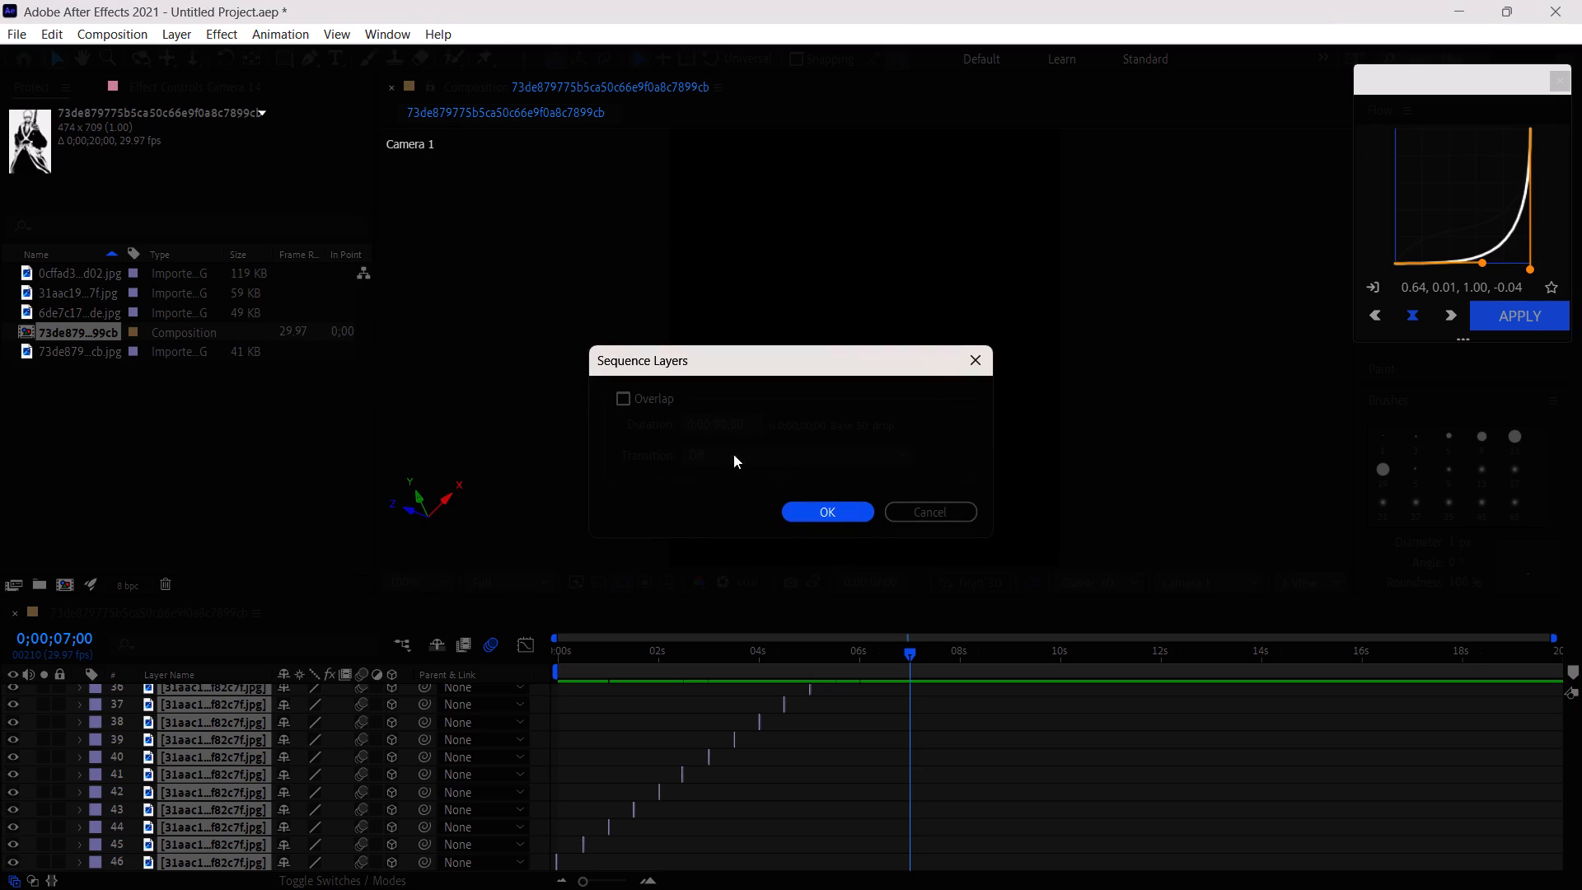
click(625, 400)
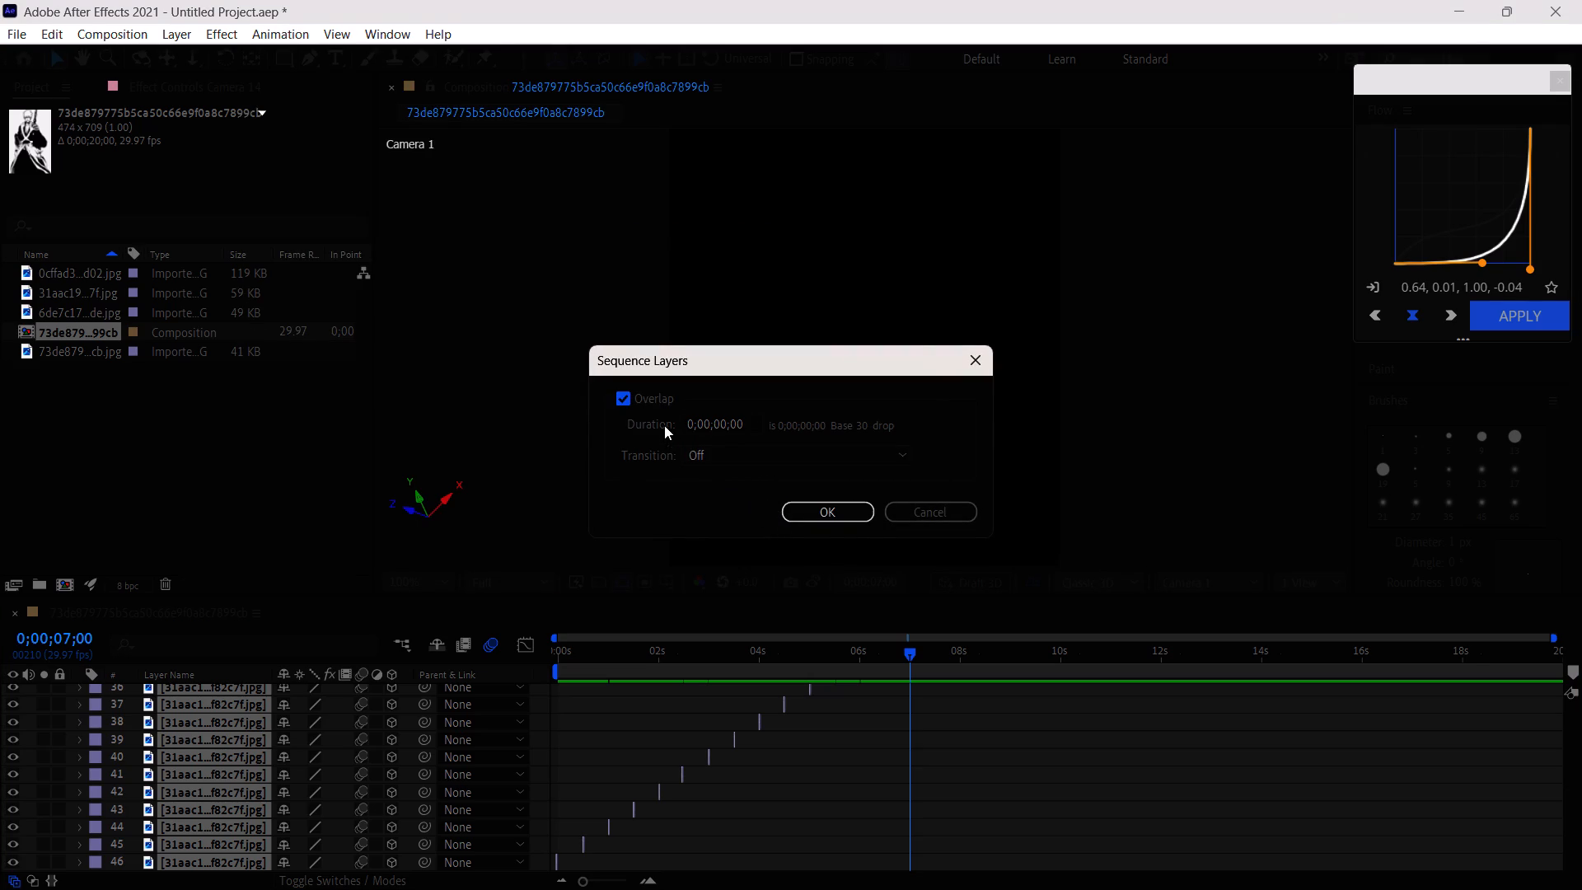
click(632, 401)
click(826, 508)
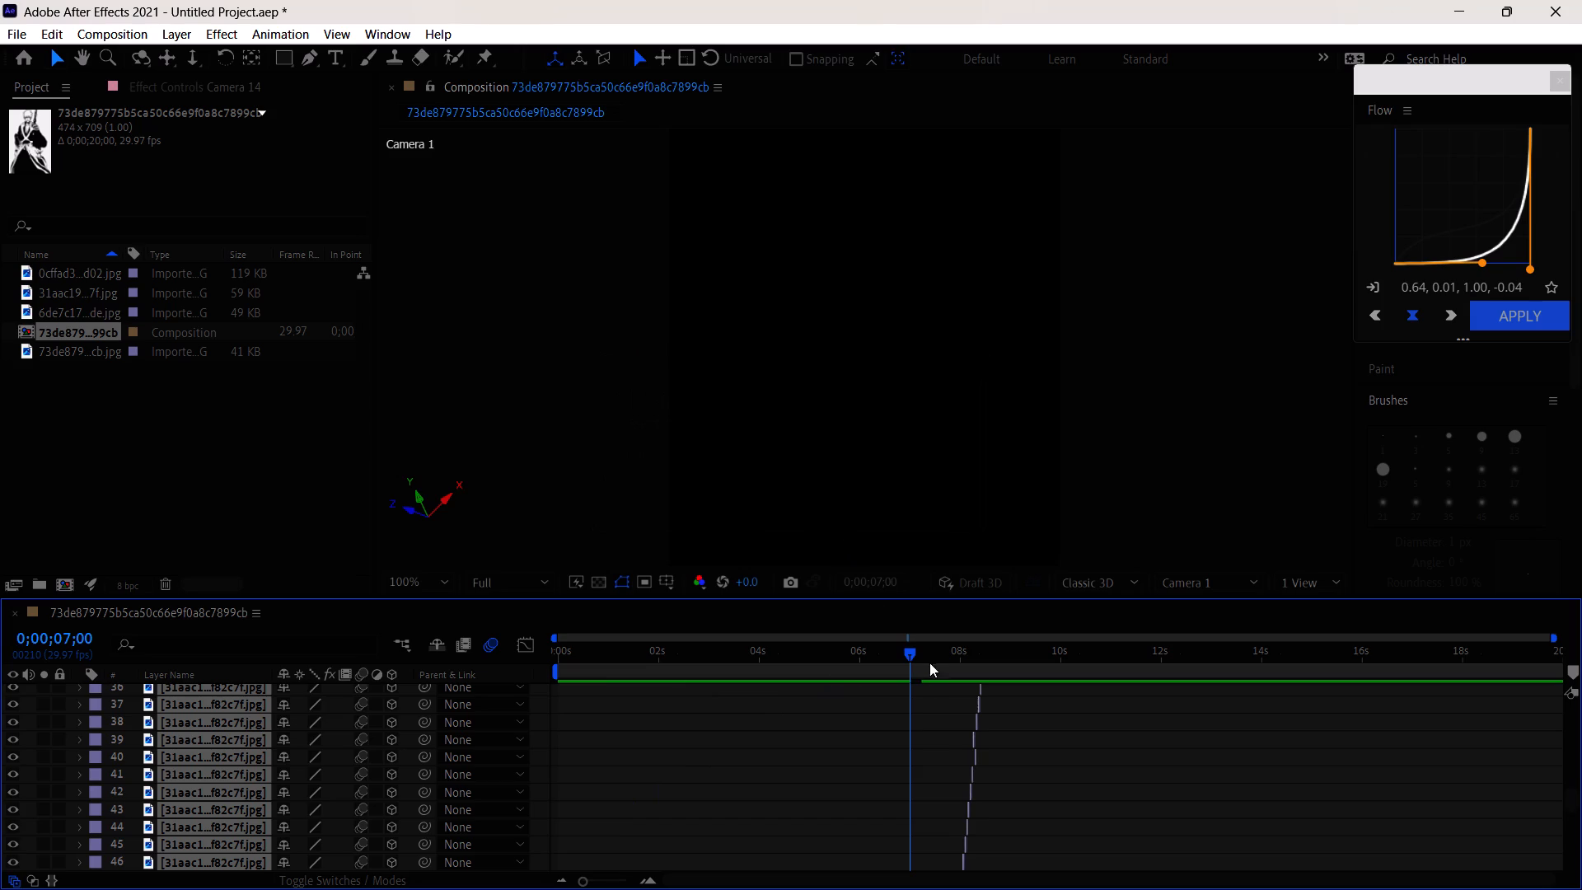
Examine how the sequenced segments and the cameras are arranged in time, down to layer 76.
scroll(940, 717, down, 13)
scroll(943, 718, up, 13)
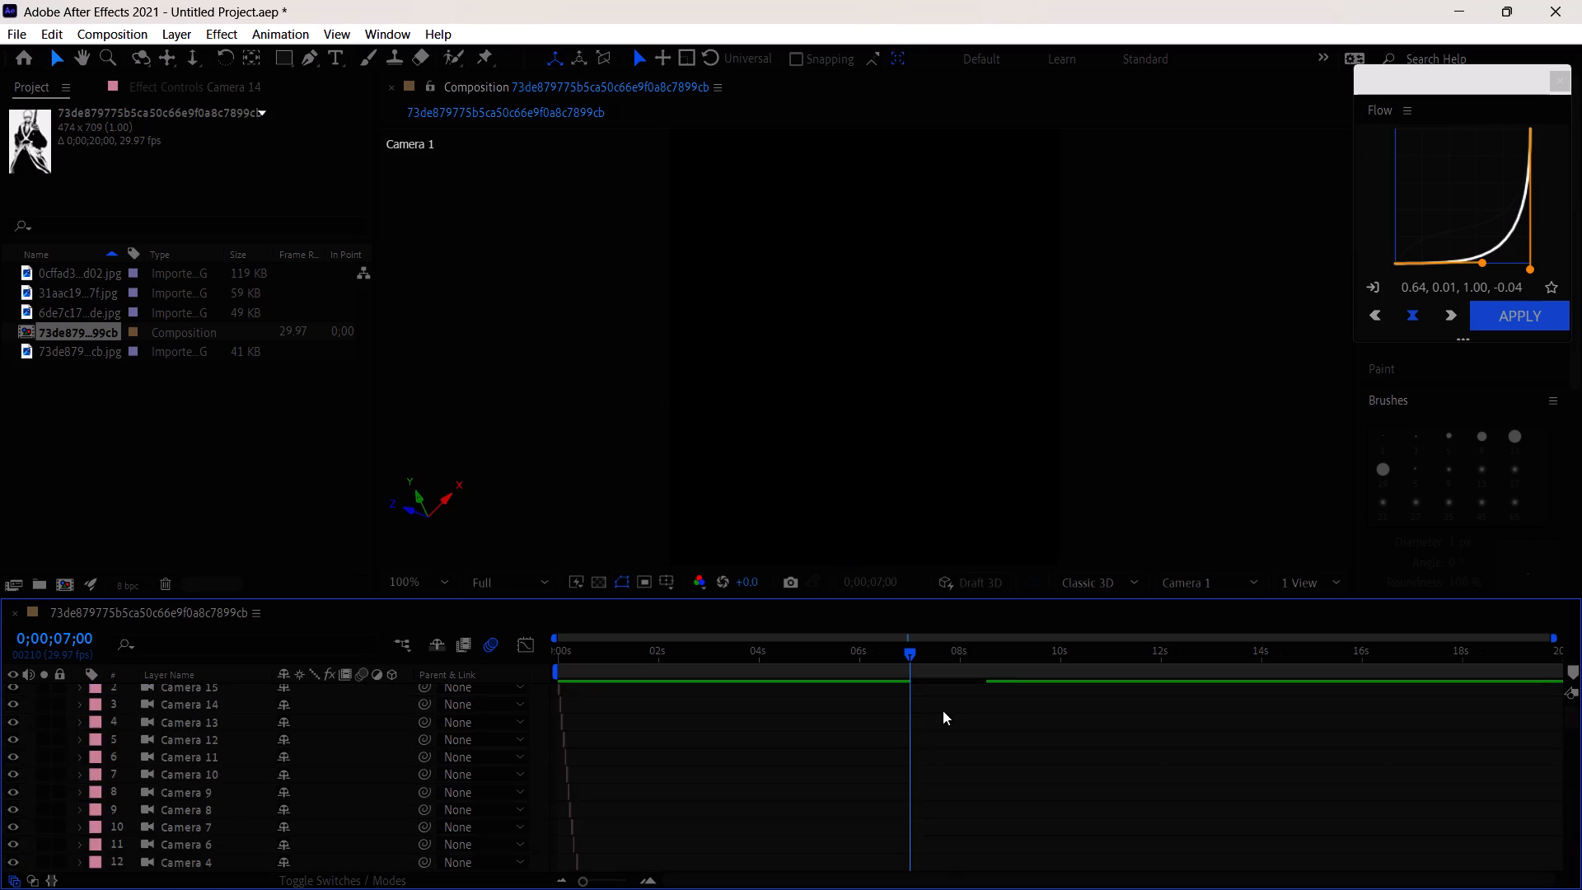
scroll(943, 710, down, 9)
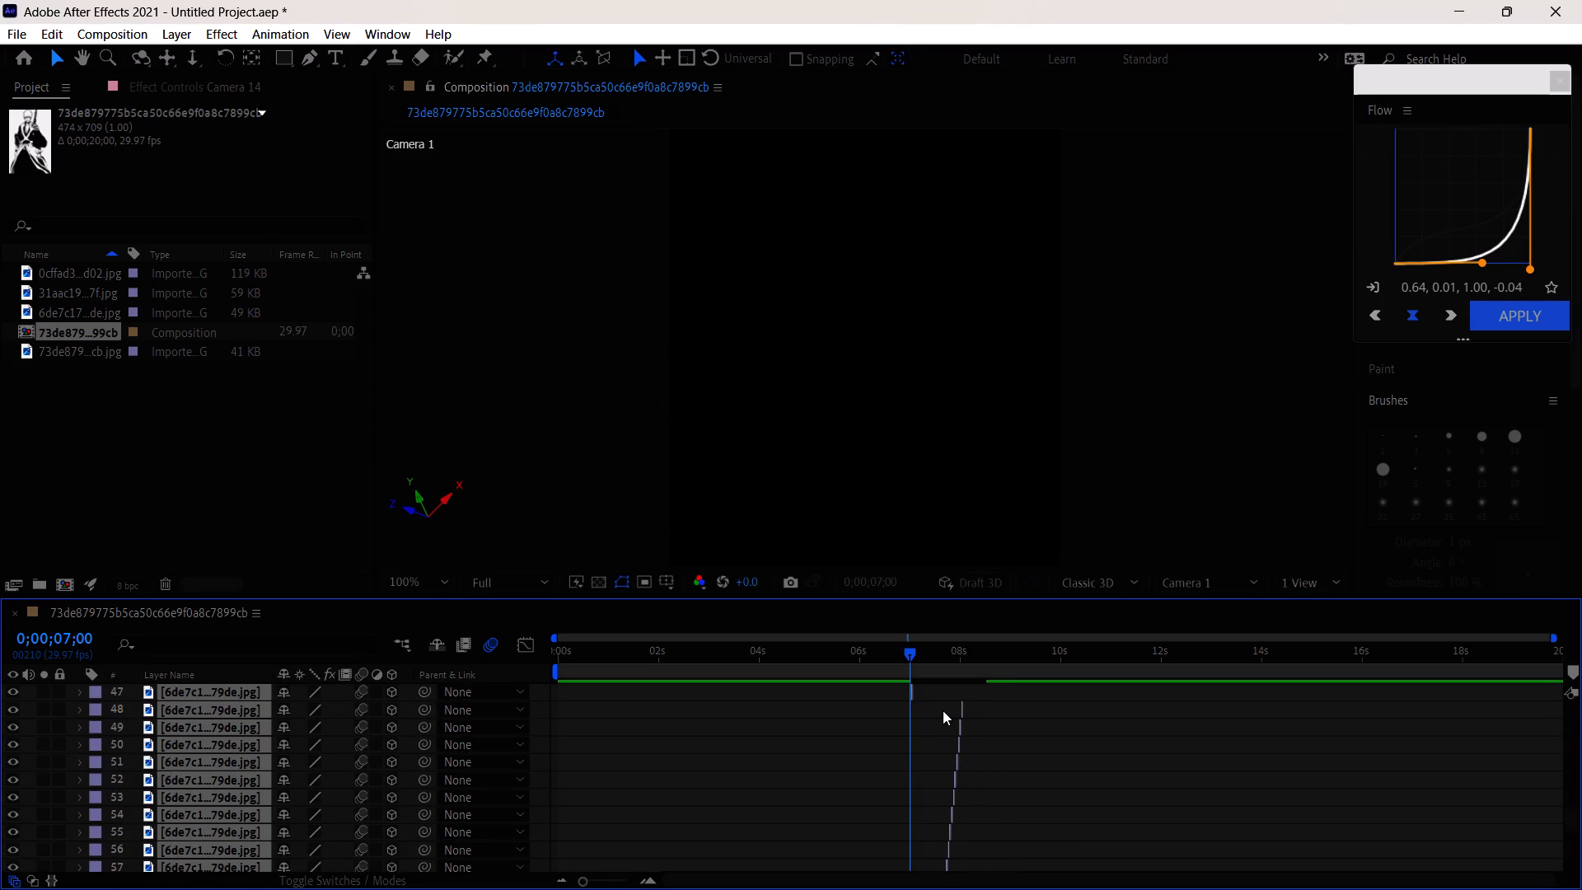
scroll(943, 716, down, 13)
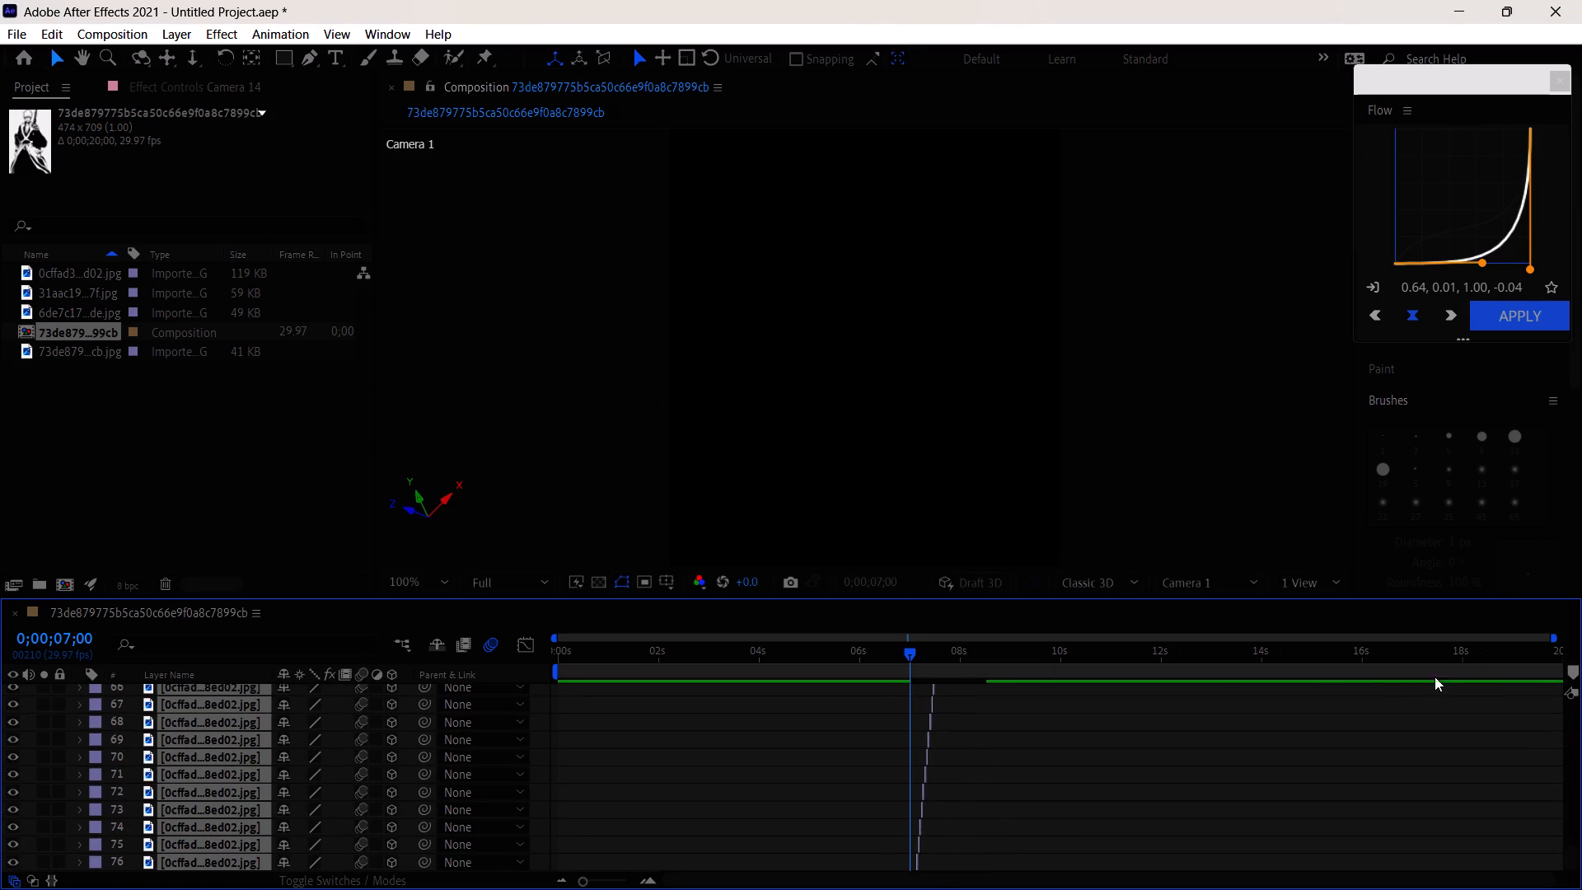
Shift the selected image sequence about 8 frames earlier in the timeline, so that layer 76 starts at about 0;00;06;26.
drag(1554, 635, 762, 635)
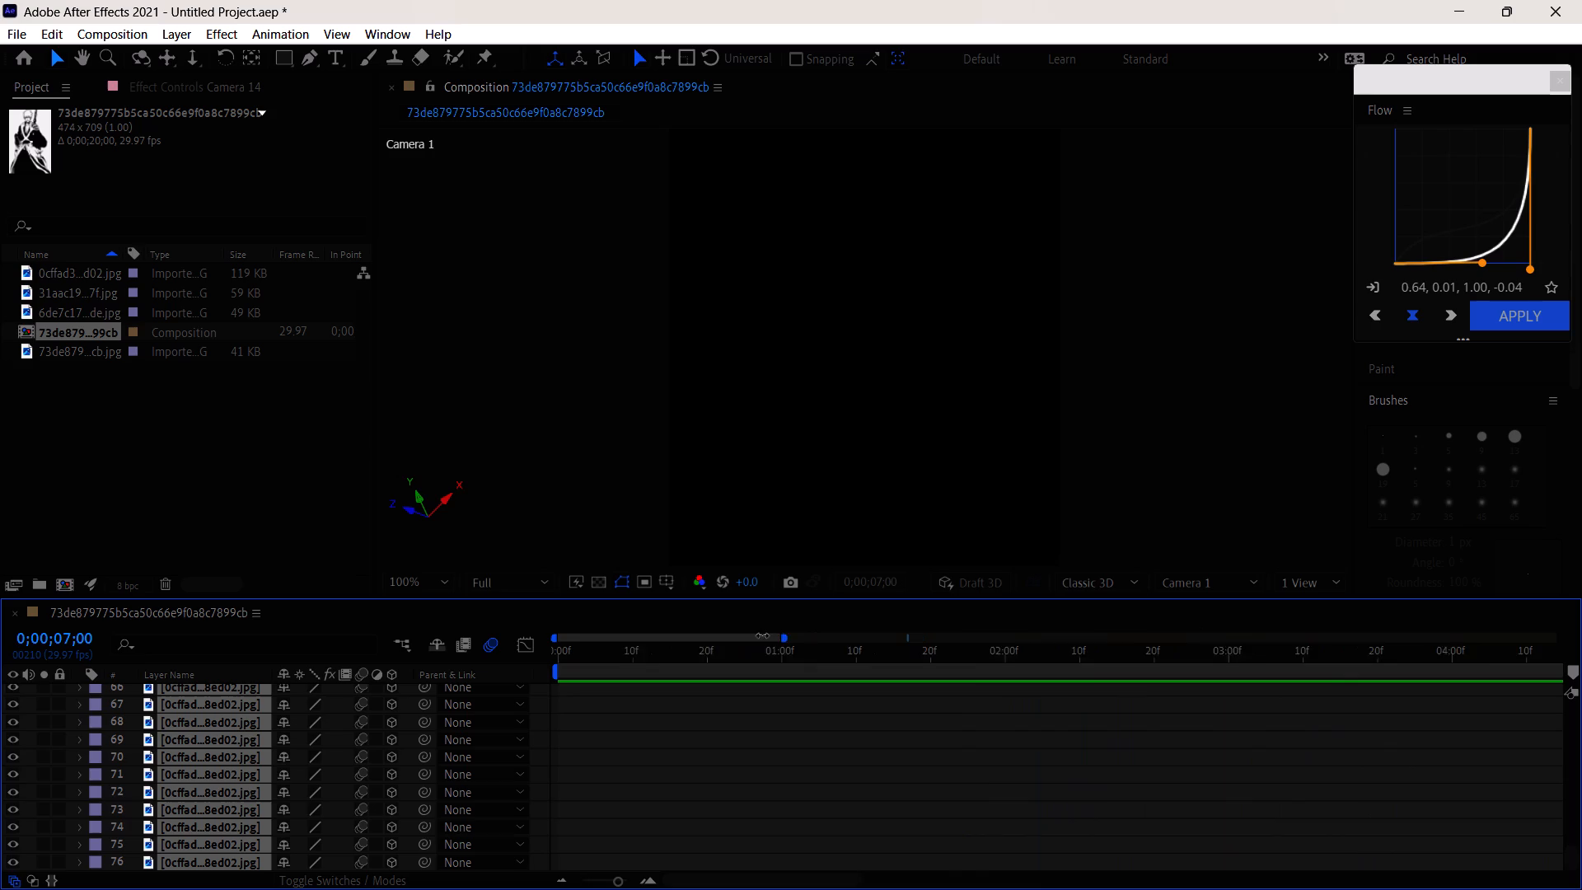
drag(762, 635, 669, 639)
drag(555, 639, 639, 642)
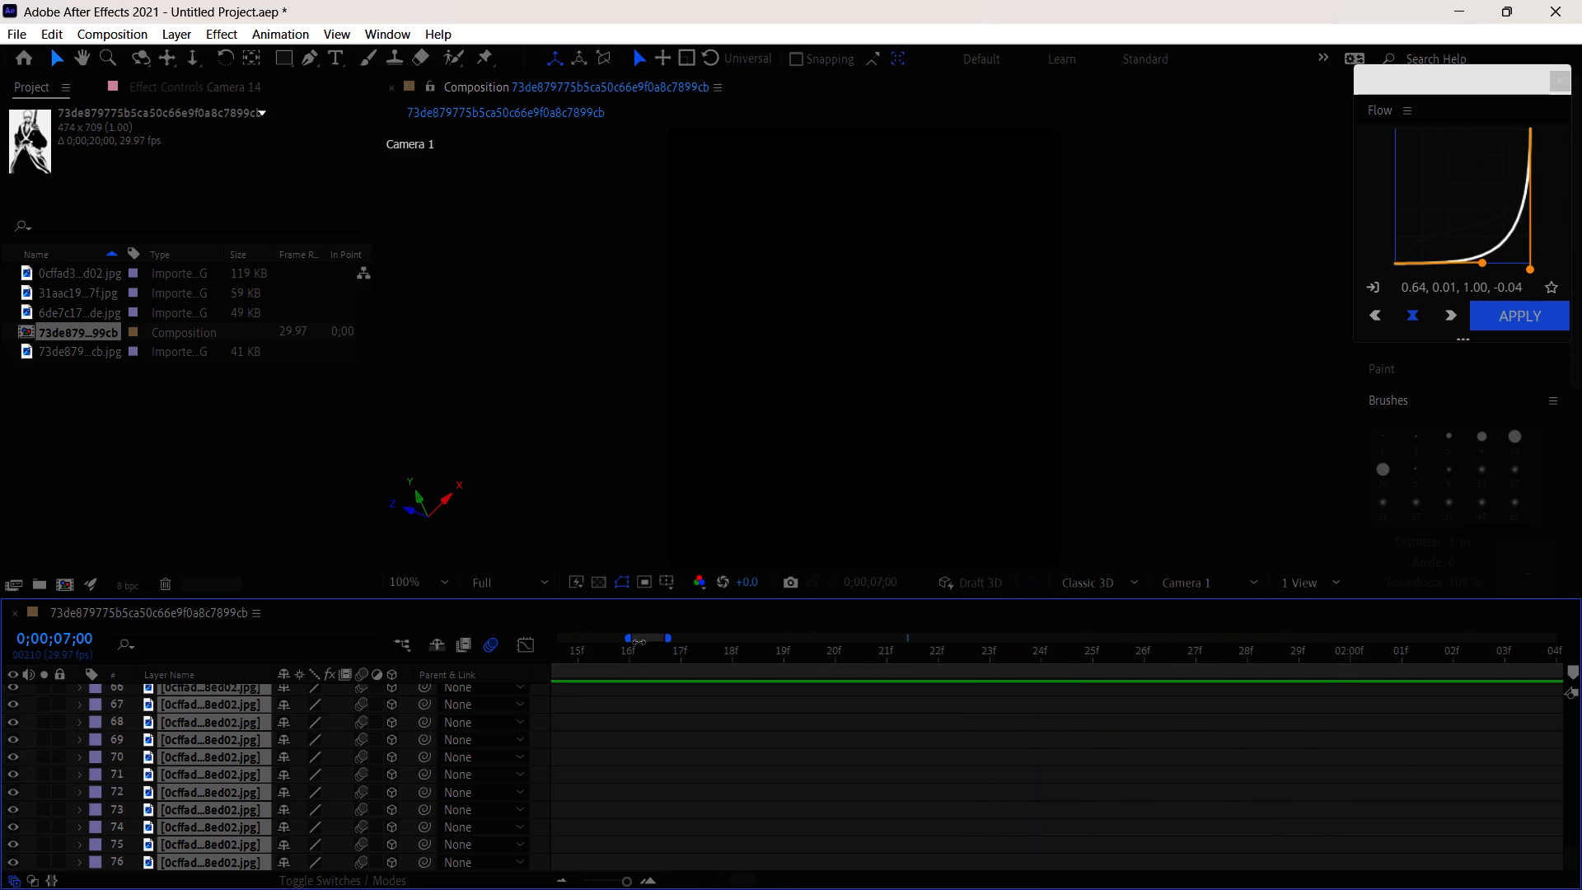
drag(639, 642, 639, 643)
drag(644, 639, 864, 635)
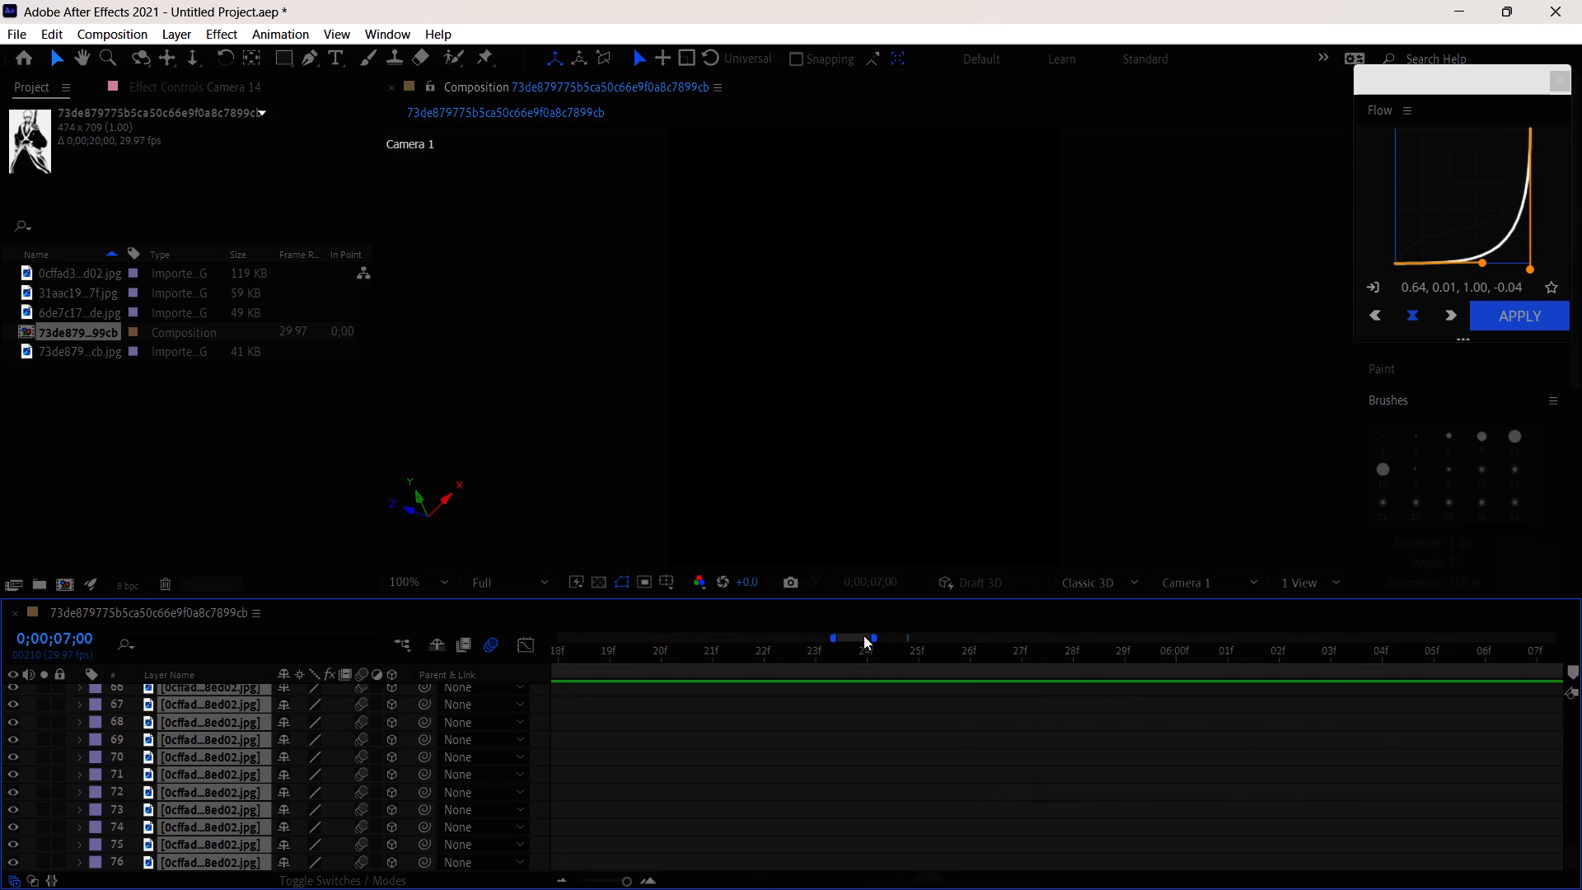
drag(864, 635, 925, 635)
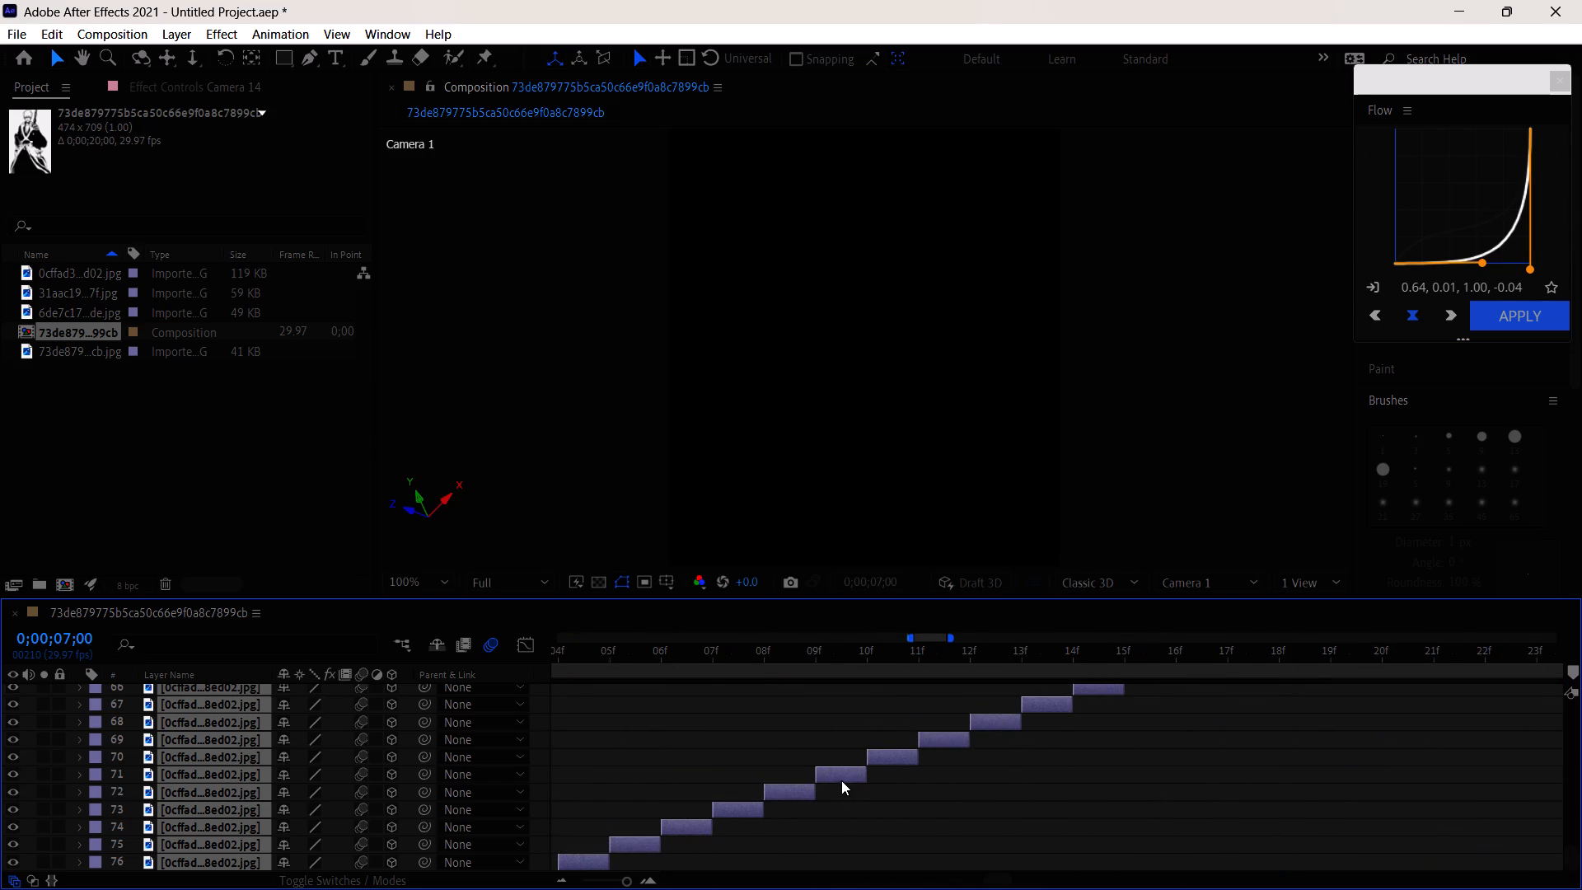
drag(839, 773, 625, 780)
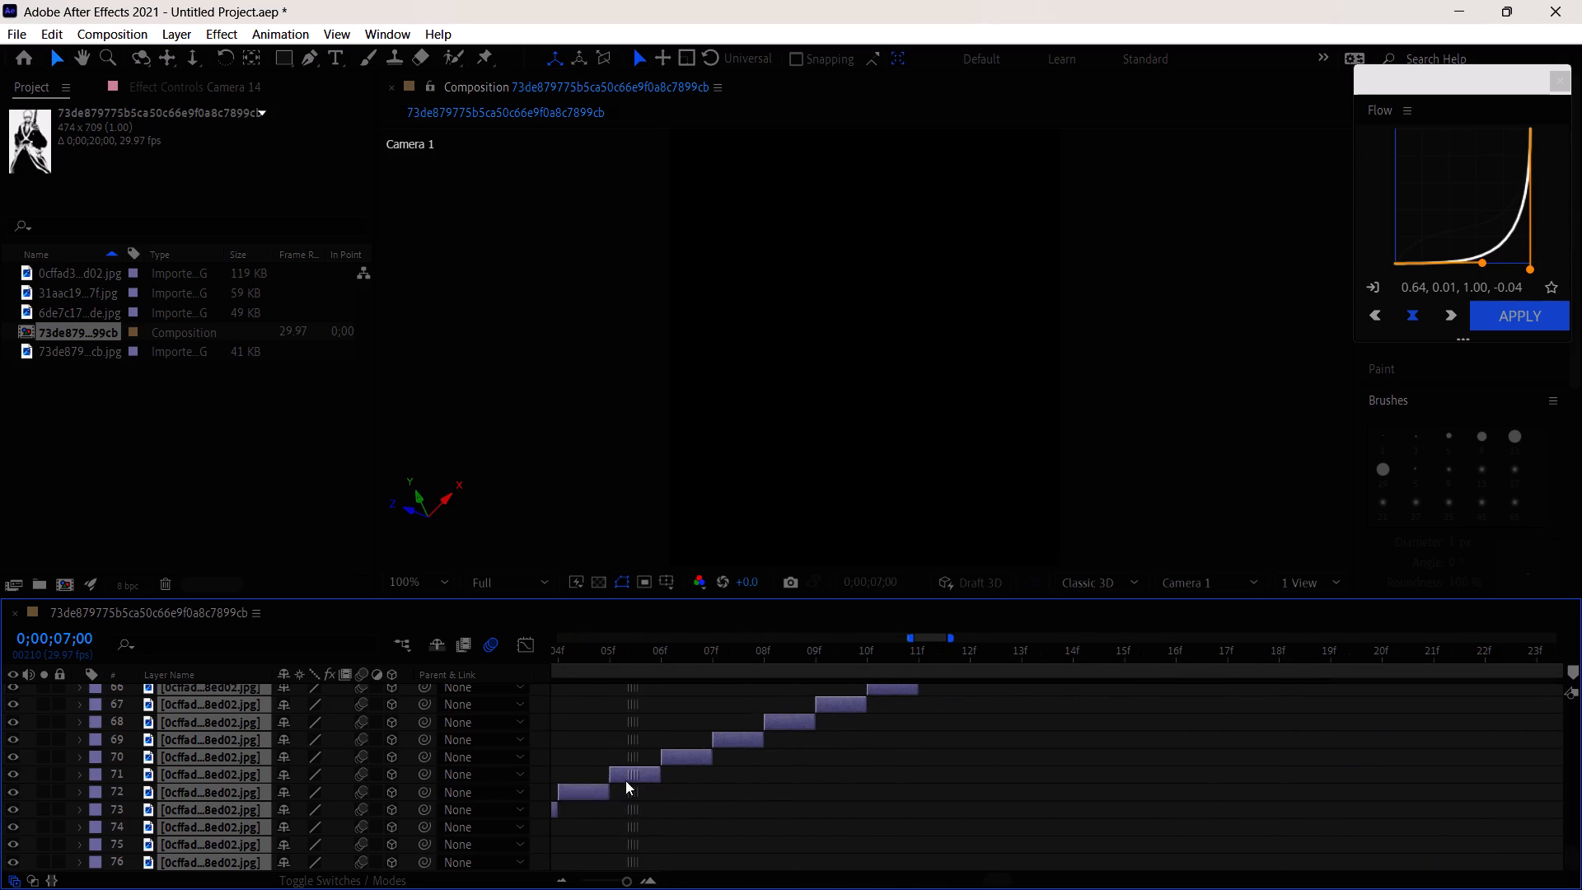
drag(625, 780, 403, 791)
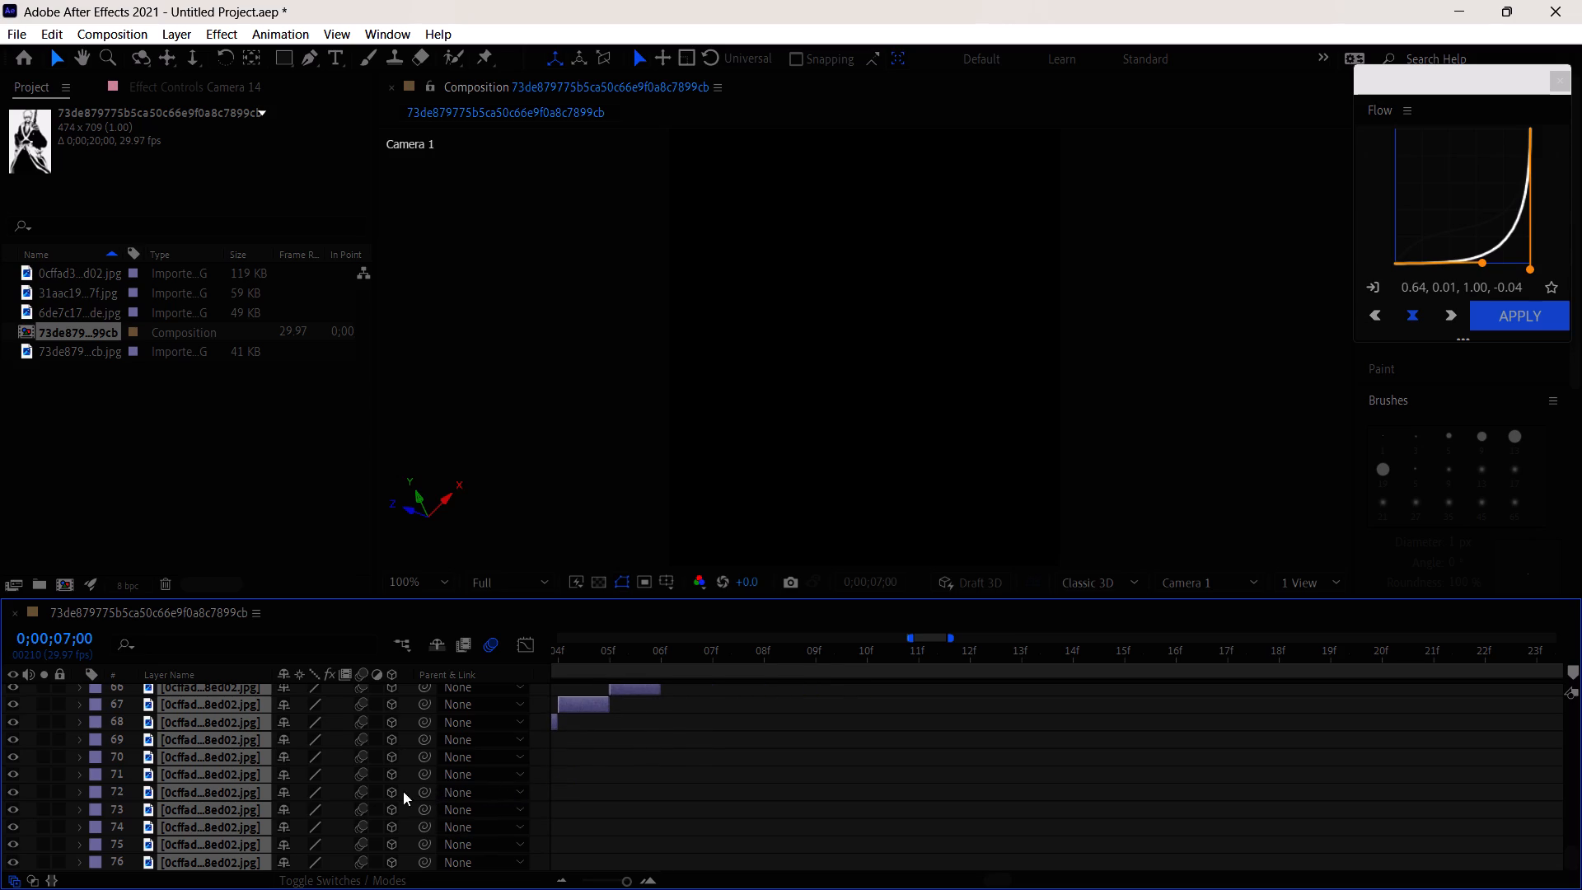
drag(403, 791, 113, 761)
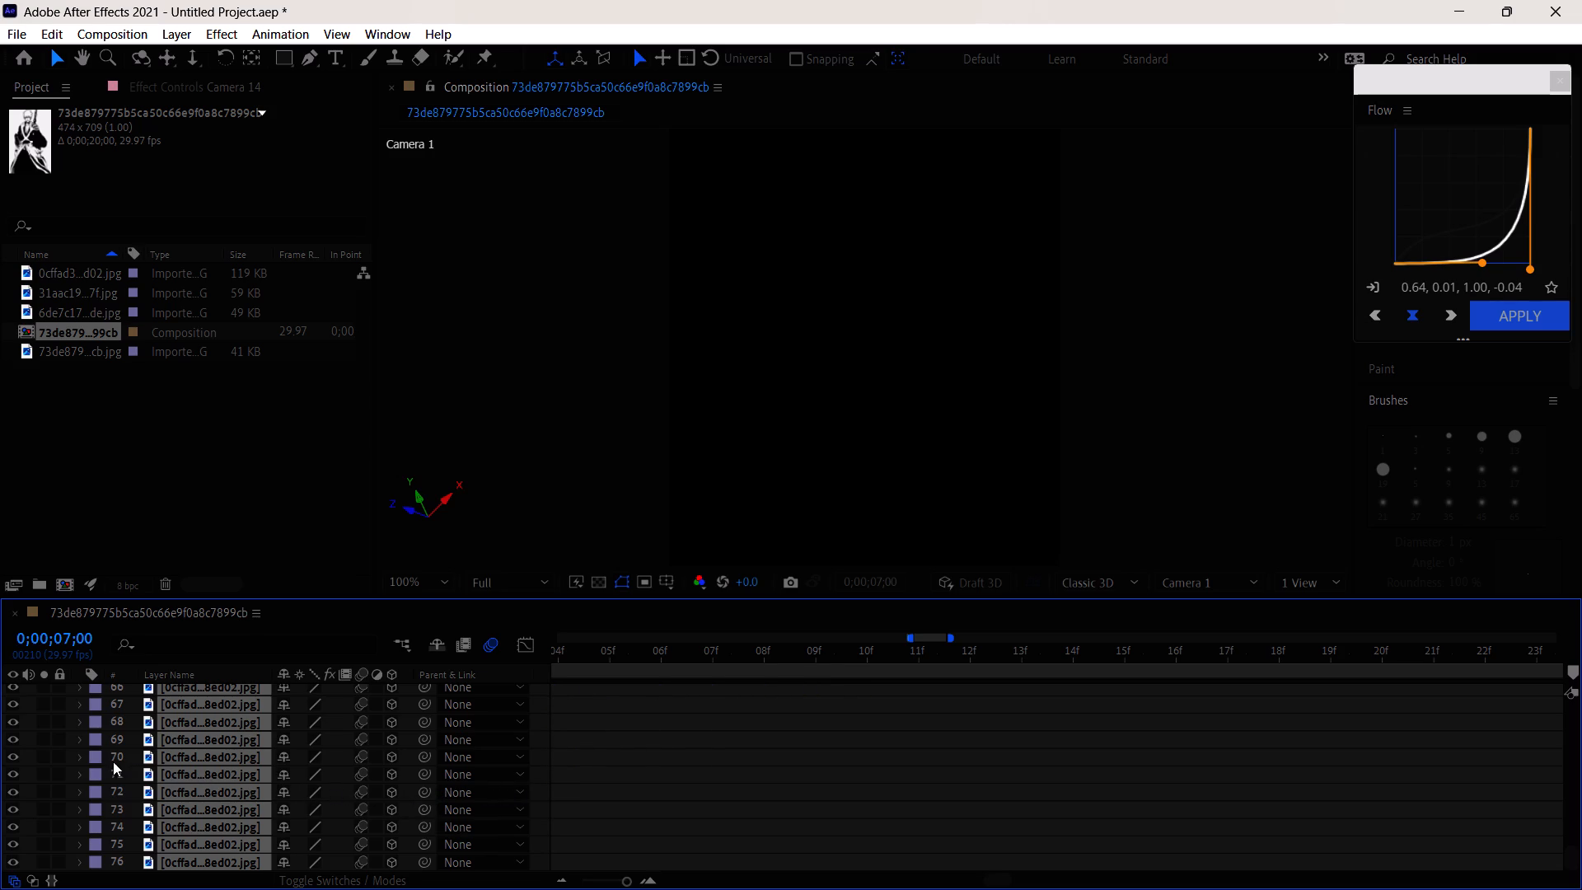
drag(113, 761, 419, 768)
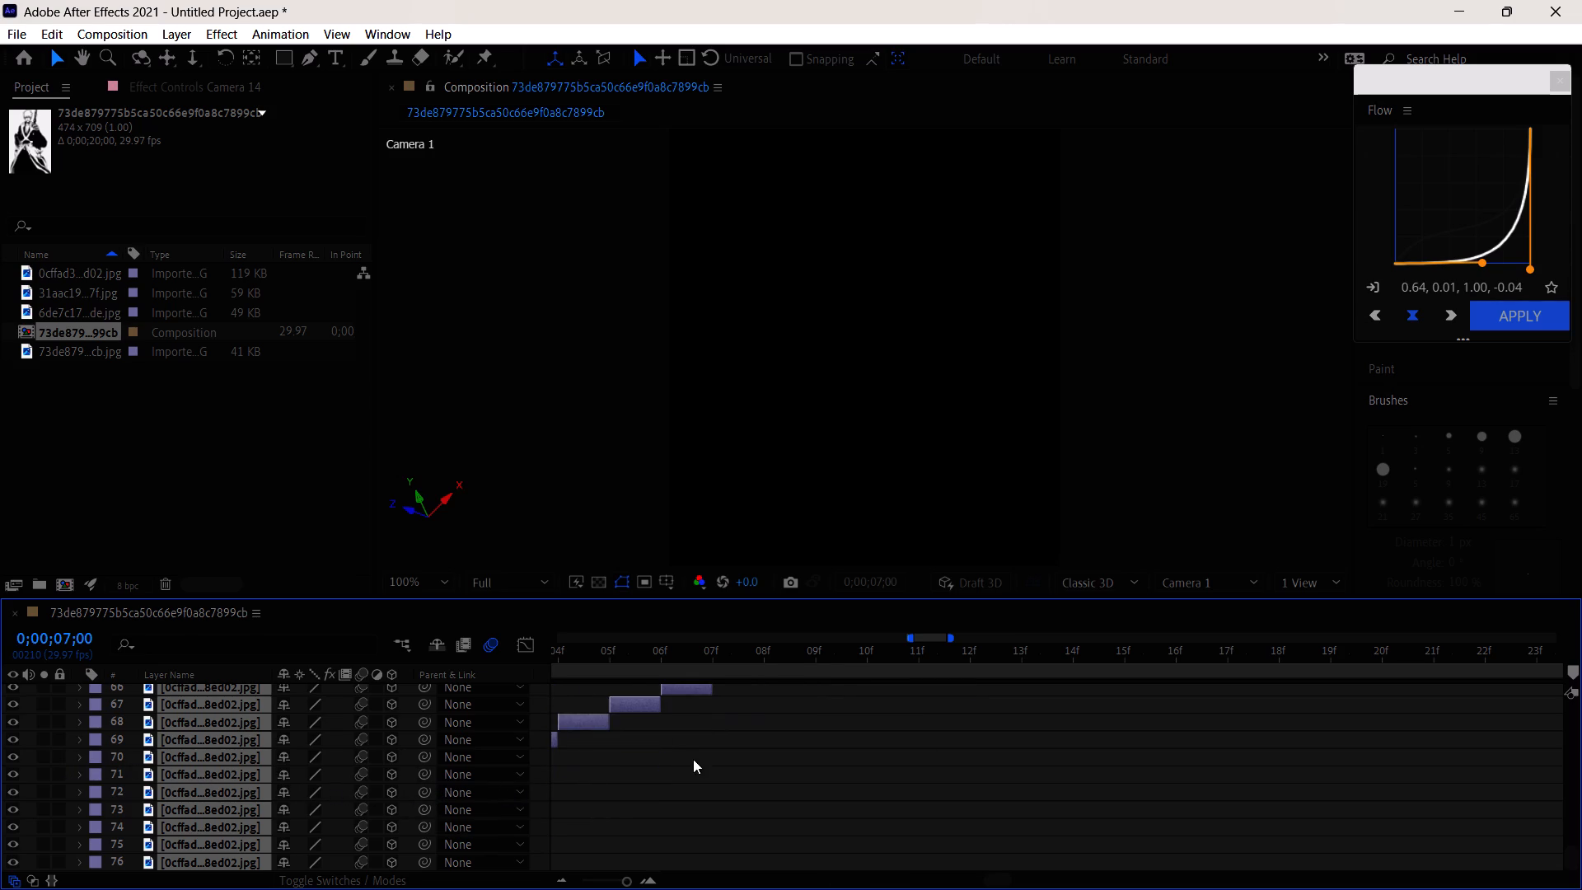
Shift the selected image sequence about 23 frames earlier, so that layer 76 starts at about 0;00;06;03.
click(906, 636)
drag(908, 637, 794, 643)
drag(911, 639, 864, 639)
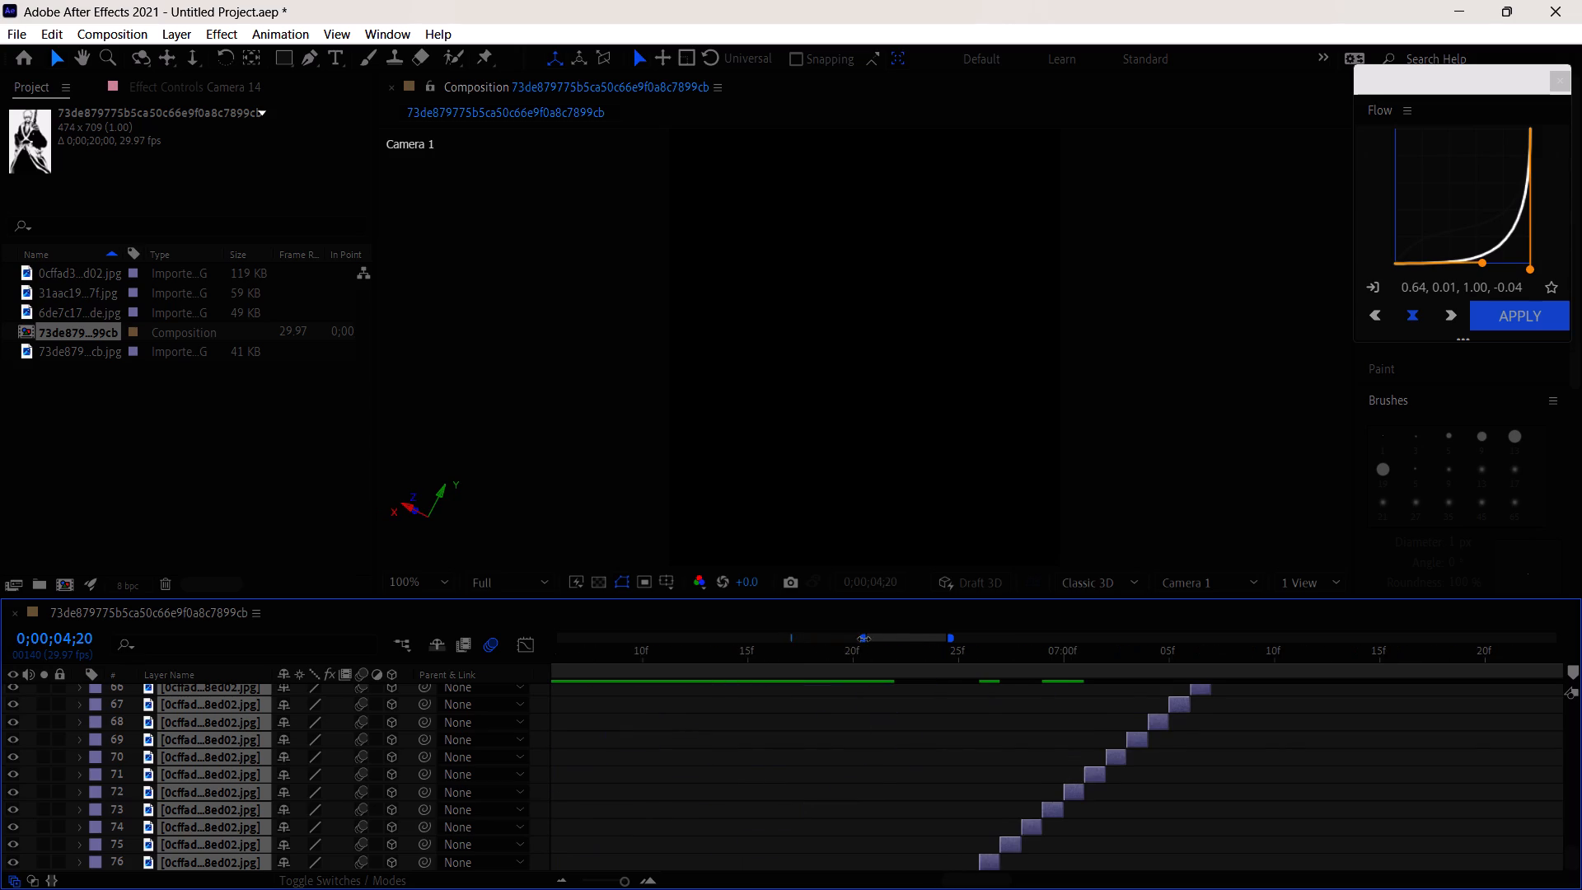
drag(864, 639, 866, 638)
drag(1018, 827, 986, 828)
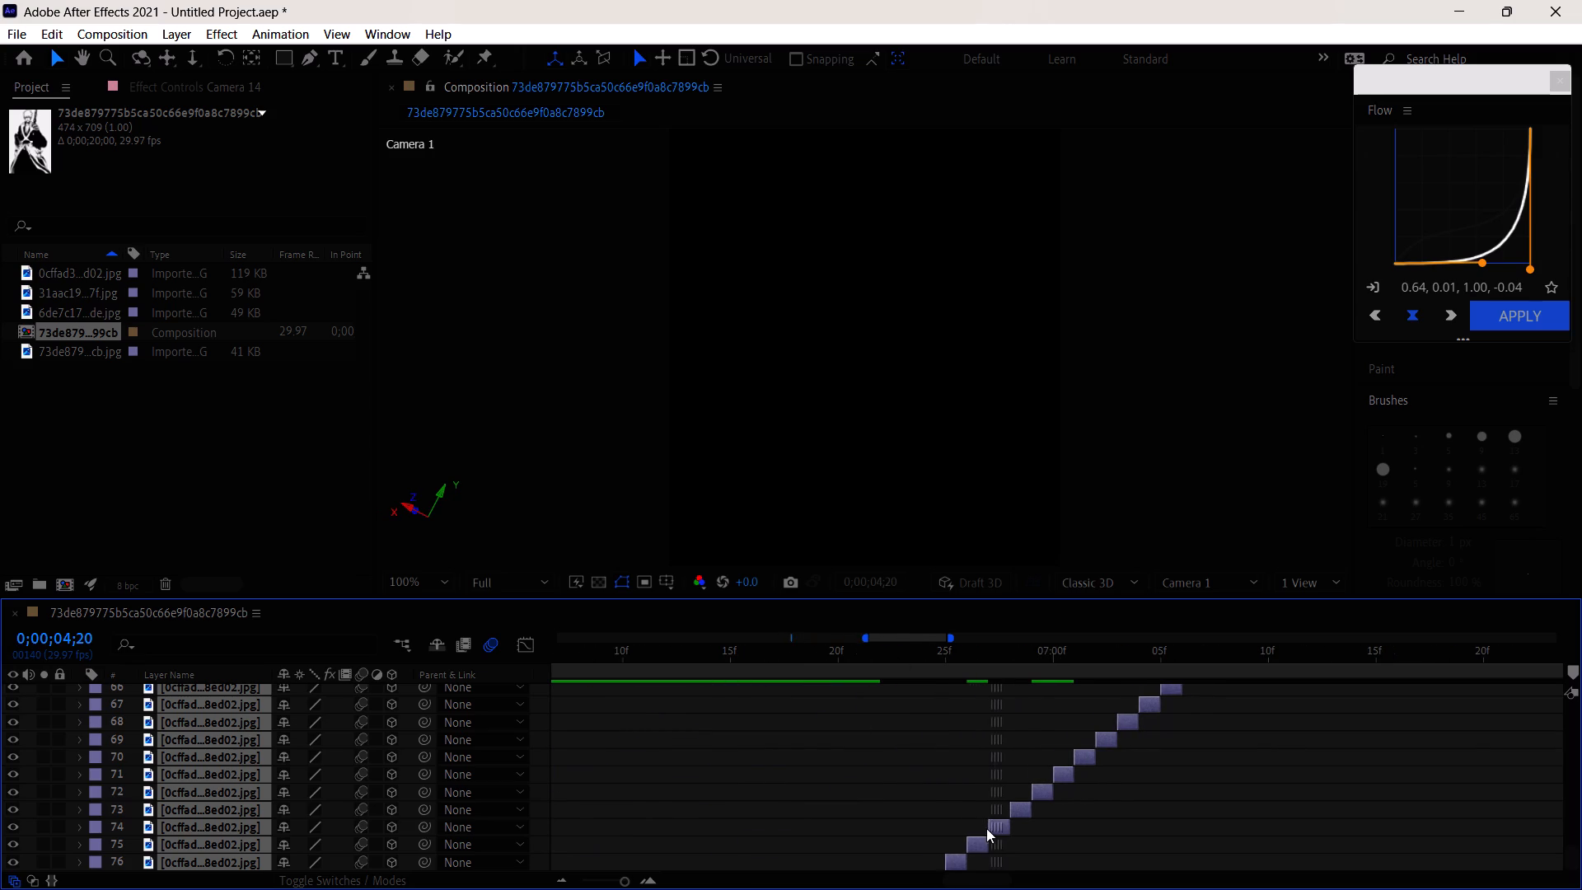
drag(986, 828, 249, 775)
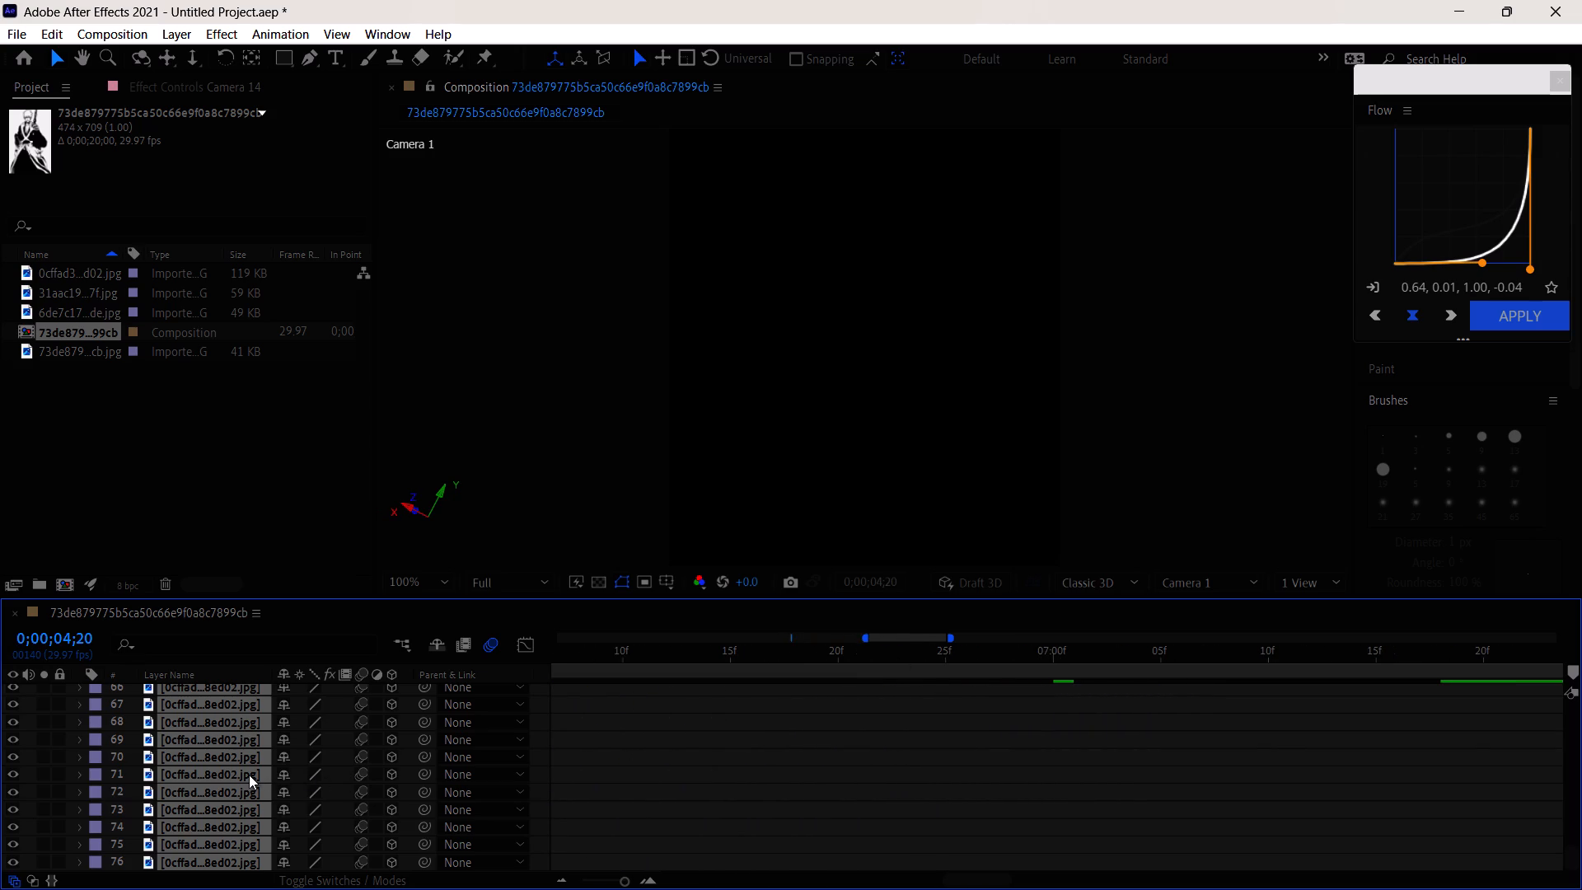
drag(249, 775, 528, 798)
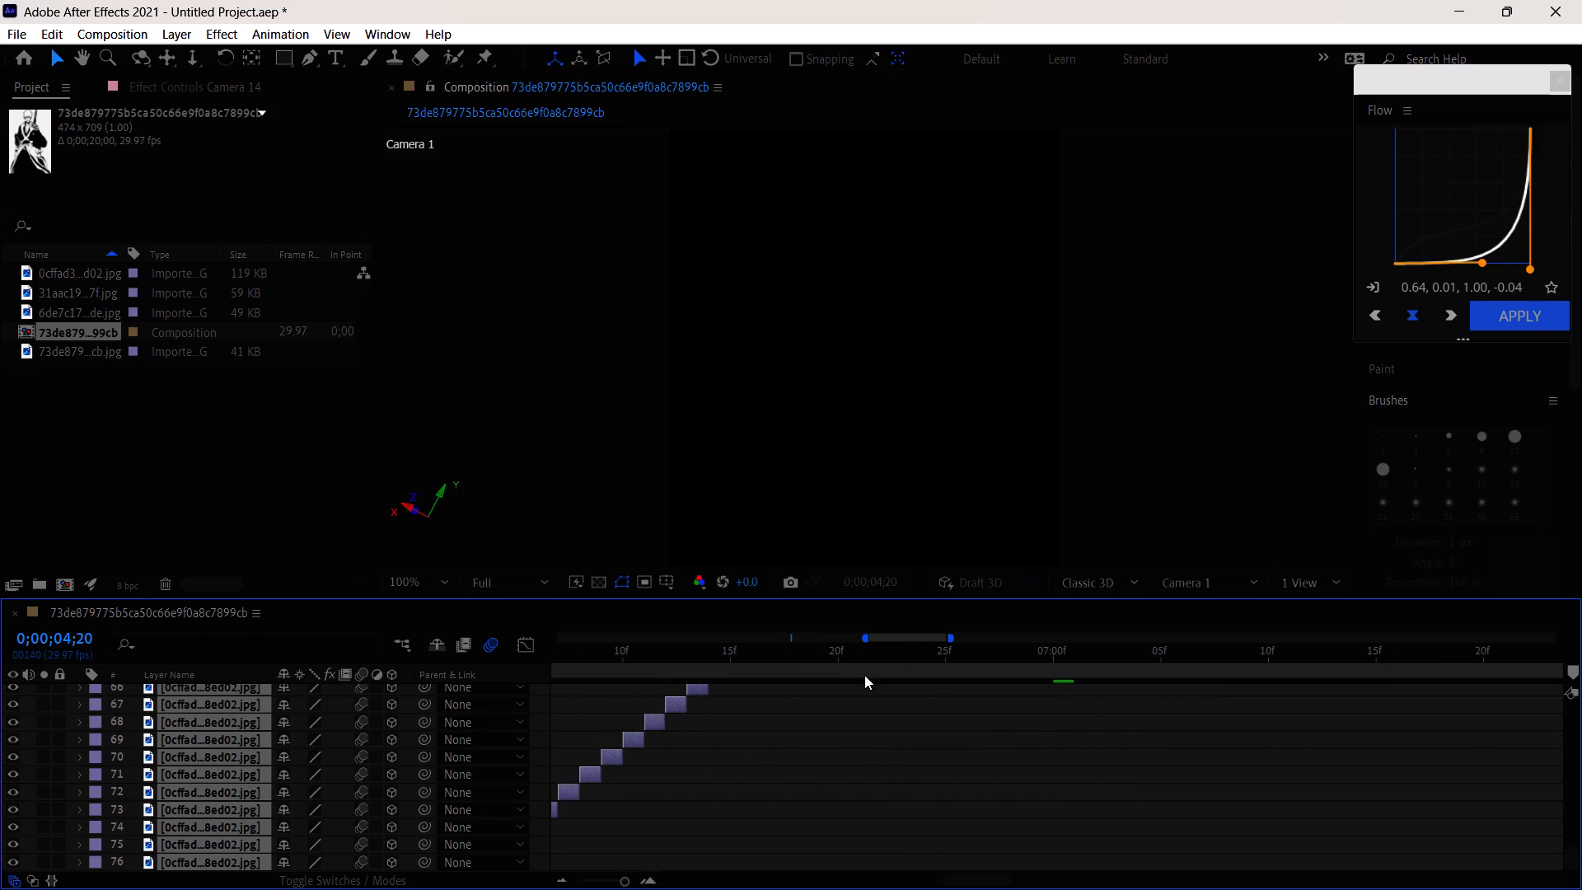
Move the current time to 0;00;06;21.
click(884, 639)
click(835, 639)
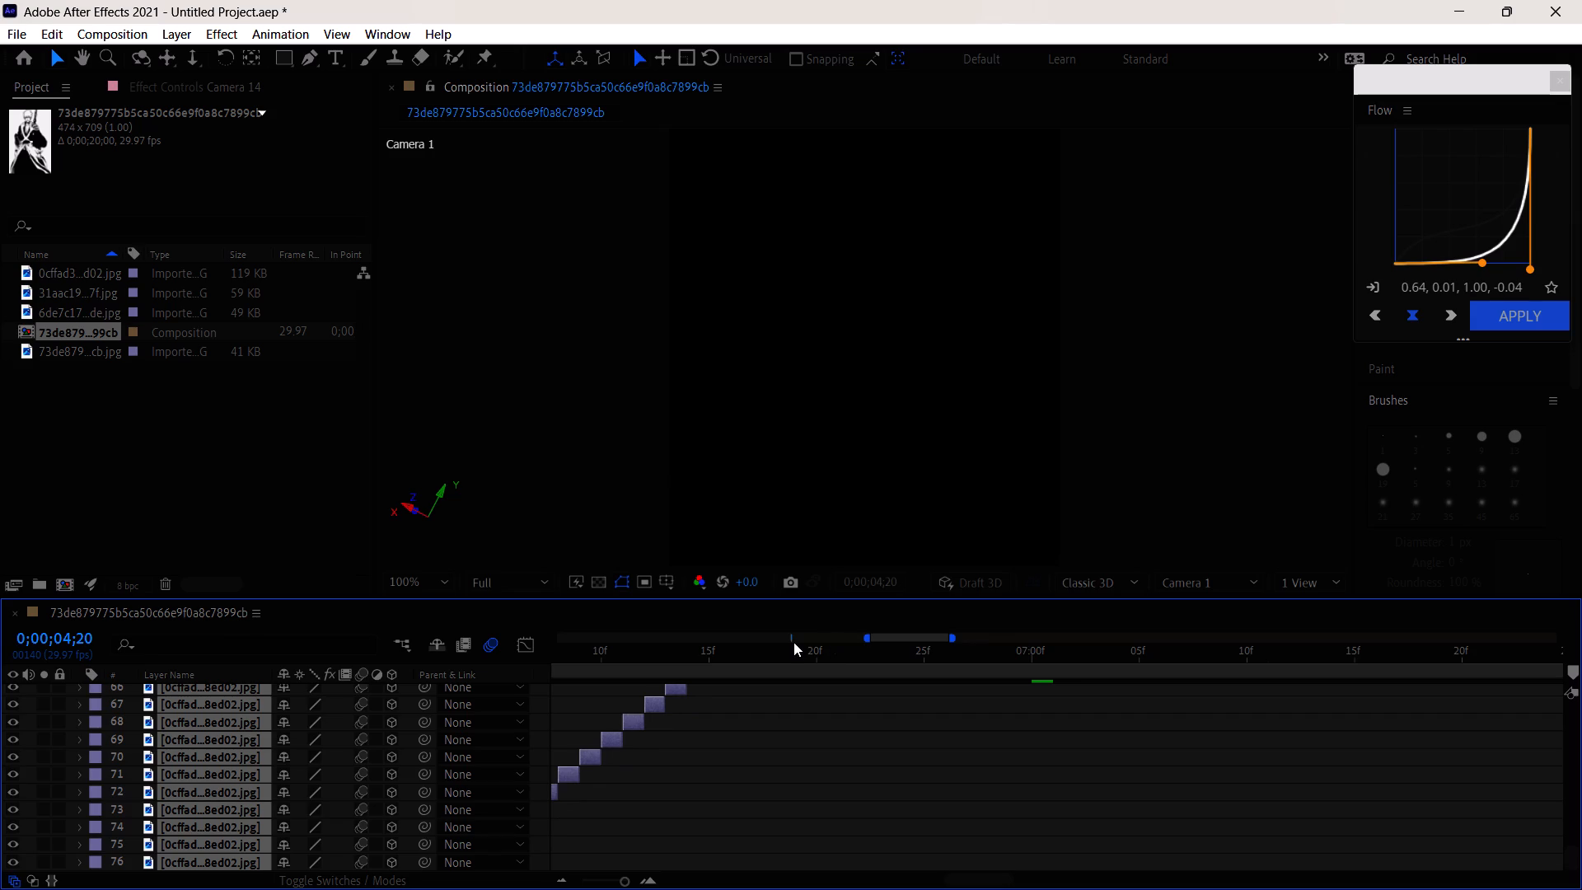
click(793, 641)
click(789, 639)
drag(791, 637, 794, 637)
drag(794, 637, 893, 664)
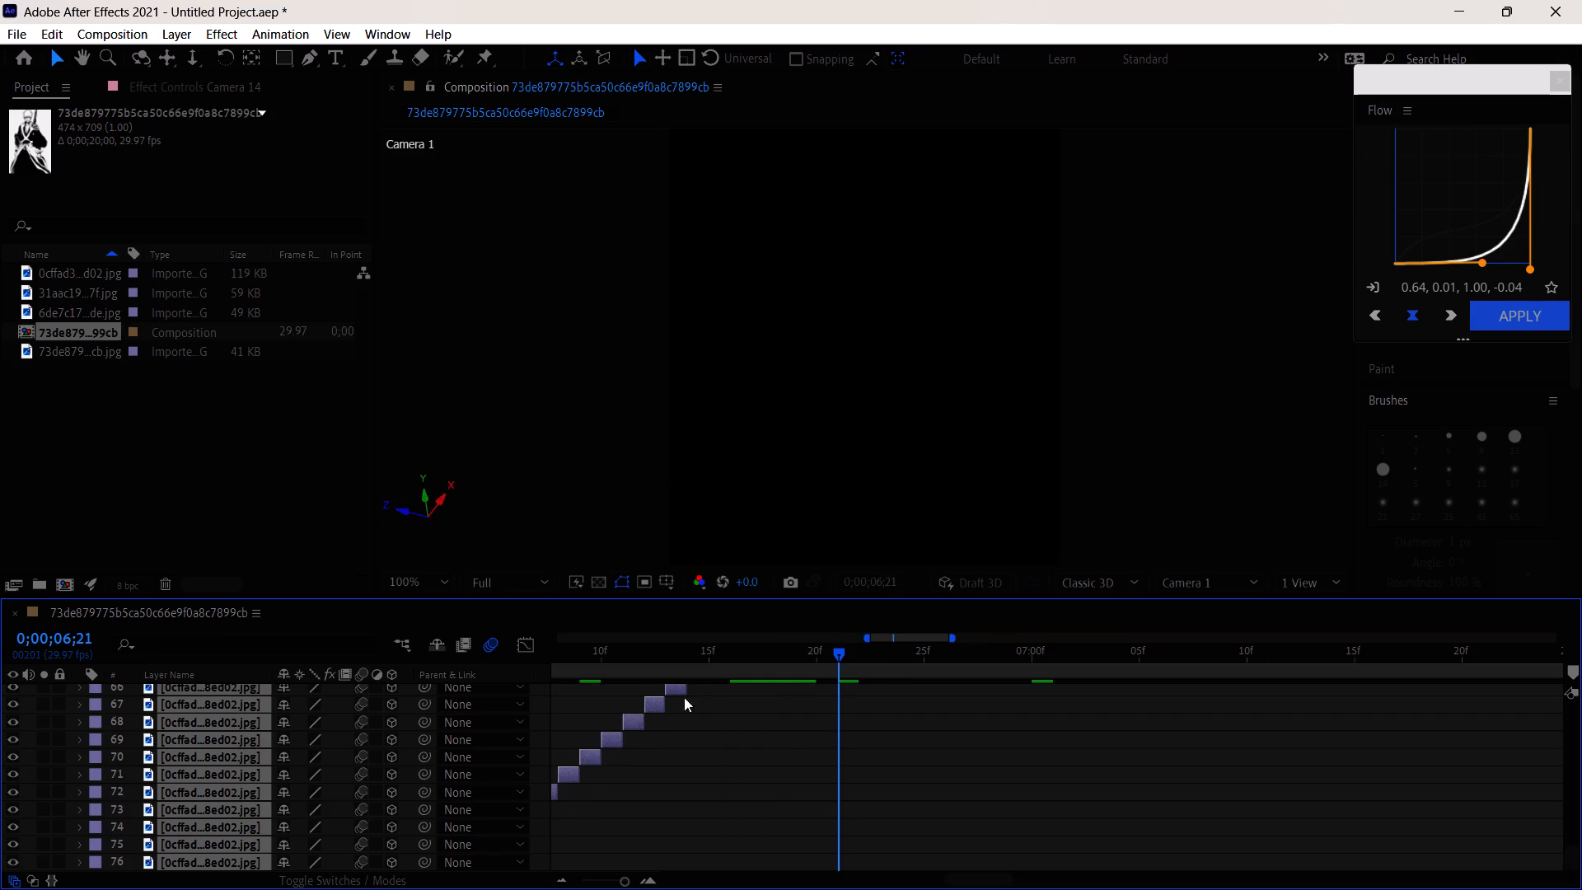
Shift the selected image sequence about 38 frames earlier in the timeline, so that layer 76 starts at about 0;00;04;25.
drag(653, 702, 470, 710)
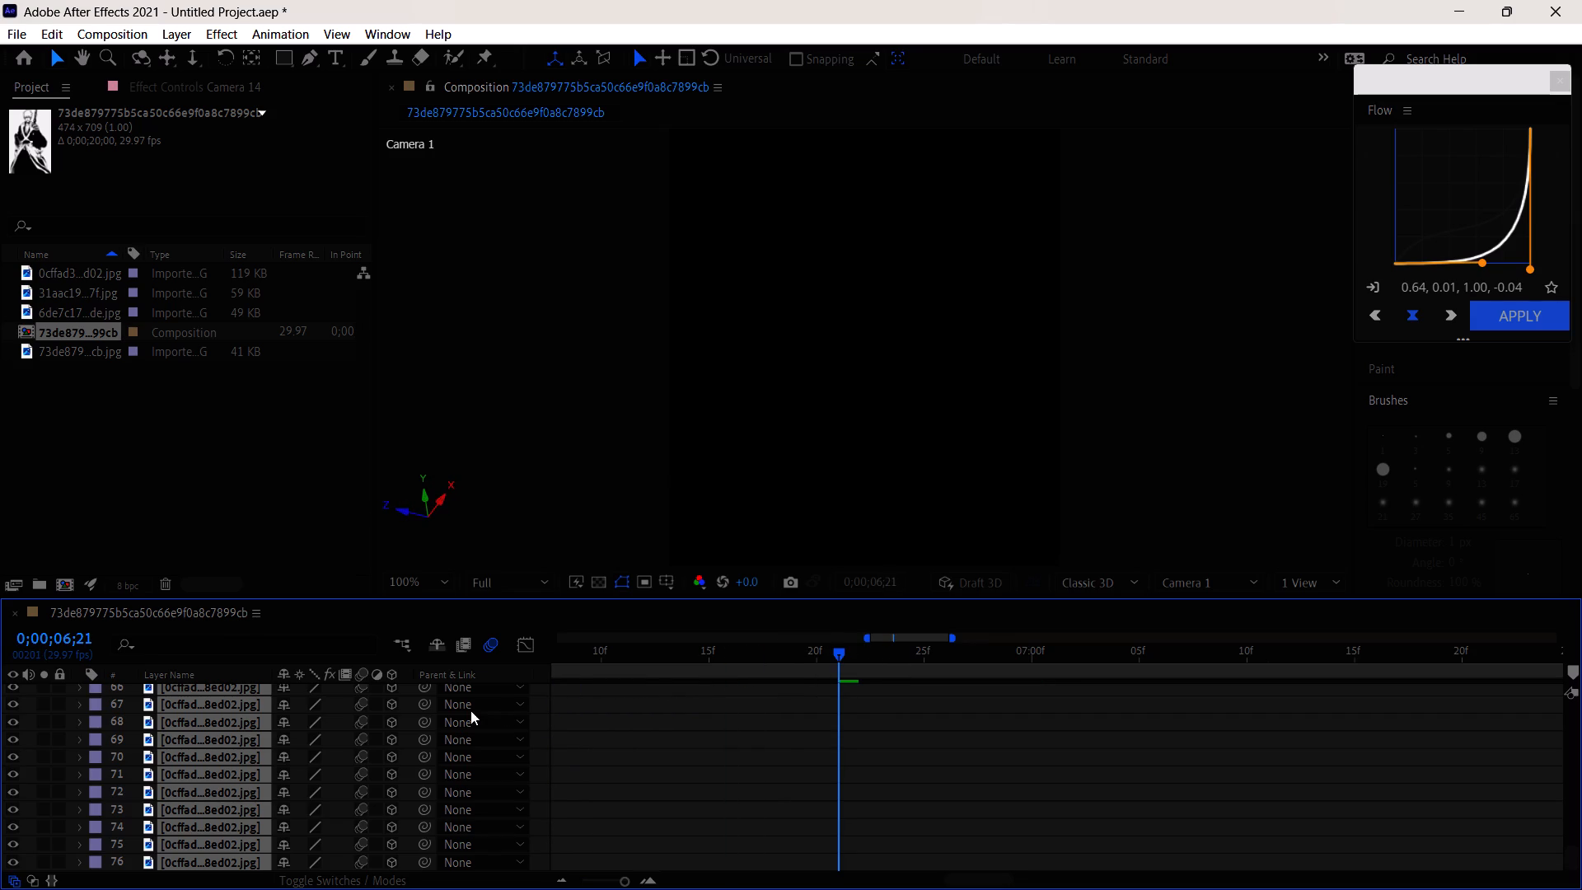
drag(470, 710, 0, 771)
drag(0, 771, 751, 748)
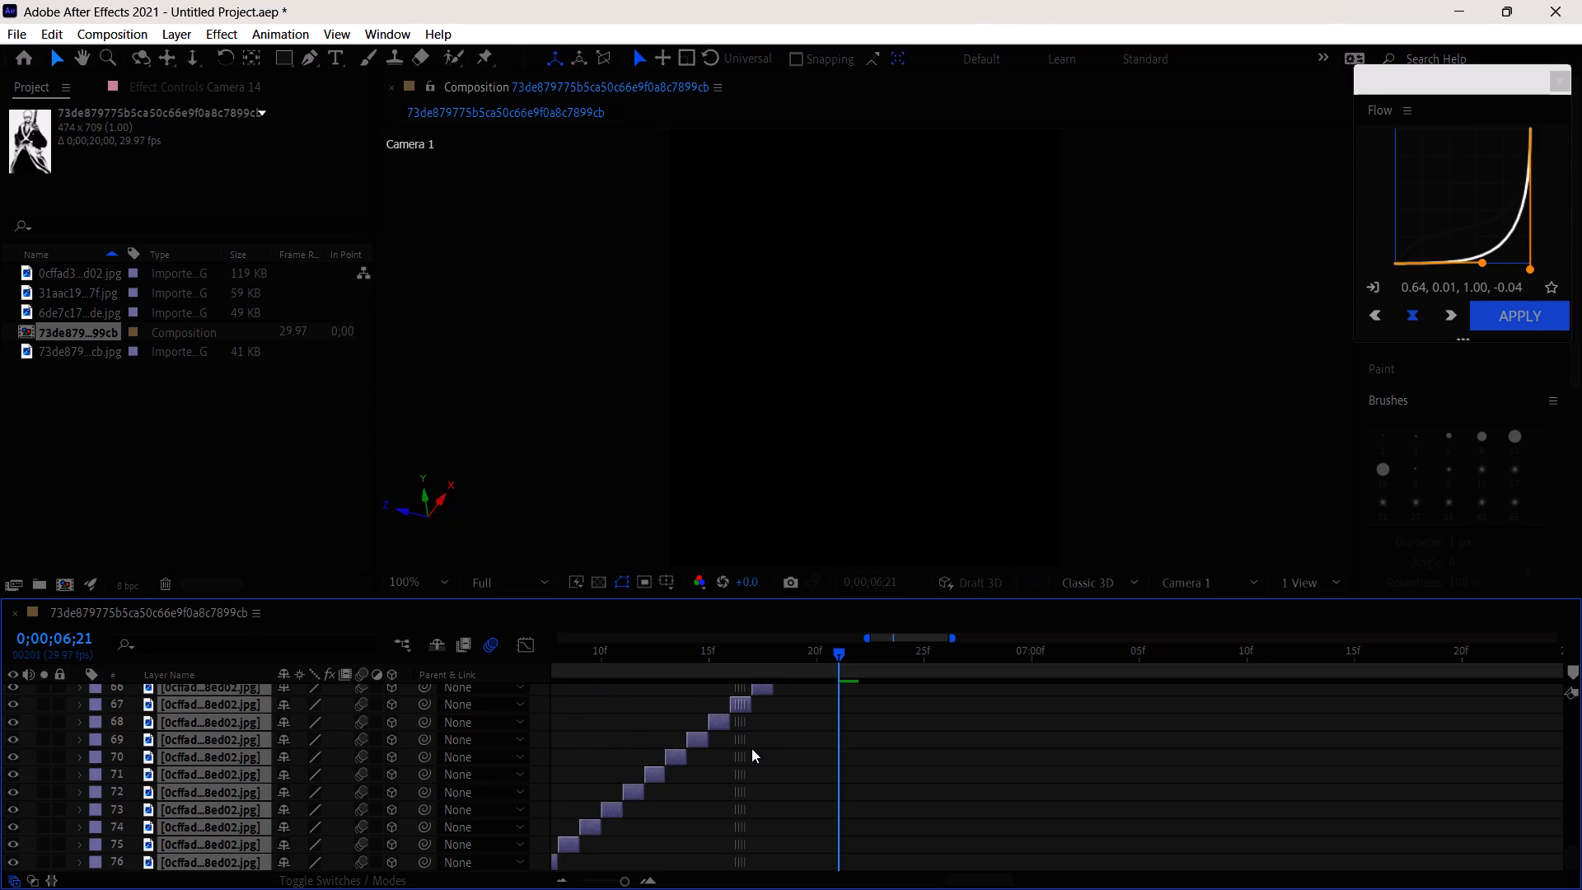
drag(751, 748, 712, 748)
drag(908, 639, 857, 648)
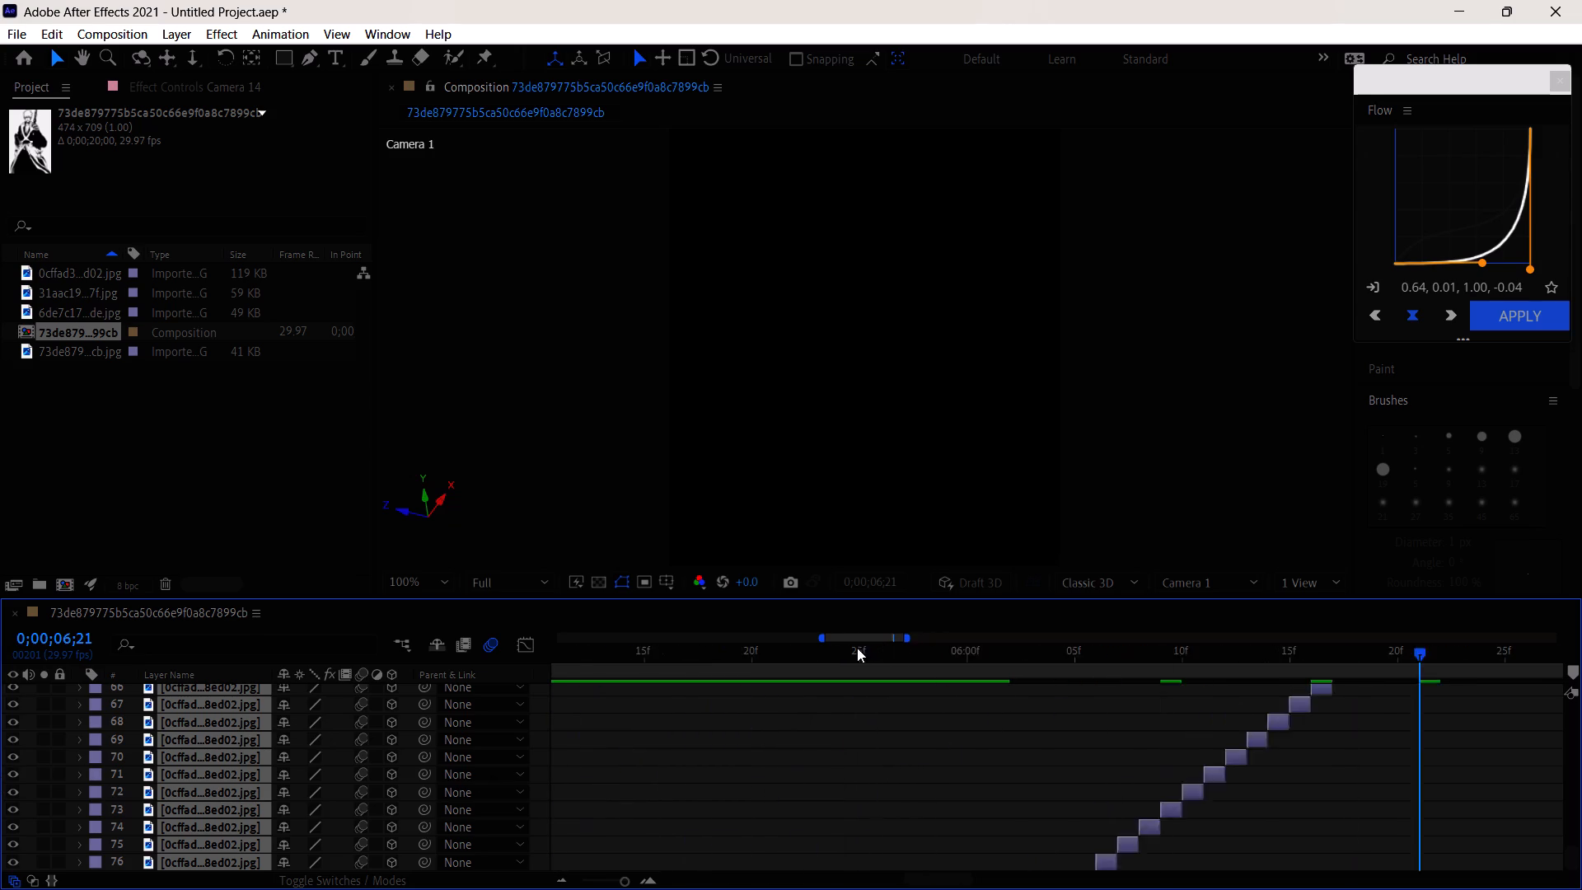
drag(857, 648, 845, 650)
drag(1388, 831, 1347, 833)
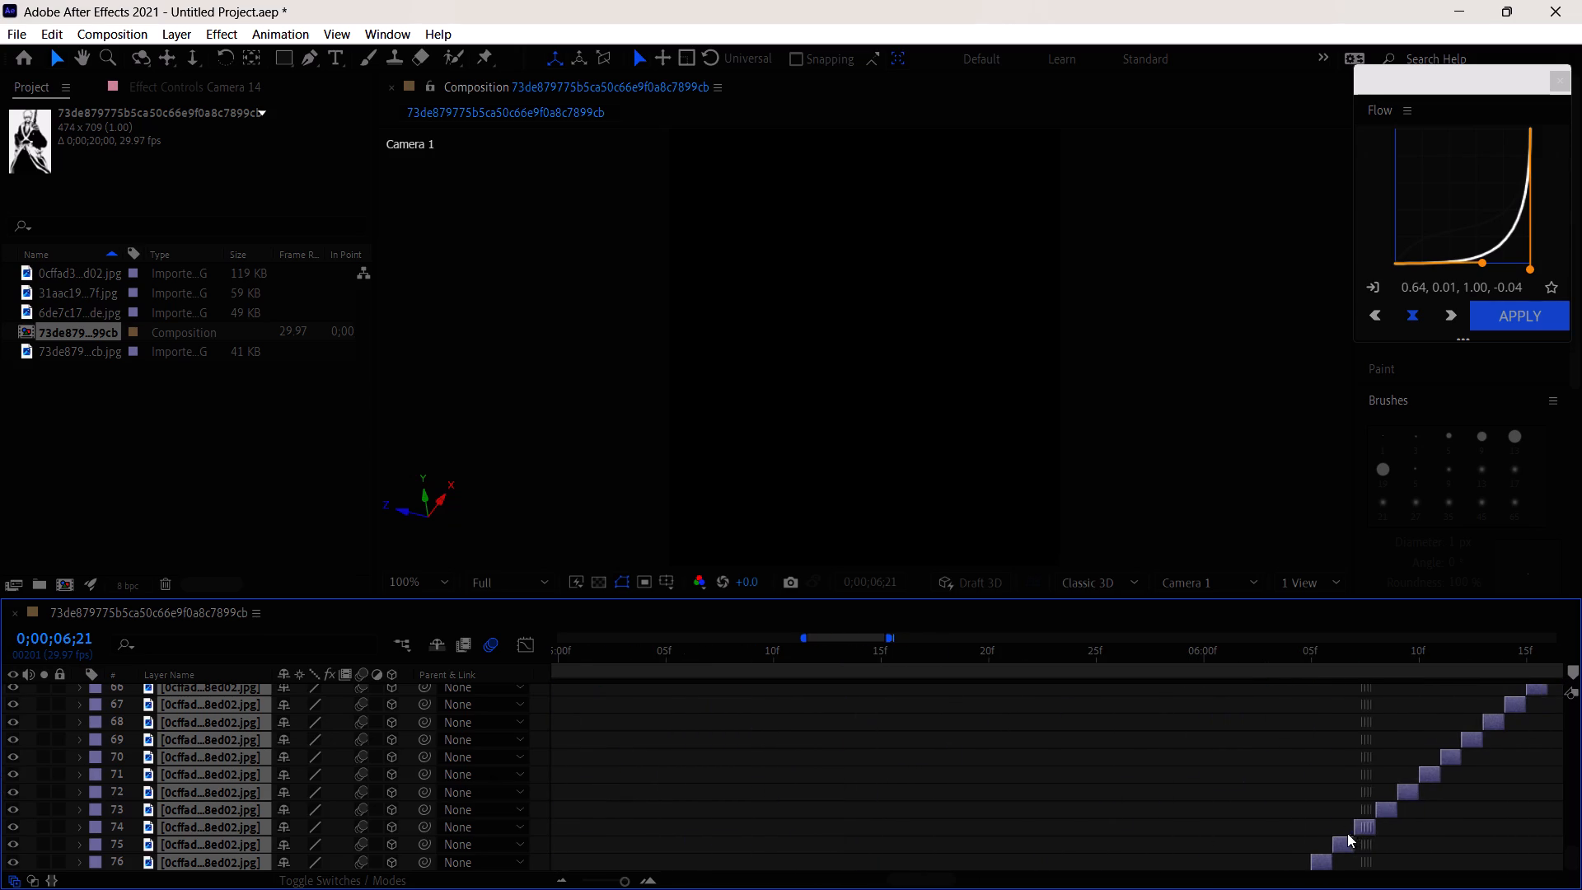
drag(1347, 833, 513, 758)
Shift the selected image sequence about 108 frames earlier, so that layer 76 starts at about 0;00;01;07.
drag(851, 638, 817, 637)
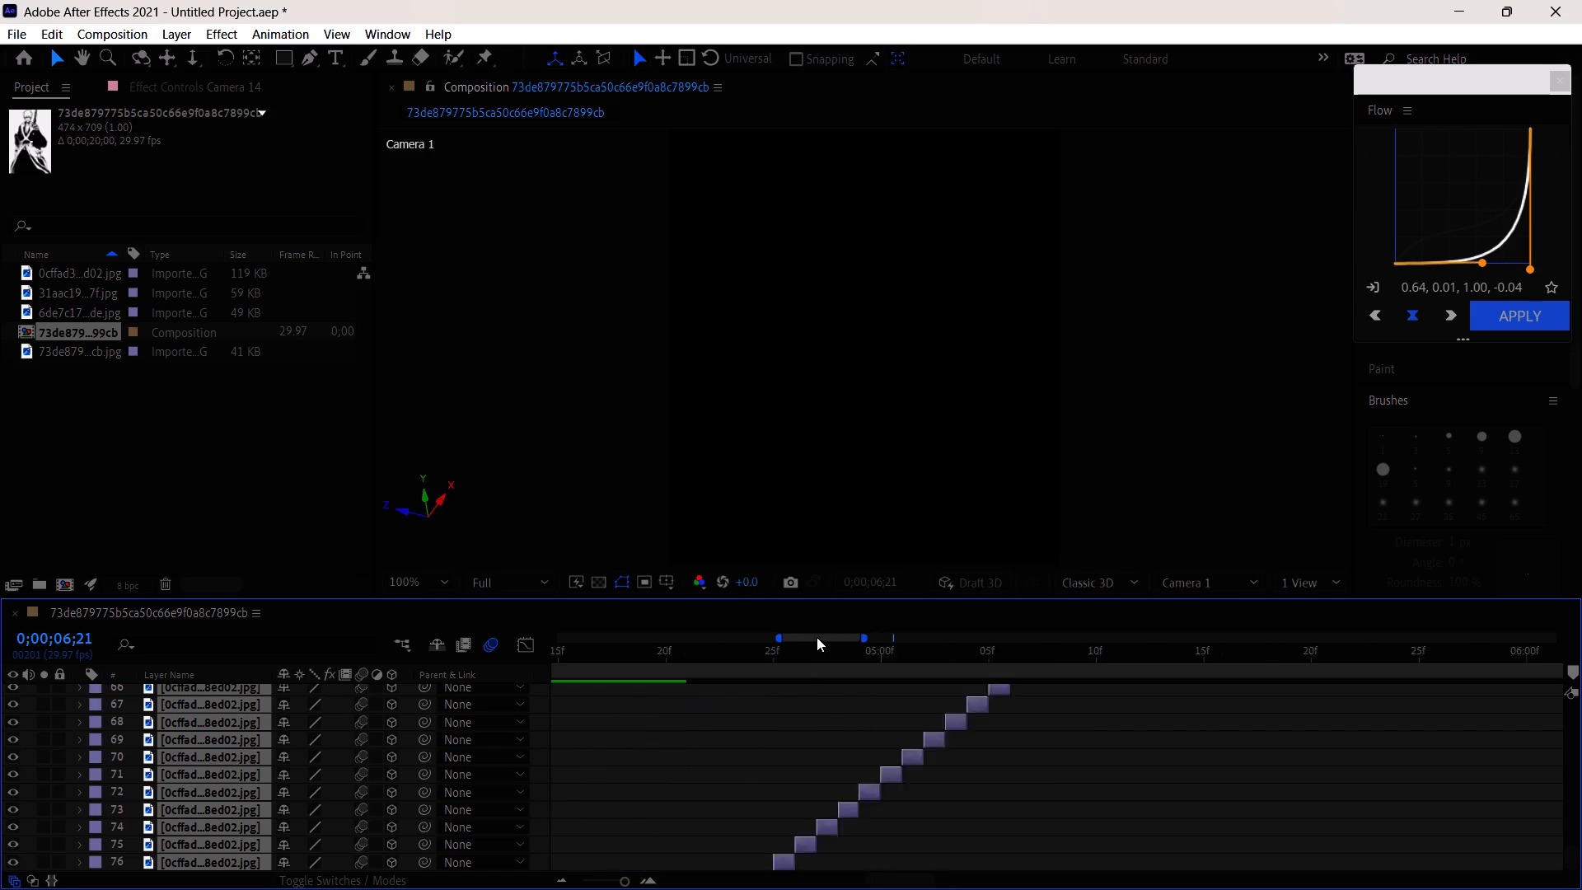
drag(817, 637, 768, 645)
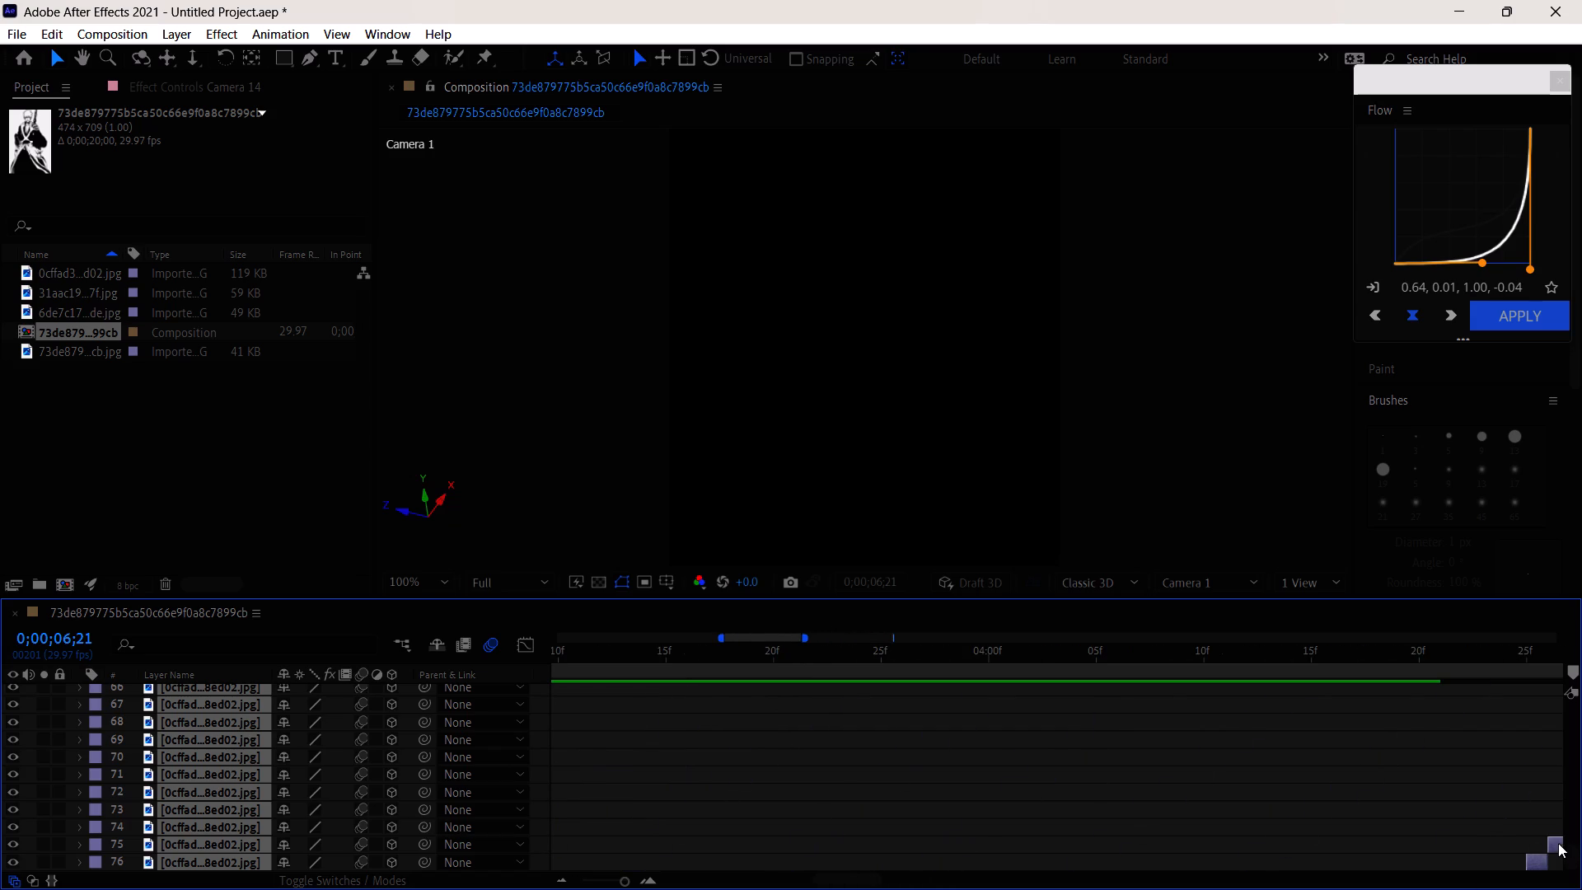
drag(1553, 843, 345, 794)
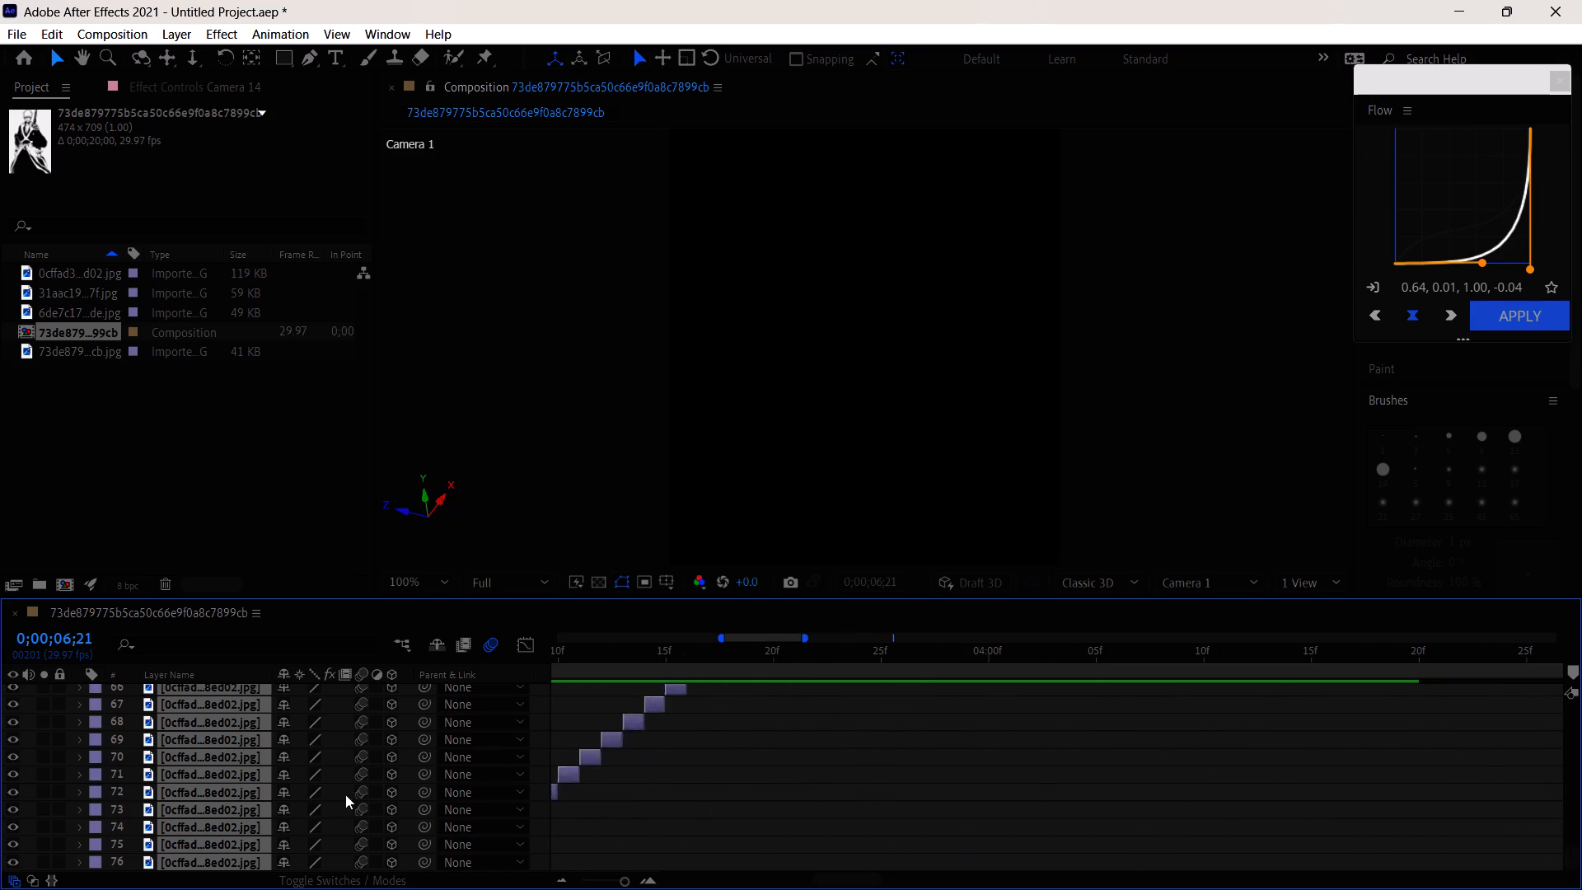
drag(345, 794, 297, 788)
drag(745, 637, 739, 637)
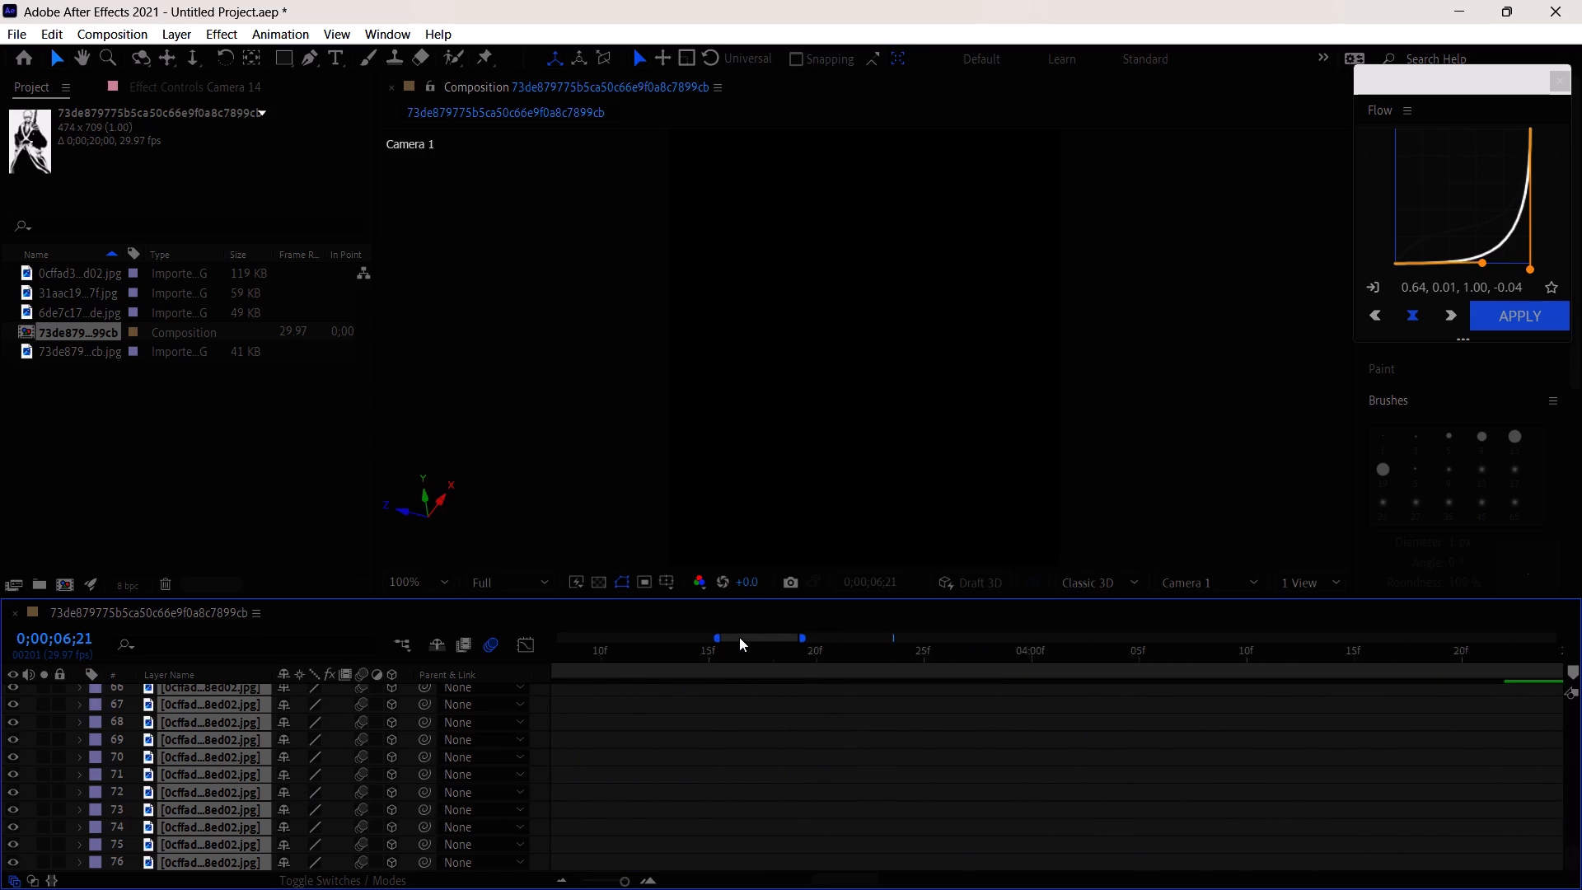
drag(739, 637, 655, 650)
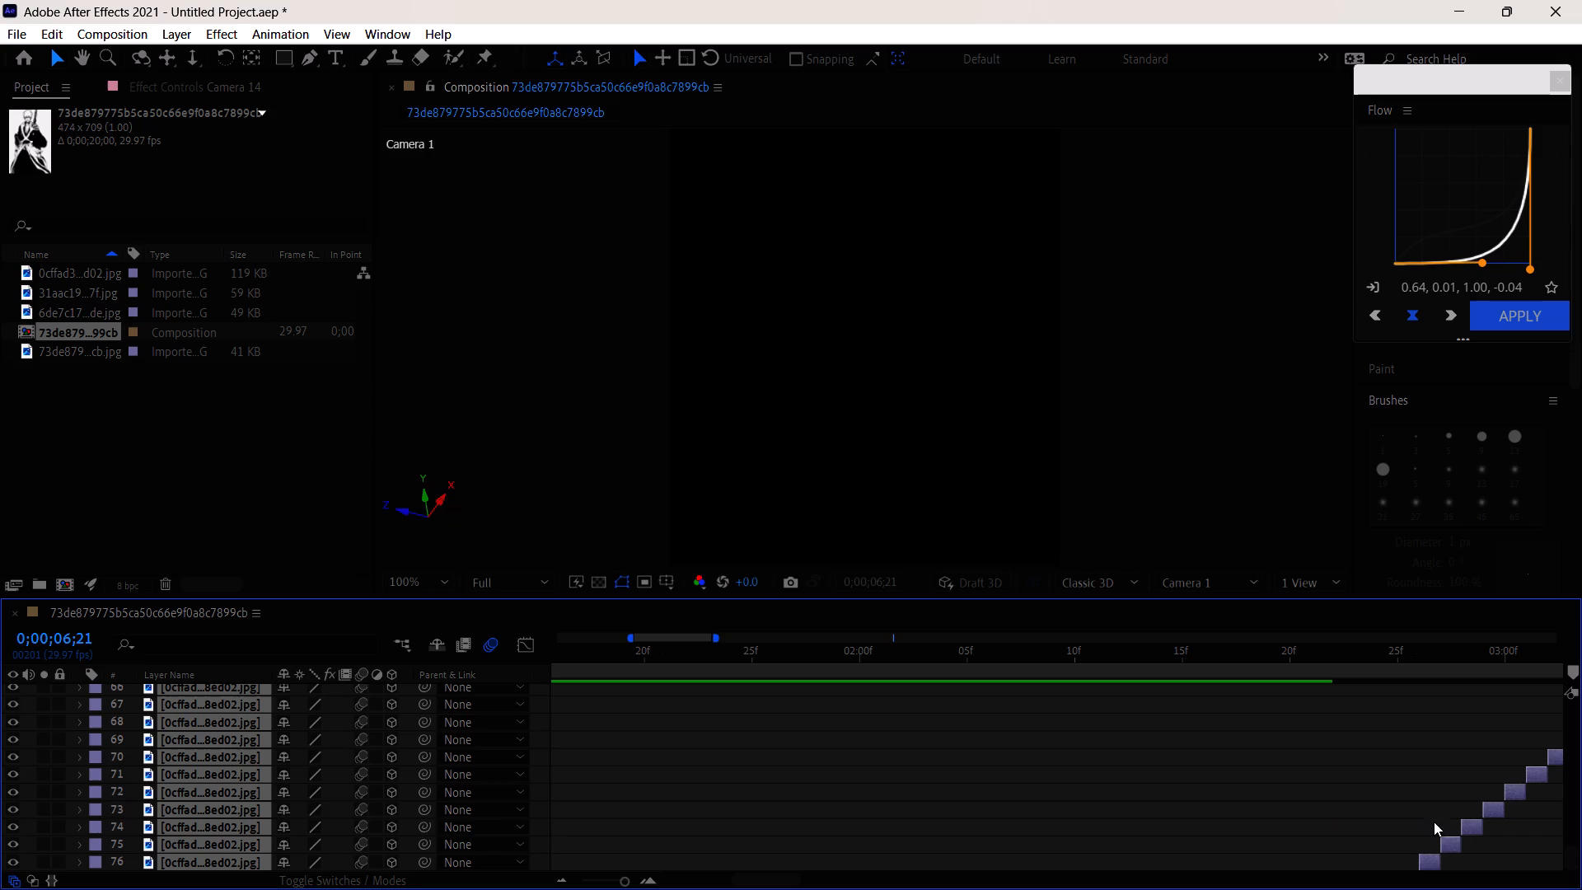
drag(1430, 862, 792, 782)
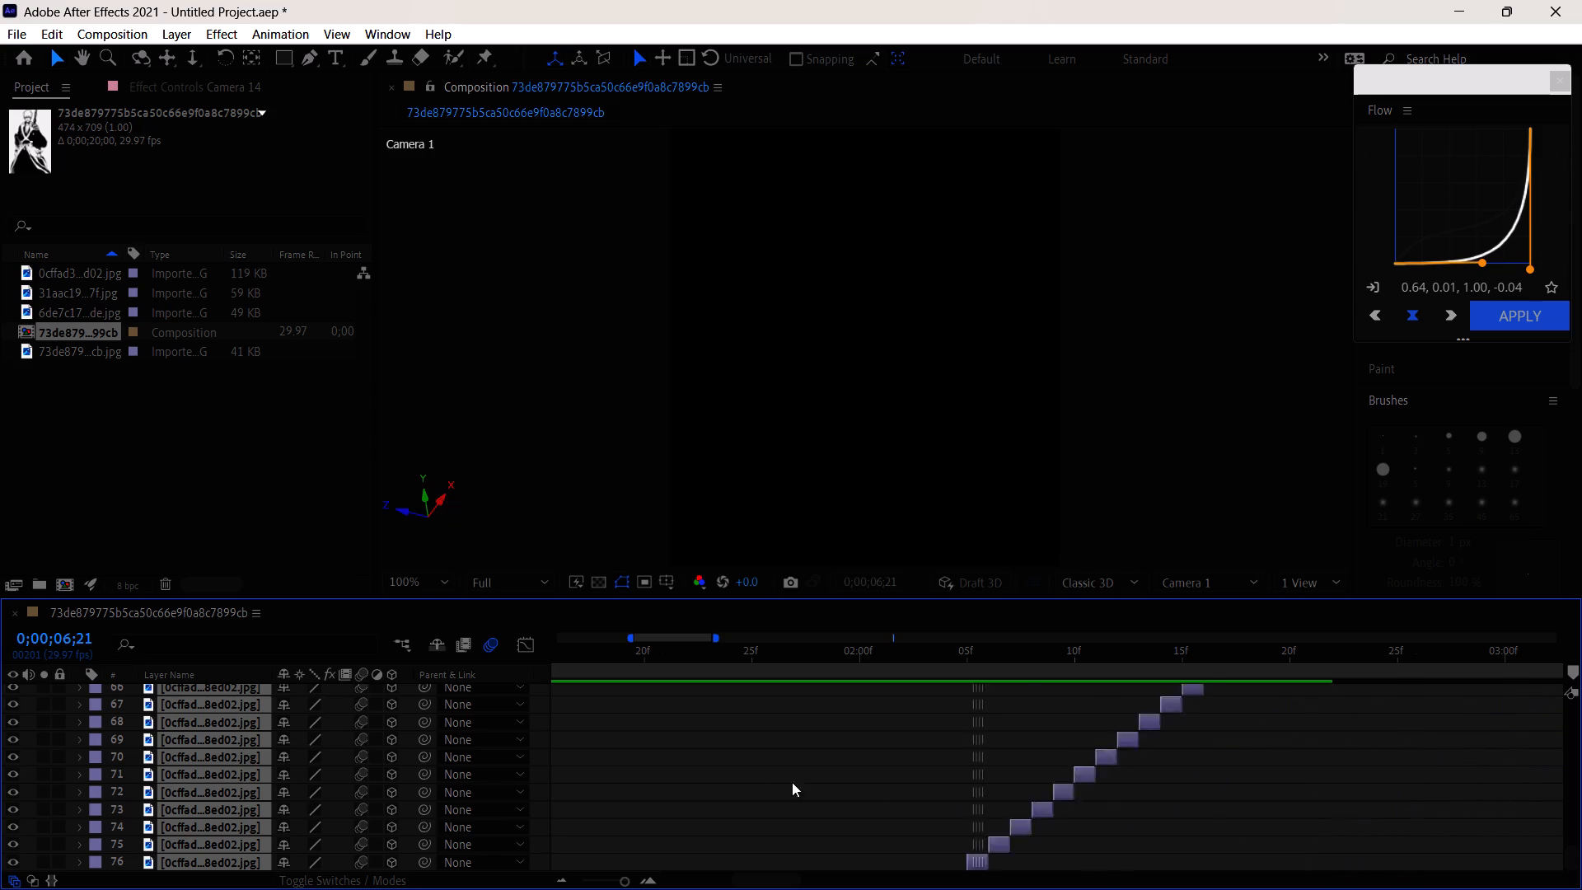
drag(792, 782, 381, 742)
Shift the selected image sequence to the beginning of the composition, so that layer 76 starts at 0;00;00;00.
drag(684, 639, 681, 639)
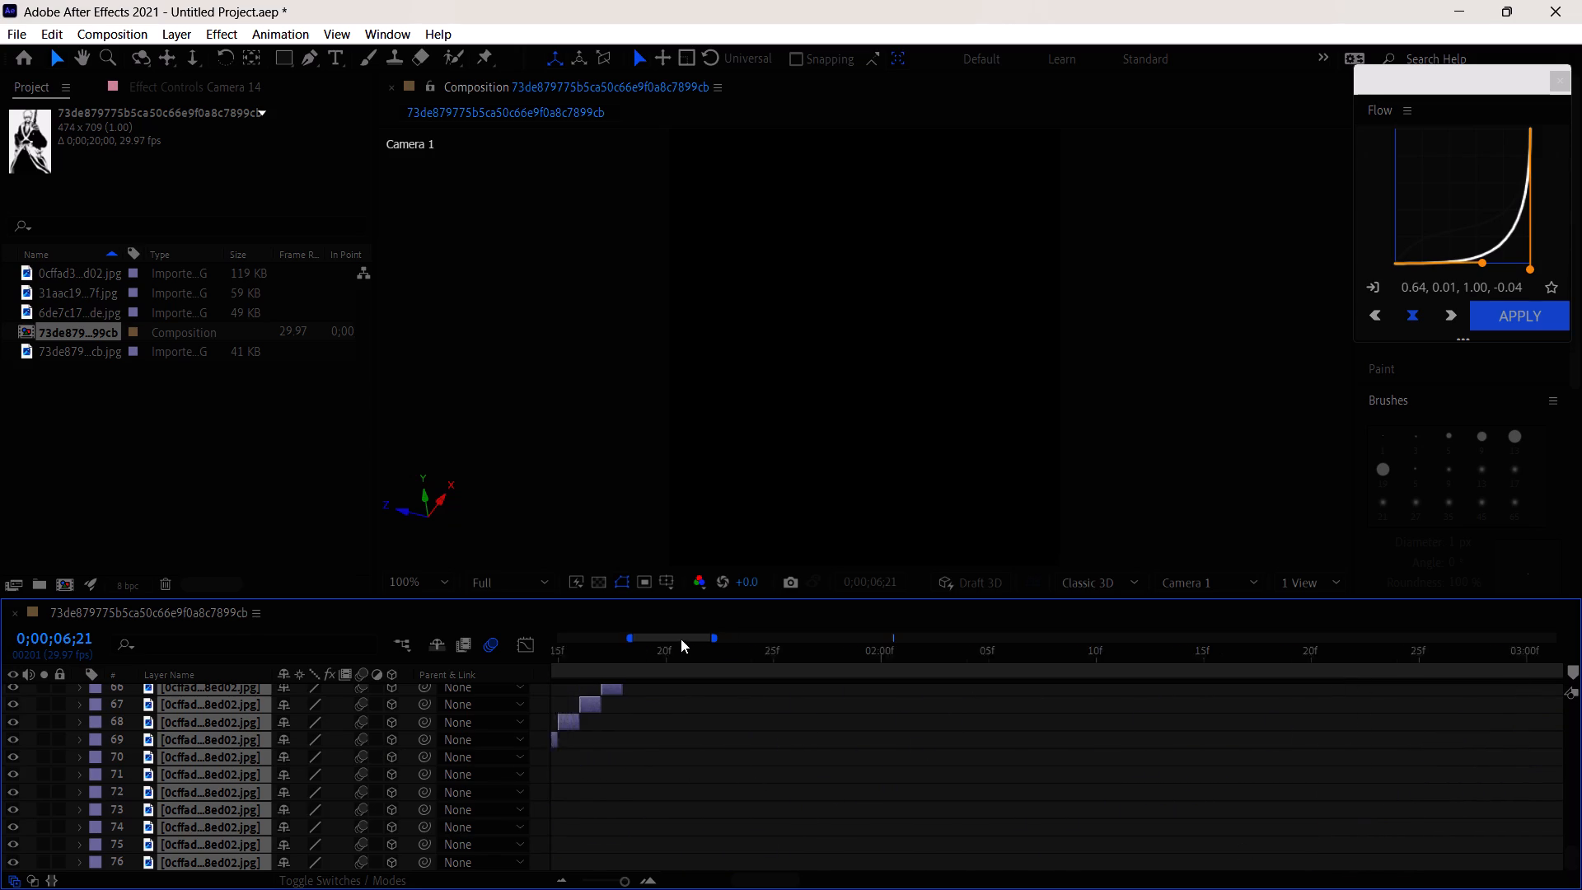
drag(681, 639, 597, 652)
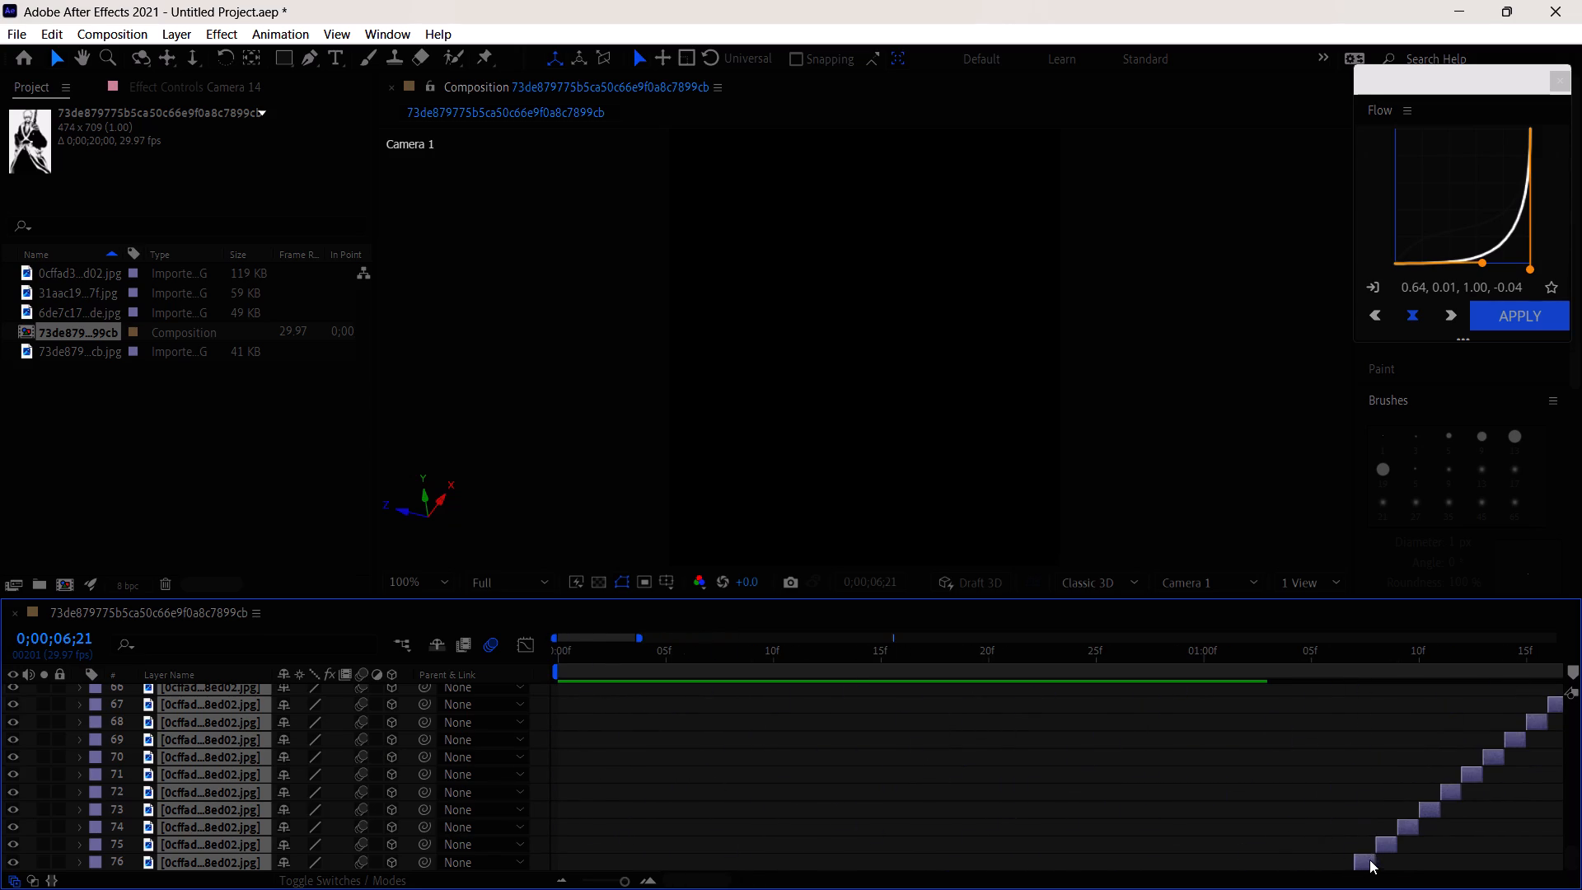
drag(1363, 862, 603, 788)
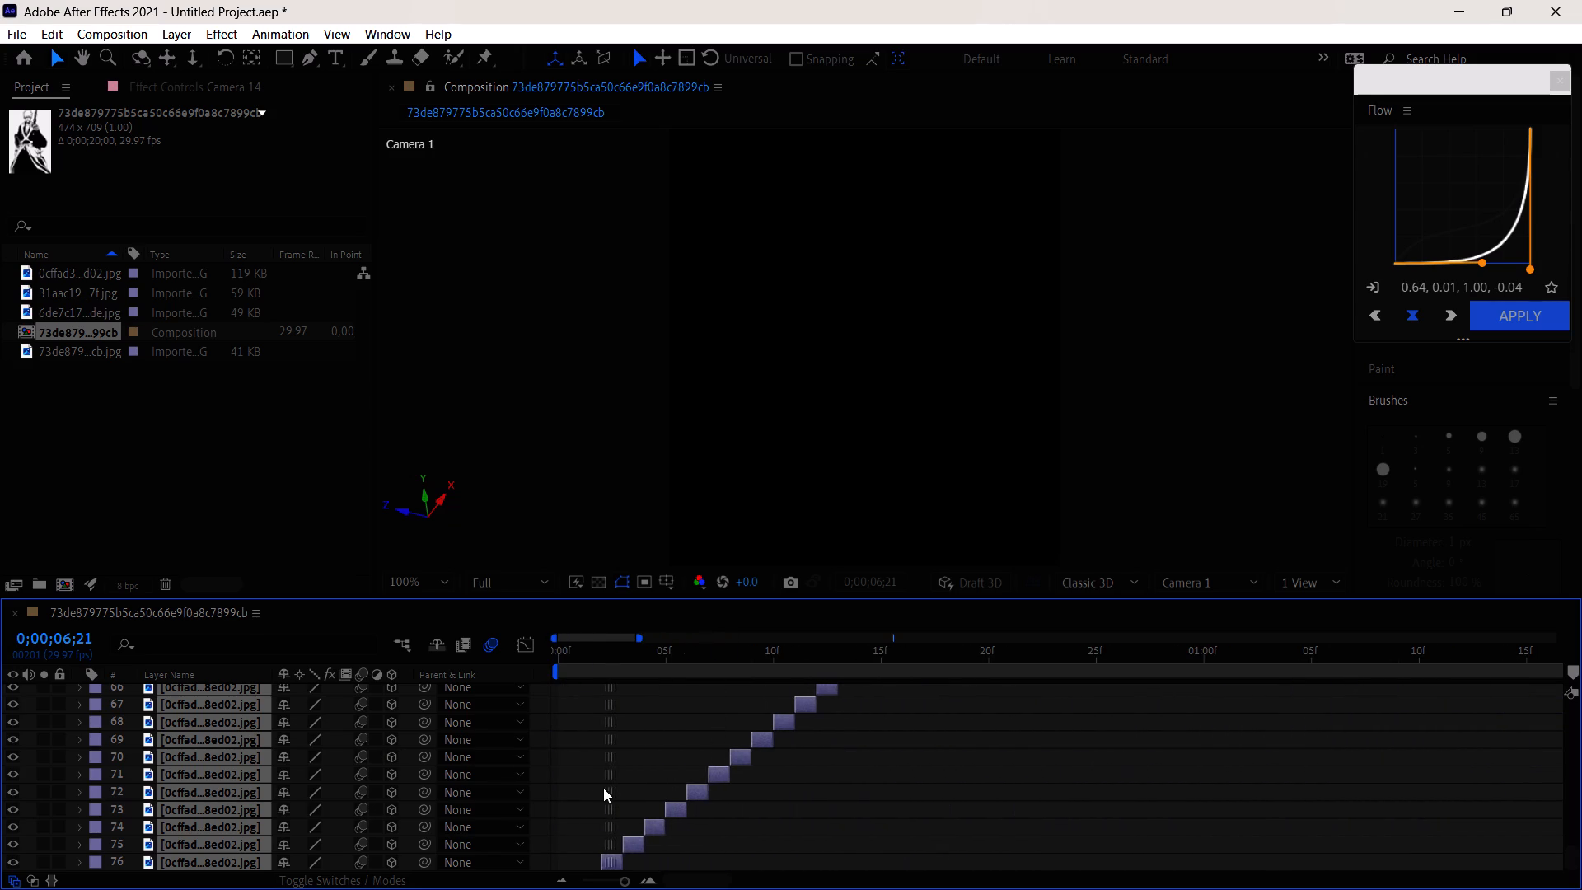
drag(603, 788, 564, 784)
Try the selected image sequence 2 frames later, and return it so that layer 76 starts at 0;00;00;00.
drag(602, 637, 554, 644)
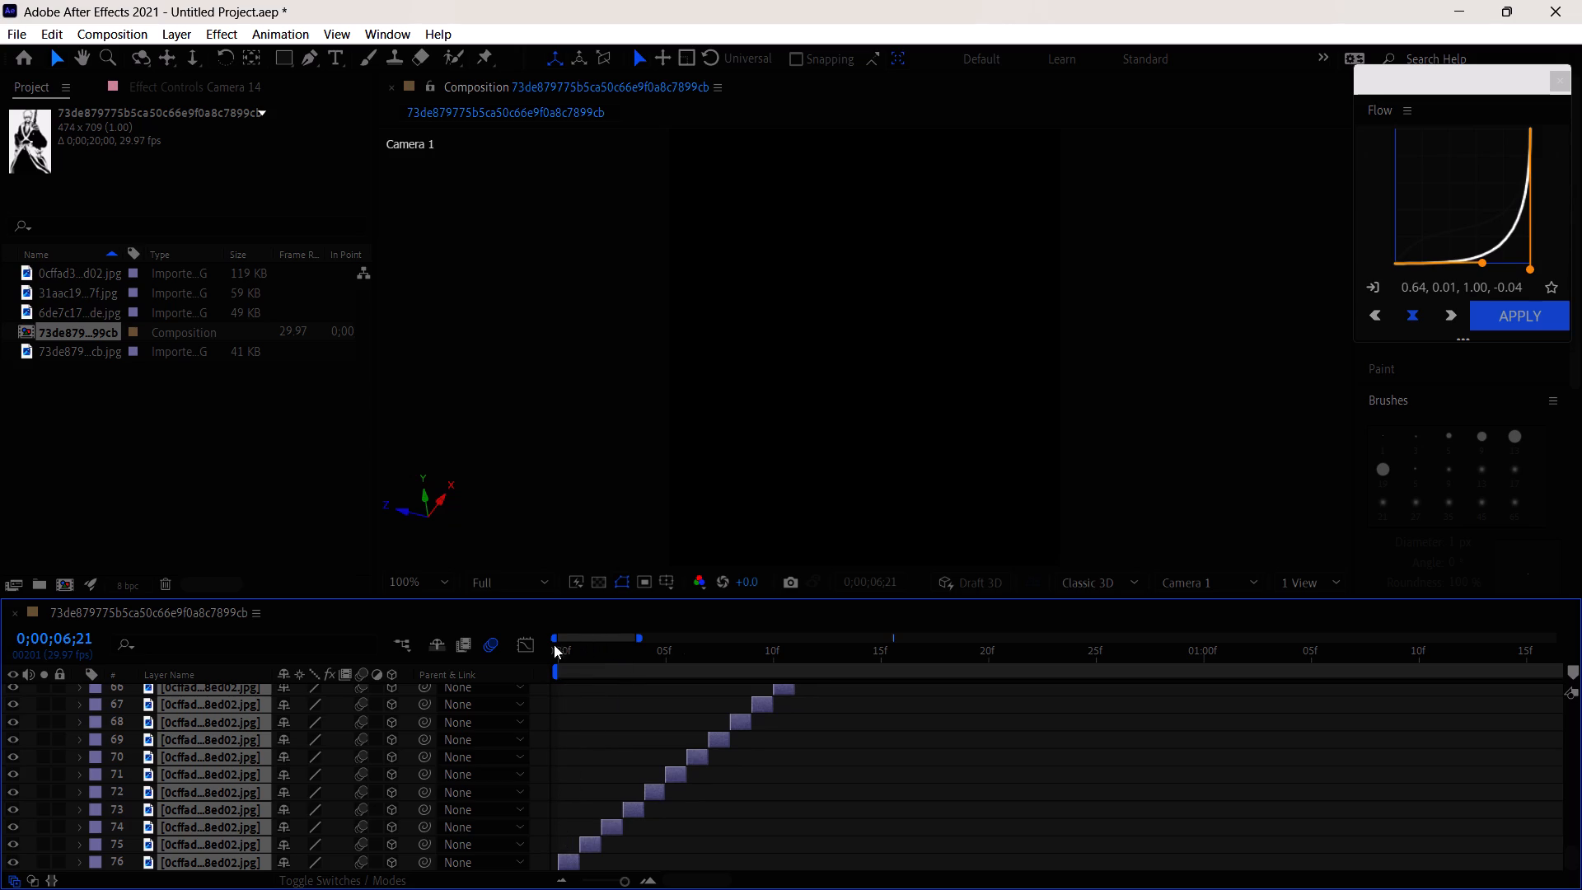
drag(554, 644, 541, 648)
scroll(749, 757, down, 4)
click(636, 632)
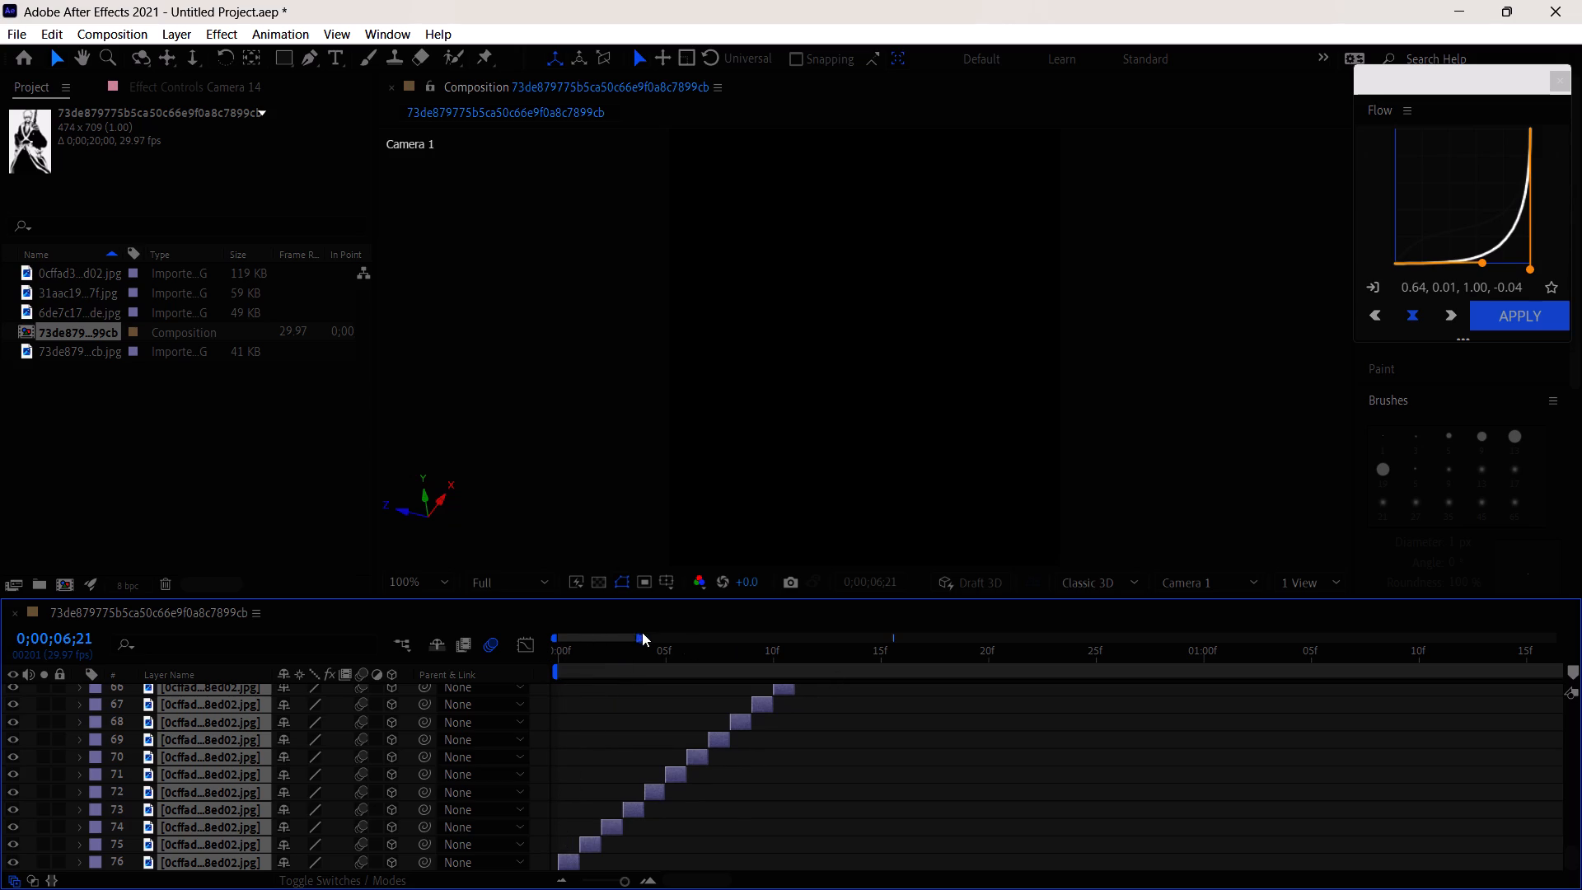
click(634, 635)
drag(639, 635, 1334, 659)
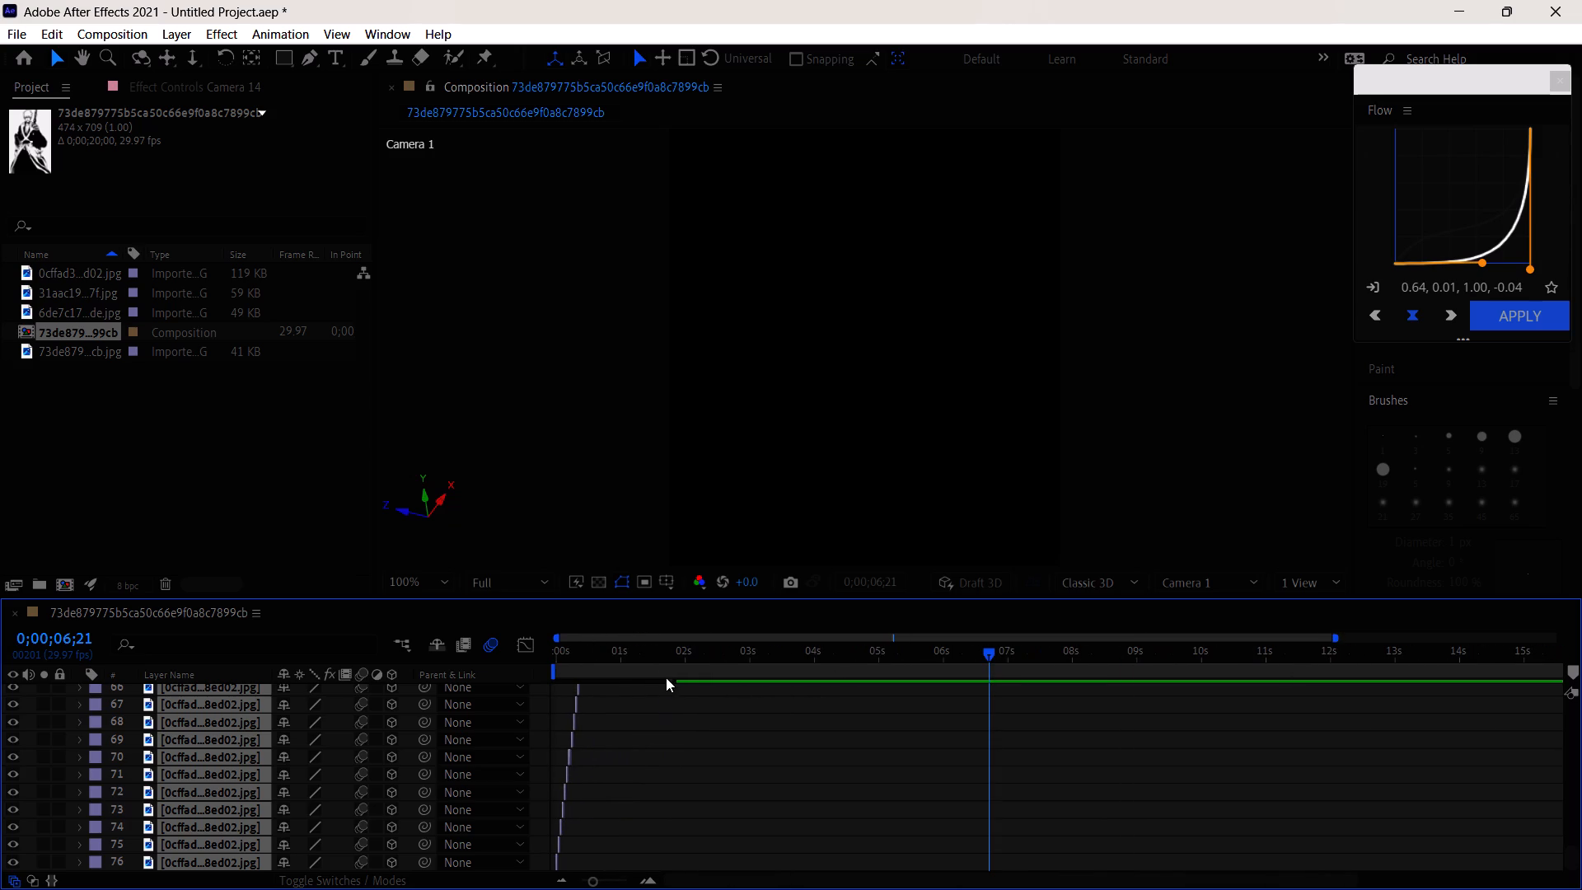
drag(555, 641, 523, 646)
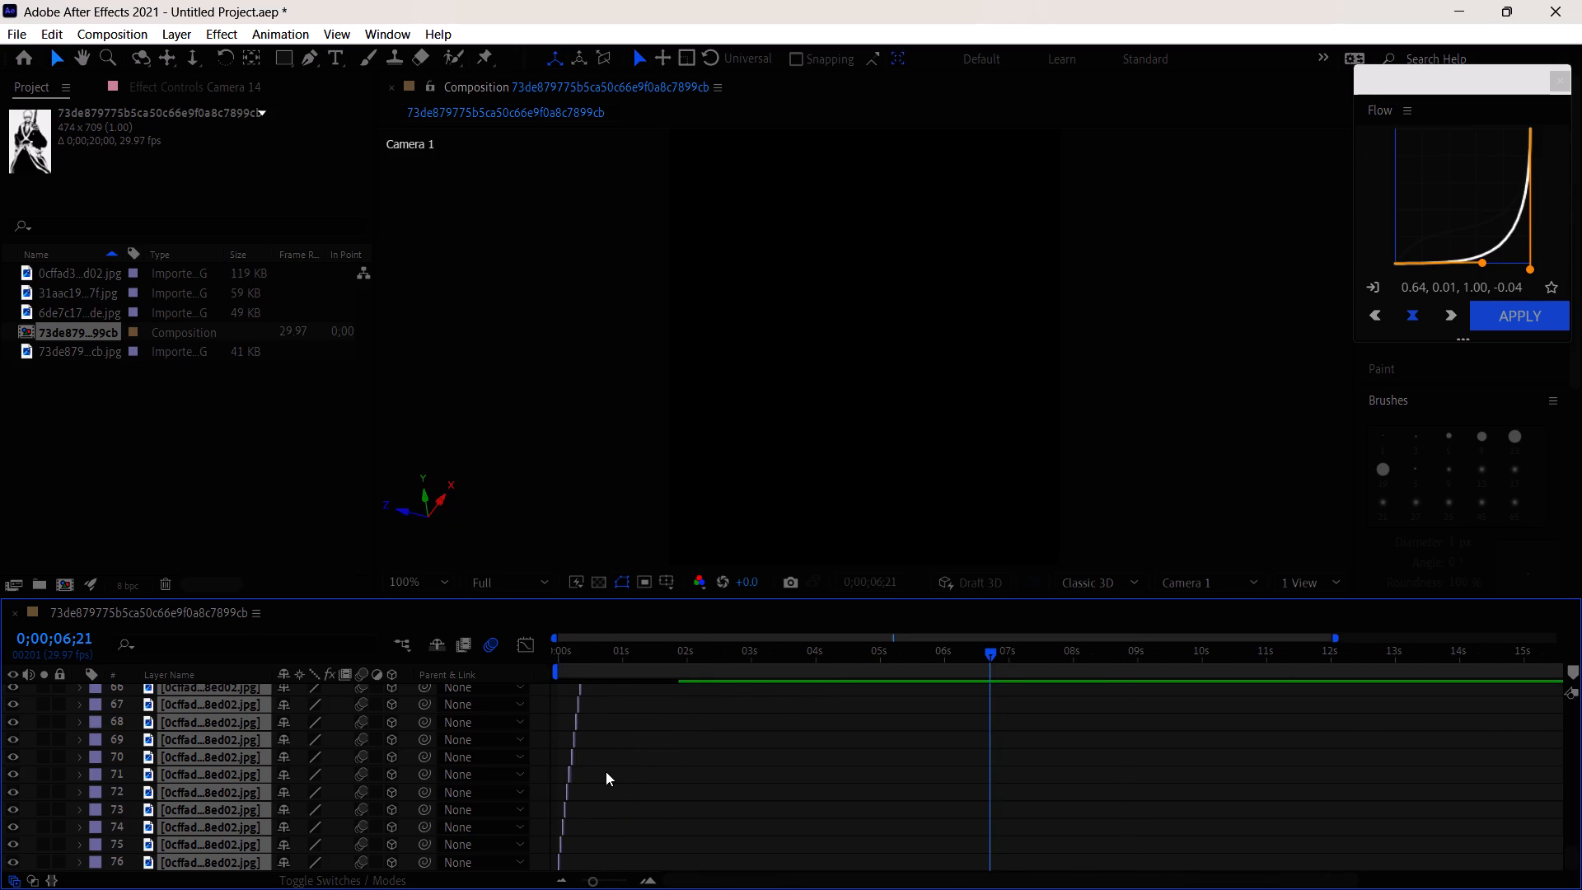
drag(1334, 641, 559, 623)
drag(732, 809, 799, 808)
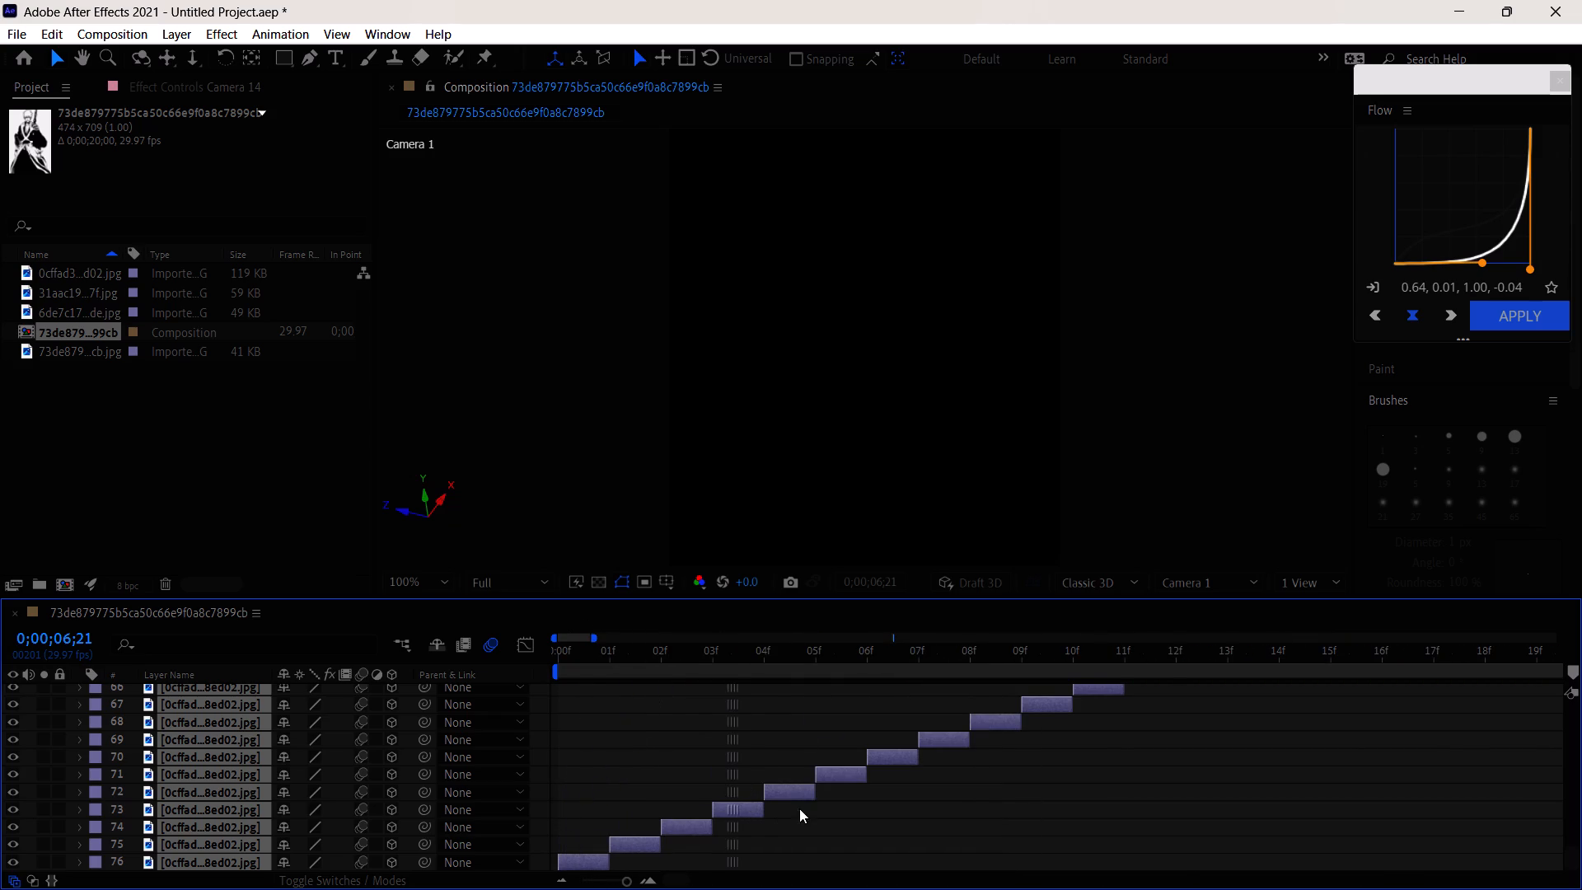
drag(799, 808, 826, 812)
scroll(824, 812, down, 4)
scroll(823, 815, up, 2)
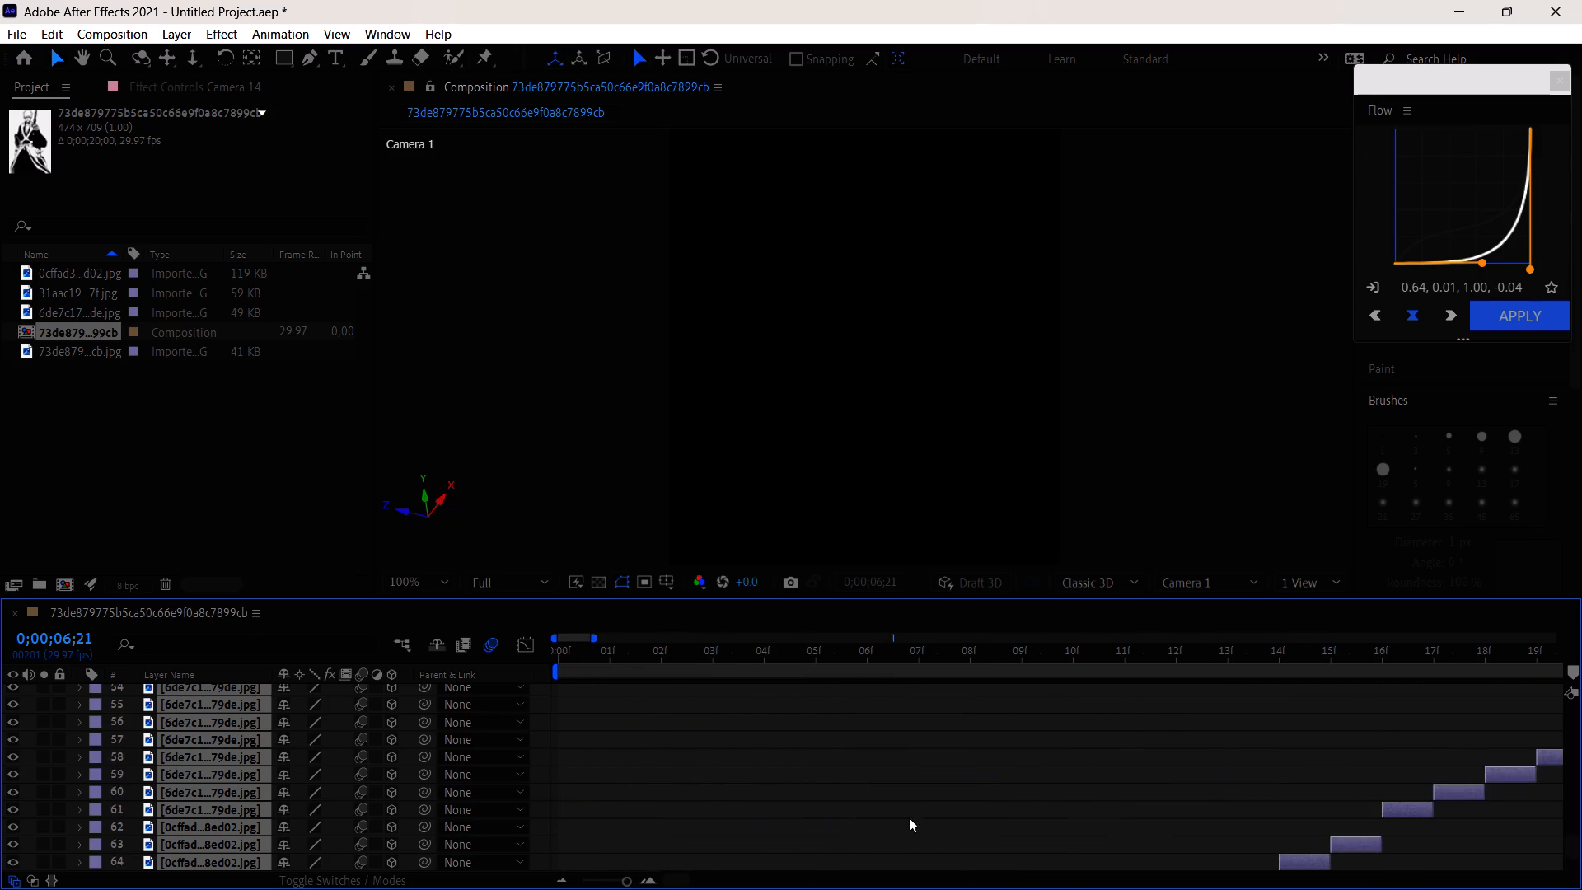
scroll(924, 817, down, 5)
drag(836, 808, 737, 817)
Move the current time to 0;00;00;01.
scroll(741, 796, up, 9)
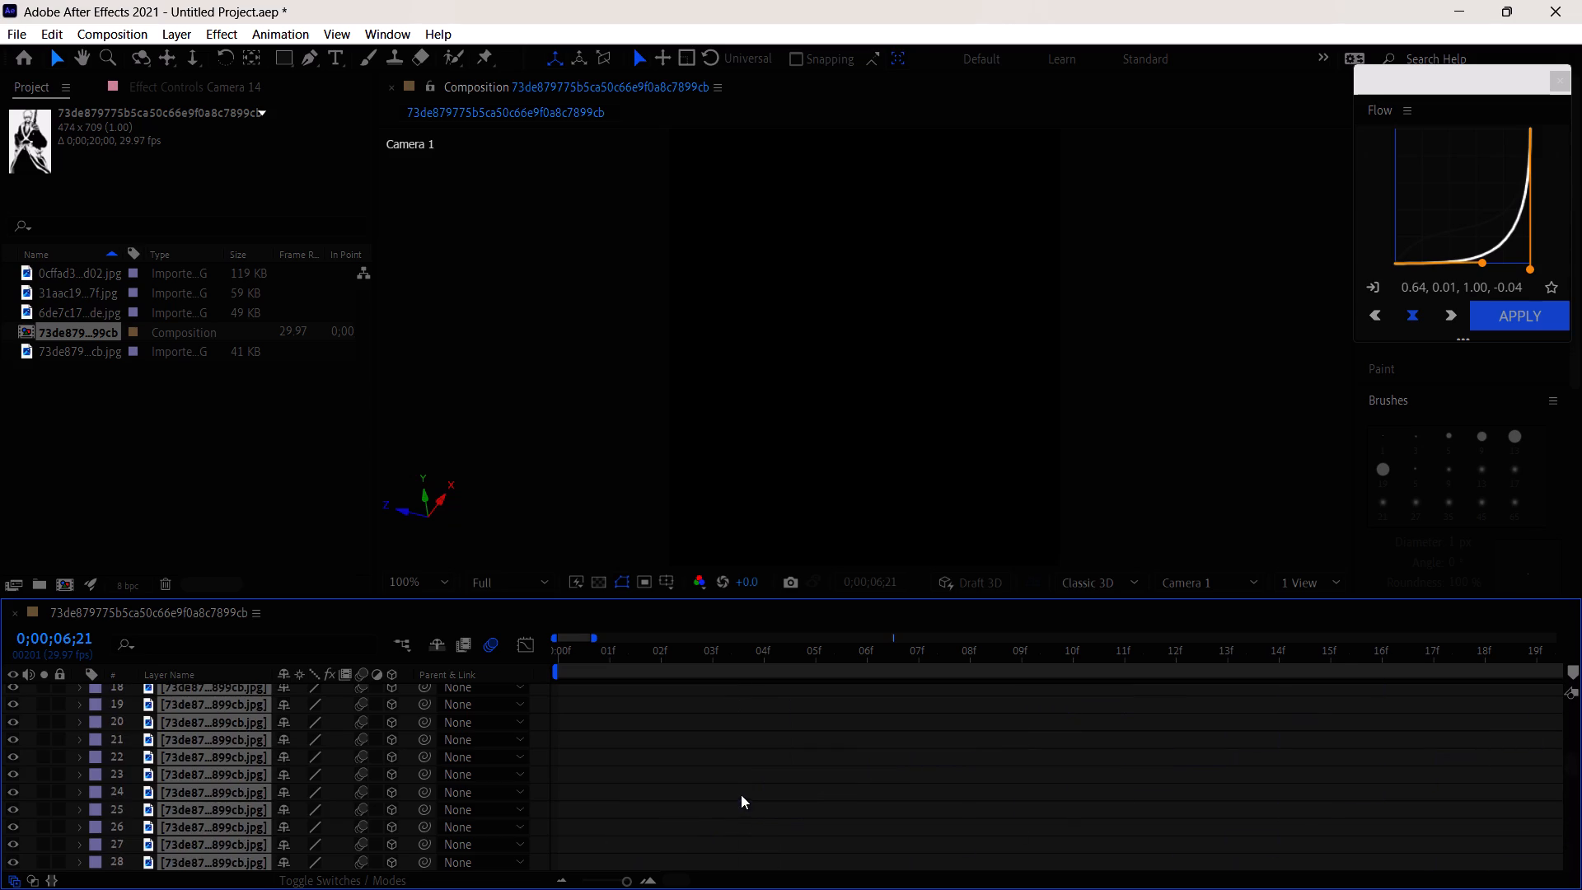
scroll(741, 794, up, 8)
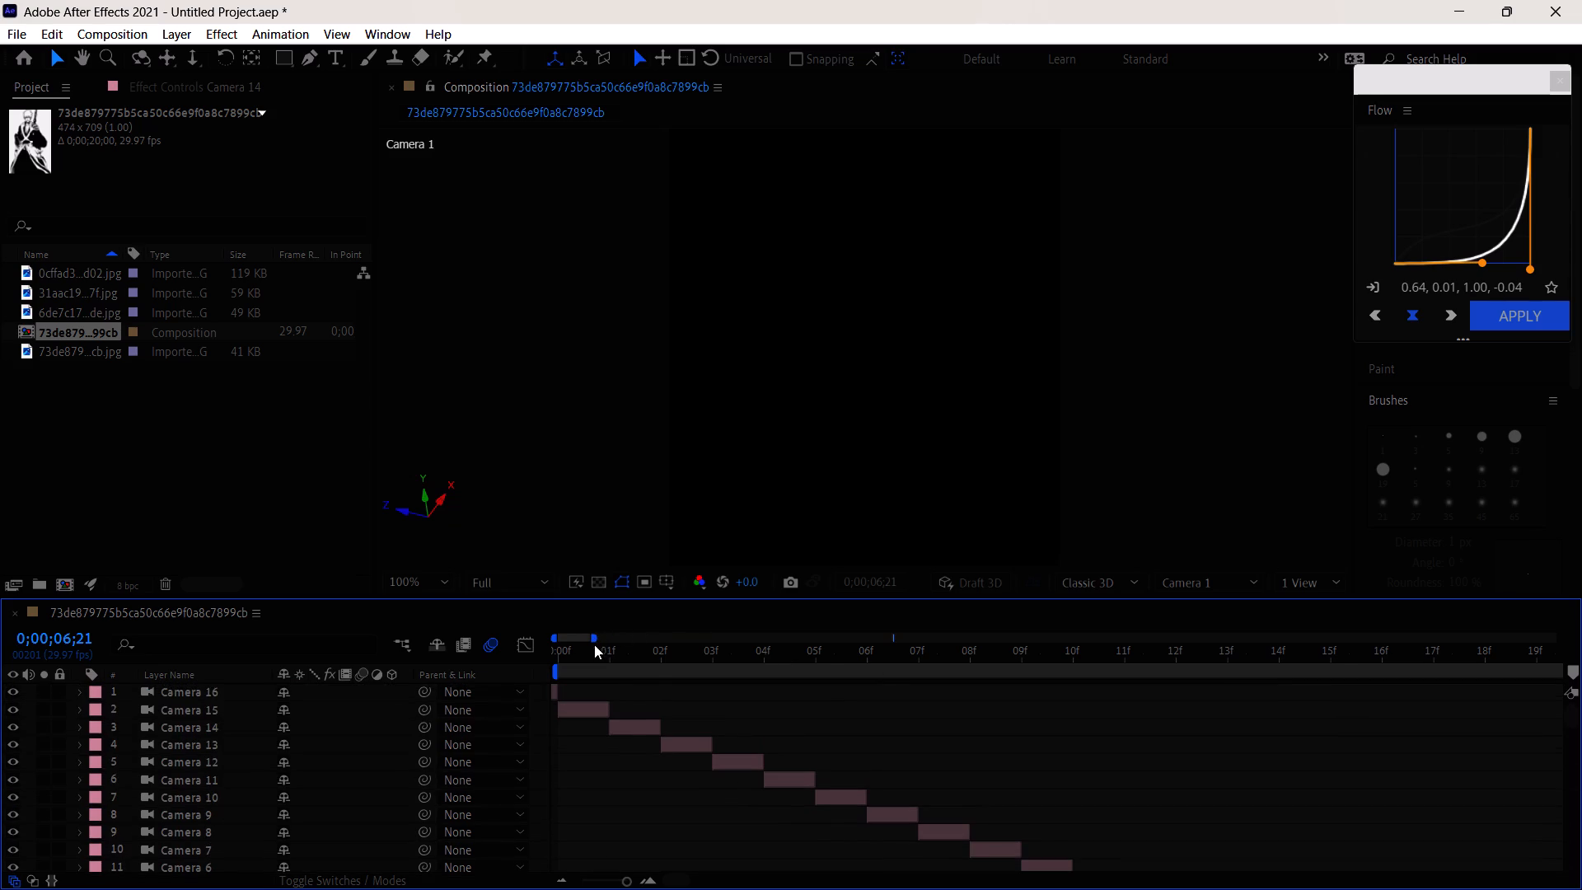
click(594, 644)
Examine how the image segments and cameras are arranged in time, through to the end of the composition.
drag(593, 634, 1043, 676)
scroll(959, 706, down, 3)
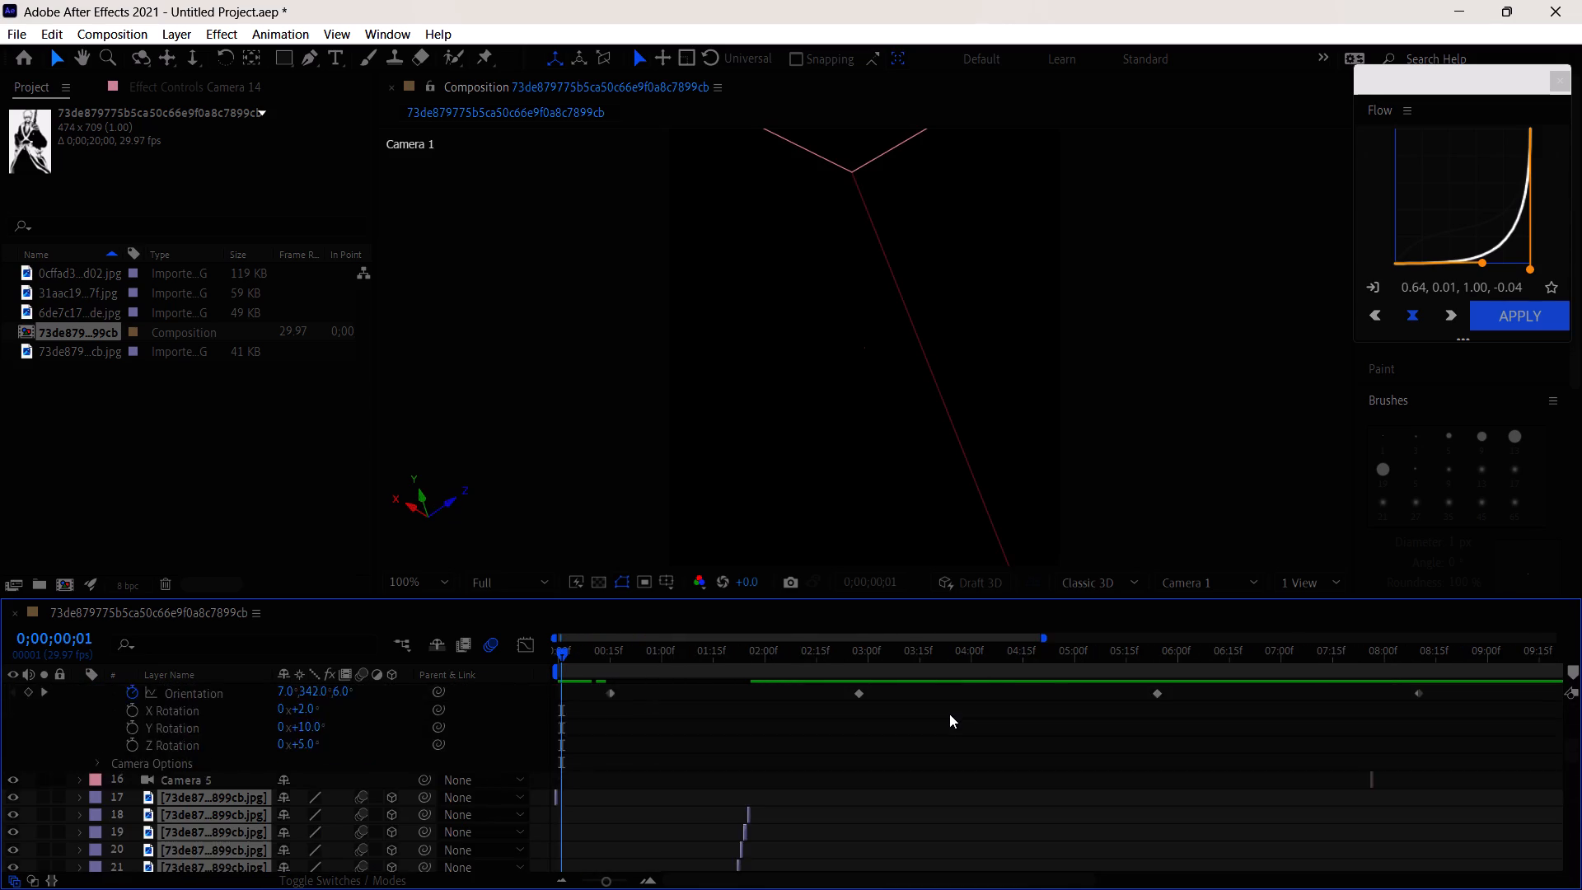
scroll(949, 714, down, 2)
scroll(948, 721, up, 2)
scroll(1207, 784, down, 2)
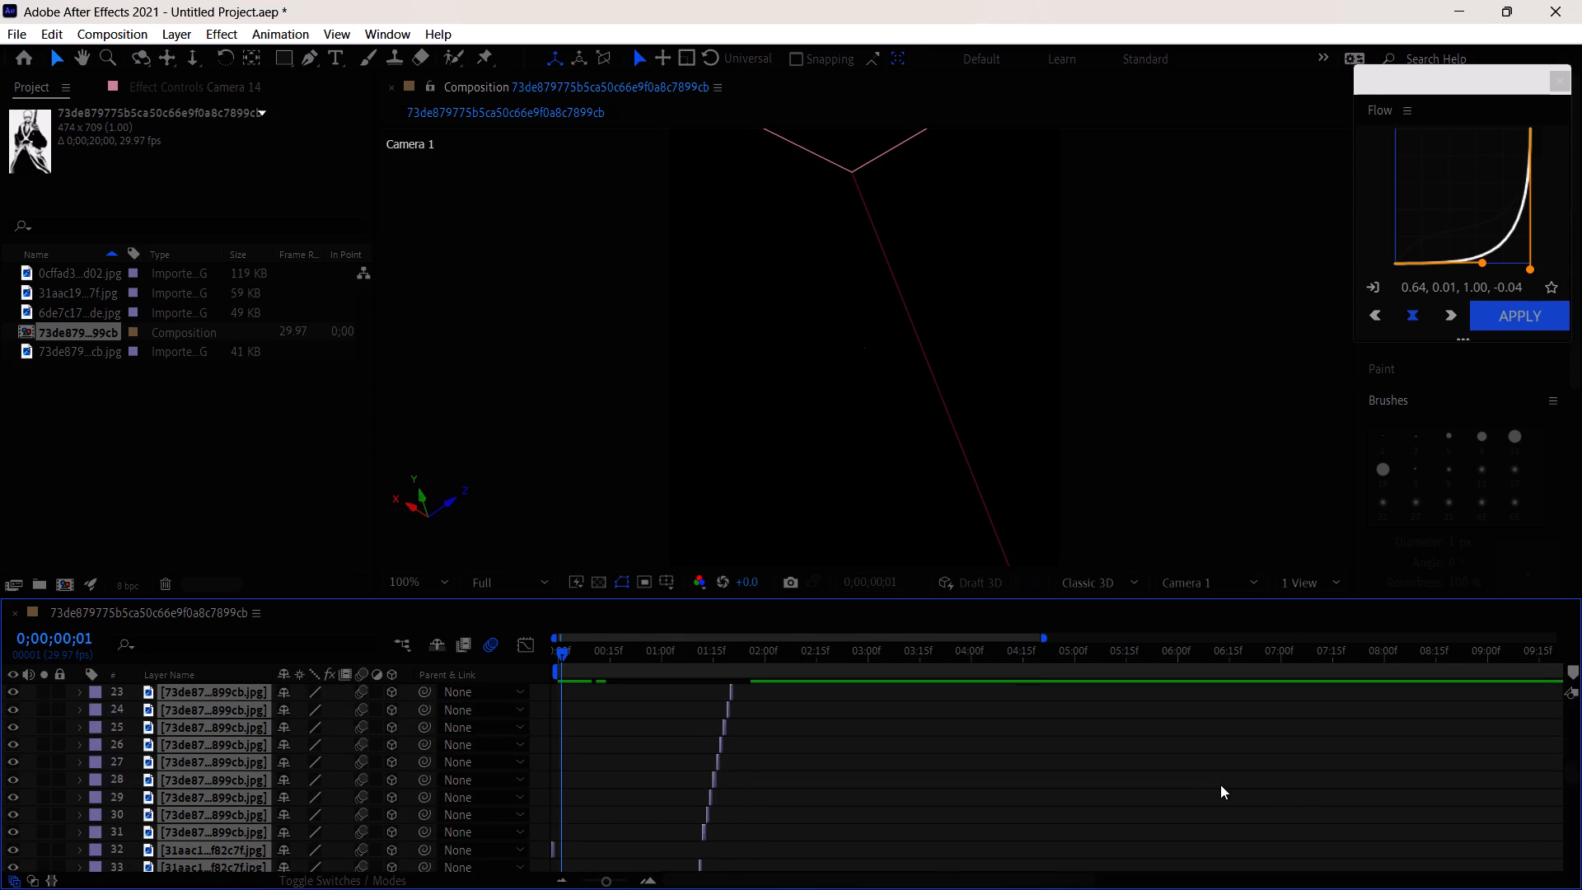
scroll(1247, 790, up, 1)
drag(839, 635, 904, 636)
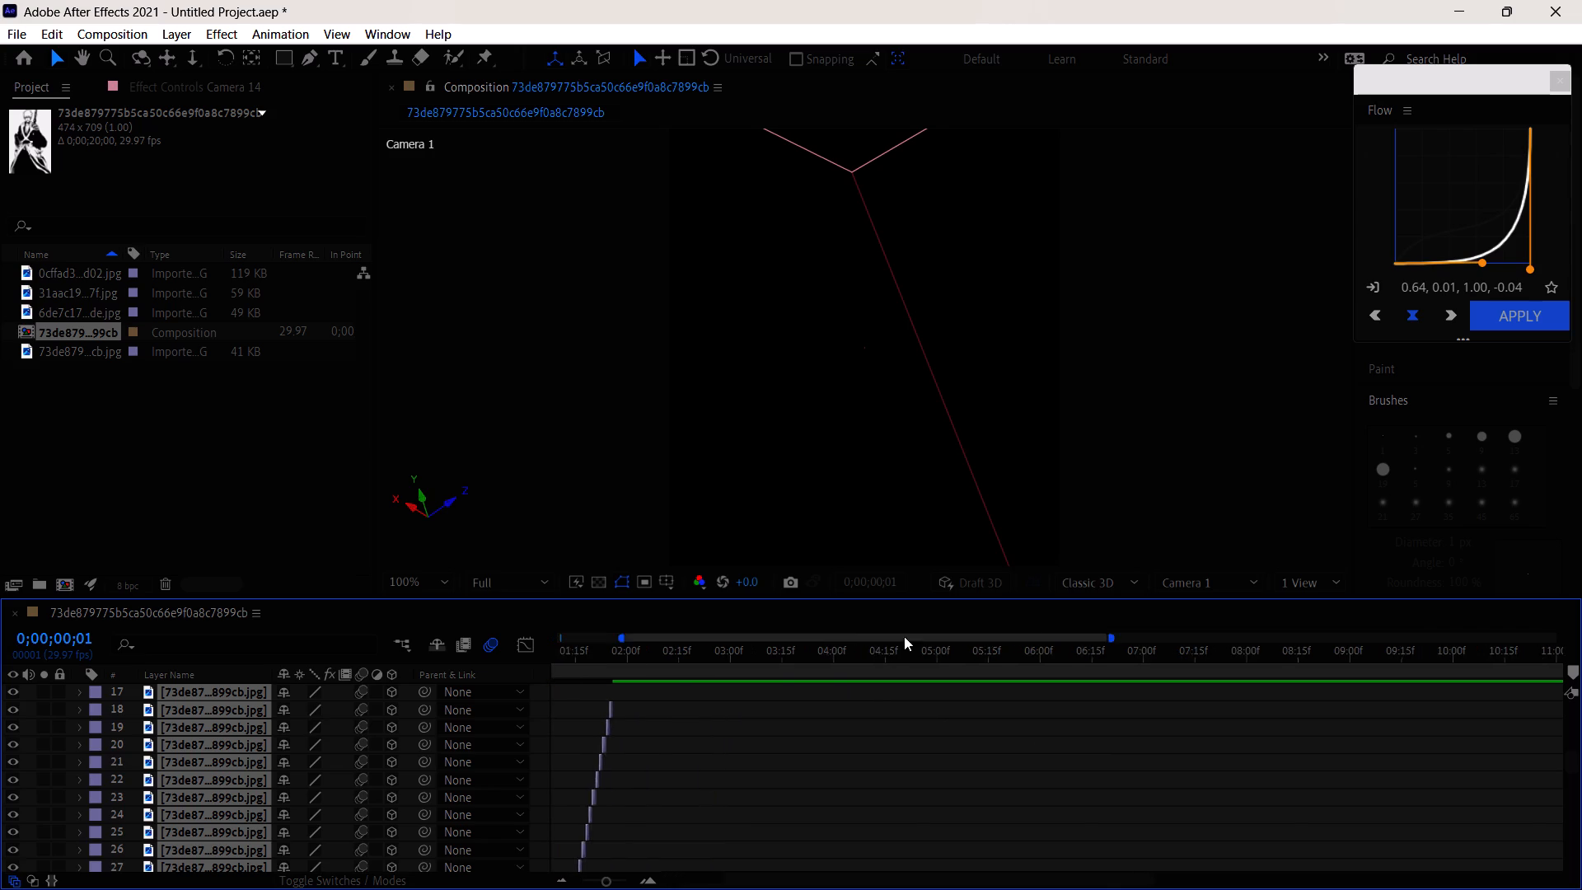
drag(904, 636, 1368, 670)
scroll(992, 747, up, 2)
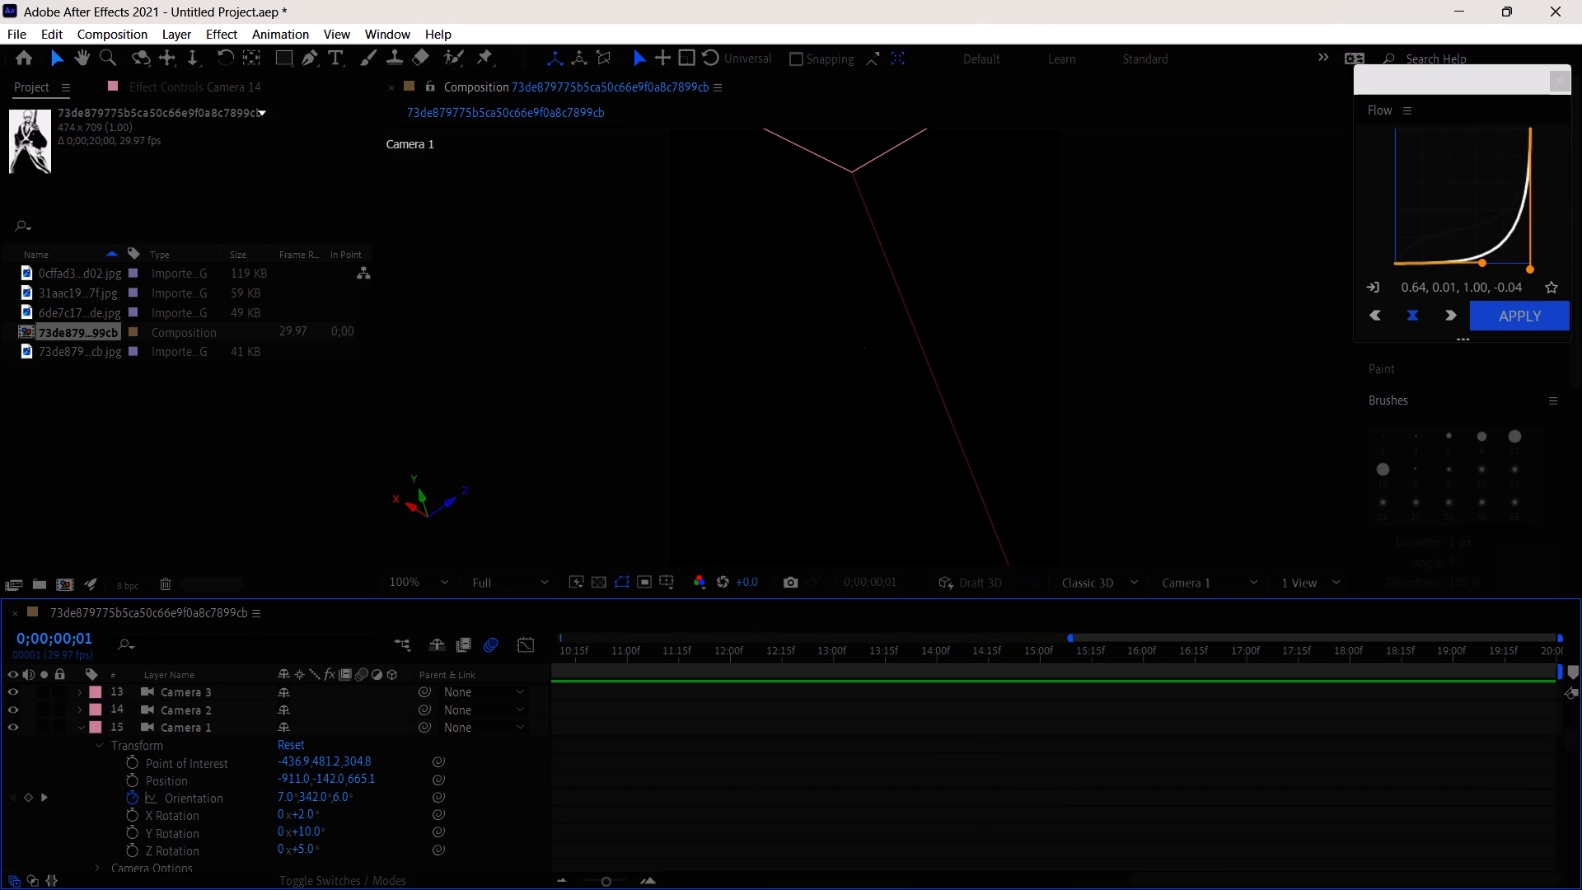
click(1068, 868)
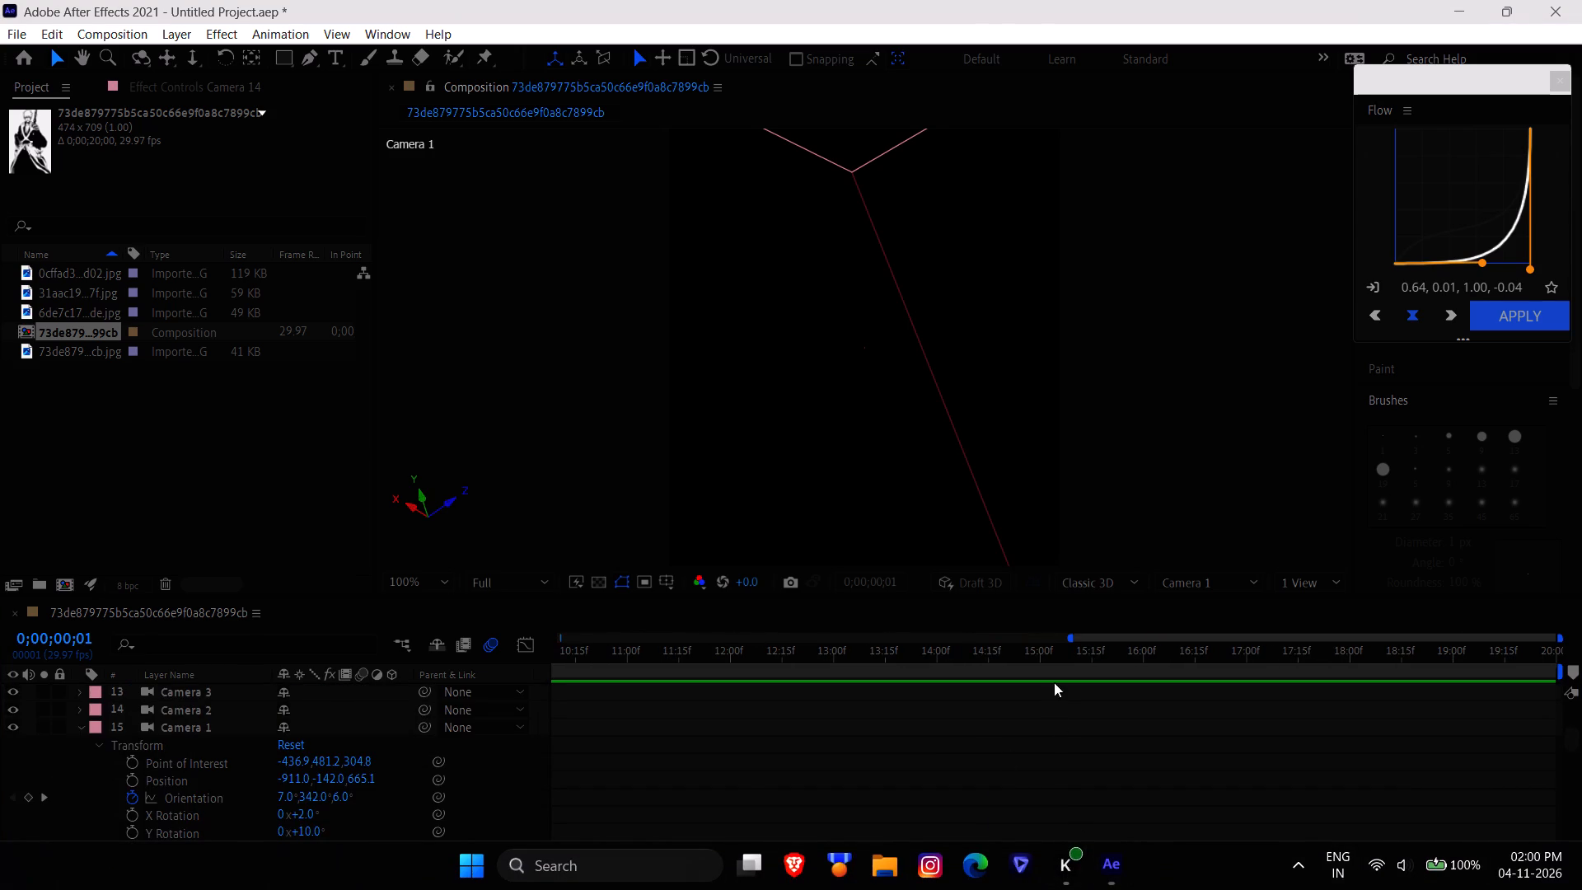